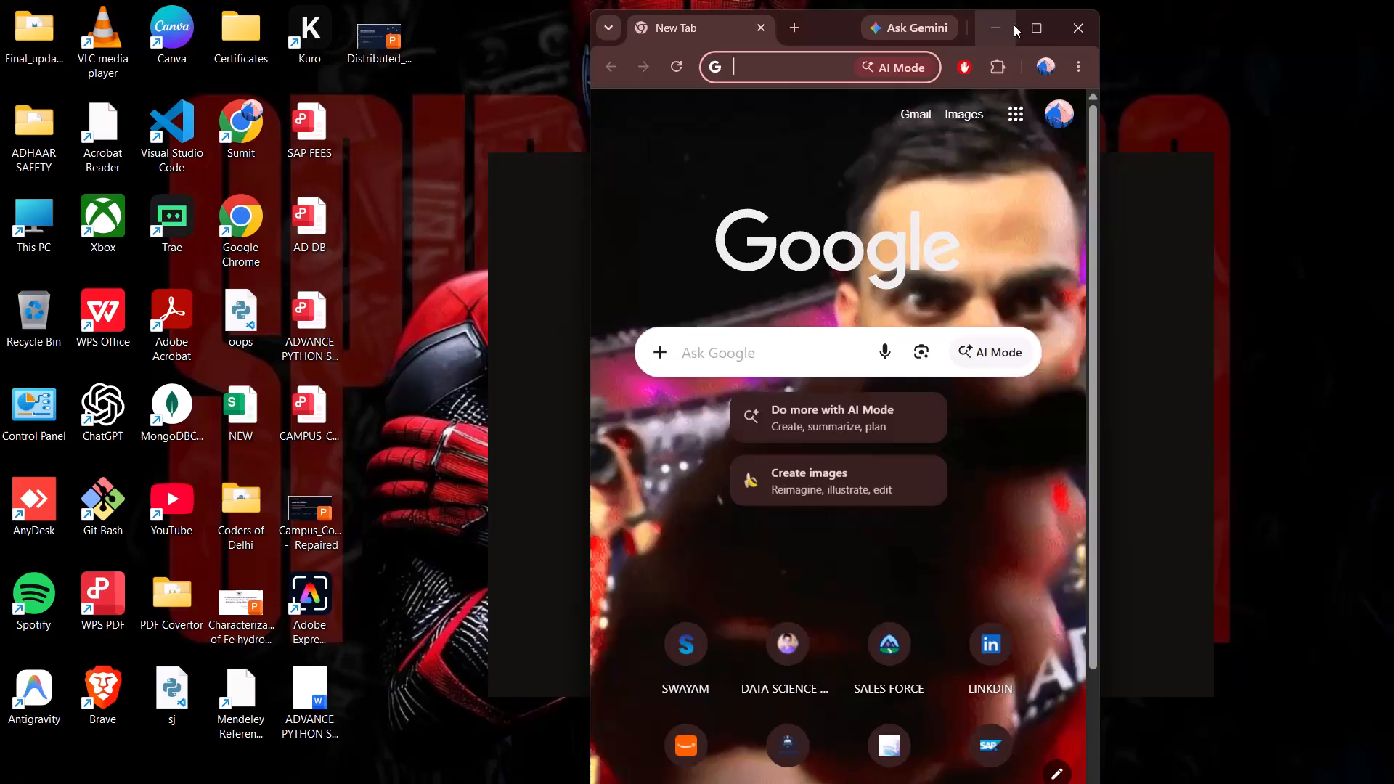
# Bring up the SmartDraw browser window and close the Document - 6 tab.
pyautogui.click(1027, 28)
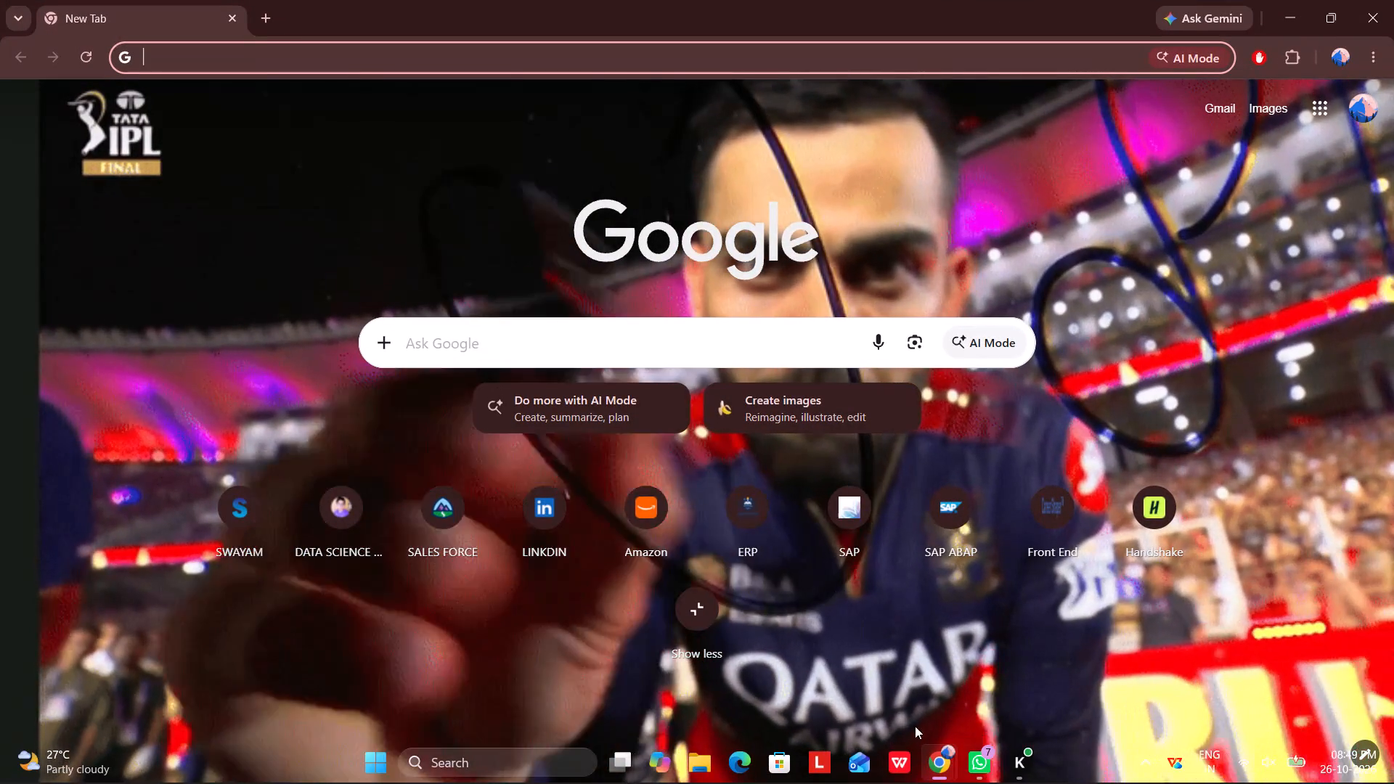
pyautogui.click(1105, 608)
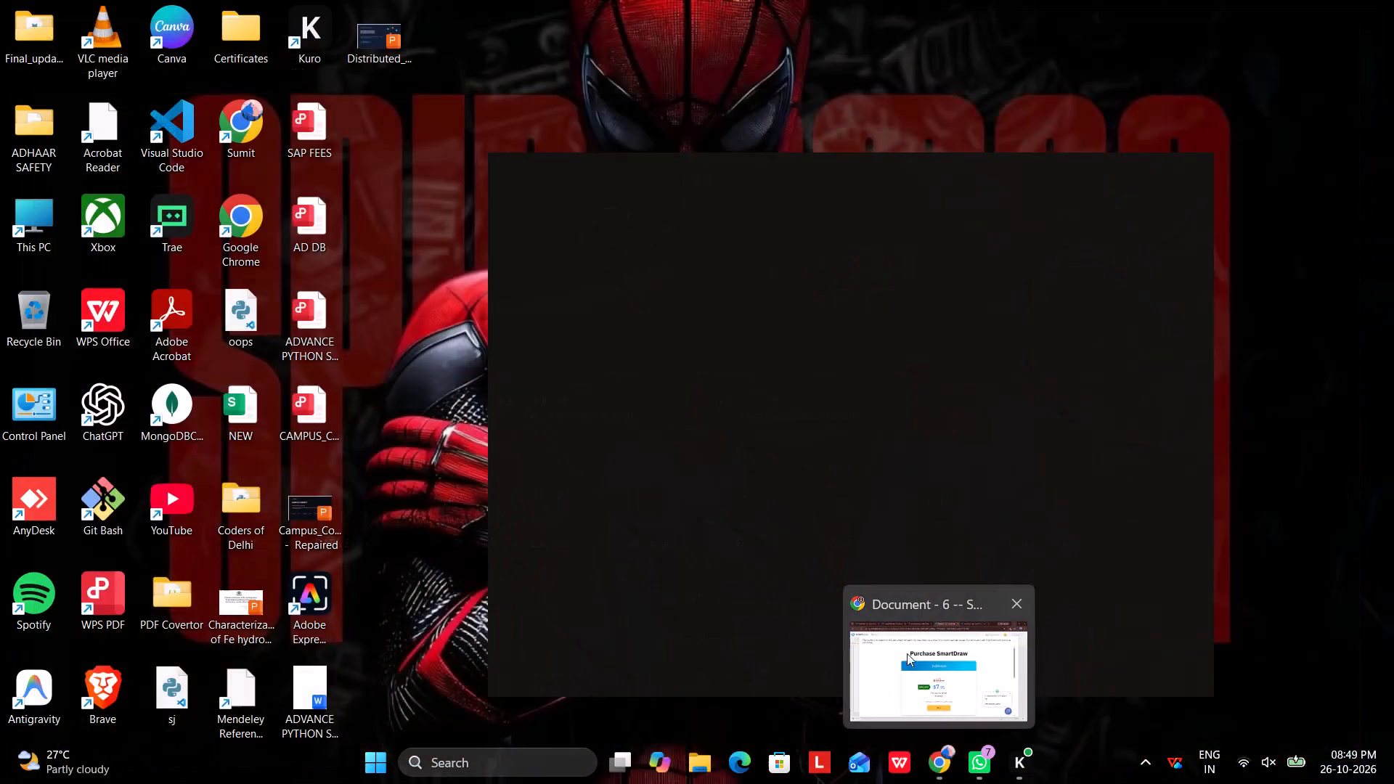
pyautogui.click(892, 661)
pyautogui.click(853, 17)
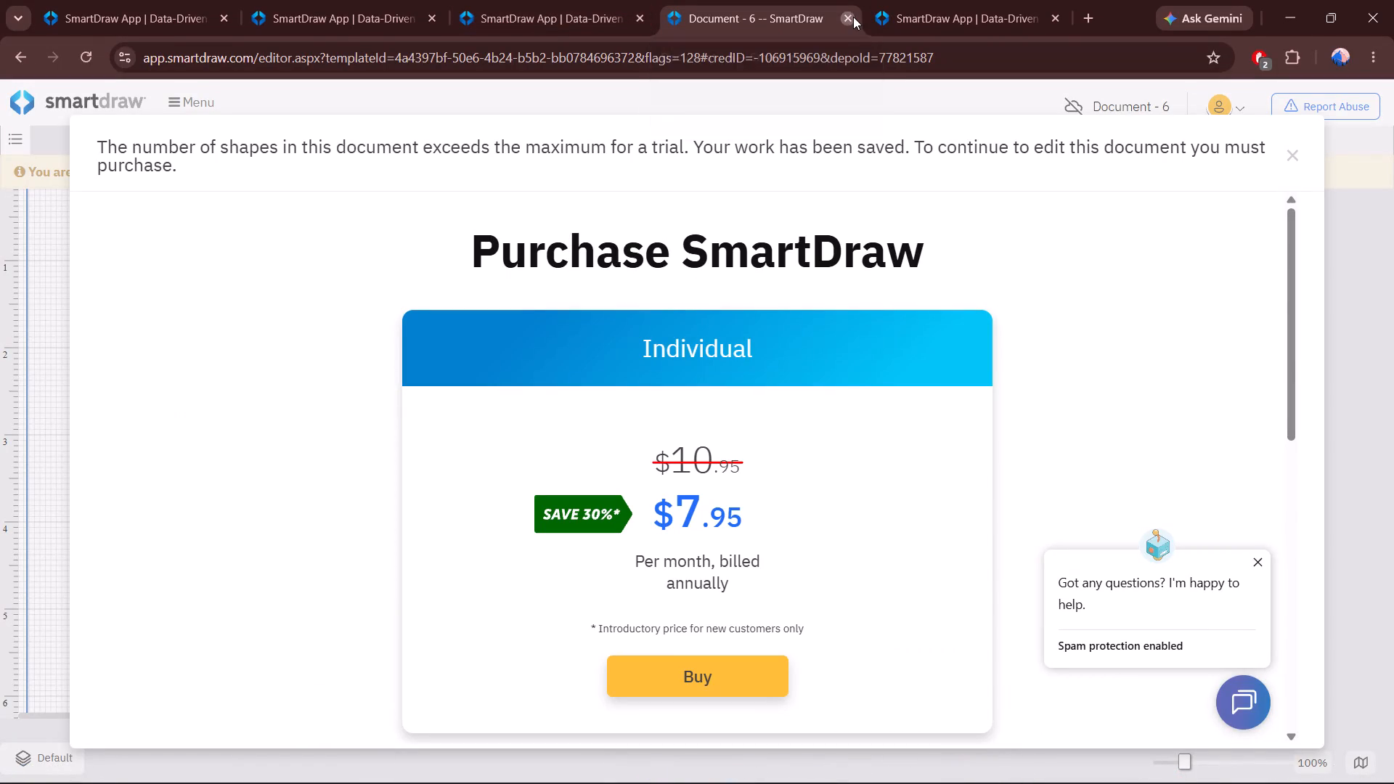
# Create a new document from the recent 1in = 1in scaled drawing template.
pyautogui.click(576, 4)
pyautogui.click(383, 8)
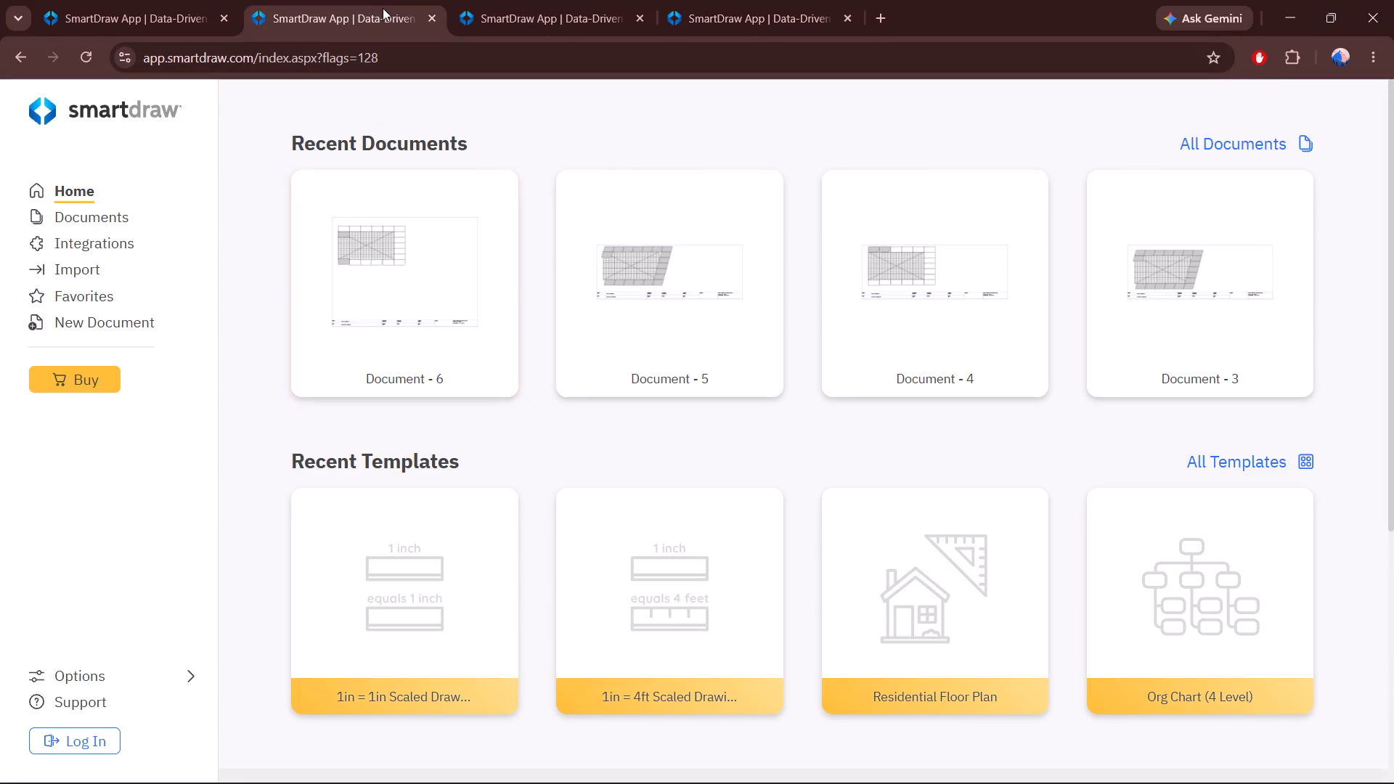
pyautogui.click(424, 648)
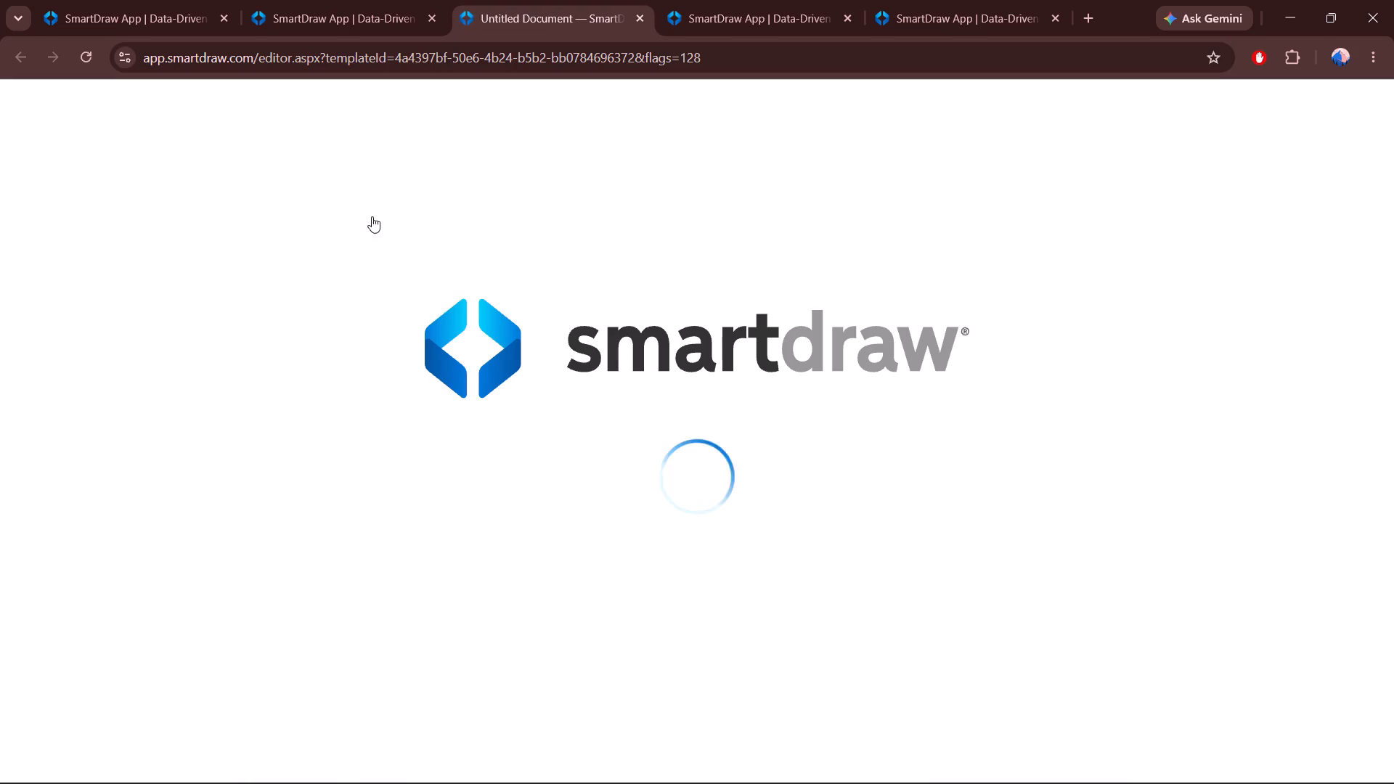
pyautogui.click(1377, 212)
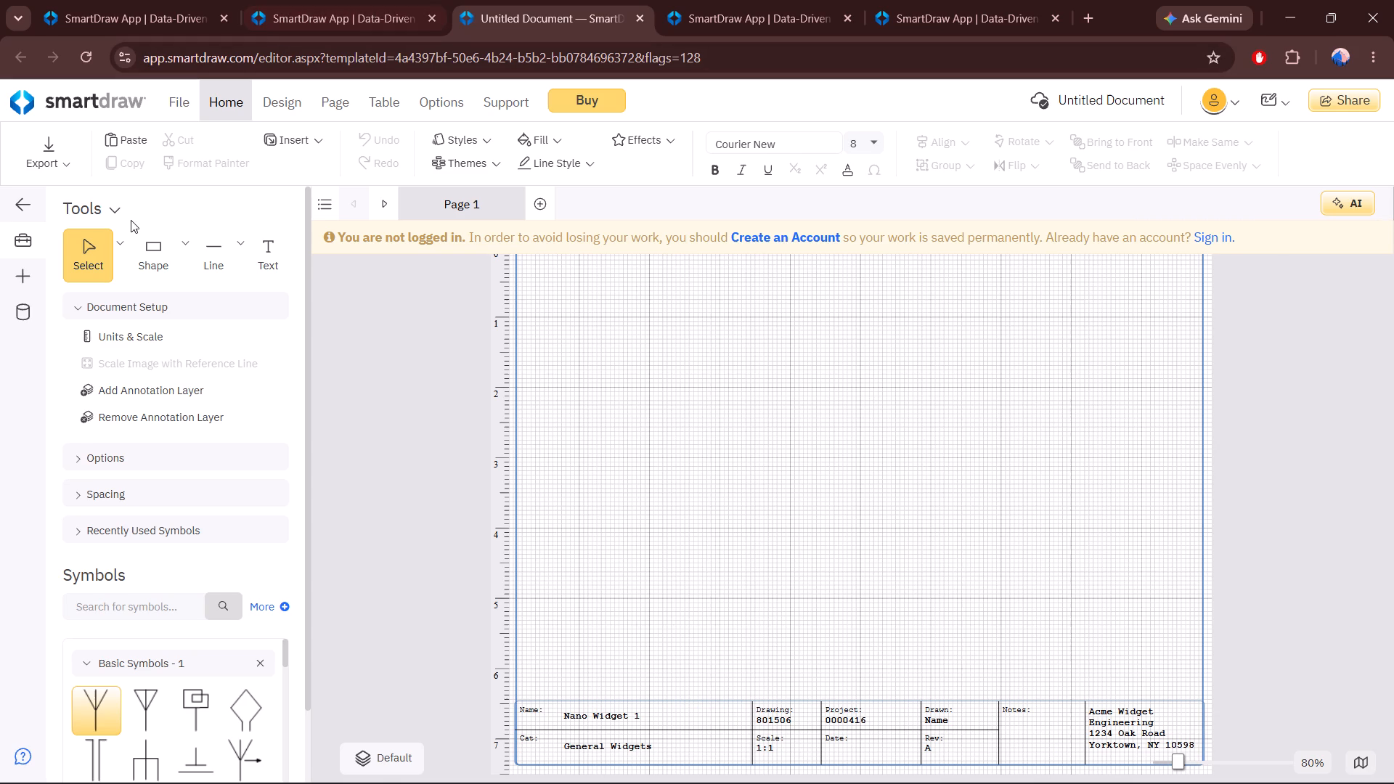
# Draw a large rectangle about 7.94 wide and 3.93 high, with its upper-left corner at about 1.01, 1.01 on the page.
pyautogui.moveTo(144, 233); pyautogui.dragTo(627, 346)
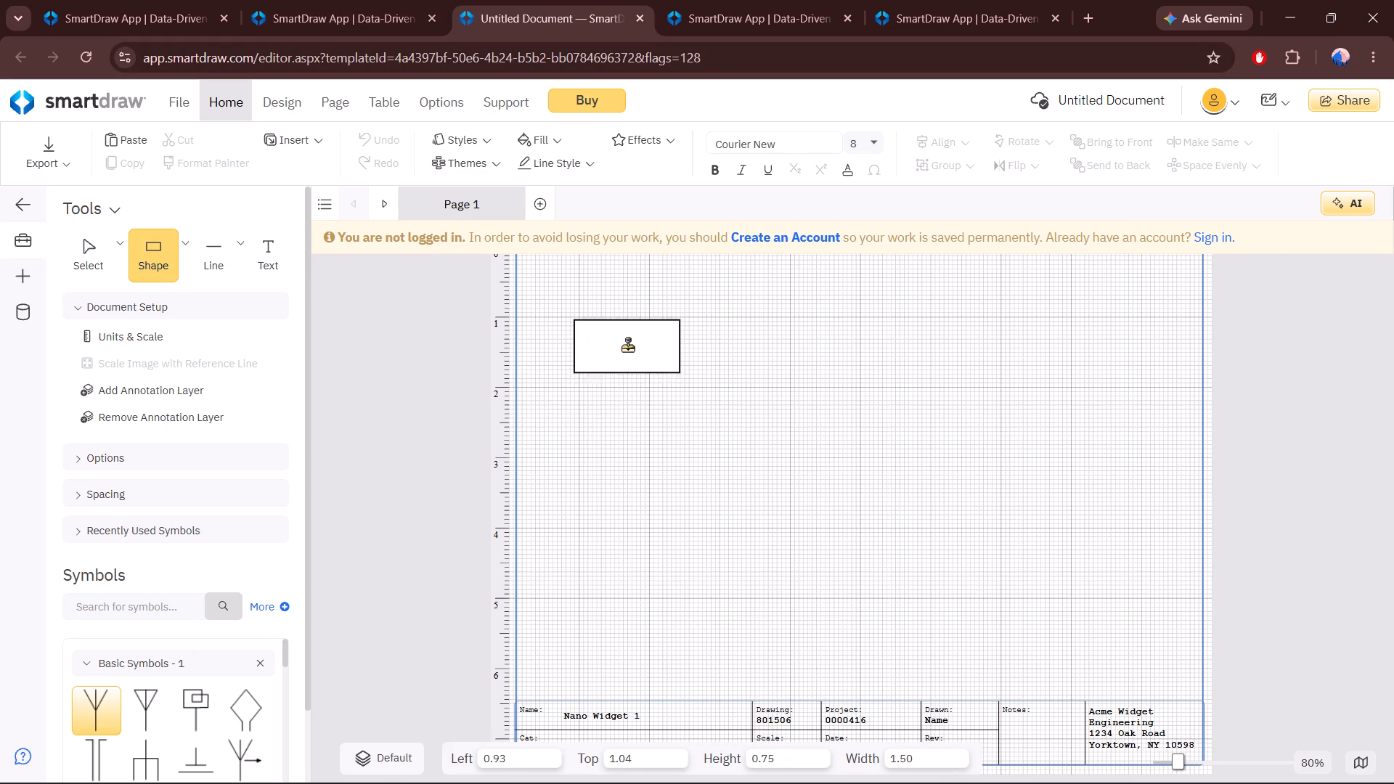
pyautogui.moveTo(627, 346); pyautogui.dragTo(633, 344)
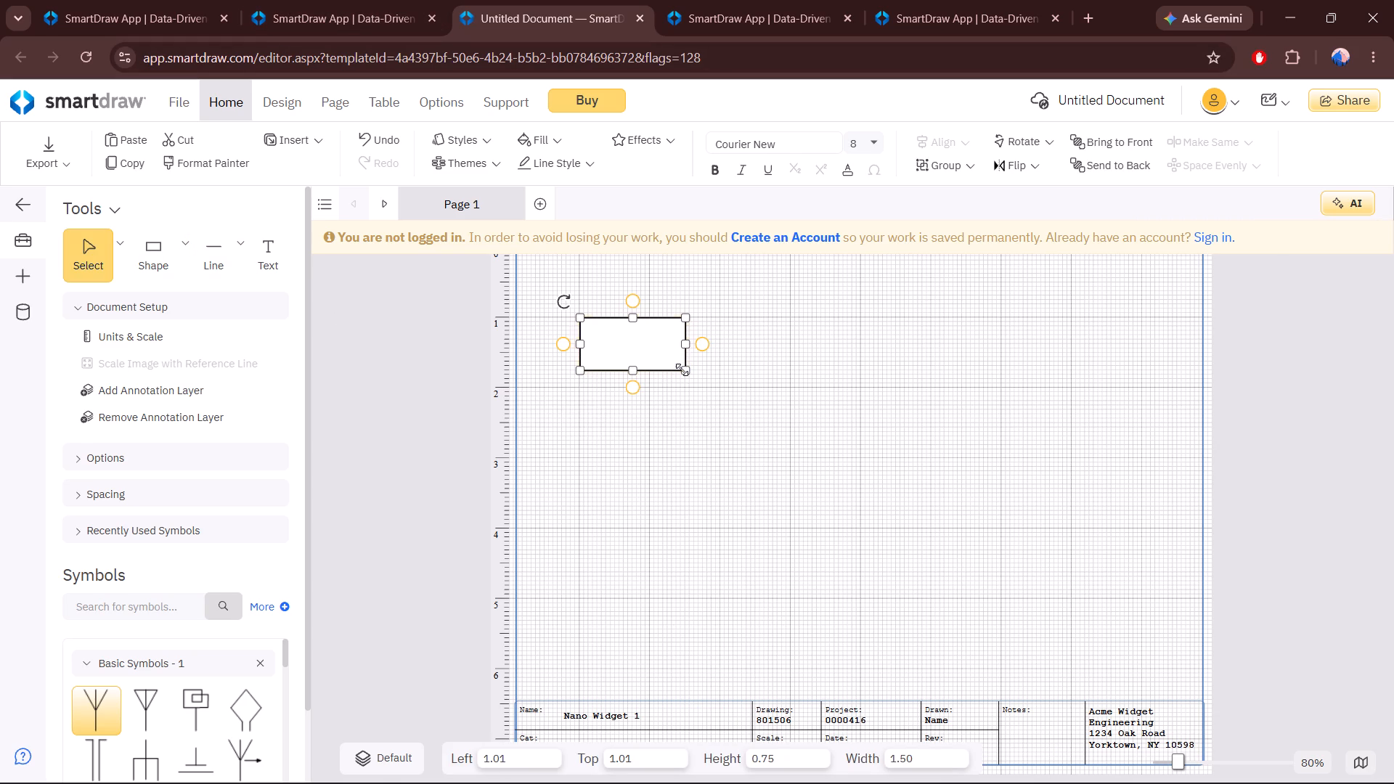
pyautogui.moveTo(684, 371); pyautogui.dragTo(1139, 594)
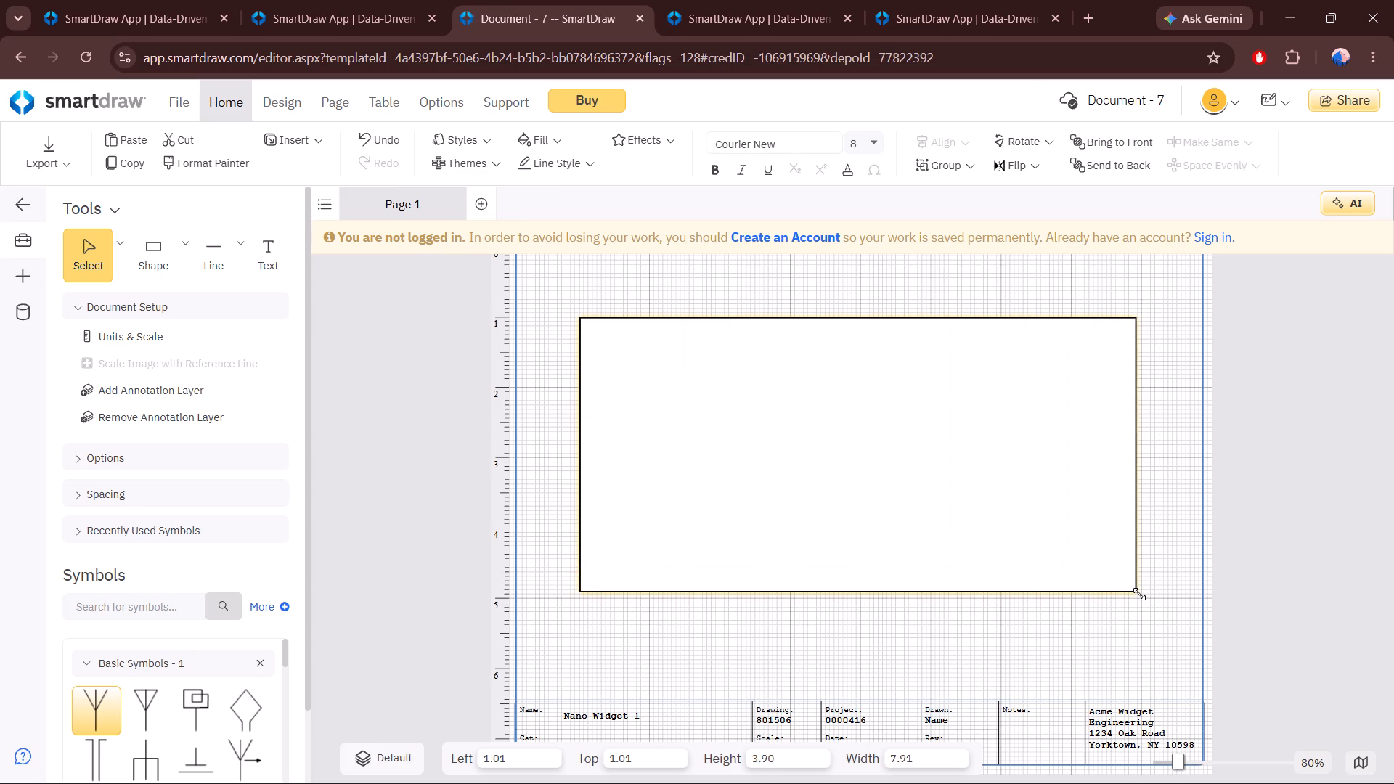
pyautogui.moveTo(1139, 594); pyautogui.dragTo(1138, 594)
# Place a 1.50 by 0.75 rectangle inside the upper-left corner of the large rectangle.
pyautogui.moveTo(167, 251); pyautogui.dragTo(629, 382)
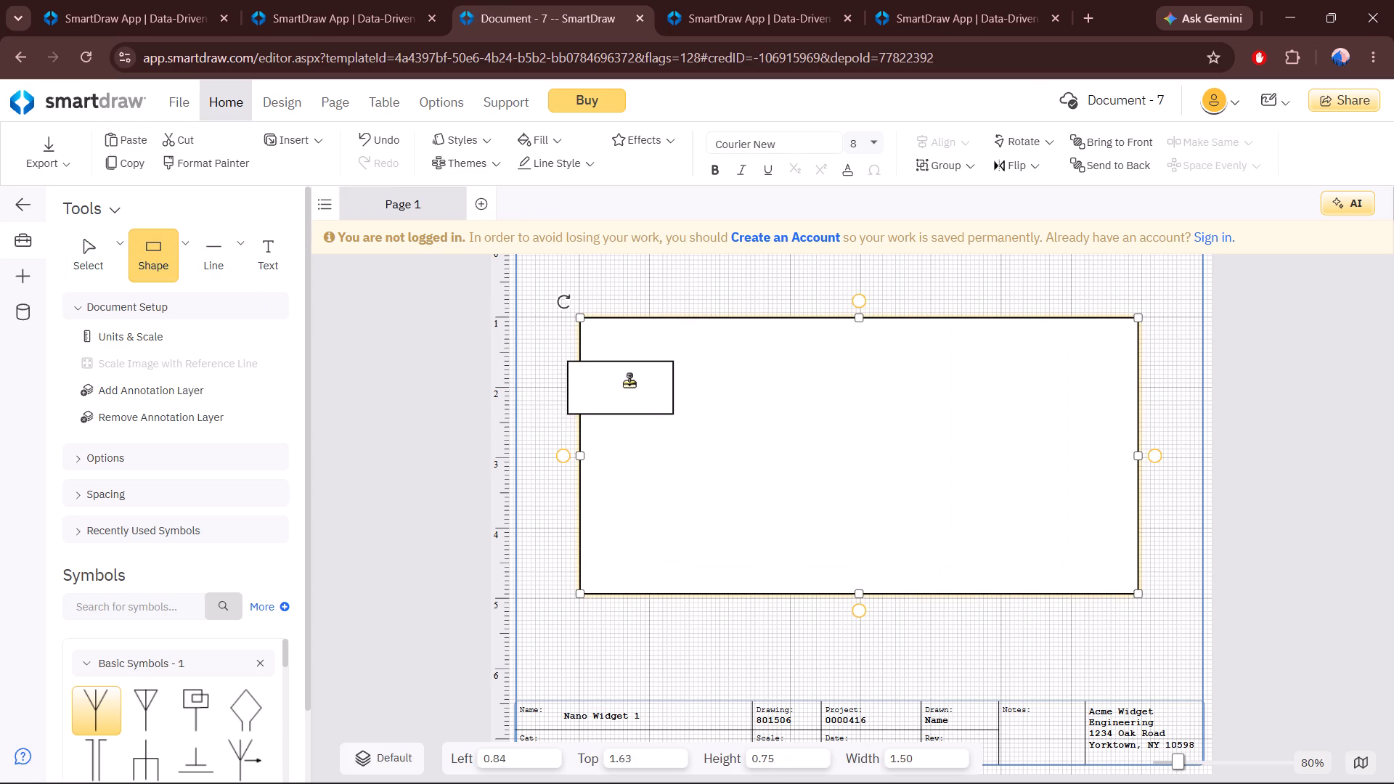
pyautogui.moveTo(629, 382); pyautogui.dragTo(635, 344)
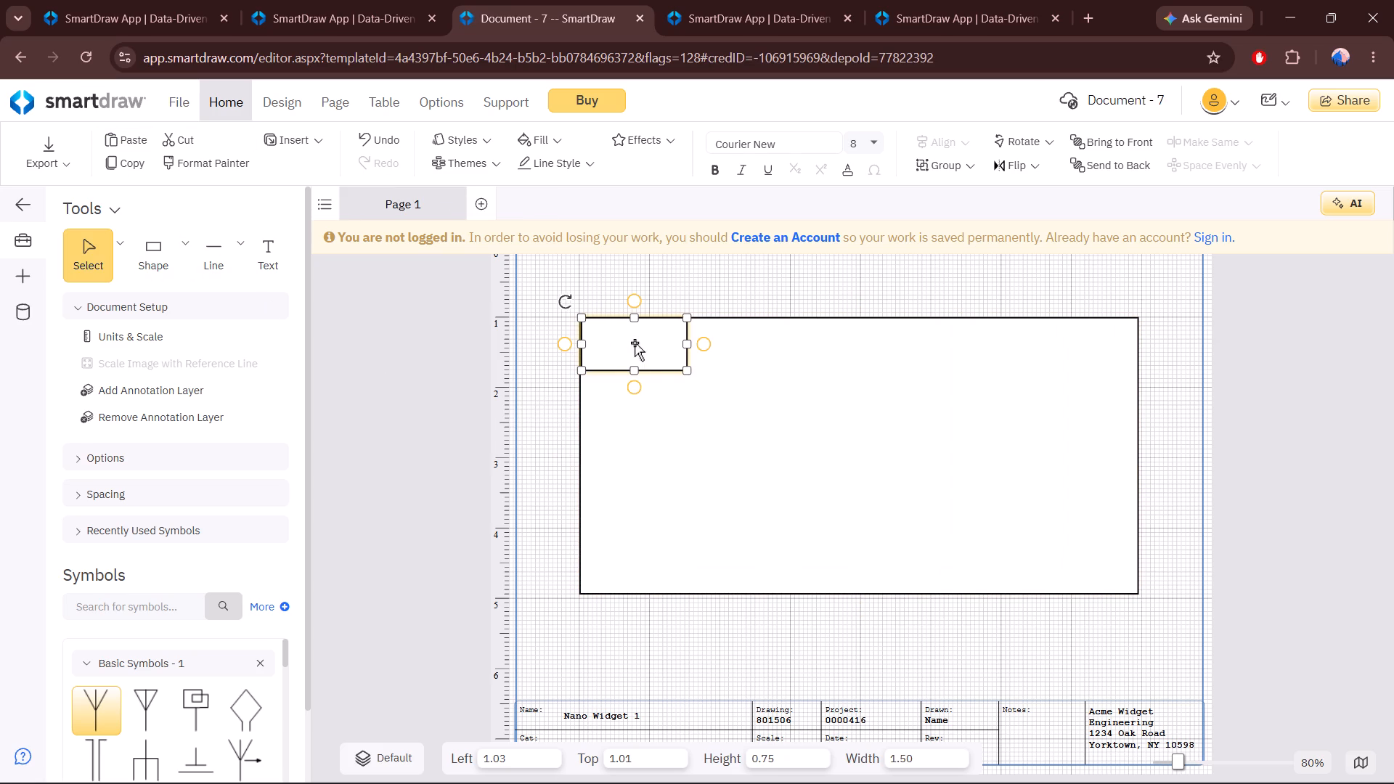
pyautogui.click(714, 394)
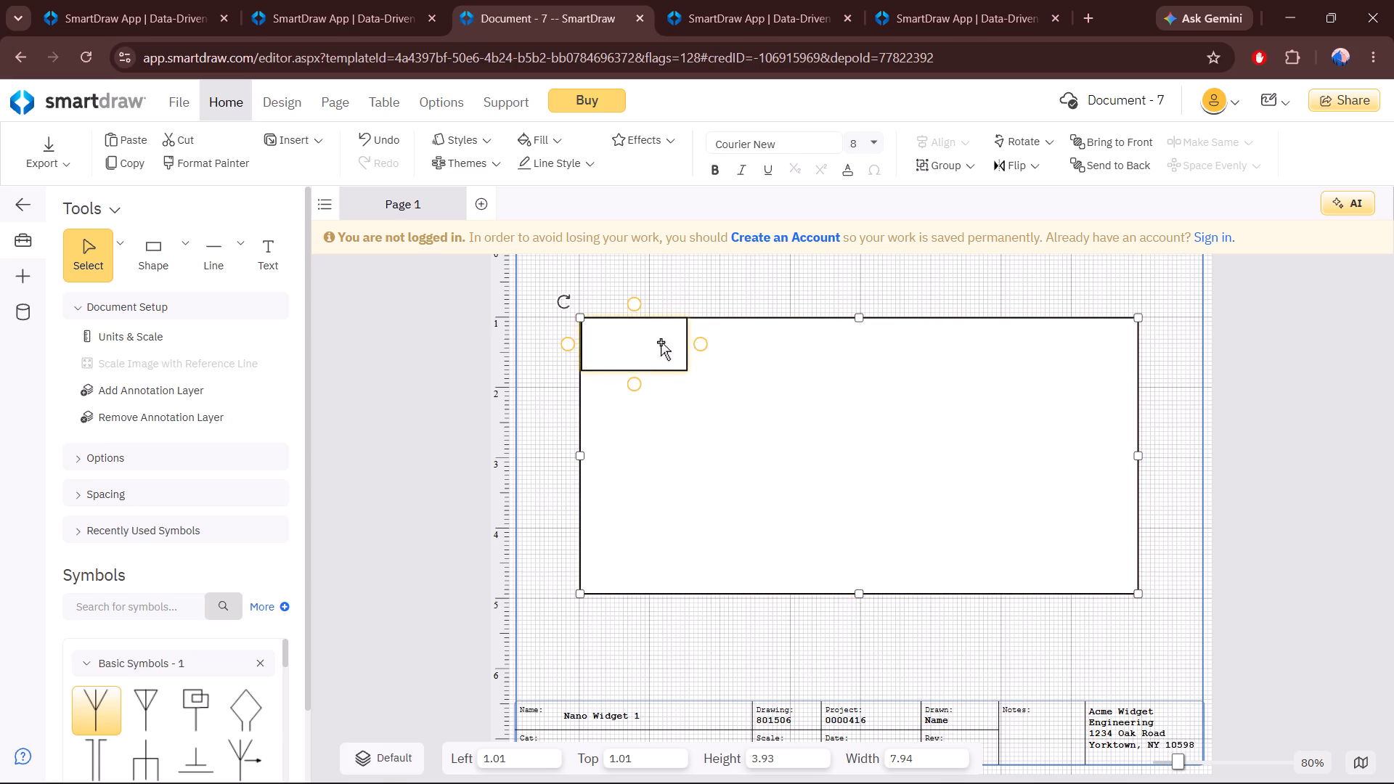
pyautogui.click(660, 342)
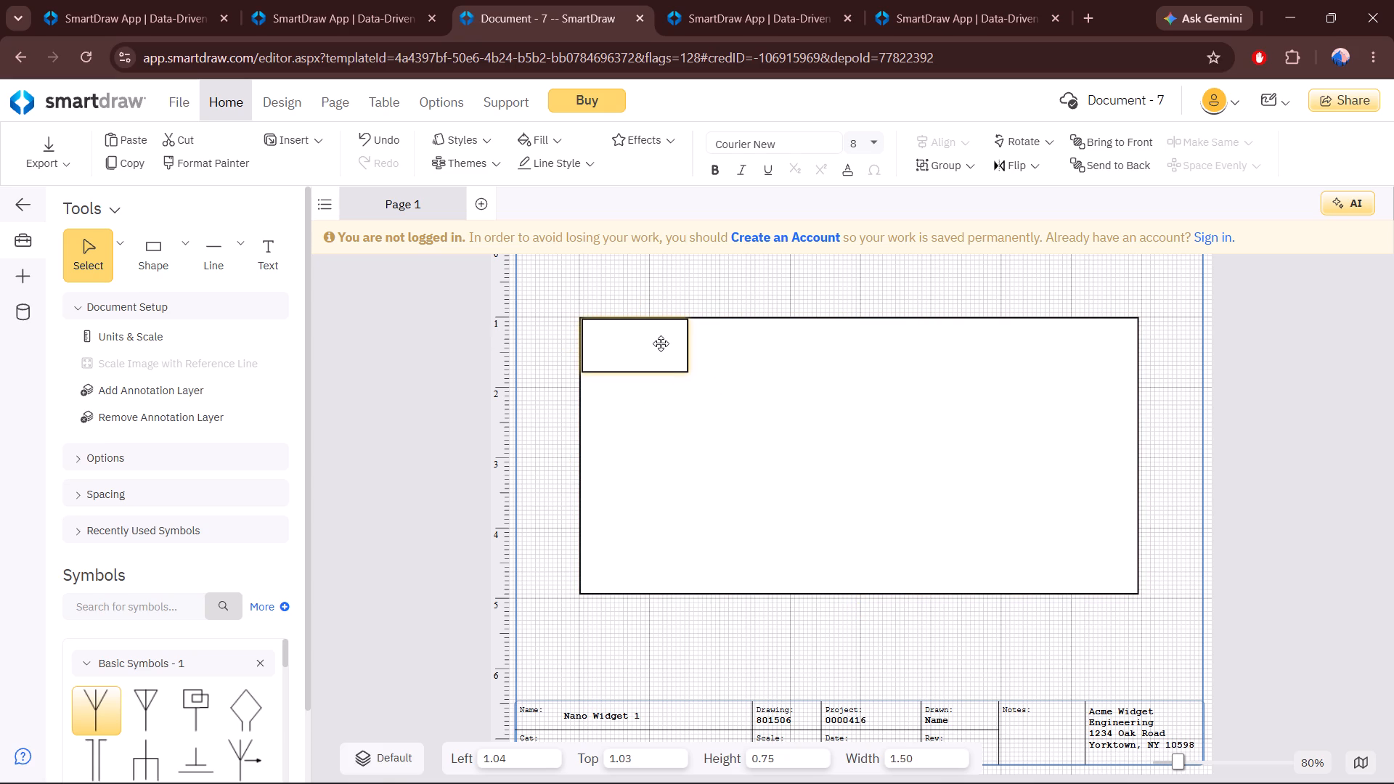
pyautogui.click(674, 278)
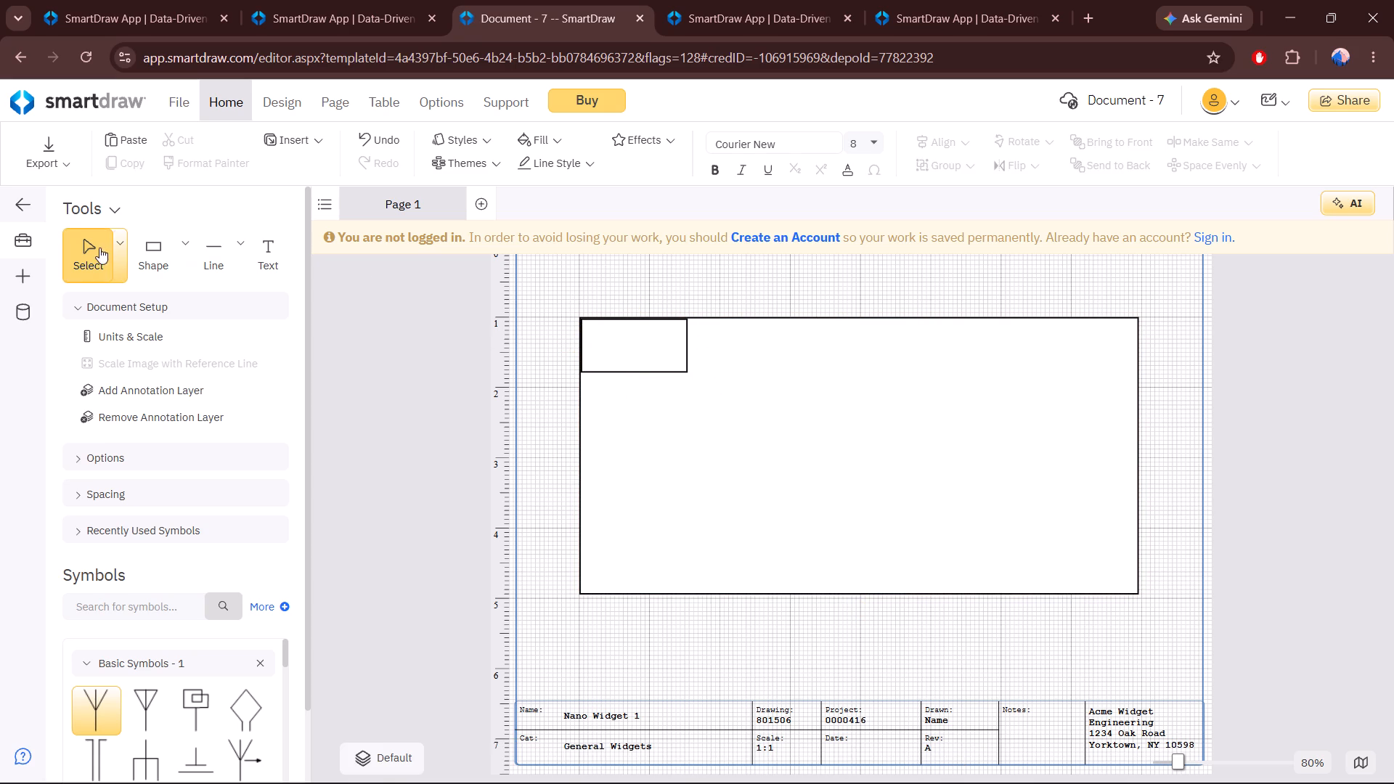
# Add the second and third 1.50 by 0.75 rectangles edge to edge along the large rectangle's top side.
pyautogui.moveTo(147, 257); pyautogui.dragTo(740, 348)
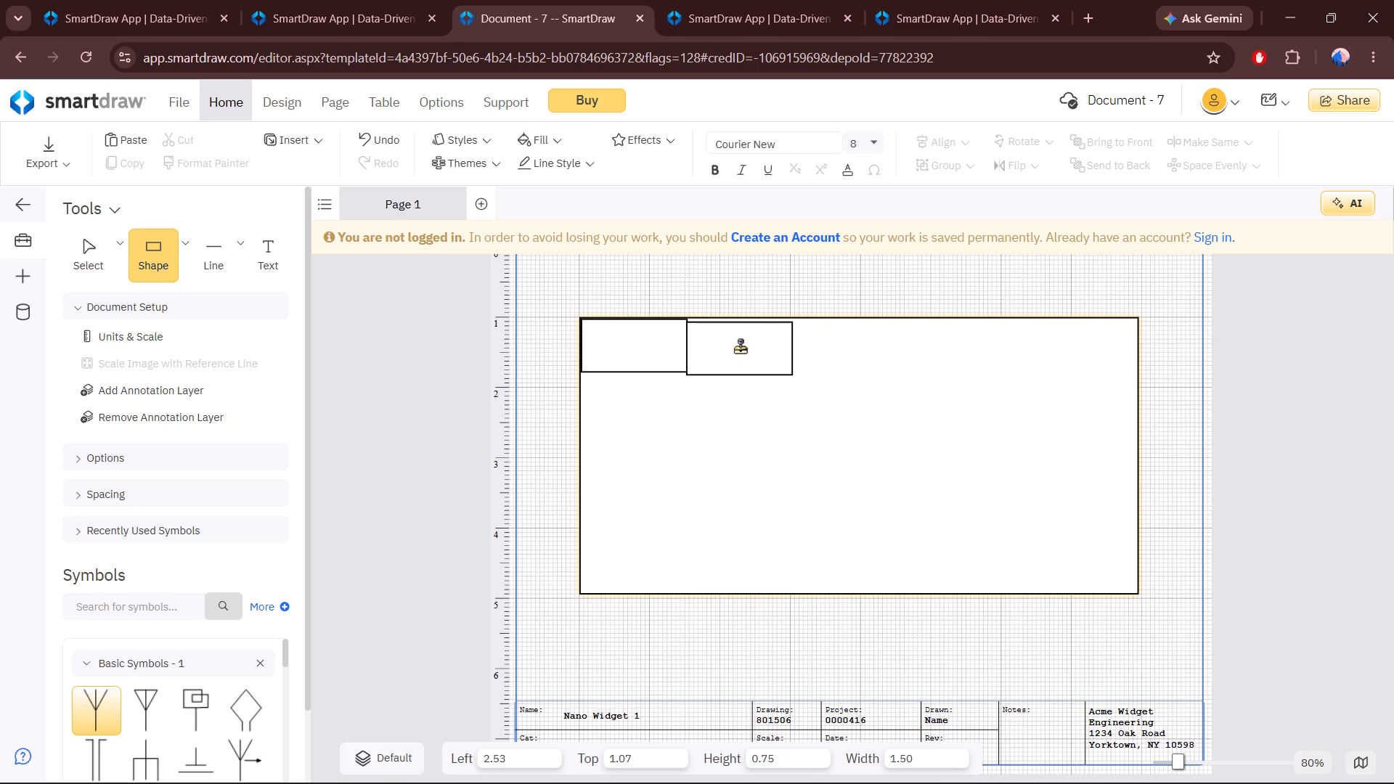
pyautogui.moveTo(740, 348); pyautogui.dragTo(740, 346)
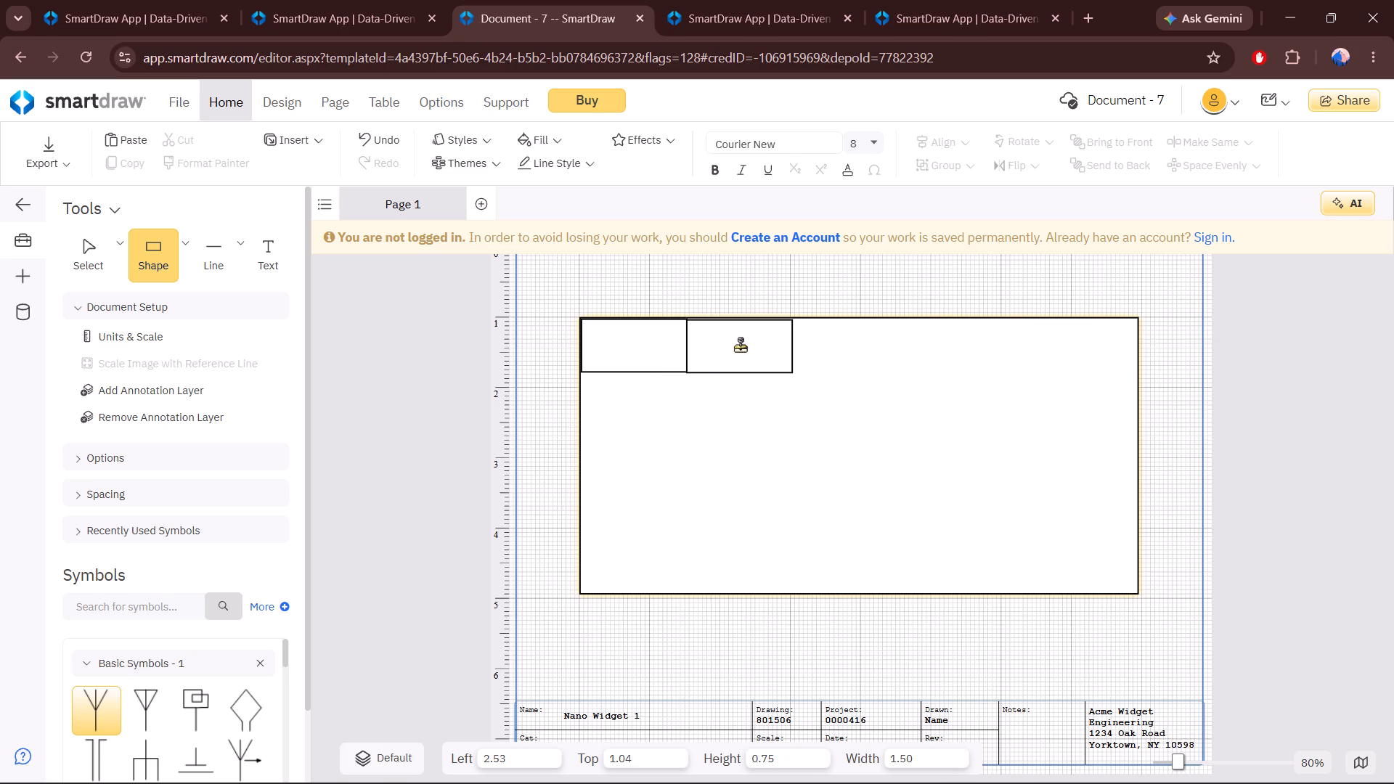
pyautogui.moveTo(740, 346); pyautogui.dragTo(740, 346)
pyautogui.moveTo(740, 346); pyautogui.dragTo(740, 346)
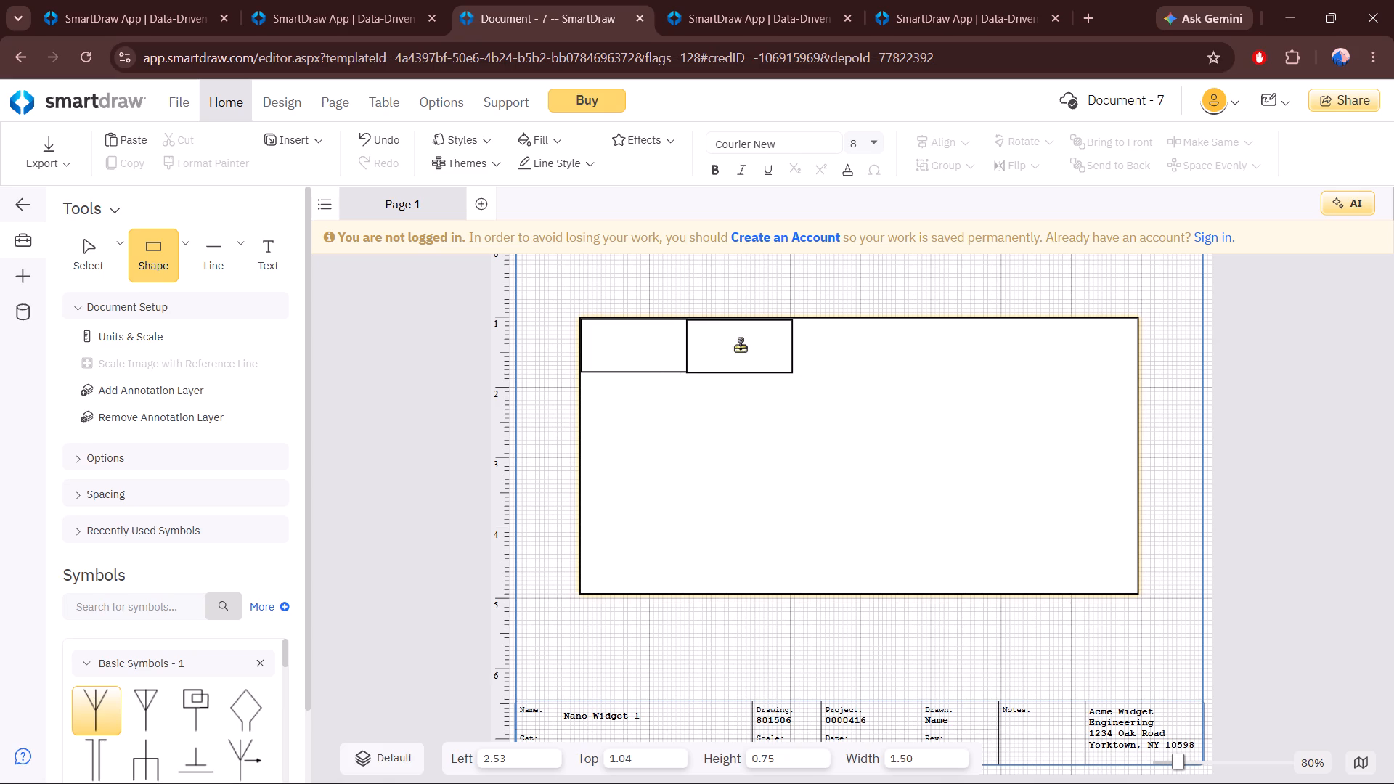
pyautogui.moveTo(740, 346); pyautogui.dragTo(740, 346)
pyautogui.click(754, 283)
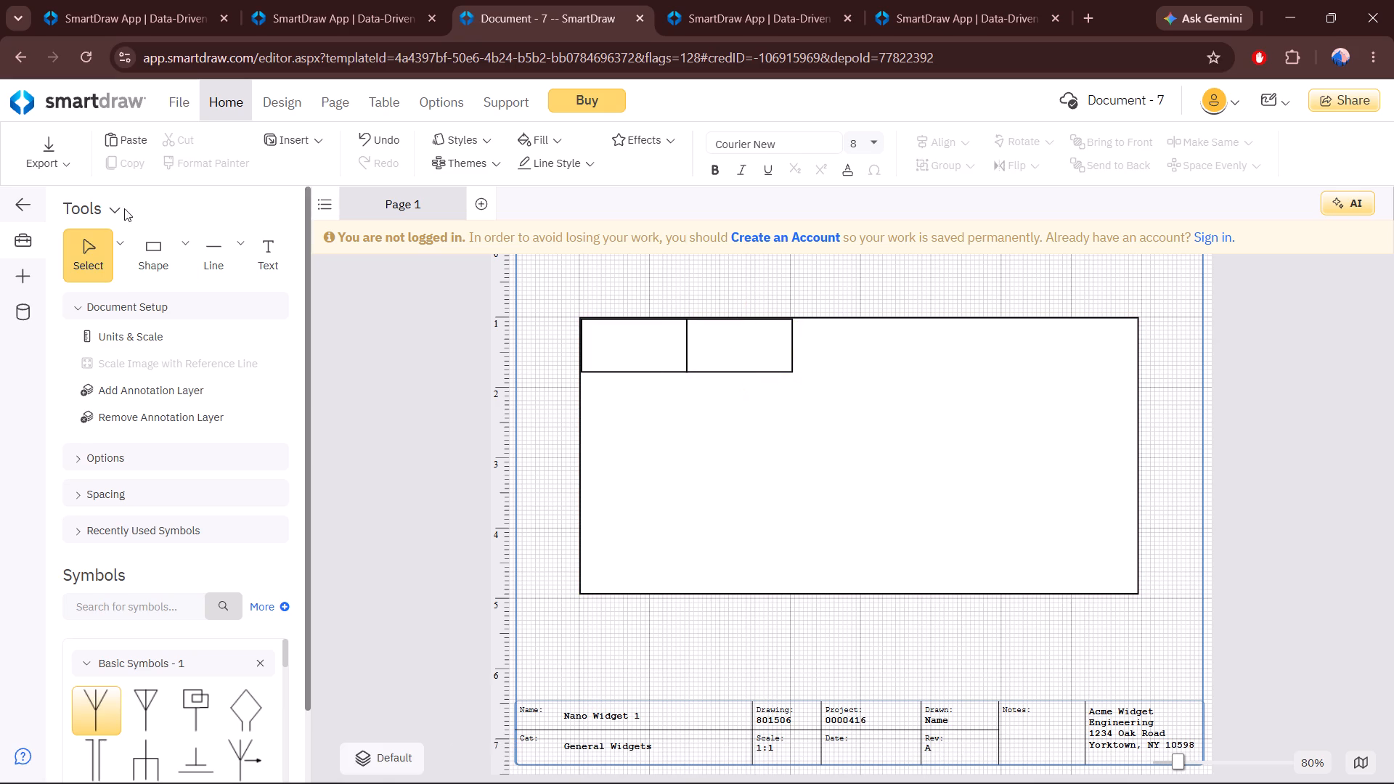
pyautogui.moveTo(139, 240); pyautogui.dragTo(849, 346)
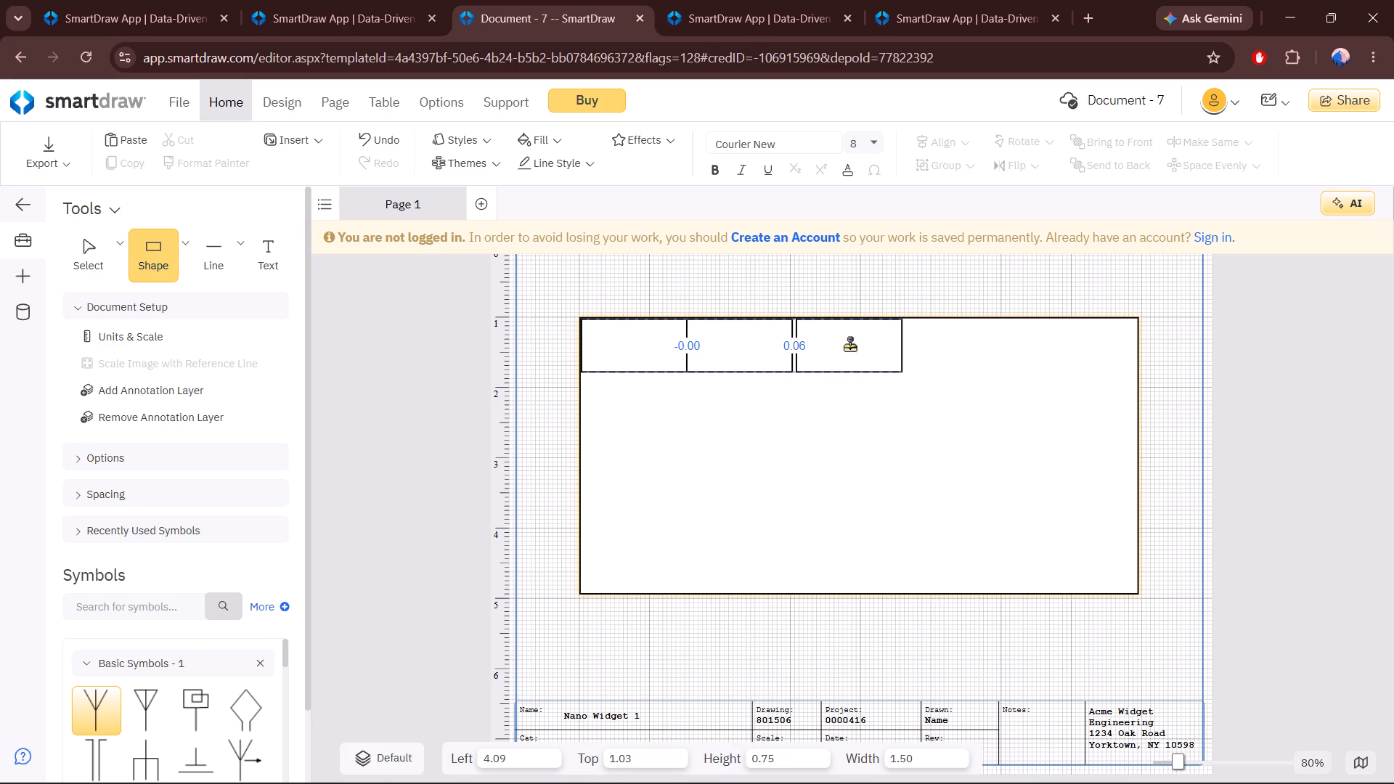
pyautogui.moveTo(849, 346); pyautogui.dragTo(846, 343)
pyautogui.click(902, 302)
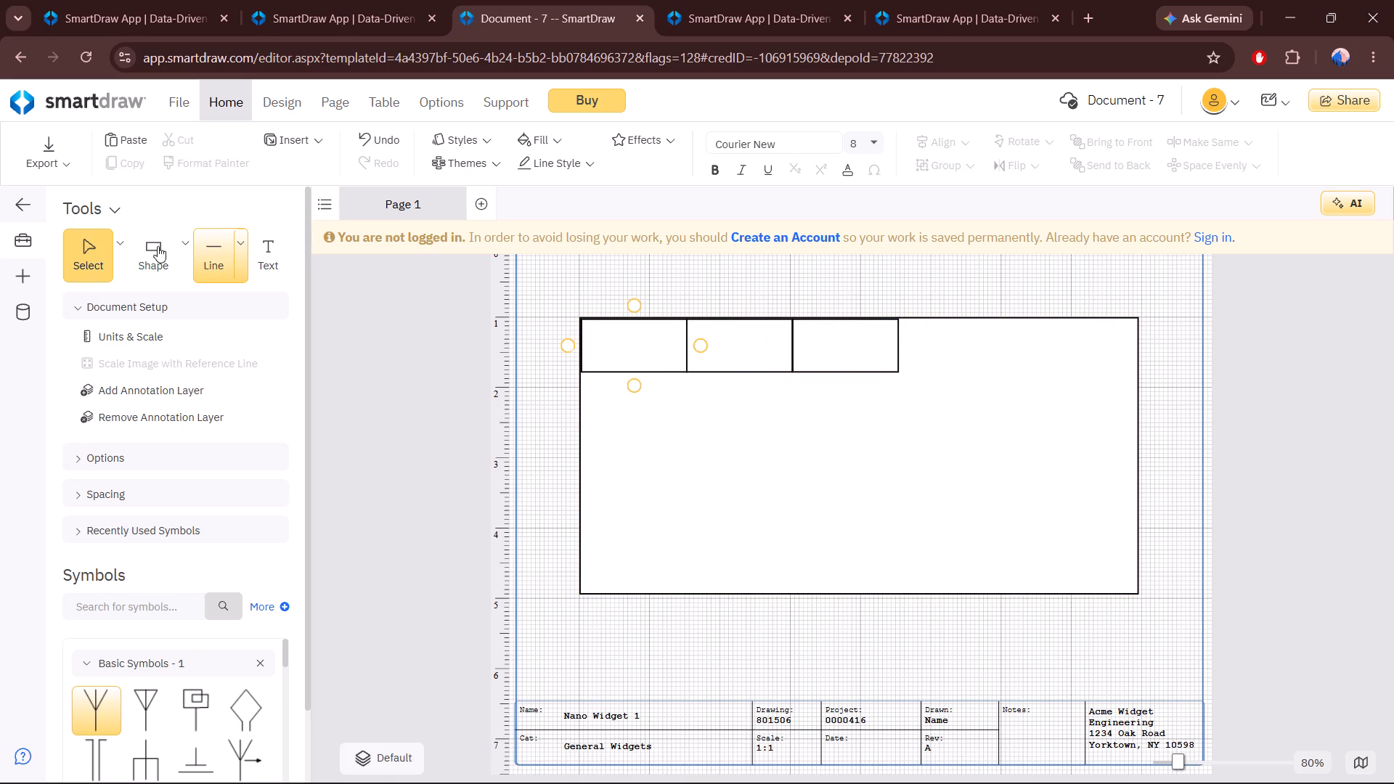
# Add the fourth and fifth 1.50 by 0.75 rectangles to complete the top row of five cells.
pyautogui.moveTo(143, 242); pyautogui.dragTo(951, 354)
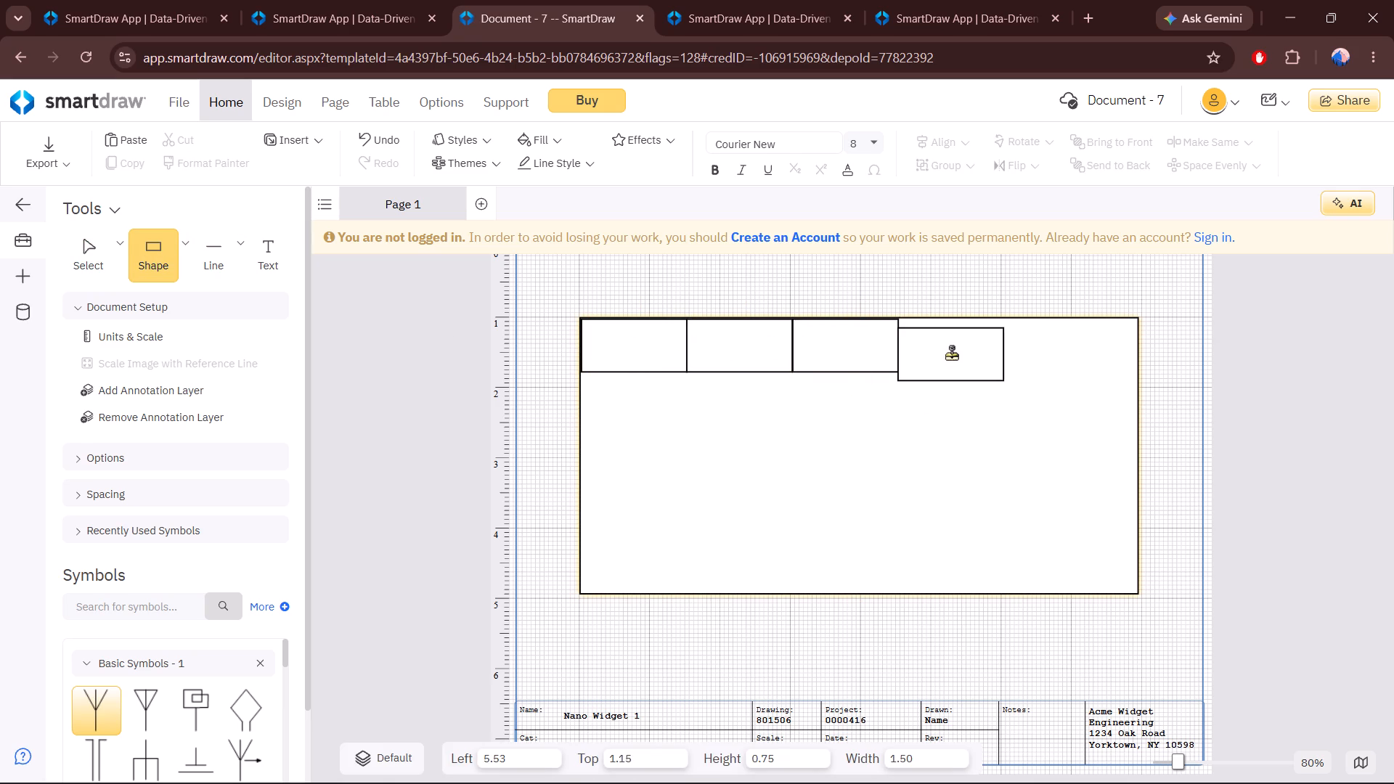
pyautogui.moveTo(951, 354); pyautogui.dragTo(953, 348)
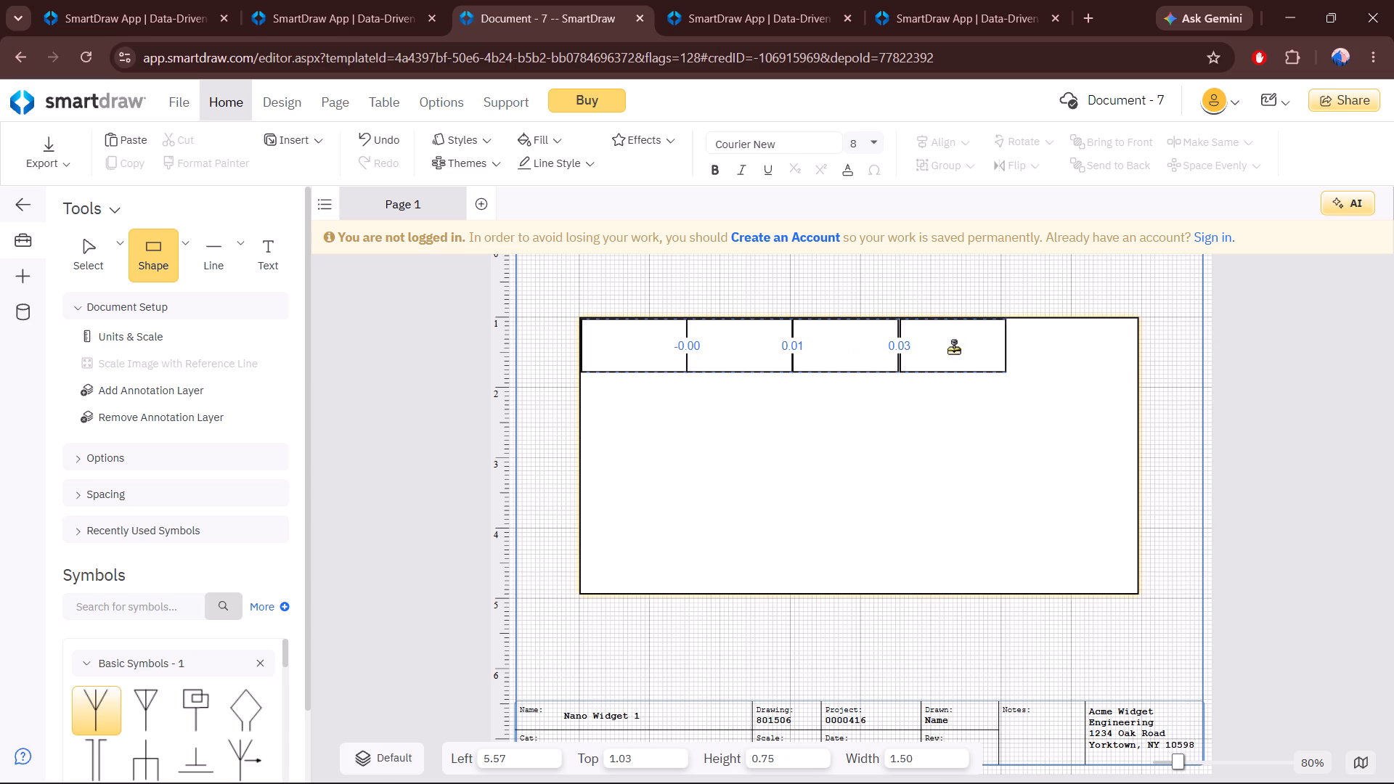
pyautogui.moveTo(953, 348); pyautogui.dragTo(953, 348)
pyautogui.moveTo(171, 266); pyautogui.dragTo(997, 356)
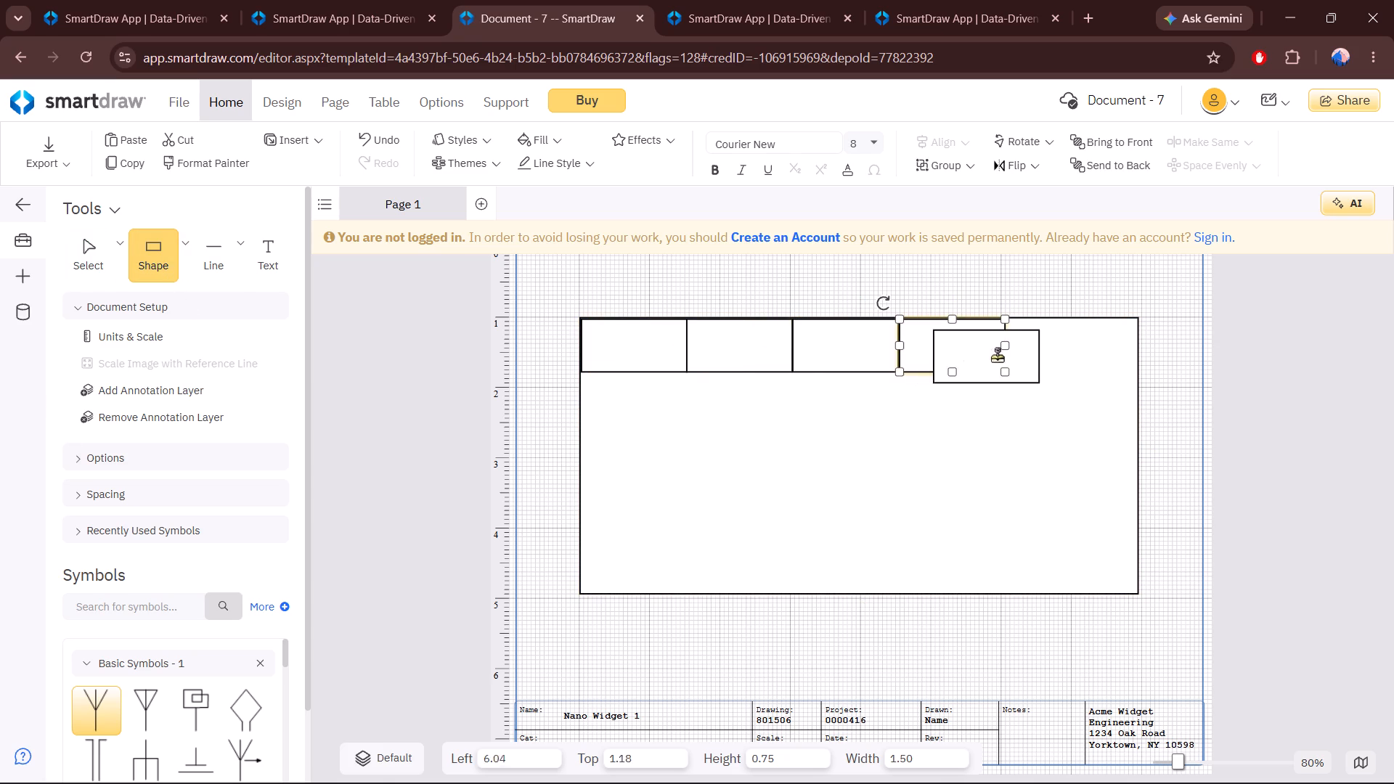
pyautogui.moveTo(997, 356); pyautogui.dragTo(1059, 344)
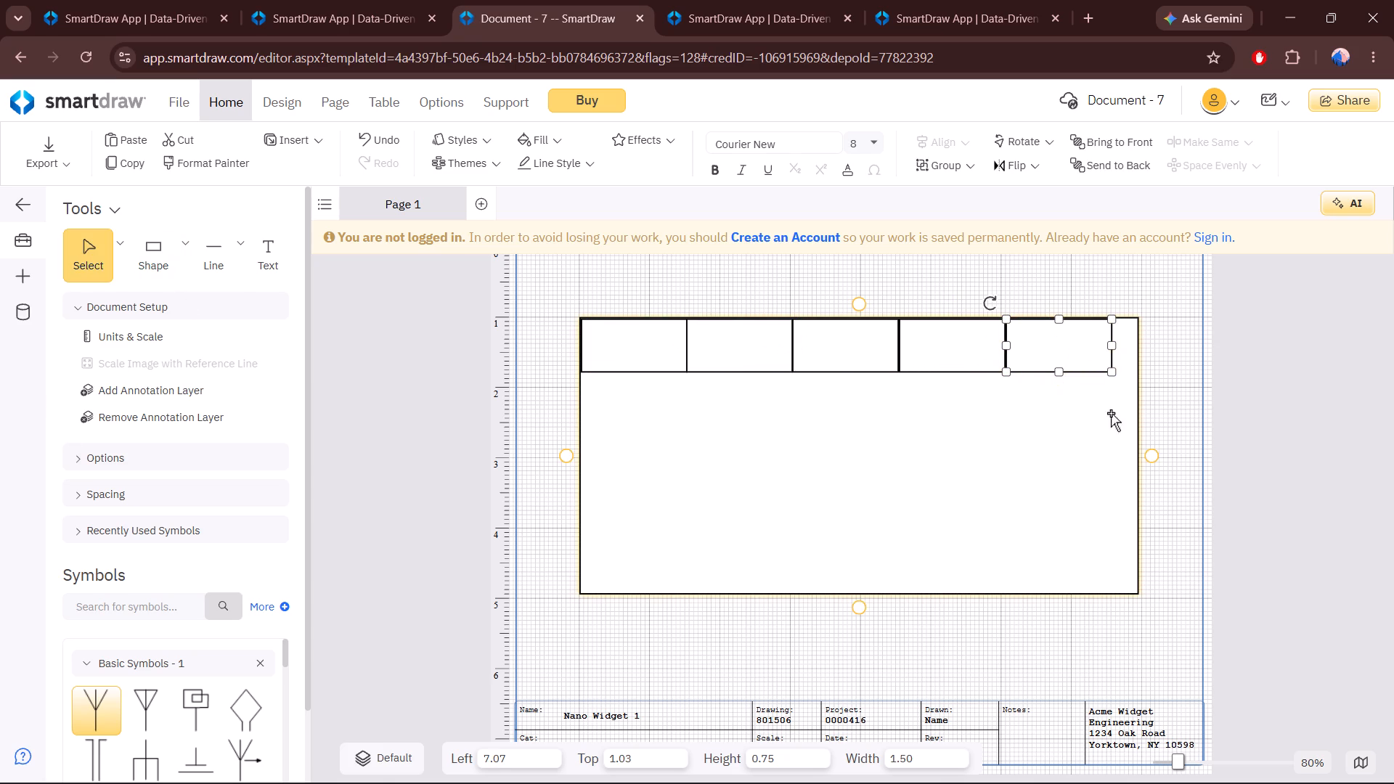
# Narrow the large outer rectangle to about 7.59 wide so its right edge meets the fifth cell.
pyautogui.click(1138, 445)
pyautogui.moveTo(1139, 457); pyautogui.dragTo(1117, 448)
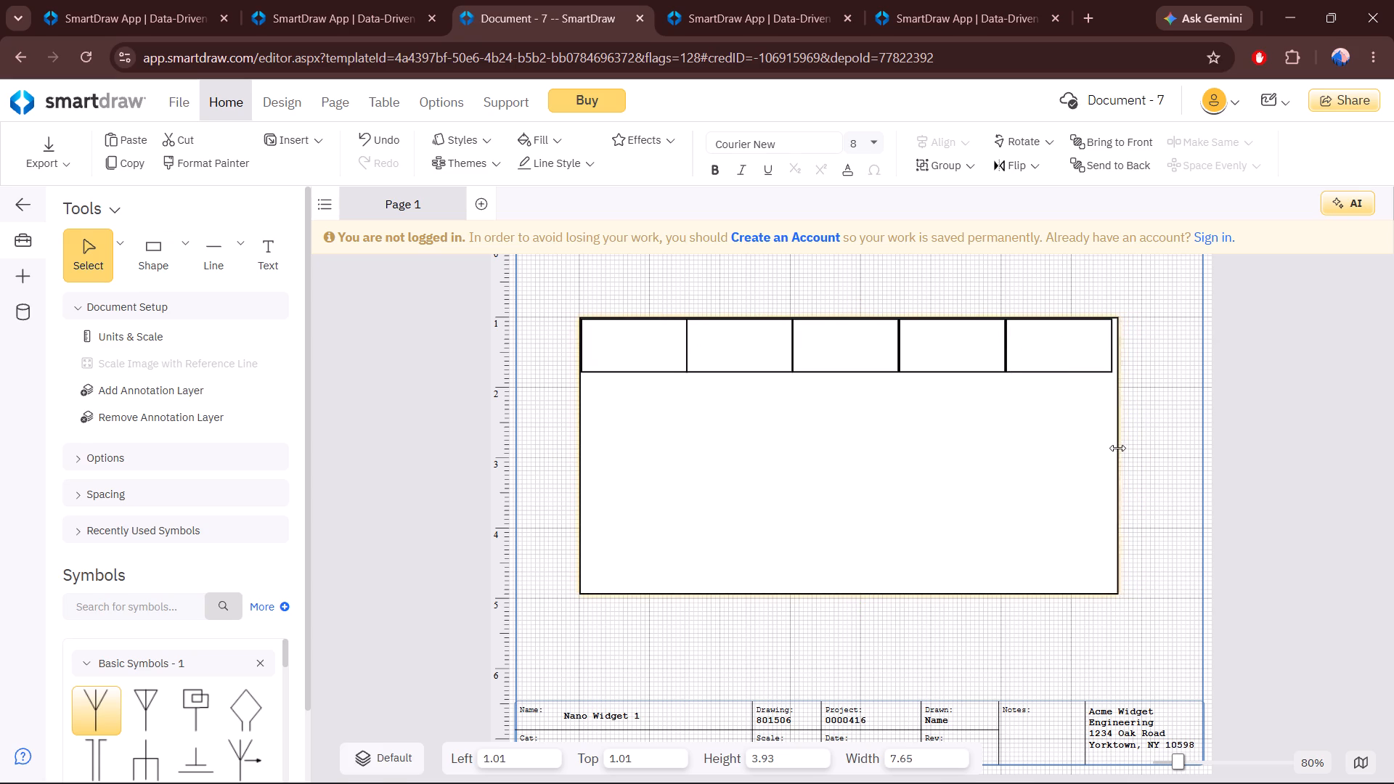
pyautogui.moveTo(1117, 448); pyautogui.dragTo(1114, 446)
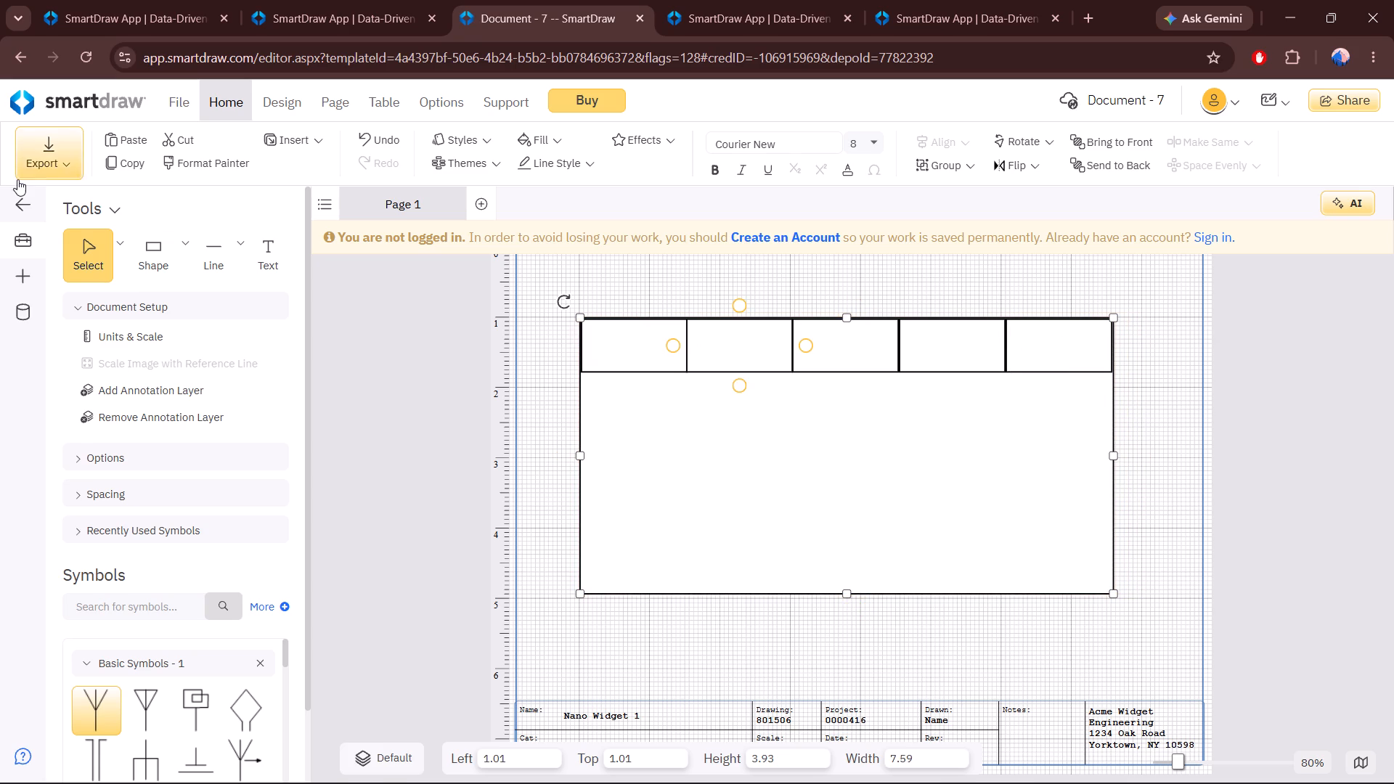
# Start a second row with two 1.50 by 0.75 rectangles directly beneath the first two top-row cells.
pyautogui.moveTo(127, 264); pyautogui.dragTo(139, 268)
pyautogui.moveTo(141, 248); pyautogui.dragTo(563, 421)
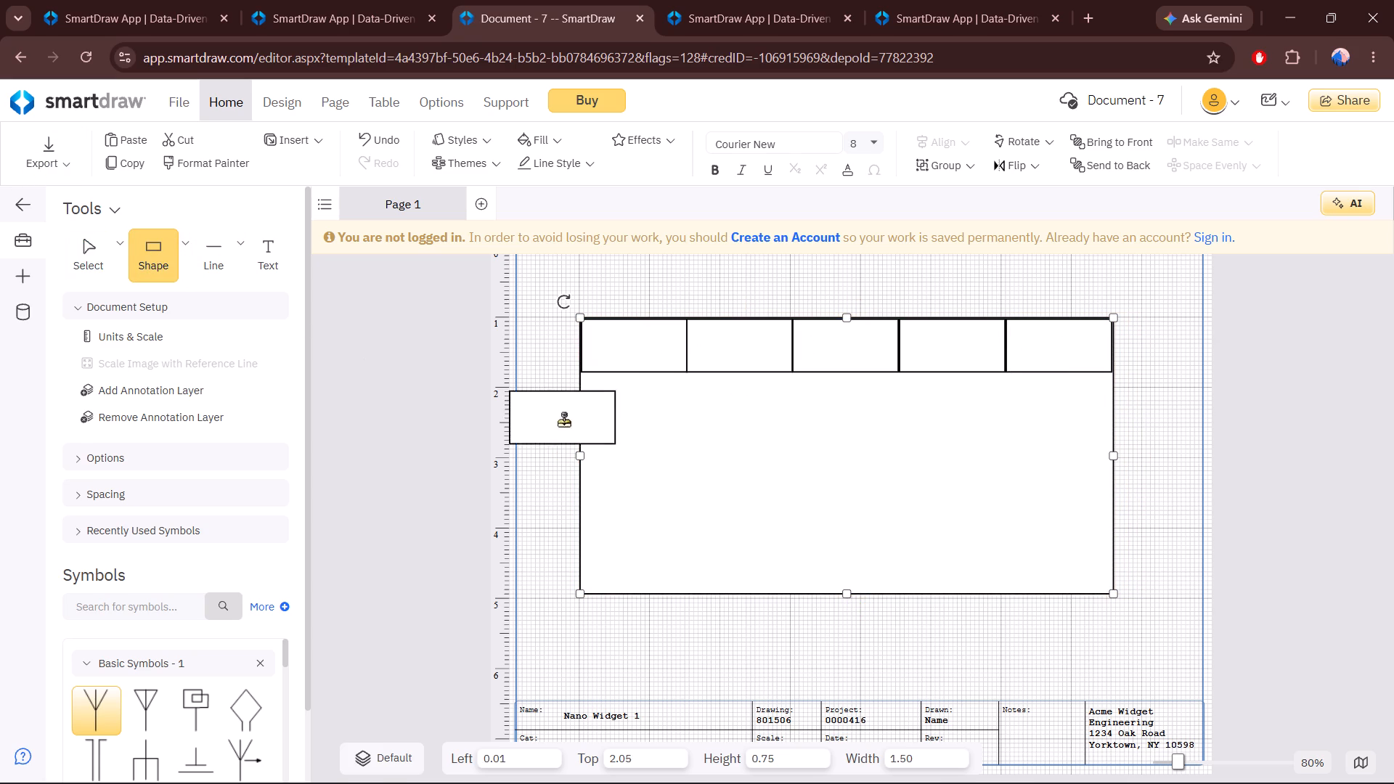
pyautogui.moveTo(563, 421); pyautogui.dragTo(631, 401)
pyautogui.moveTo(144, 248); pyautogui.dragTo(745, 415)
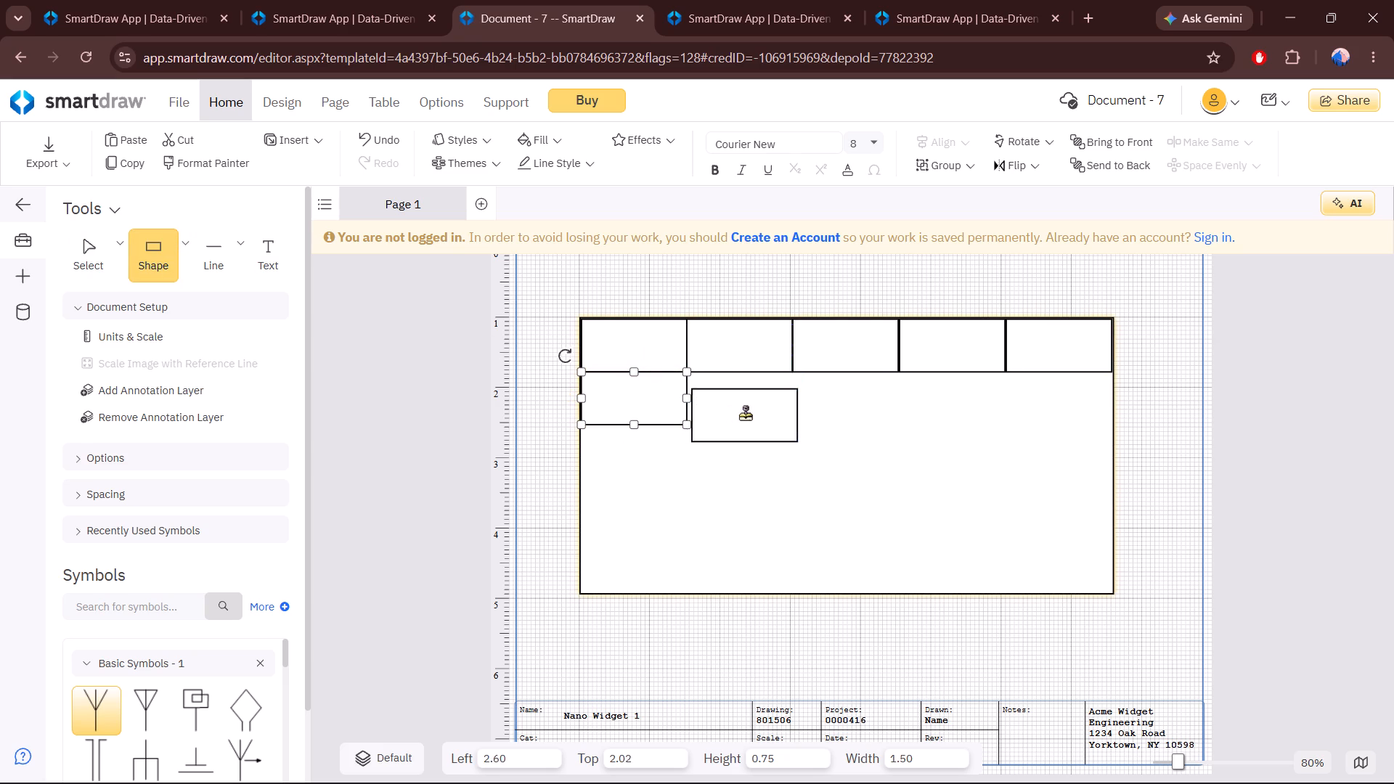
pyautogui.moveTo(745, 415); pyautogui.dragTo(741, 401)
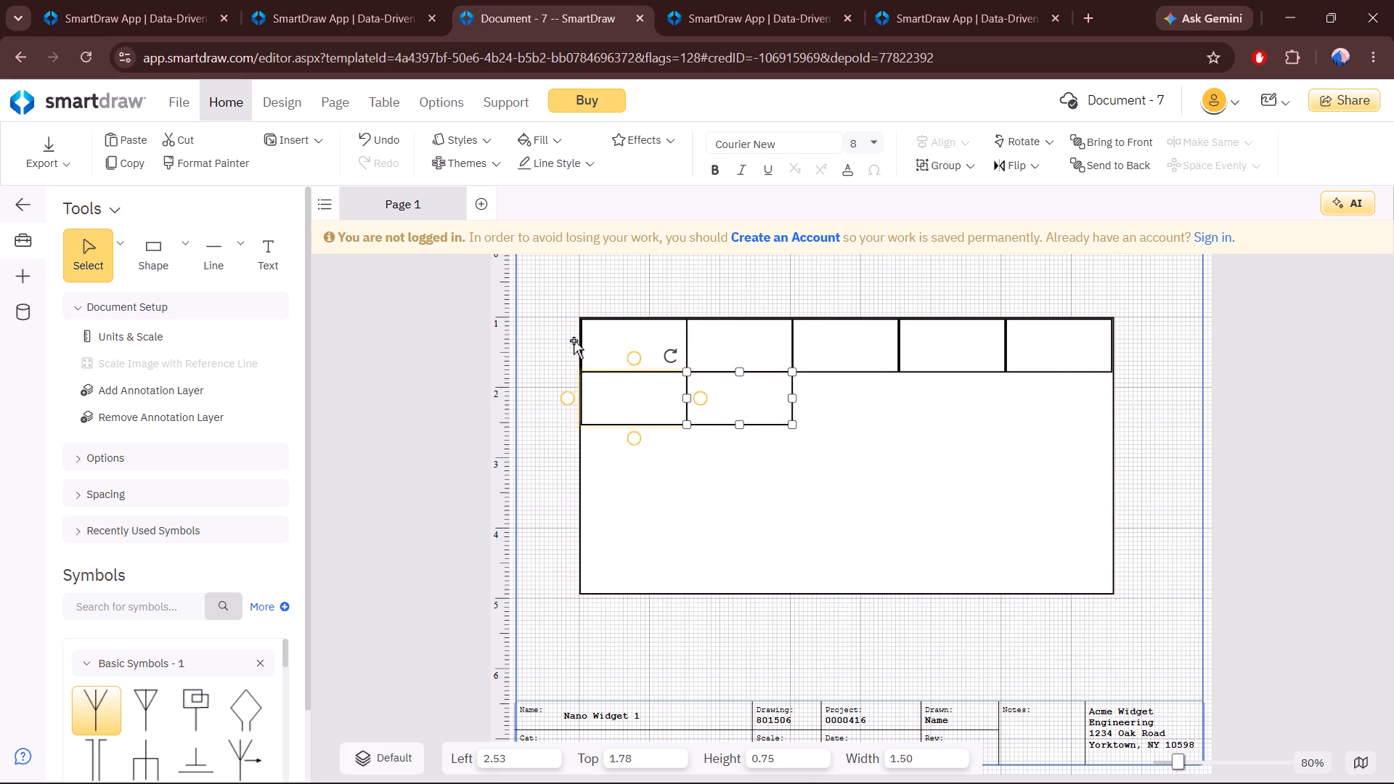
pyautogui.click(616, 513)
# Add the third and fourth 1.50 by 0.75 rectangles to the second row, aligned under the top-row cells.
pyautogui.moveTo(166, 237); pyautogui.dragTo(197, 248)
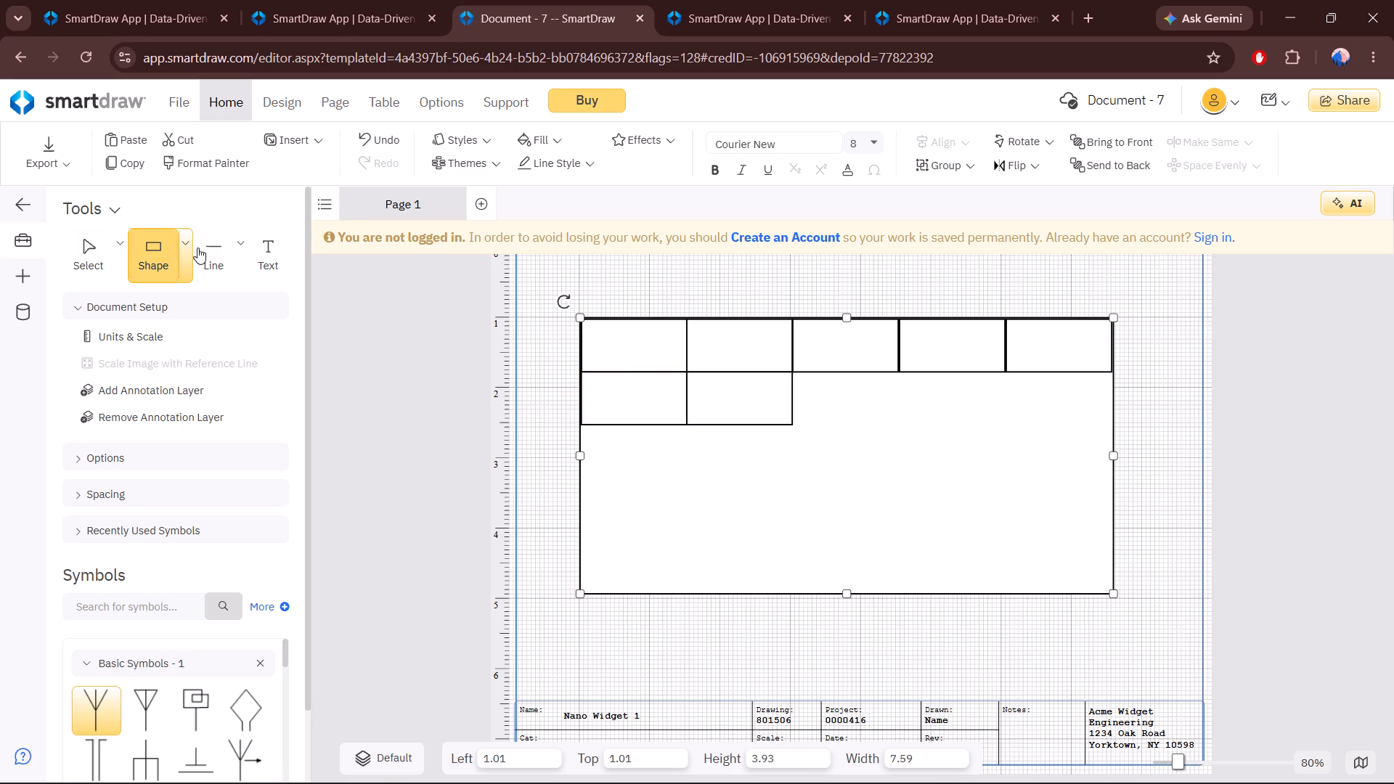
pyautogui.moveTo(197, 248); pyautogui.dragTo(849, 402)
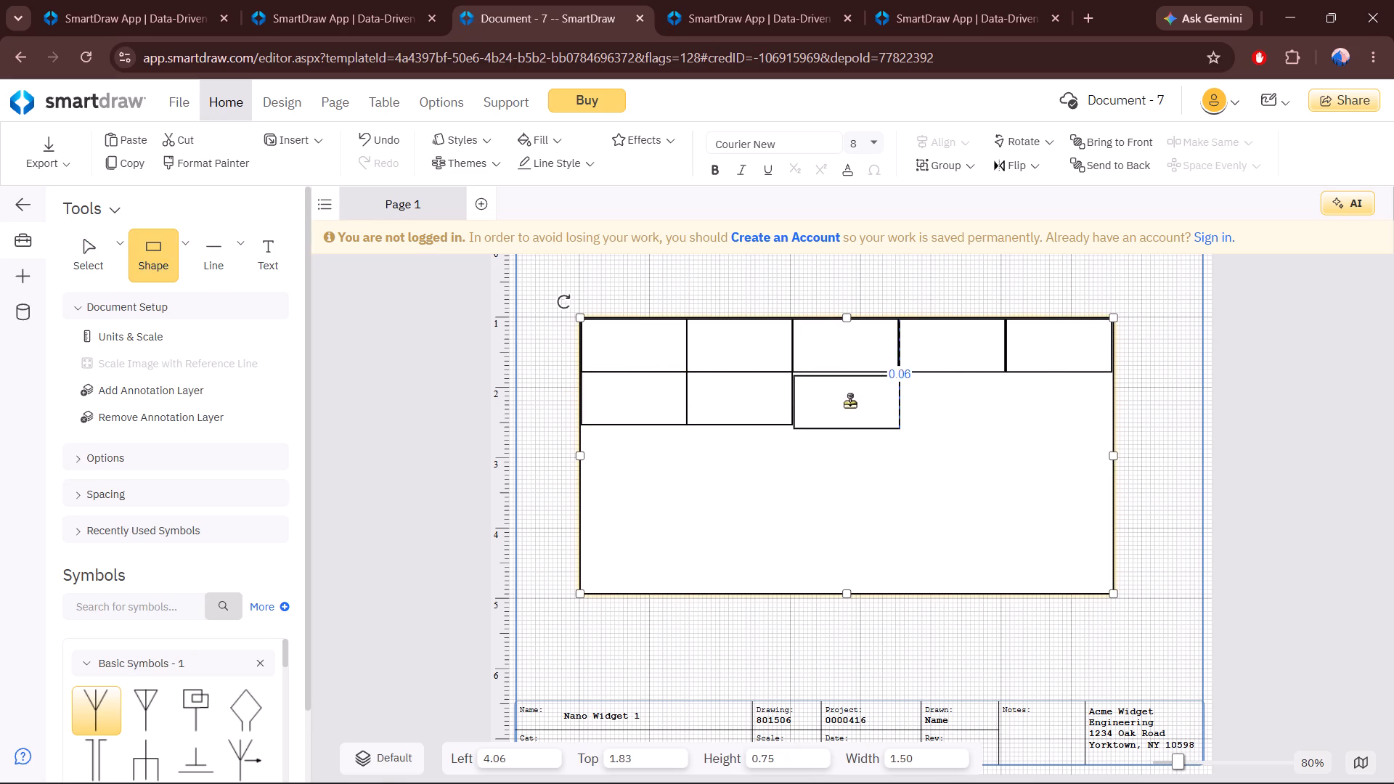
pyautogui.moveTo(849, 402); pyautogui.dragTo(848, 399)
pyautogui.click(872, 472)
pyautogui.click(855, 397)
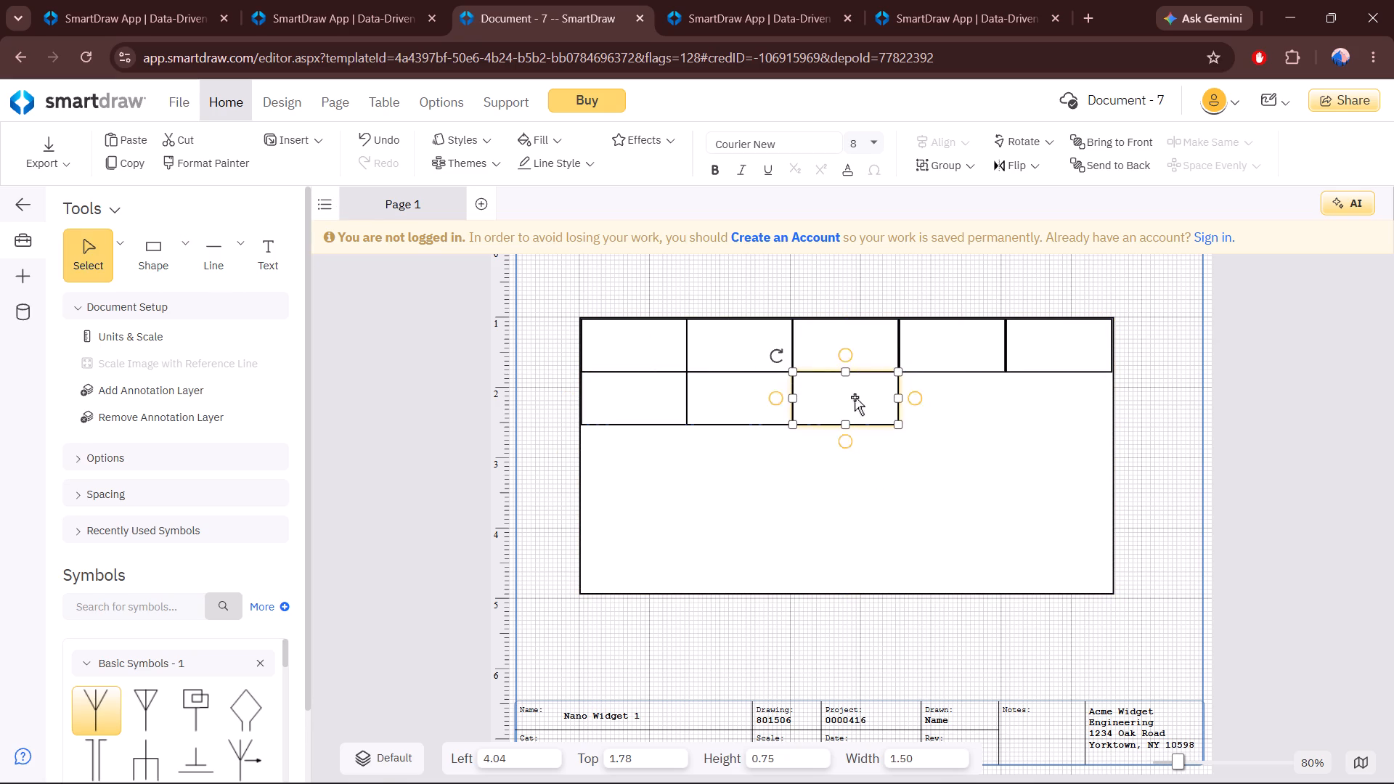
pyautogui.moveTo(161, 245); pyautogui.dragTo(963, 404)
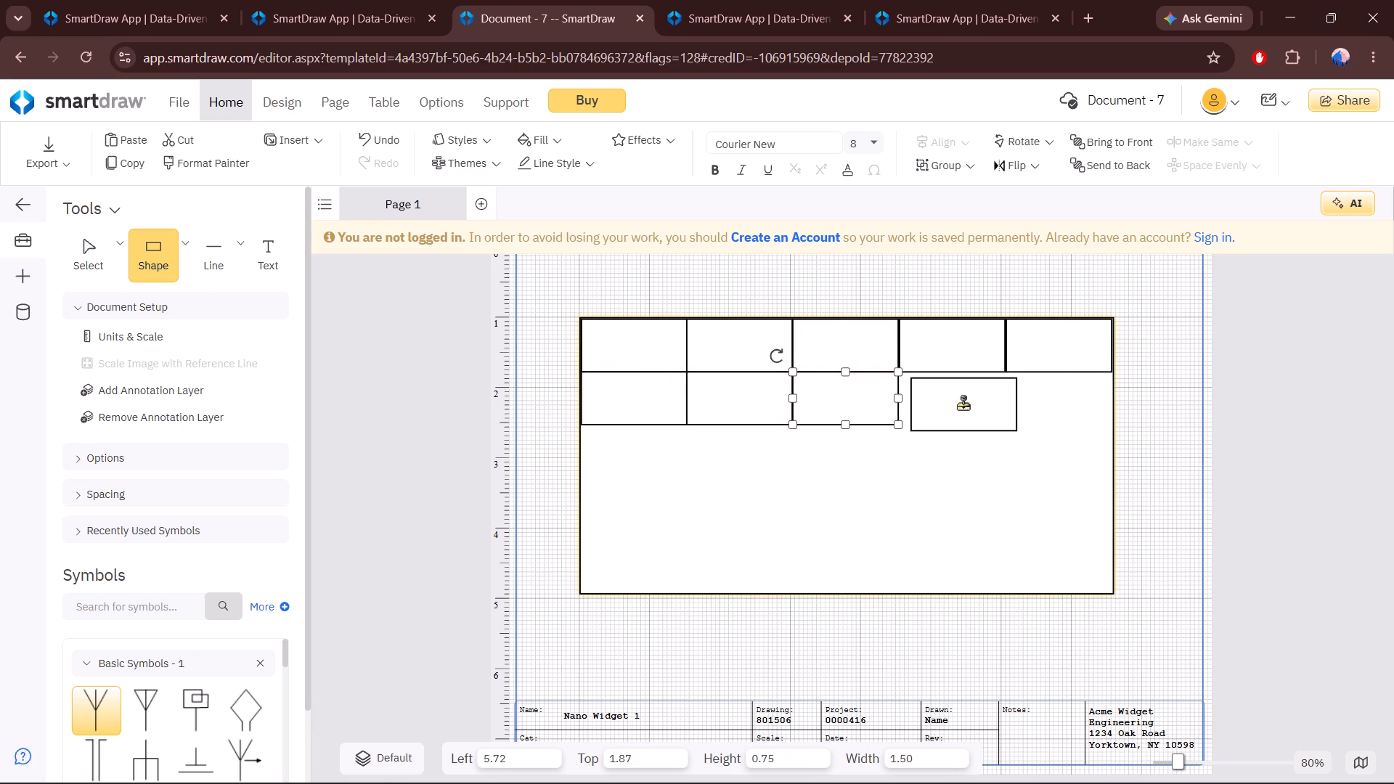
pyautogui.moveTo(963, 404); pyautogui.dragTo(955, 399)
pyautogui.click(955, 489)
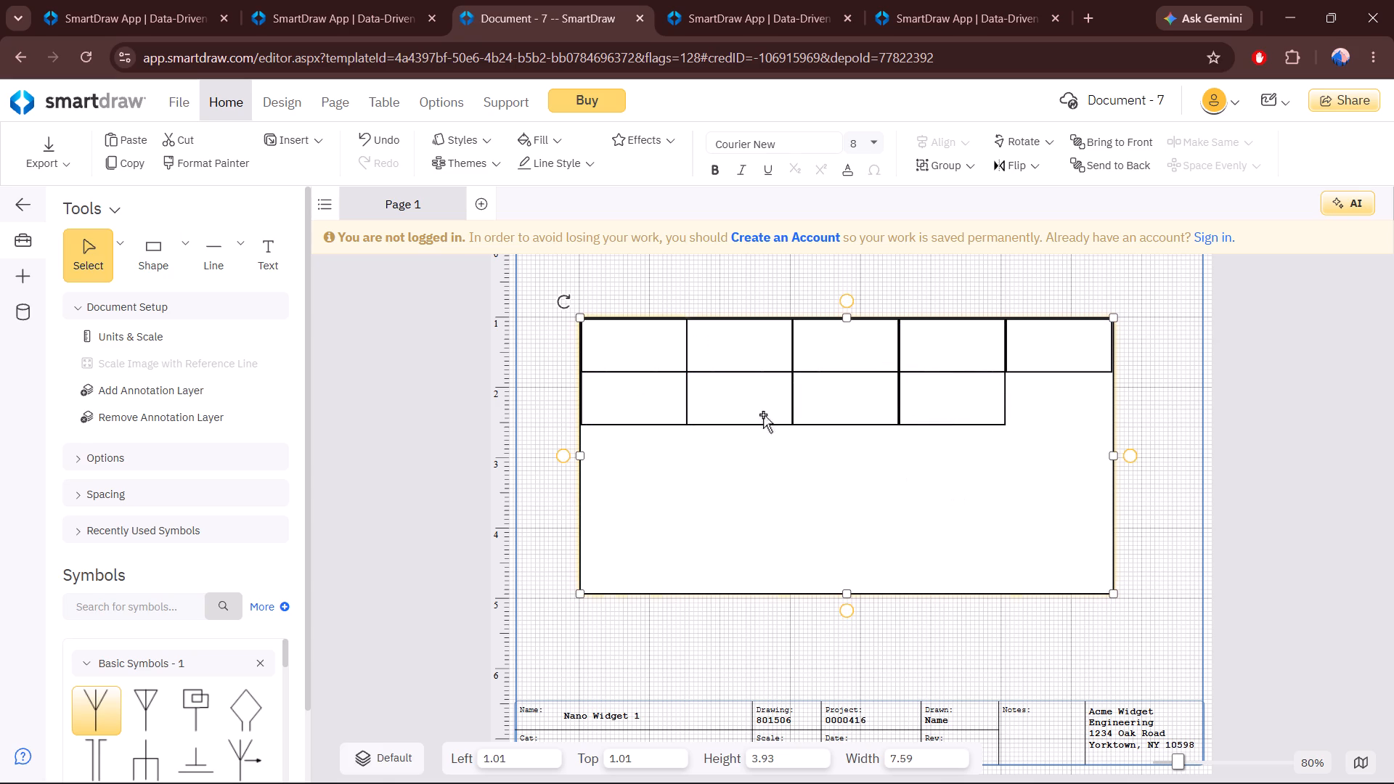
# Add the fifth 1.50 by 0.75 rectangle to complete the second row beneath the last top-row cell.
pyautogui.moveTo(148, 257); pyautogui.dragTo(1062, 403)
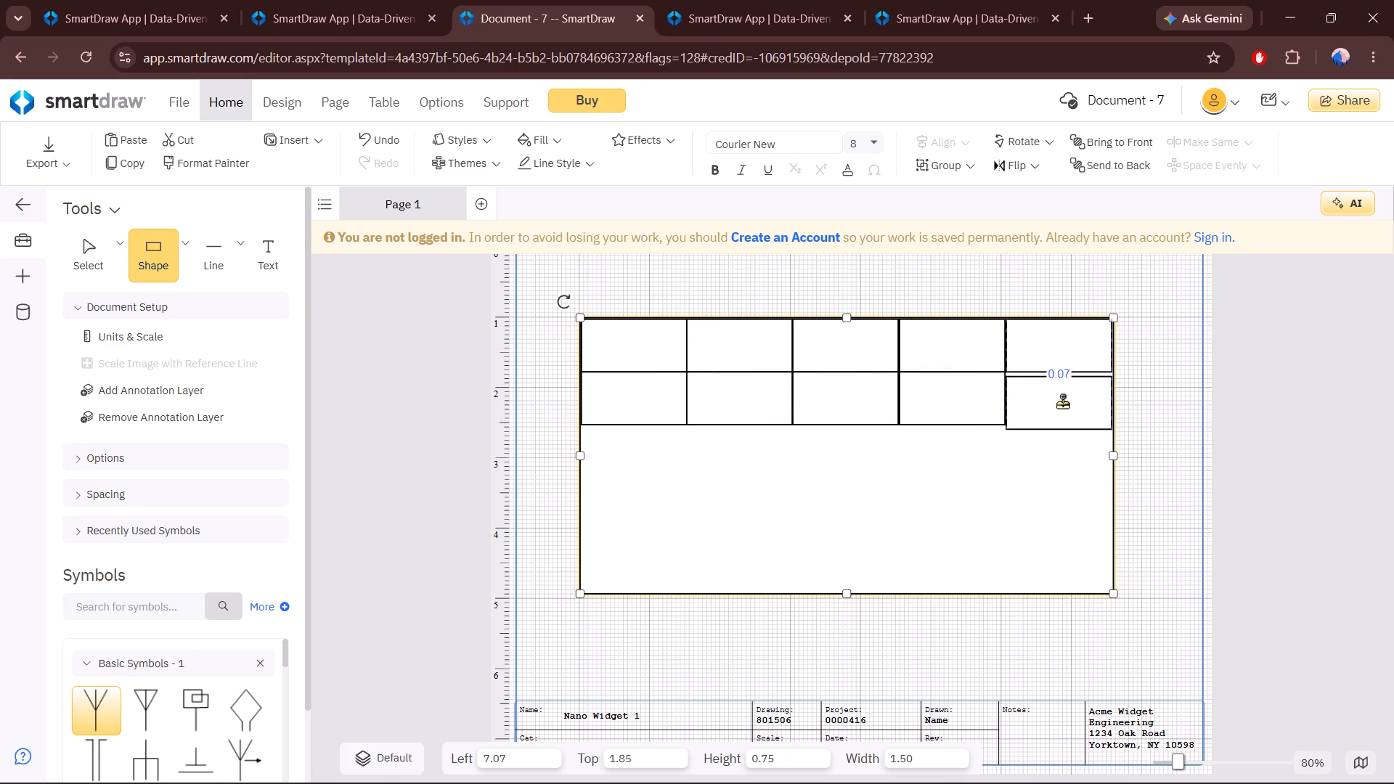
pyautogui.moveTo(1062, 403); pyautogui.dragTo(1059, 399)
# Start a third row with three adjoining 1.50 by 0.75 rectangles directly beneath the first three second-row cells.
pyautogui.moveTo(138, 249); pyautogui.dragTo(621, 454)
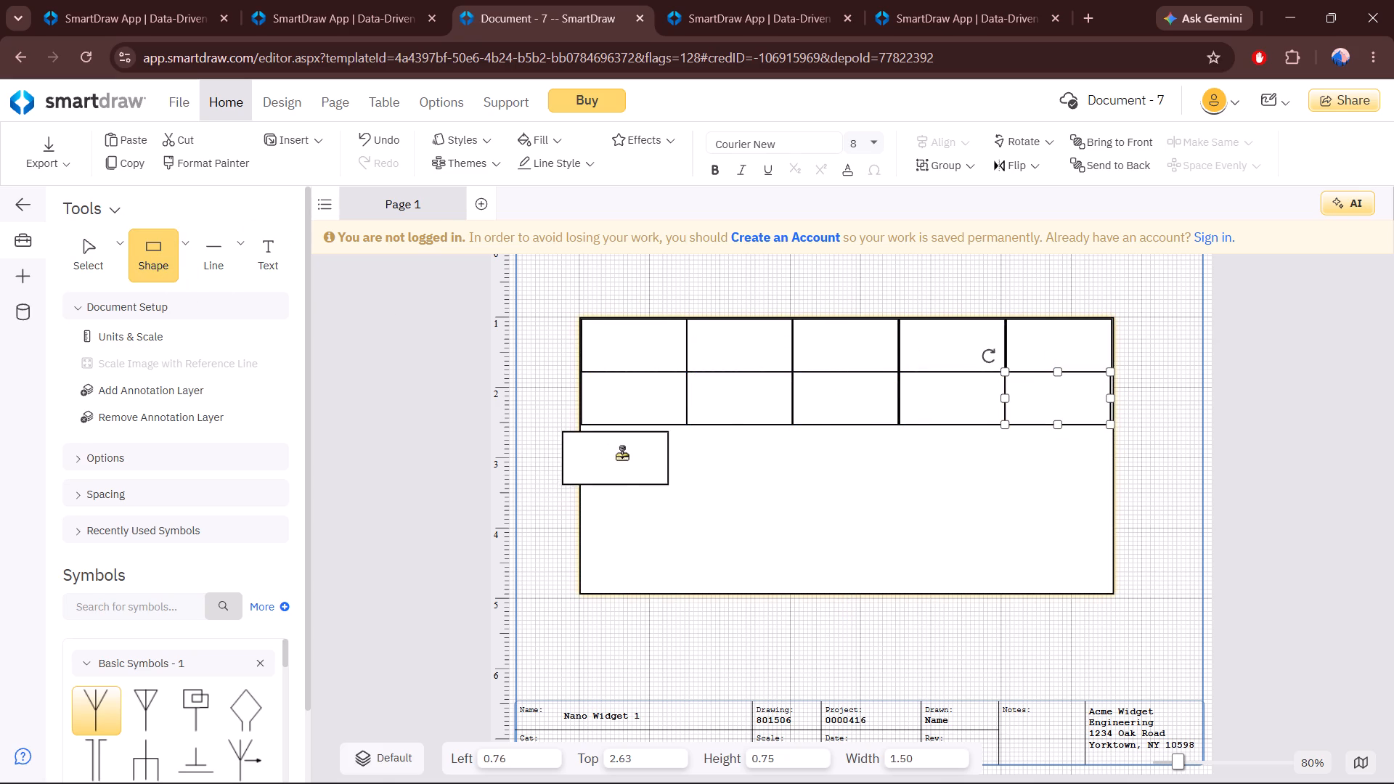
pyautogui.moveTo(621, 454); pyautogui.dragTo(635, 453)
pyautogui.moveTo(171, 260); pyautogui.dragTo(203, 277)
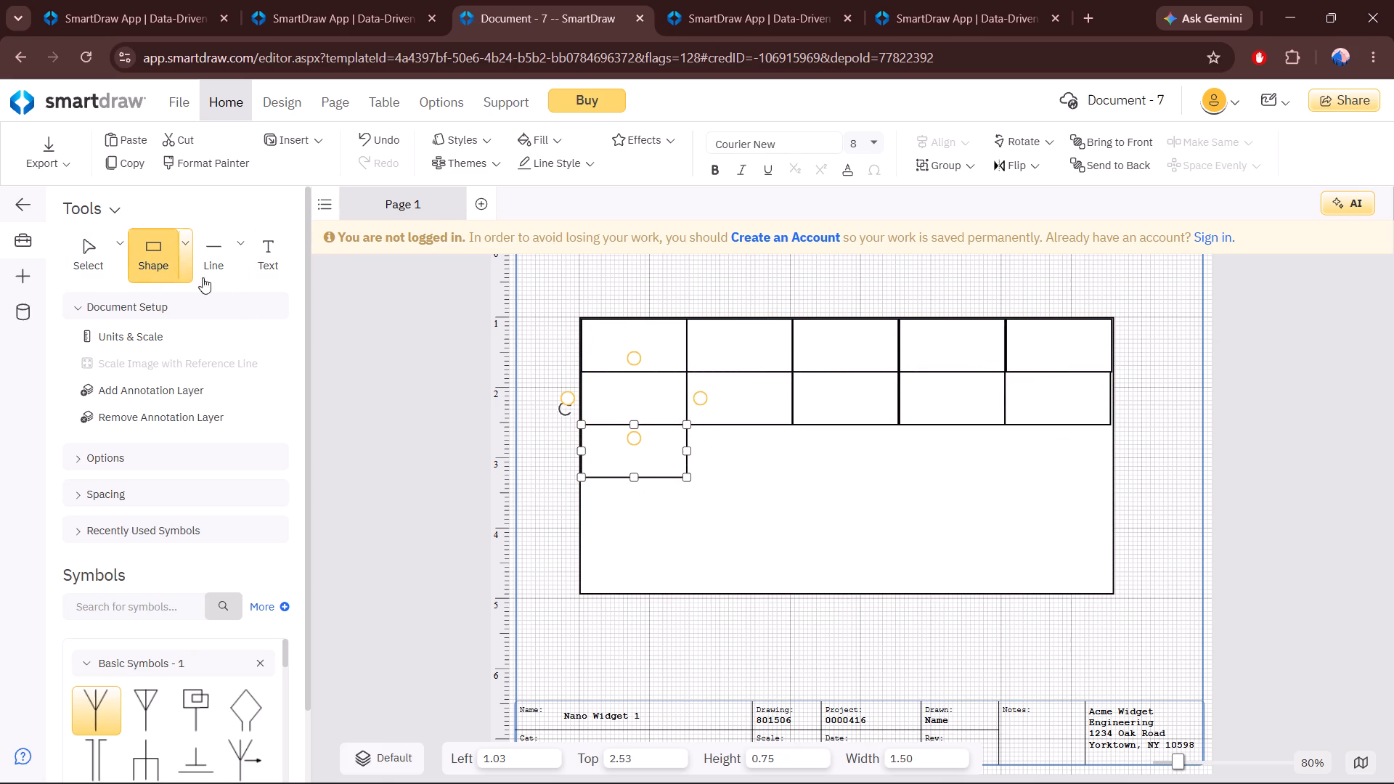
pyautogui.moveTo(203, 277); pyautogui.dragTo(741, 450)
pyautogui.click(93, 255)
pyautogui.moveTo(168, 256); pyautogui.dragTo(627, 455)
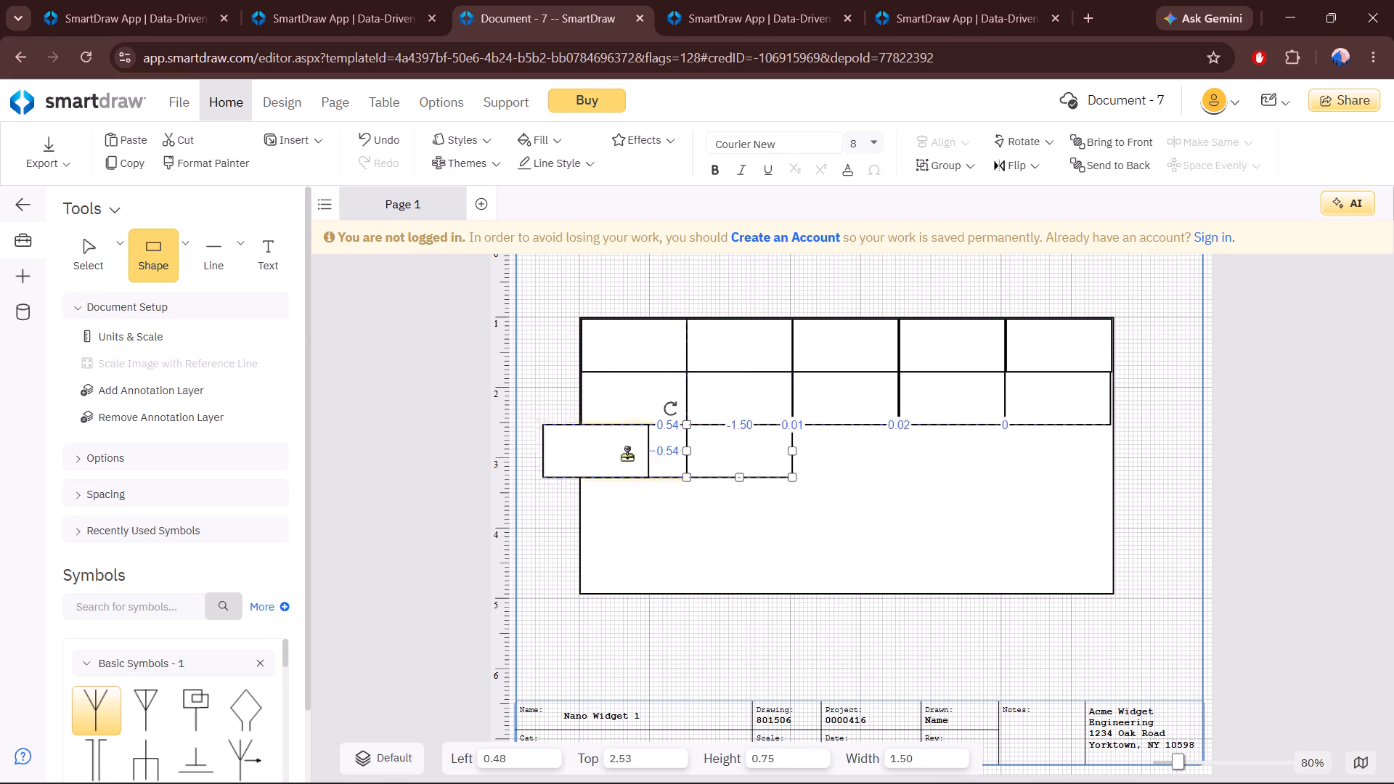
pyautogui.moveTo(627, 455); pyautogui.dragTo(847, 454)
pyautogui.click(847, 511)
# Add the fourth and fifth 1.50 by 0.75 rectangles to complete the third row.
pyautogui.moveTo(144, 253); pyautogui.dragTo(266, 287)
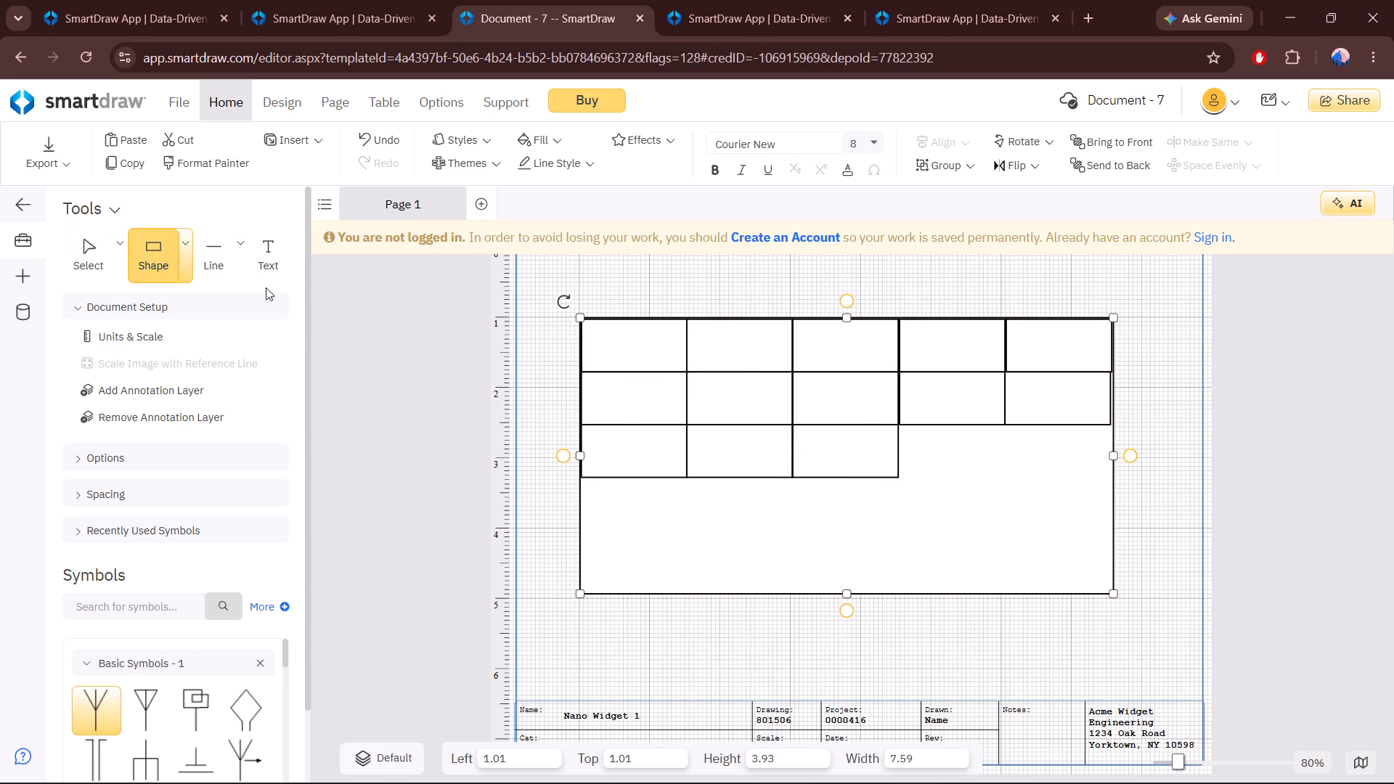
pyautogui.moveTo(266, 287); pyautogui.dragTo(956, 461)
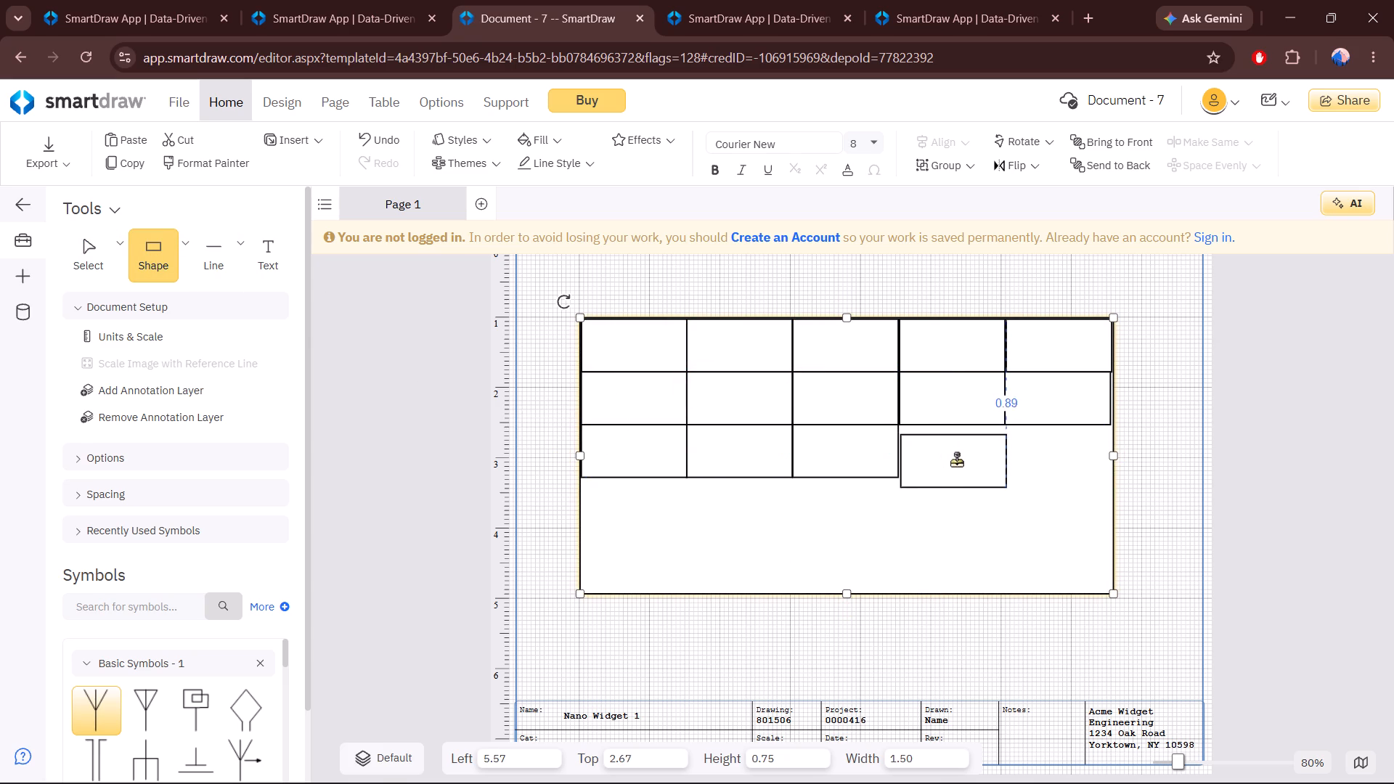
pyautogui.moveTo(956, 461); pyautogui.dragTo(955, 452)
pyautogui.click(904, 553)
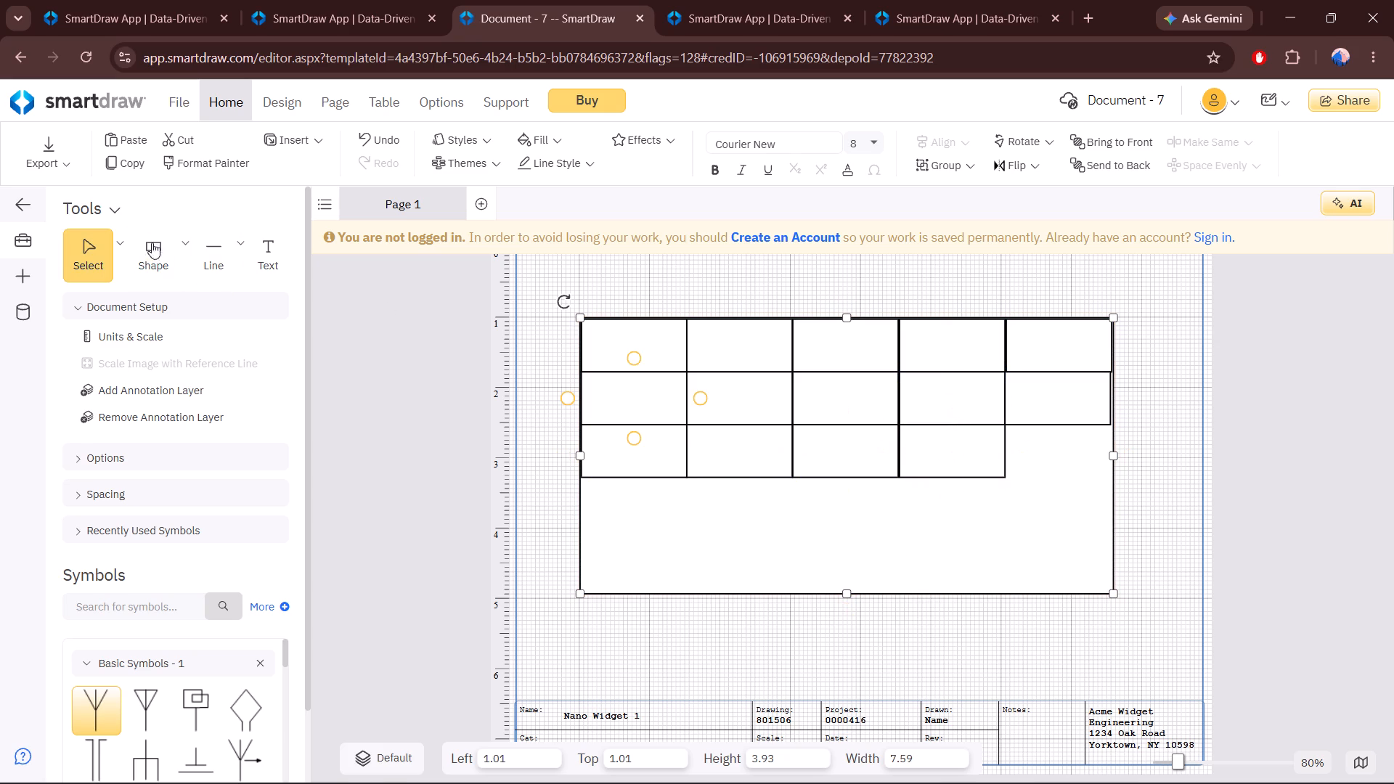
pyautogui.moveTo(158, 250); pyautogui.dragTo(1058, 458)
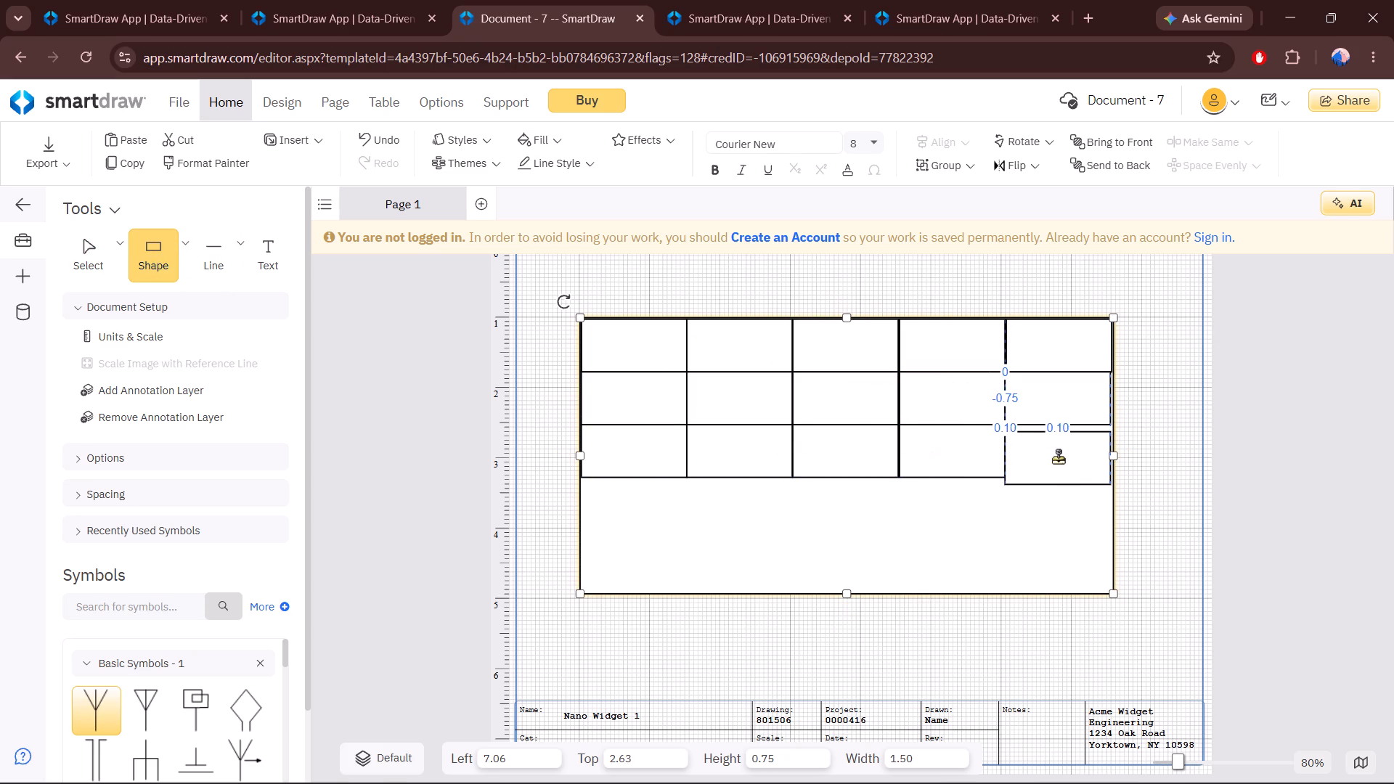
pyautogui.moveTo(1058, 458); pyautogui.dragTo(1058, 454)
# Narrow the large outer rectangle to about 7.56 wide so its right edge meets the fifth cells of the second and third rows.
pyautogui.click(1116, 506)
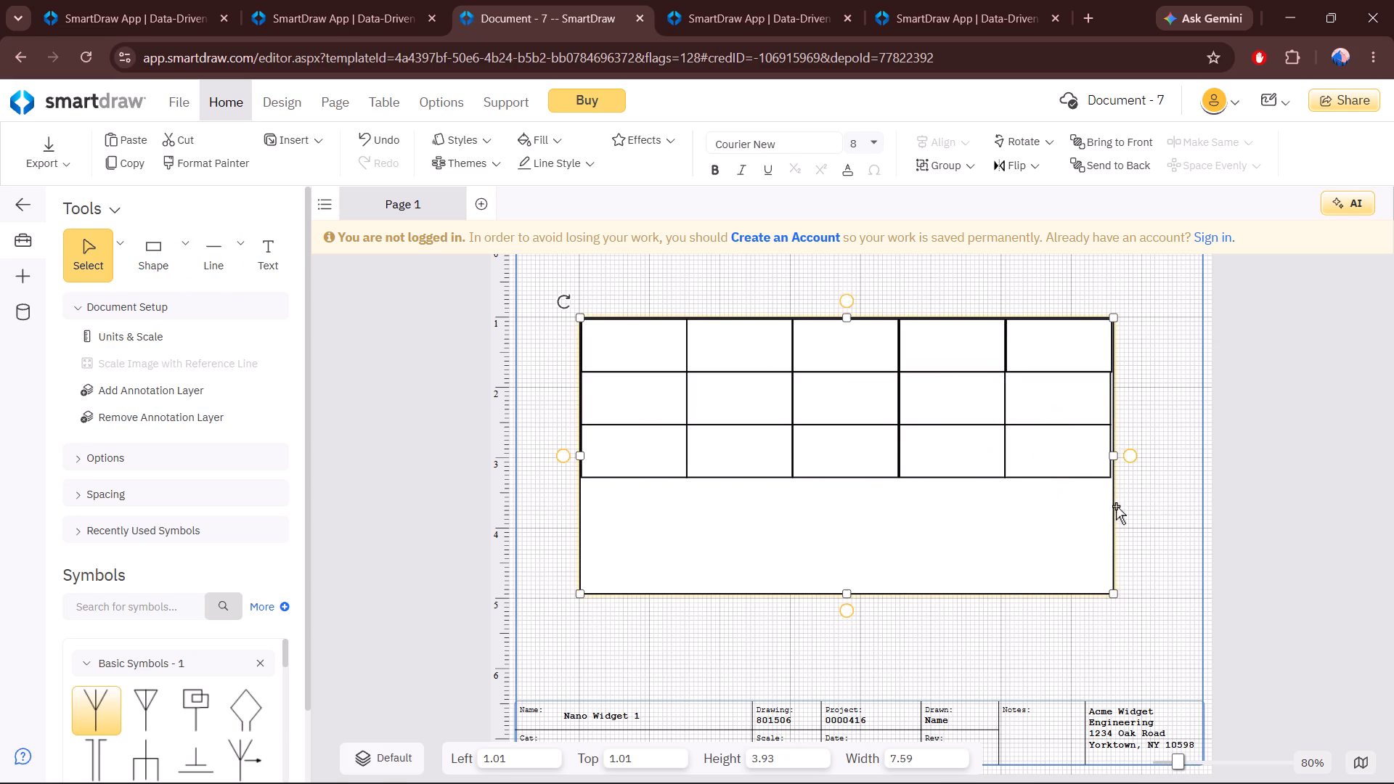
pyautogui.click(1112, 459)
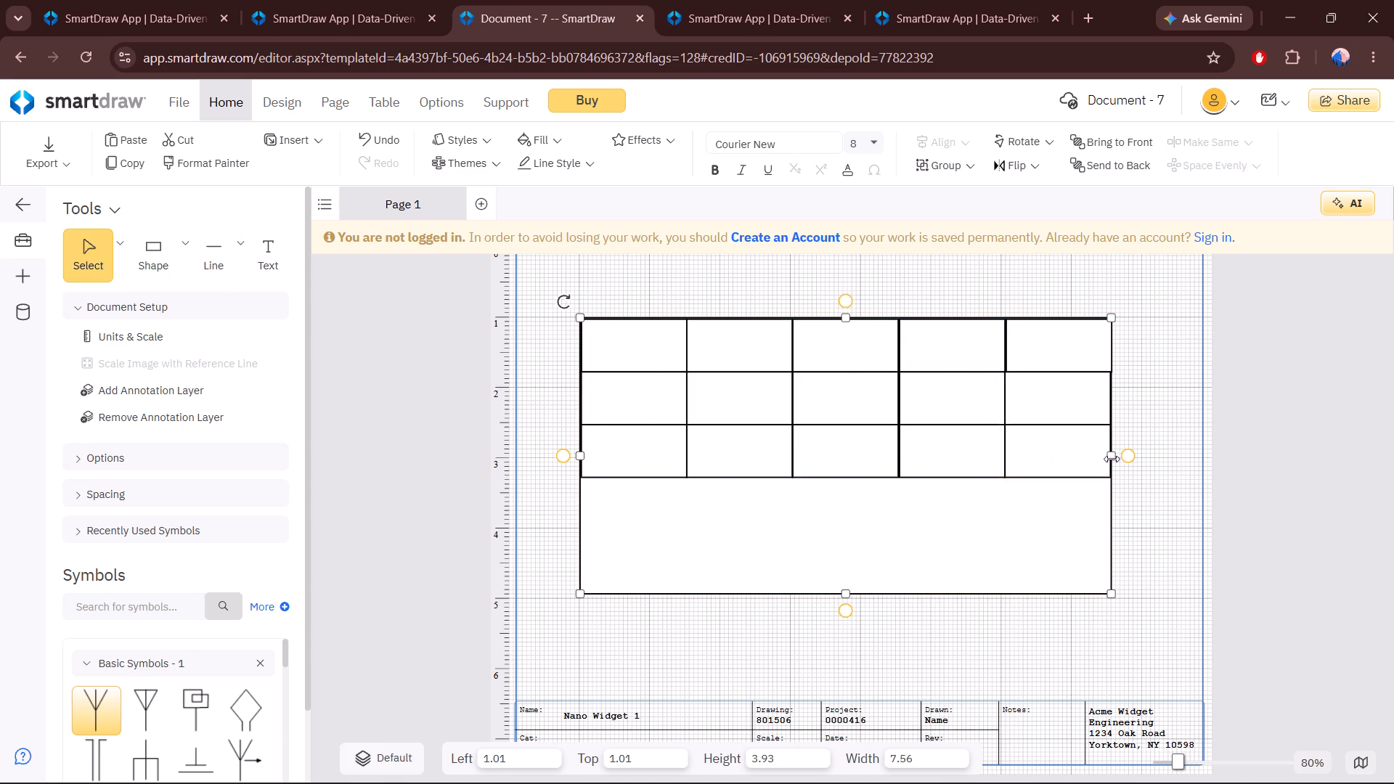
# Narrow the fifth top-row cell slightly so its right edge lines up with the outer rectangle's right edge.
pyautogui.click(1058, 359)
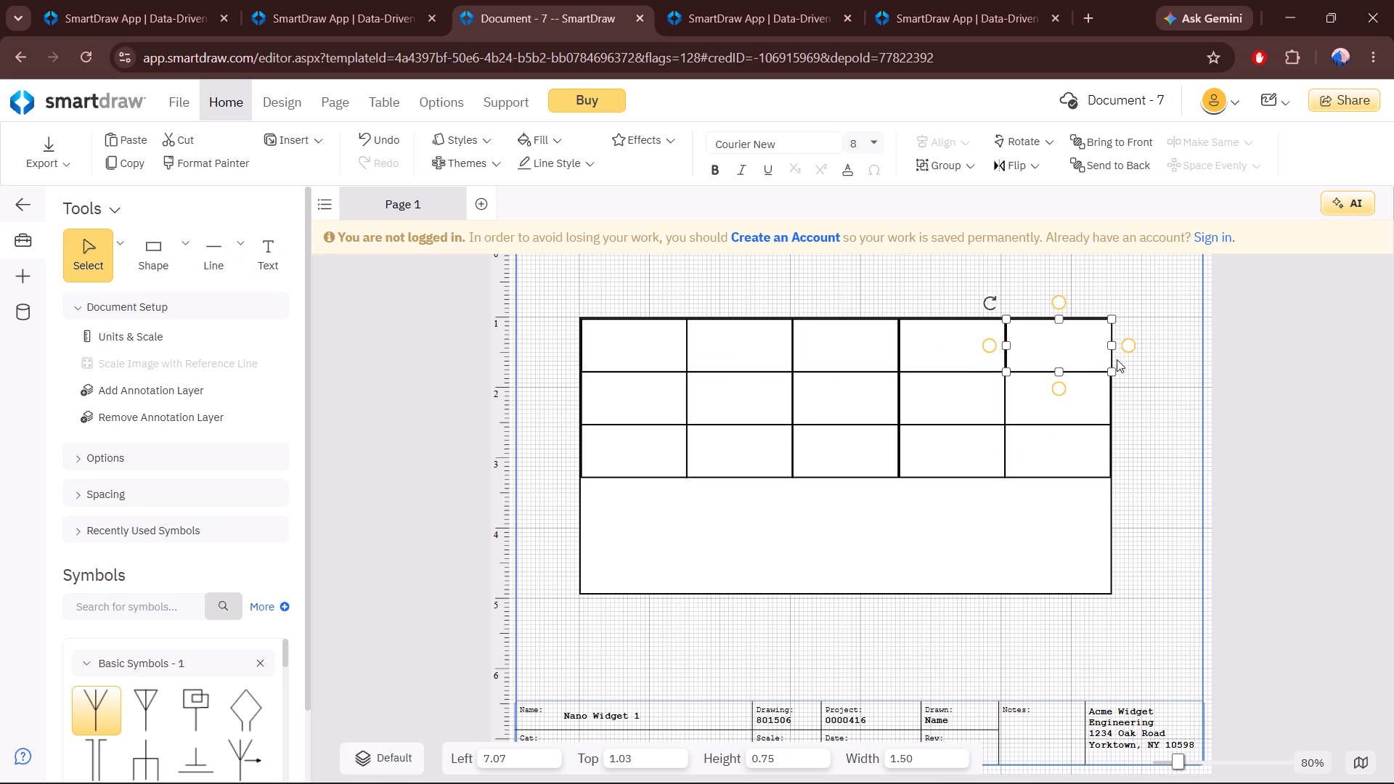
pyautogui.click(1113, 350)
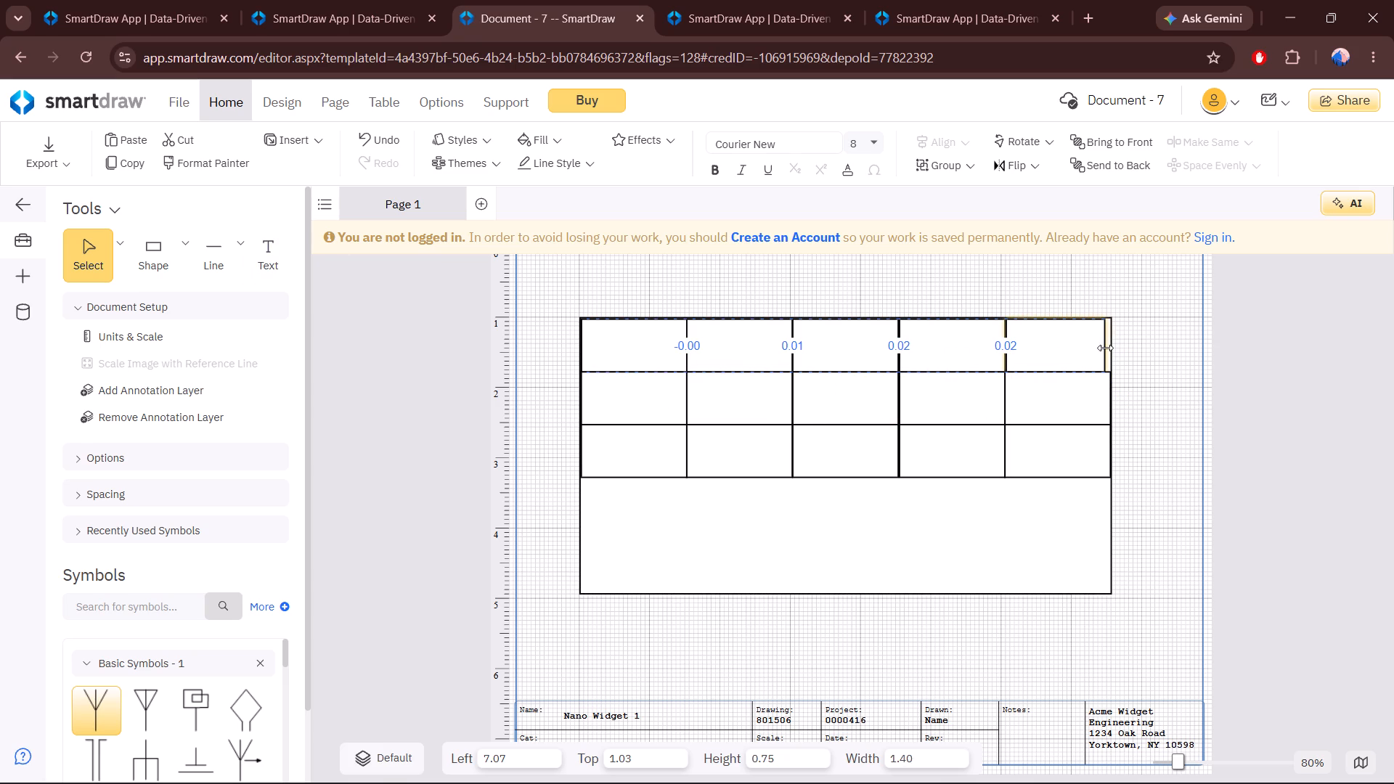
pyautogui.click(1155, 310)
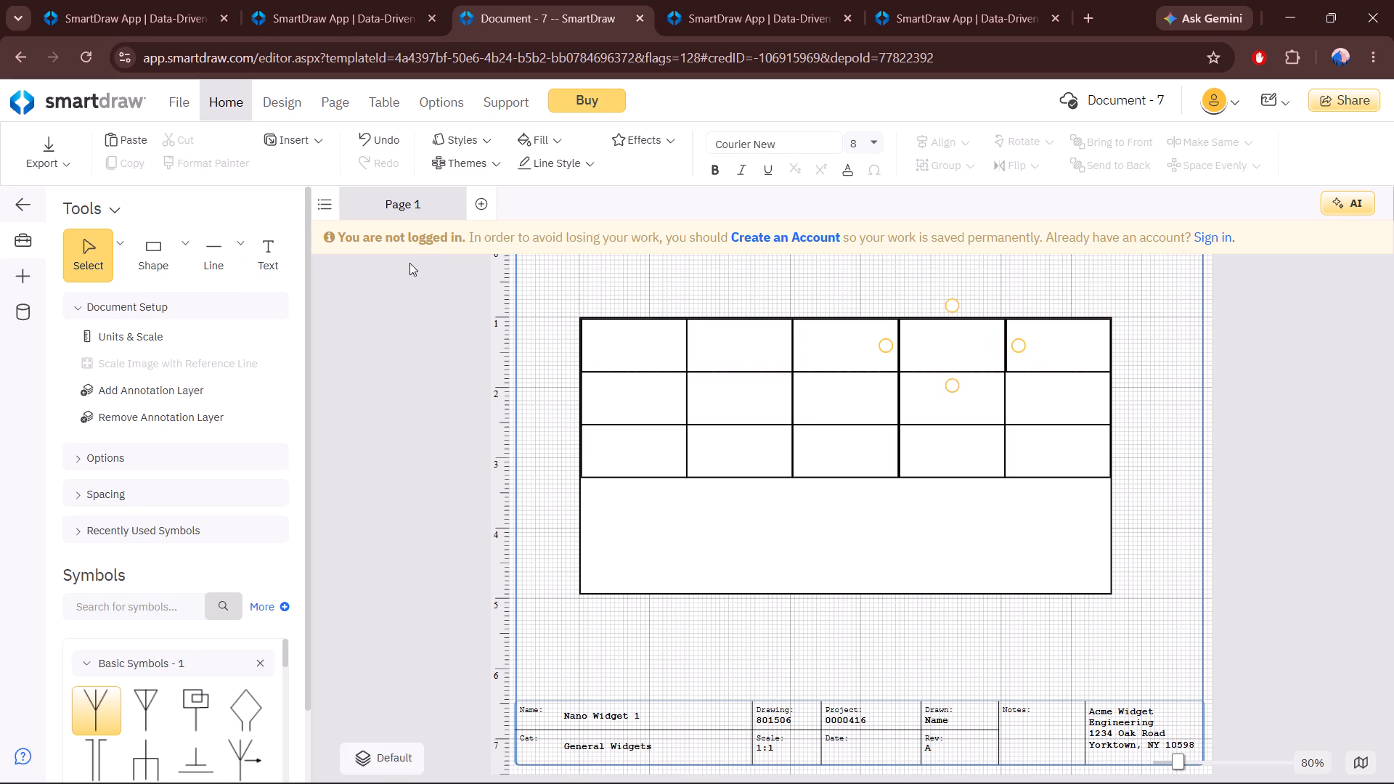
# Start a fourth row with four adjoining 1.50 by 0.75 rectangles beneath the first four third-row cells.
pyautogui.moveTo(153, 261); pyautogui.dragTo(634, 505)
pyautogui.click(656, 549)
pyautogui.moveTo(153, 255); pyautogui.dragTo(477, 383)
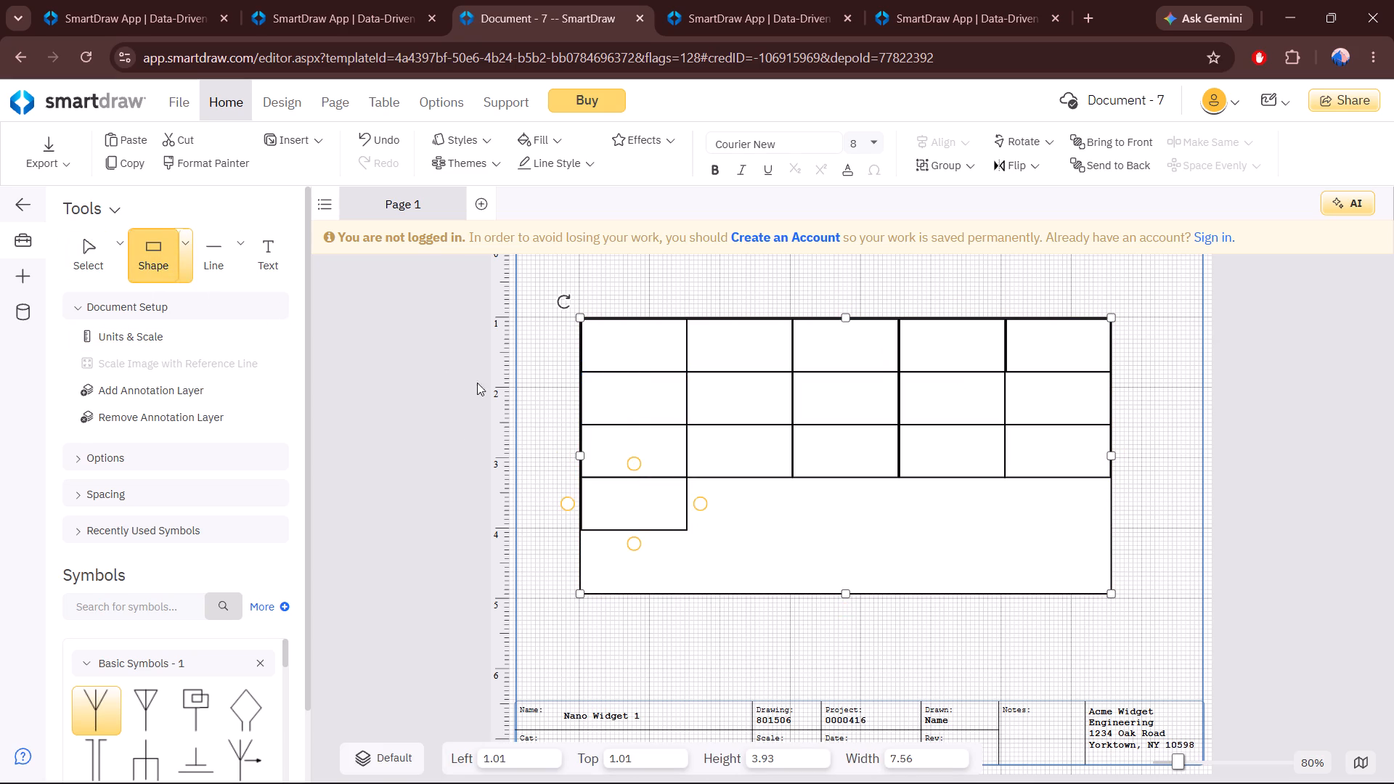
pyautogui.moveTo(477, 383); pyautogui.dragTo(743, 504)
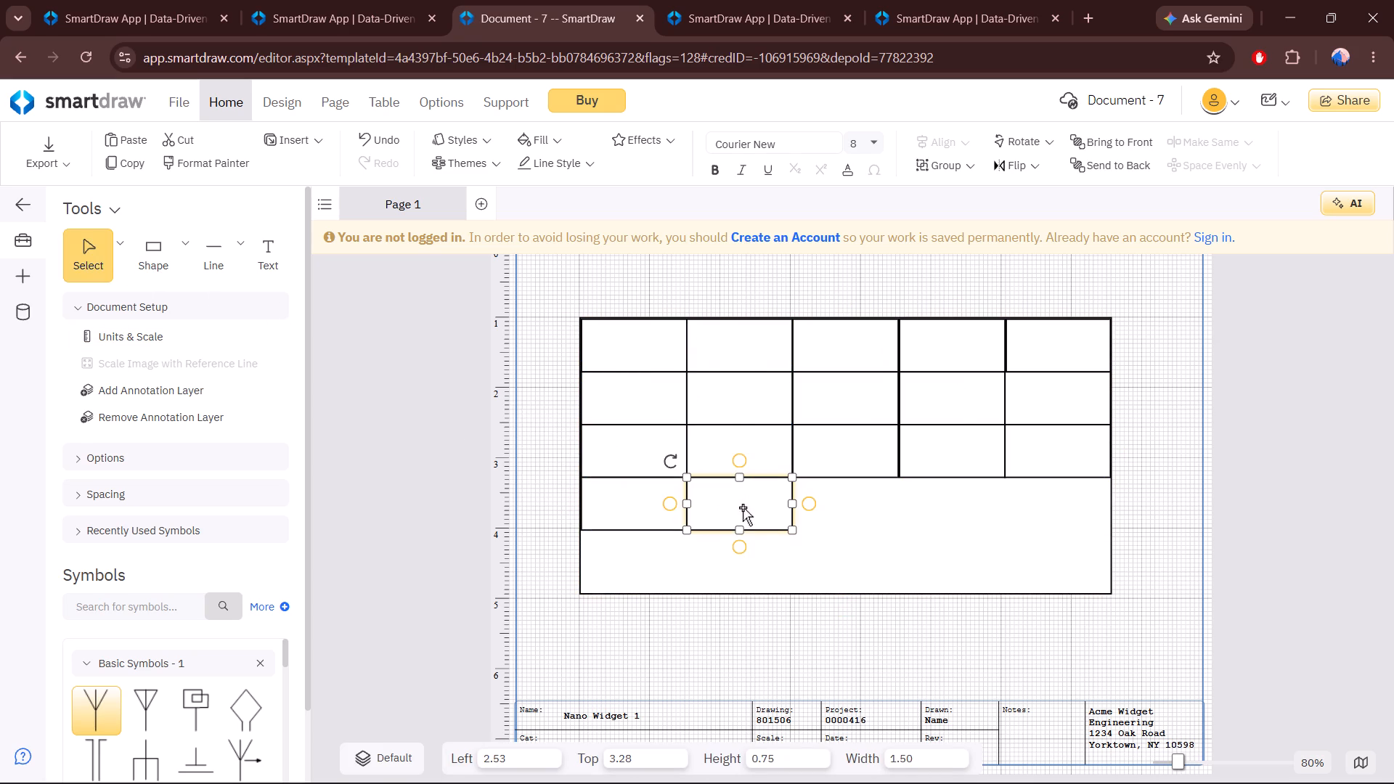
pyautogui.click(707, 565)
pyautogui.moveTo(159, 250); pyautogui.dragTo(443, 361)
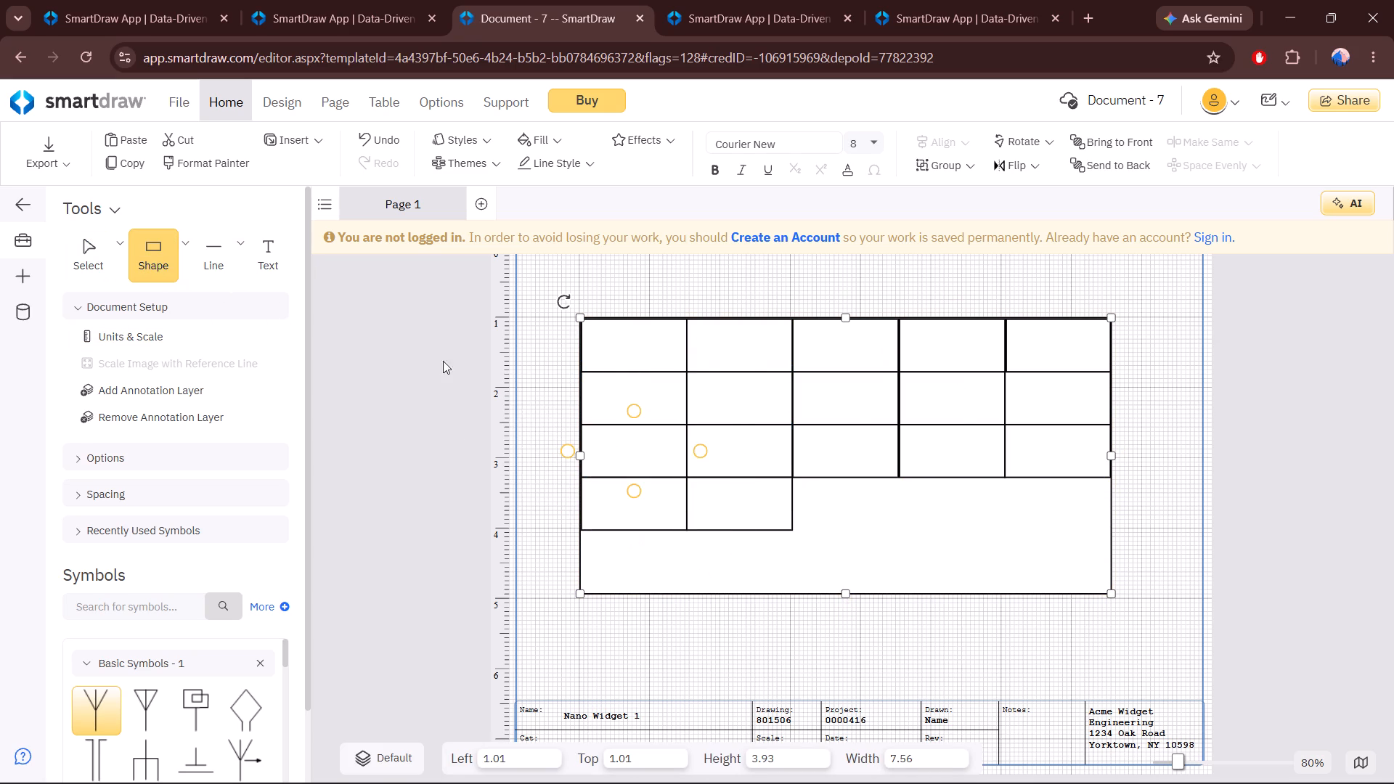
pyautogui.moveTo(443, 361); pyautogui.dragTo(849, 504)
pyautogui.click(778, 563)
pyautogui.moveTo(175, 263); pyautogui.dragTo(176, 263)
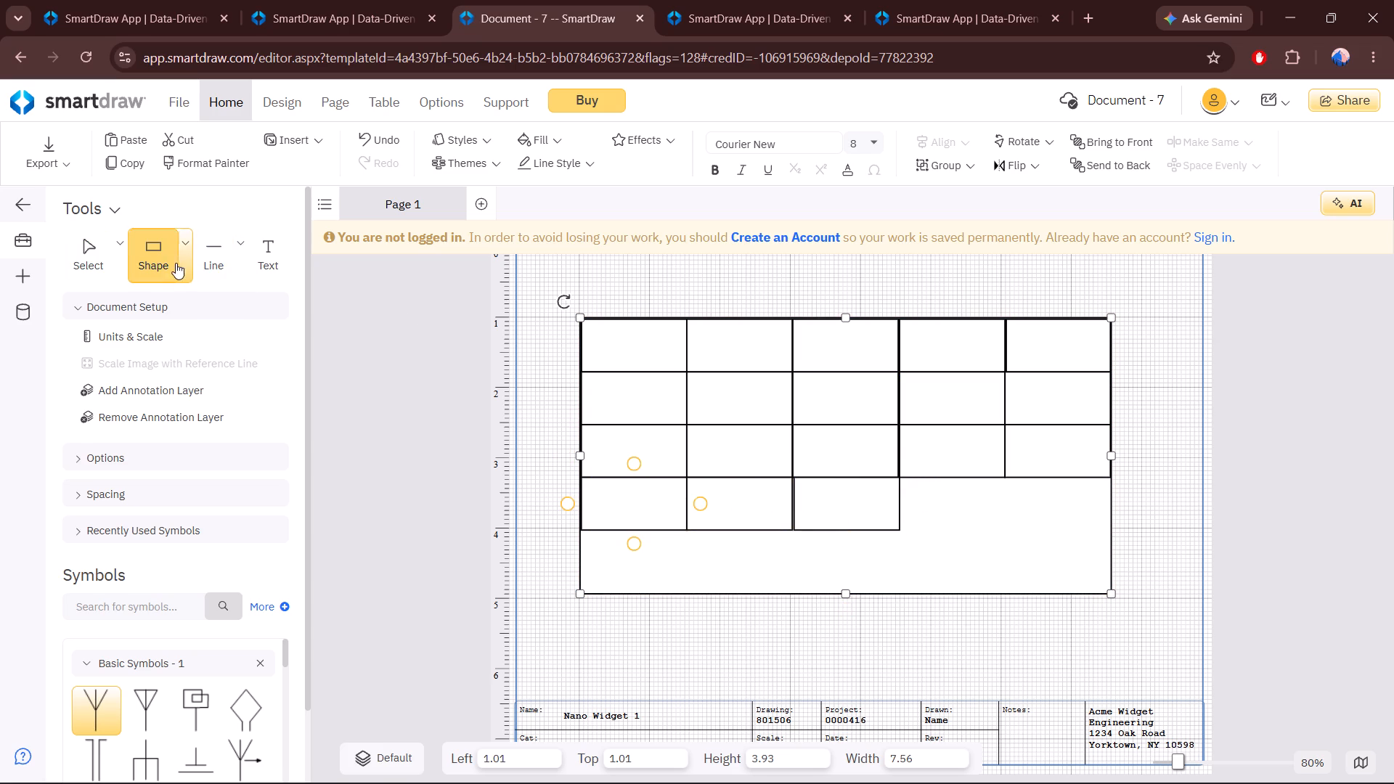
pyautogui.moveTo(176, 263); pyautogui.dragTo(955, 505)
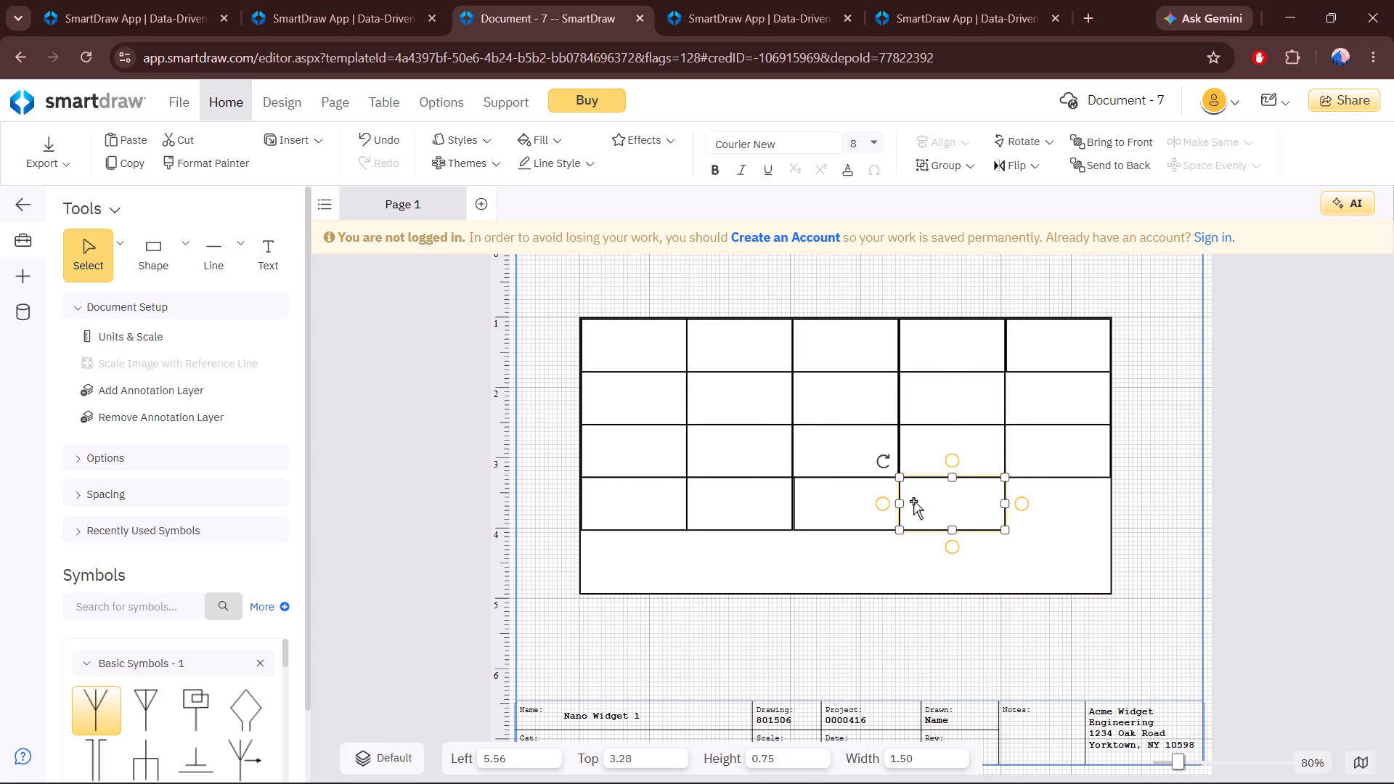
# Resize the third cell of the fourth row so its side edges meet the second and fourth cells.
pyautogui.click(854, 498)
pyautogui.click(900, 507)
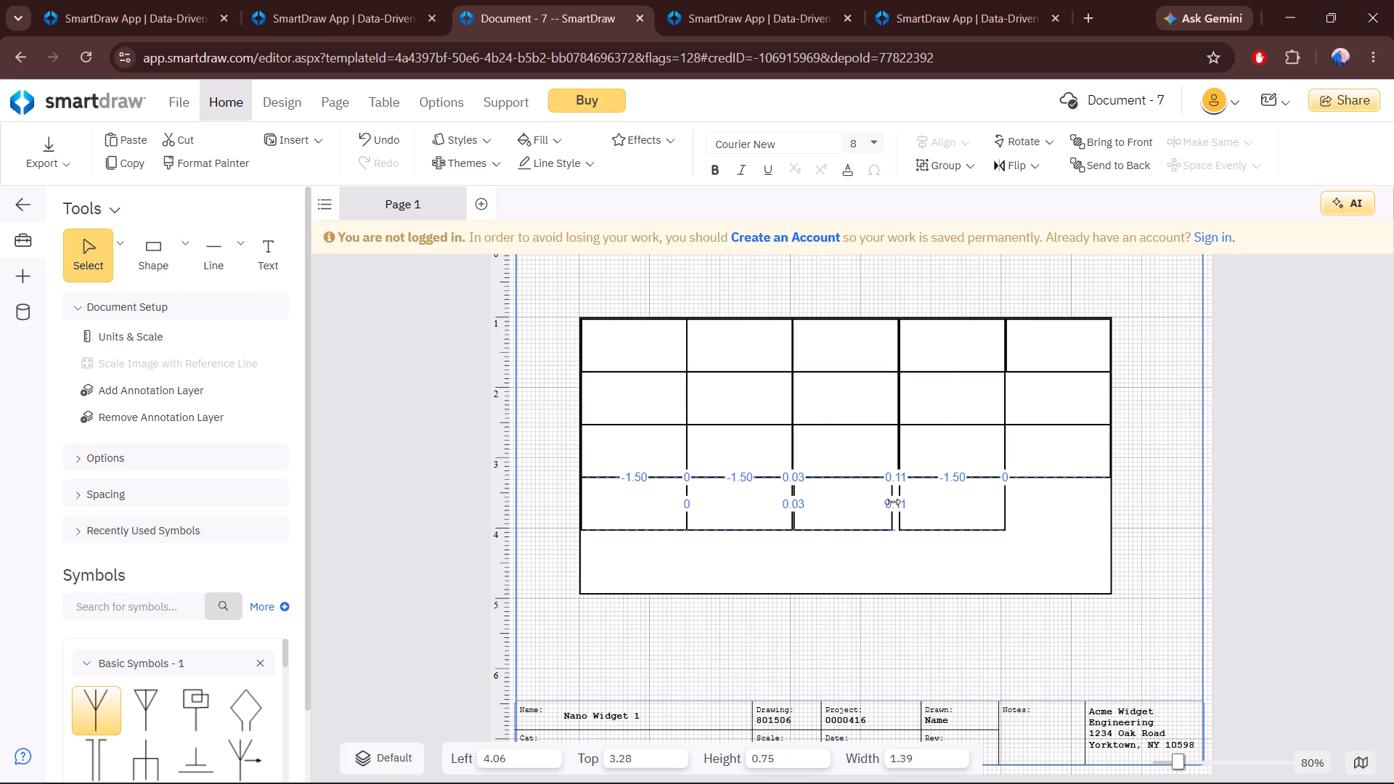
pyautogui.click(810, 552)
pyautogui.click(812, 505)
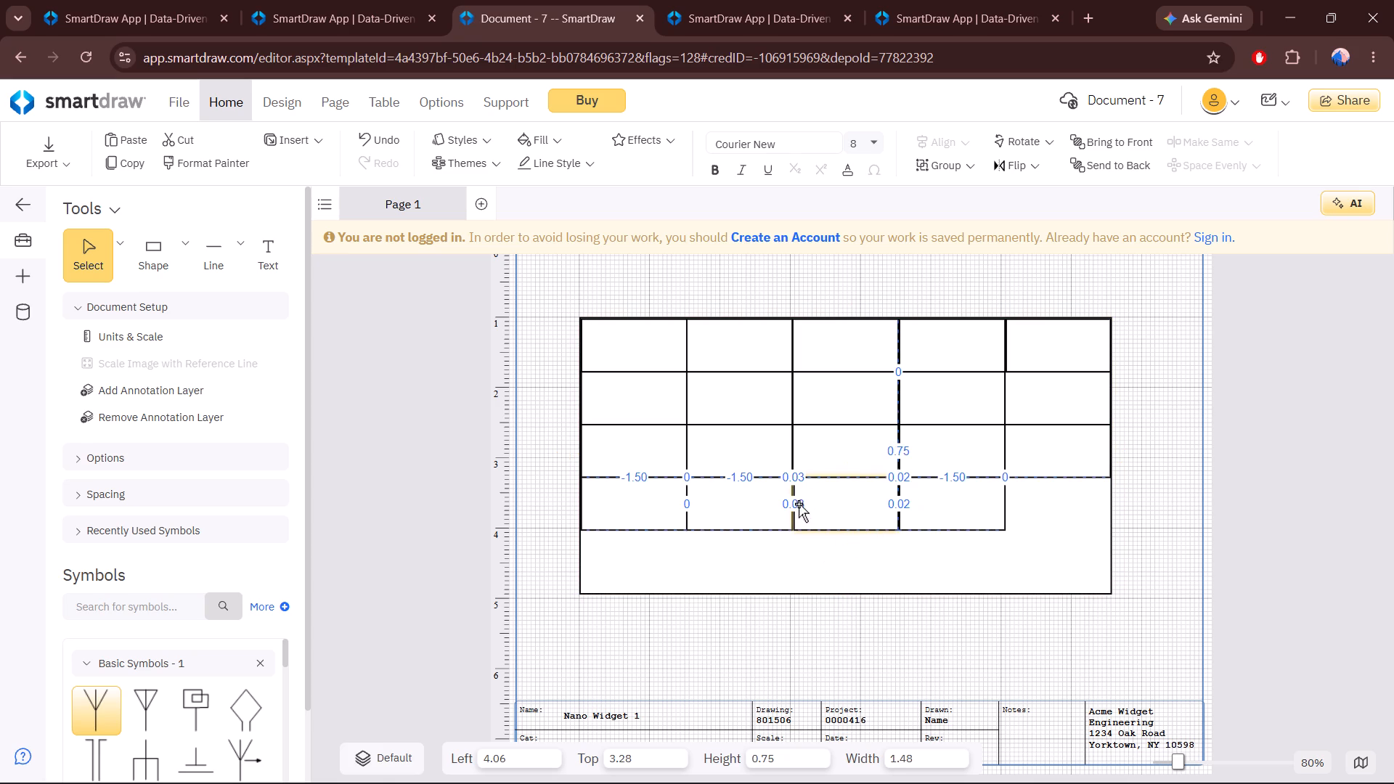
pyautogui.click(796, 504)
pyautogui.click(731, 562)
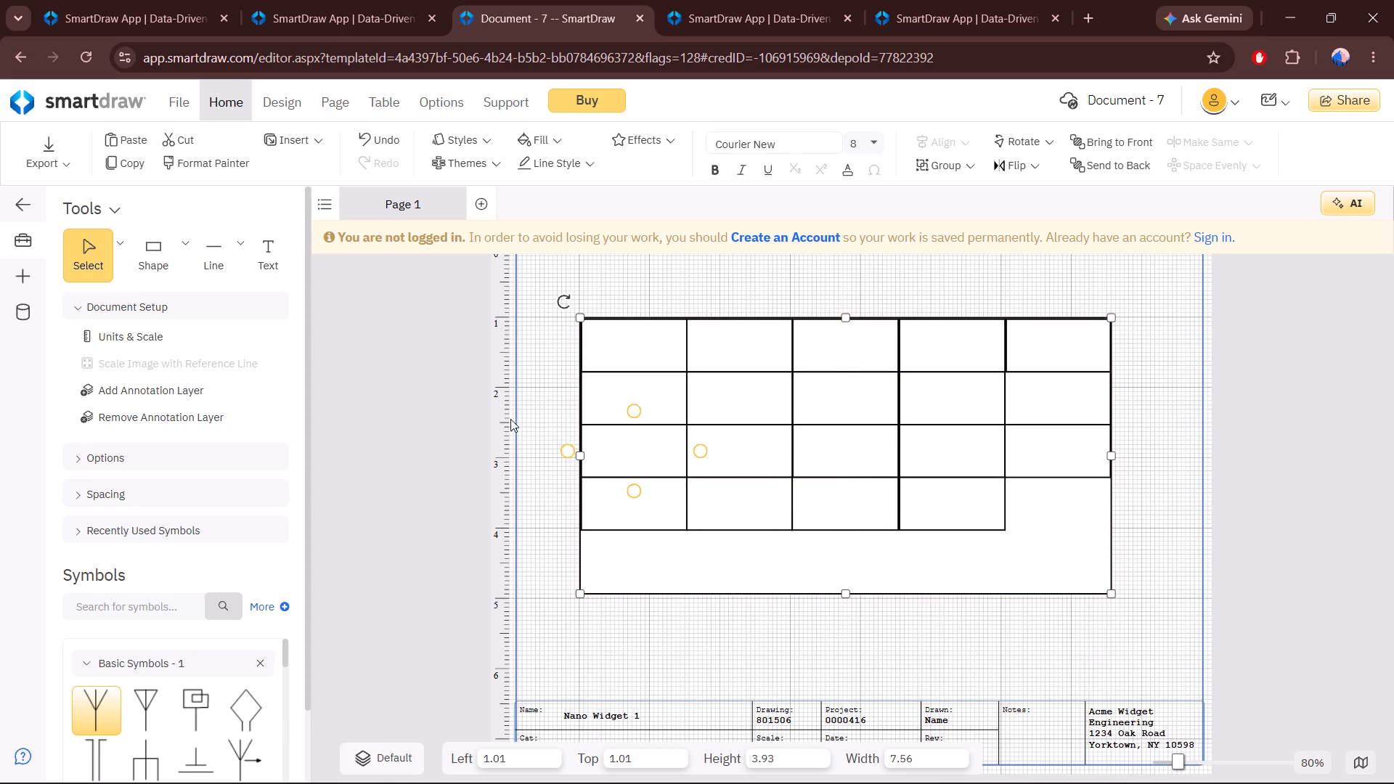
# Add the fifth 1.50 by 0.75 rectangle to complete the fourth row.
pyautogui.moveTo(138, 253); pyautogui.dragTo(1061, 519)
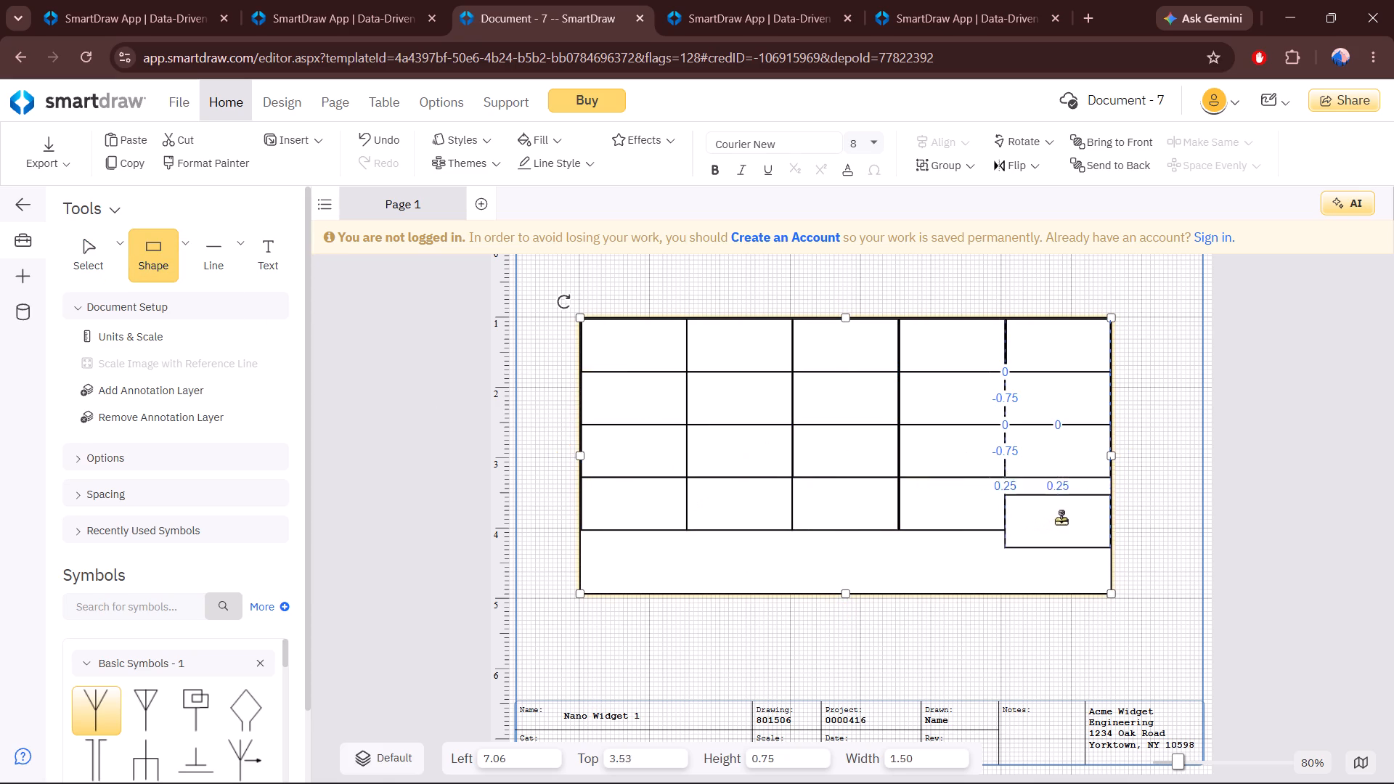
pyautogui.moveTo(1061, 519); pyautogui.dragTo(1060, 507)
pyautogui.click(971, 568)
# Start a fifth row with a 1.50 by 0.75 rectangle directly beneath the first fourth-row cell.
pyautogui.moveTo(162, 249); pyautogui.dragTo(571, 550)
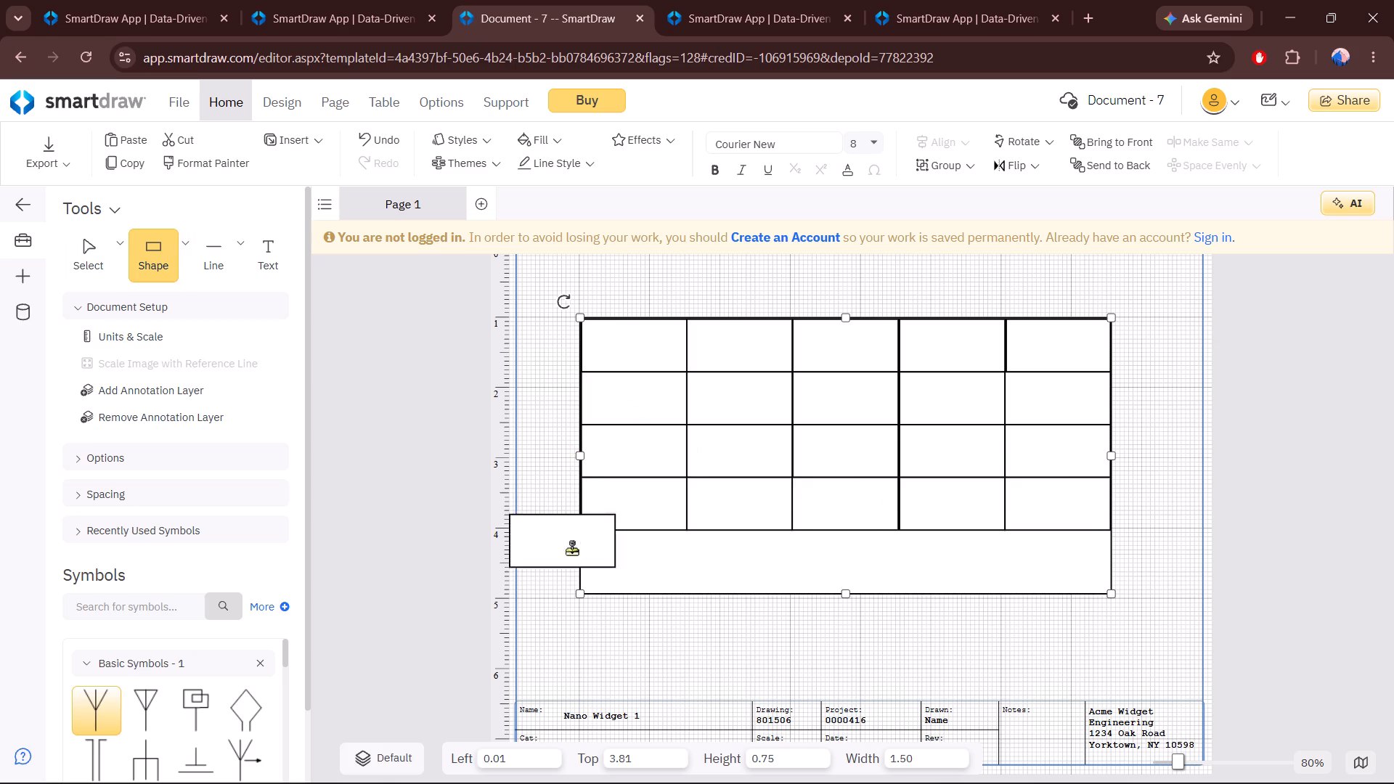
pyautogui.moveTo(571, 550); pyautogui.dragTo(632, 560)
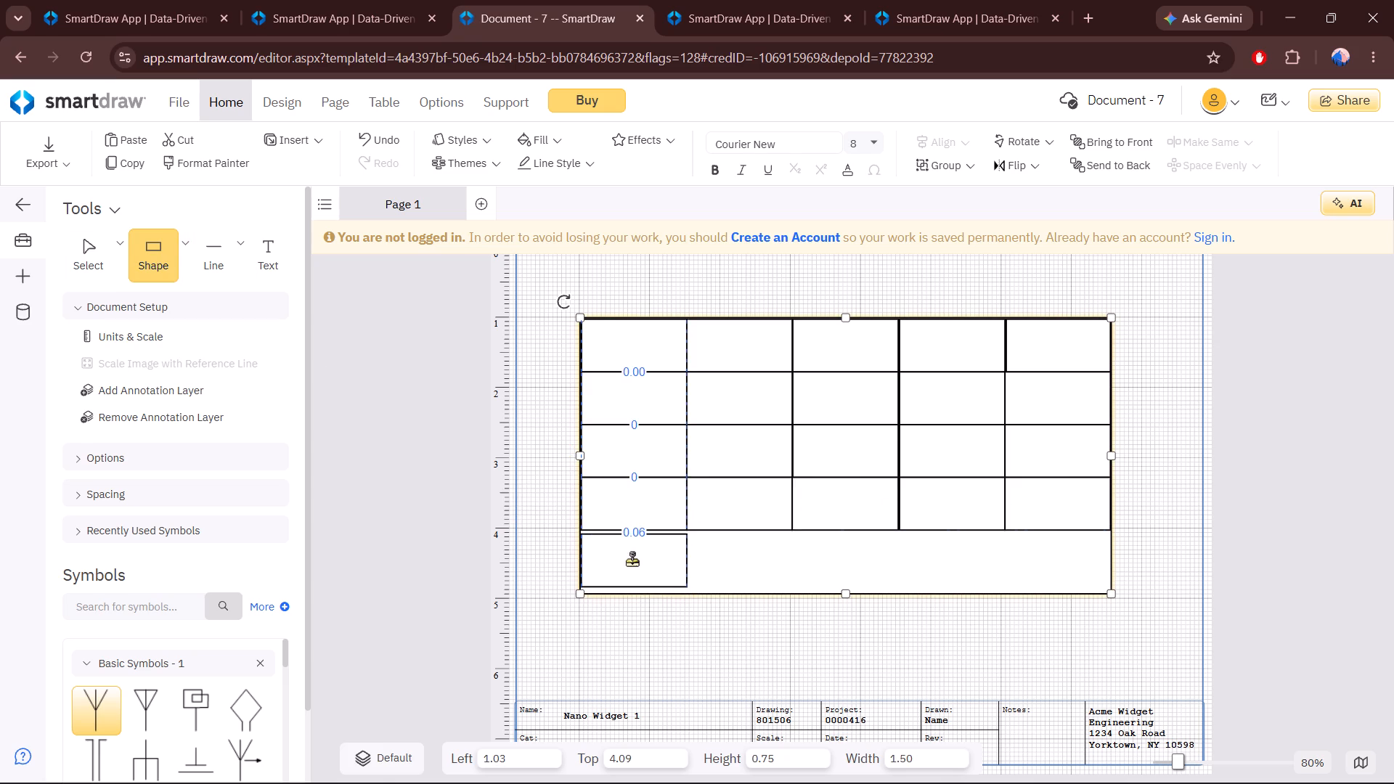
pyautogui.moveTo(632, 560); pyautogui.dragTo(632, 556)
# Shorten the large outer rectangle to about 3.79 high so its bottom edge meets the fifth-row cell.
pyautogui.click(836, 594)
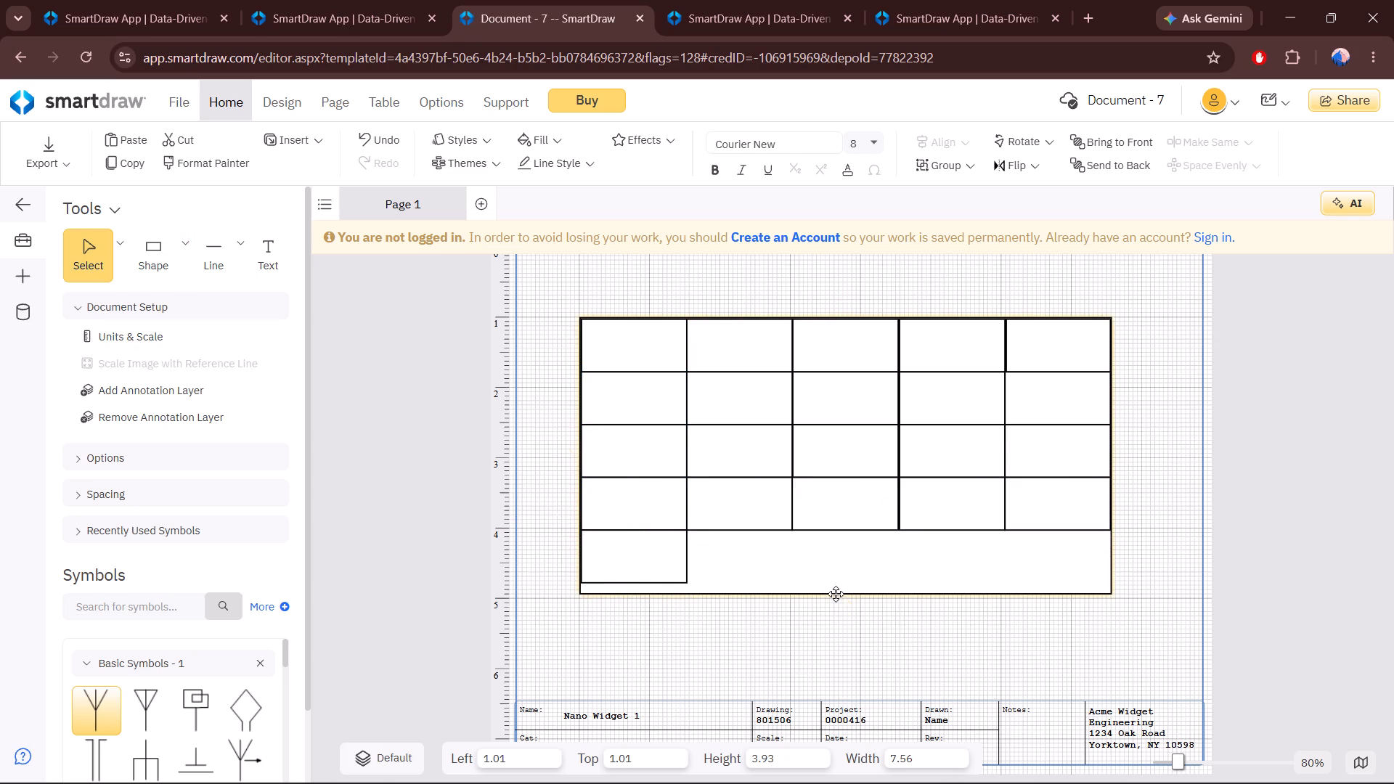
pyautogui.moveTo(844, 592); pyautogui.dragTo(847, 587)
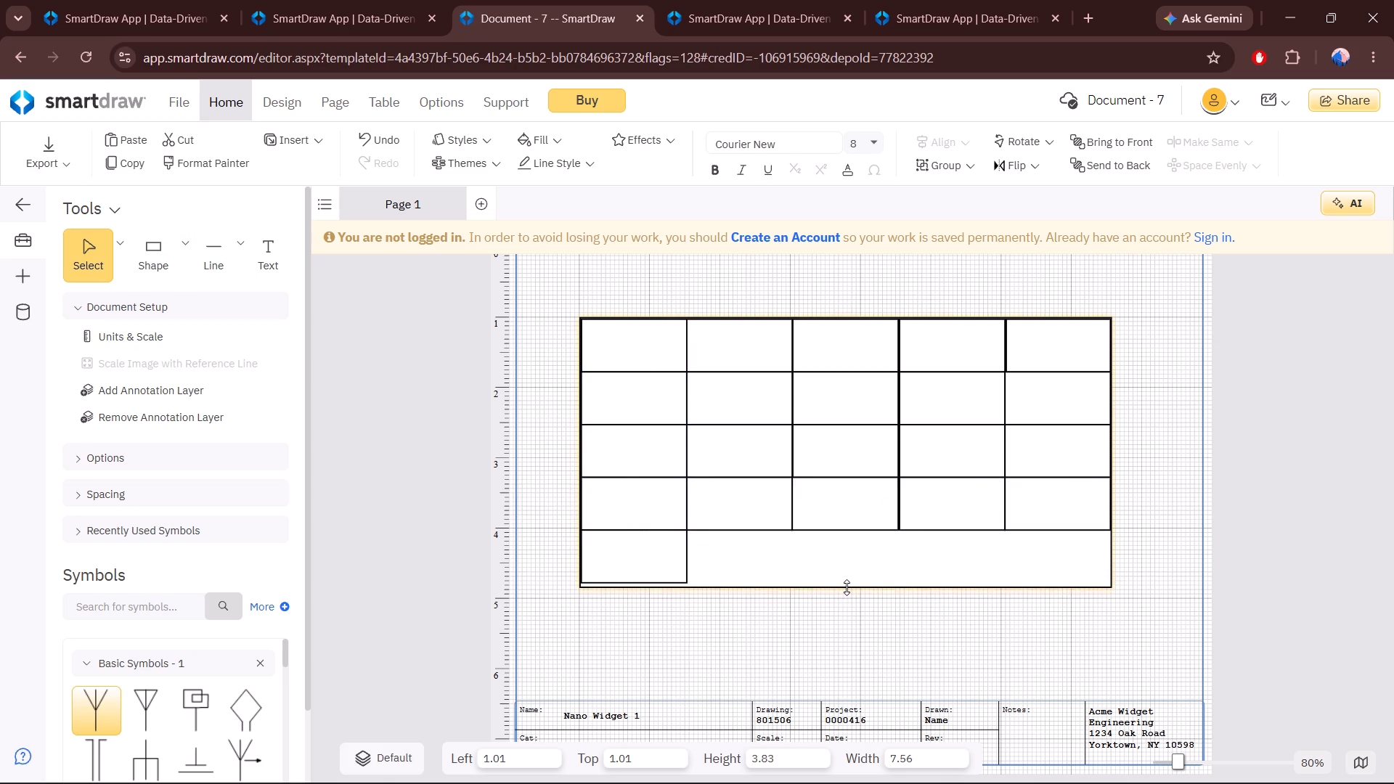
pyautogui.moveTo(847, 587); pyautogui.dragTo(847, 584)
# Add the second, third and fourth 1.50 by 0.75 rectangles to the fifth row.
pyautogui.moveTo(168, 261); pyautogui.dragTo(767, 587)
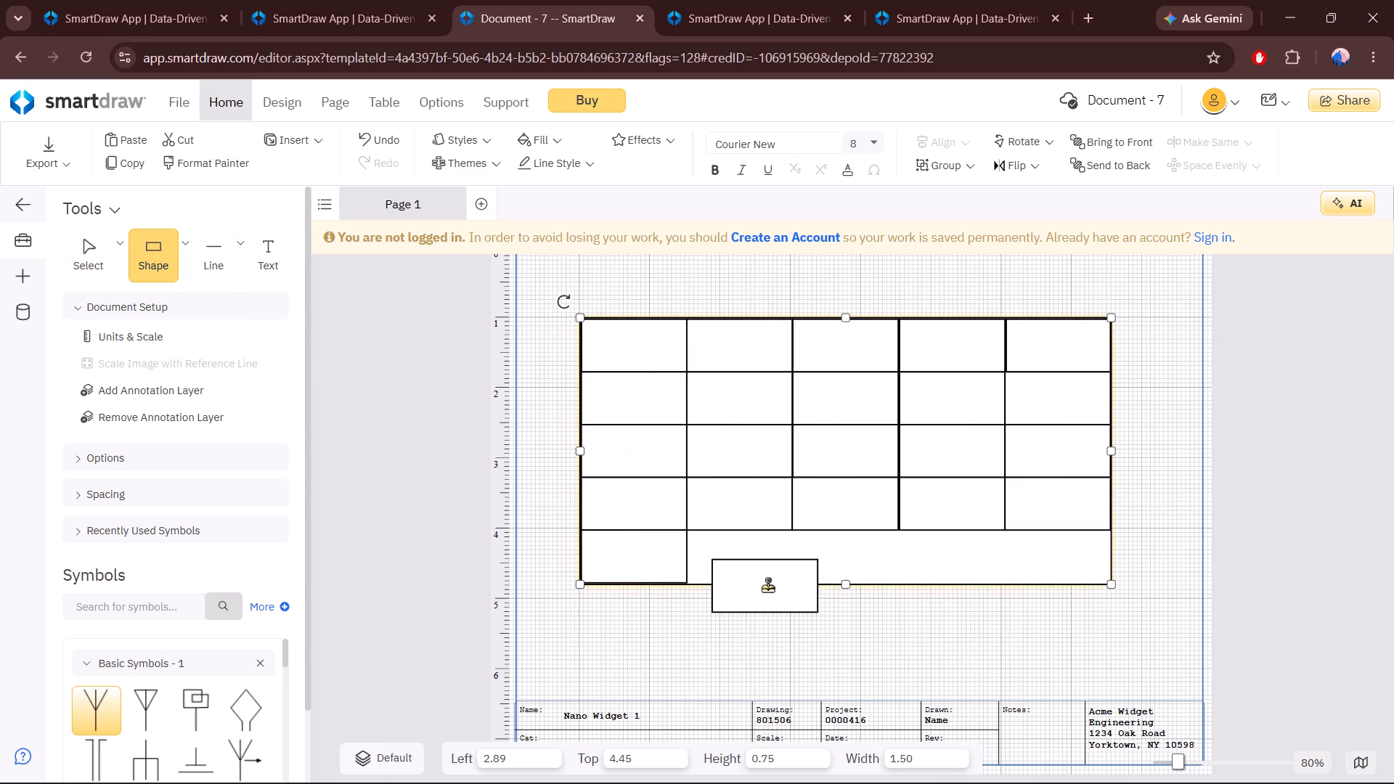
pyautogui.moveTo(767, 587); pyautogui.dragTo(742, 559)
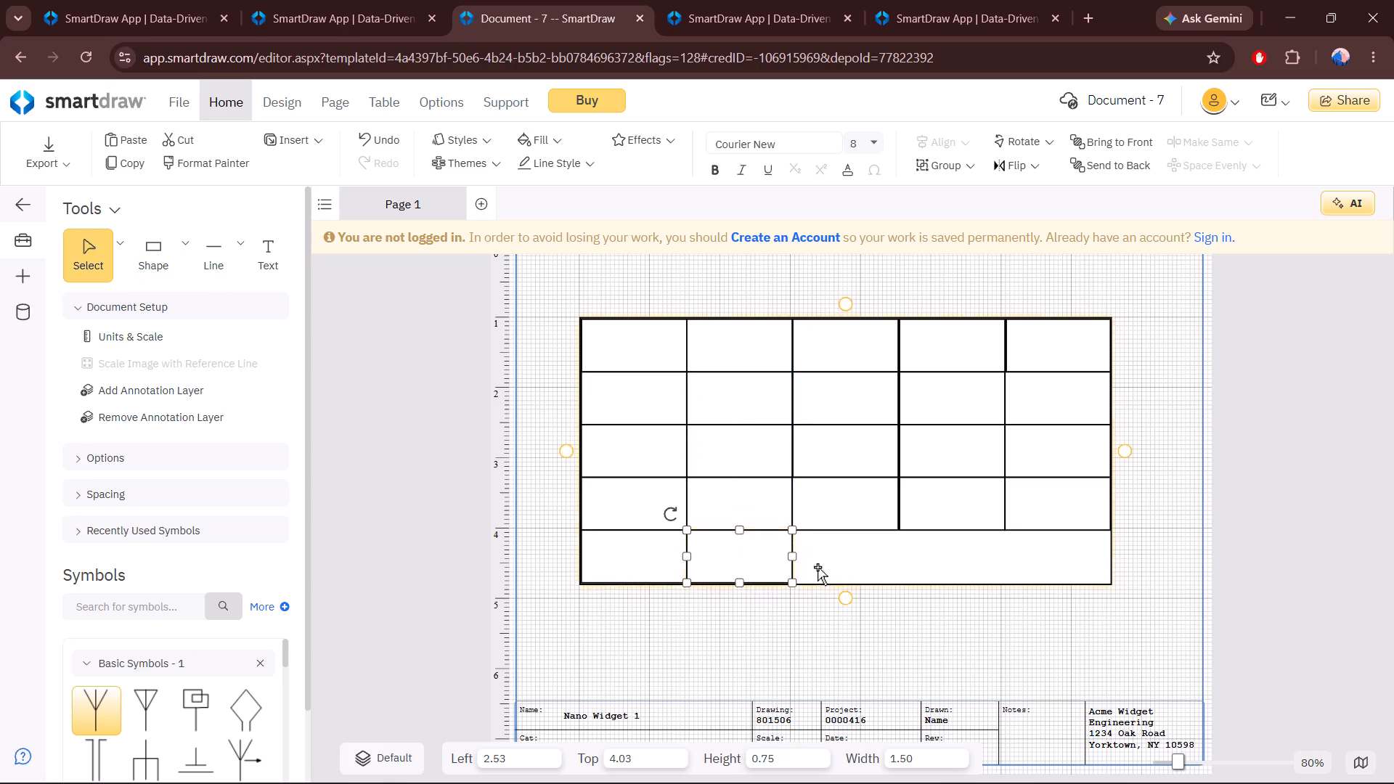
pyautogui.click(836, 560)
pyautogui.moveTo(158, 257); pyautogui.dragTo(849, 587)
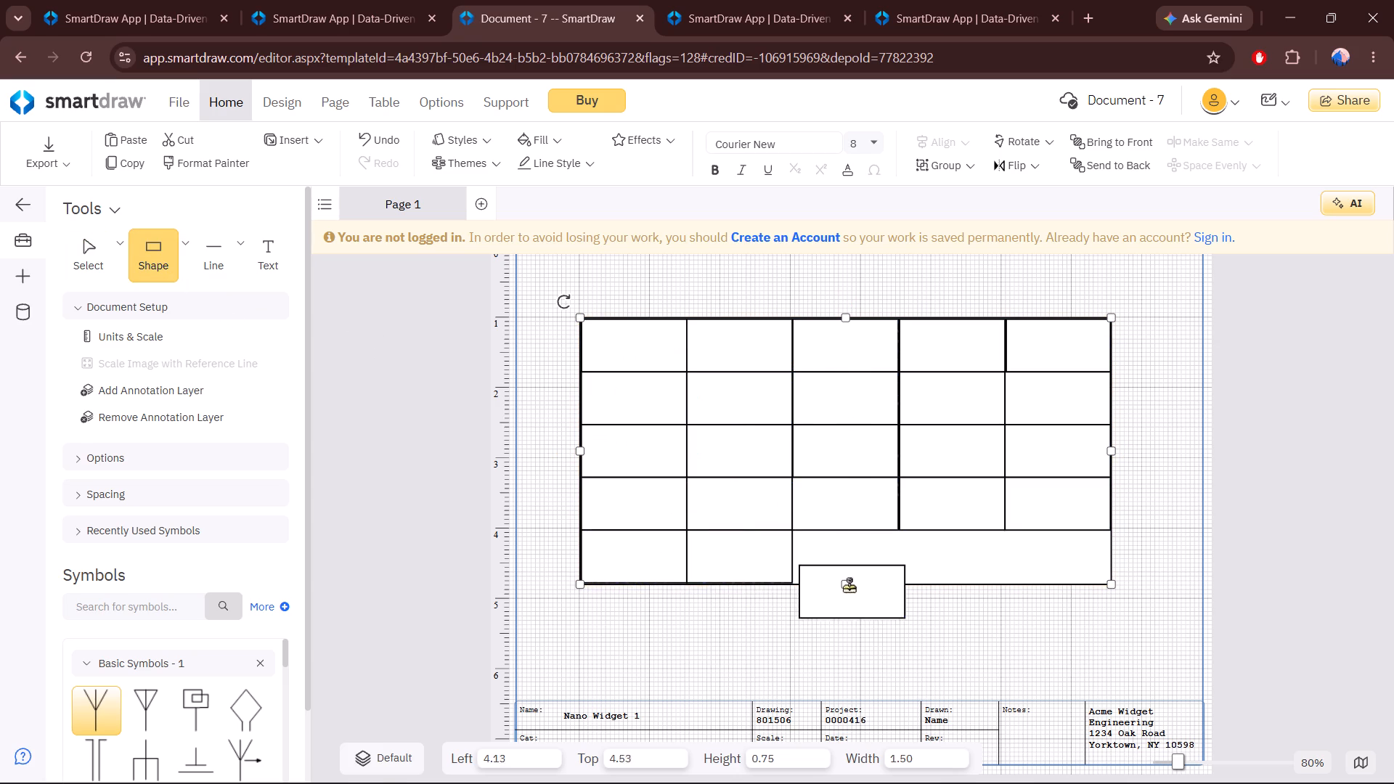
pyautogui.moveTo(849, 587); pyautogui.dragTo(844, 558)
pyautogui.click(961, 558)
pyautogui.moveTo(148, 259); pyautogui.dragTo(1010, 589)
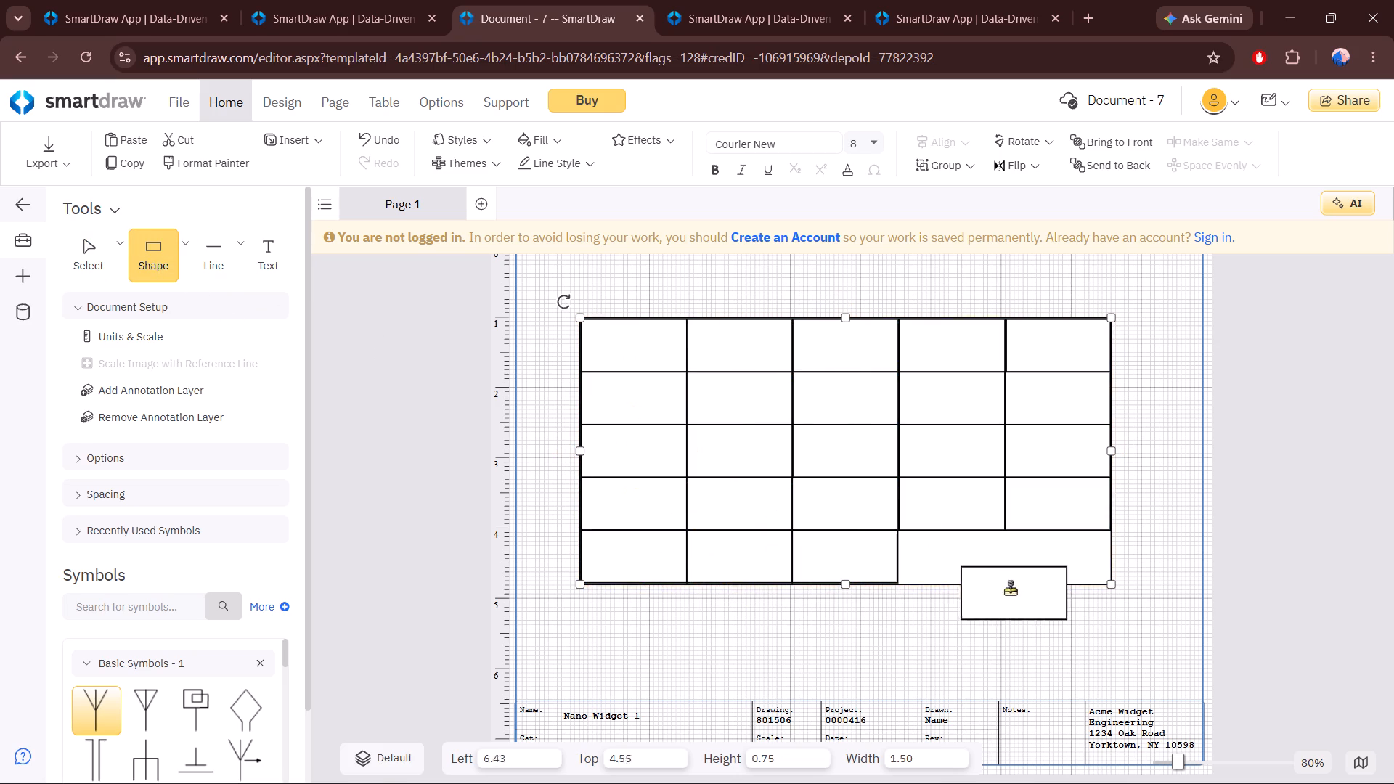
pyautogui.moveTo(1010, 589); pyautogui.dragTo(956, 558)
# Reposition the third and fourth cells of the fifth row so they adjoin and align with the columns above.
pyautogui.click(866, 559)
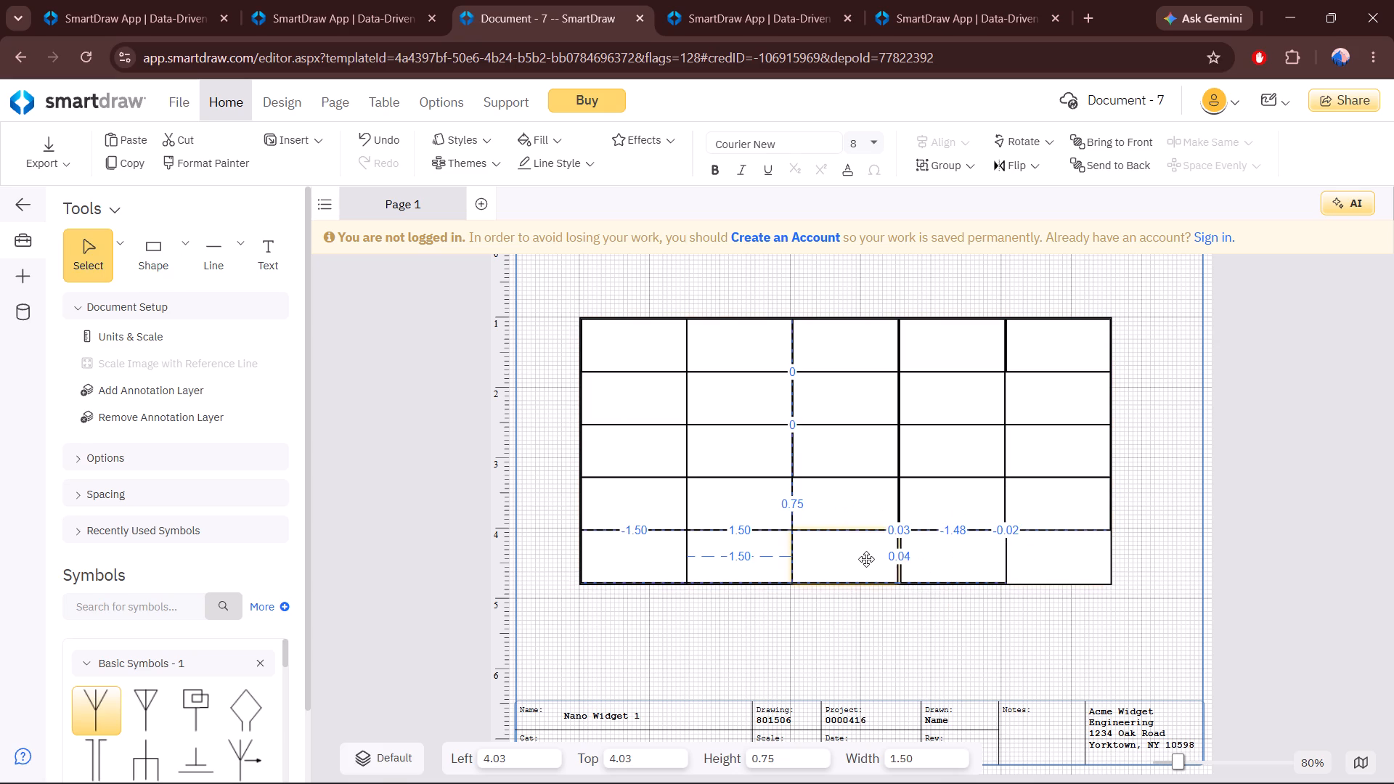
pyautogui.click(974, 572)
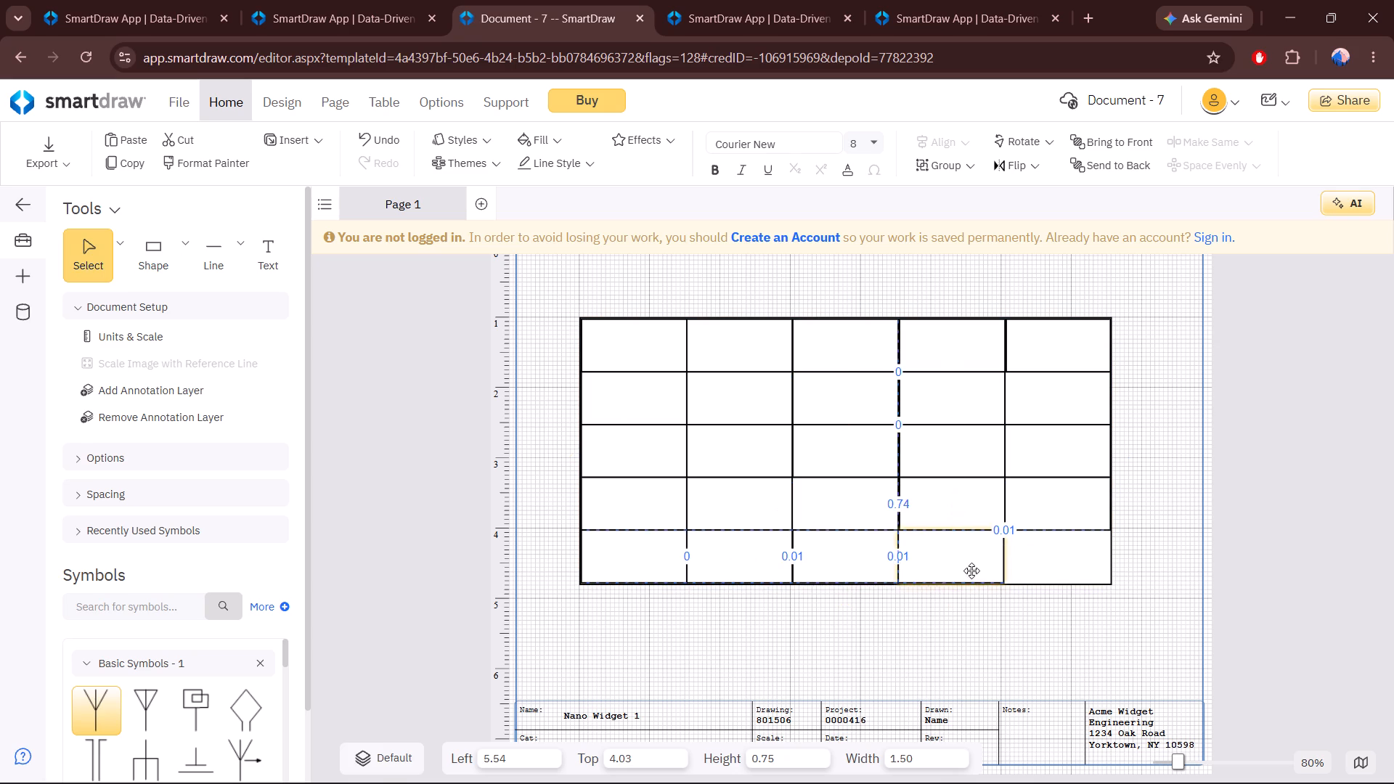
pyautogui.click(1060, 563)
pyautogui.click(981, 568)
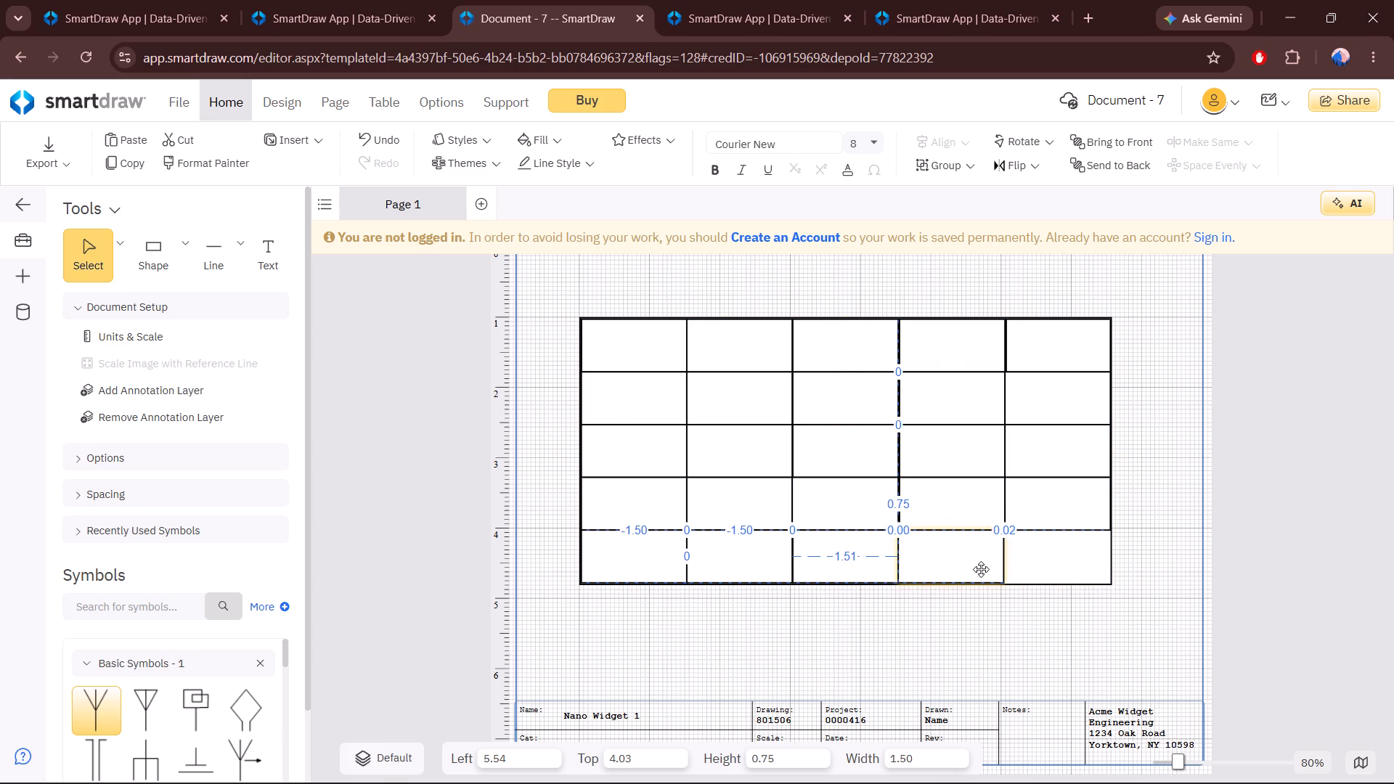
pyautogui.click(1073, 571)
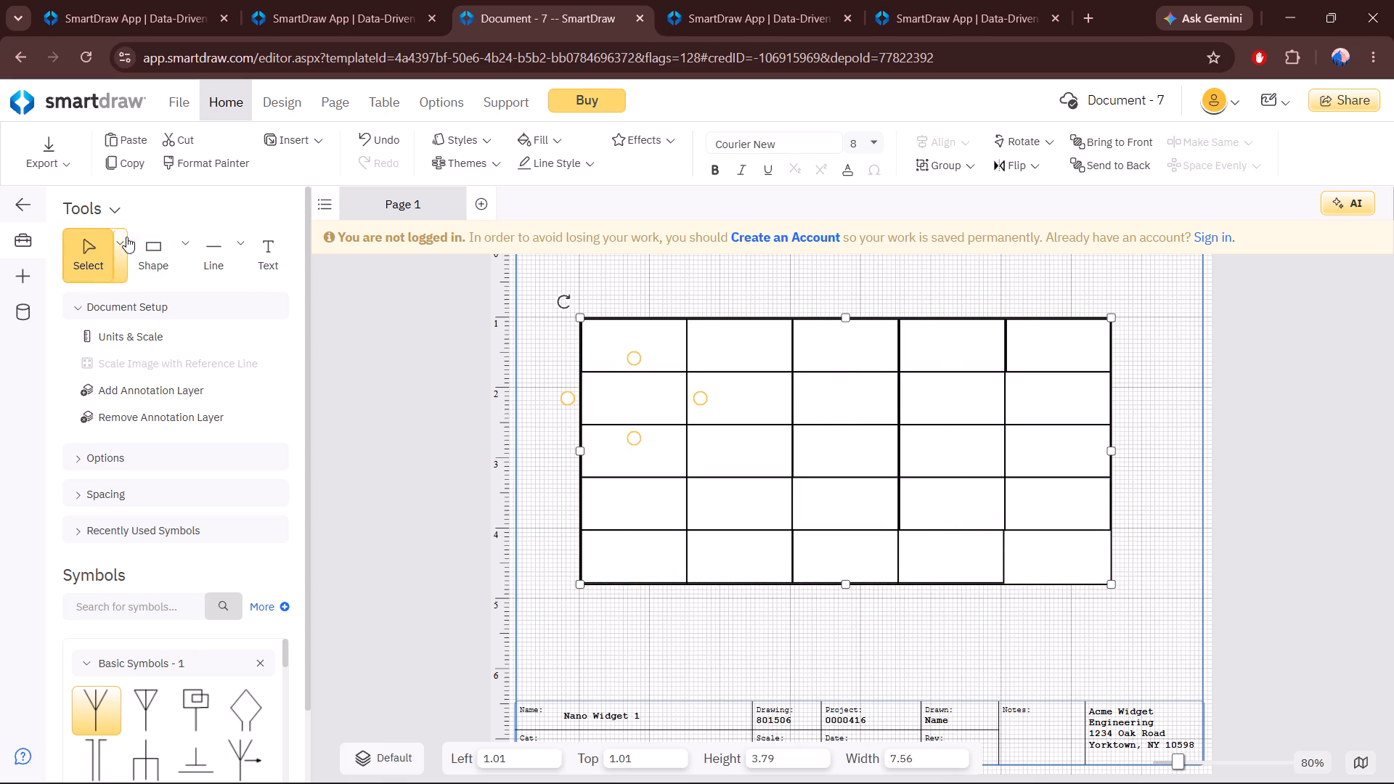
# Add the fifth 1.50 by 0.75 rectangle to complete the fifth row.
pyautogui.moveTo(147, 244); pyautogui.dragTo(1061, 559)
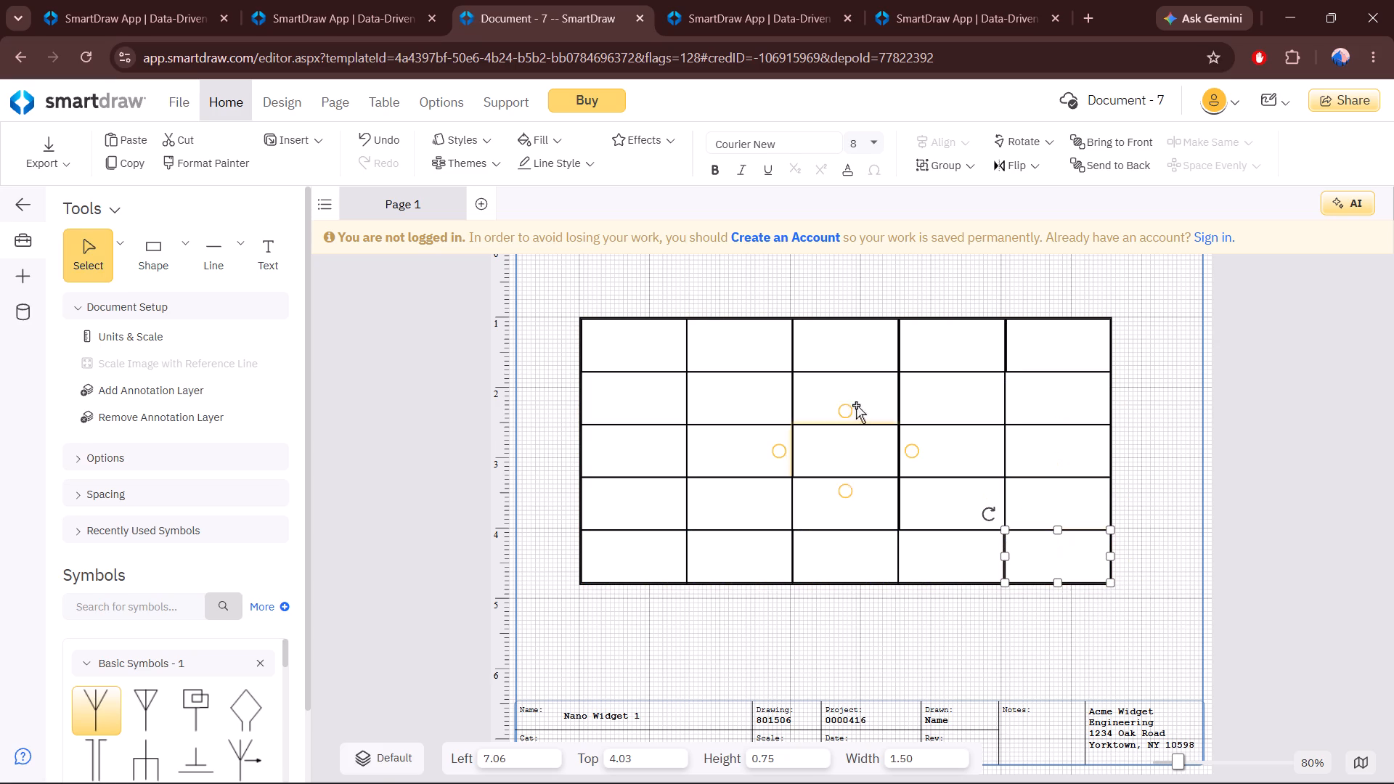
# Narrow the fourth cell of the fifth row to about 1.48 wide by moving its left edge.
pyautogui.click(913, 540)
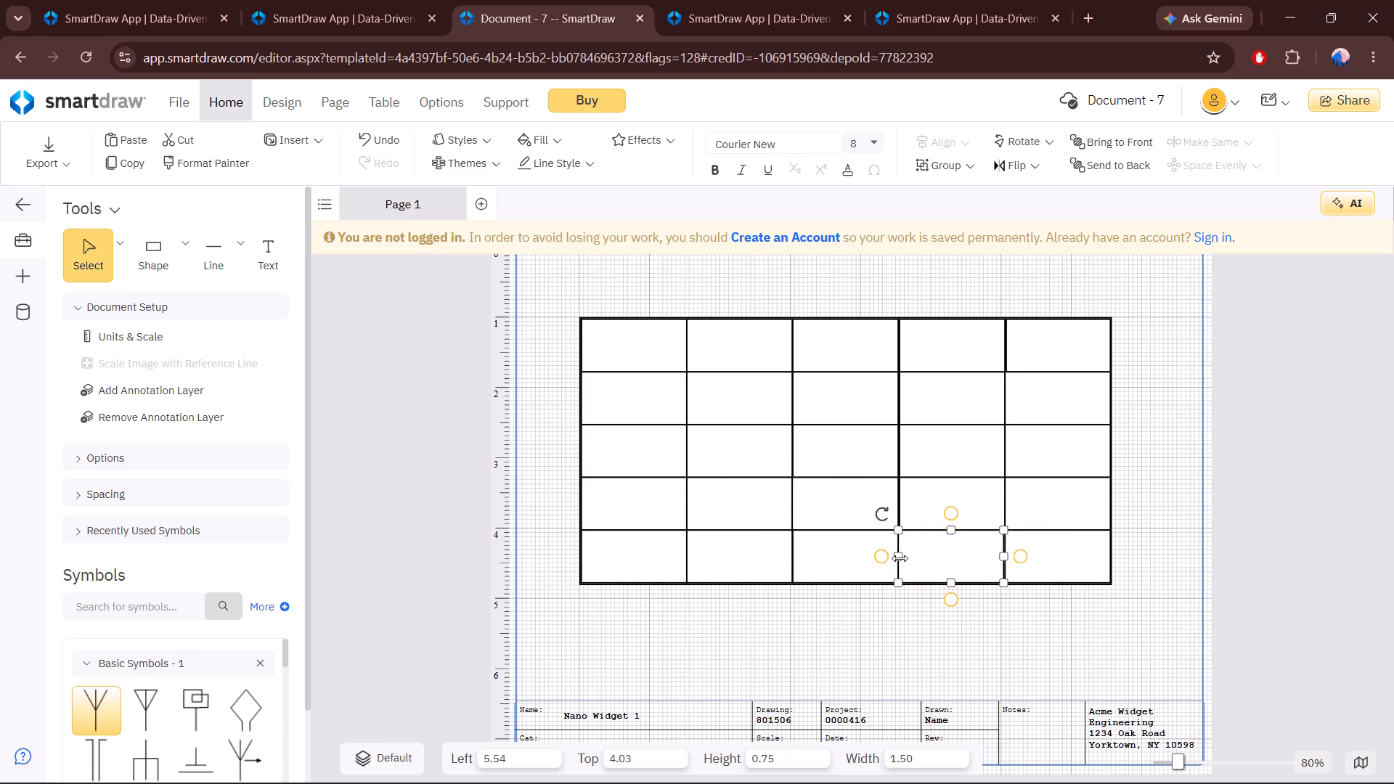
pyautogui.click(900, 558)
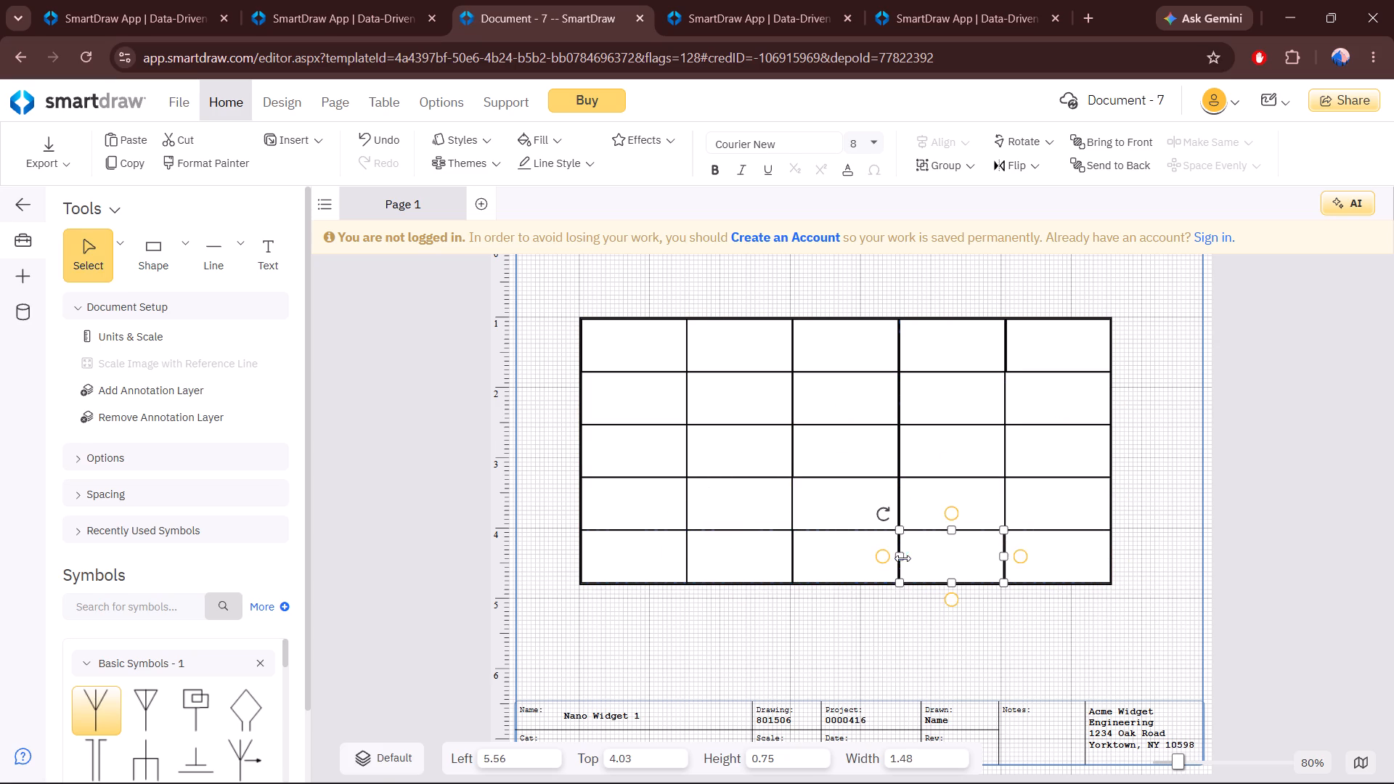
# Draw two crossing diagonal lines, about 8.43 and 8.41 long, between opposite corners of the five-by-five grid.
pyautogui.click(229, 248)
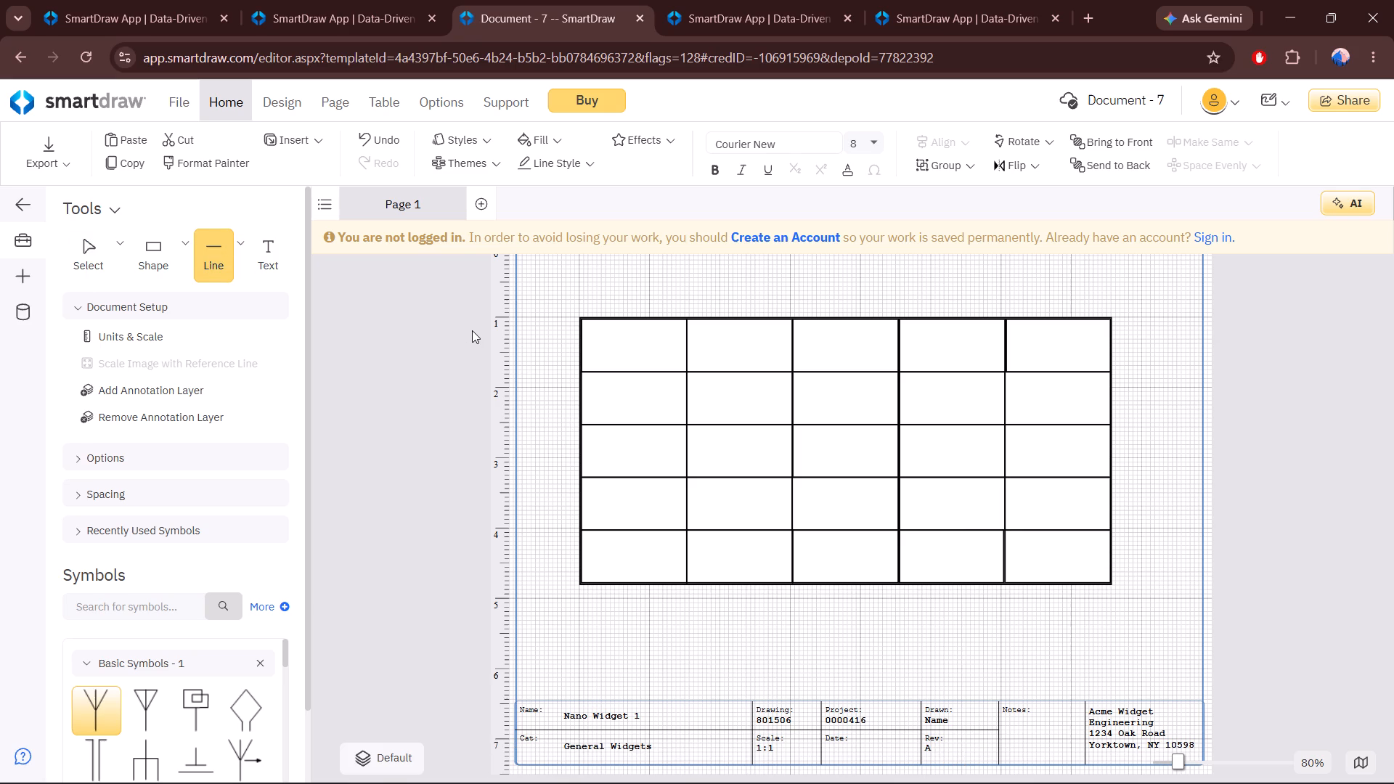
pyautogui.click(581, 322)
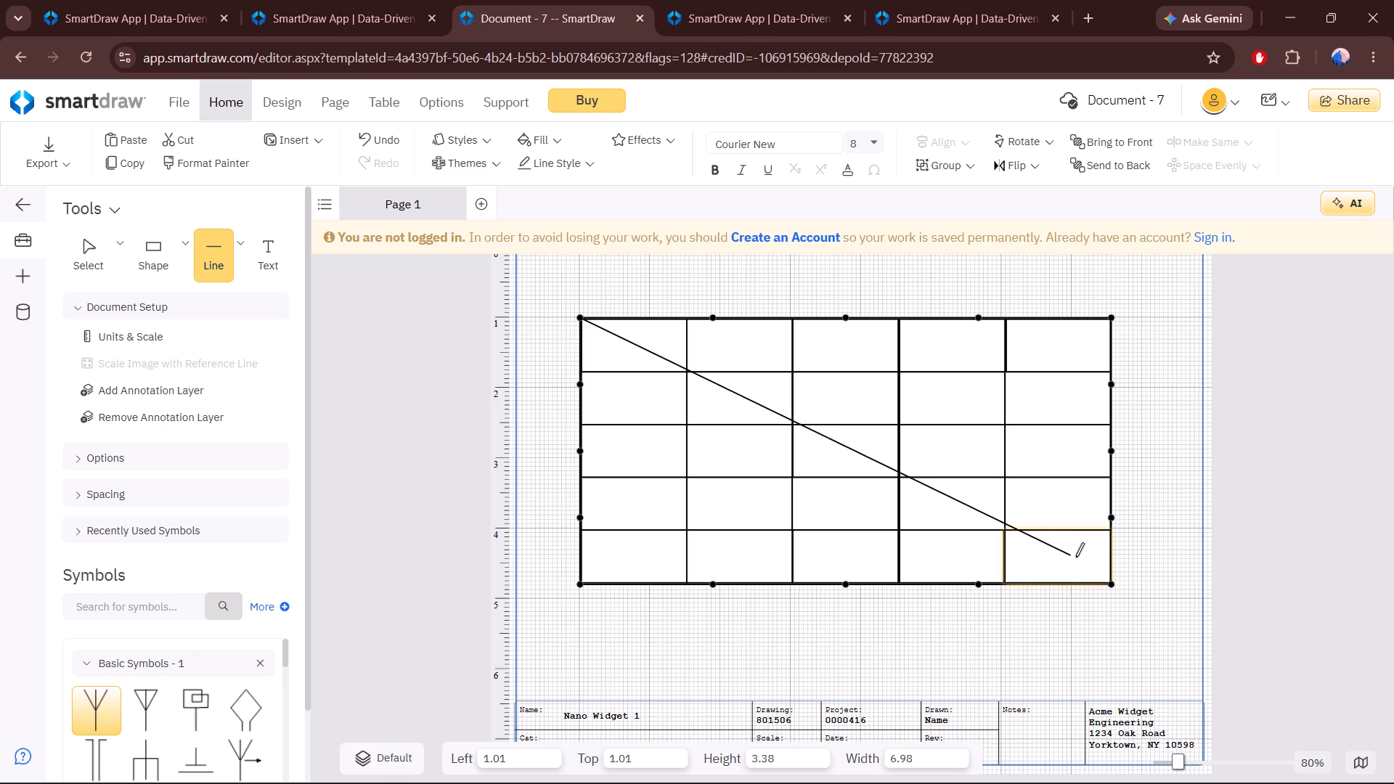
pyautogui.click(1107, 576)
pyautogui.click(224, 268)
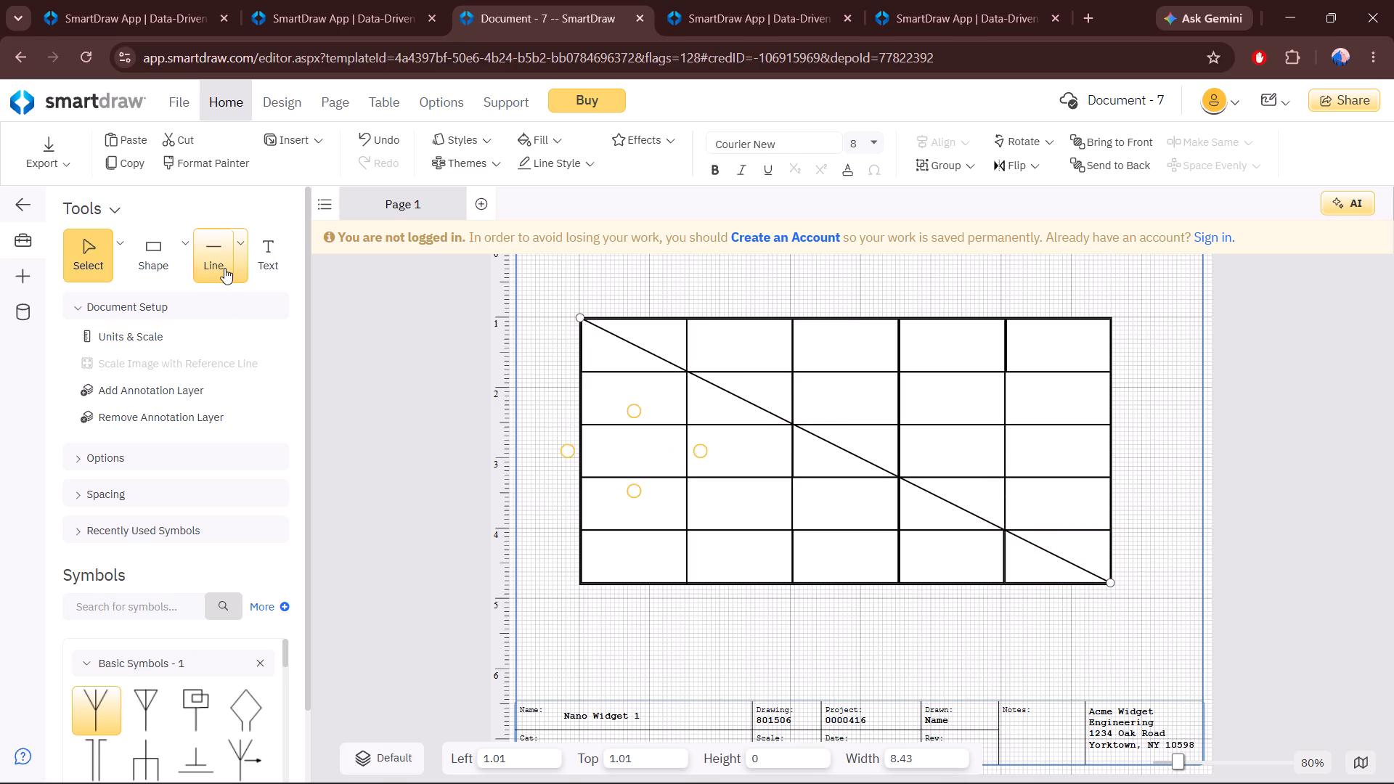
pyautogui.click(583, 578)
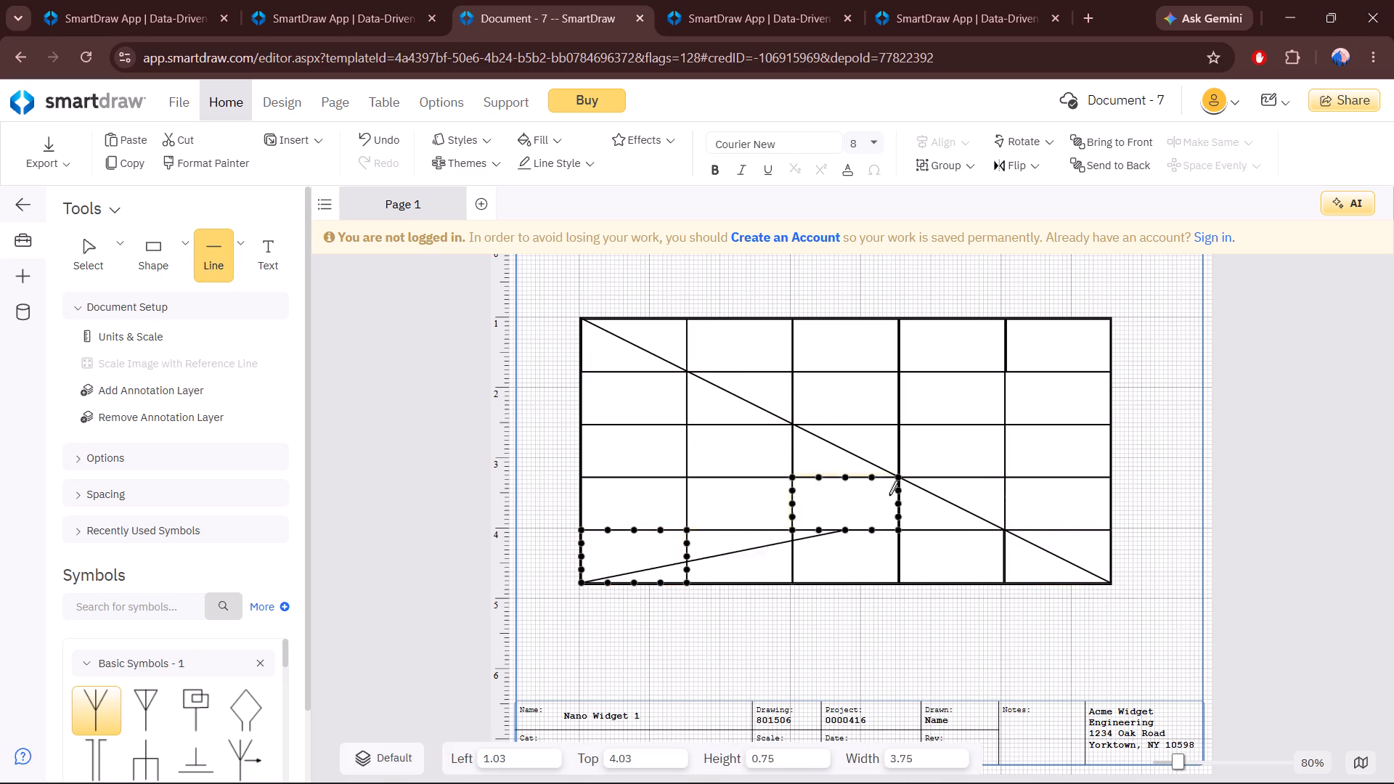
pyautogui.click(1111, 322)
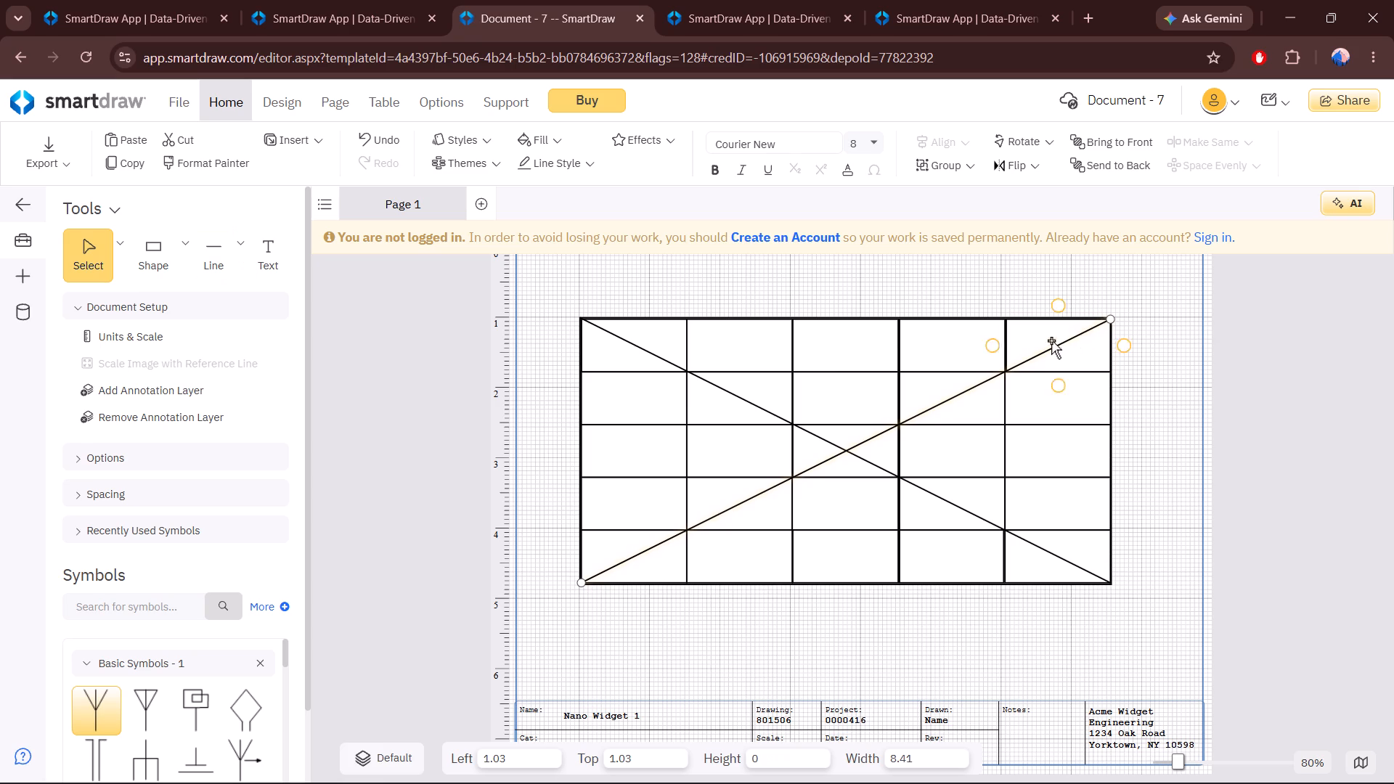
# Divide the third column into quarters with three full-height vertical lines about 3.75 long, at about 4.79, 4.41 and 5.16.
pyautogui.click(195, 262)
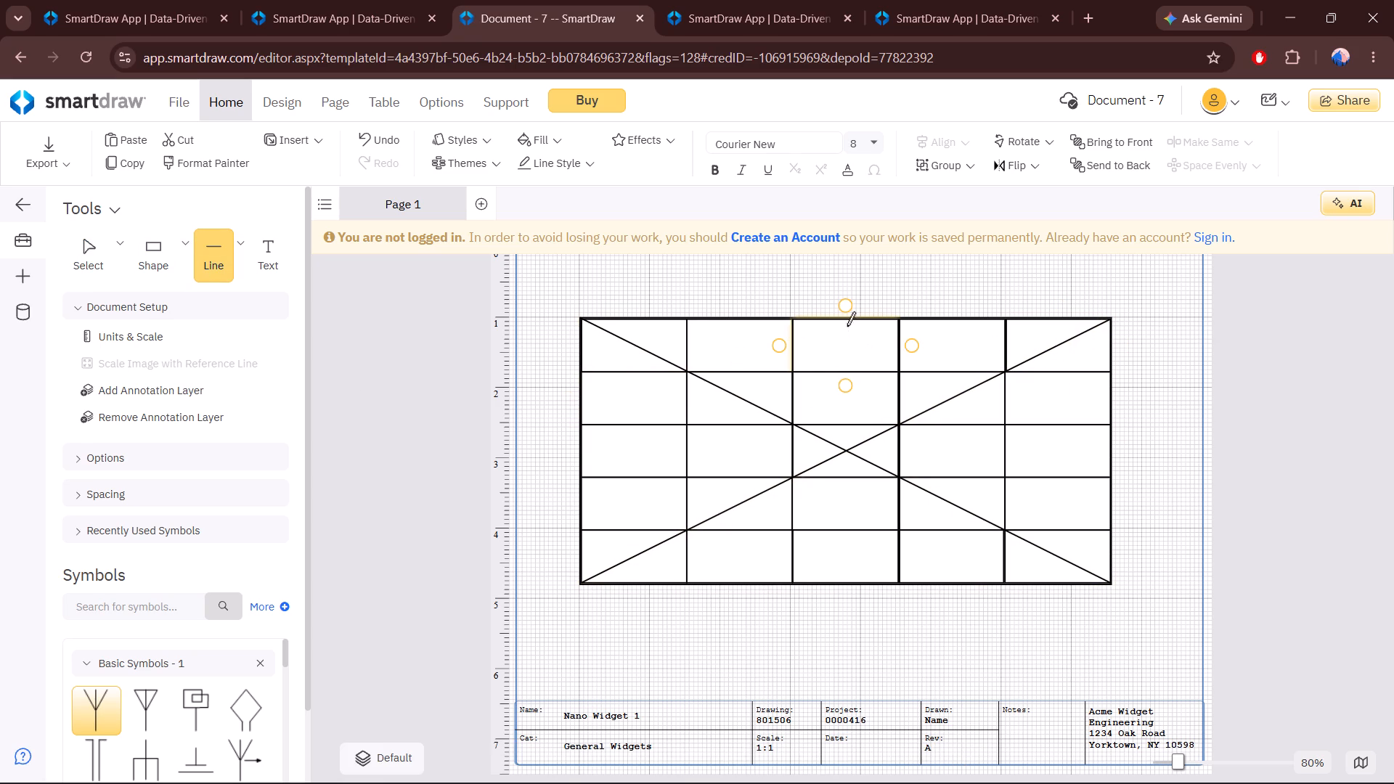
pyautogui.click(845, 322)
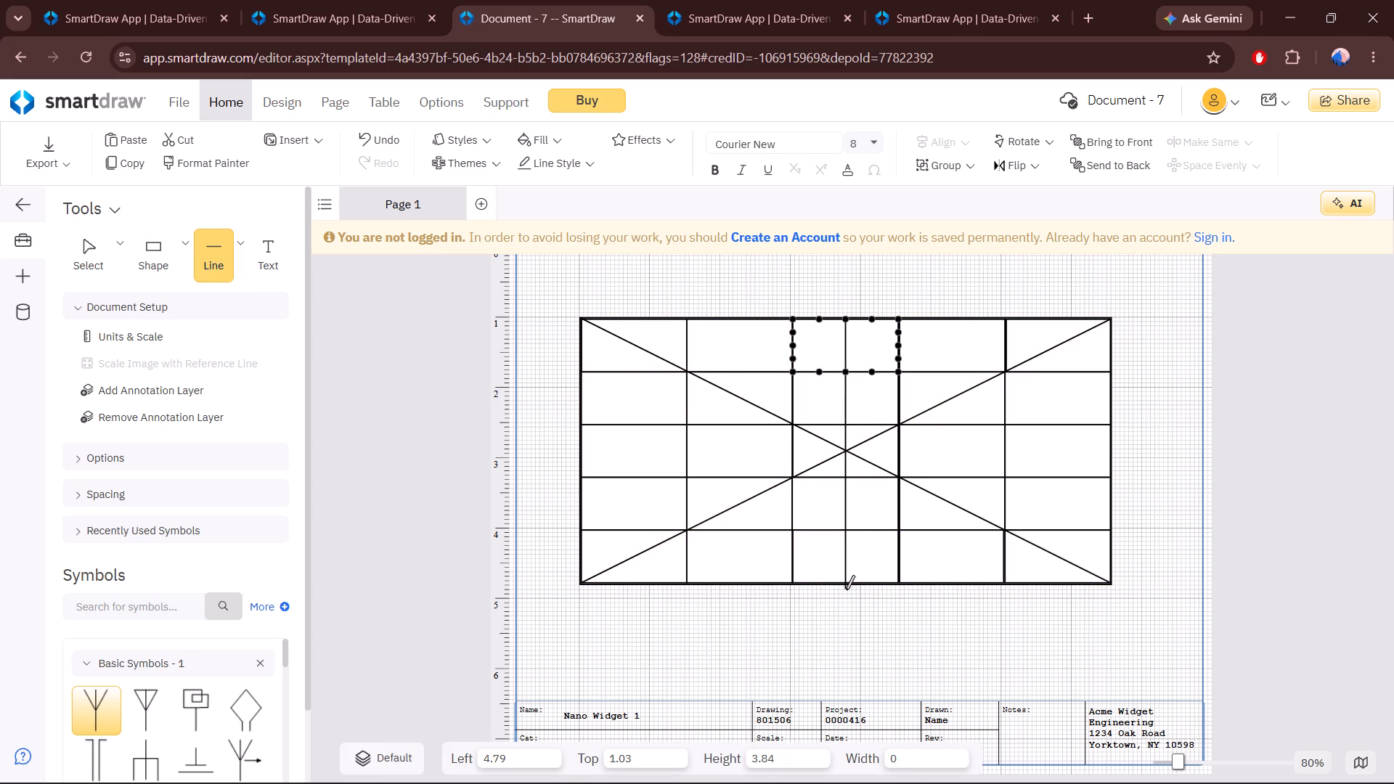
pyautogui.click(844, 580)
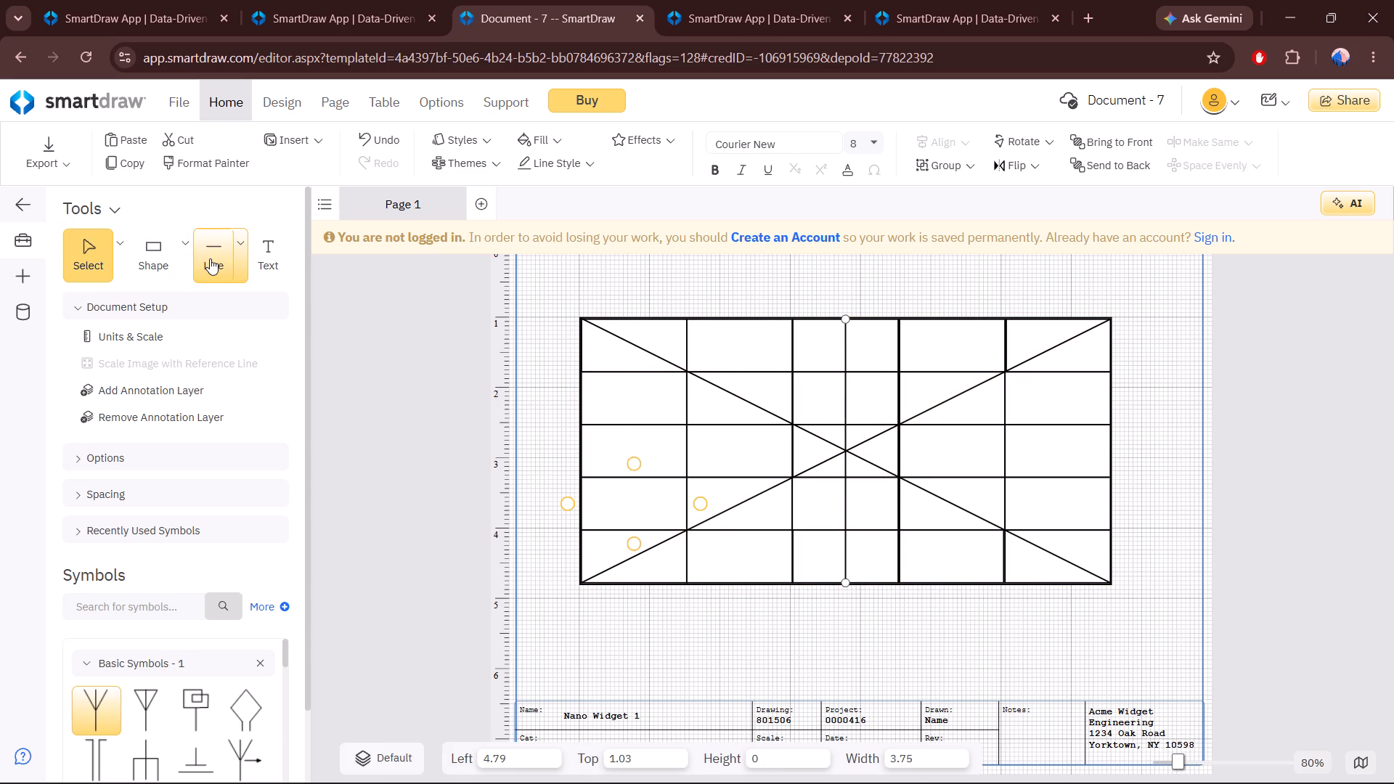
pyautogui.click(210, 258)
pyautogui.click(816, 319)
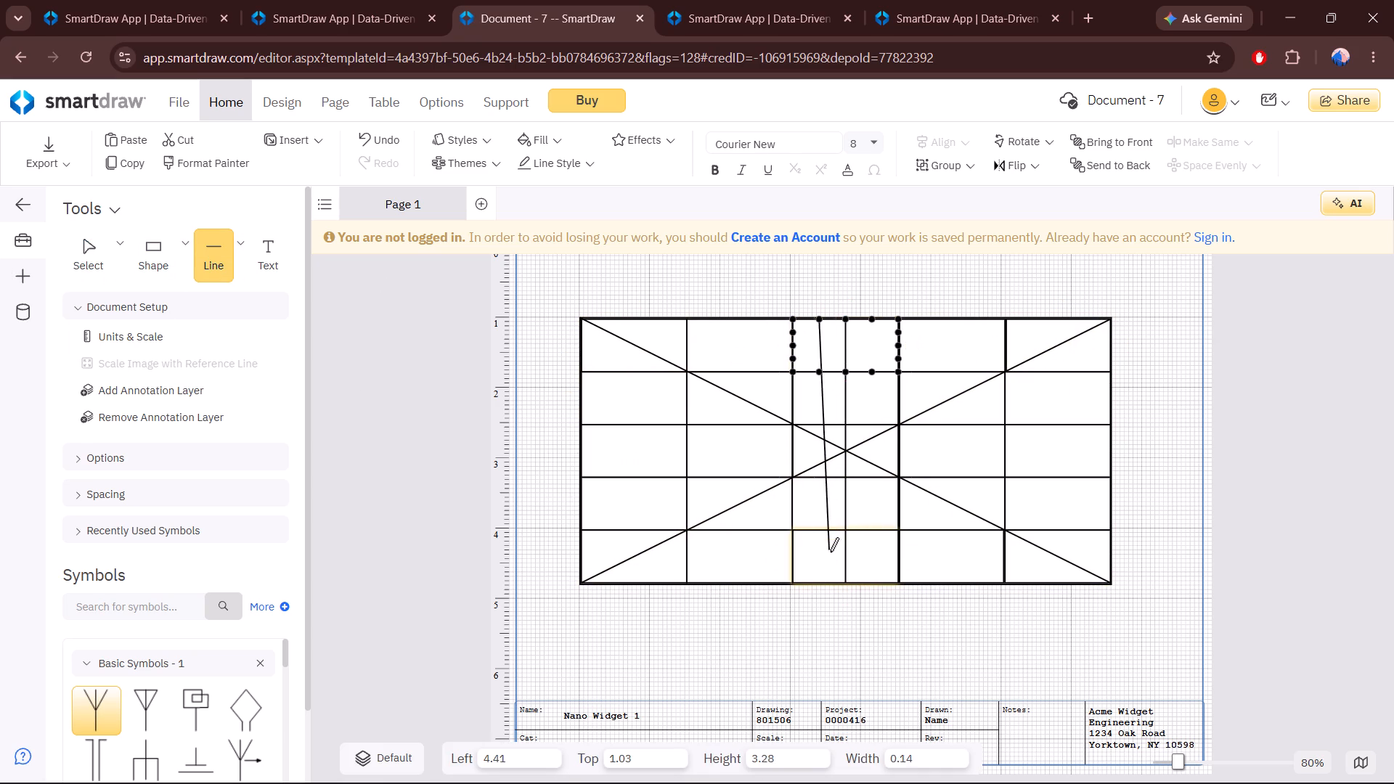
pyautogui.click(825, 576)
pyautogui.click(224, 257)
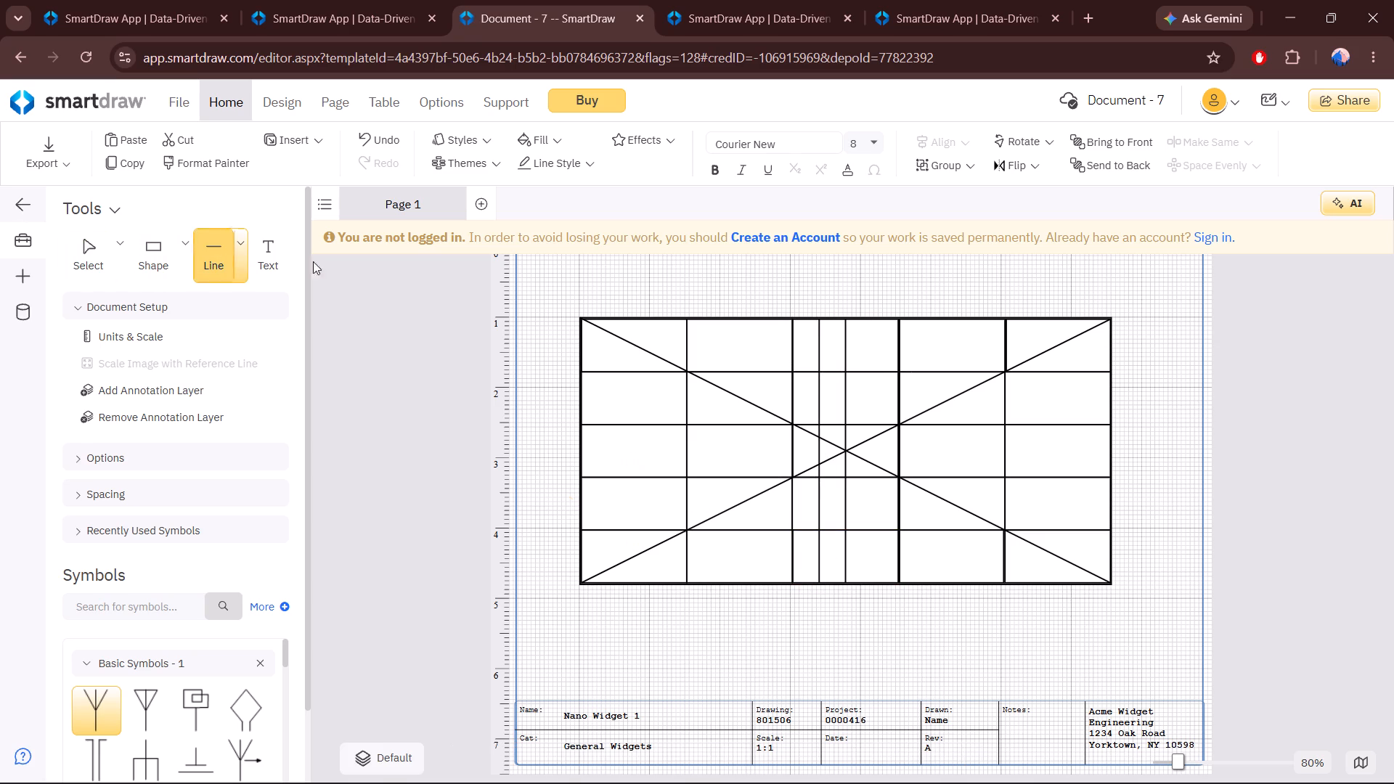
pyautogui.click(868, 323)
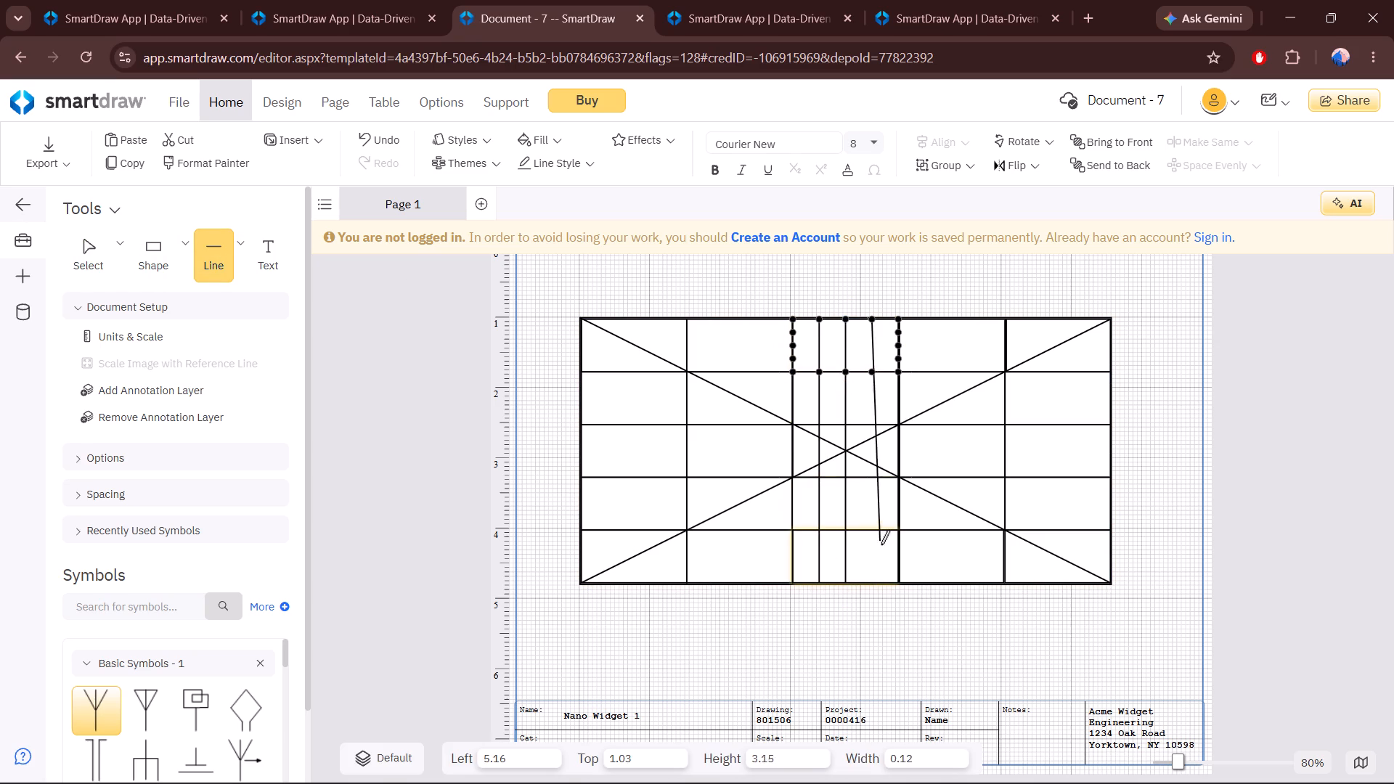
pyautogui.click(881, 575)
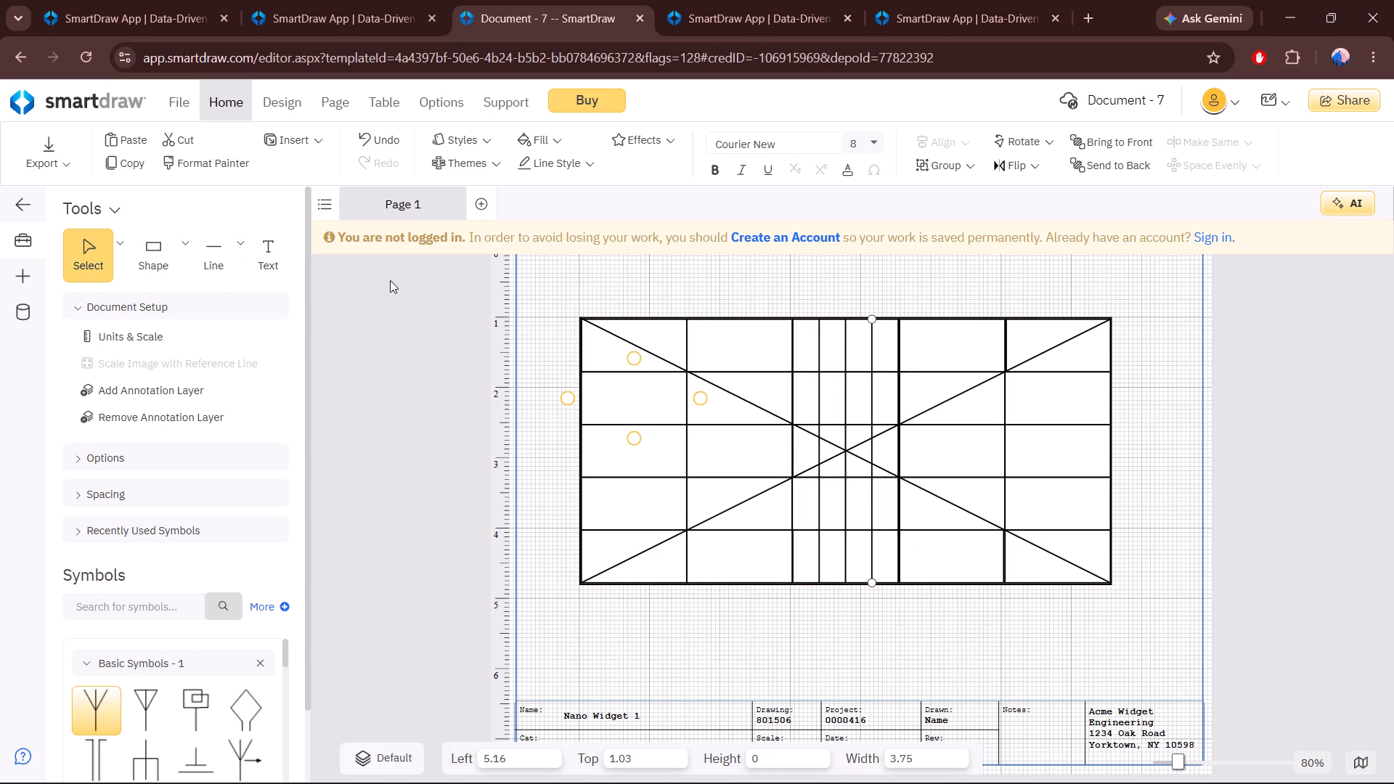
# Divide the second column into quarters with three full-height vertical lines at about 2.90, 3.28 and 3.65.
pyautogui.click(216, 255)
pyautogui.click(771, 317)
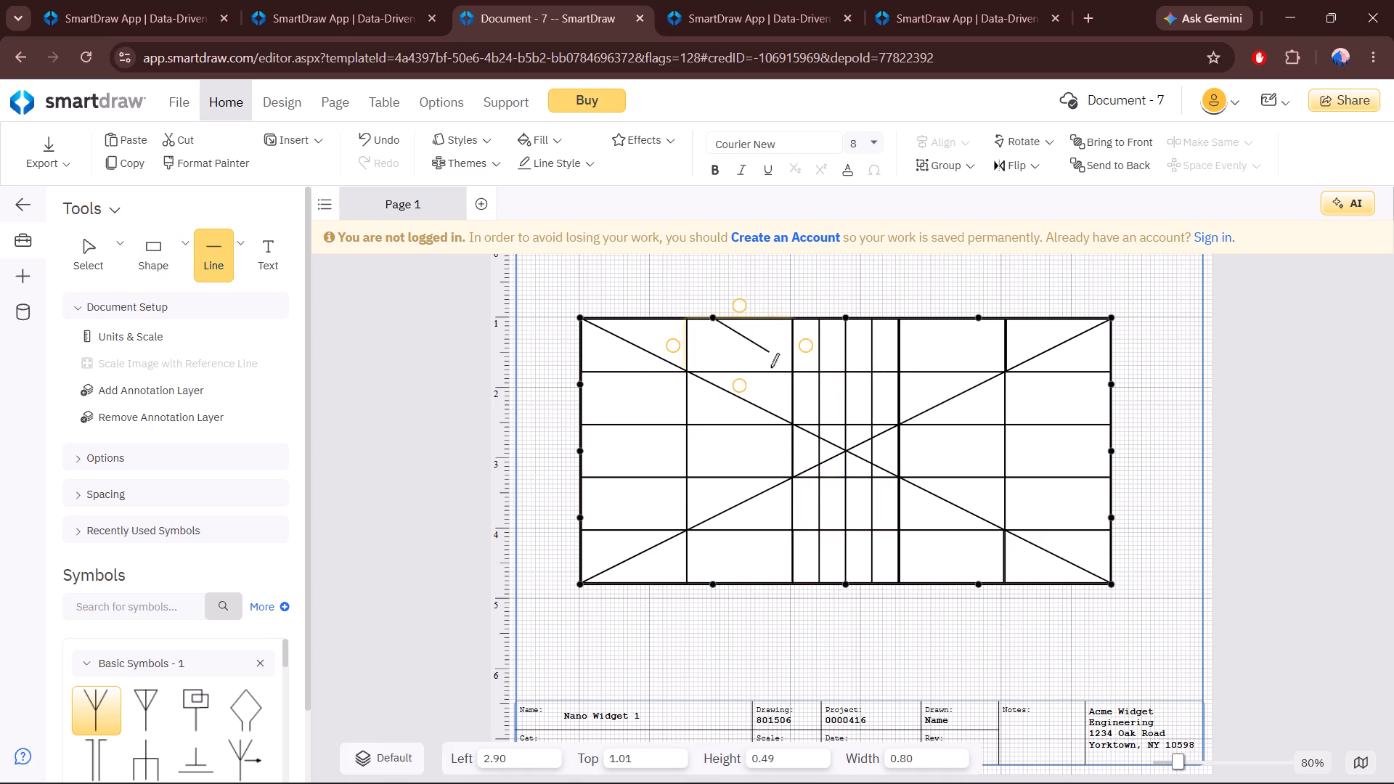
pyautogui.click(712, 584)
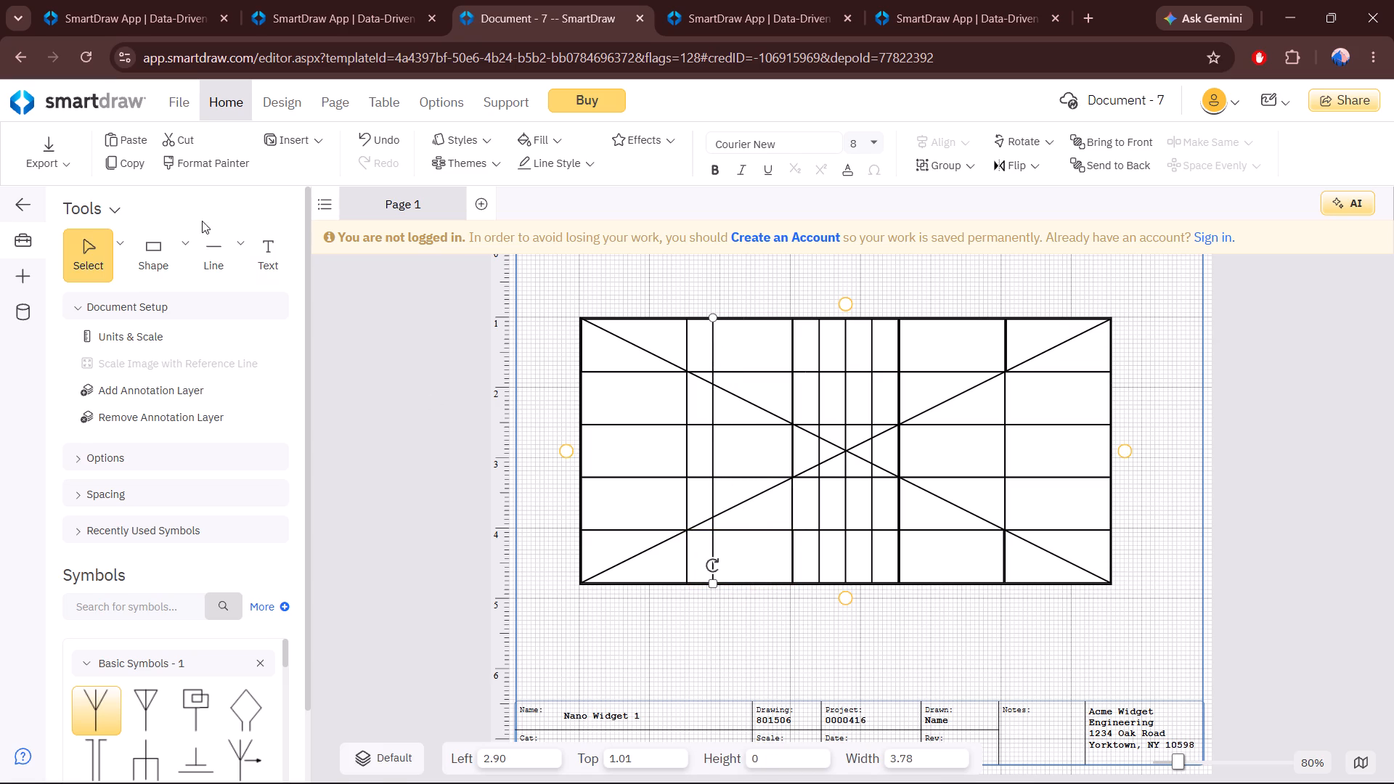
pyautogui.click(204, 253)
pyautogui.click(745, 323)
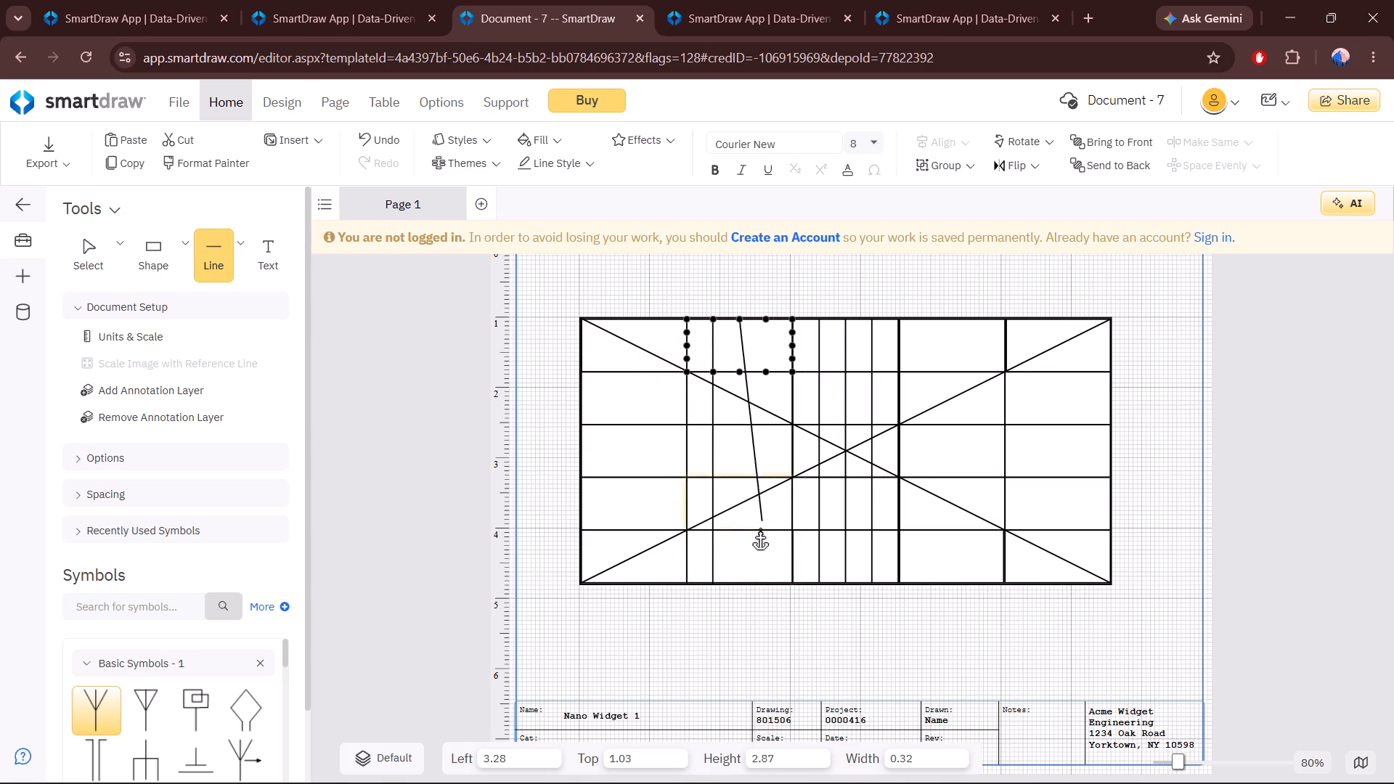
pyautogui.click(740, 579)
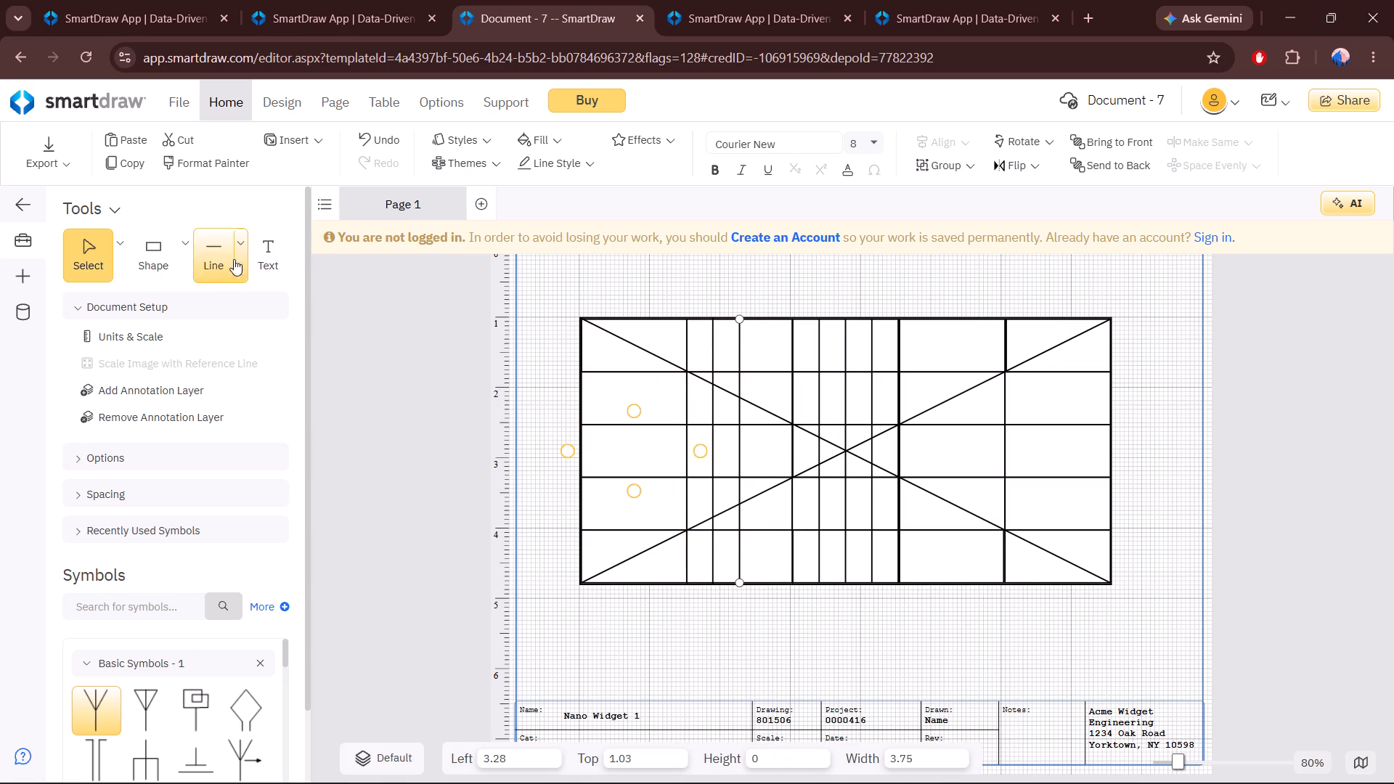
pyautogui.click(192, 263)
pyautogui.click(214, 271)
pyautogui.click(767, 321)
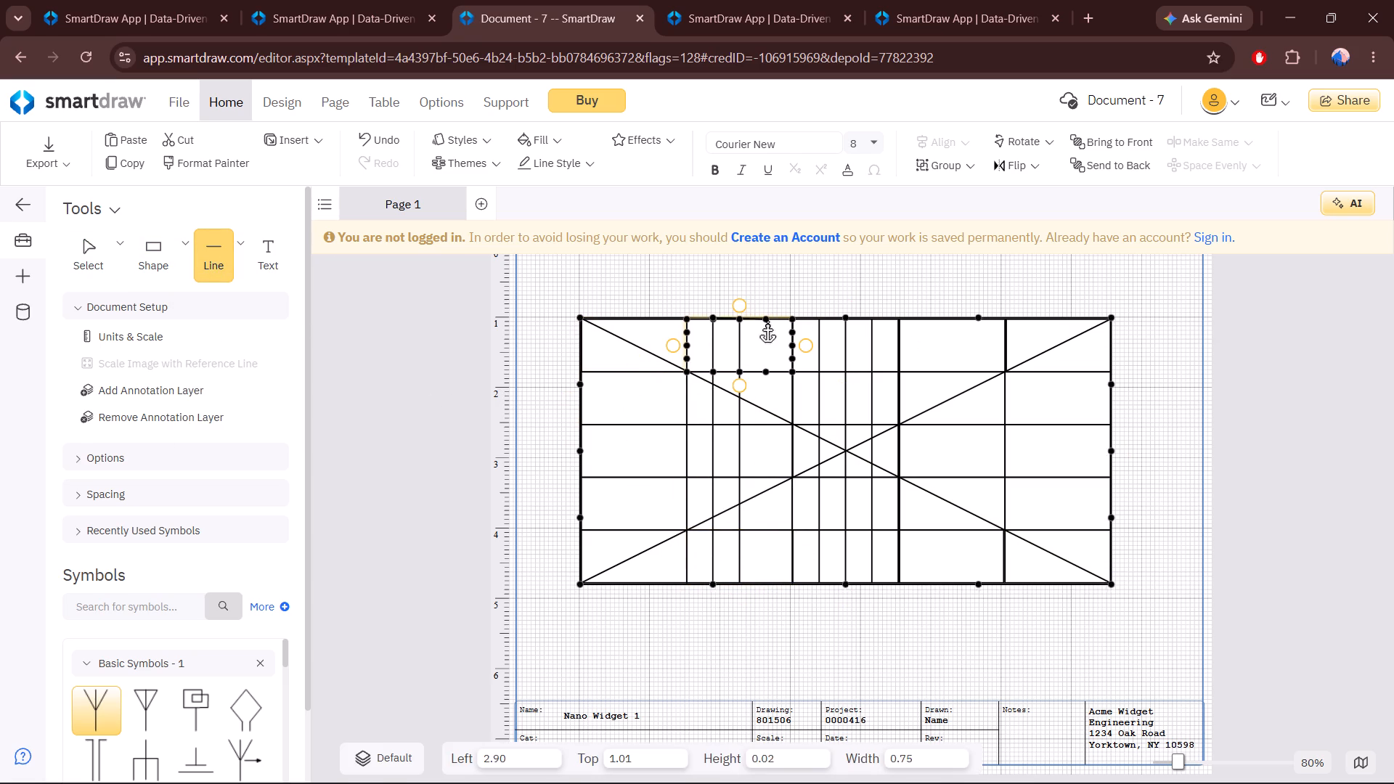
pyautogui.click(766, 577)
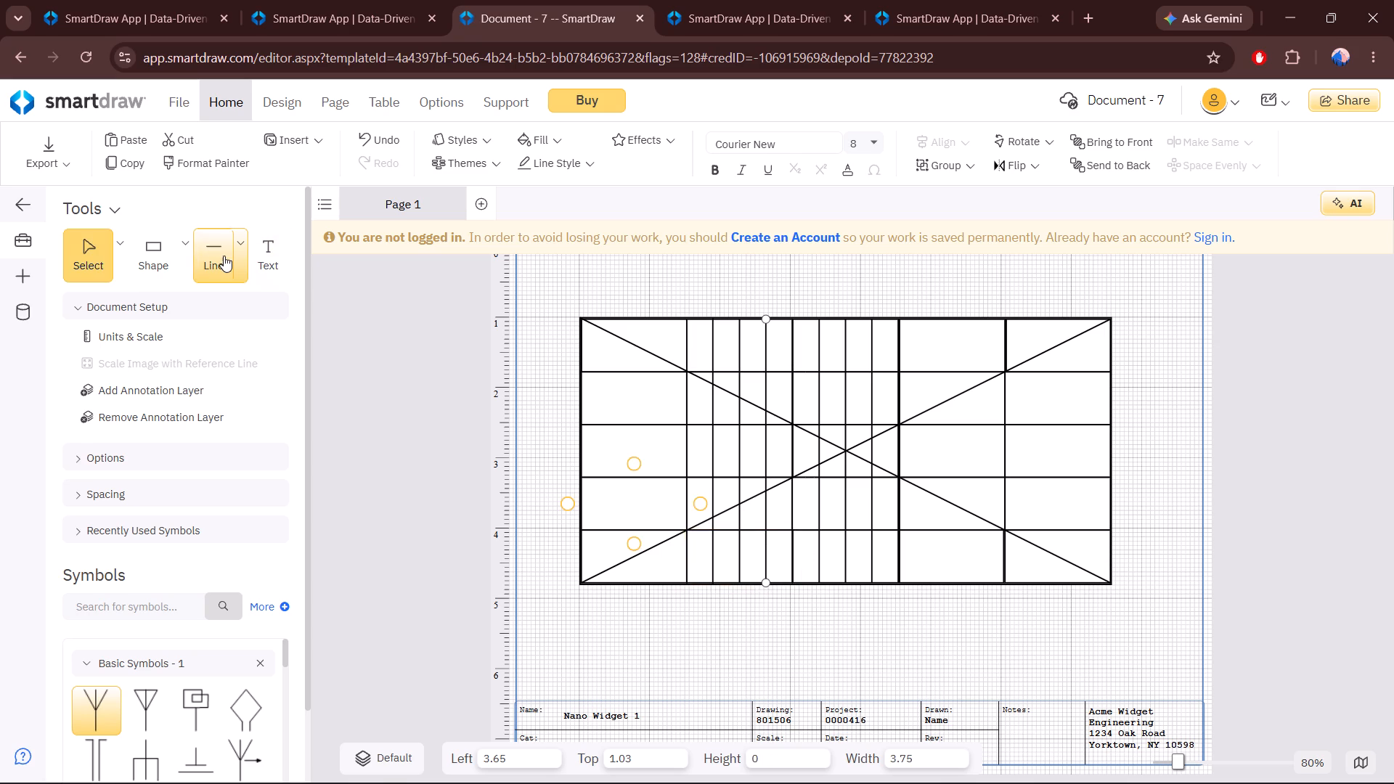
# Draw full-height vertical lines at the three-quarter point and the middle of the first column, each about 3.75 long.
pyautogui.click(224, 256)
pyautogui.click(662, 319)
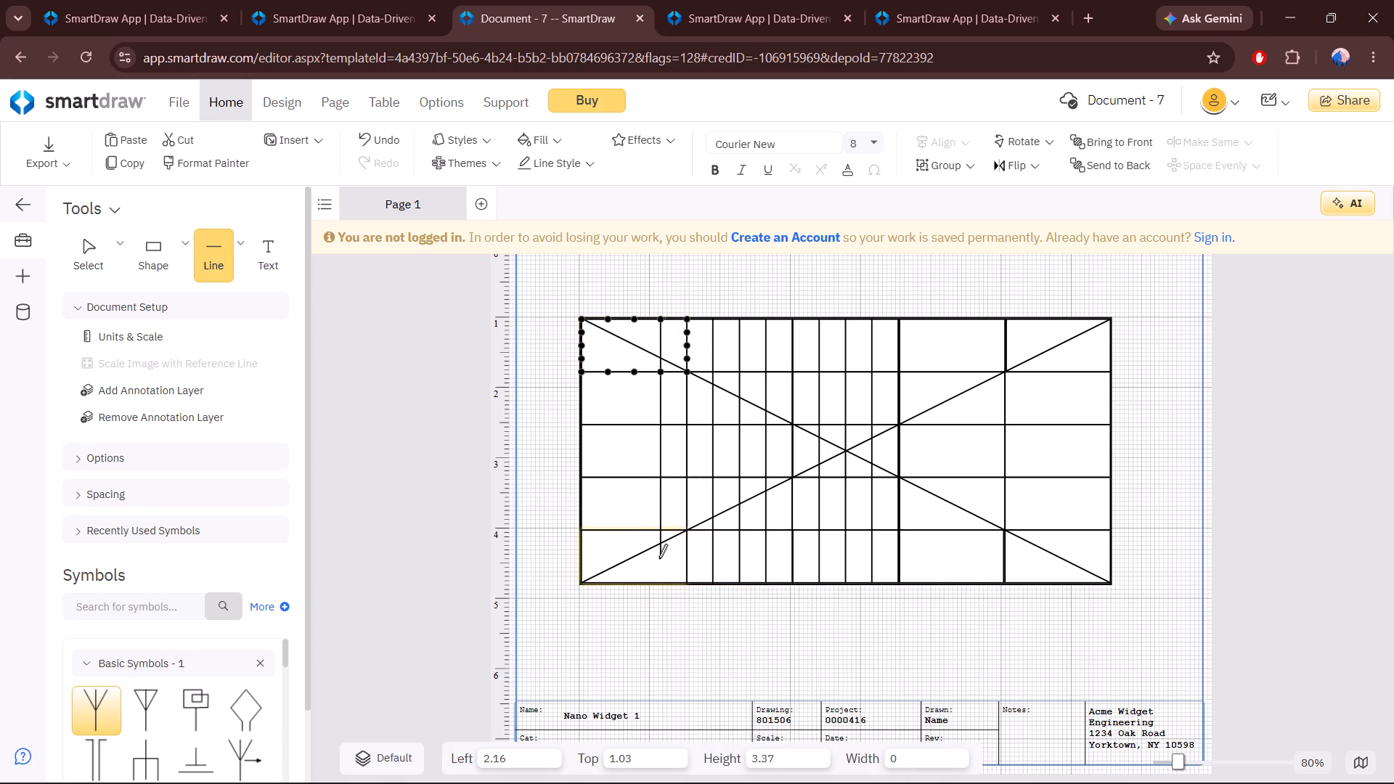
pyautogui.click(659, 577)
pyautogui.click(237, 251)
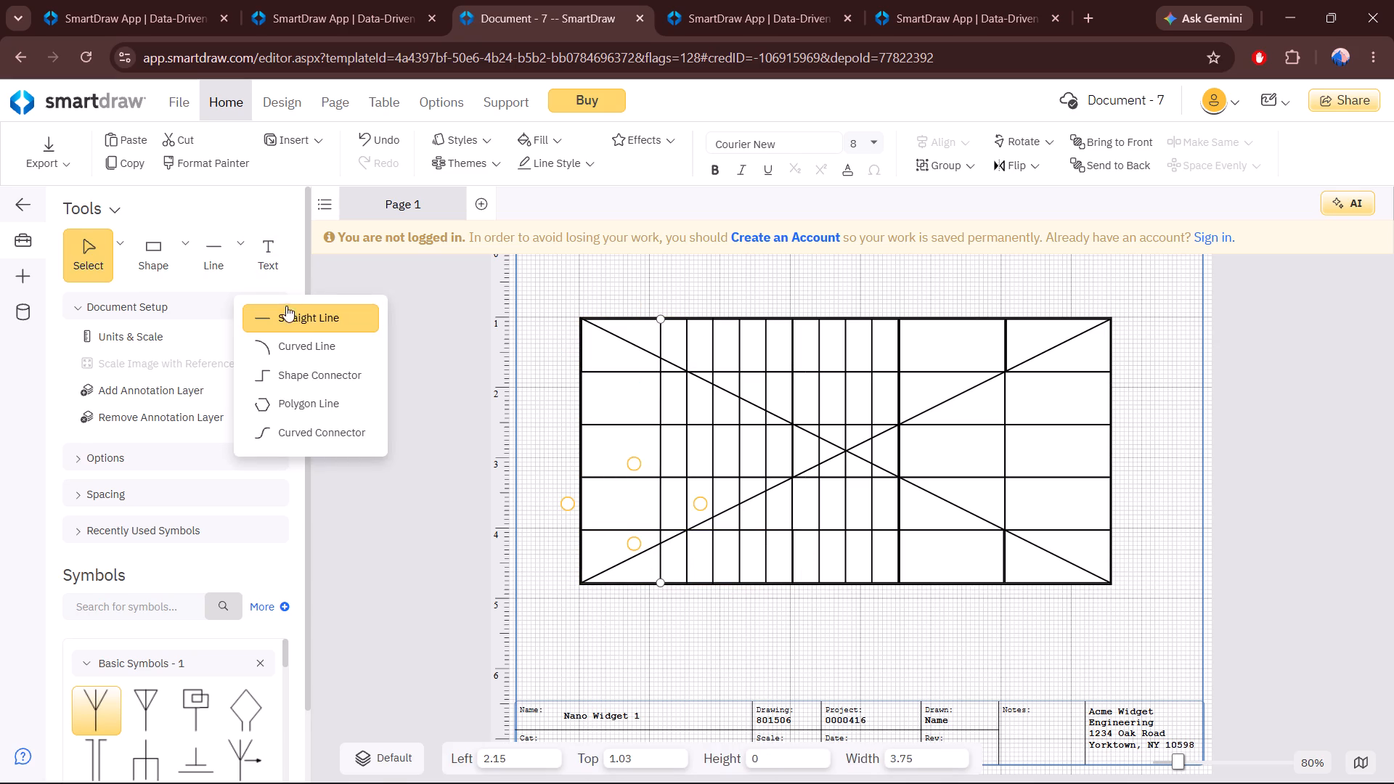
pyautogui.click(288, 315)
pyautogui.click(640, 322)
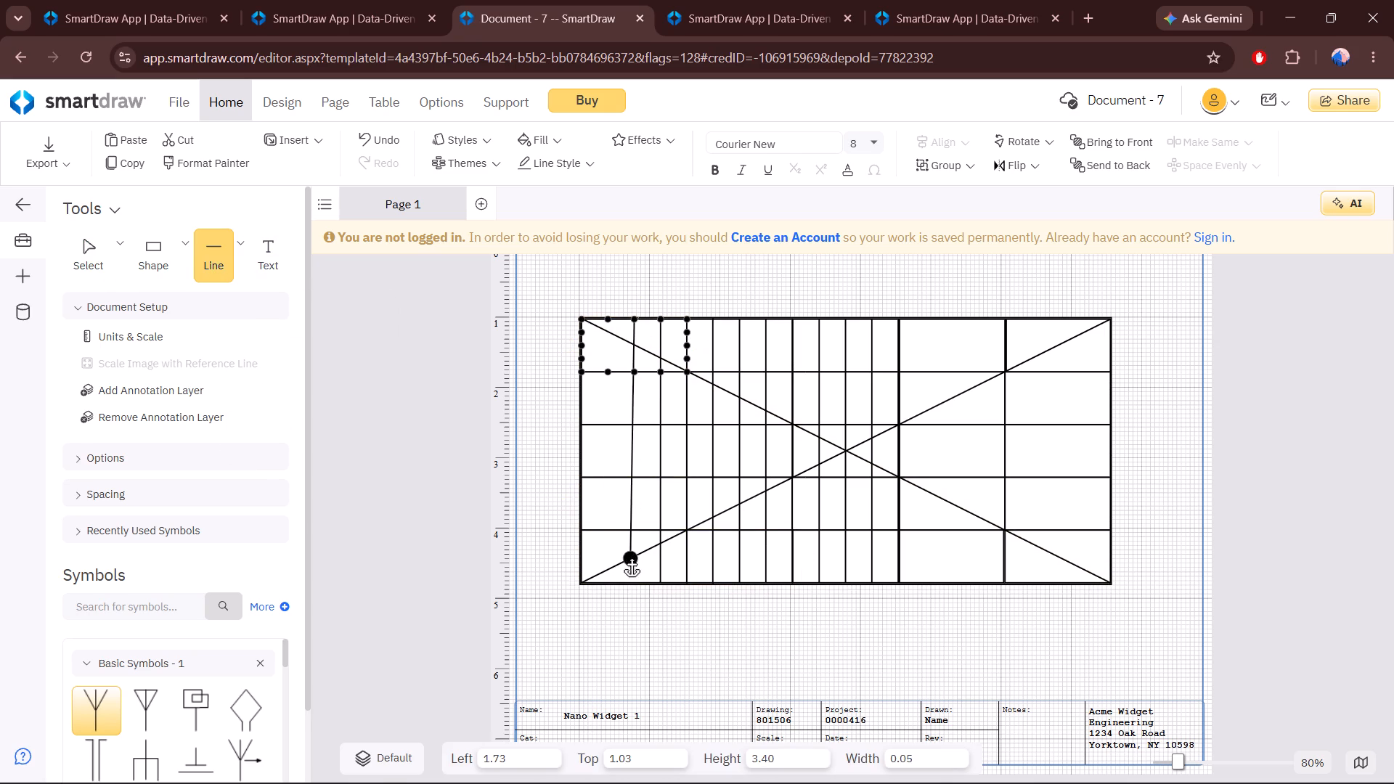
pyautogui.click(631, 576)
# Add the first column's quarter-point line and straighten it vertically at about 1.40 by moving its upper end, about 3.84 long.
pyautogui.click(220, 256)
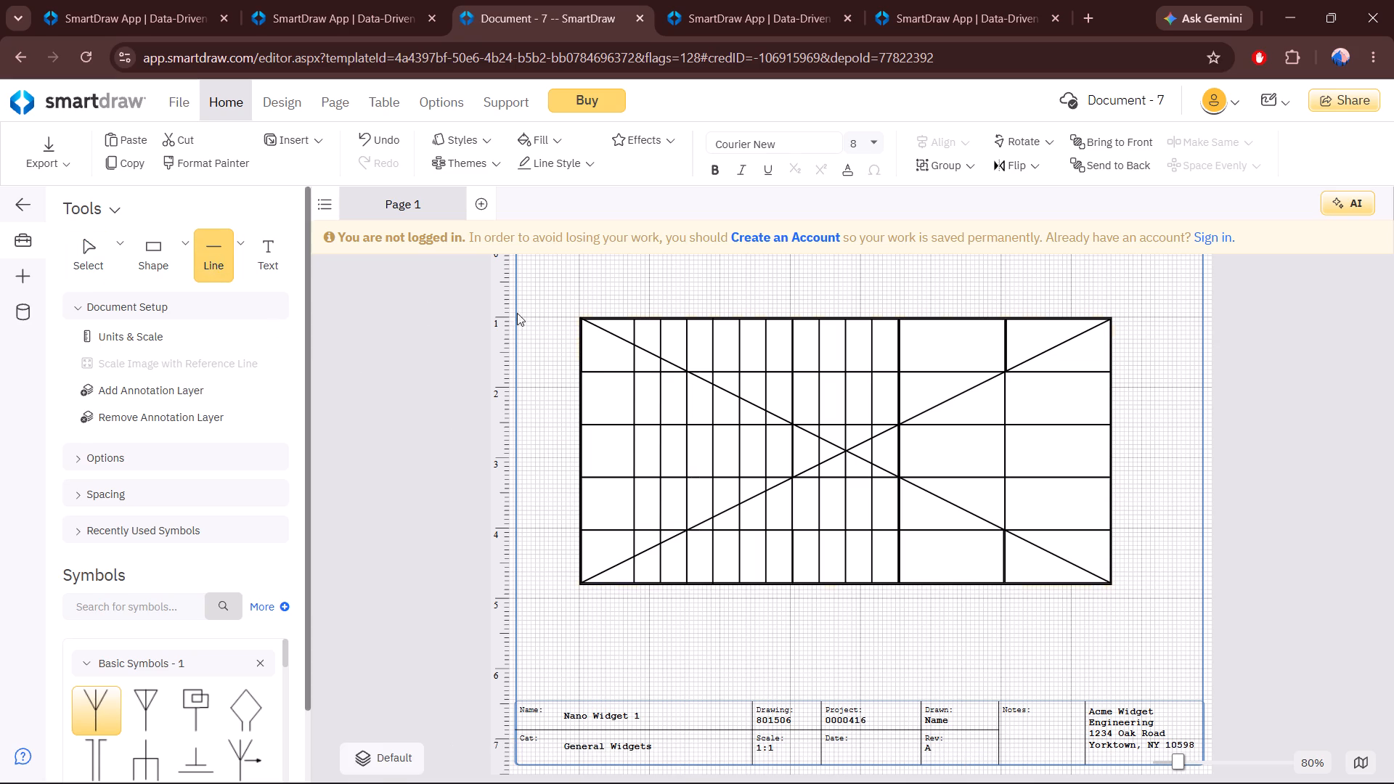
pyautogui.click(603, 317)
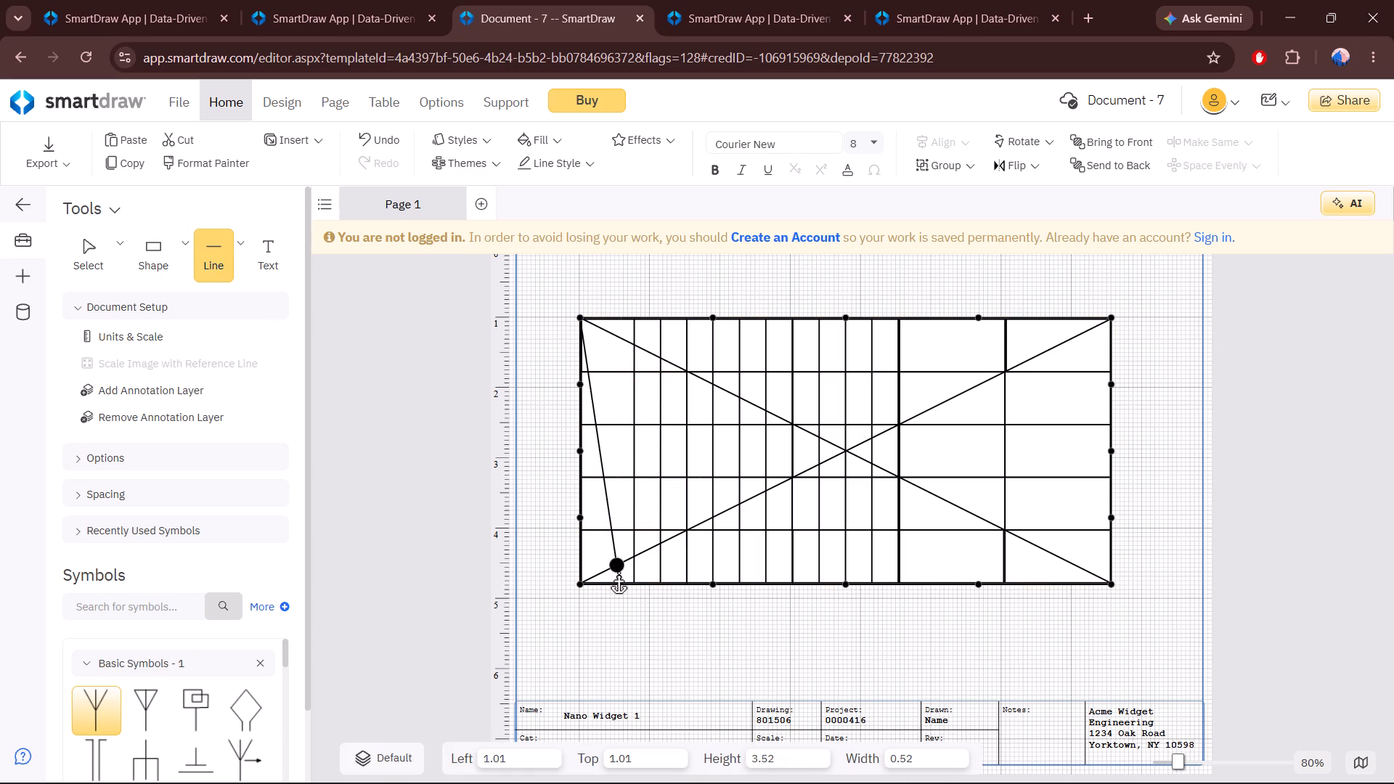
pyautogui.click(618, 579)
pyautogui.moveTo(579, 321); pyautogui.dragTo(589, 308)
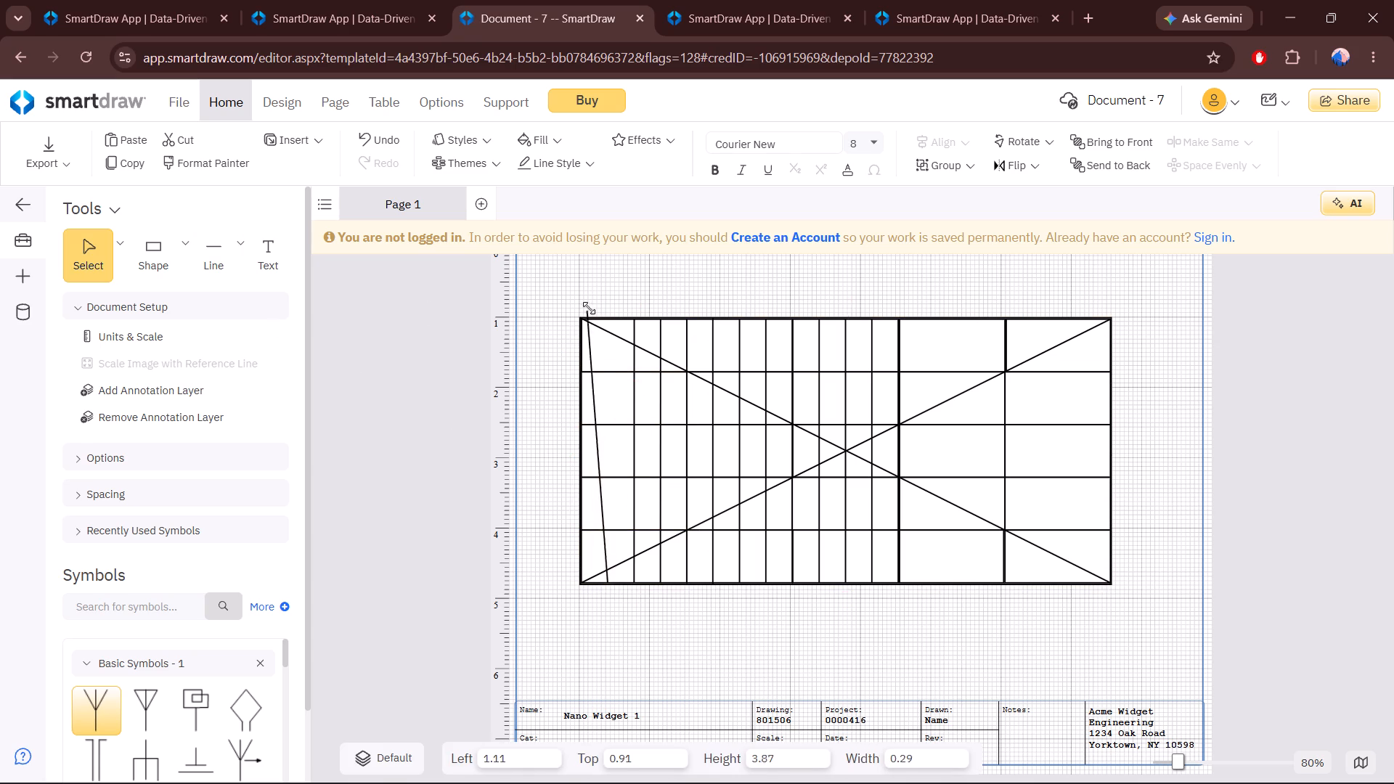
pyautogui.moveTo(589, 308); pyautogui.dragTo(611, 315)
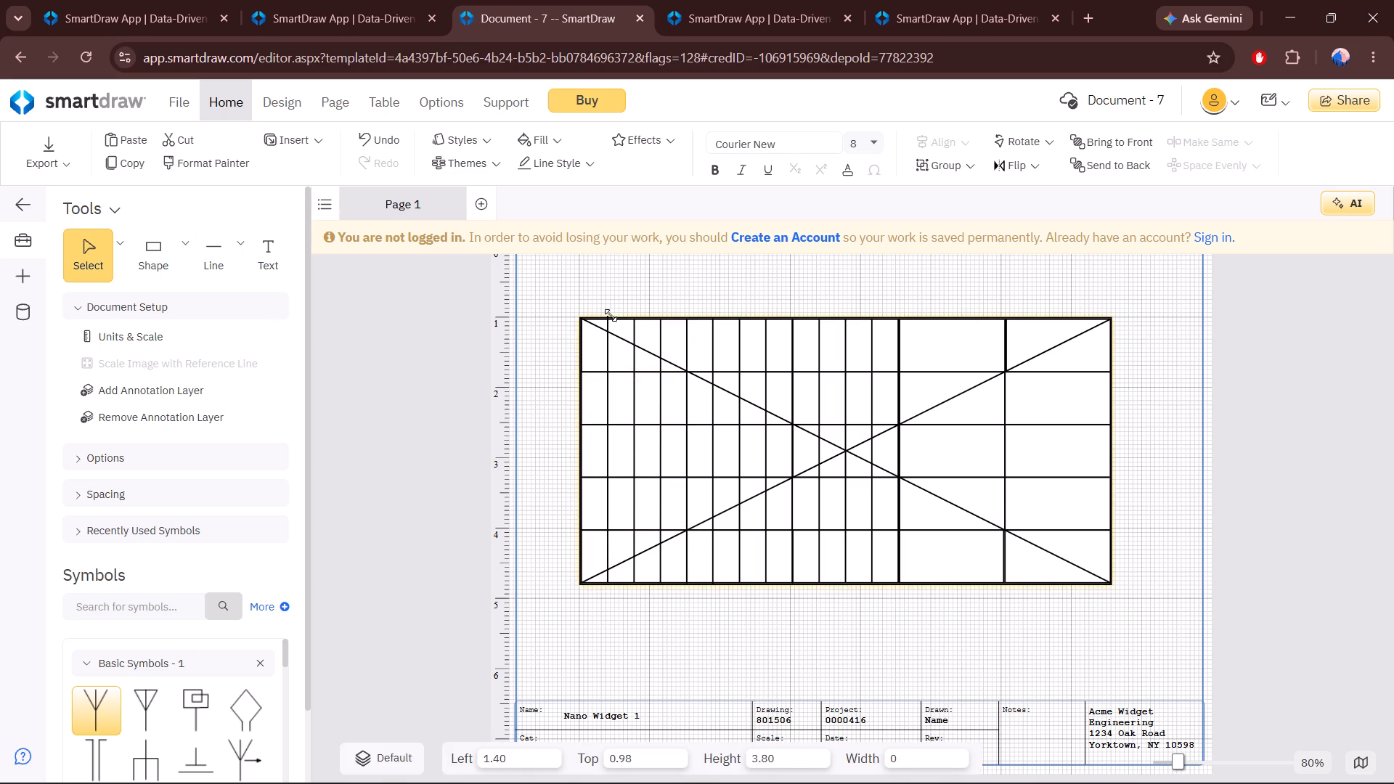
pyautogui.moveTo(611, 315); pyautogui.dragTo(614, 317)
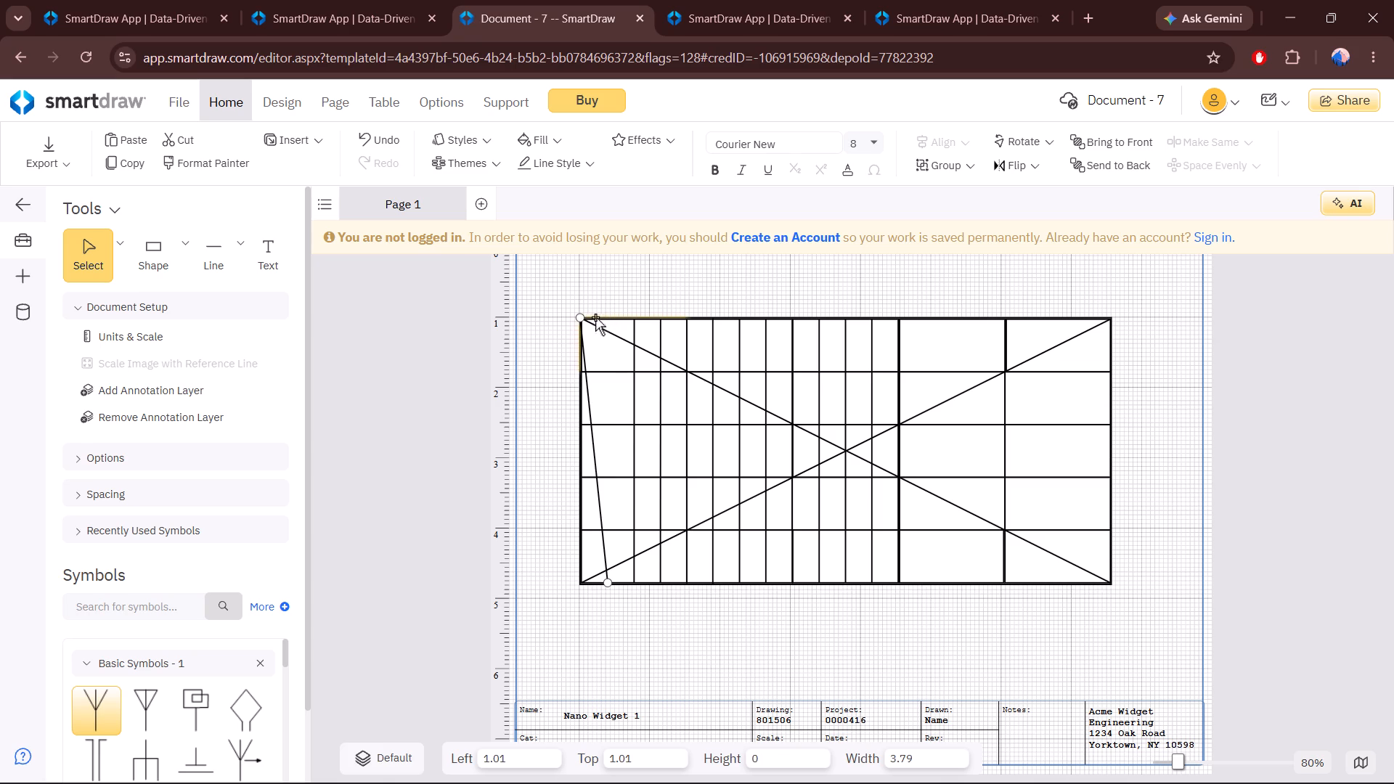
pyautogui.moveTo(584, 317); pyautogui.dragTo(605, 313)
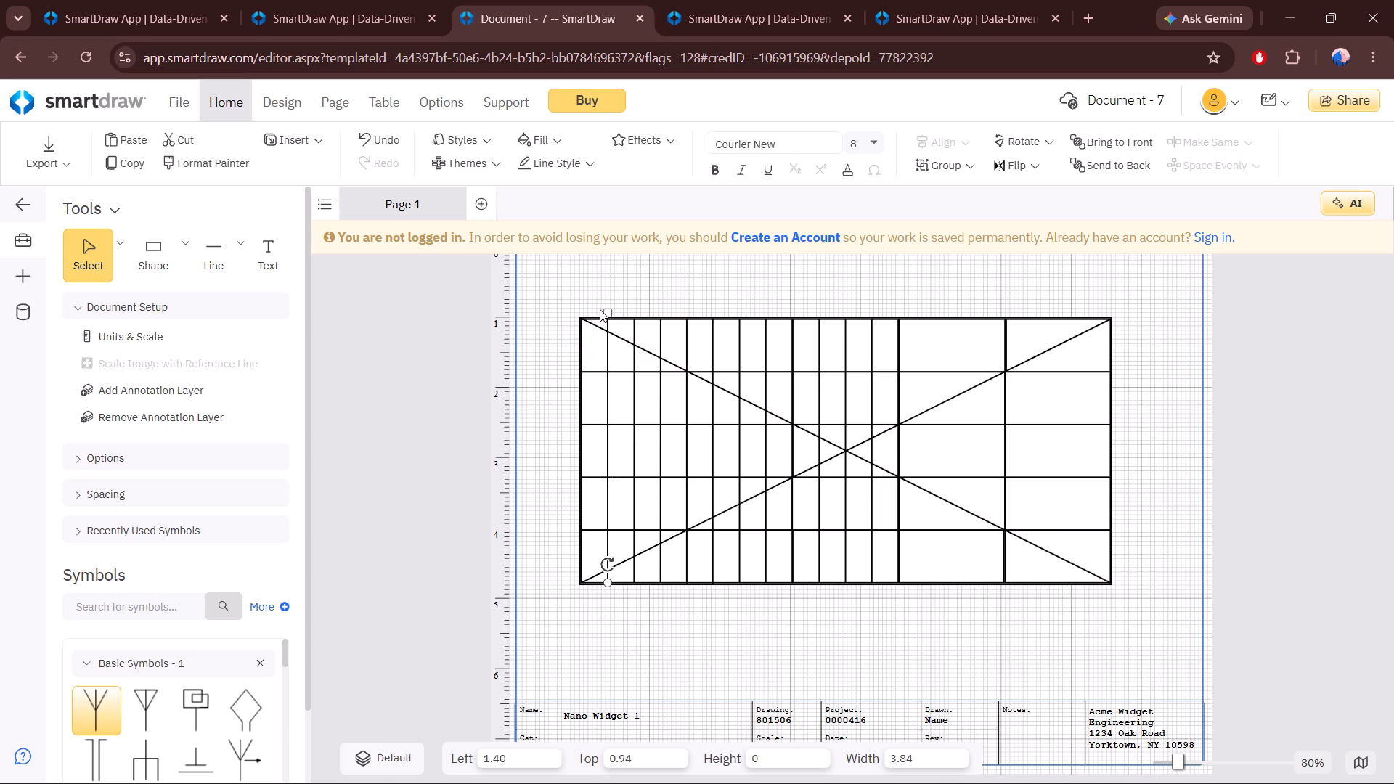
# Divide the fourth column into quarters with three full-height vertical lines about 3.75 long, at about 5.93, 6.31 and 6.67.
pyautogui.click(237, 263)
pyautogui.click(346, 318)
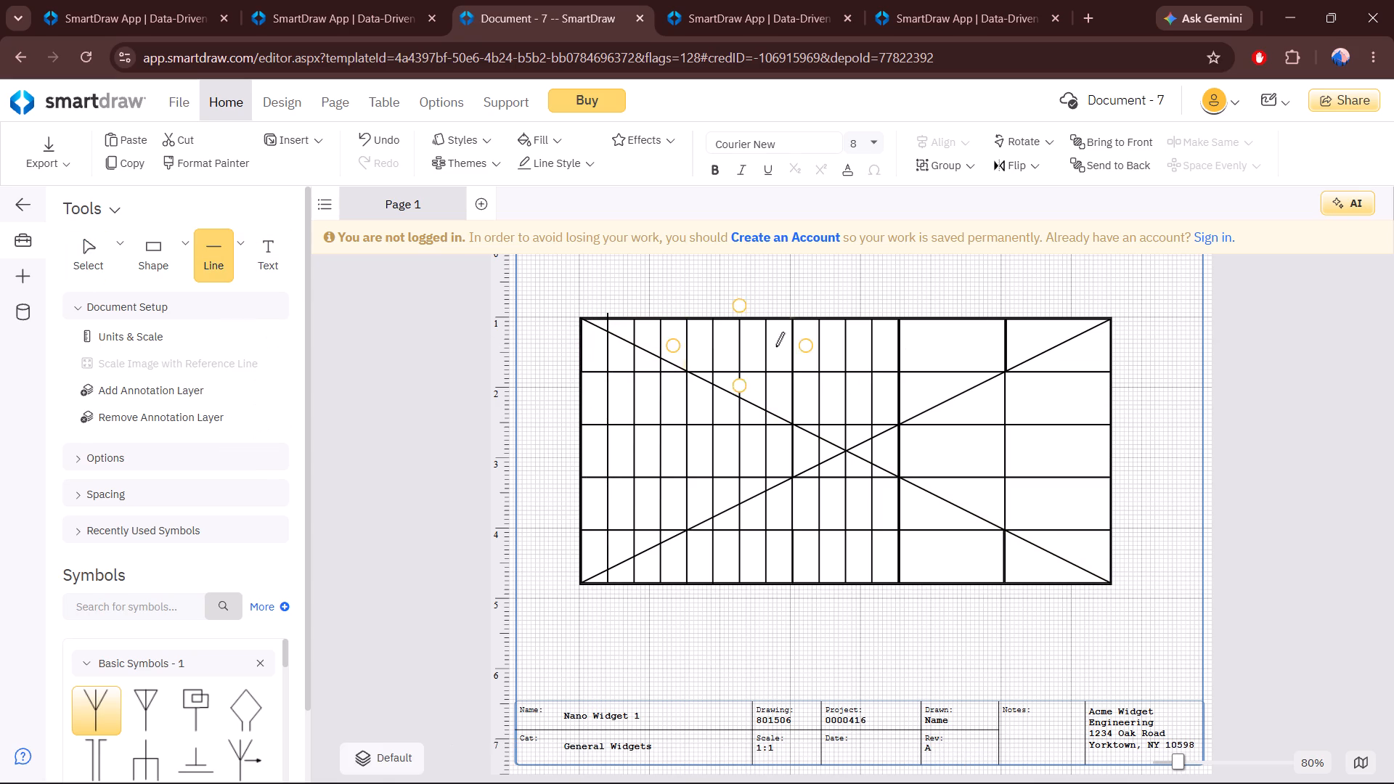
pyautogui.click(926, 321)
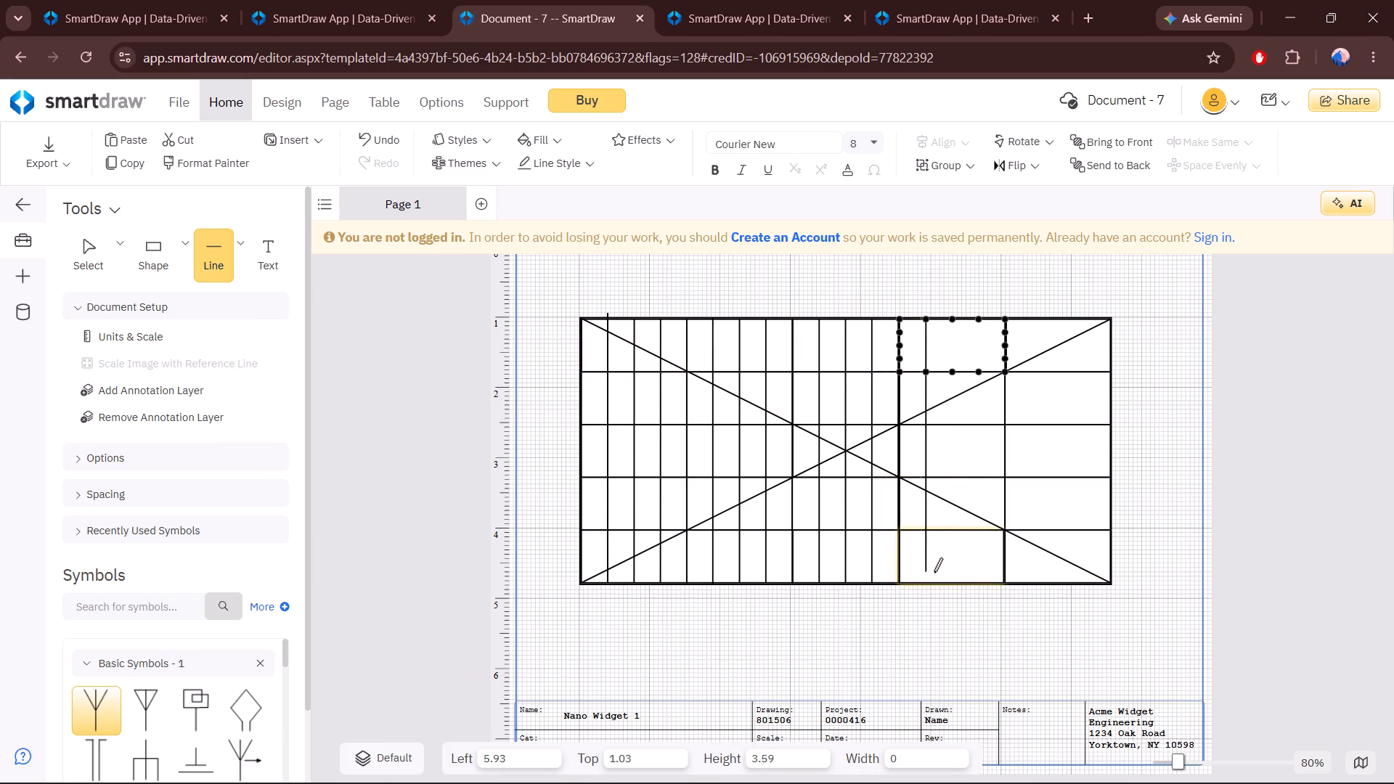
pyautogui.click(933, 581)
pyautogui.click(221, 274)
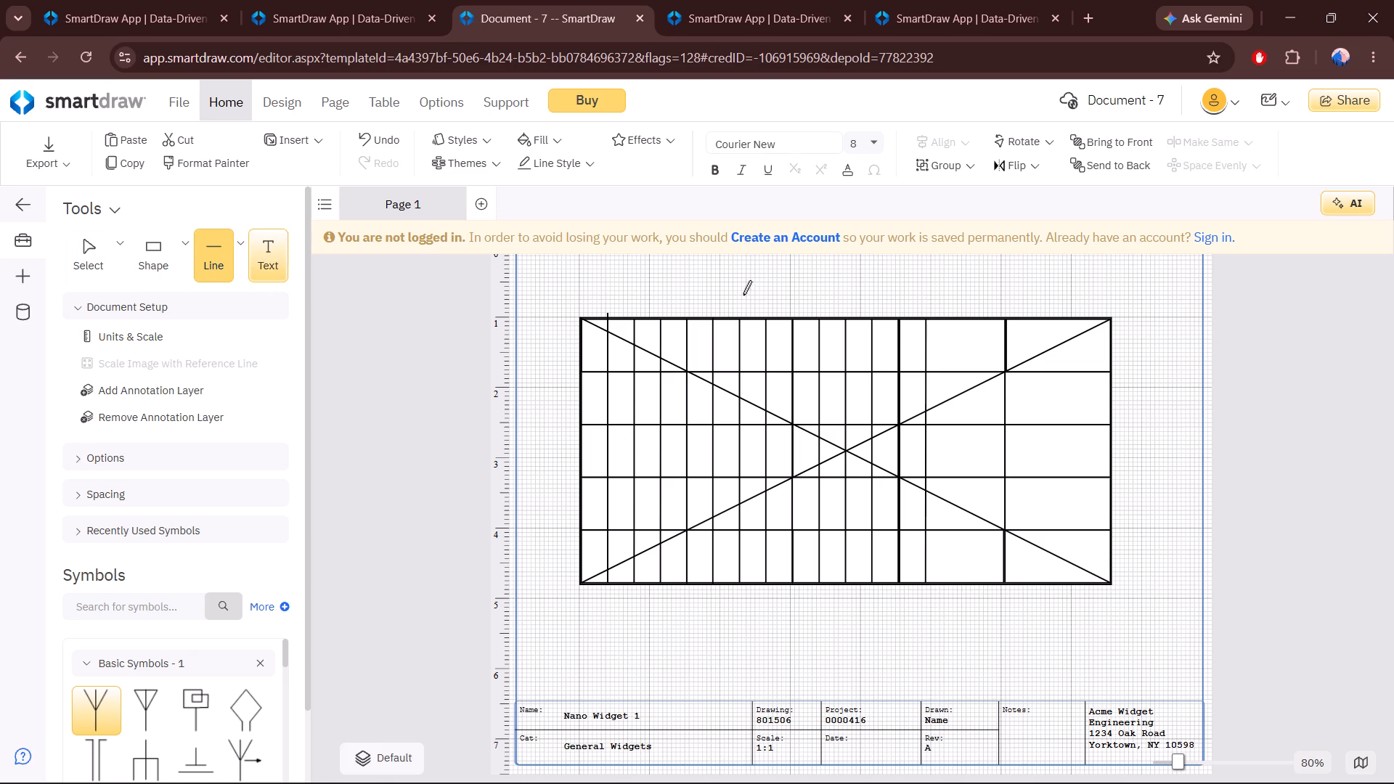
pyautogui.click(950, 320)
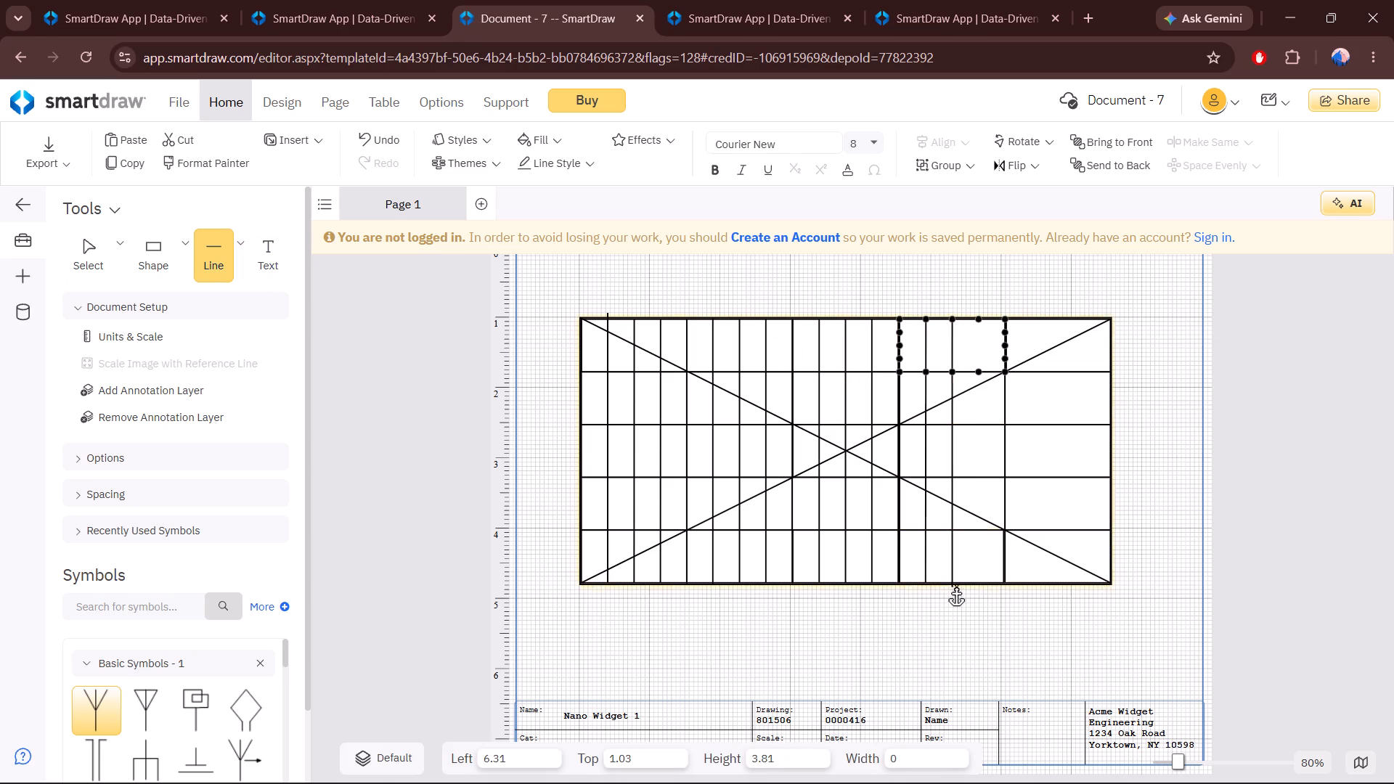
pyautogui.click(955, 581)
pyautogui.click(204, 250)
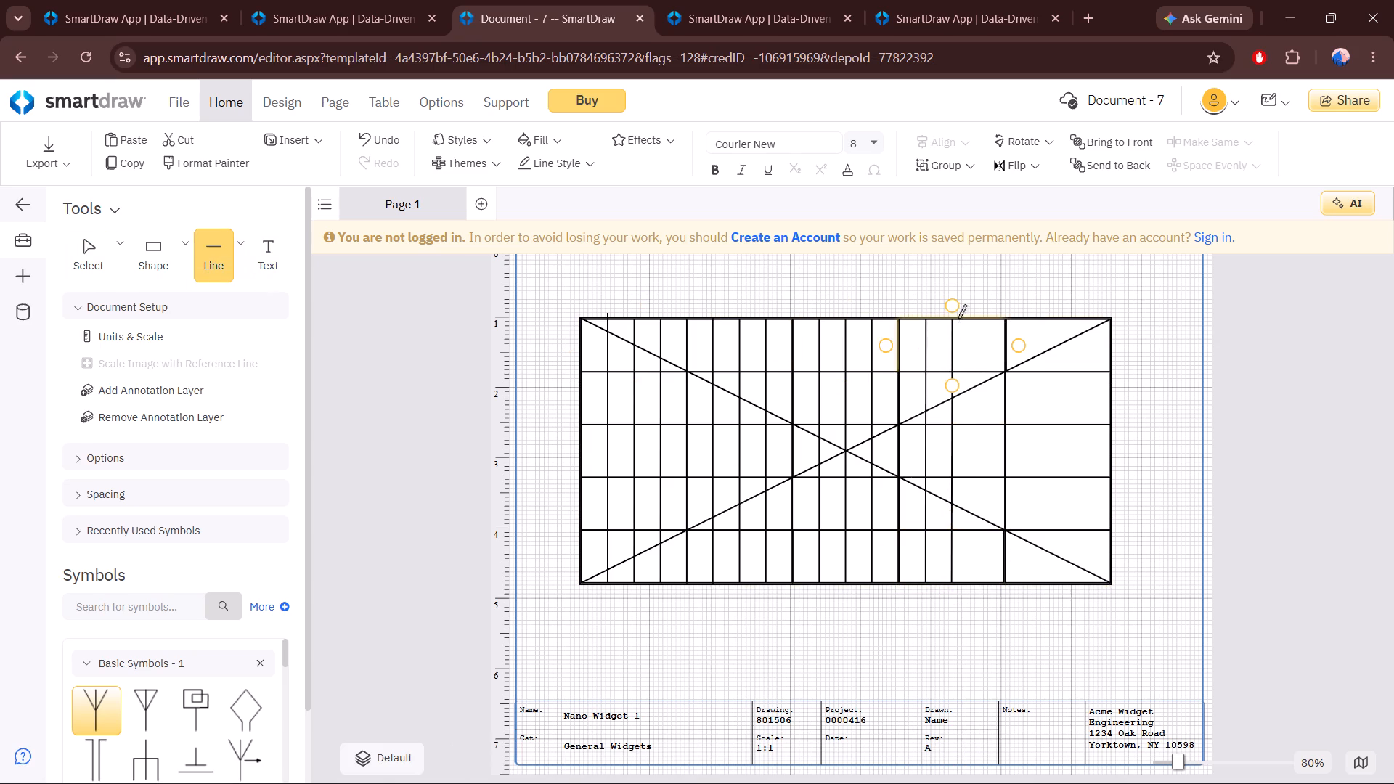
pyautogui.click(974, 322)
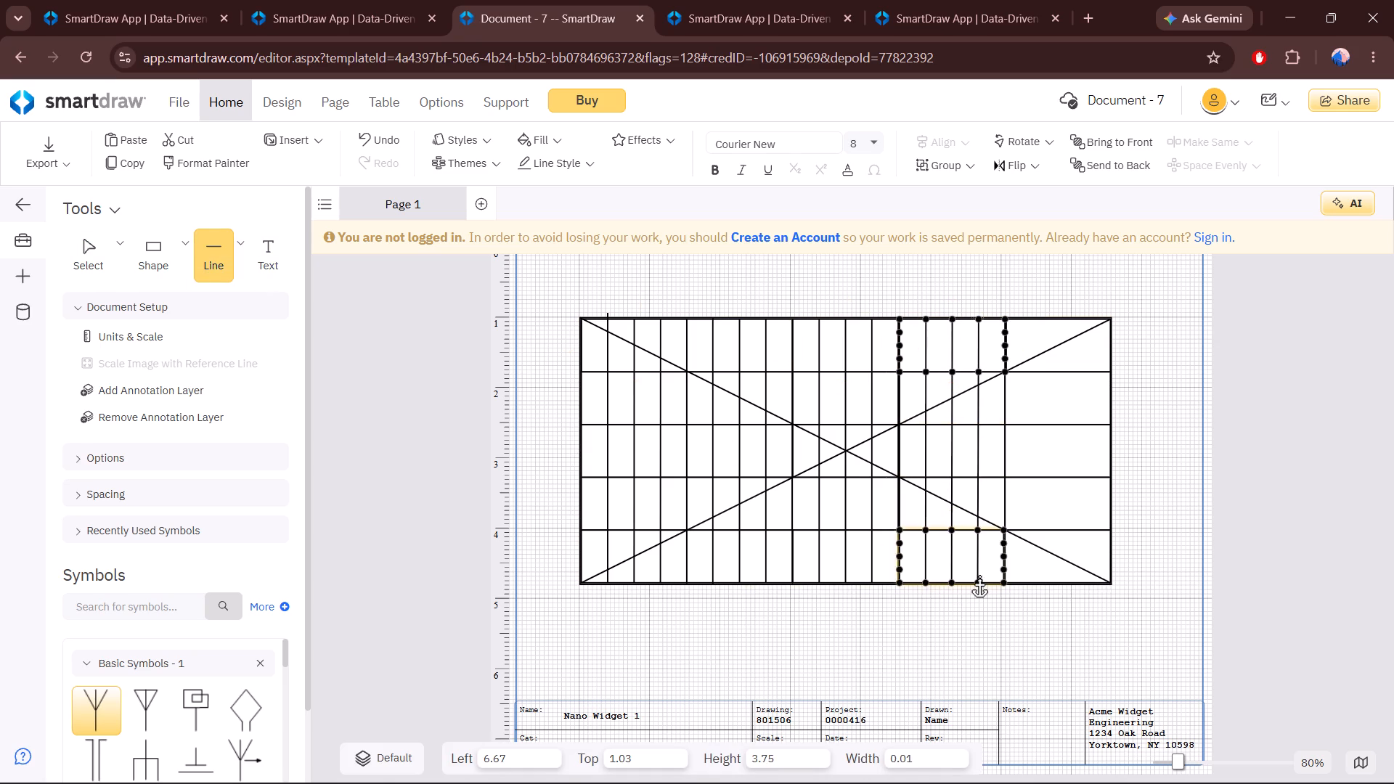
pyautogui.click(979, 577)
# Draw full-height lines in the fifth column at about 7.44 and 7.81, plus one from about 8.18 at the bottom to the grid's upper corner.
pyautogui.click(215, 245)
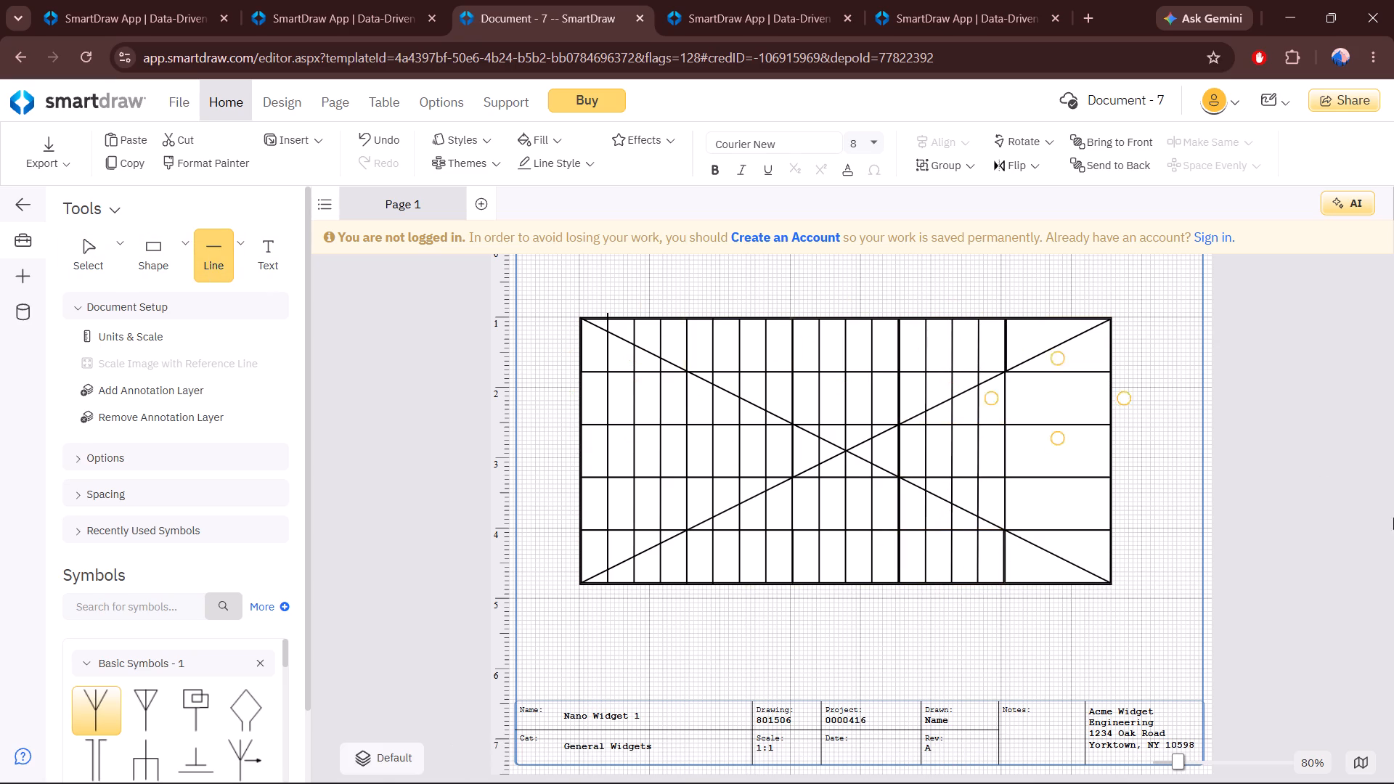
pyautogui.click(1035, 323)
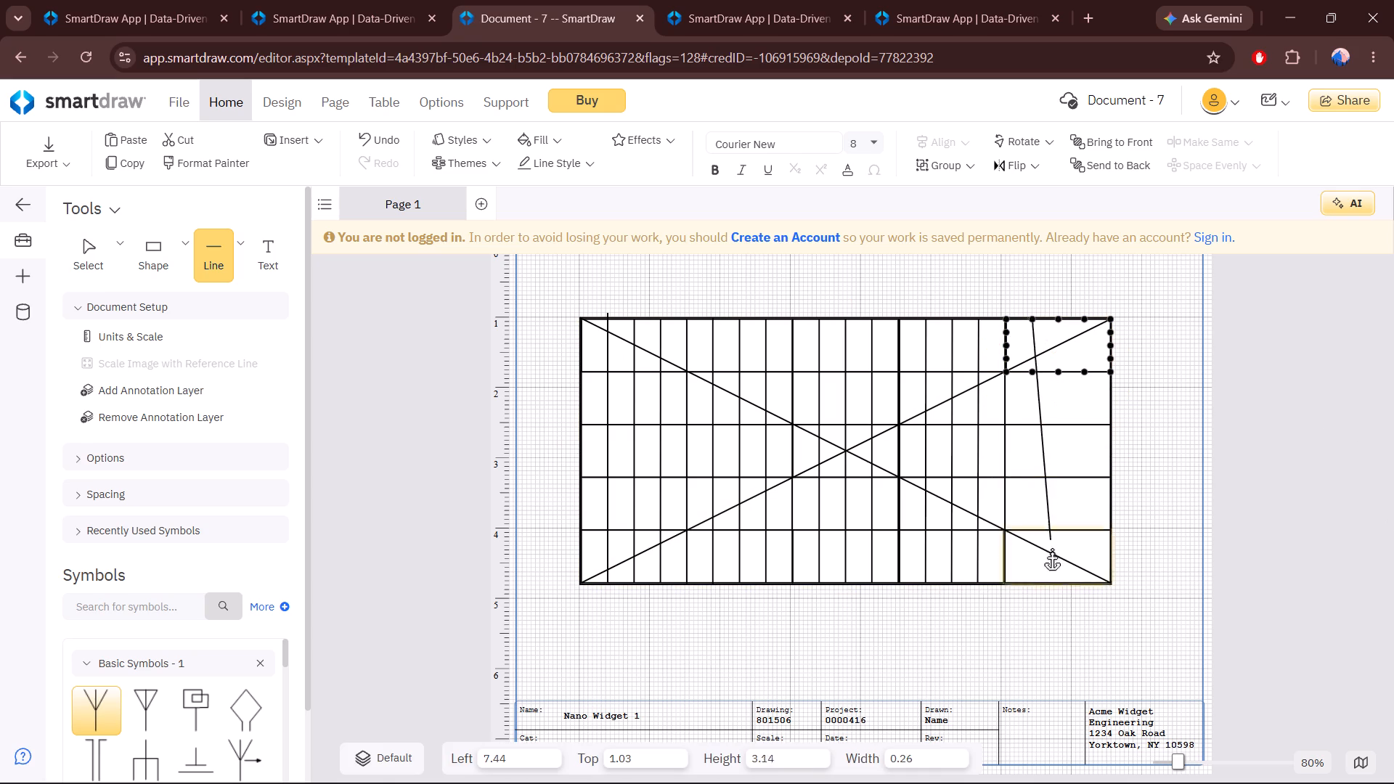
pyautogui.click(1042, 582)
pyautogui.click(223, 264)
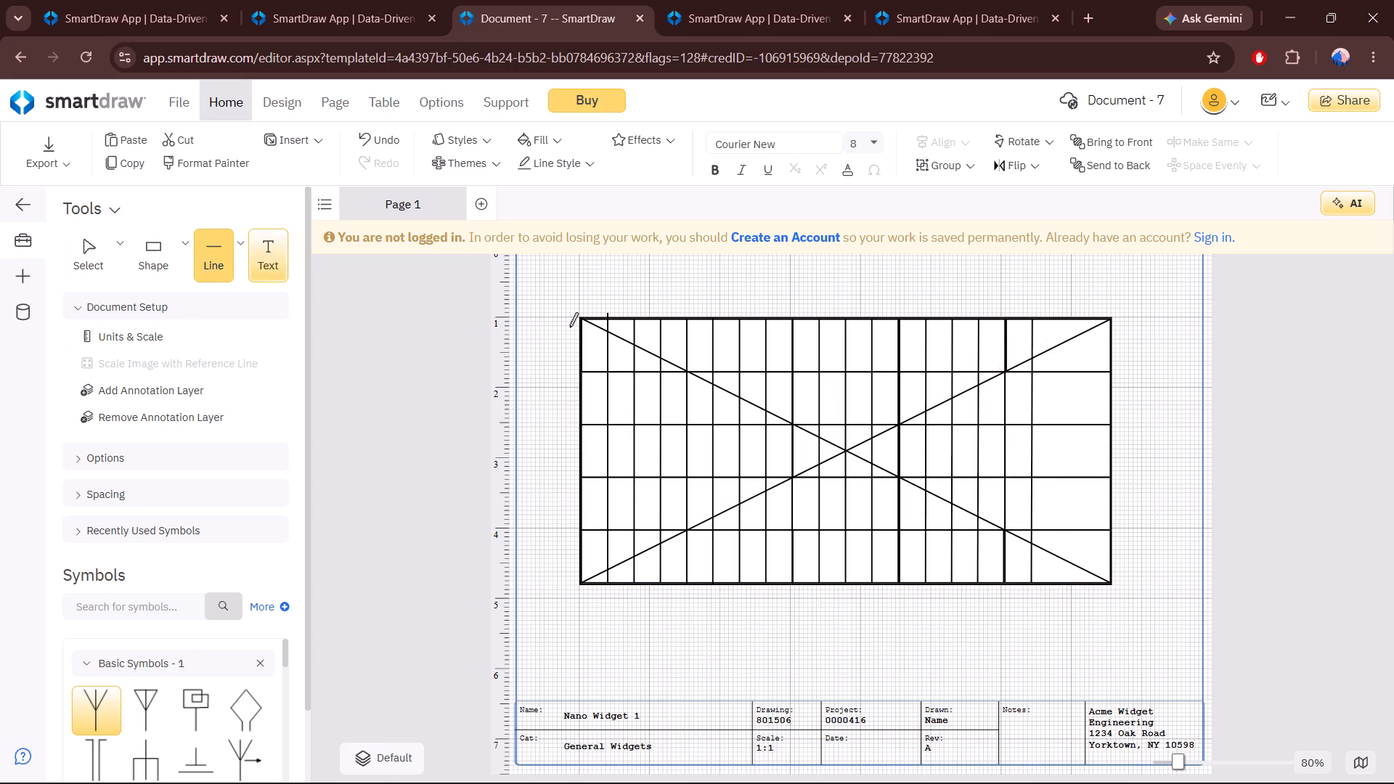
pyautogui.click(1053, 323)
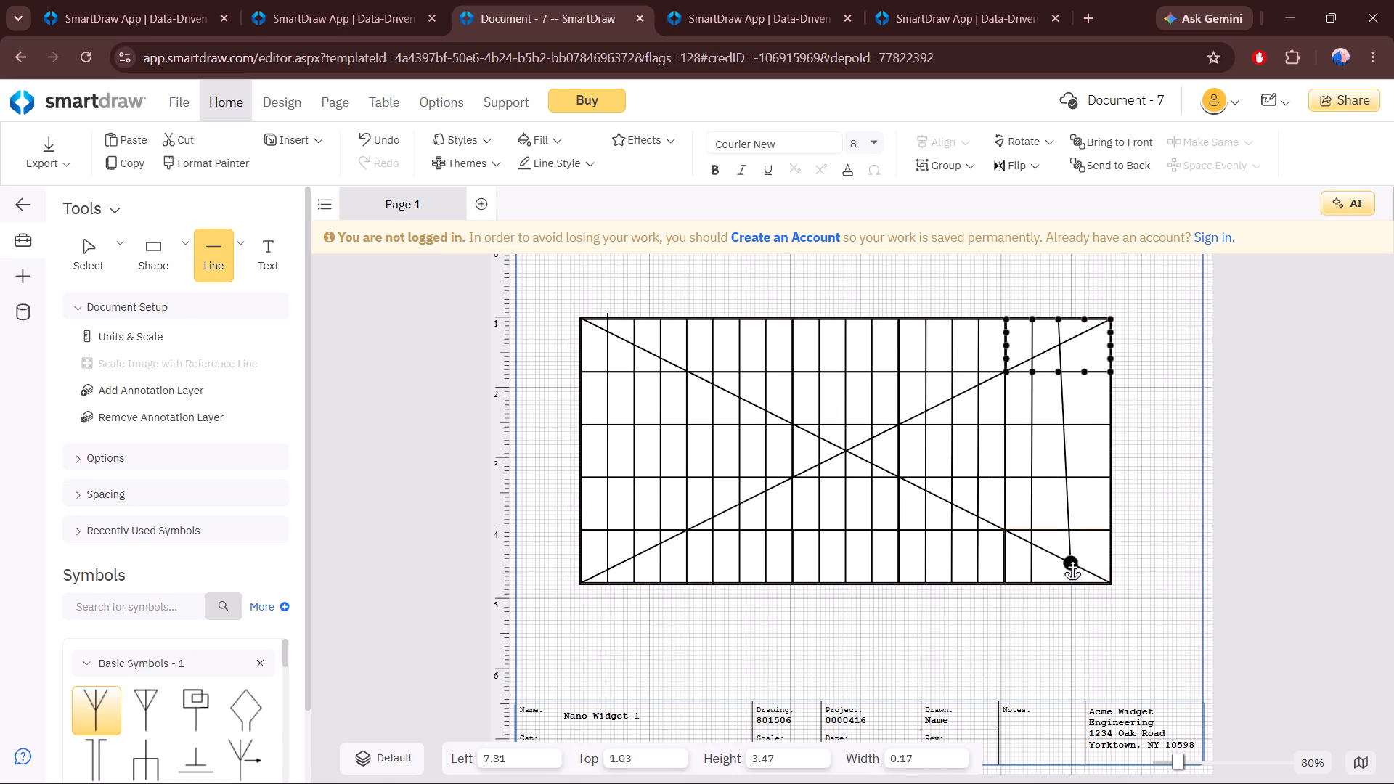
pyautogui.click(1064, 581)
pyautogui.click(214, 248)
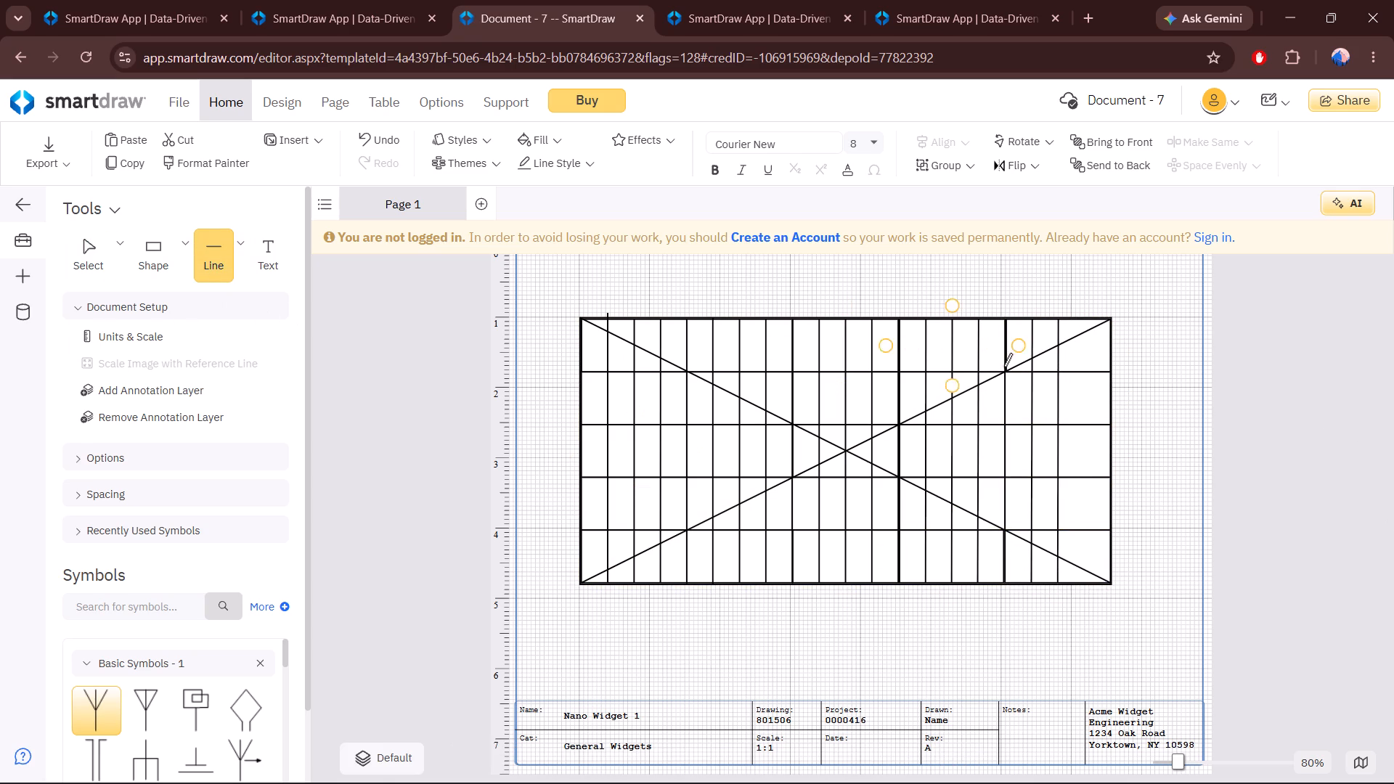
pyautogui.click(1081, 318)
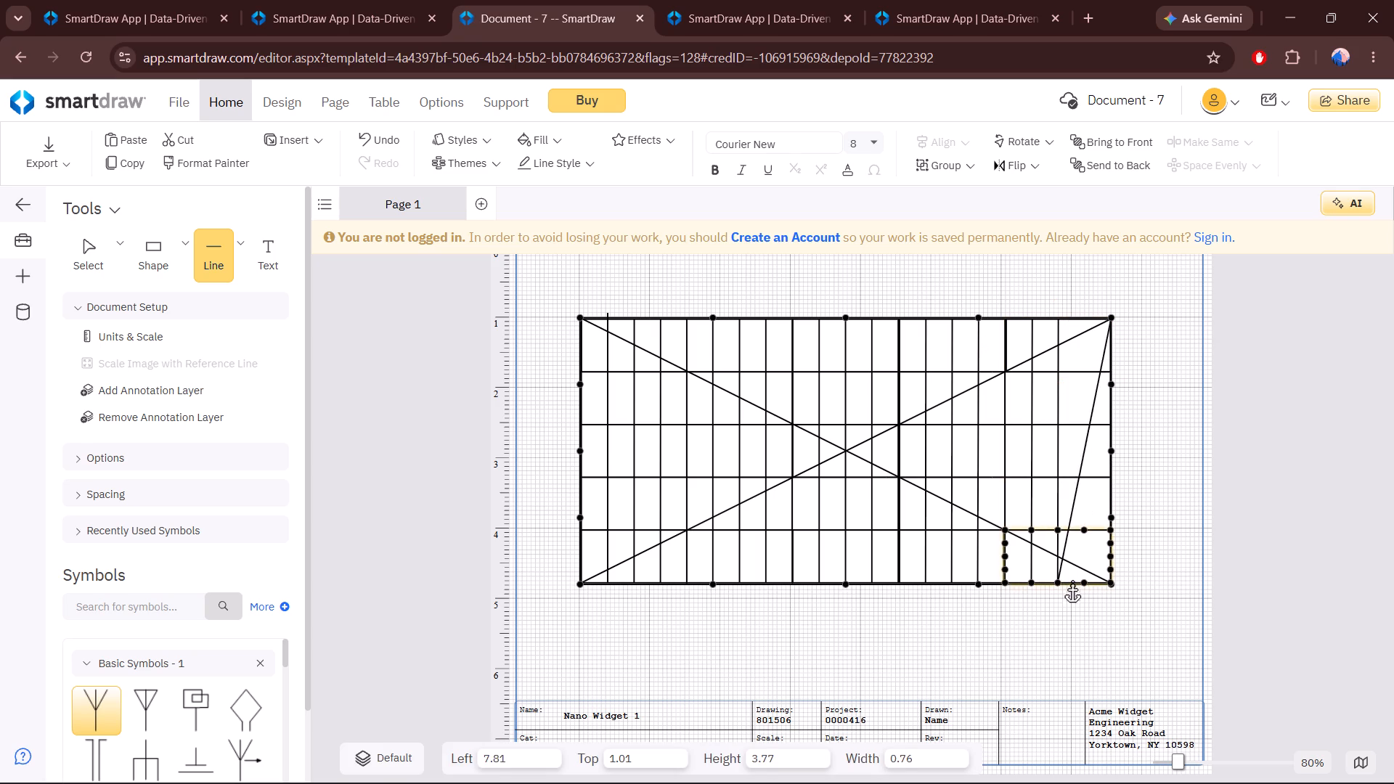
pyautogui.click(1082, 582)
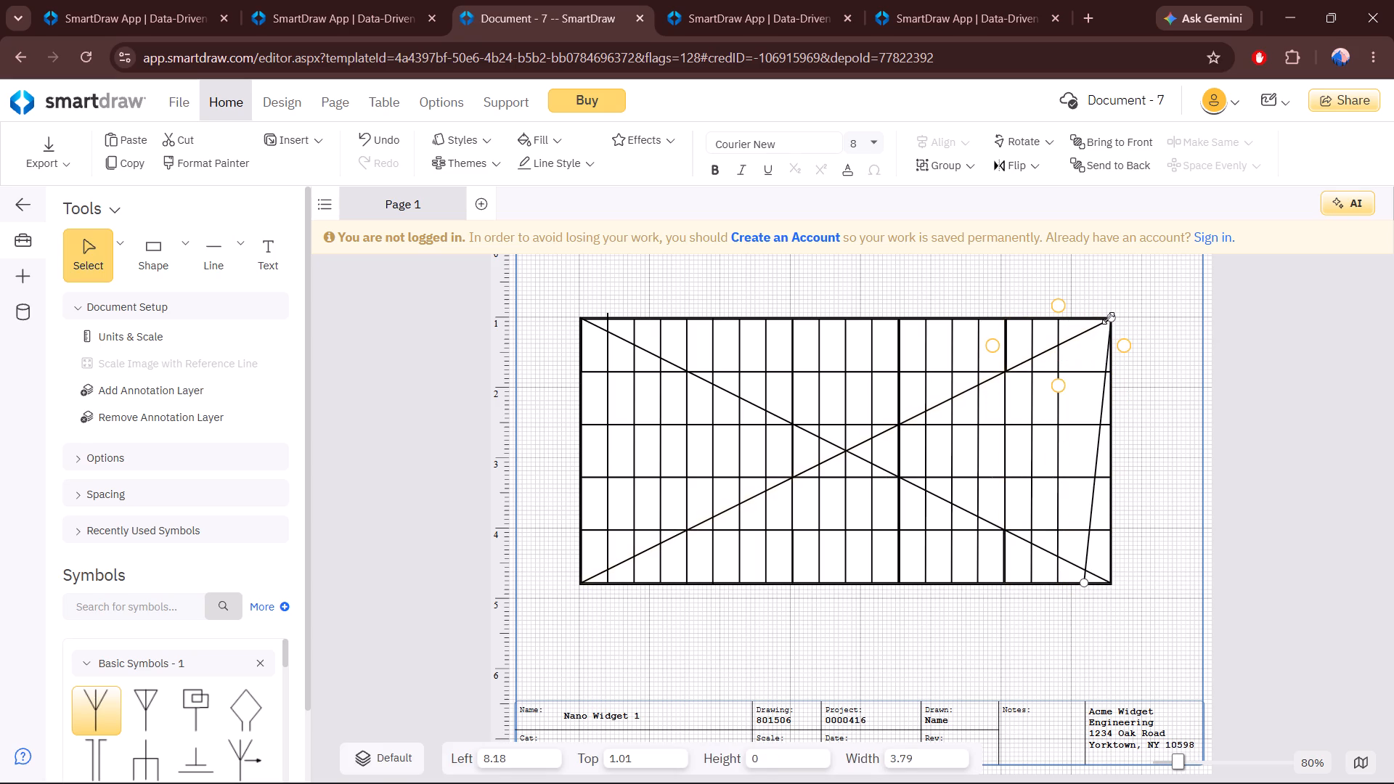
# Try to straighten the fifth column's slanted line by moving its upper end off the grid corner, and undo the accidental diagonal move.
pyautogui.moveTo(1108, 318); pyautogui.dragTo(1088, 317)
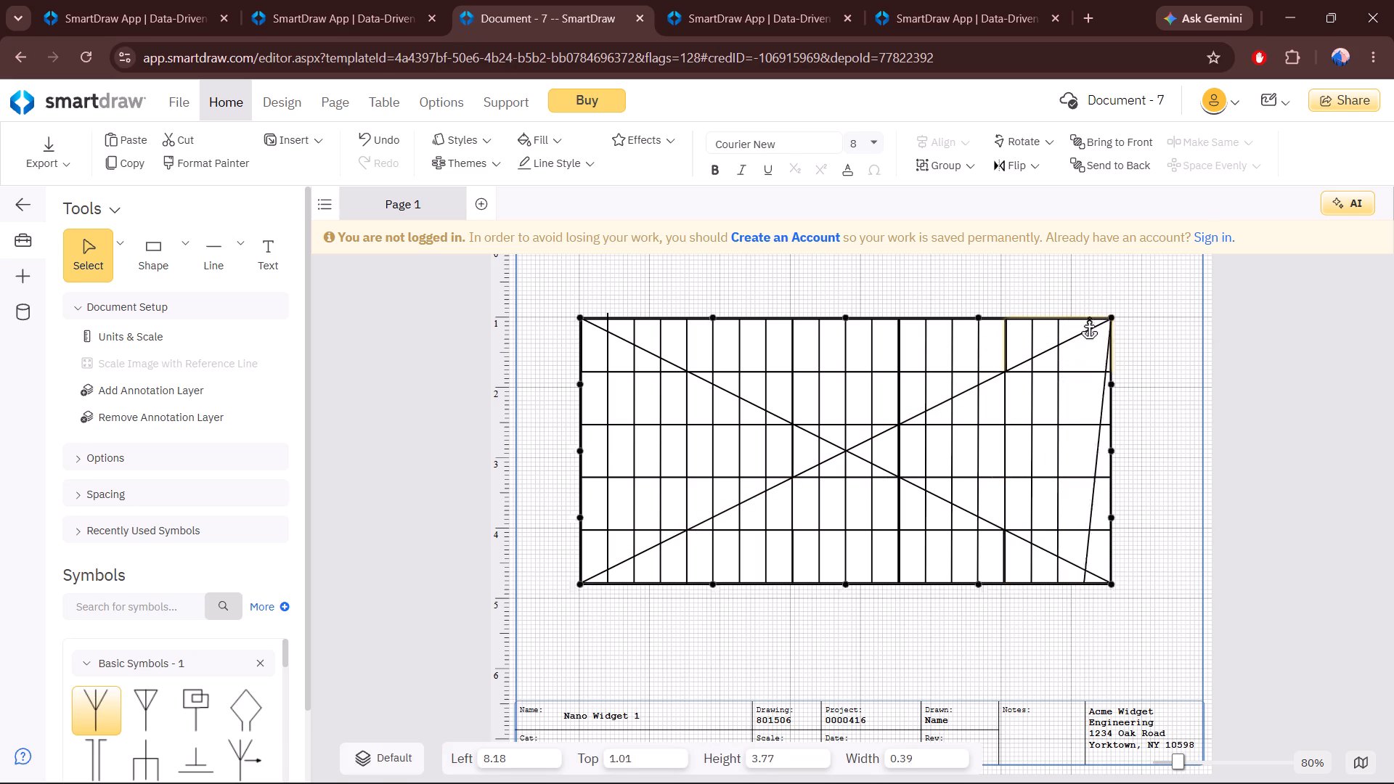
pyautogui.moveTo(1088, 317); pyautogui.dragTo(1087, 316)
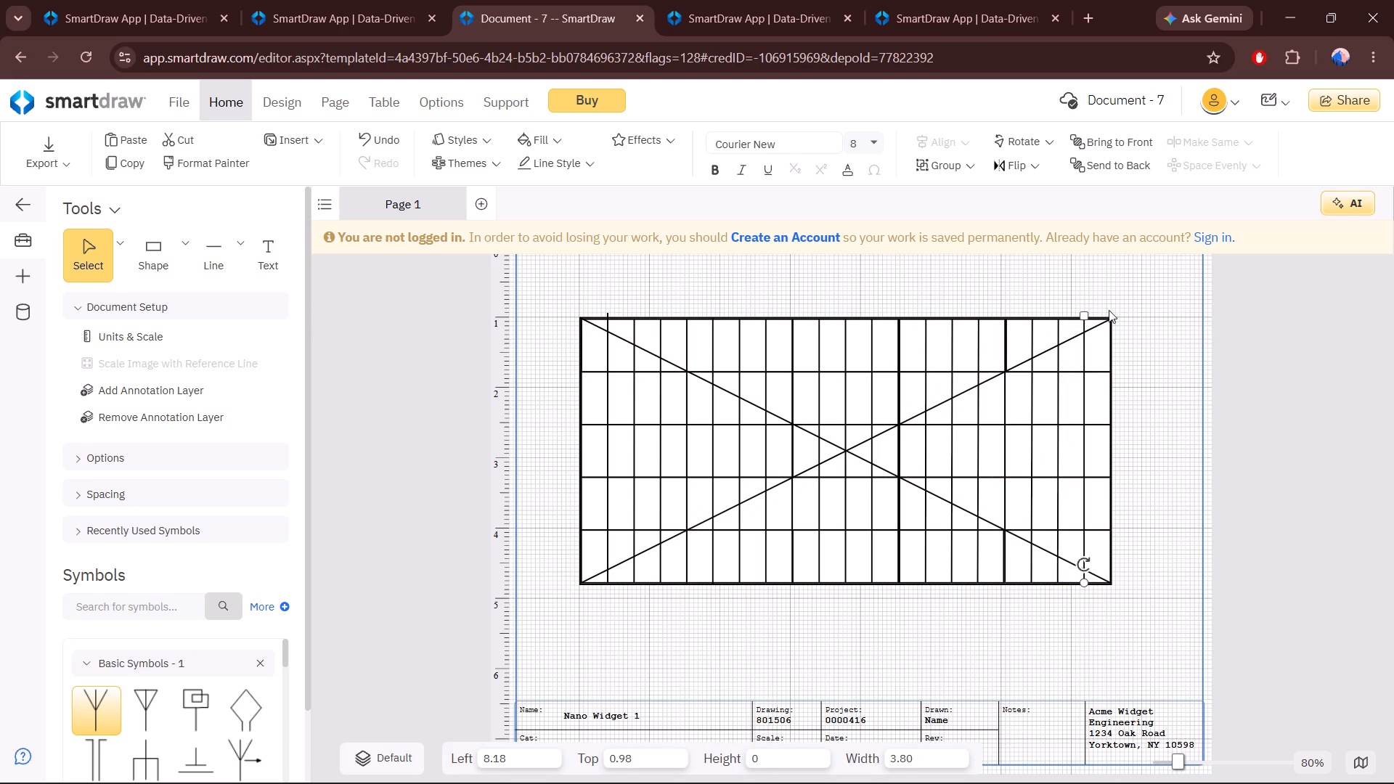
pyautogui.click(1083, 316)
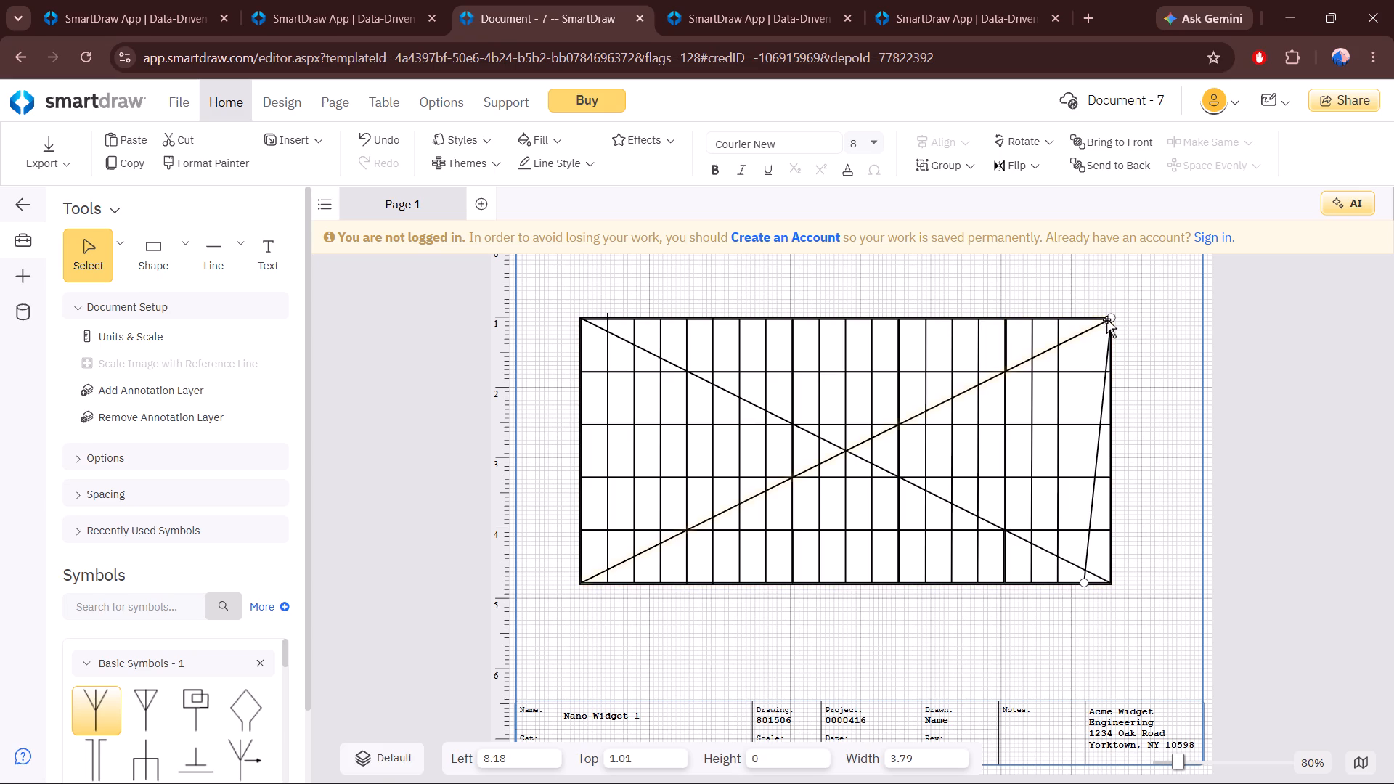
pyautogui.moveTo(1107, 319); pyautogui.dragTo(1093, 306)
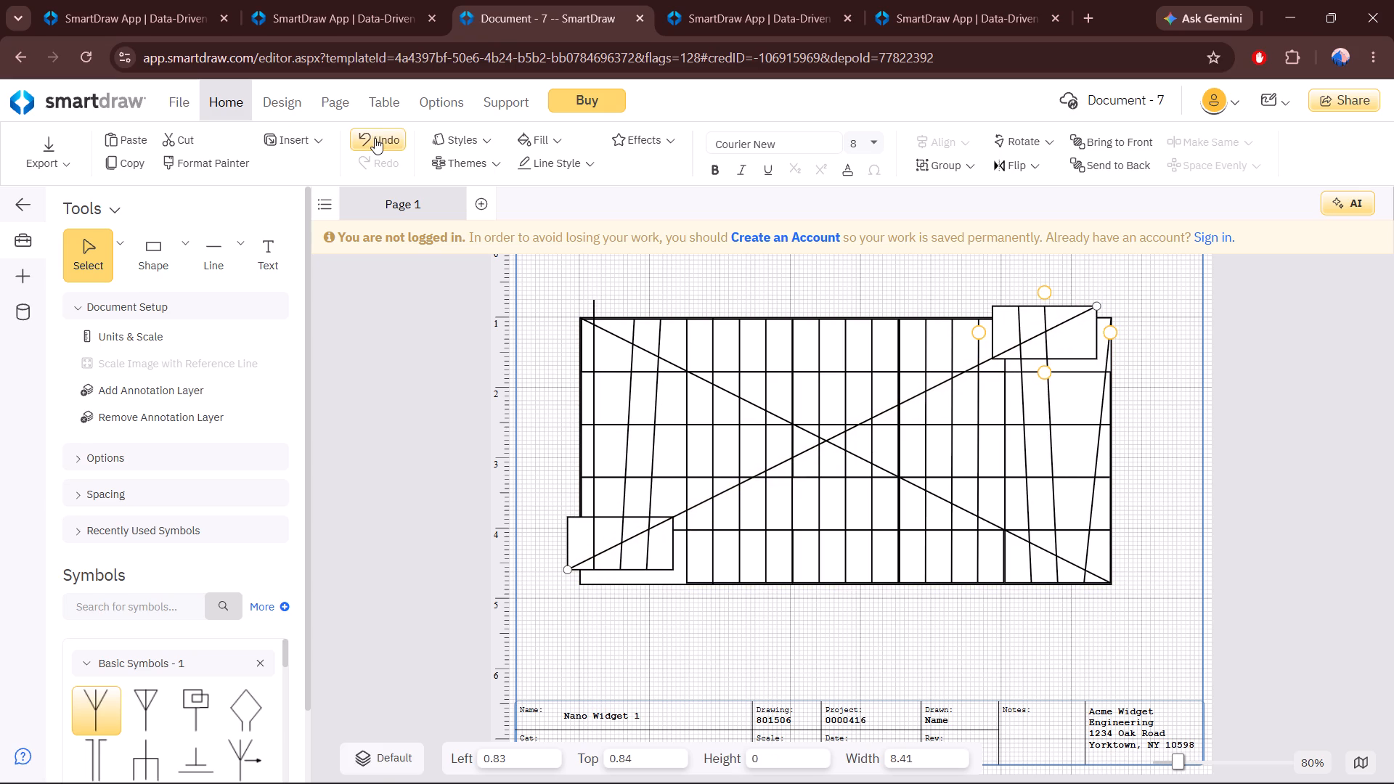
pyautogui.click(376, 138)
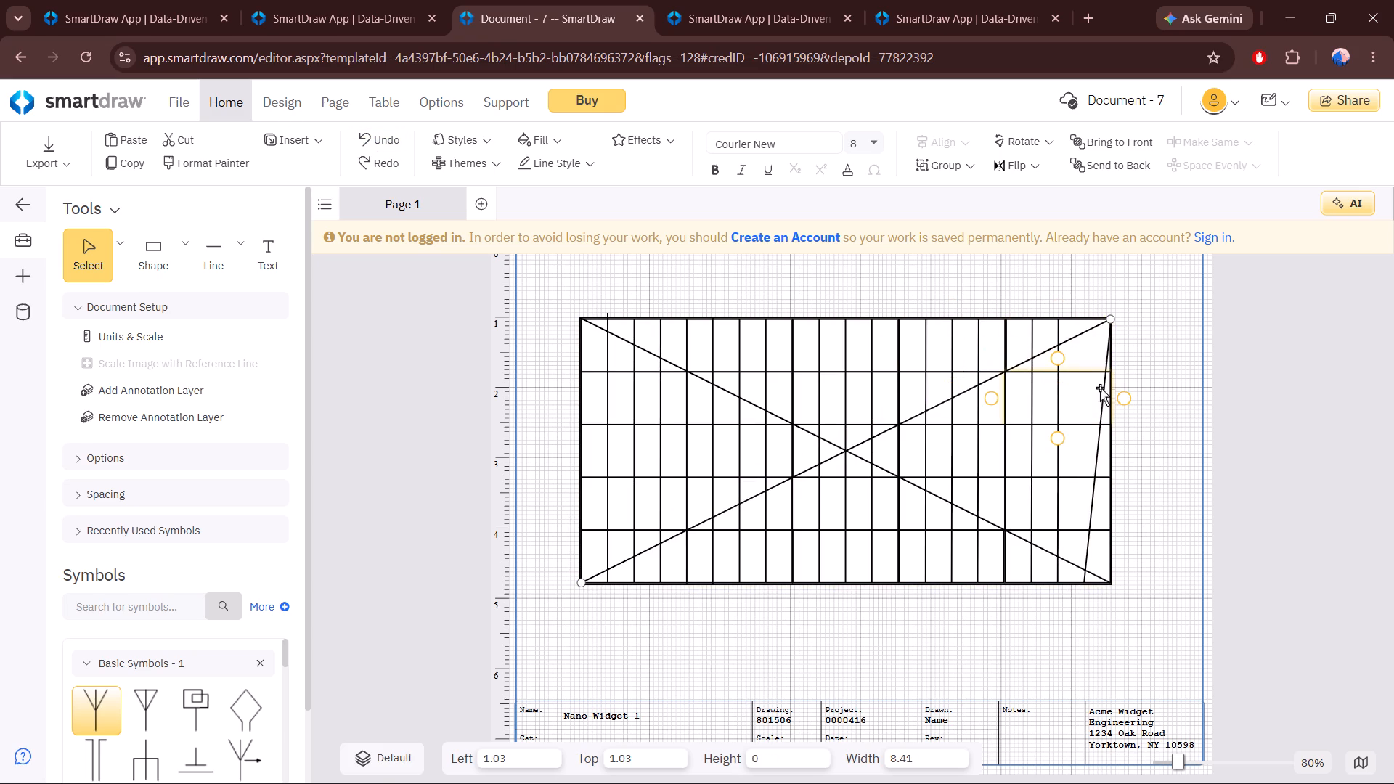
# Straighten the fifth column's slanted line vertically at about 8.18 by moving its upper end, about 3.82 long.
pyautogui.click(1104, 406)
pyautogui.moveTo(1109, 319); pyautogui.dragTo(1103, 307)
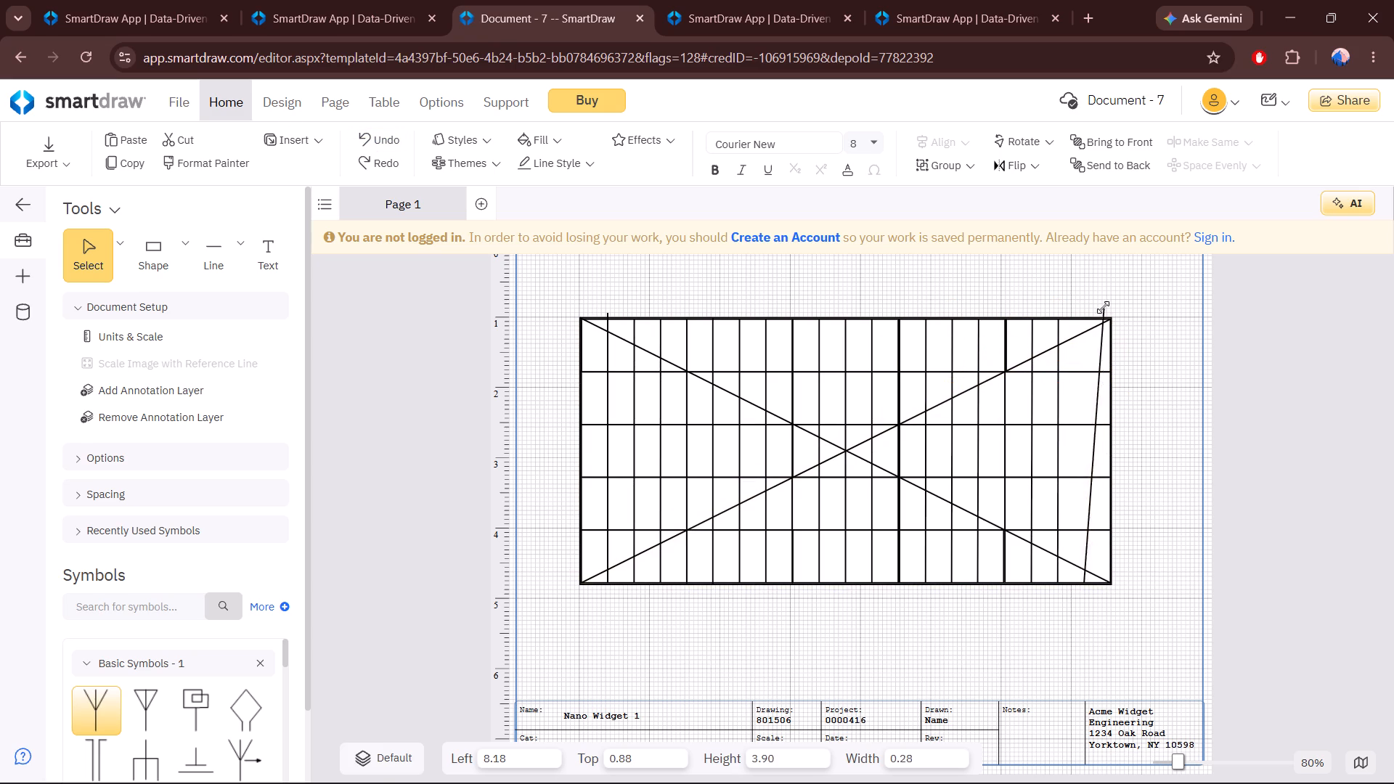
pyautogui.moveTo(1103, 307); pyautogui.dragTo(1085, 314)
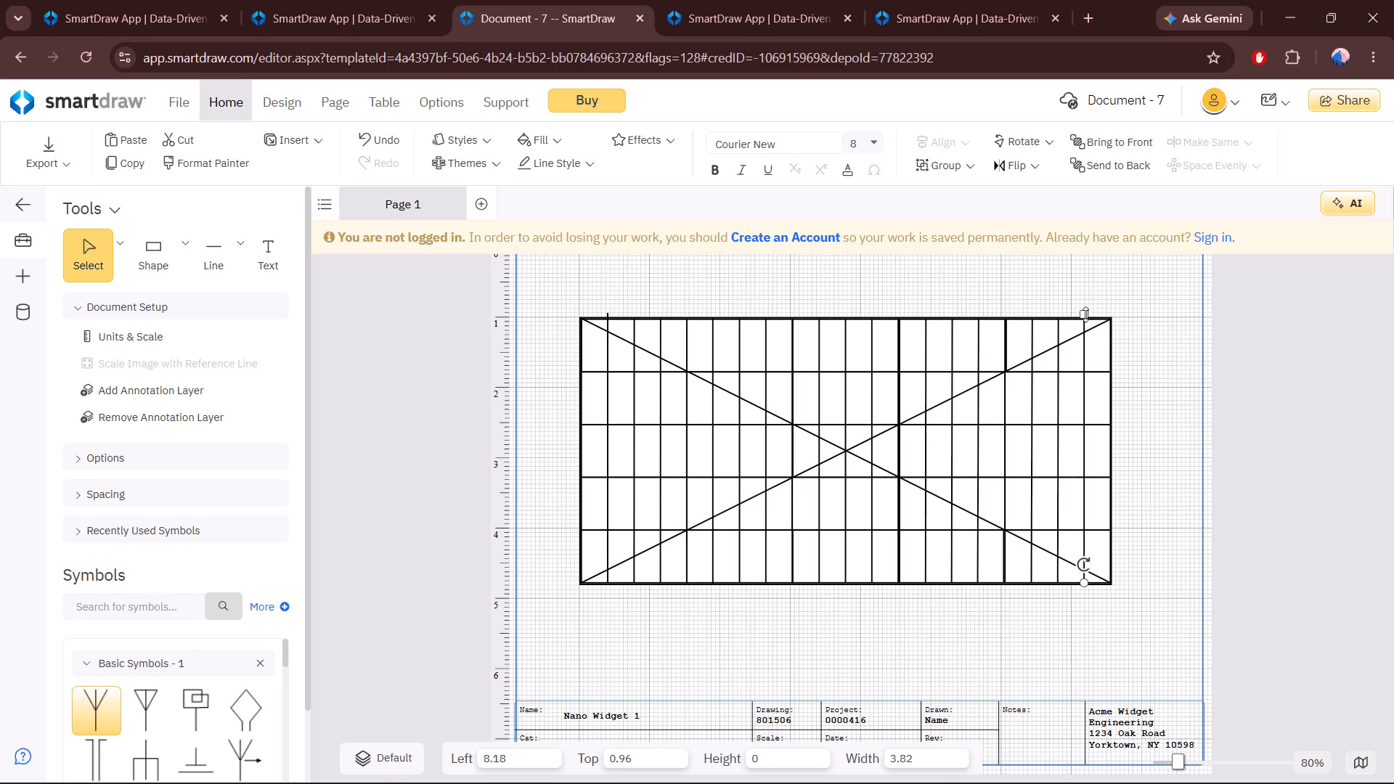
# Divide the first row into quarters with three full-width horizontal lines about 7.52 long, at about 1.22, 1.40 and 1.59.
pyautogui.click(224, 255)
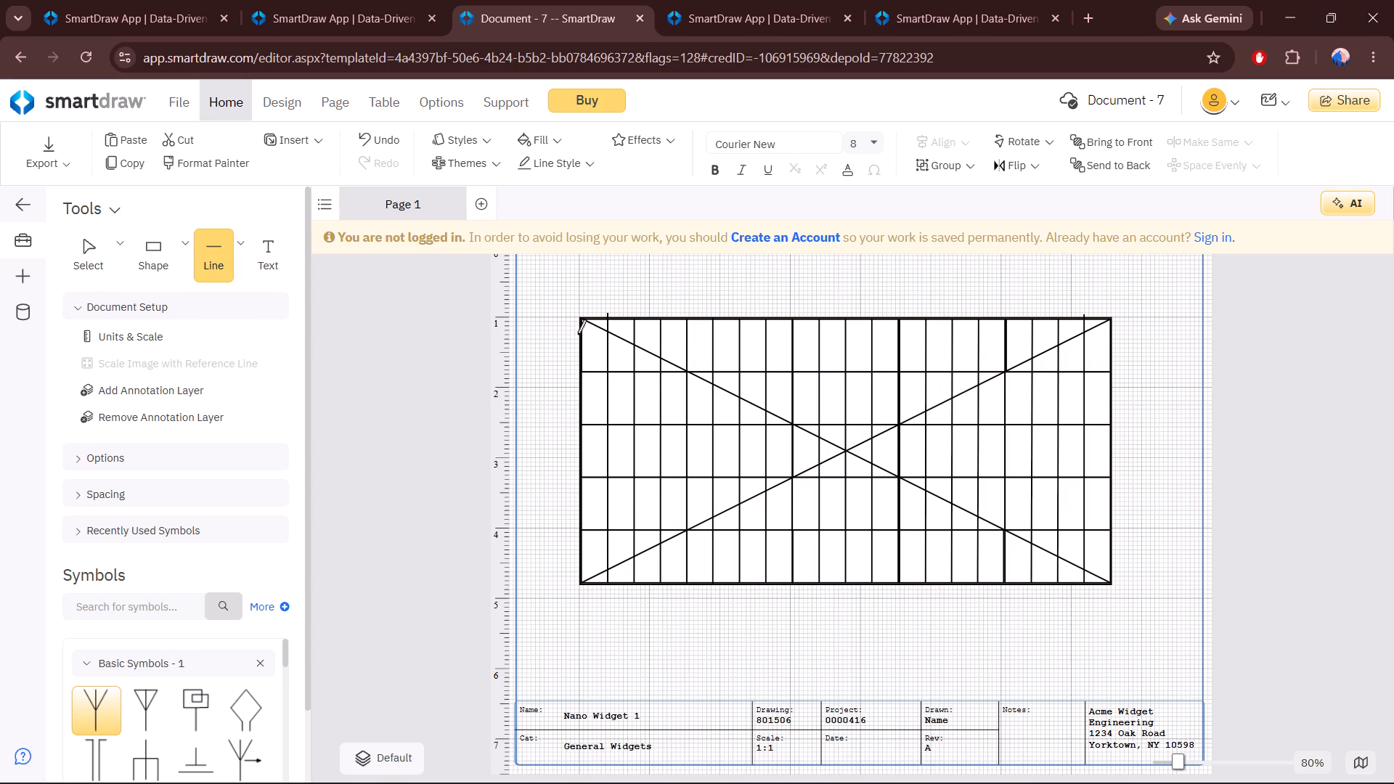
pyautogui.click(582, 335)
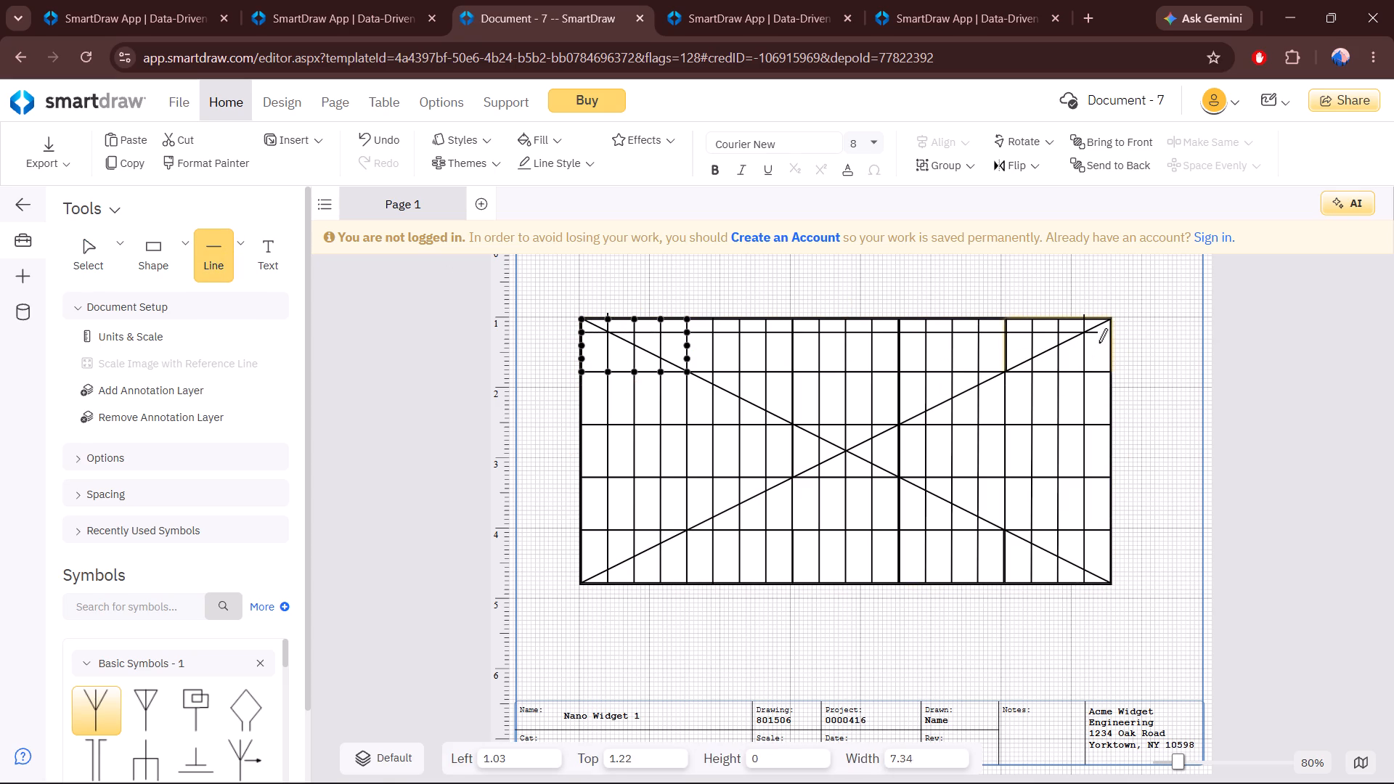
pyautogui.click(1106, 336)
pyautogui.click(205, 250)
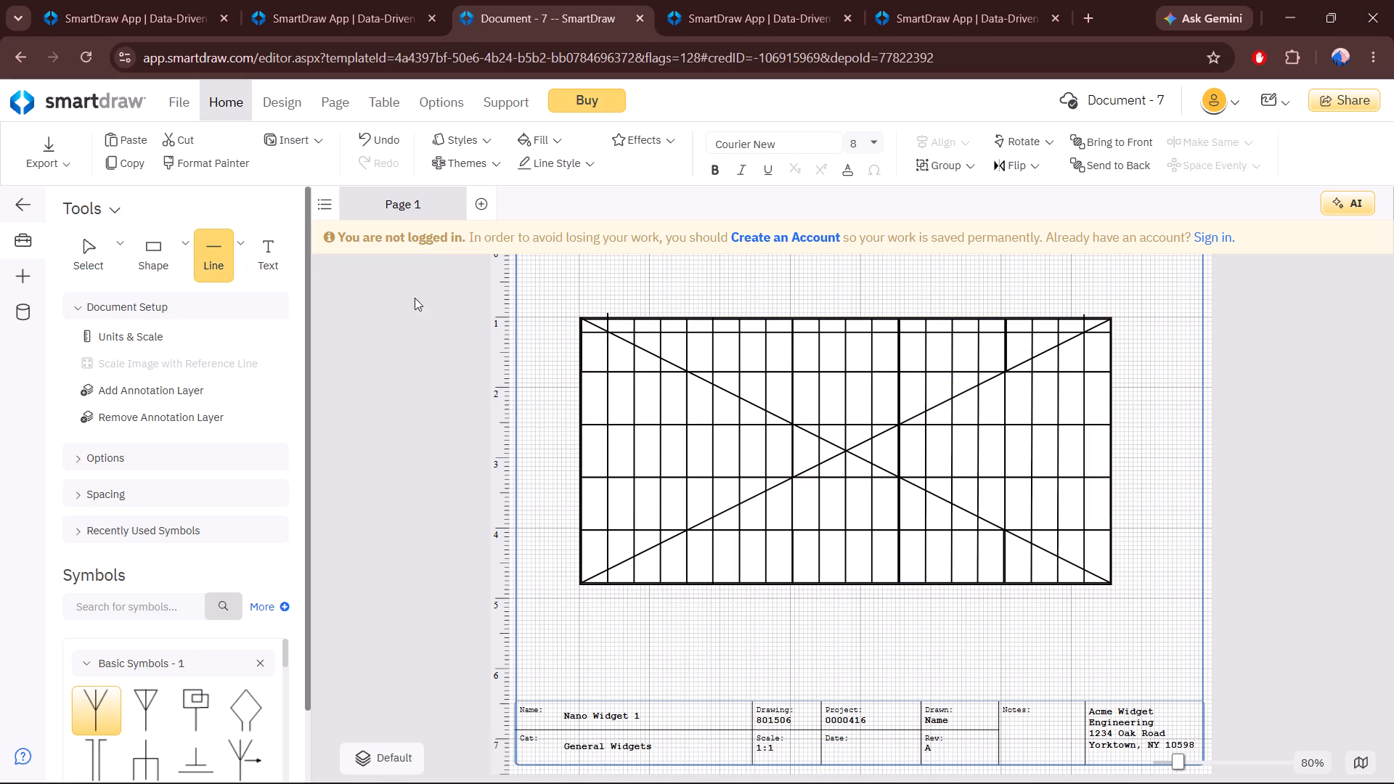
pyautogui.click(582, 341)
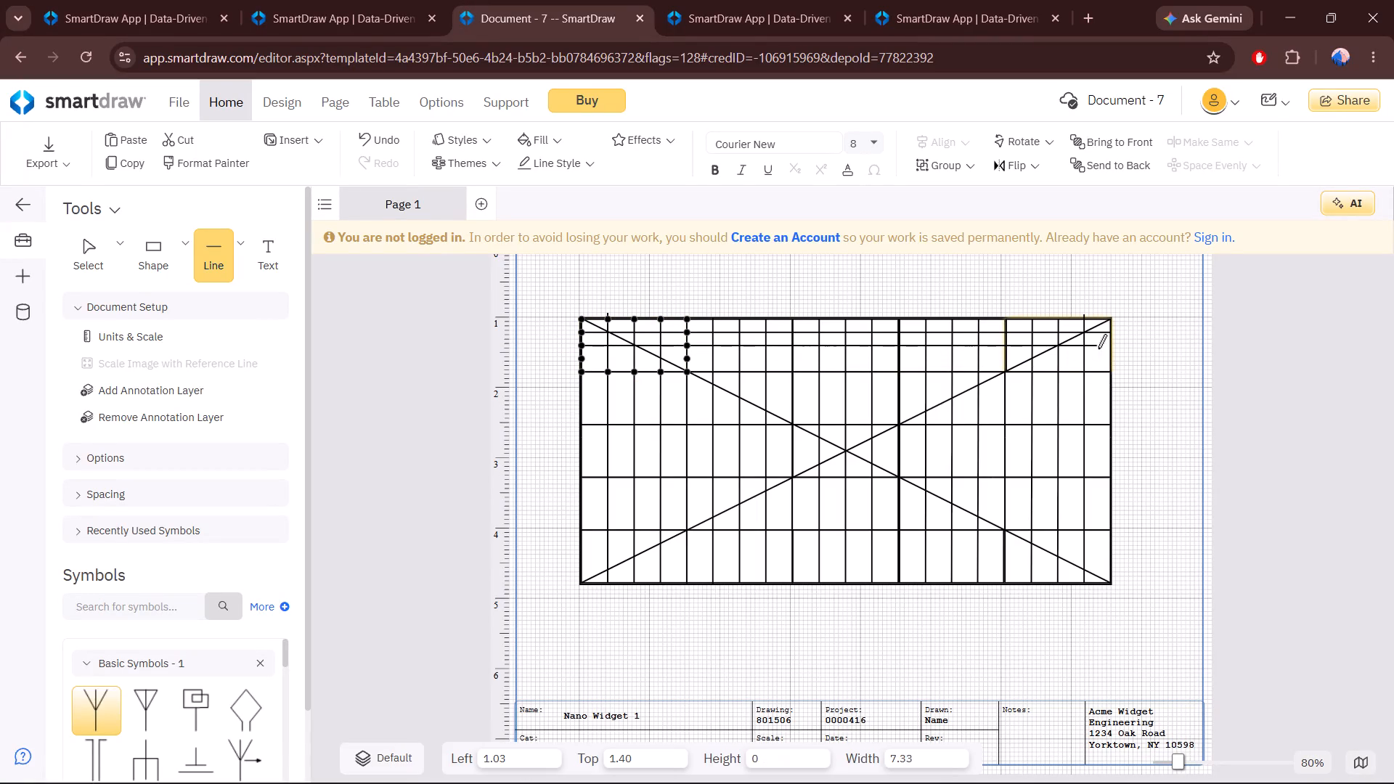
pyautogui.click(1106, 341)
pyautogui.click(222, 247)
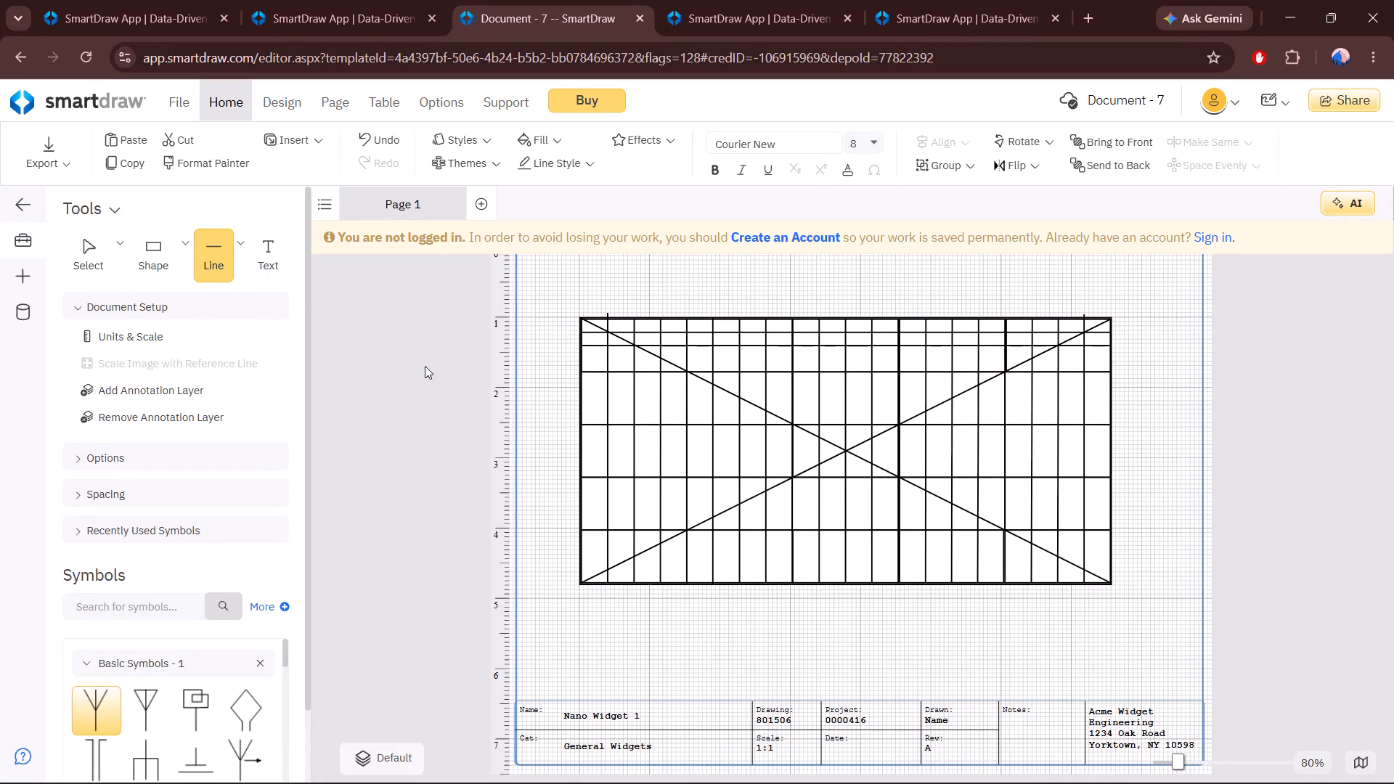
pyautogui.click(584, 359)
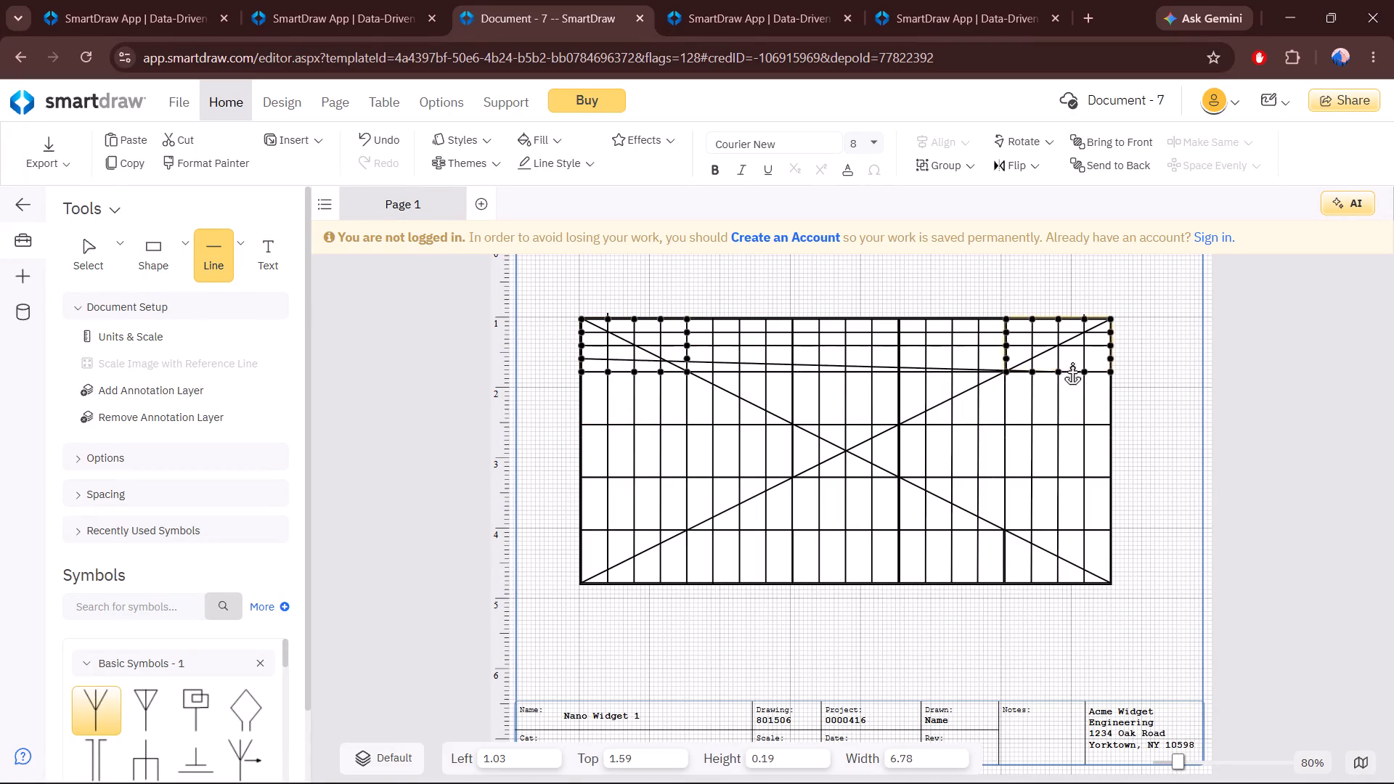
pyautogui.click(1103, 356)
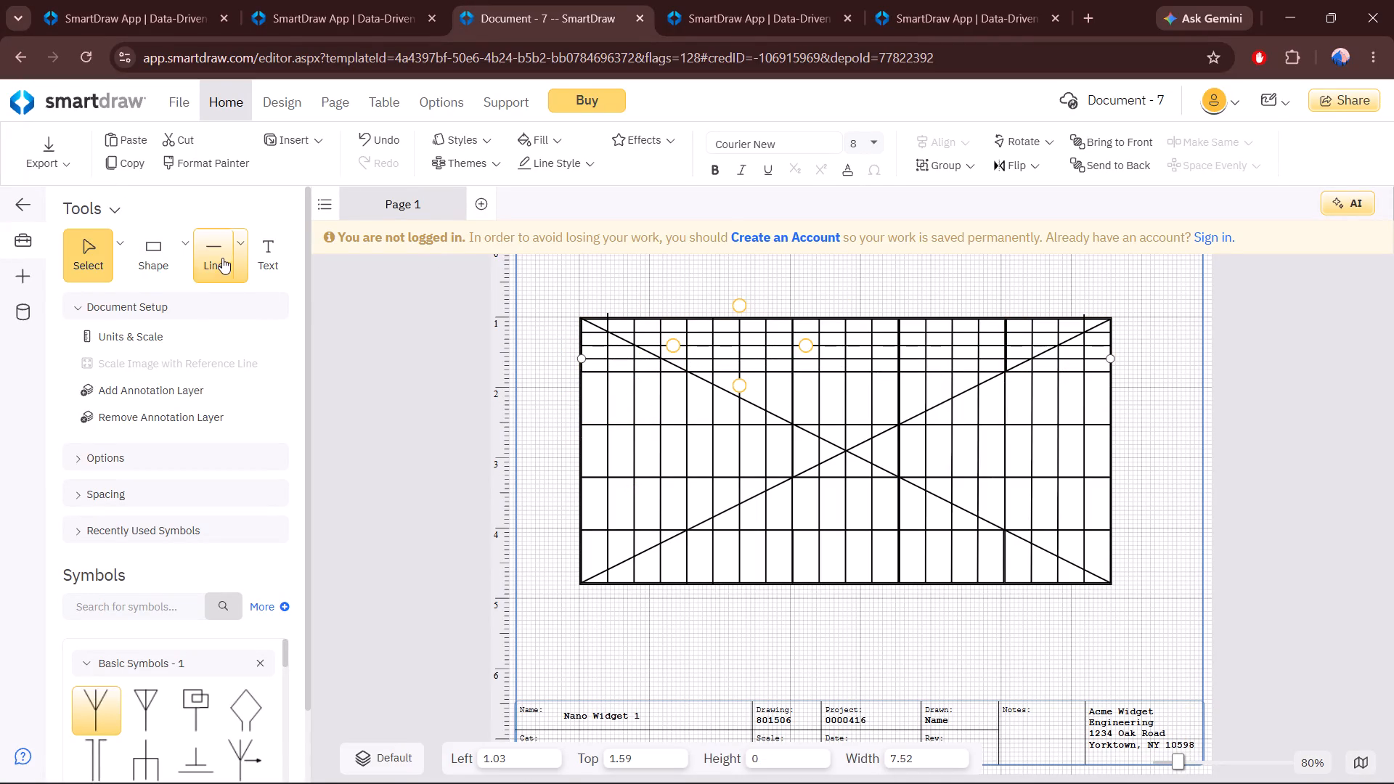
# Divide the second row into quarters with three full-width horizontal lines about 7.53 long, at about 1.97, 2.15 and 2.34.
pyautogui.click(222, 258)
pyautogui.click(582, 381)
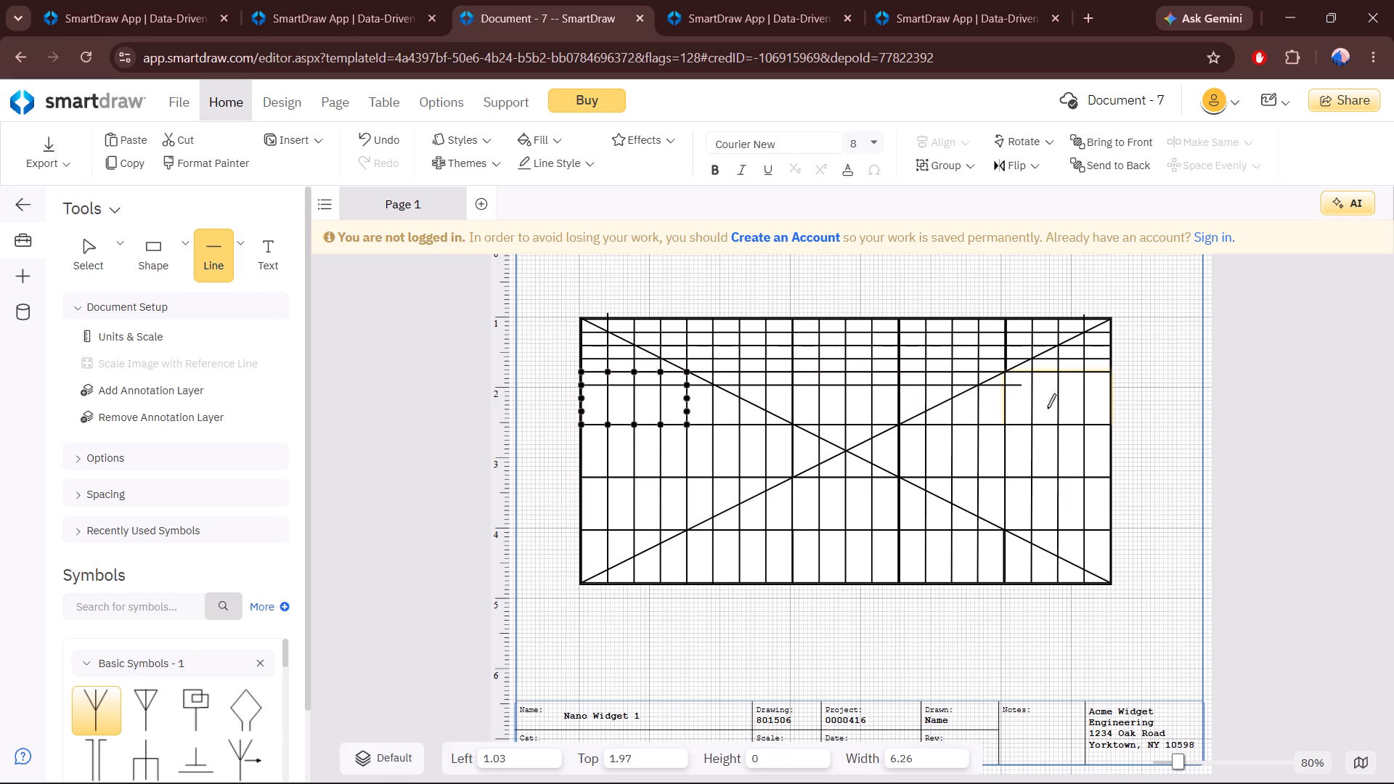
pyautogui.click(1104, 389)
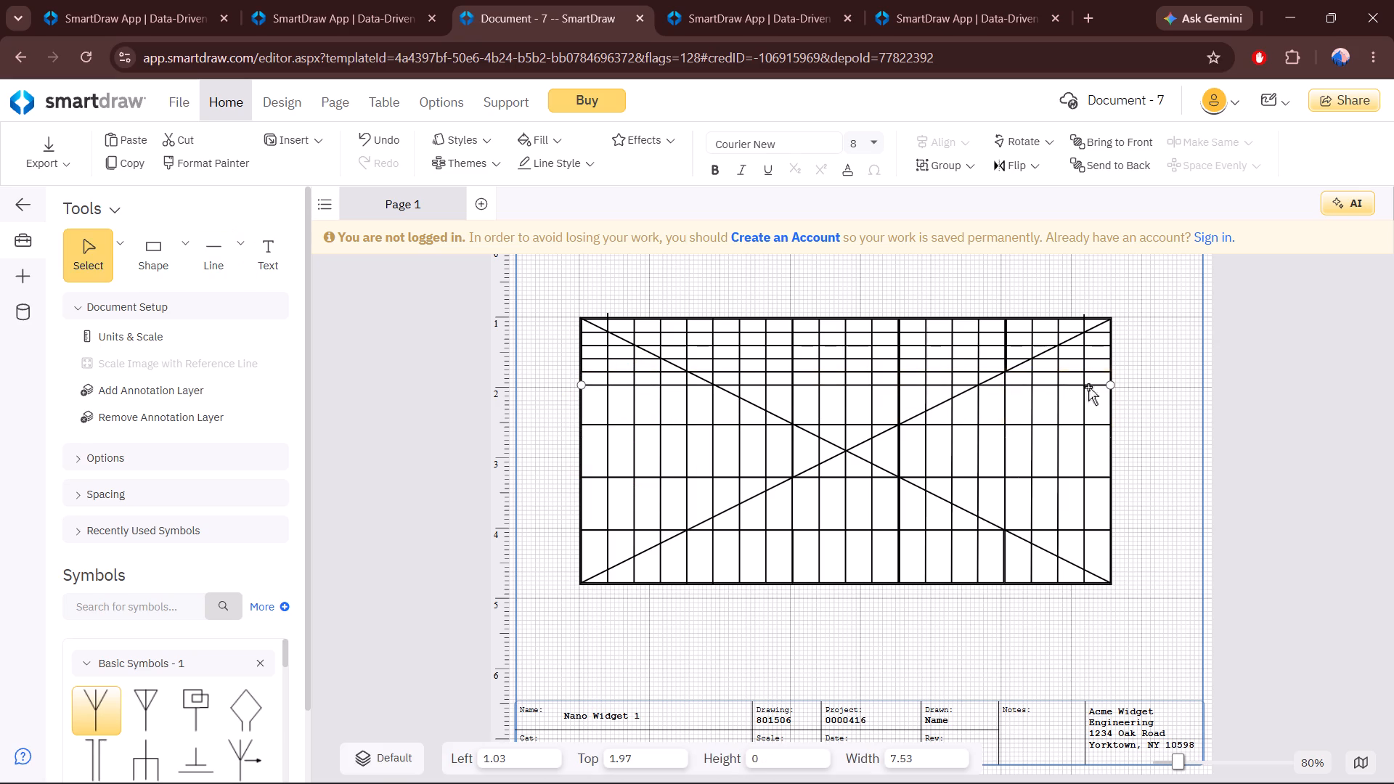
pyautogui.click(212, 253)
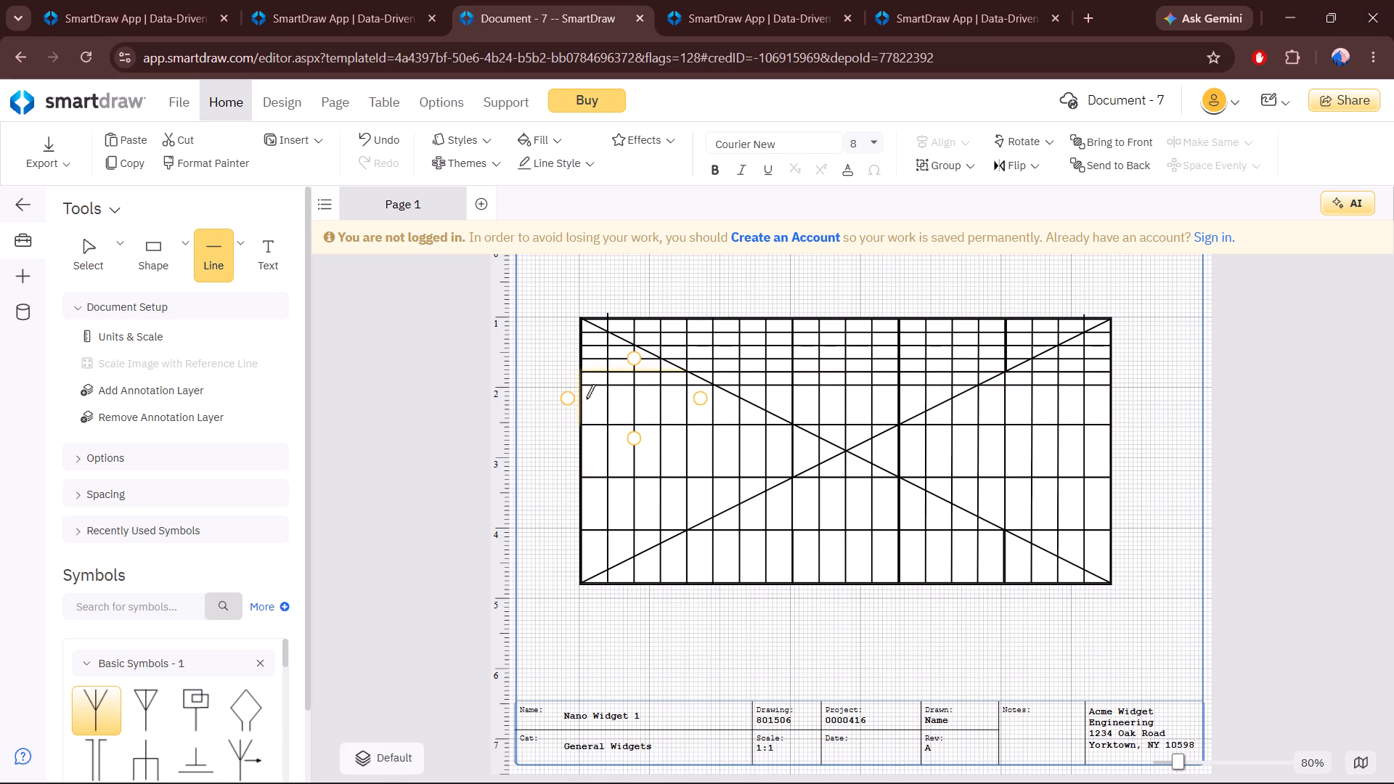
pyautogui.click(586, 397)
pyautogui.click(1108, 400)
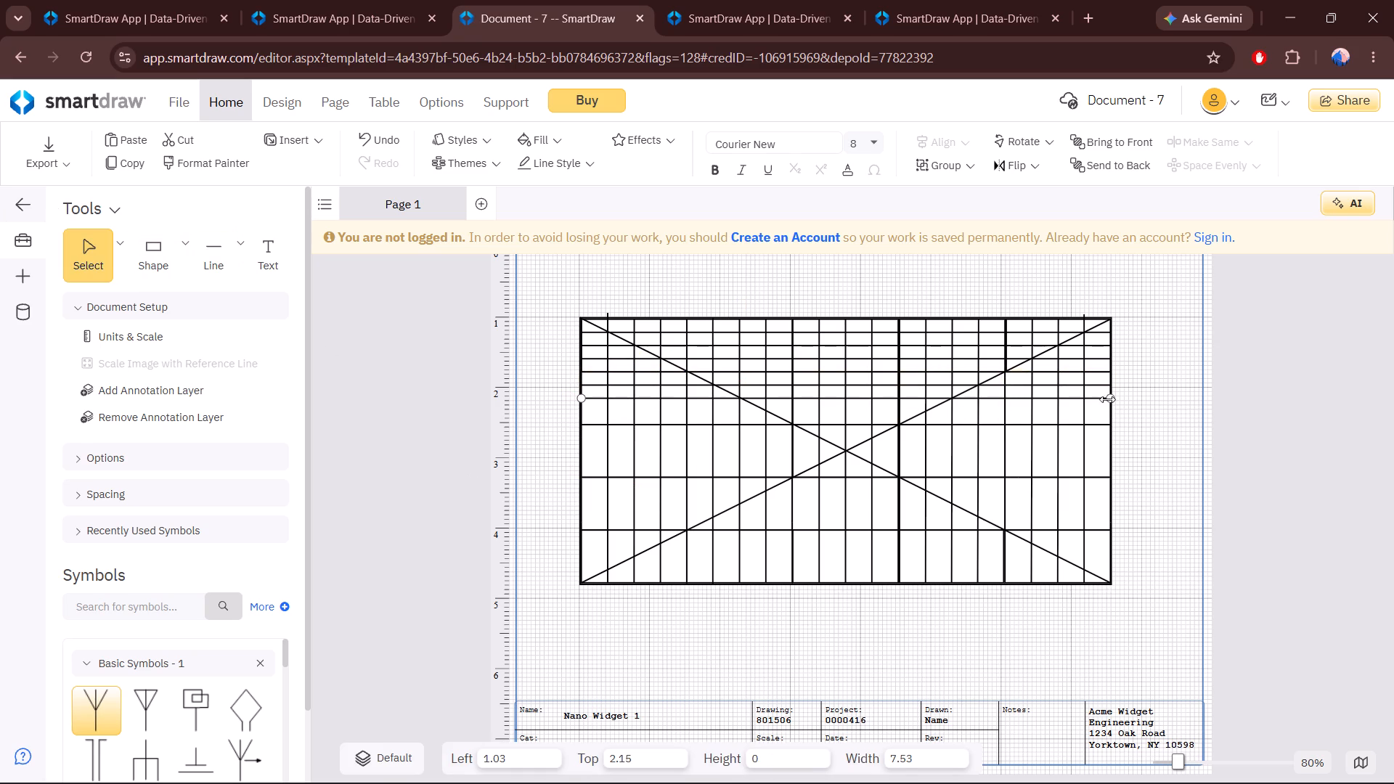
pyautogui.click(216, 240)
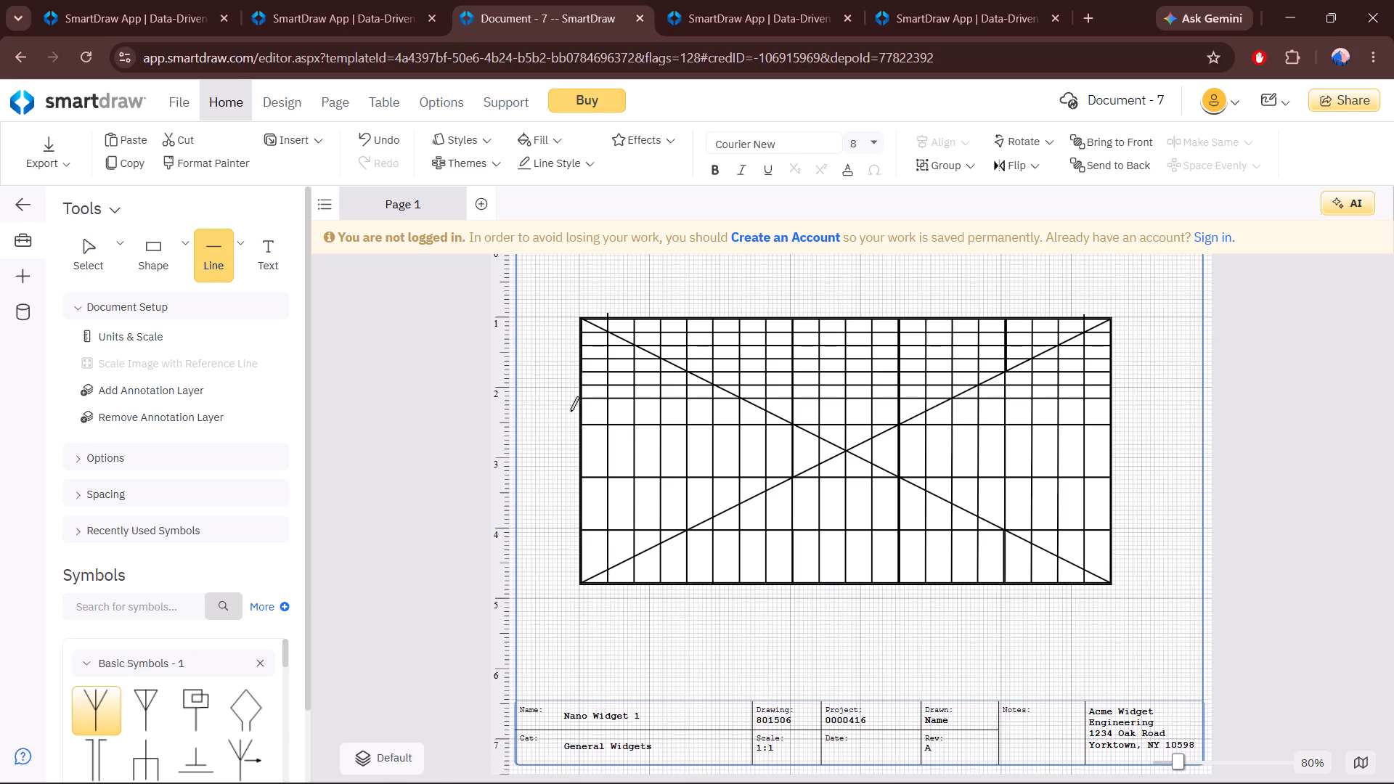
pyautogui.click(584, 411)
pyautogui.click(1102, 417)
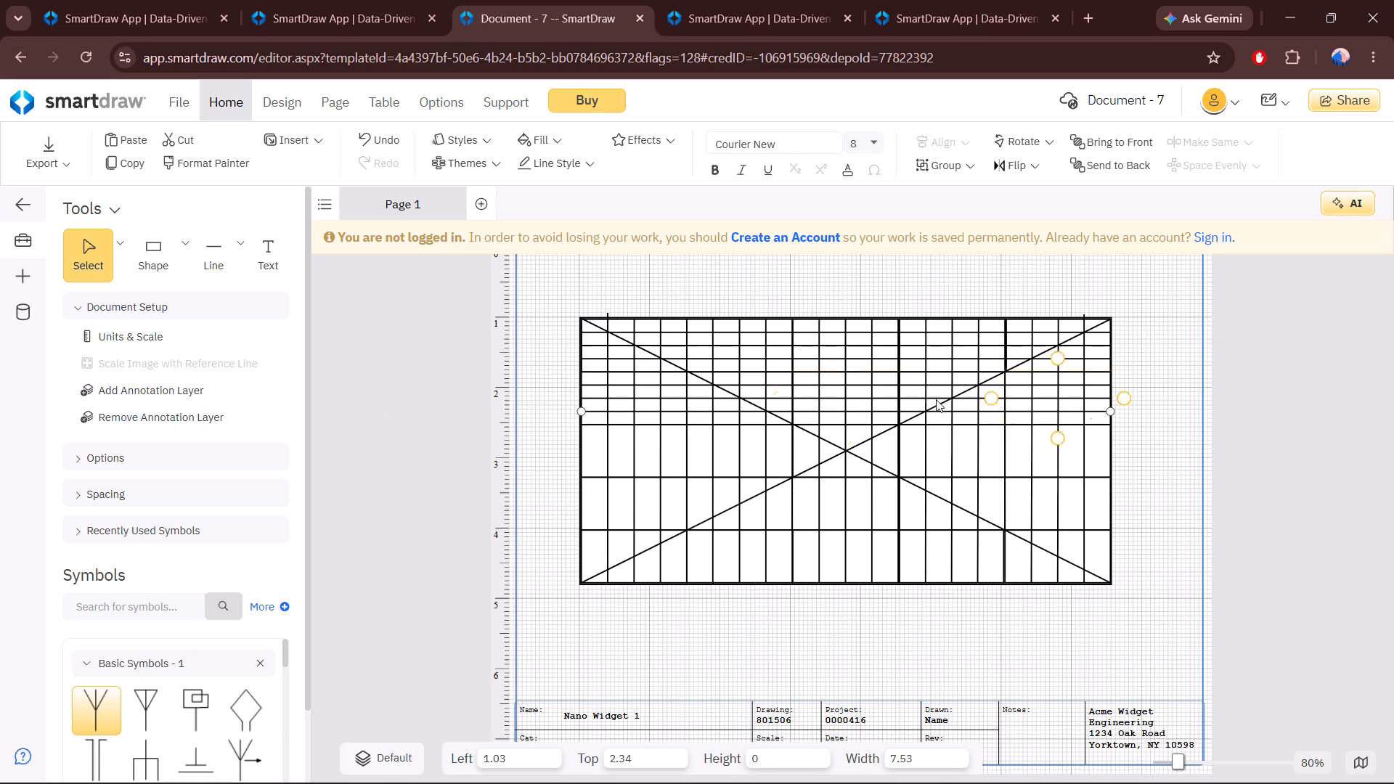
# Divide the third row into quarters with three full-width horizontal lines about 7.53 long, at about 2.72, 2.90 and 3.09.
pyautogui.click(207, 262)
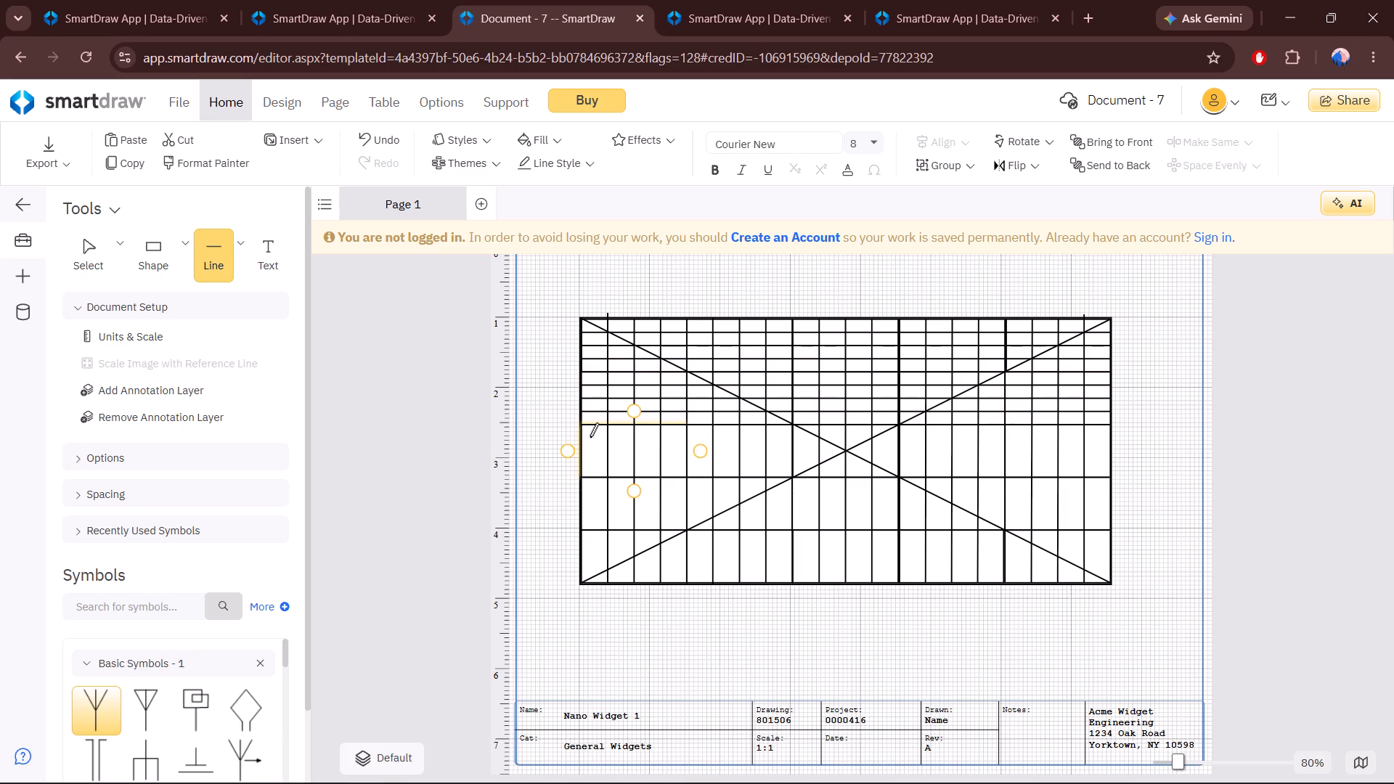
pyautogui.click(590, 437)
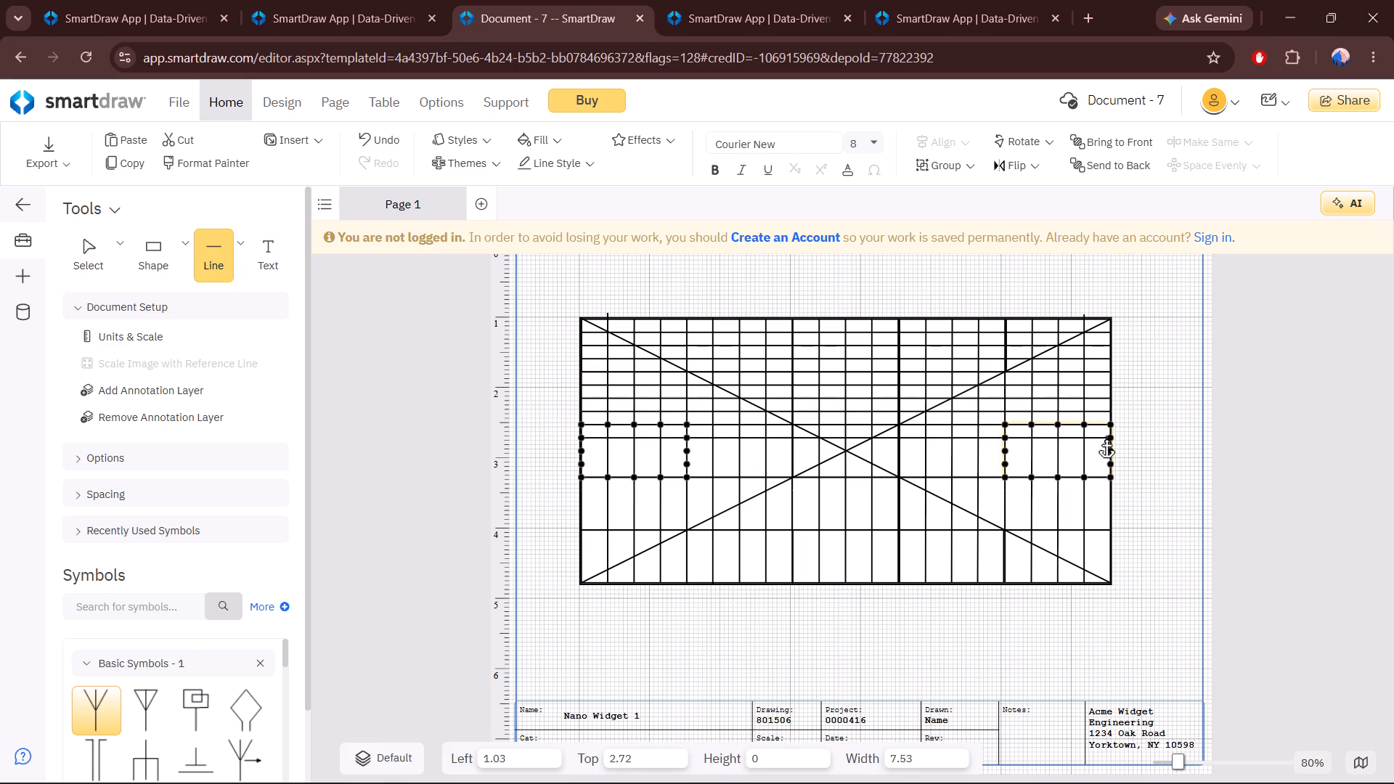
pyautogui.click(1106, 436)
pyautogui.click(225, 256)
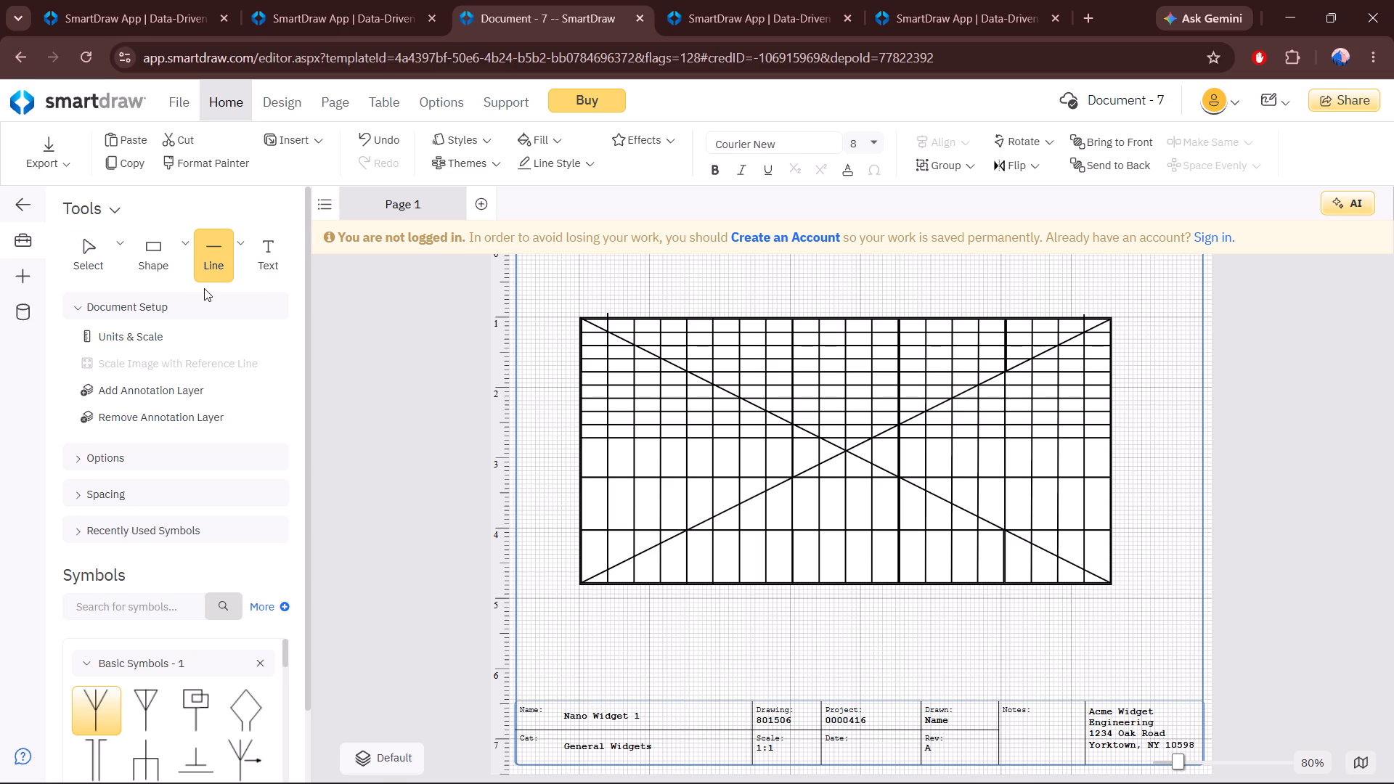
pyautogui.click(588, 450)
pyautogui.click(1103, 446)
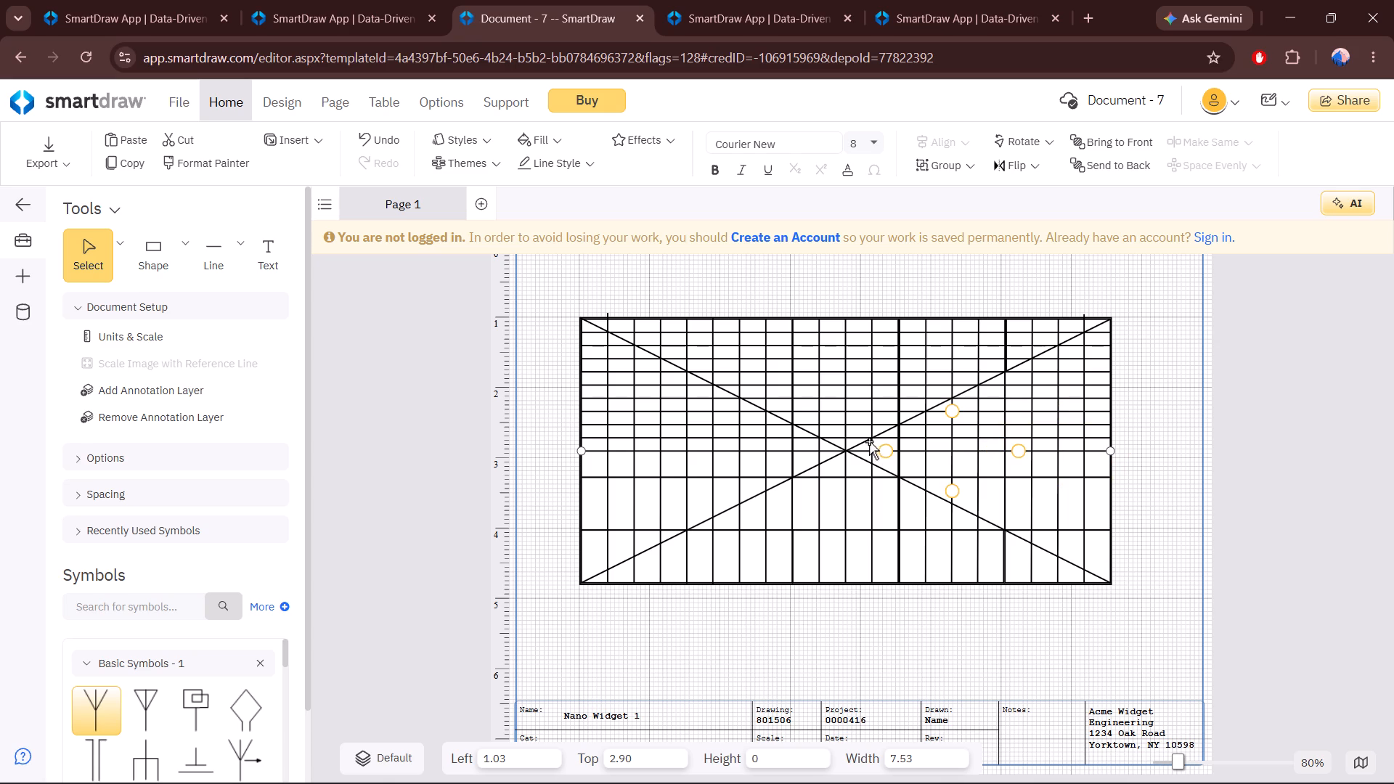
pyautogui.click(200, 256)
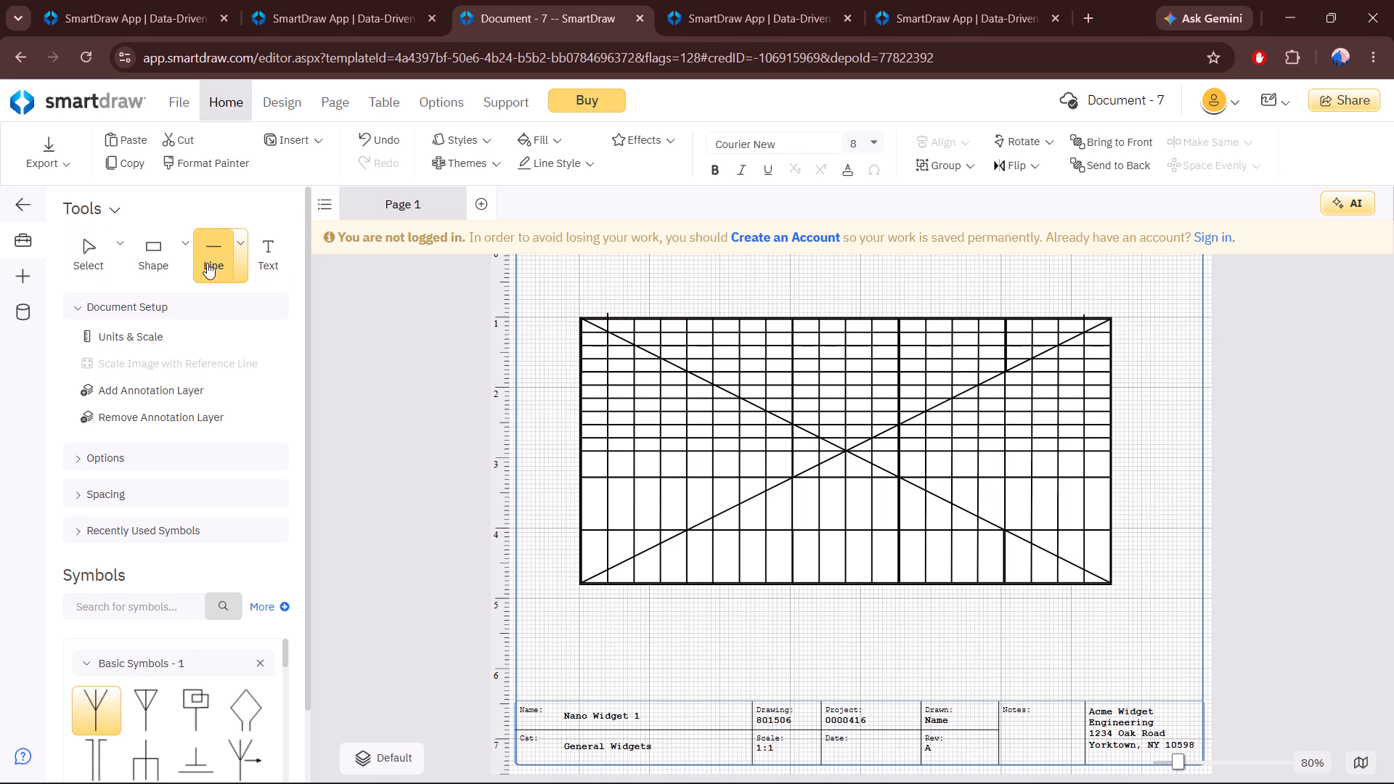
pyautogui.click(584, 463)
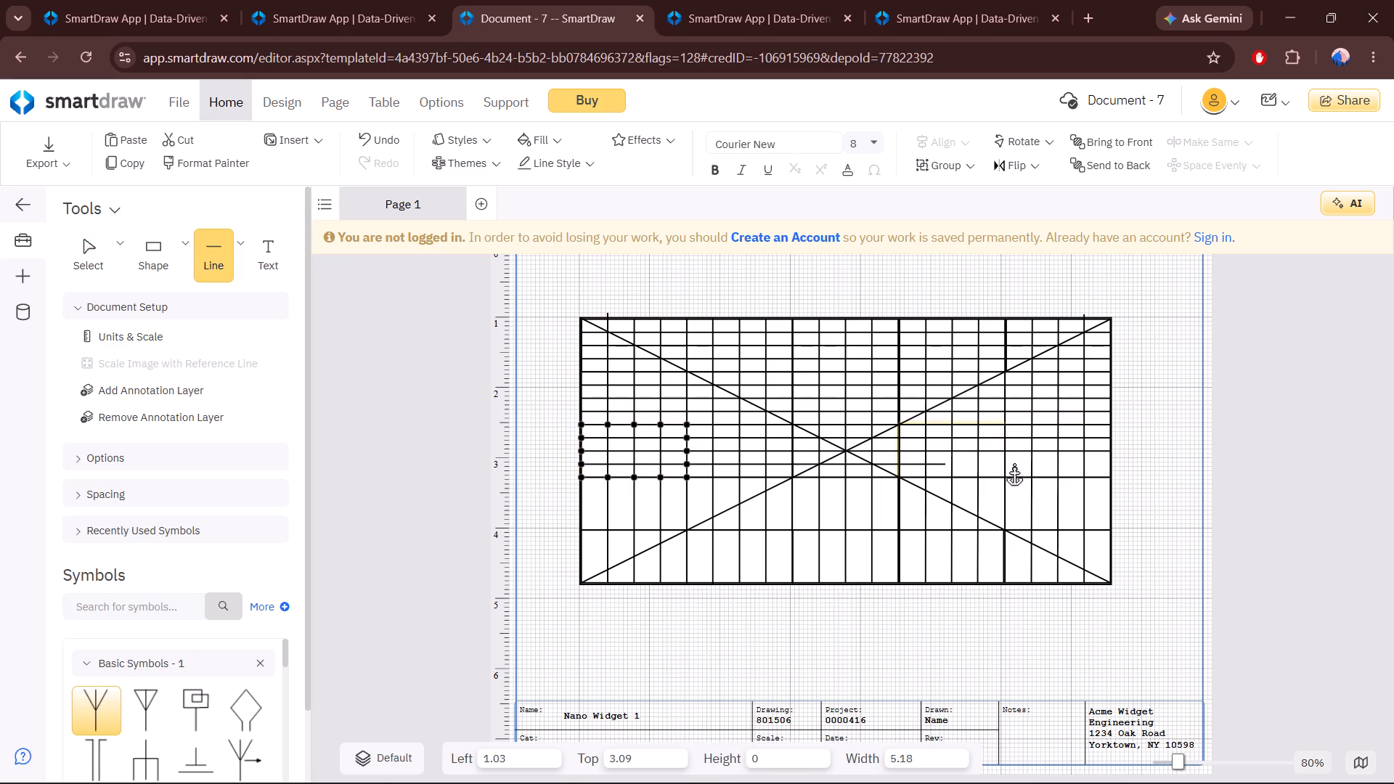
pyautogui.click(1104, 462)
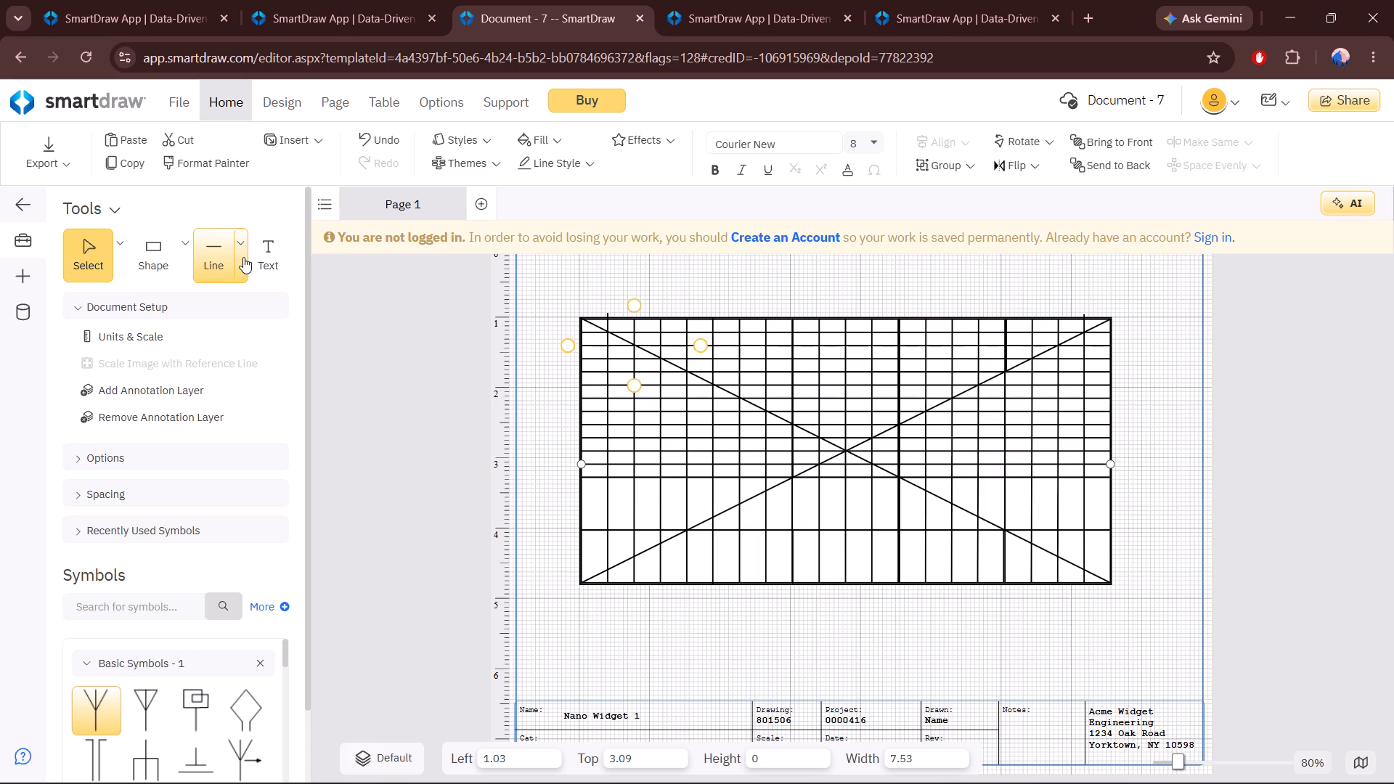
# Draw two full-width horizontal lines about 7.53 long across the fourth row, at about 3.47 and 3.65.
pyautogui.click(200, 253)
pyautogui.click(587, 485)
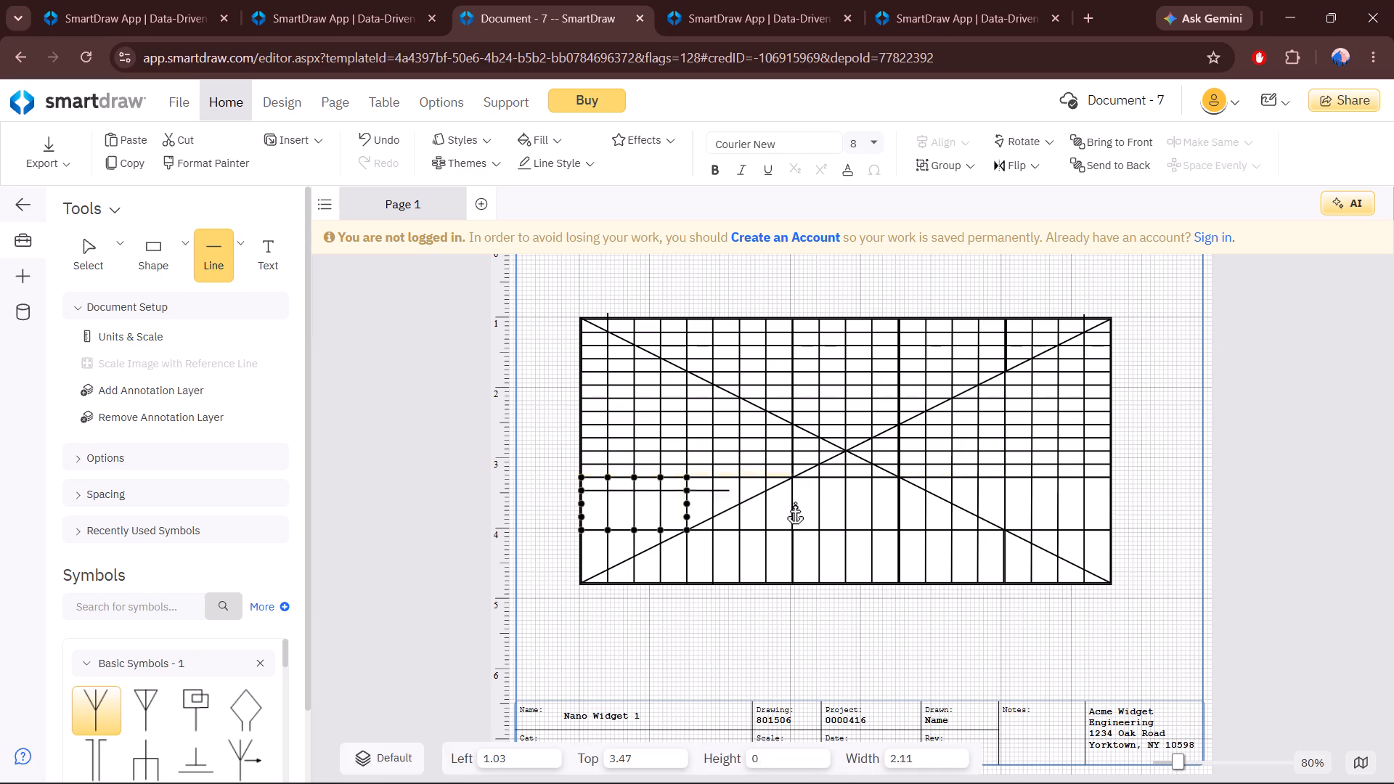
pyautogui.click(1106, 488)
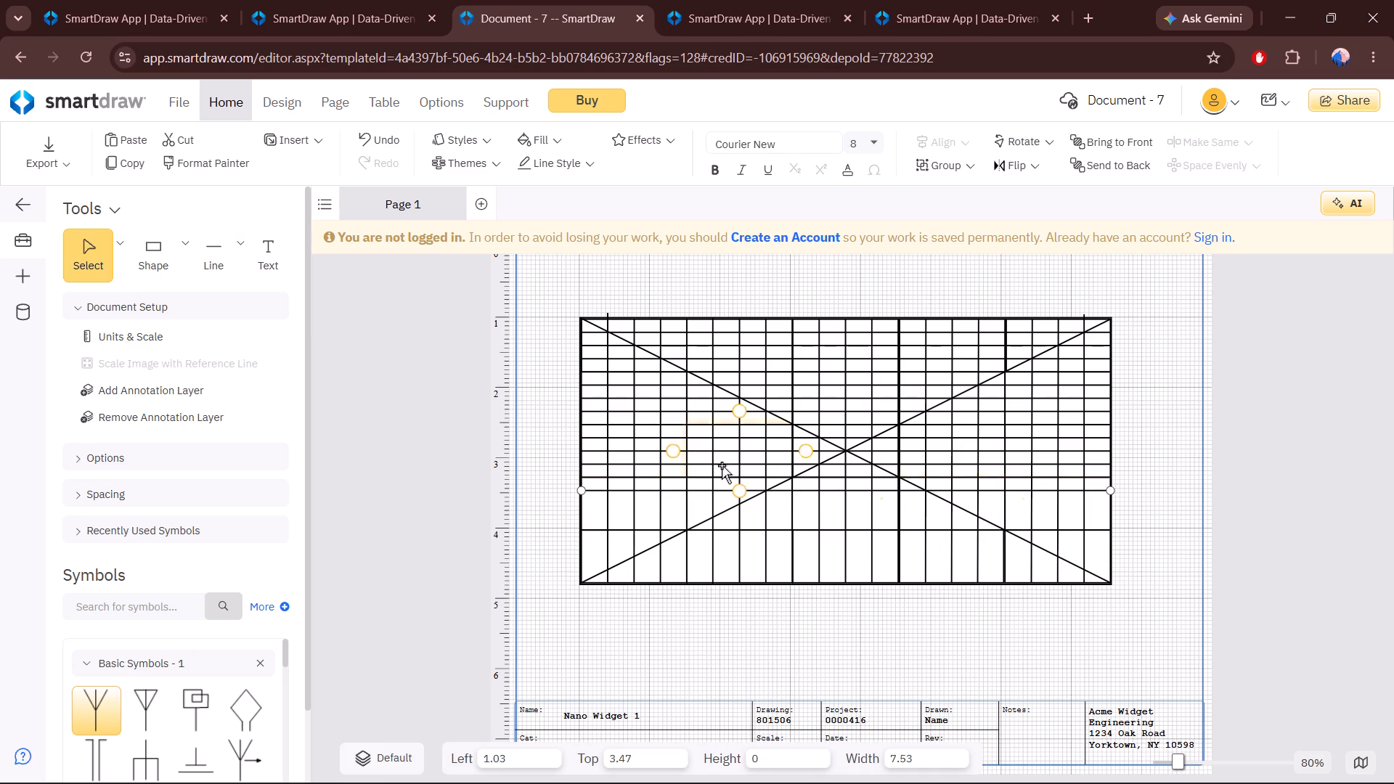
pyautogui.click(213, 263)
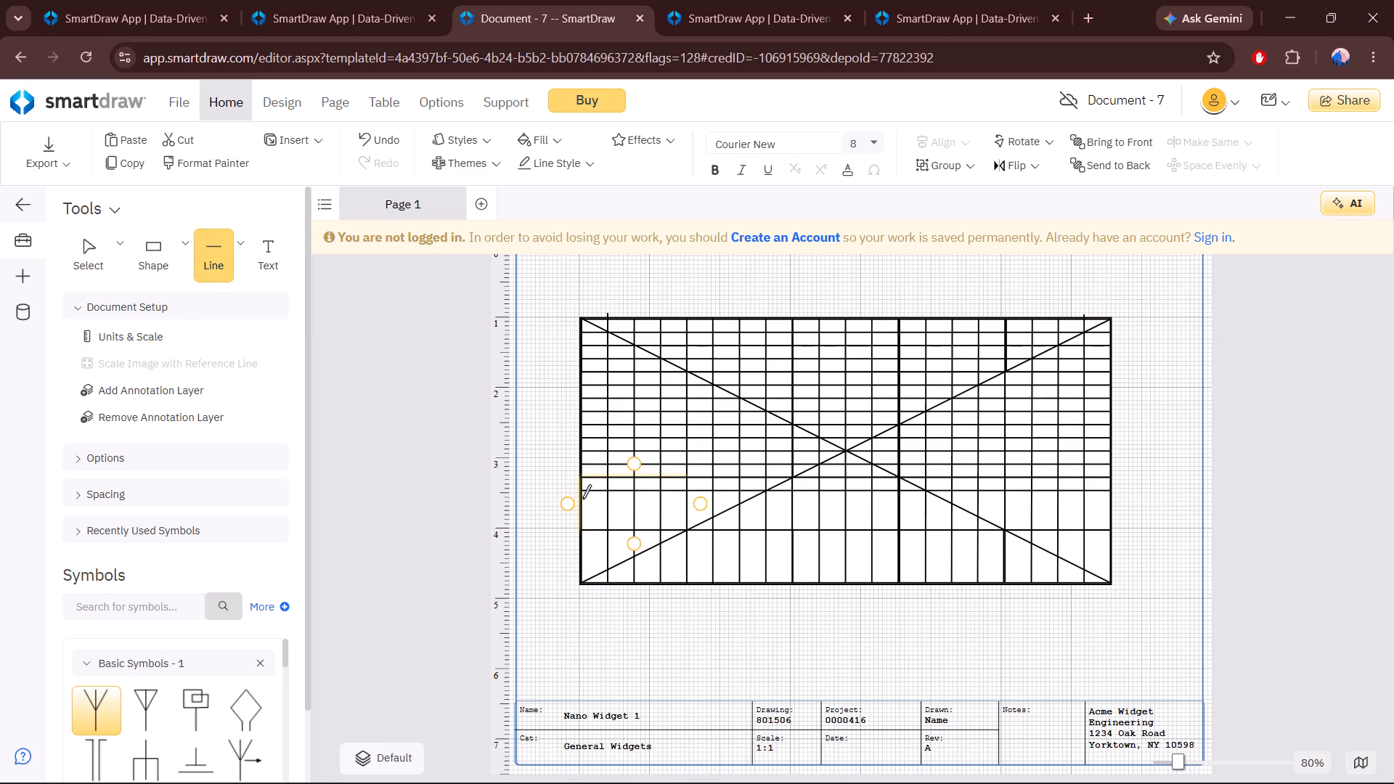
pyautogui.click(582, 499)
pyautogui.click(1111, 507)
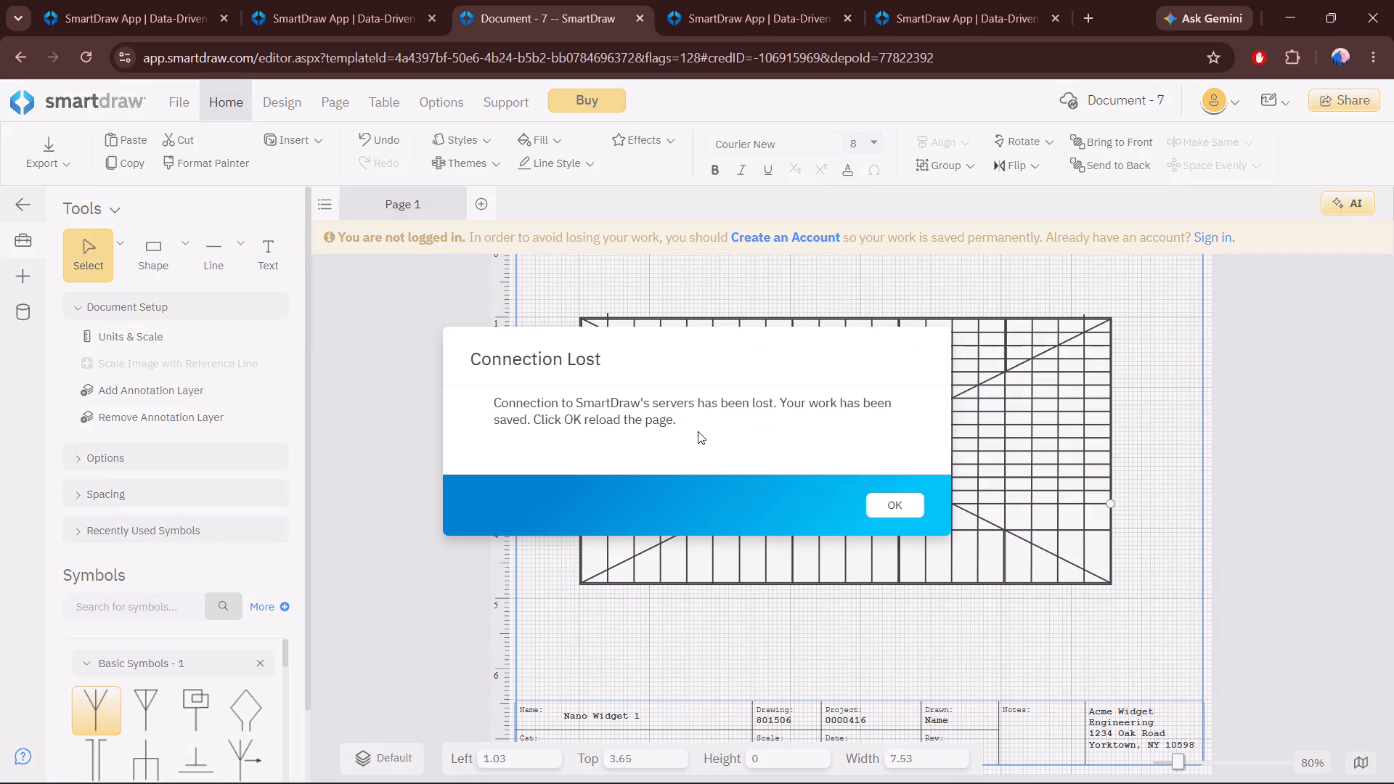
# Acknowledge the lost server connection and reload the drawing page.
pyautogui.click(879, 510)
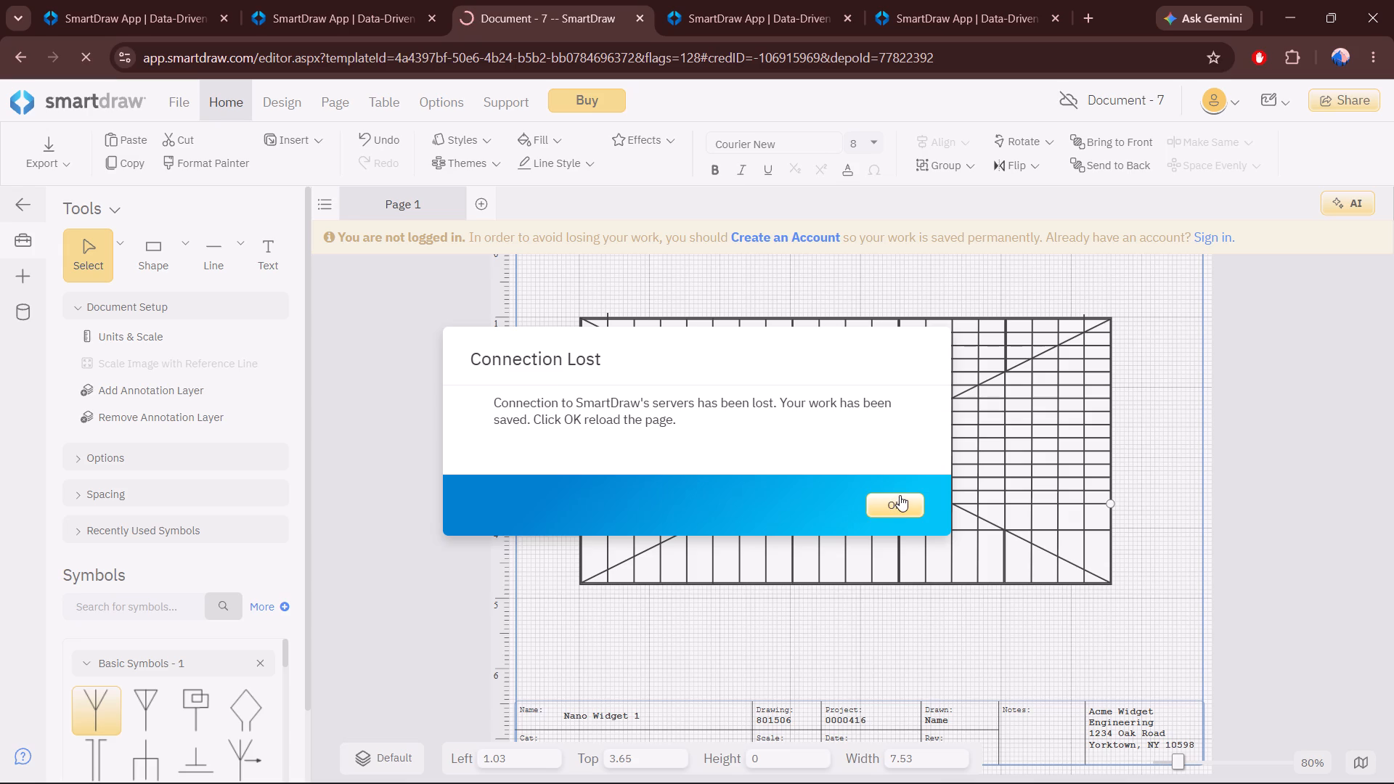
# Refresh the available Wi-Fi networks and switch the computer's connection to the secured network $UMIT.
pyautogui.click(1302, 764)
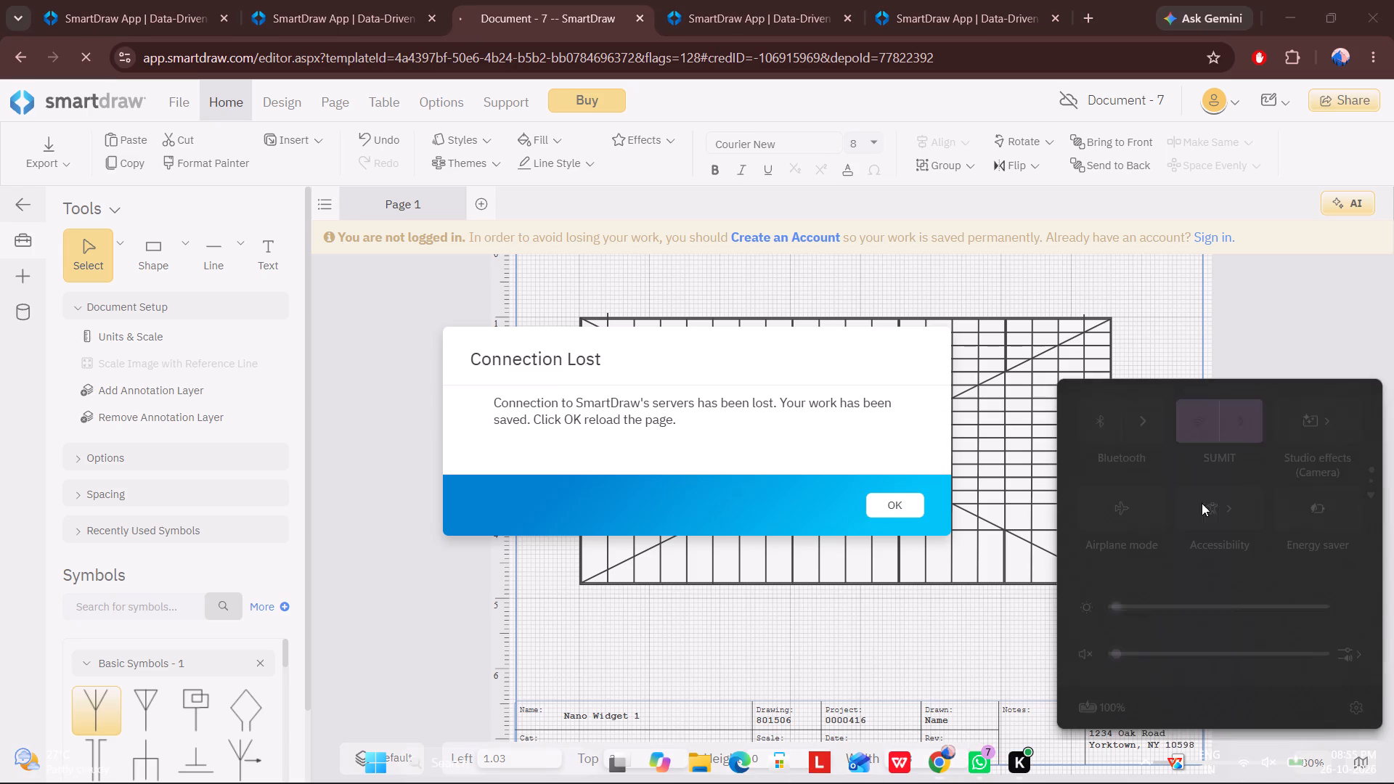
pyautogui.click(1253, 432)
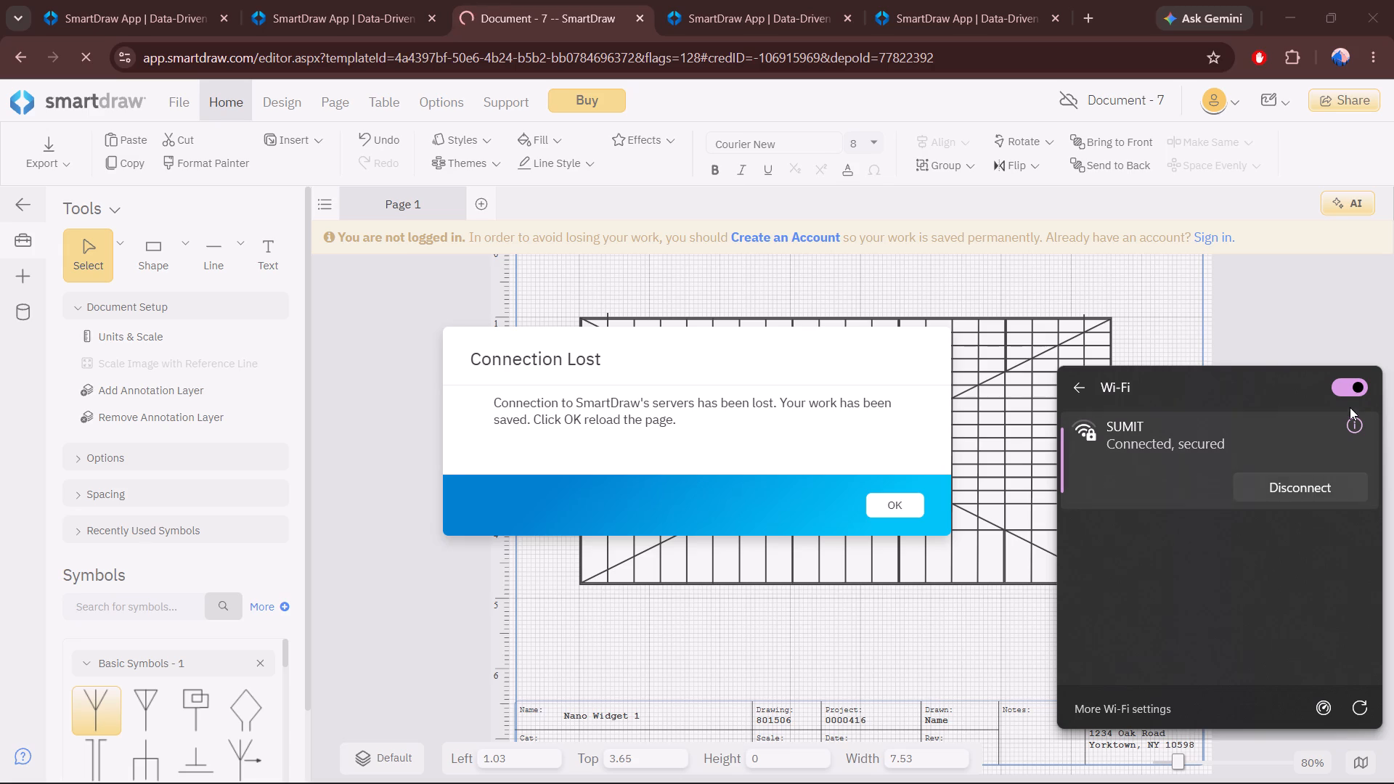
pyautogui.click(1364, 714)
pyautogui.click(1155, 539)
pyautogui.click(1266, 573)
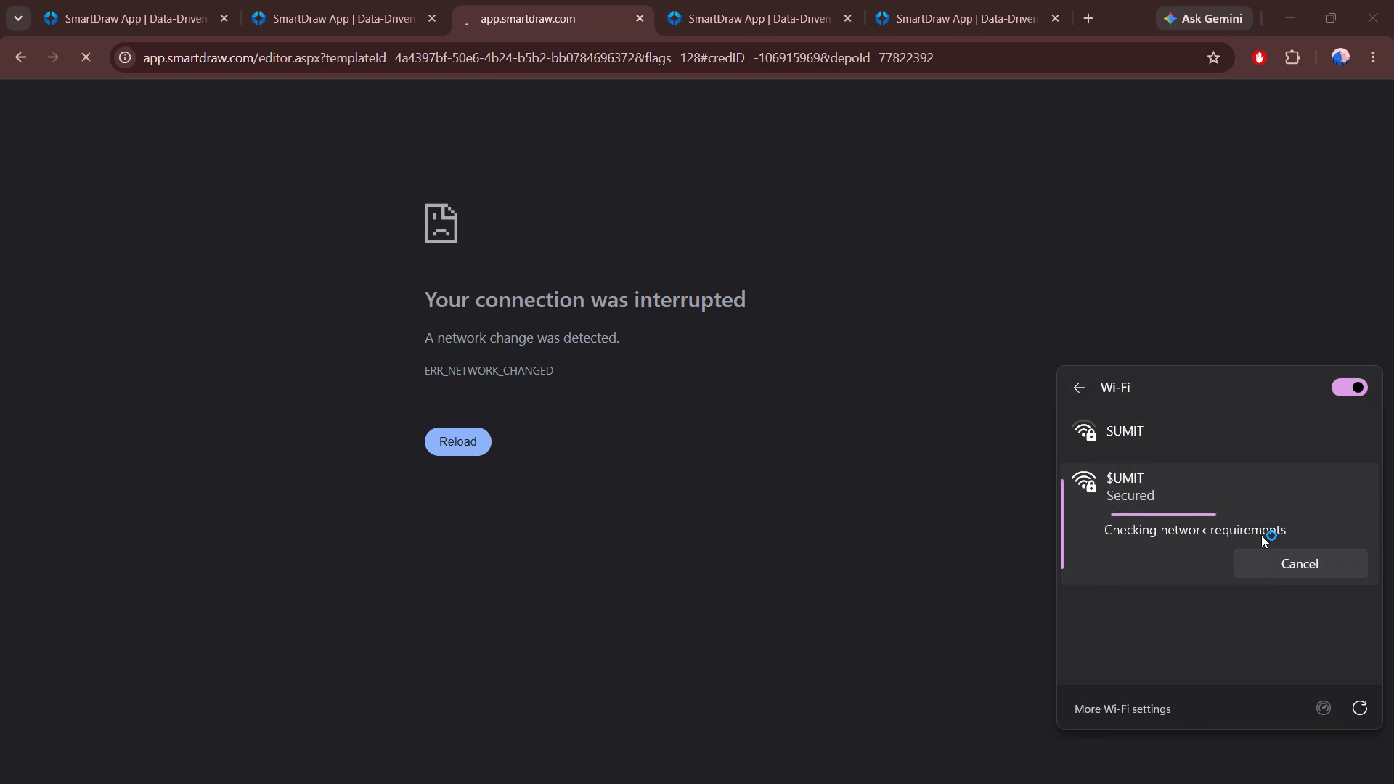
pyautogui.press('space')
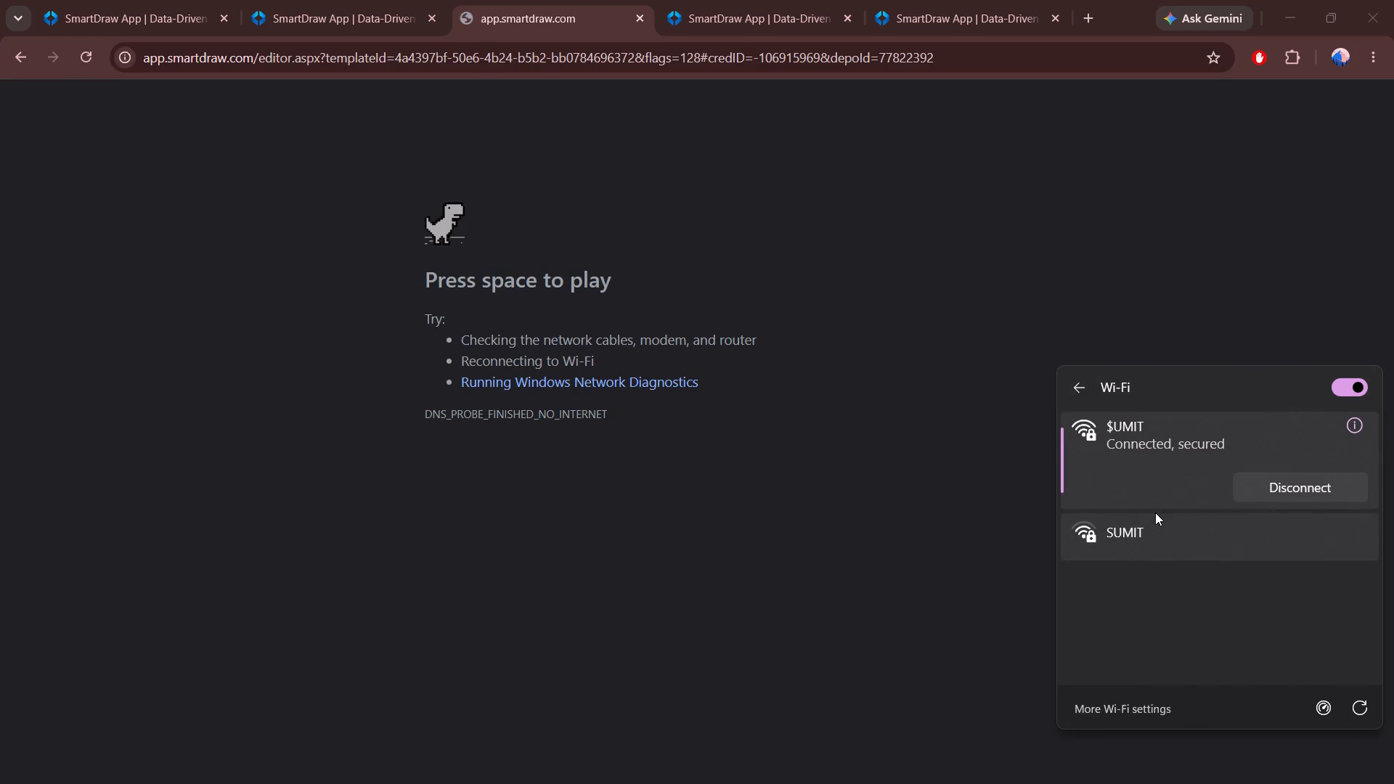
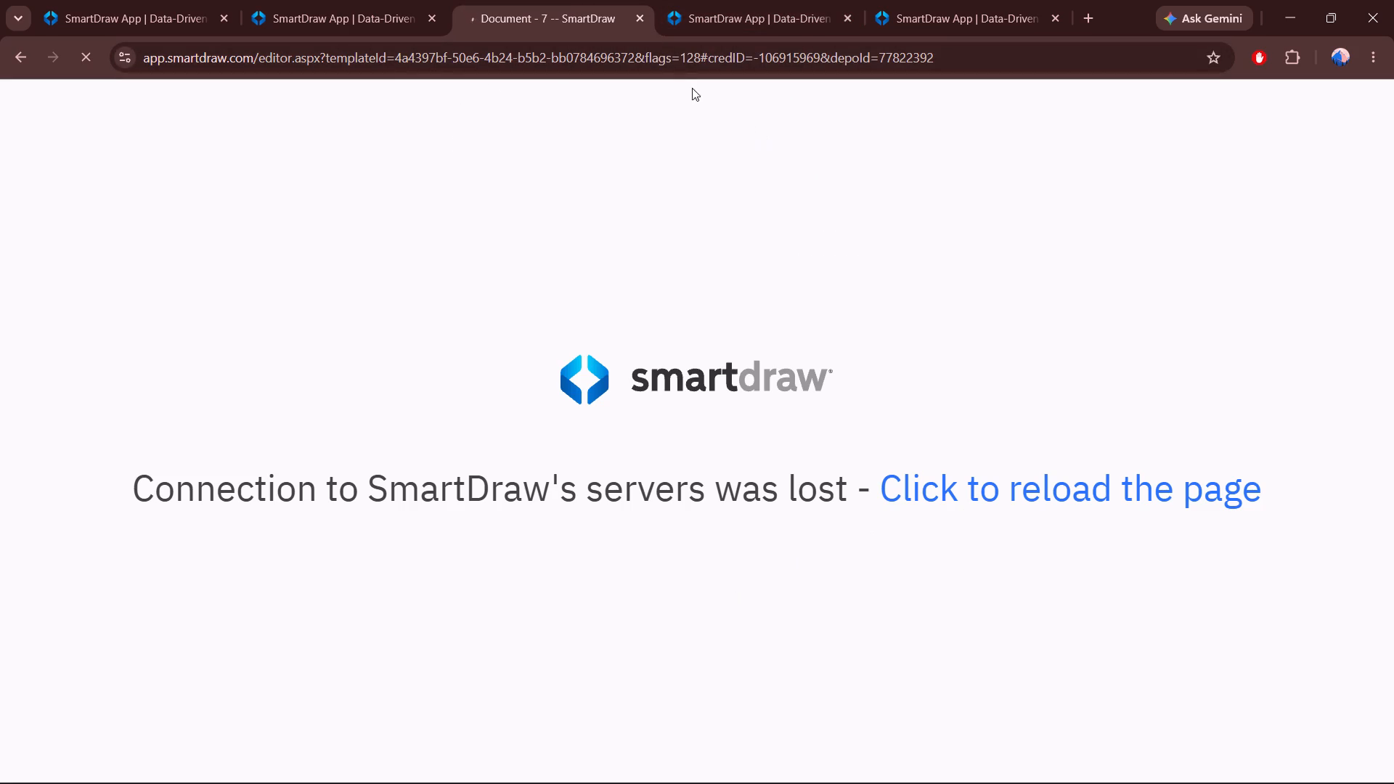
# Close the disconnected document and start a new drawing from the 1in = 1in scaled drawing template.
pyautogui.click(635, 23)
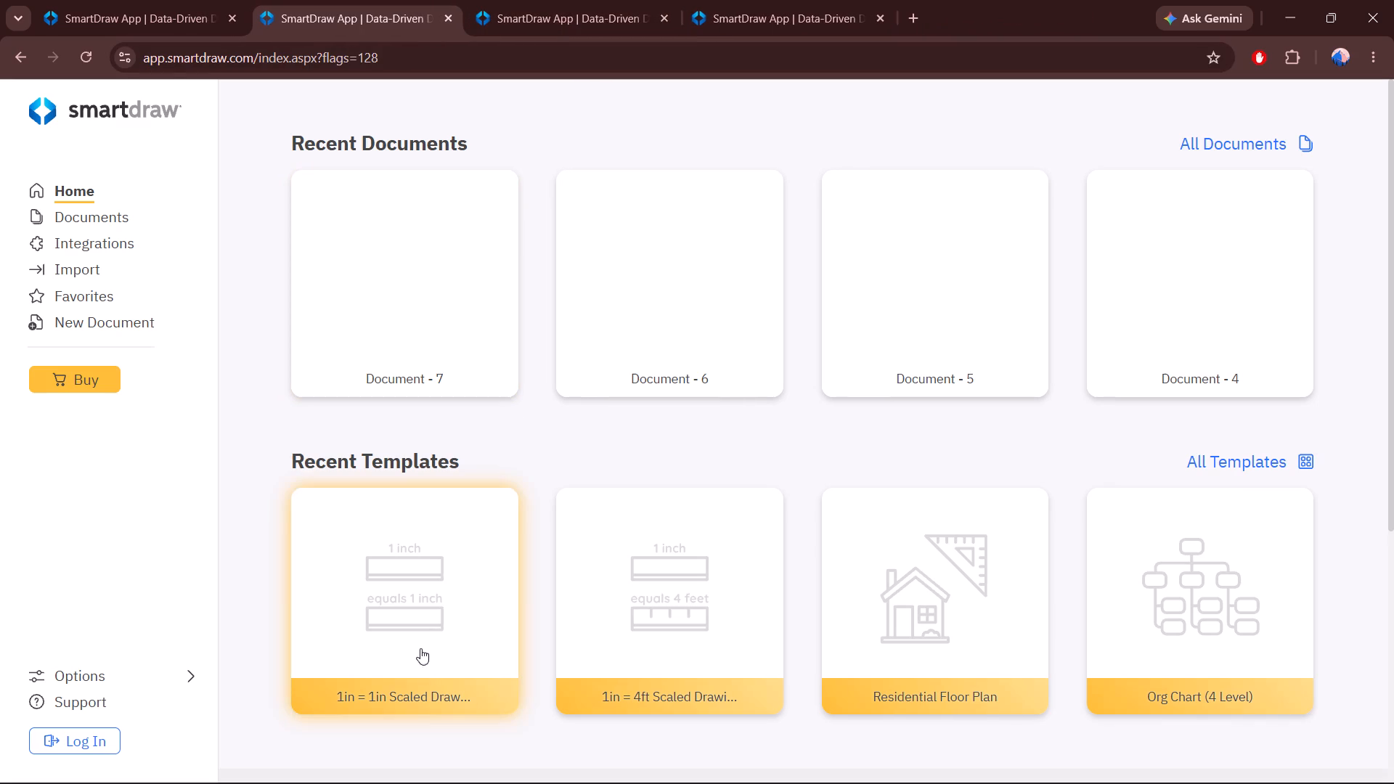
pyautogui.click(420, 648)
pyautogui.moveTo(690, 13); pyautogui.dragTo(499, 0)
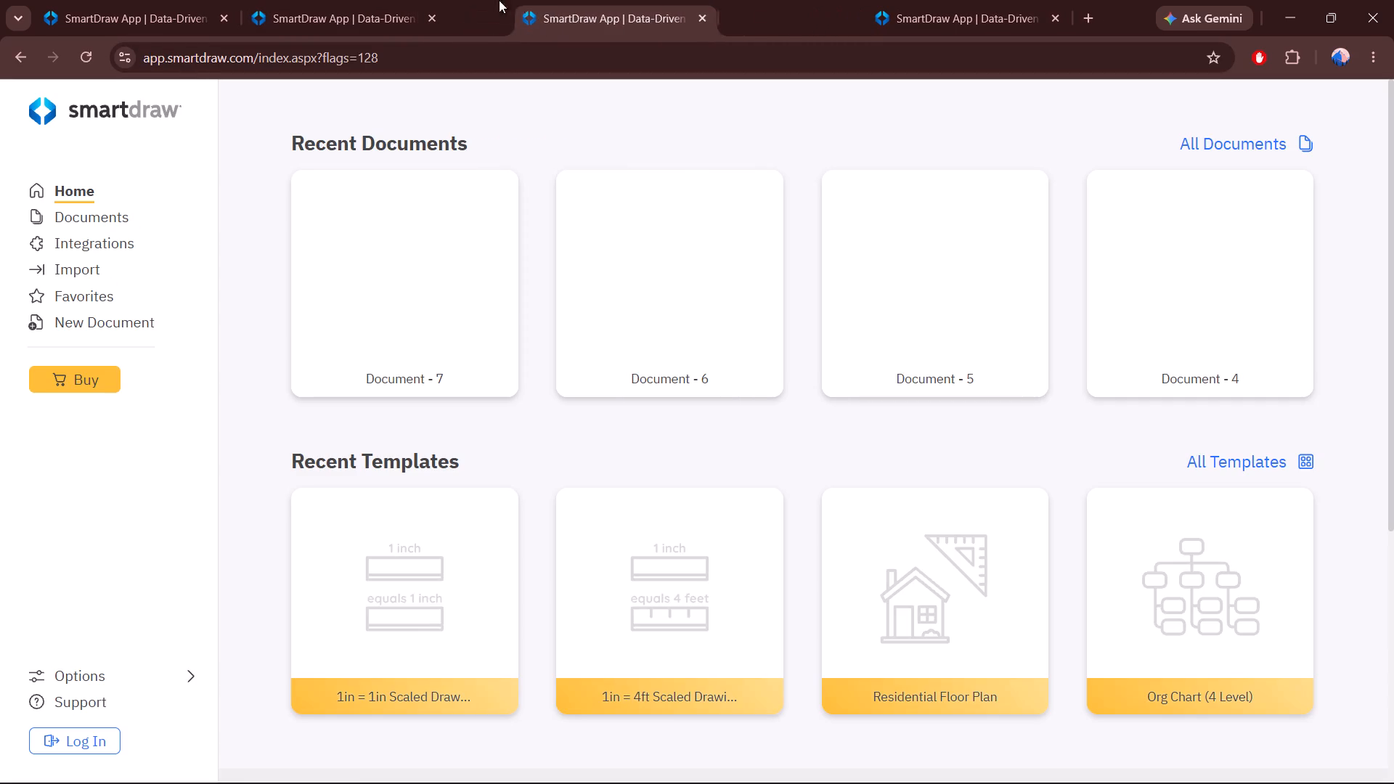
pyautogui.moveTo(499, 0); pyautogui.dragTo(404, 0)
pyautogui.click(308, 14)
pyautogui.click(494, 16)
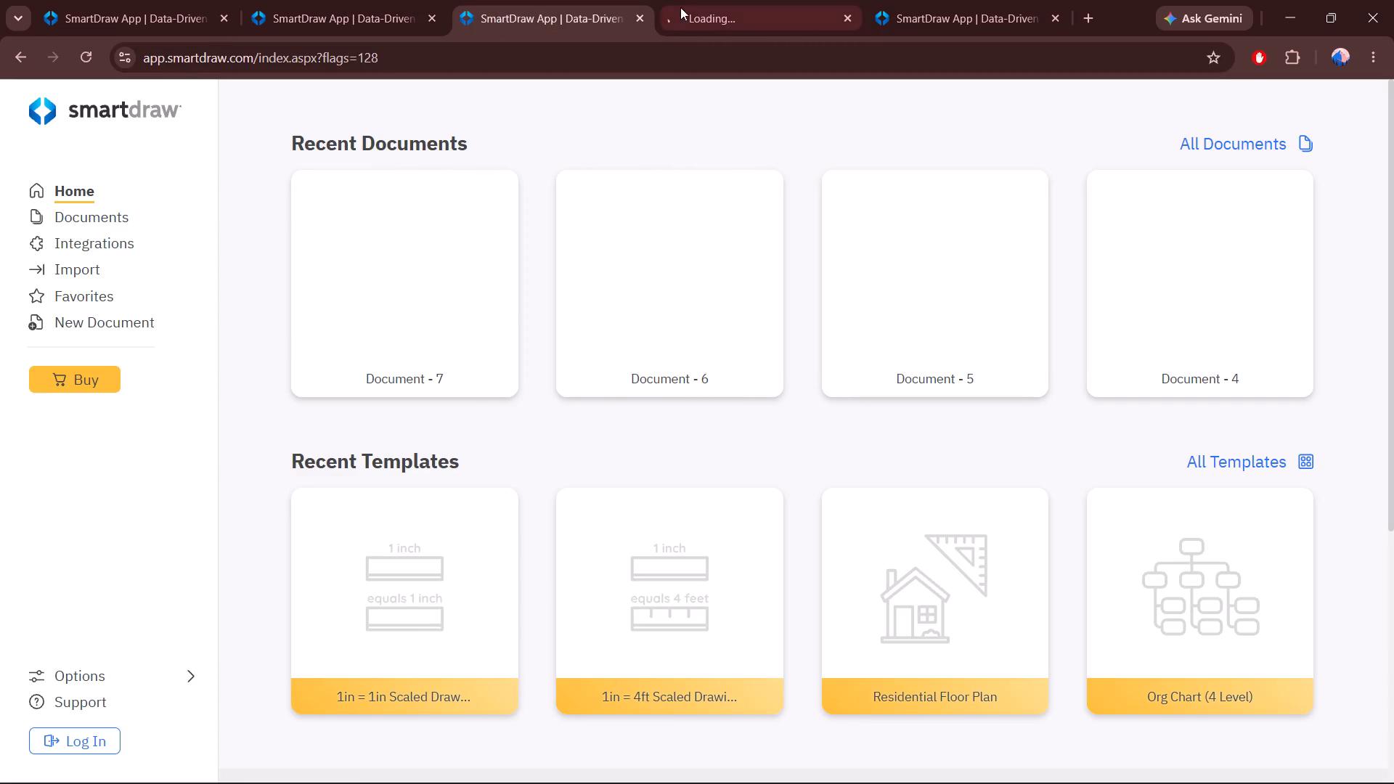
pyautogui.click(691, 6)
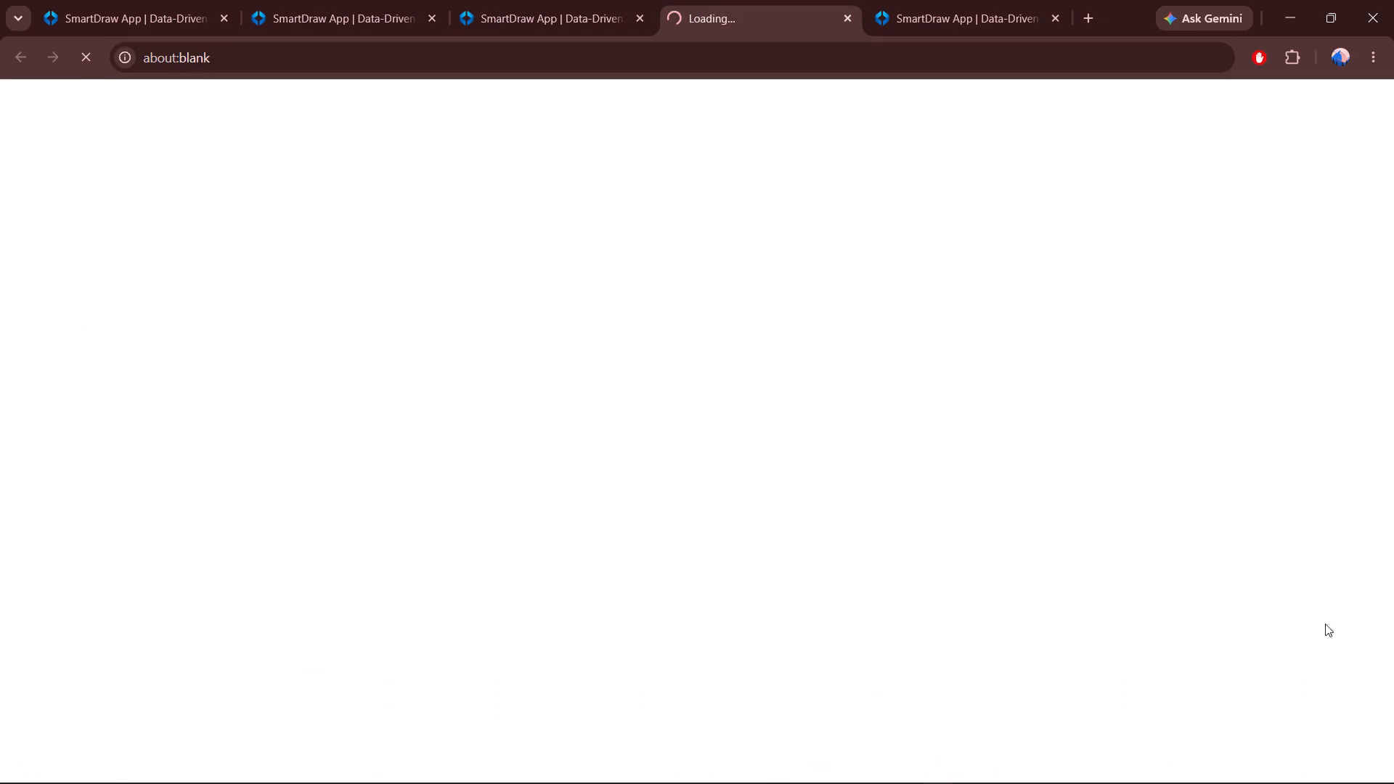
pyautogui.click(1287, 754)
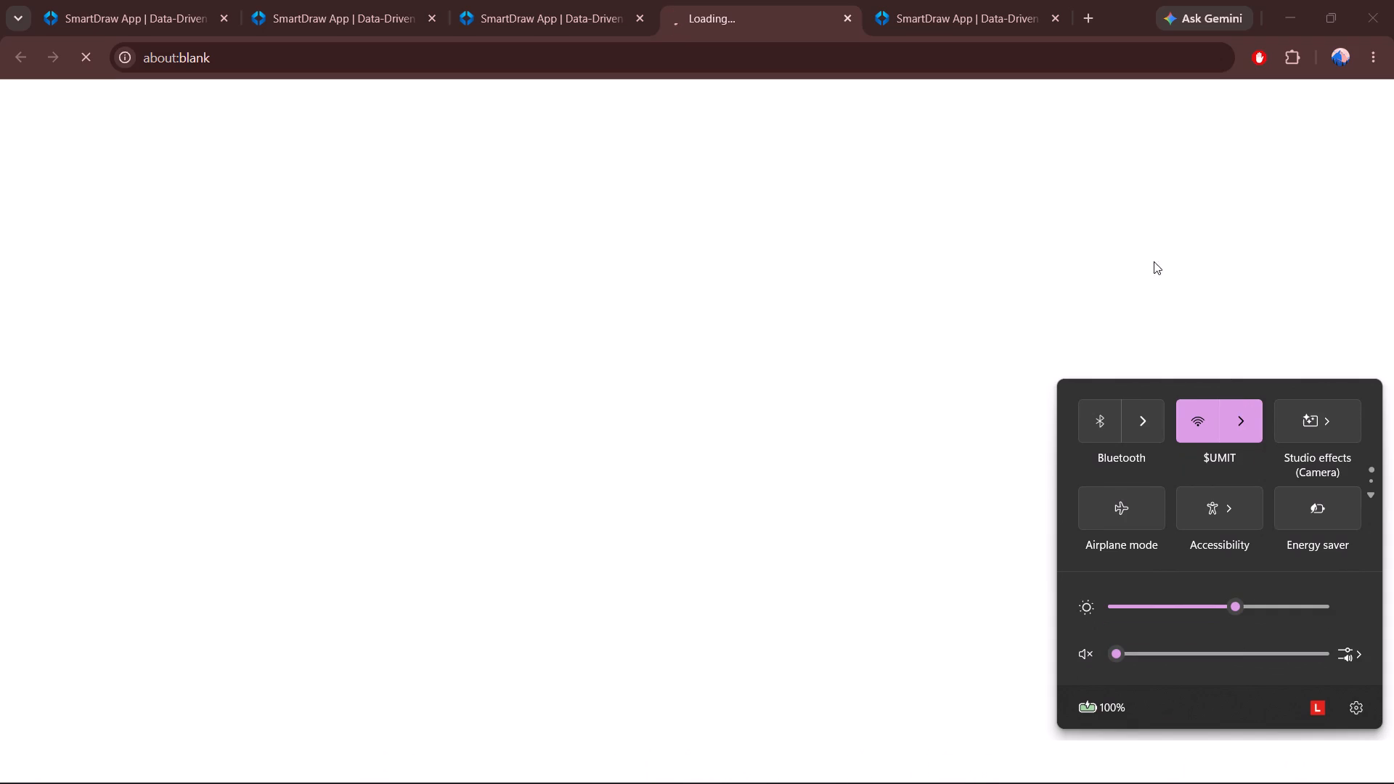
pyautogui.click(1125, 216)
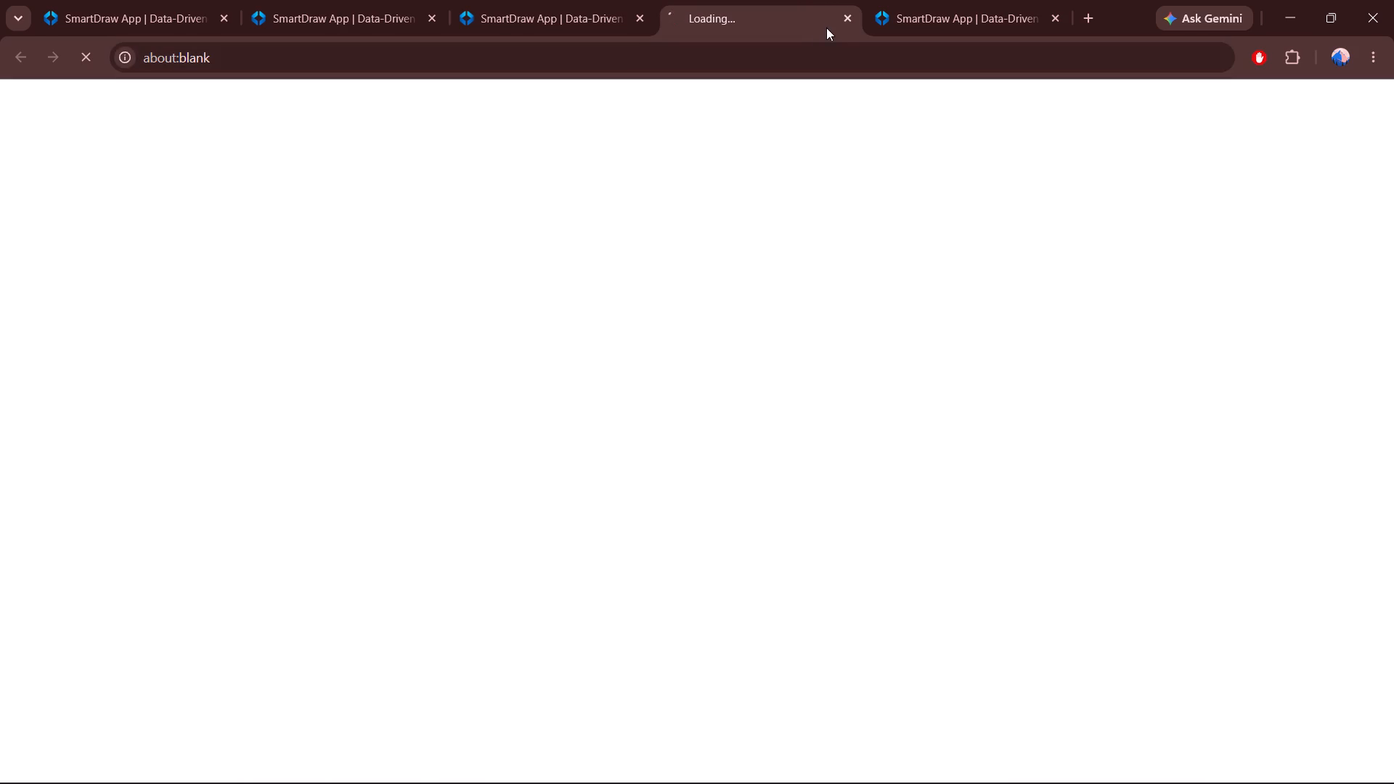
pyautogui.click(842, 14)
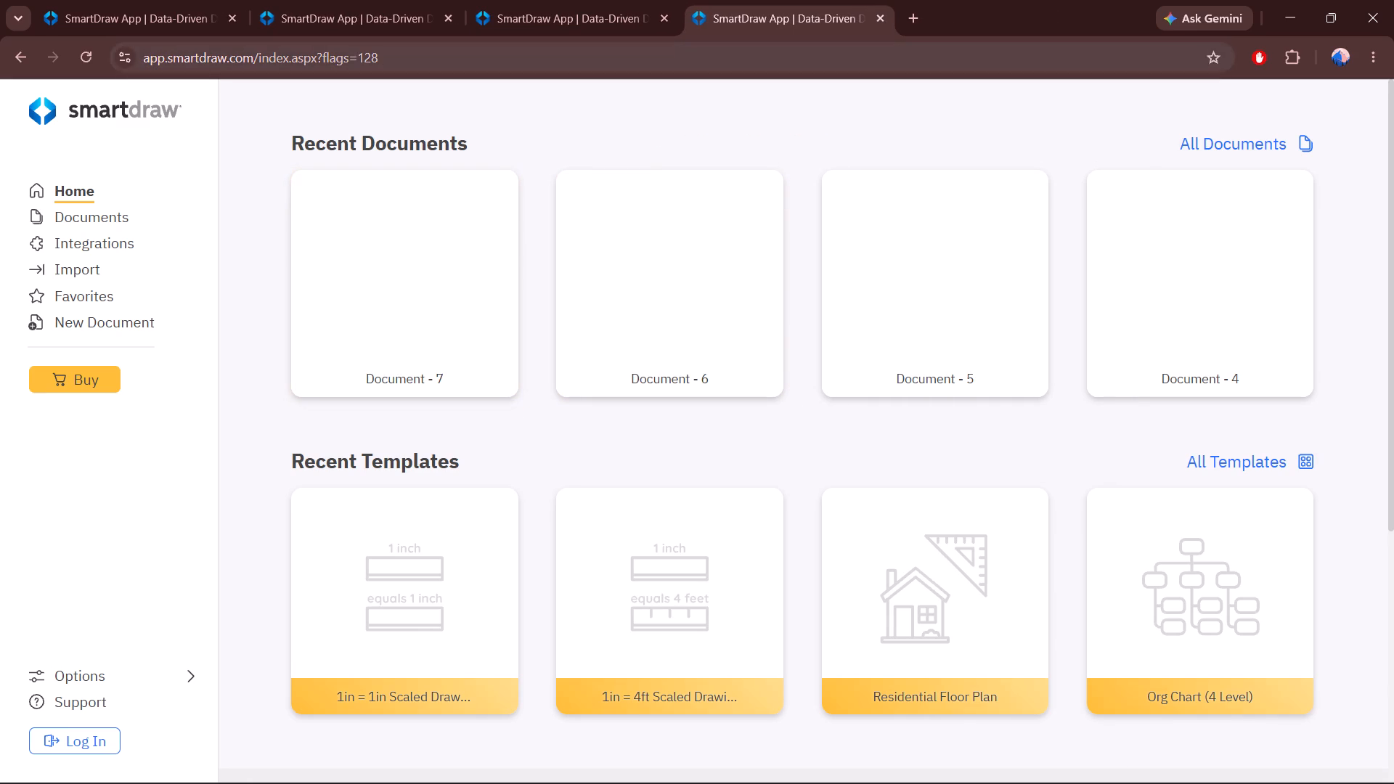
# Reload the SmartDraw home page and check the Wi-Fi connection in the list of available networks.
pyautogui.click(80, 60)
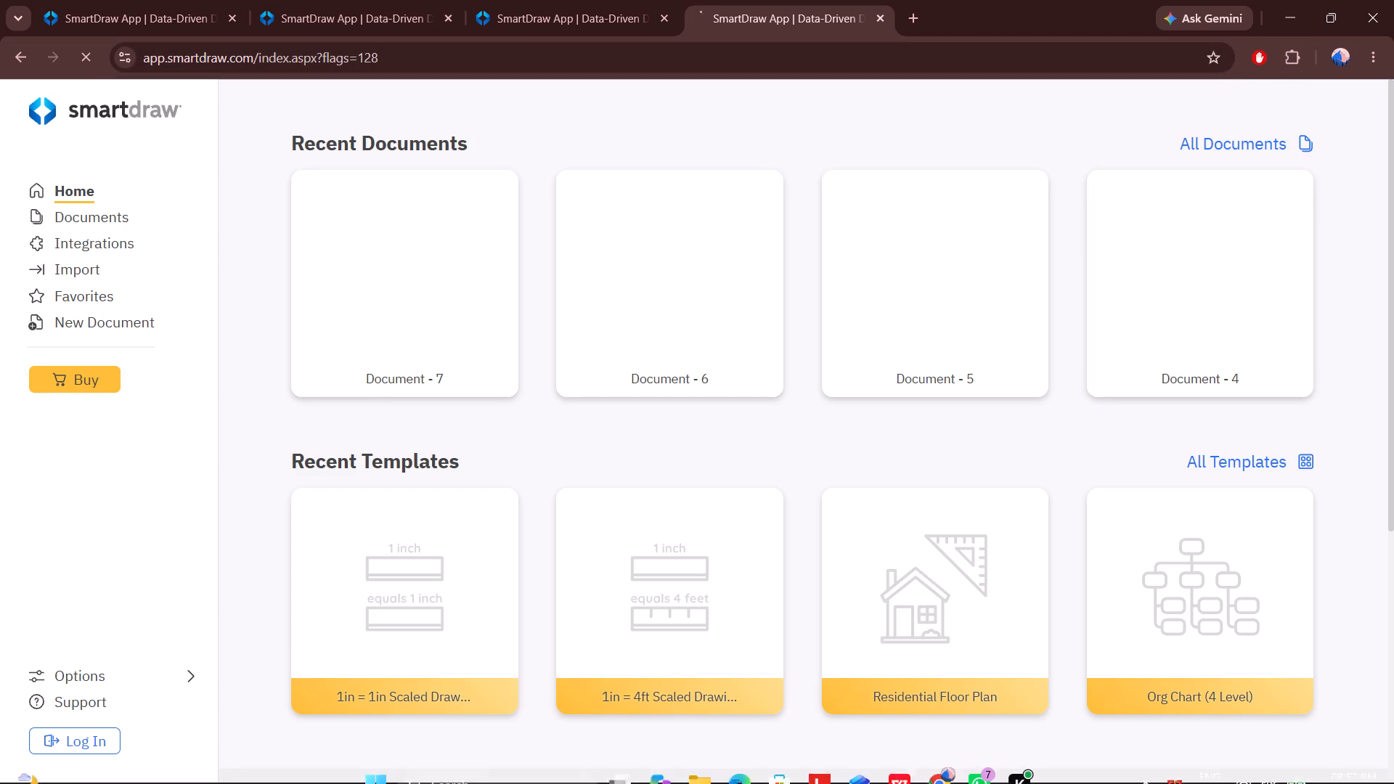
pyautogui.click(1275, 757)
pyautogui.click(1244, 413)
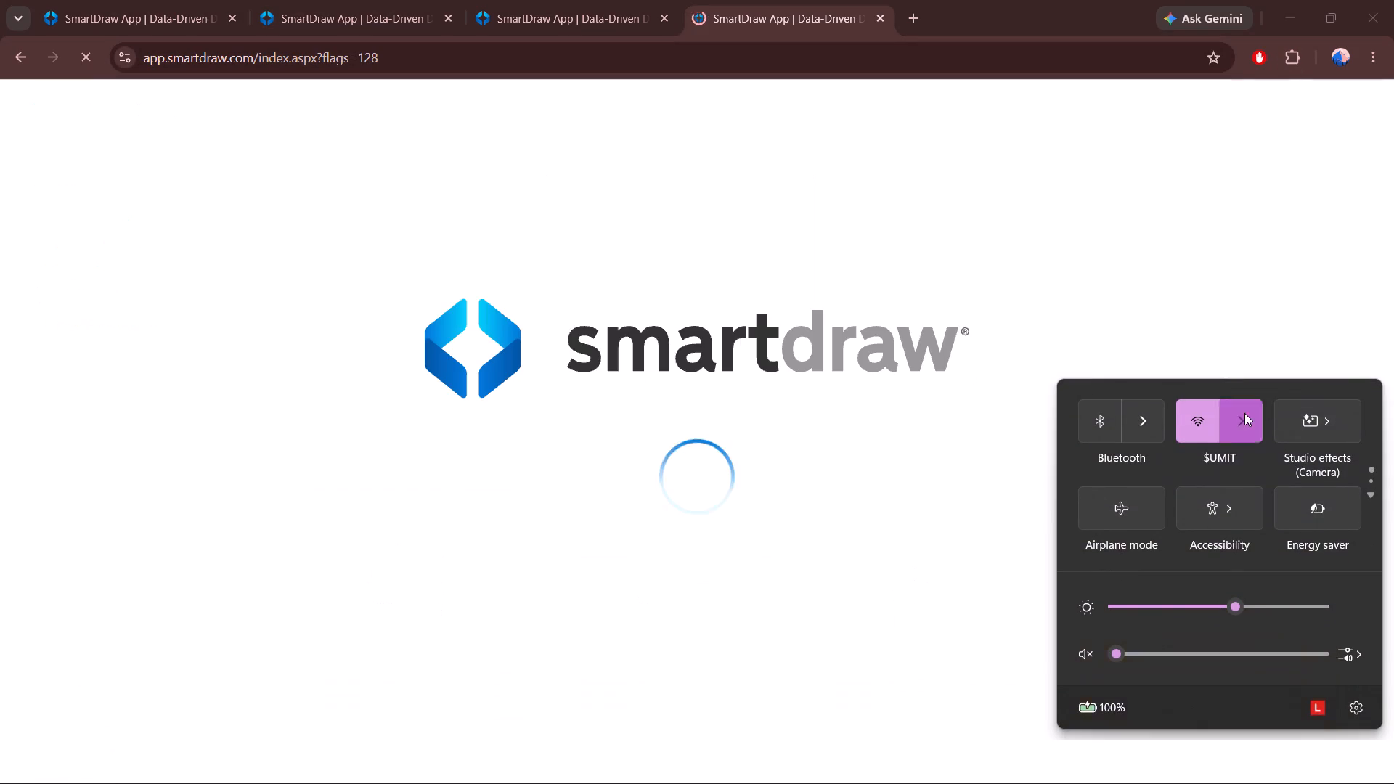
pyautogui.rightClick(1182, 552)
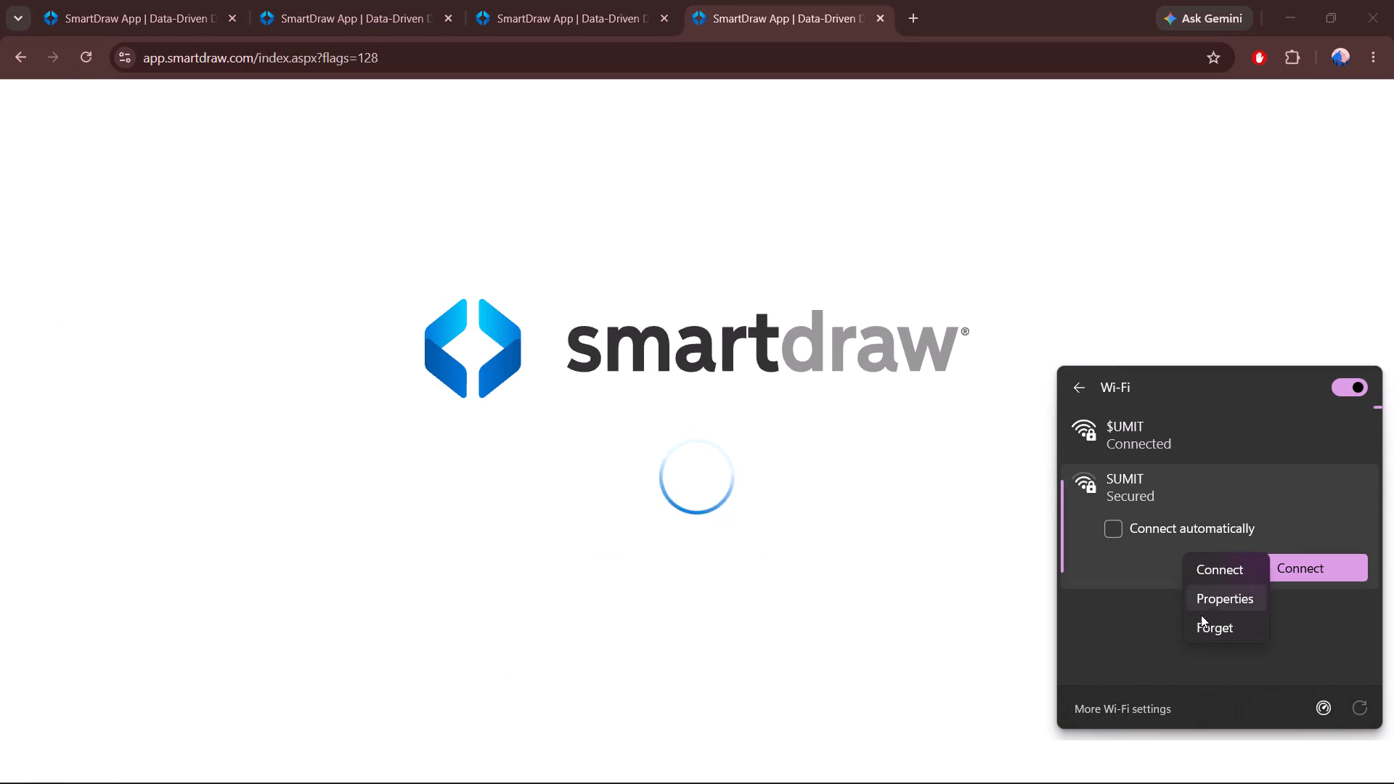
pyautogui.click(977, 477)
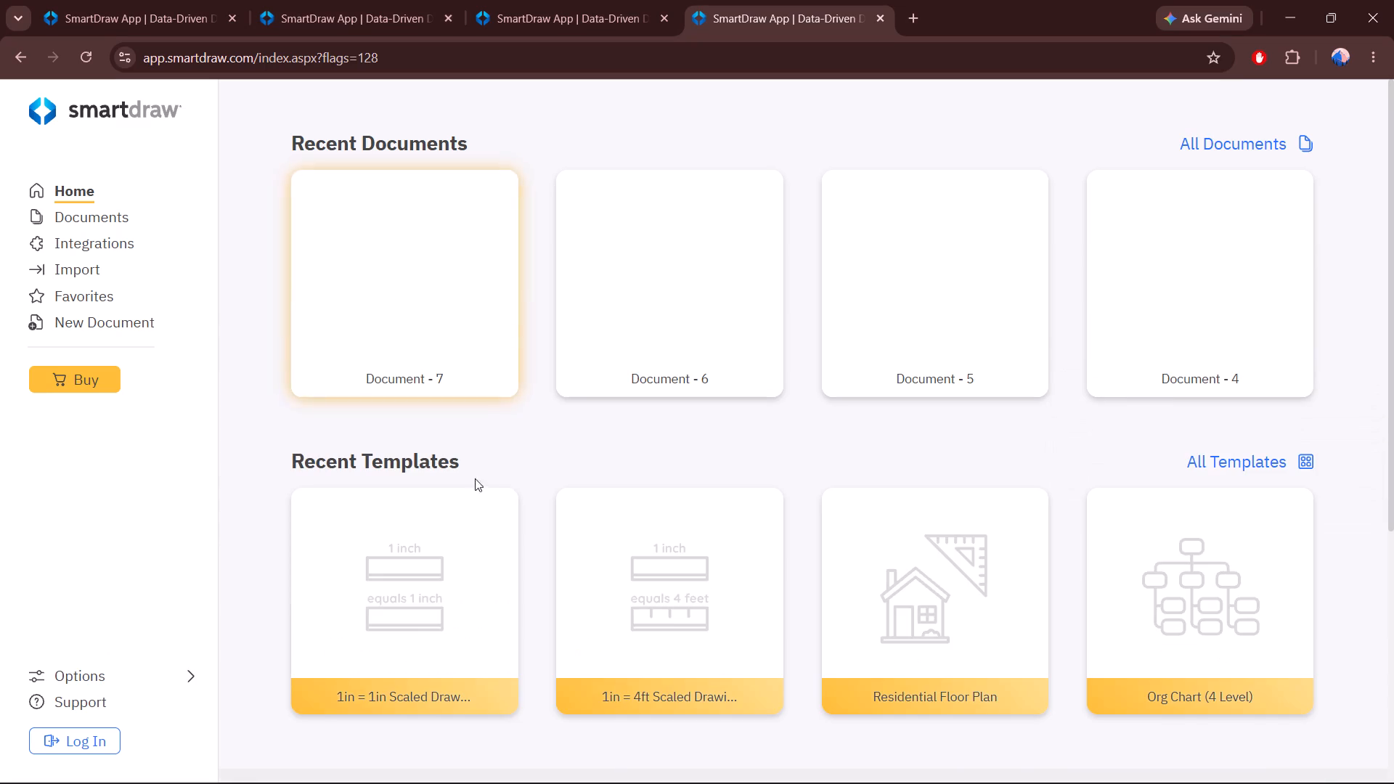
# Start a new drawing from the 1in = 1in scaled drawing template and hide the SmartDraw AI assistant.
pyautogui.click(491, 594)
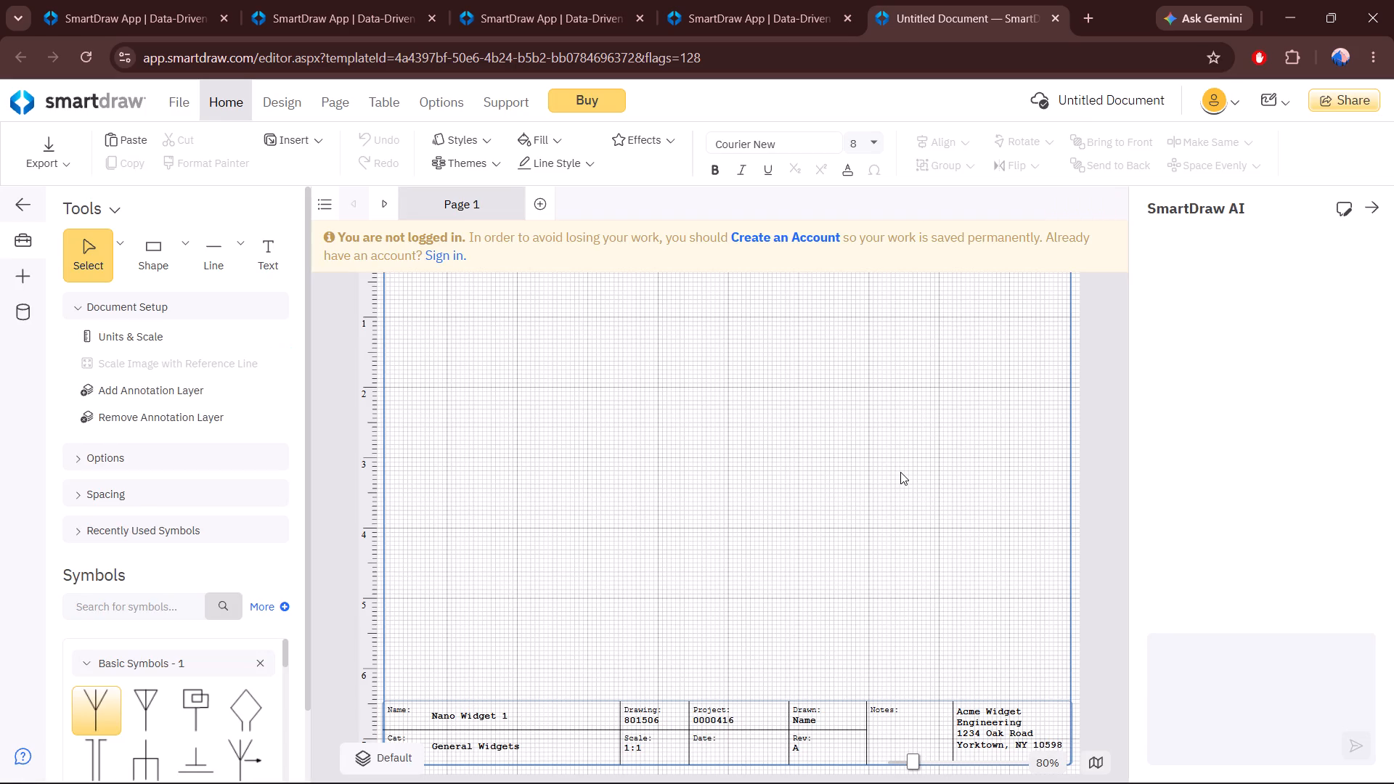
pyautogui.click(1371, 203)
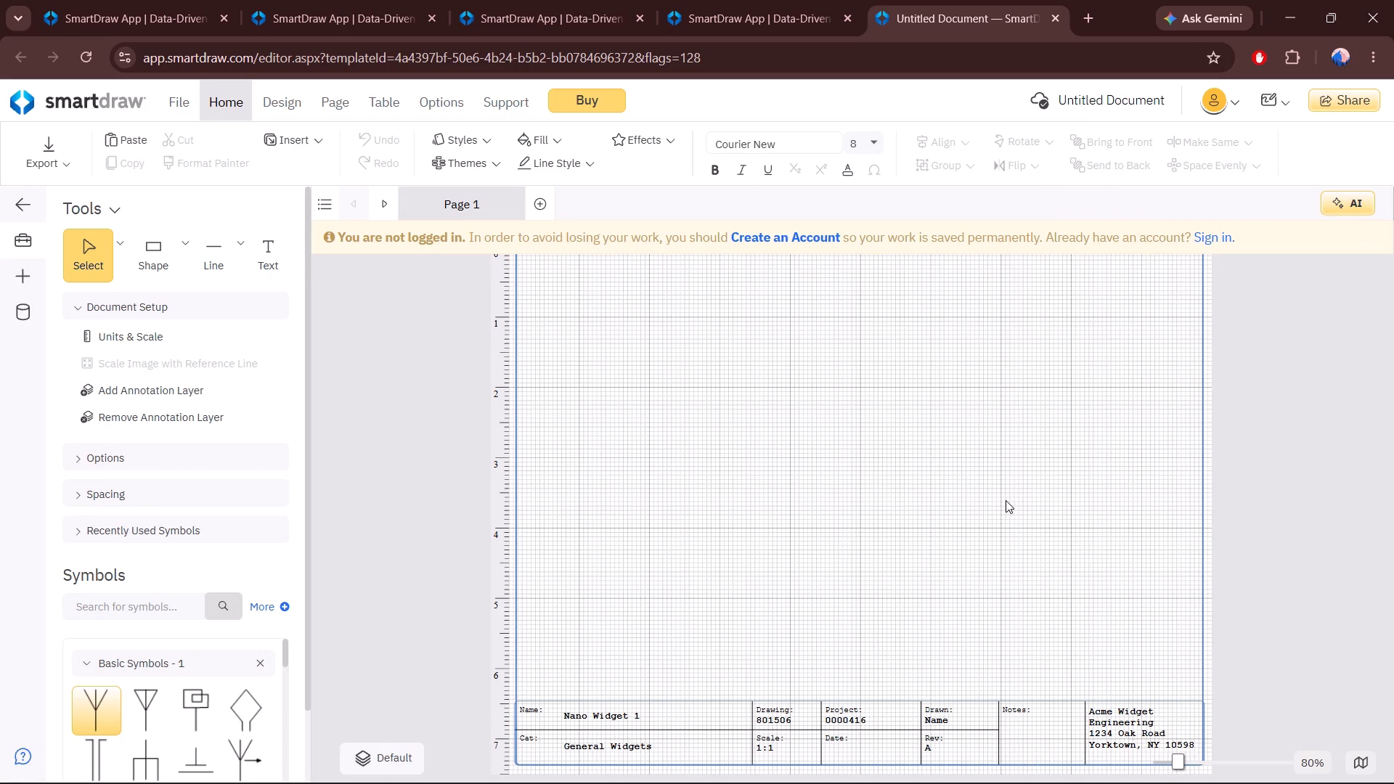
pyautogui.scroll(1, 1002, 500)
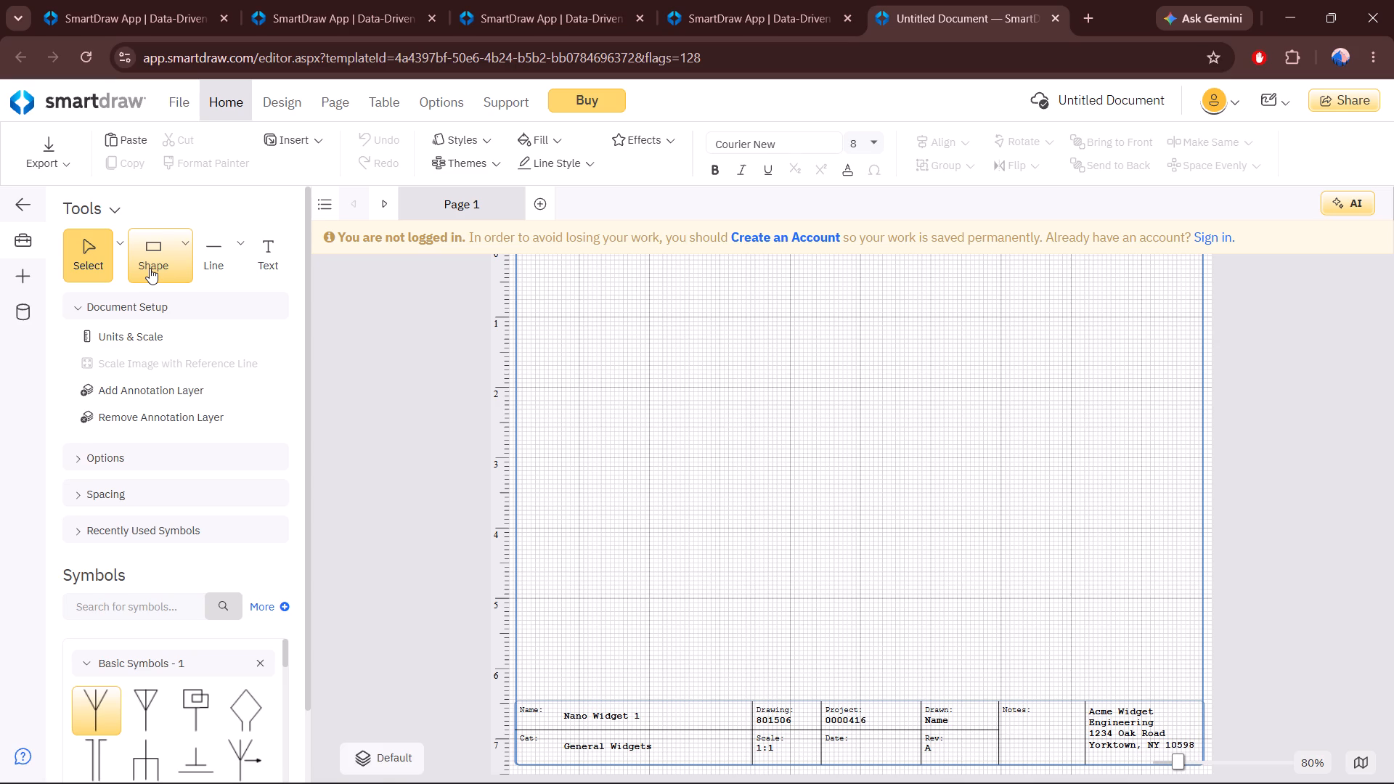
# Place a rectangle at about 1.03, 0.99 and enlarge it to about 7.52 by 4.06 as the outer frame.
pyautogui.moveTo(150, 268); pyautogui.dragTo(637, 345)
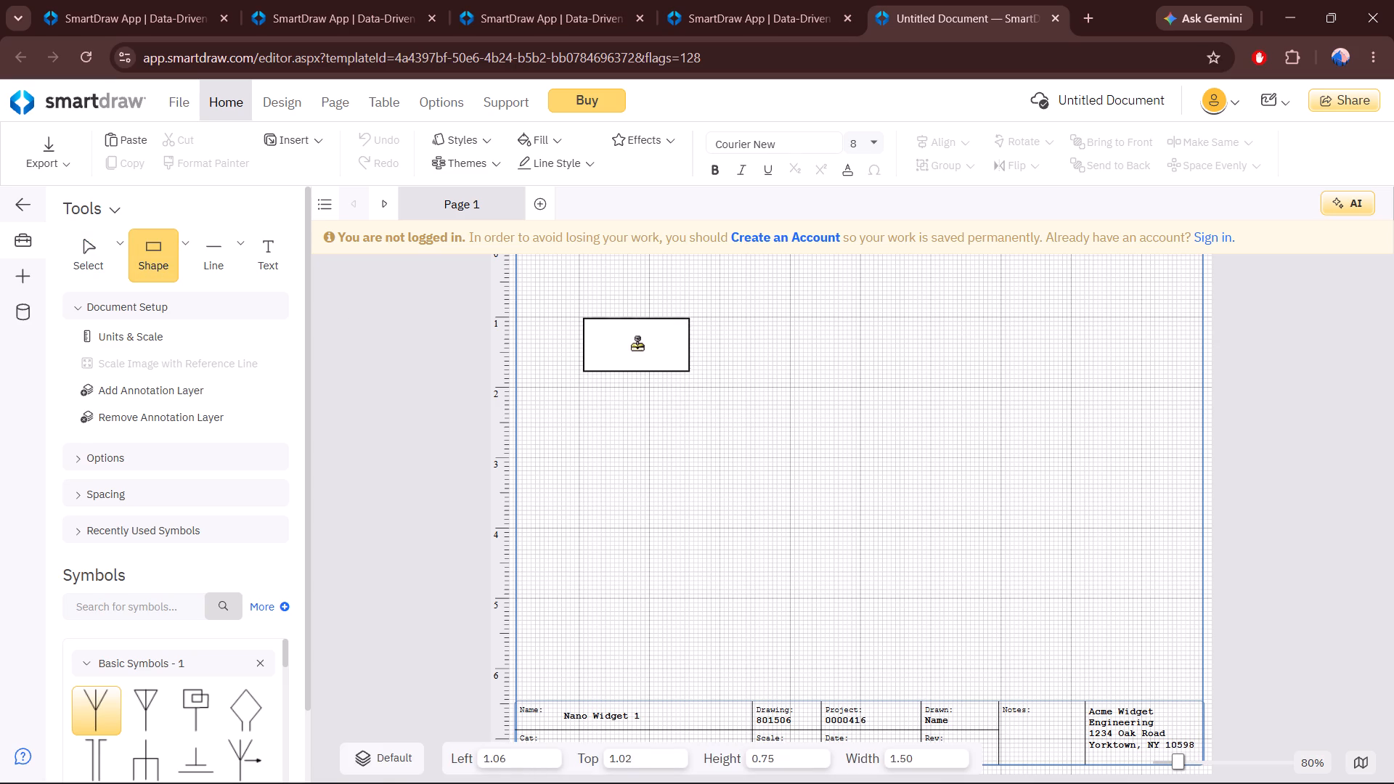
pyautogui.moveTo(637, 345); pyautogui.dragTo(635, 343)
pyautogui.moveTo(686, 371); pyautogui.dragTo(1096, 602)
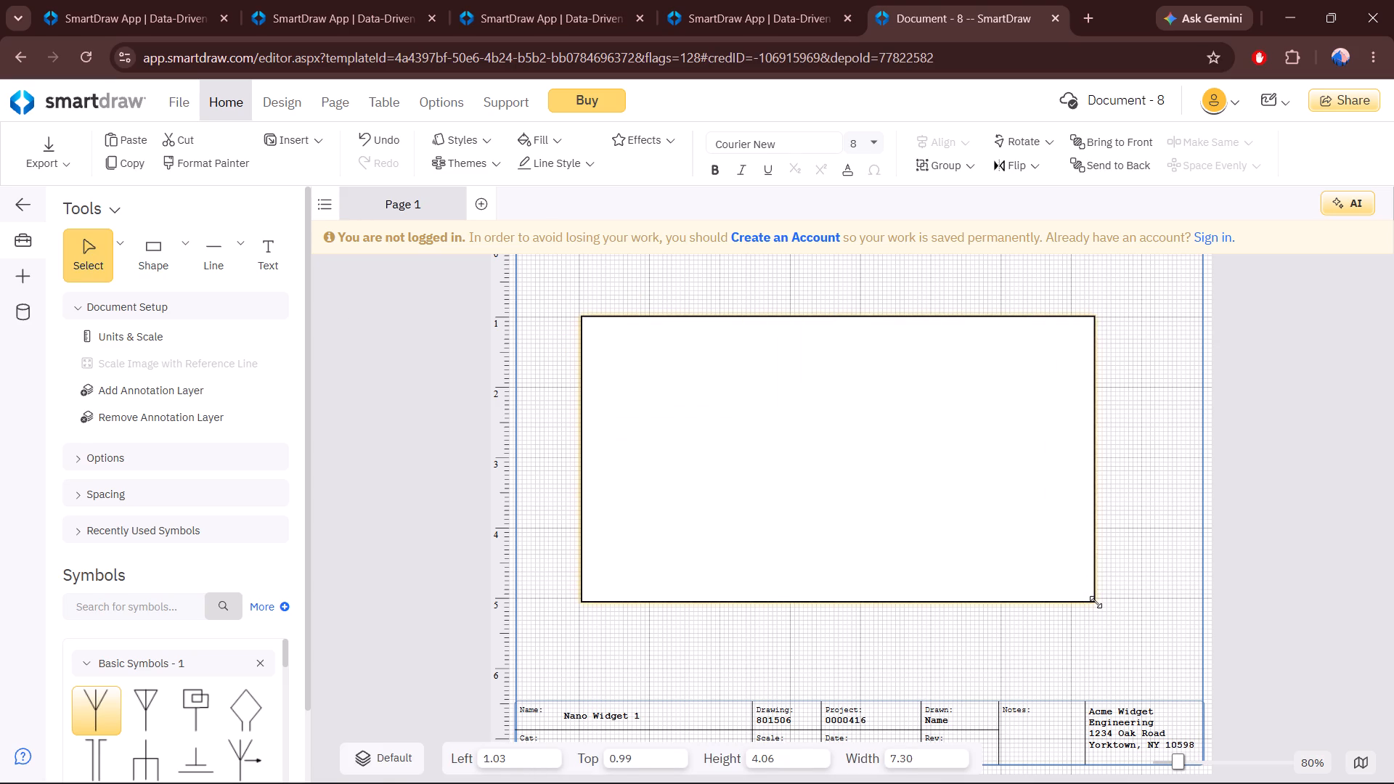
pyautogui.moveTo(1096, 602); pyautogui.dragTo(1111, 602)
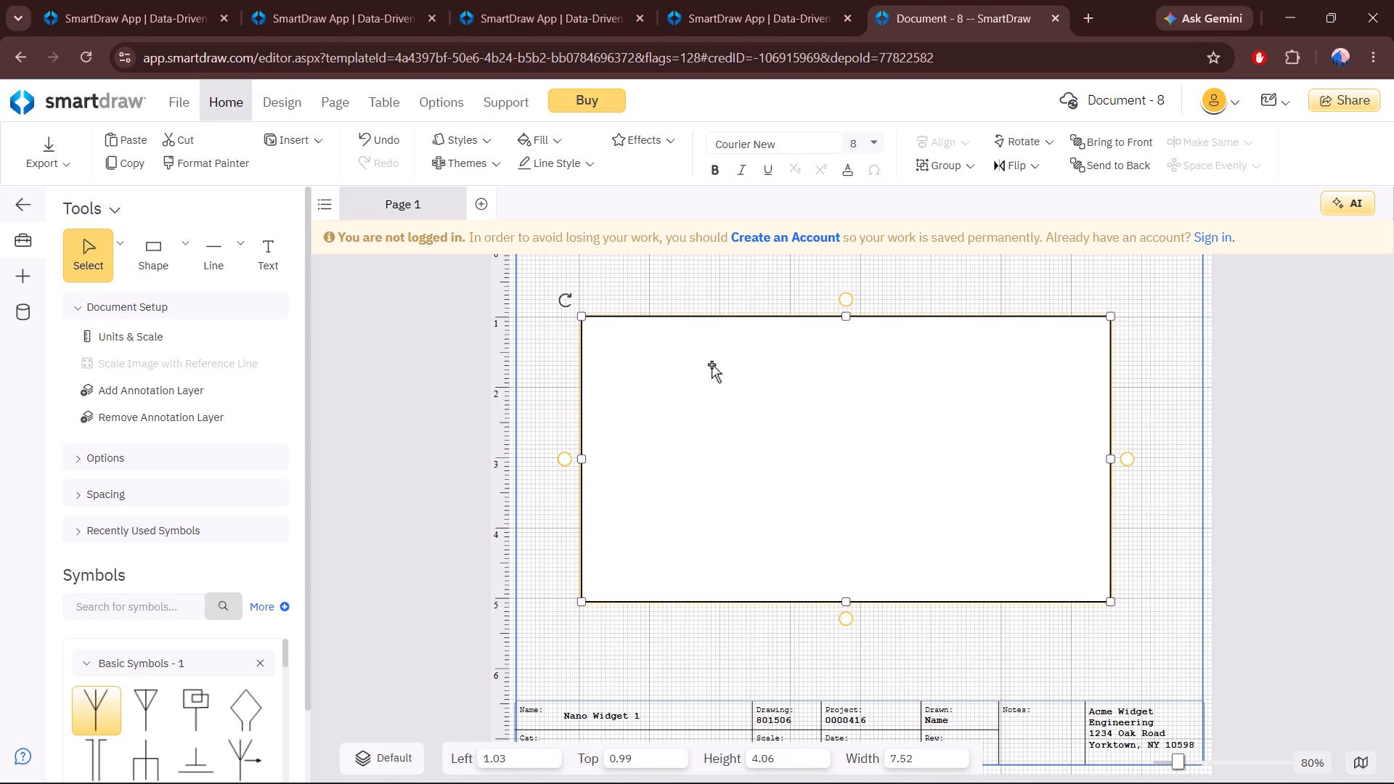
# Place the first row's first three 1.50 by 0.75 rectangles side by side along the frame's top edge, at about 1.01 vertically.
pyautogui.moveTo(164, 265); pyautogui.dragTo(638, 359)
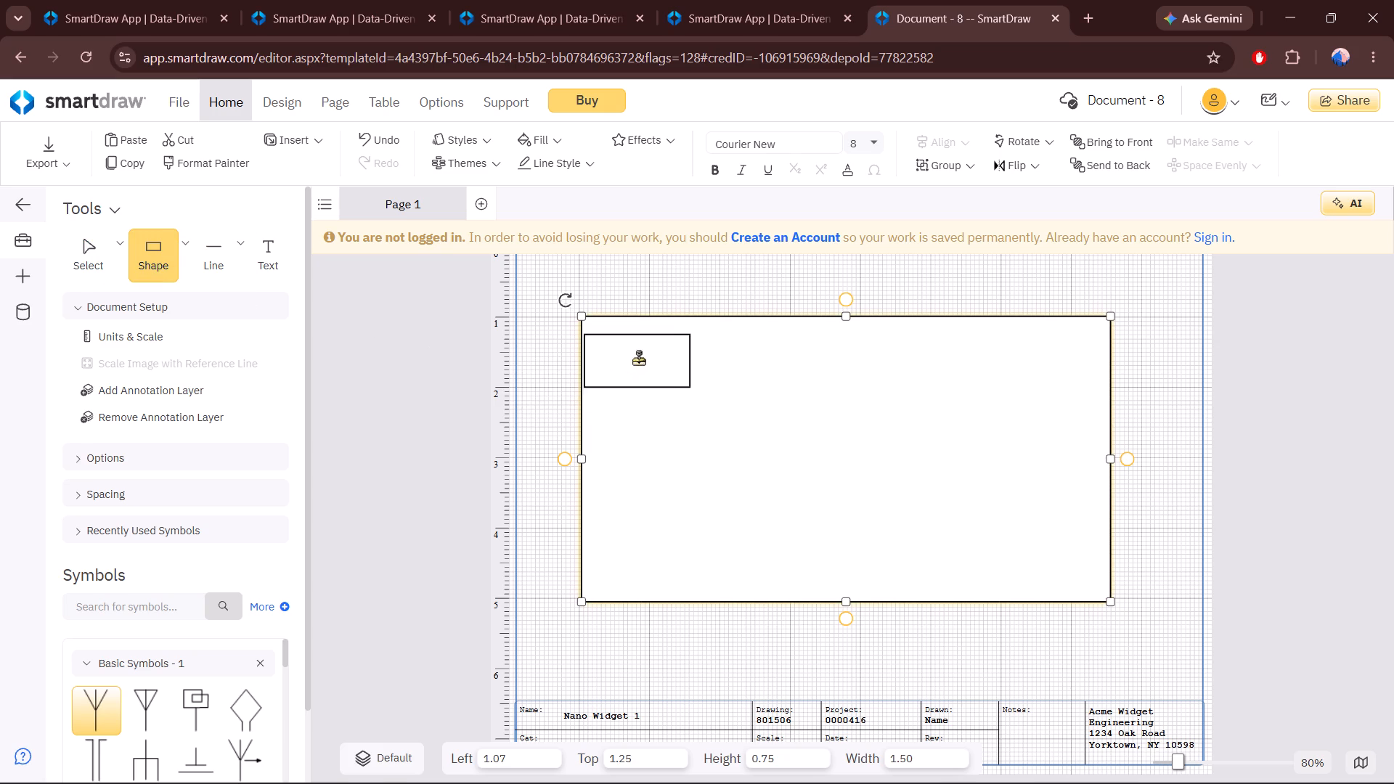
pyautogui.moveTo(638, 359); pyautogui.dragTo(636, 348)
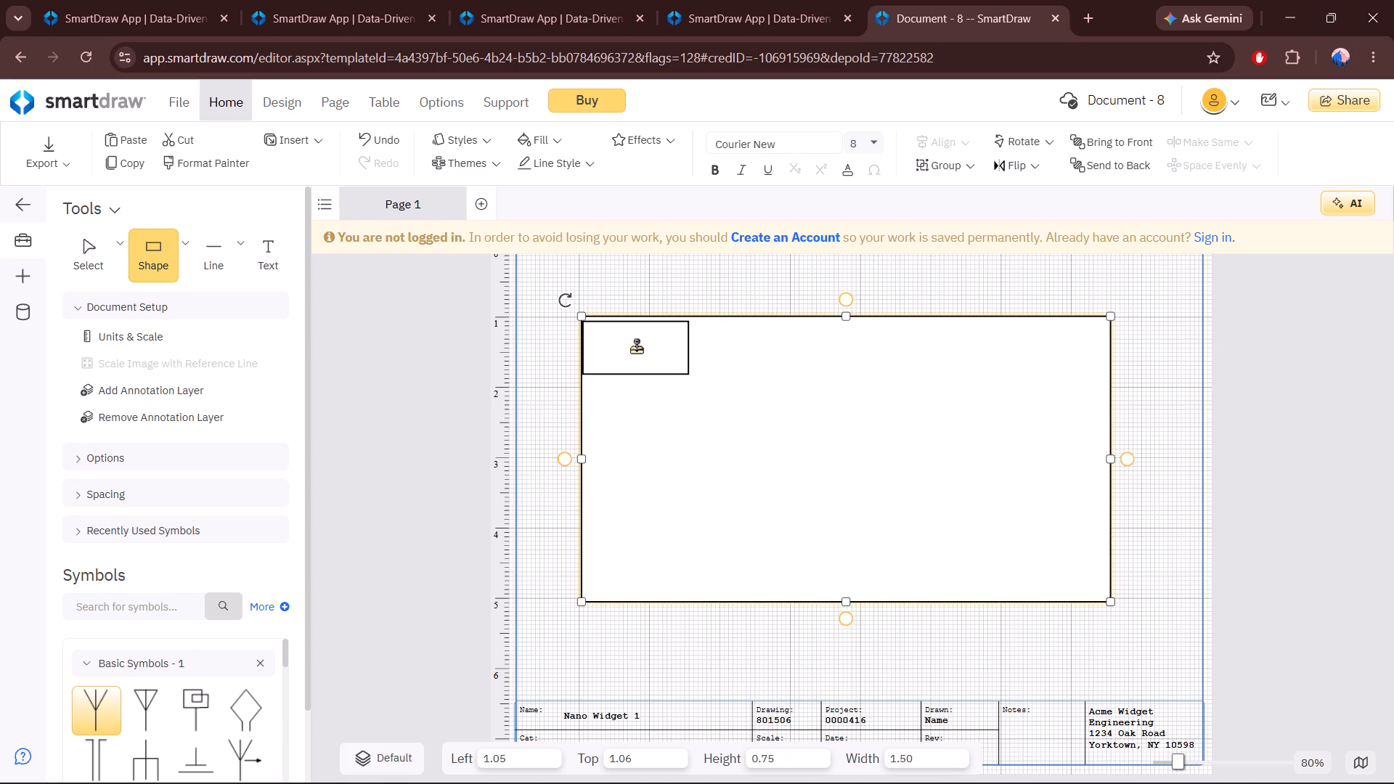
pyautogui.moveTo(636, 348); pyautogui.dragTo(636, 344)
pyautogui.click(646, 295)
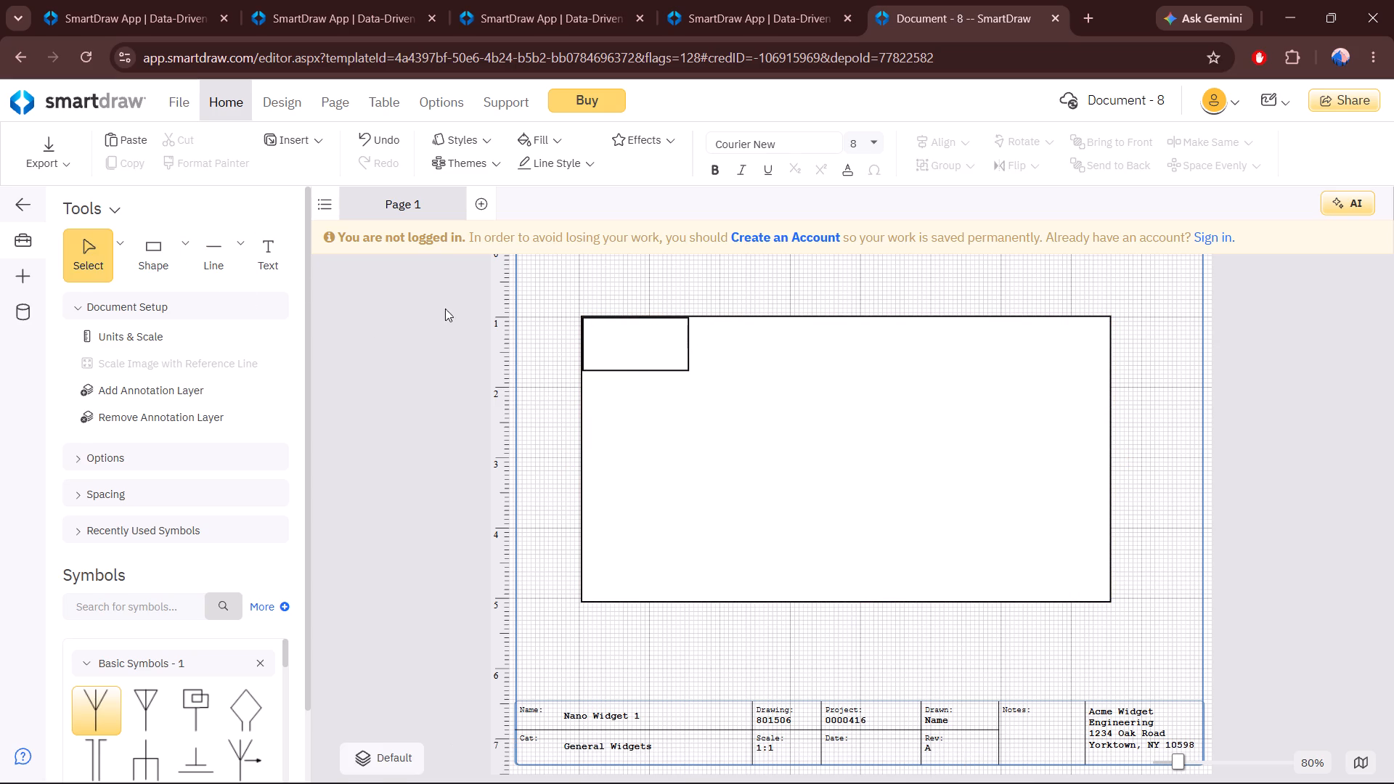
pyautogui.moveTo(172, 266); pyautogui.dragTo(743, 356)
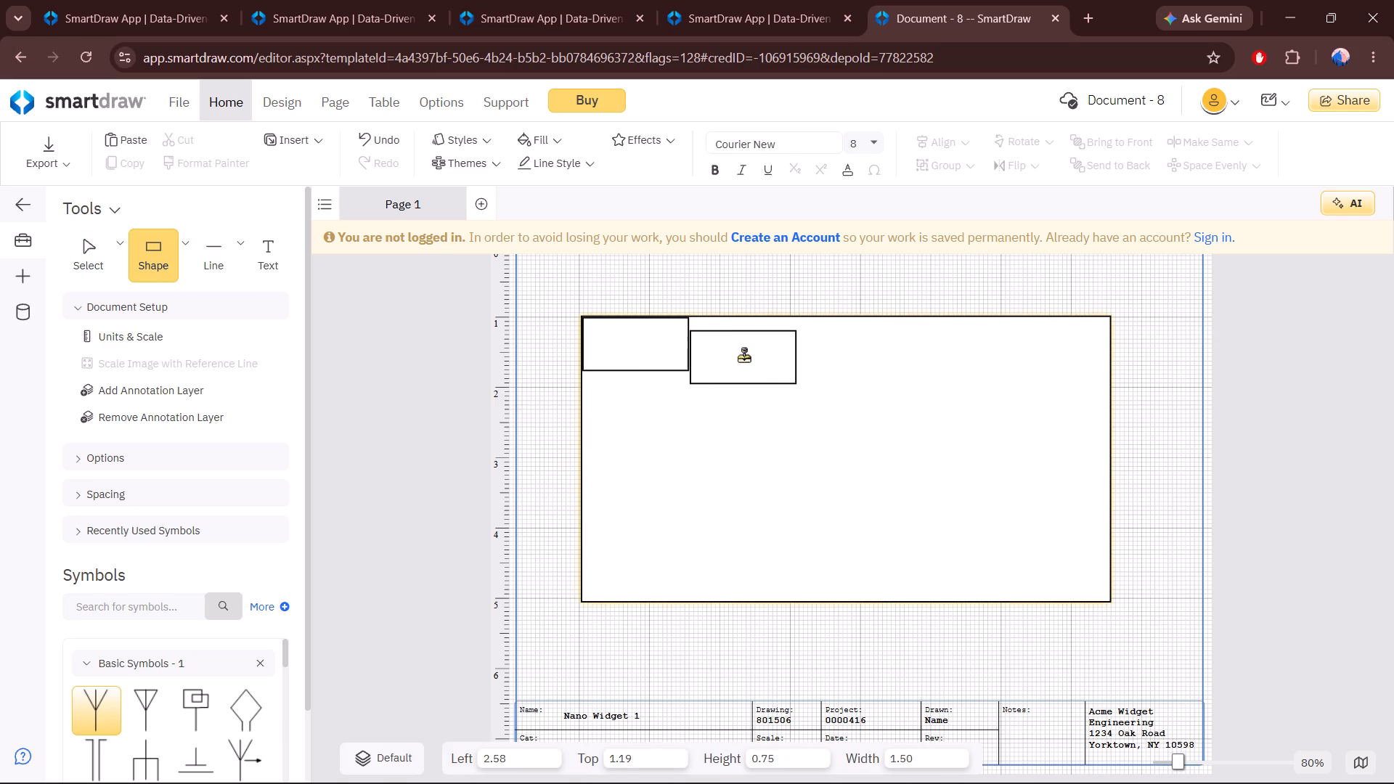
pyautogui.moveTo(743, 356); pyautogui.dragTo(743, 345)
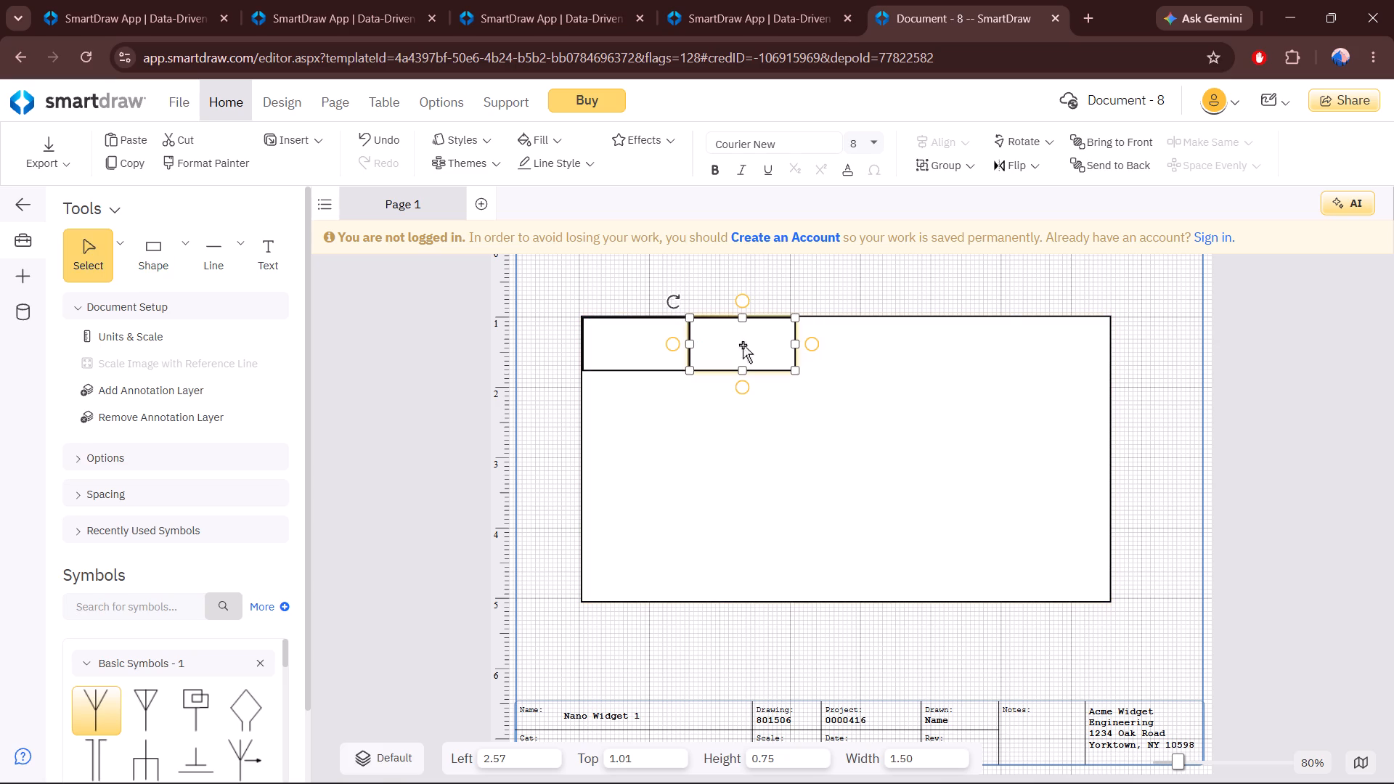
pyautogui.moveTo(147, 262); pyautogui.dragTo(854, 347)
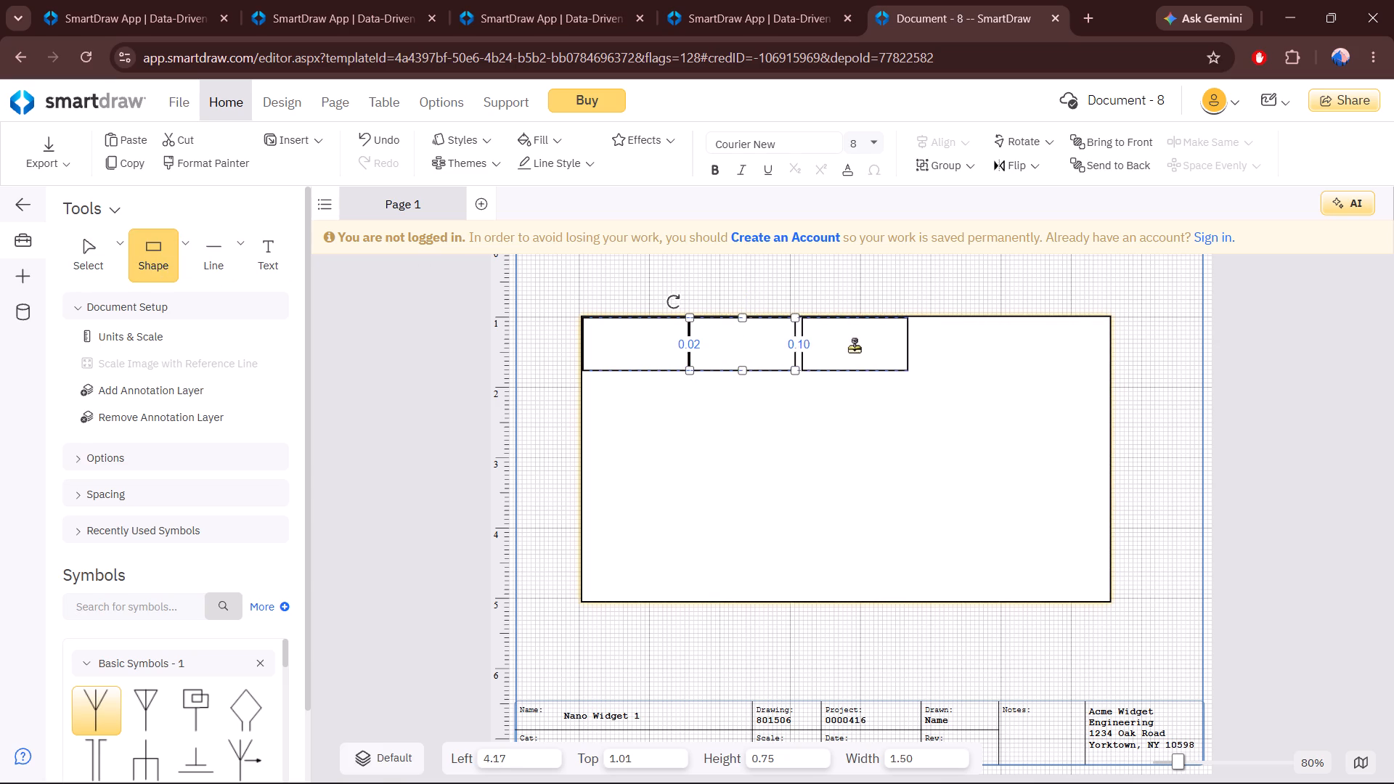
pyautogui.moveTo(854, 347); pyautogui.dragTo(850, 347)
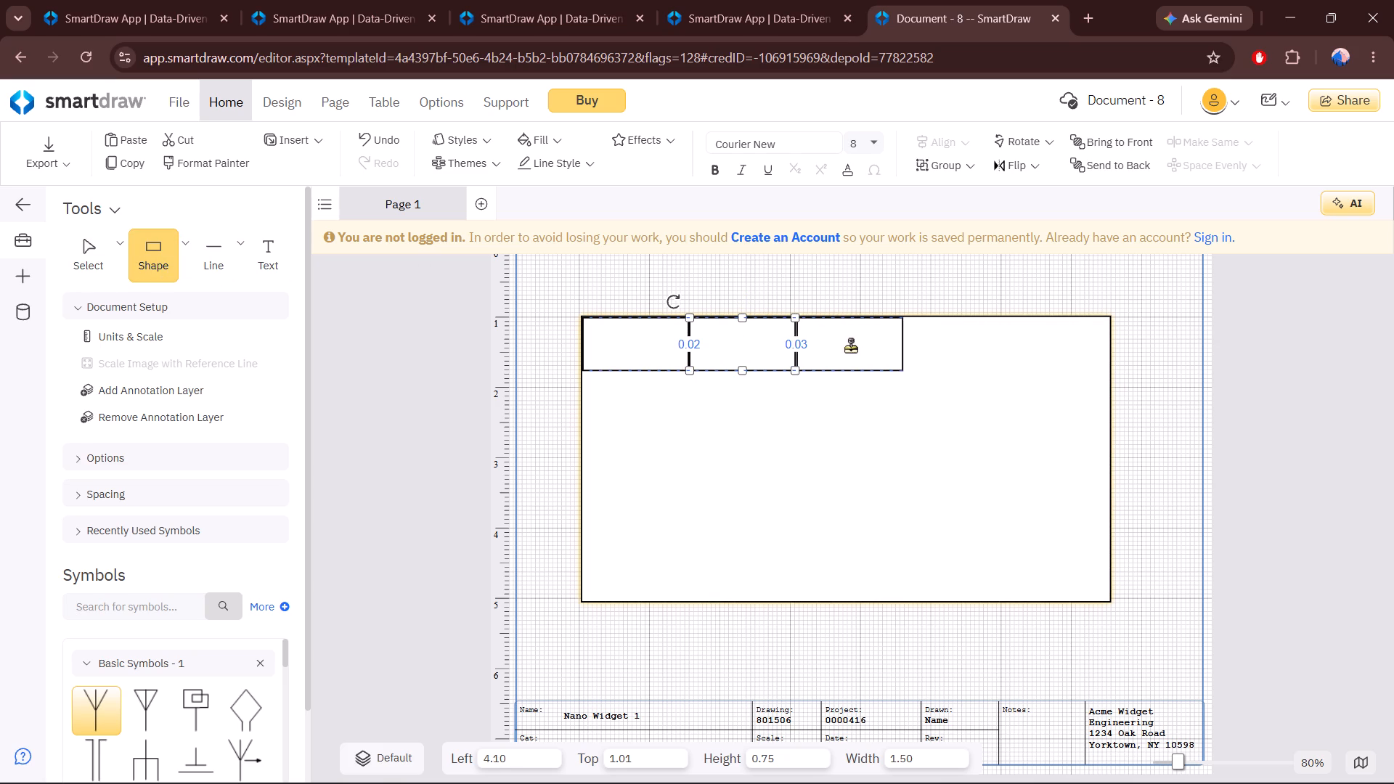
pyautogui.moveTo(850, 347); pyautogui.dragTo(849, 347)
pyautogui.click(865, 292)
# Complete the first row with two more 1.50 by 0.75 rectangles at about 5.61 and 7.12 horizontally, 1.01 vertically.
pyautogui.moveTo(142, 258); pyautogui.dragTo(836, 388)
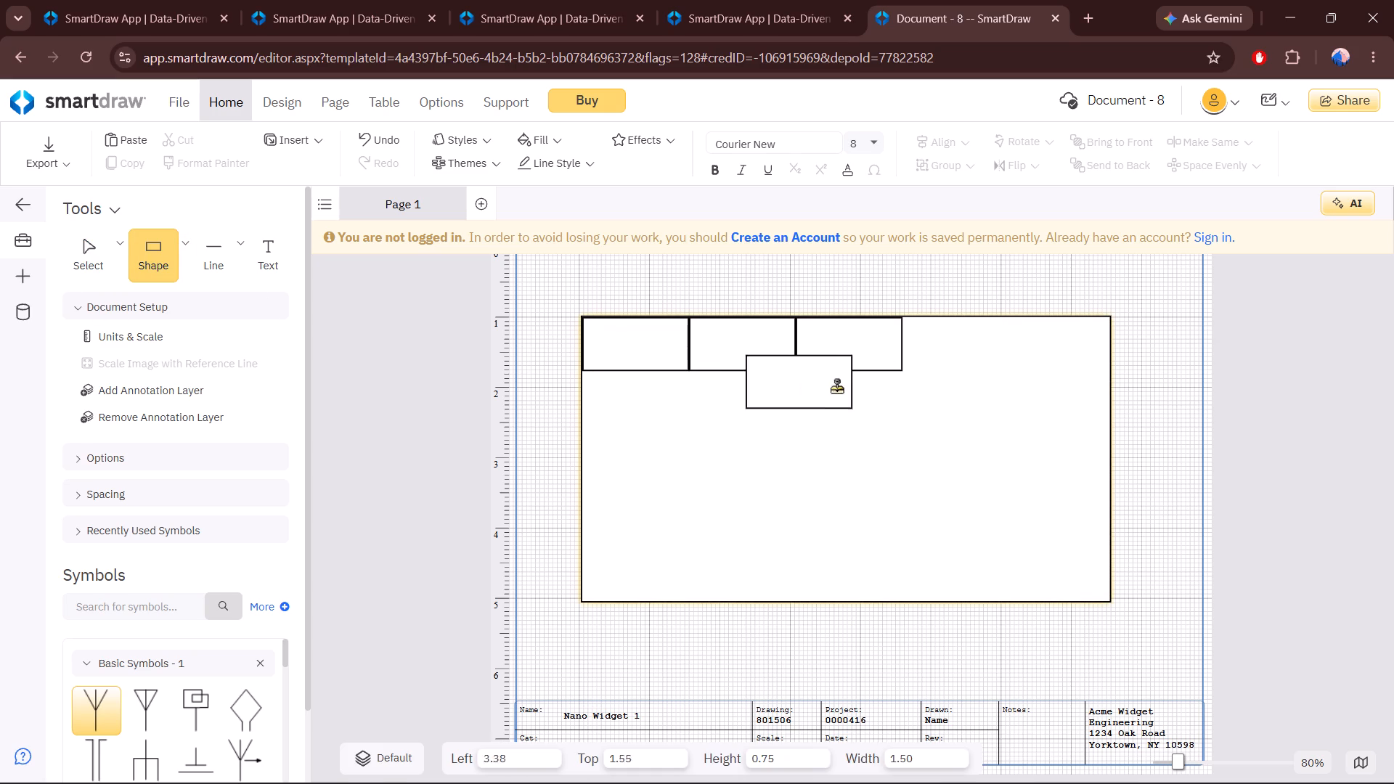
pyautogui.moveTo(836, 388); pyautogui.dragTo(956, 346)
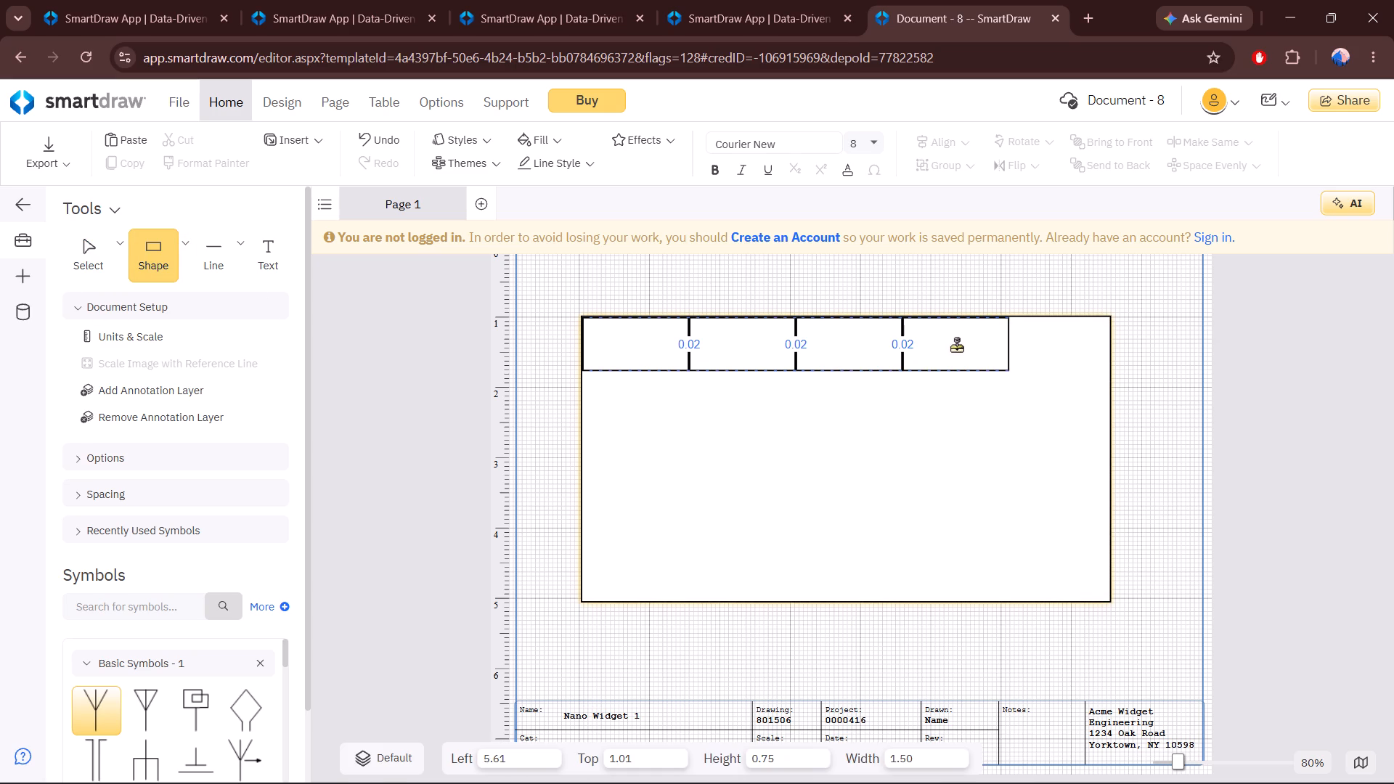
pyautogui.moveTo(956, 346); pyautogui.dragTo(956, 346)
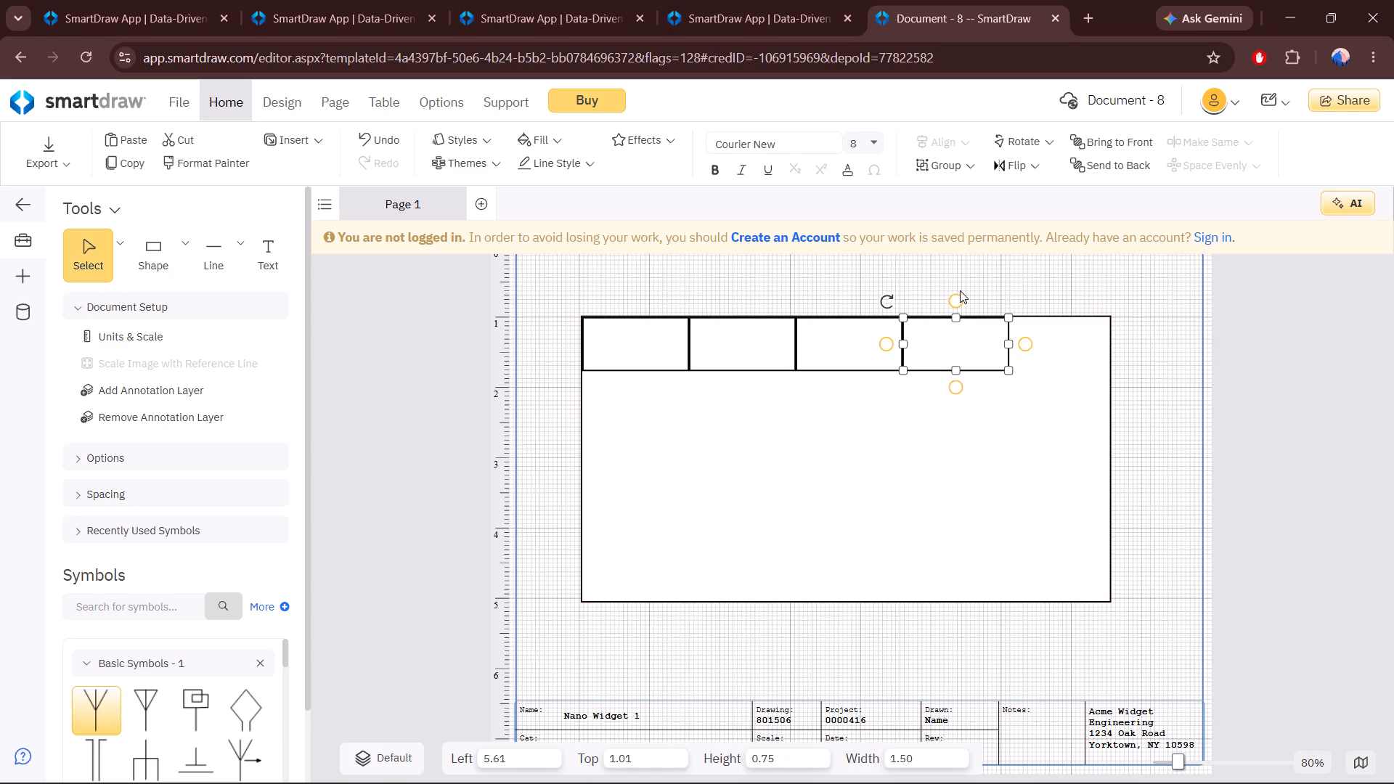
pyautogui.click(971, 270)
pyautogui.moveTo(152, 255); pyautogui.dragTo(916, 407)
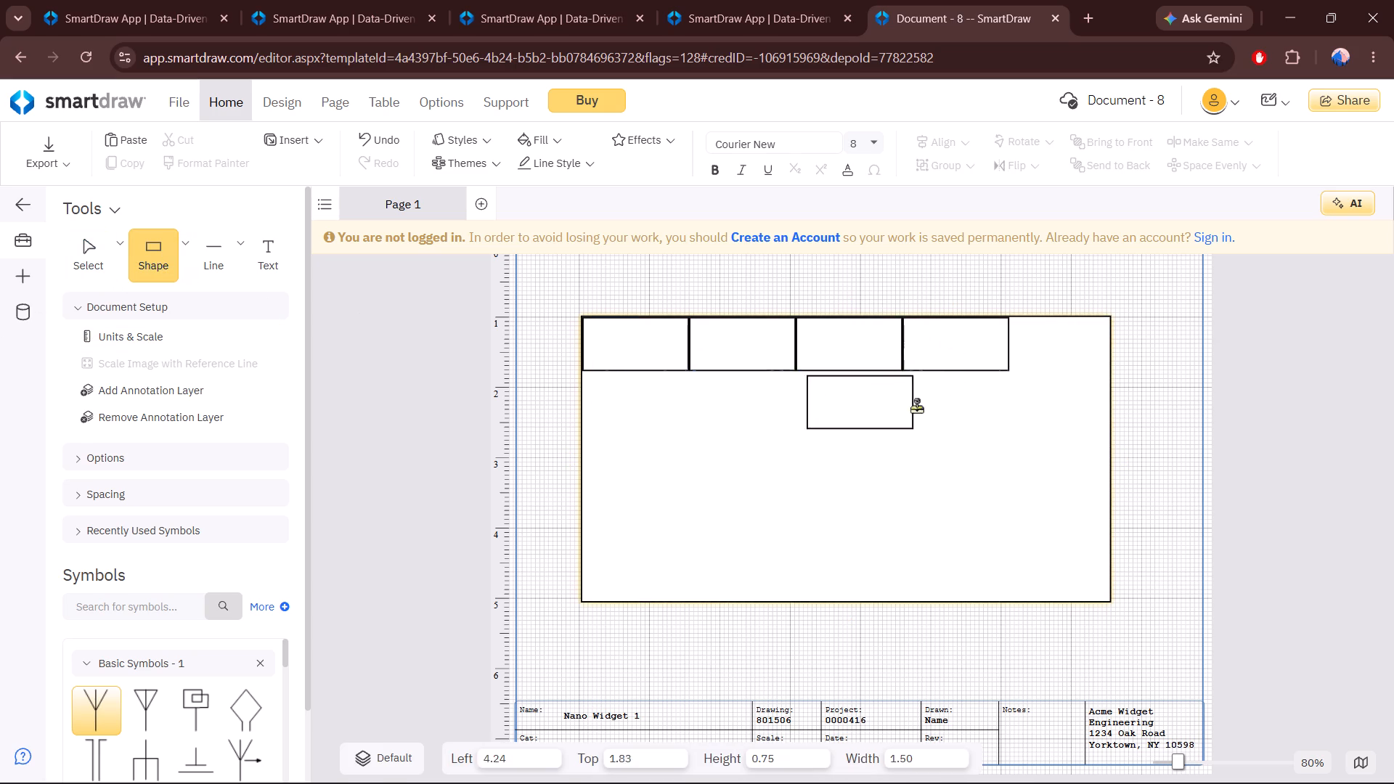
pyautogui.moveTo(916, 407); pyautogui.dragTo(1063, 348)
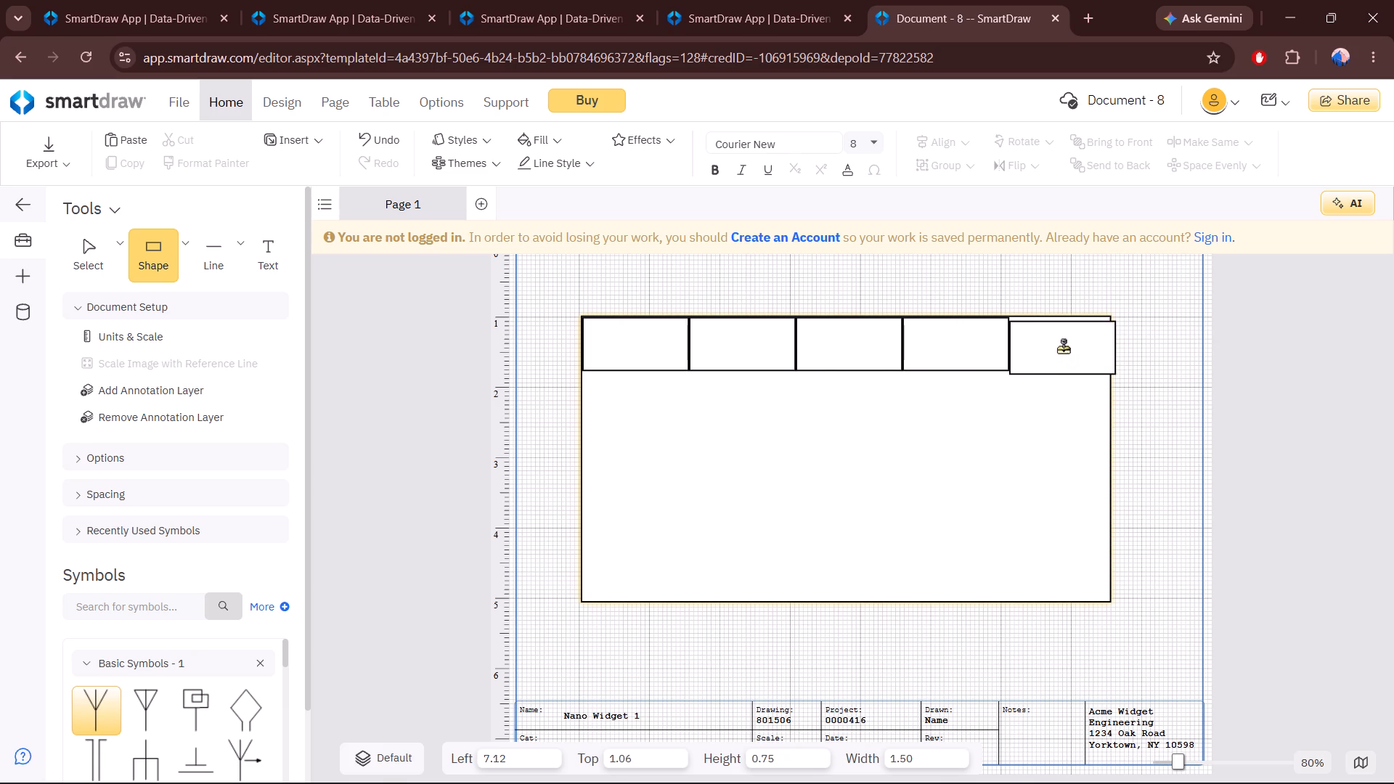
pyautogui.moveTo(1063, 348); pyautogui.dragTo(1064, 346)
pyautogui.click(1064, 346)
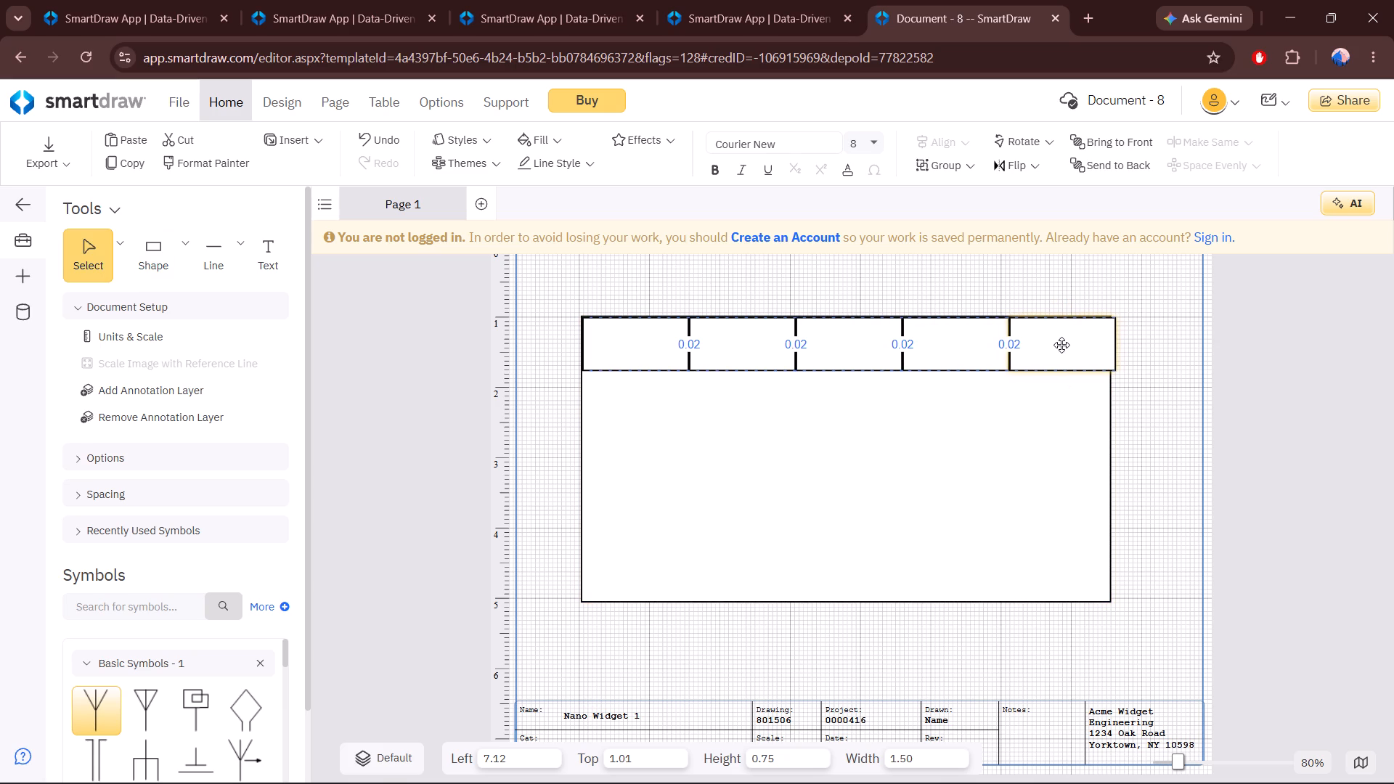
# Widen the outer frame to about 7.60 so its edge meets the fifth rectangle's outer edge.
pyautogui.click(1107, 484)
pyautogui.click(1110, 461)
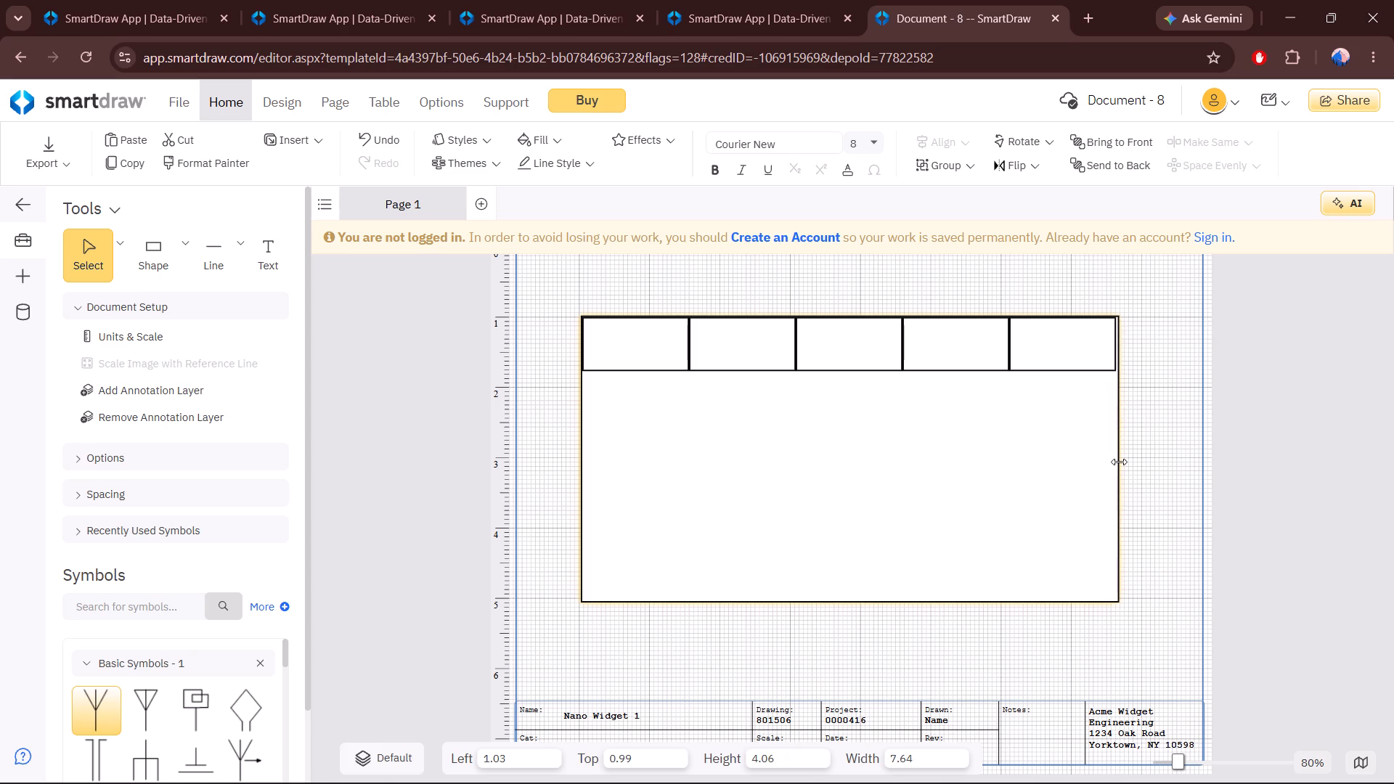
# Place four 1.50 by 0.75 rectangles side by side directly beneath the first row's first four, at about 1.76 vertically.
pyautogui.moveTo(163, 261); pyautogui.dragTo(166, 262)
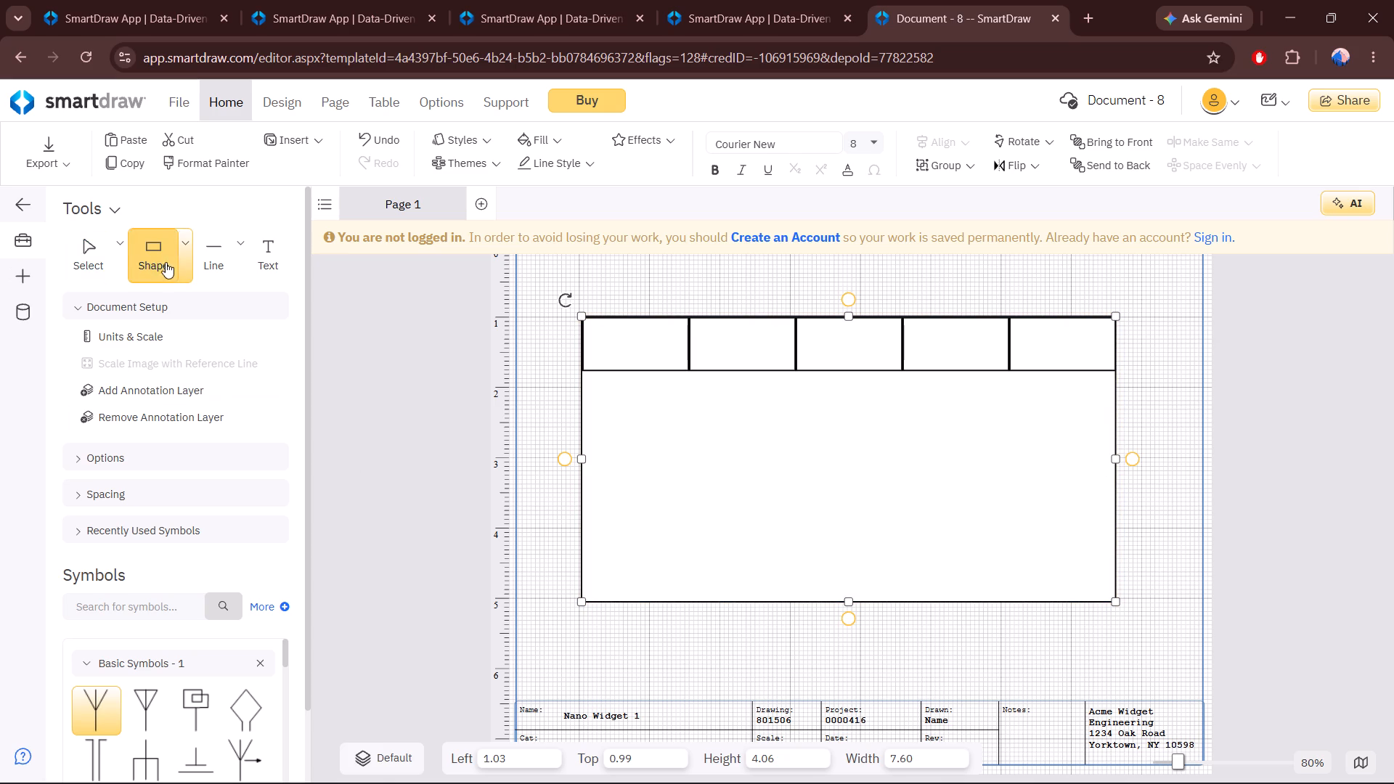
pyautogui.moveTo(166, 262); pyautogui.dragTo(637, 404)
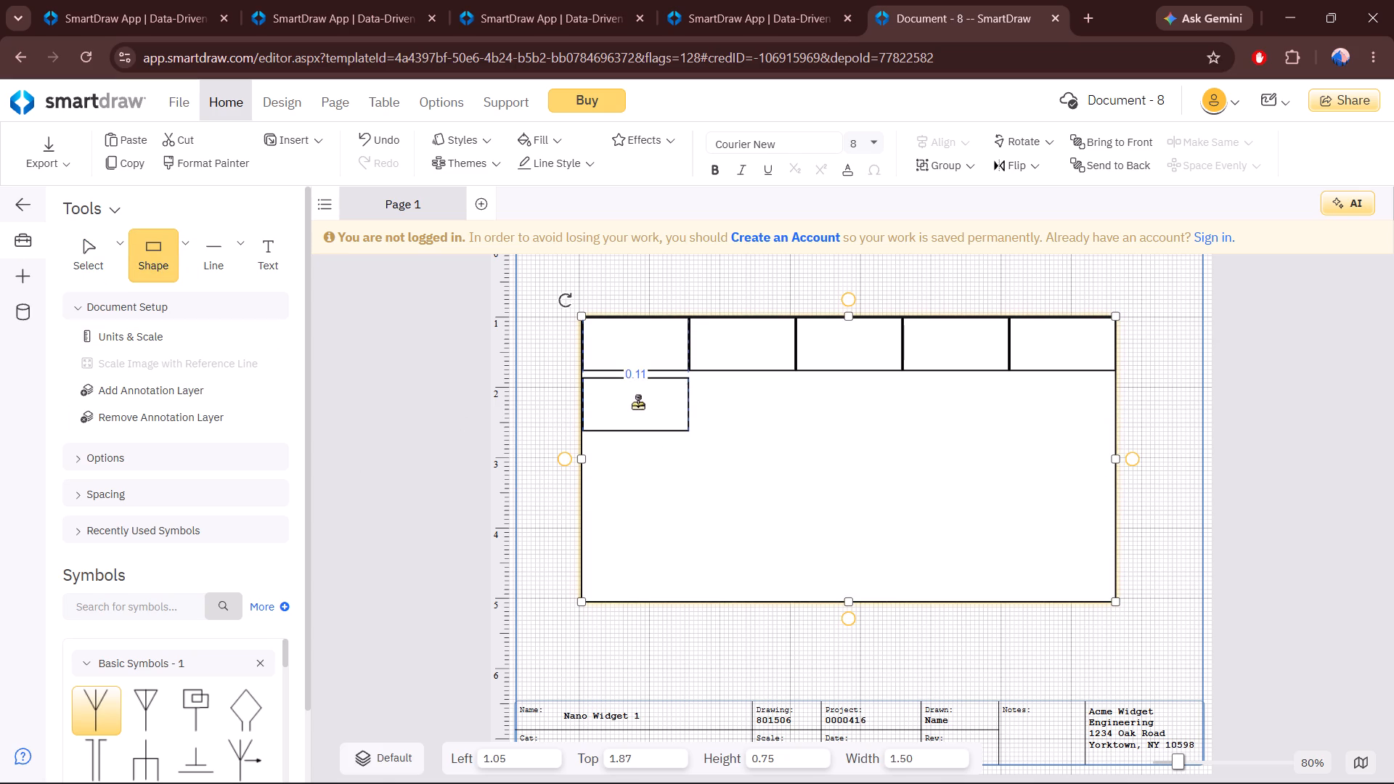
pyautogui.moveTo(637, 404); pyautogui.dragTo(639, 400)
pyautogui.moveTo(147, 255); pyautogui.dragTo(609, 416)
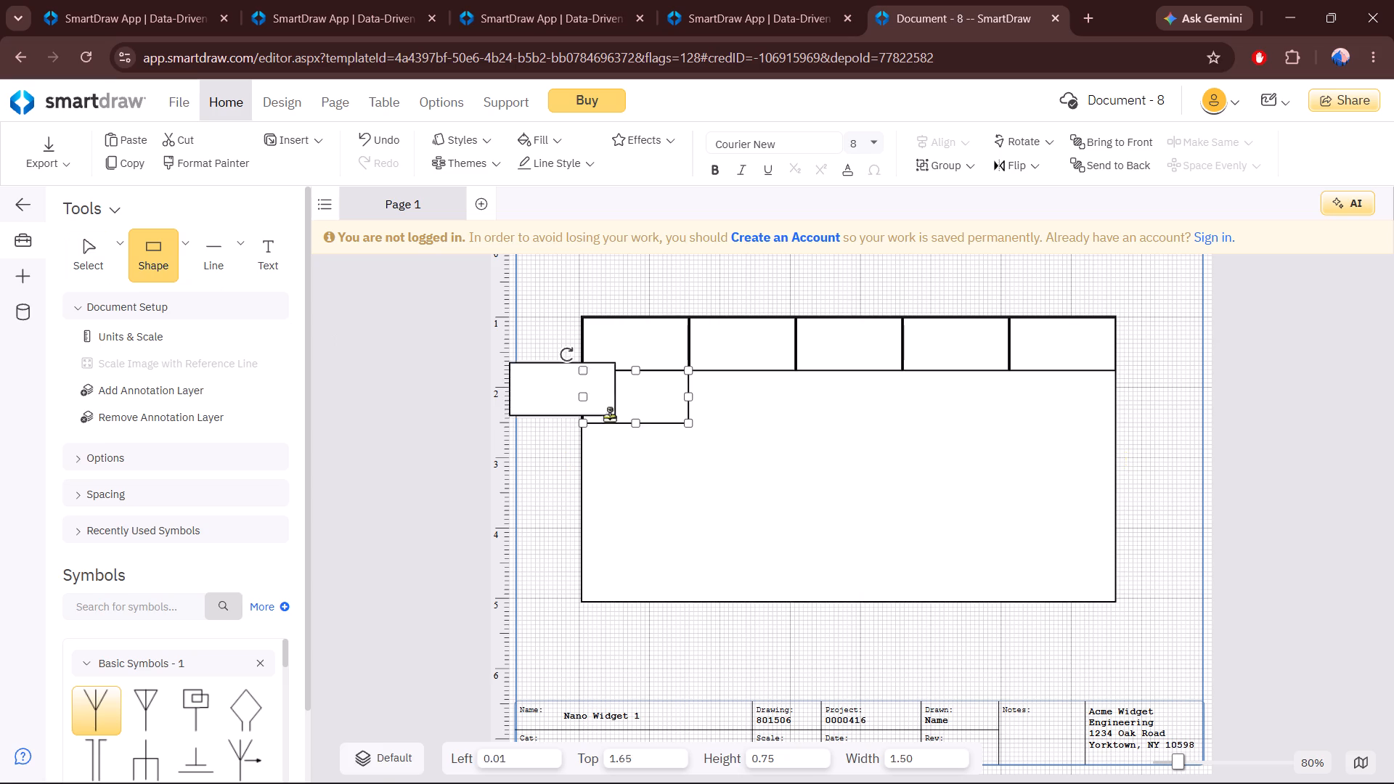
pyautogui.moveTo(609, 416); pyautogui.dragTo(739, 400)
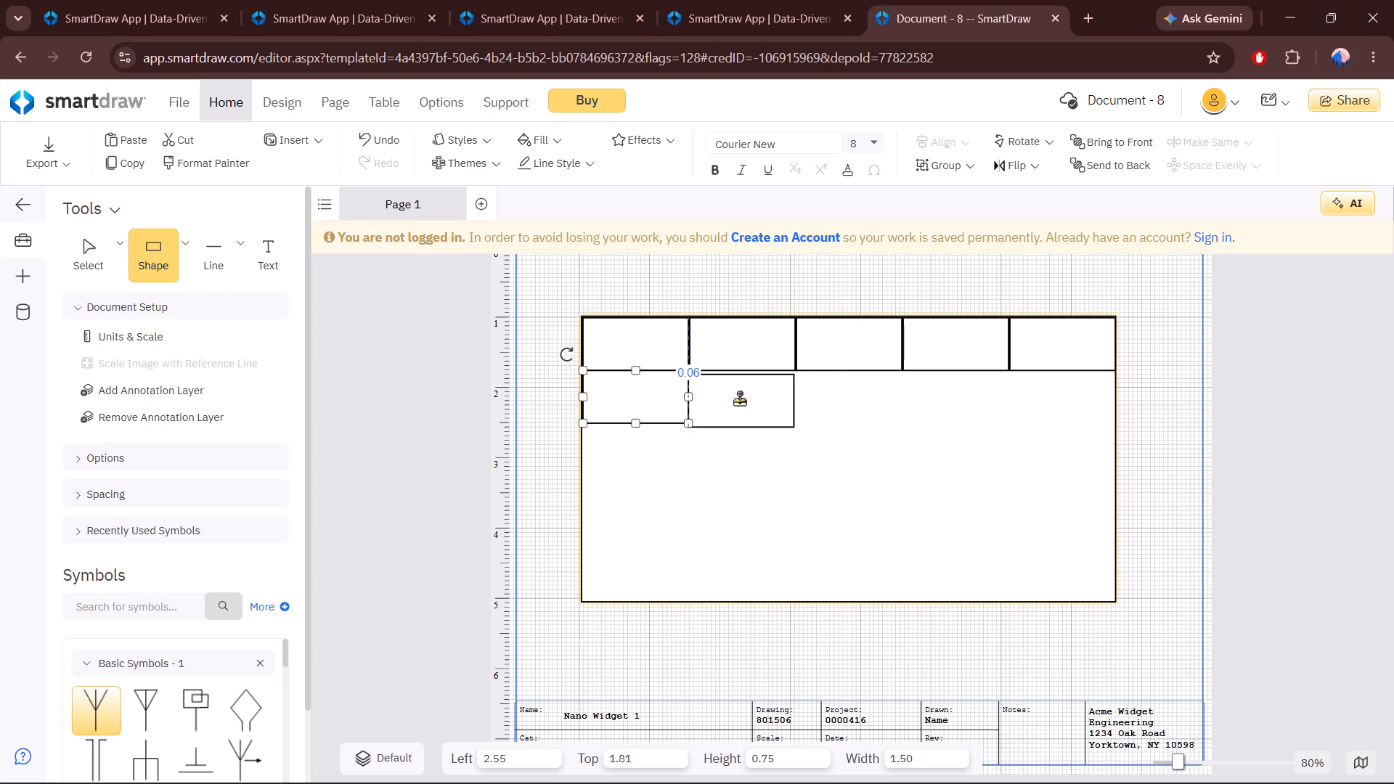
pyautogui.moveTo(739, 400); pyautogui.dragTo(745, 400)
pyautogui.click(731, 469)
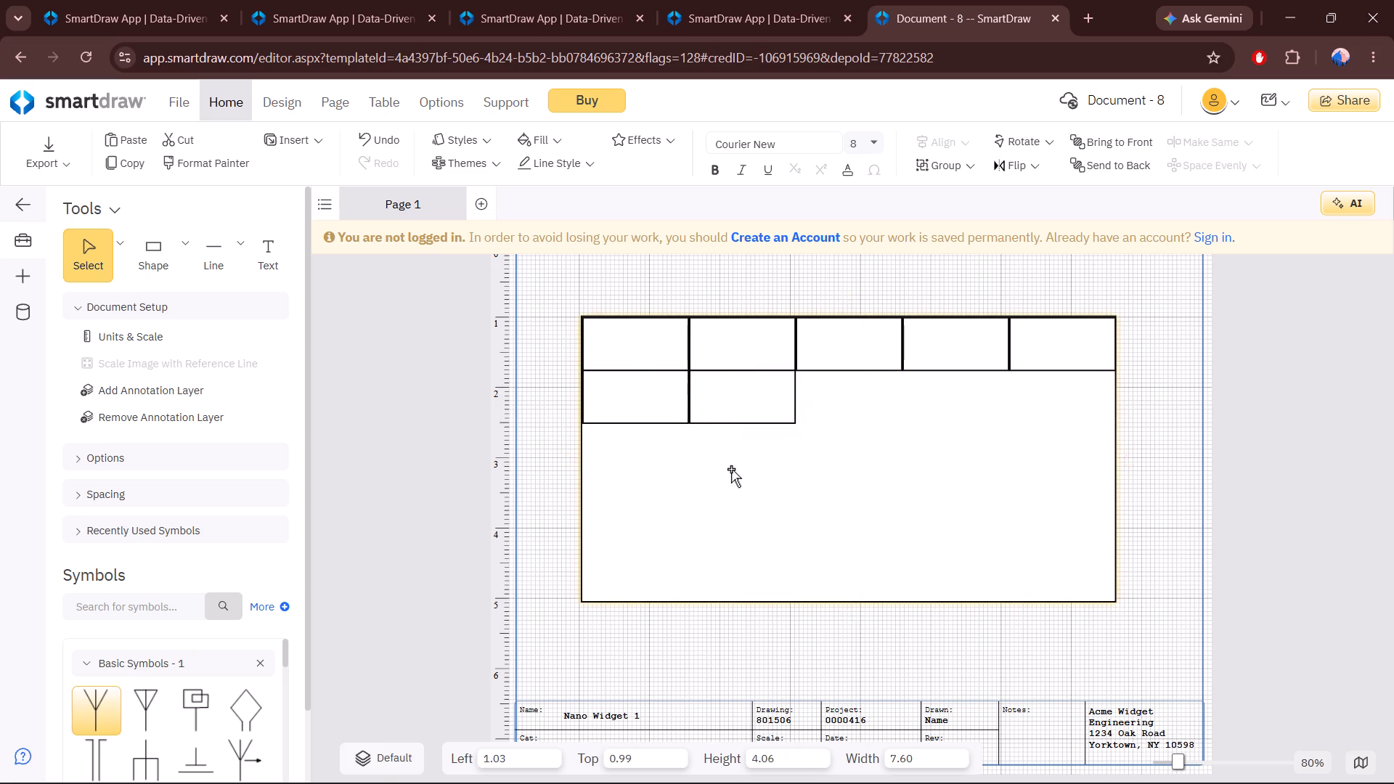
pyautogui.moveTo(131, 269); pyautogui.dragTo(836, 409)
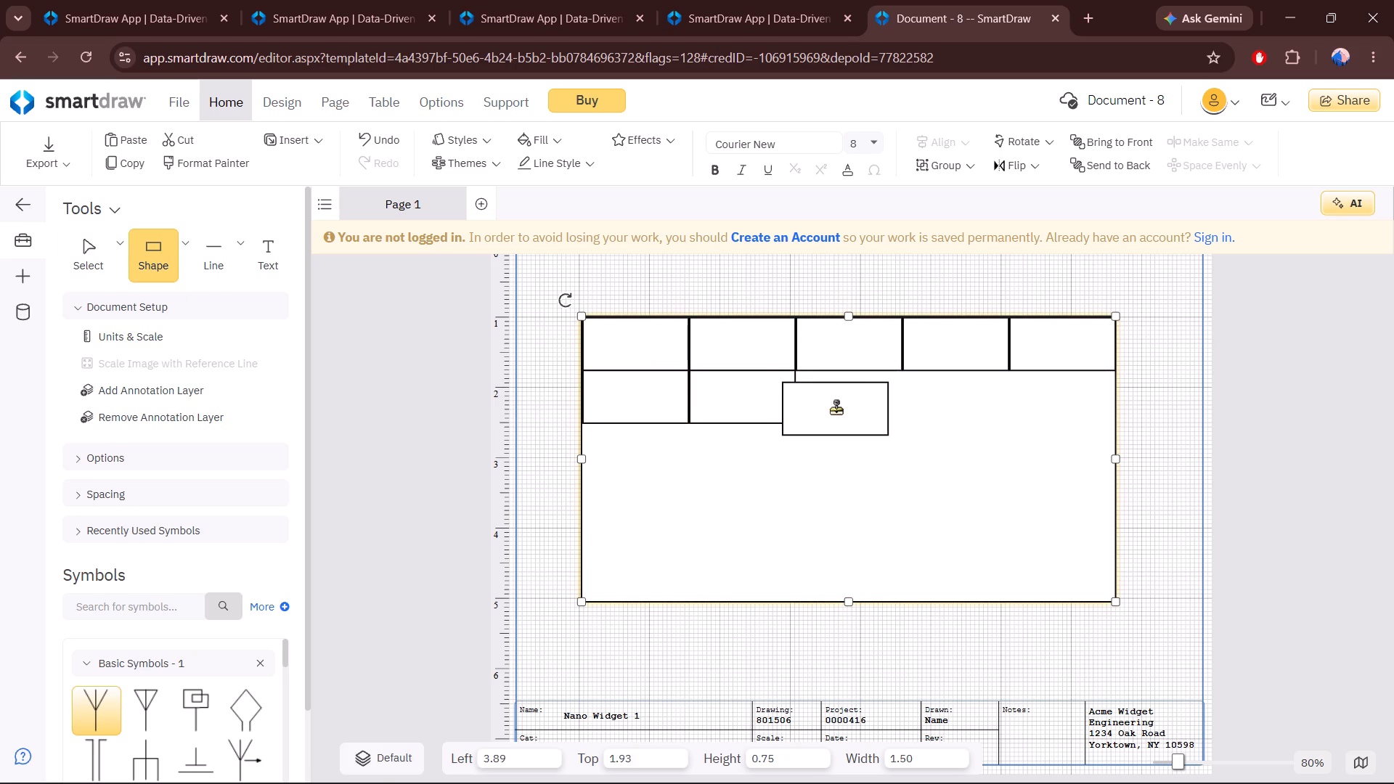
pyautogui.moveTo(836, 409); pyautogui.dragTo(850, 399)
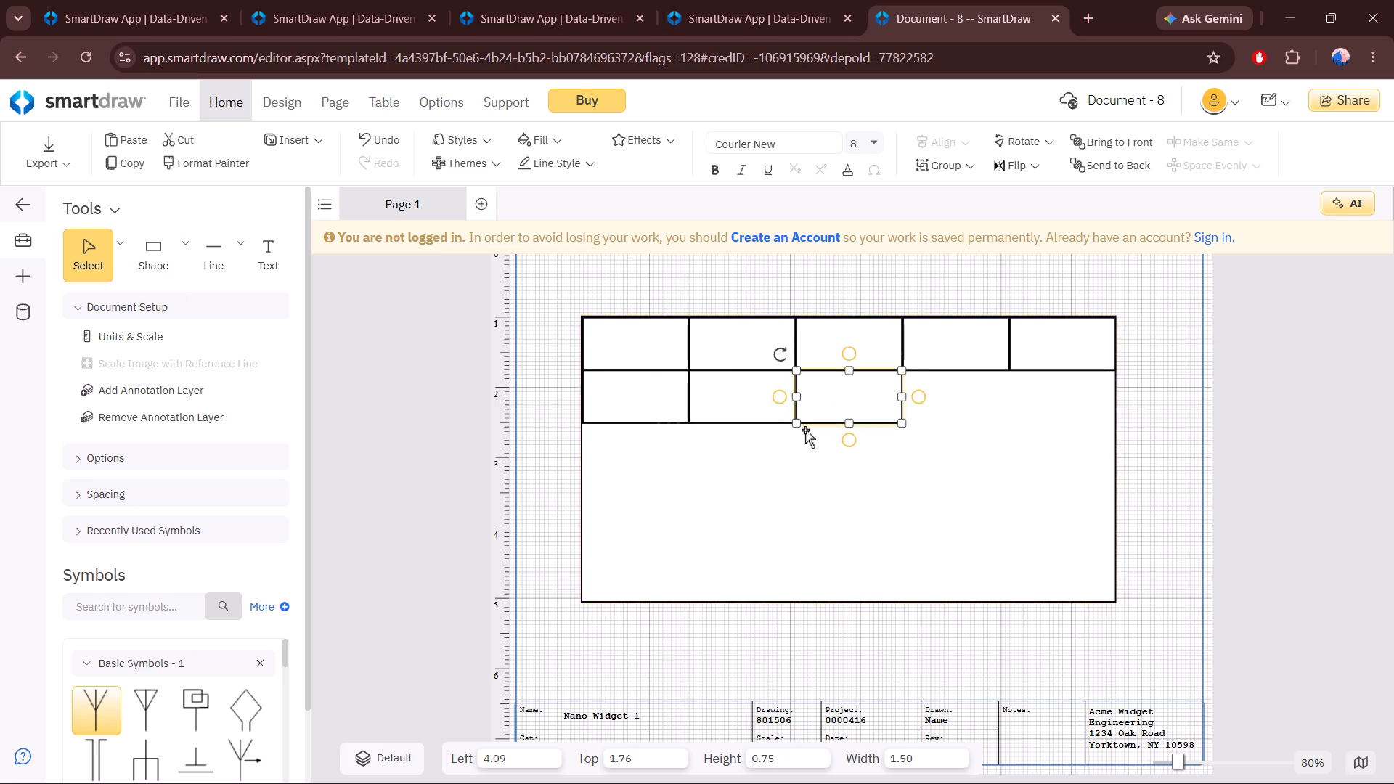
pyautogui.click(716, 494)
pyautogui.moveTo(162, 256); pyautogui.dragTo(987, 418)
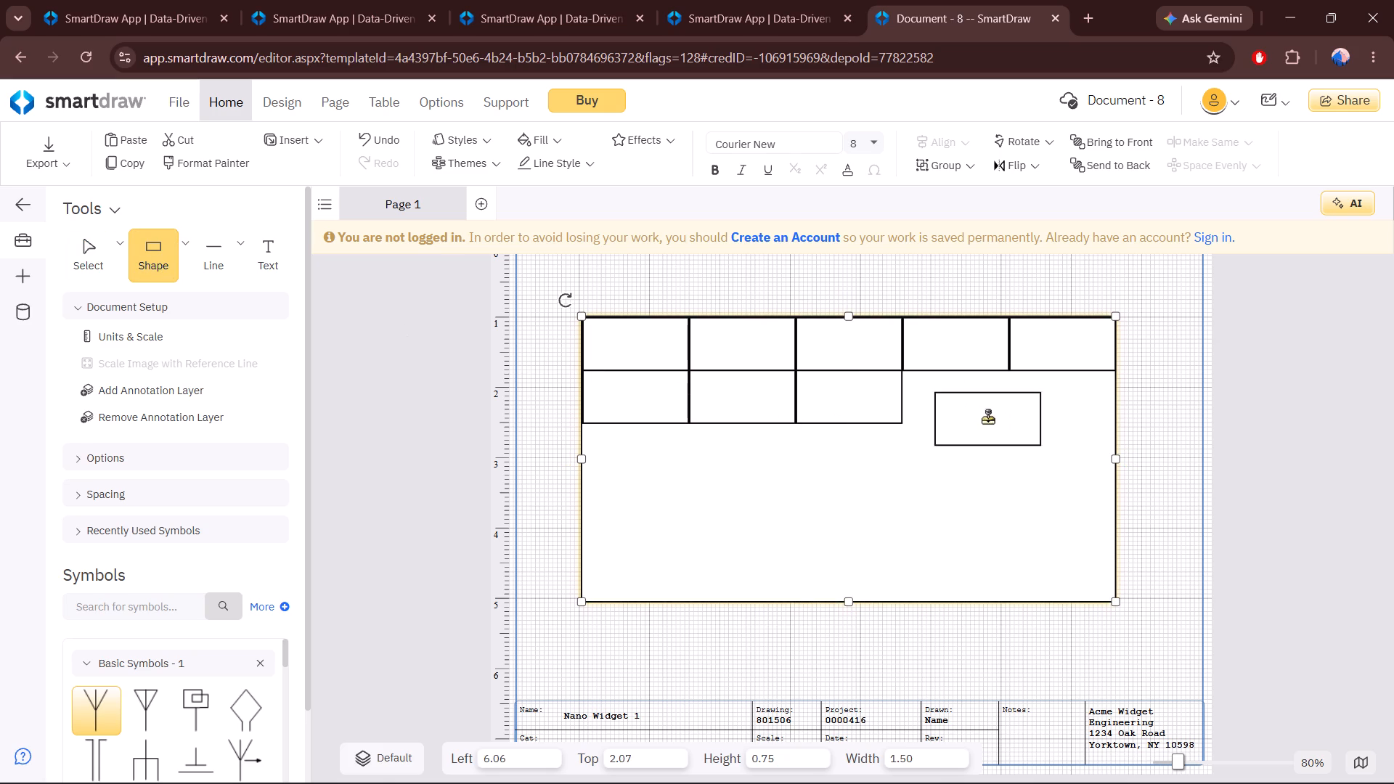
pyautogui.moveTo(987, 418); pyautogui.dragTo(960, 399)
# Nudge the second row's third rectangle horizontally to adjust its spacing between the neighbouring rectangles.
pyautogui.click(863, 414)
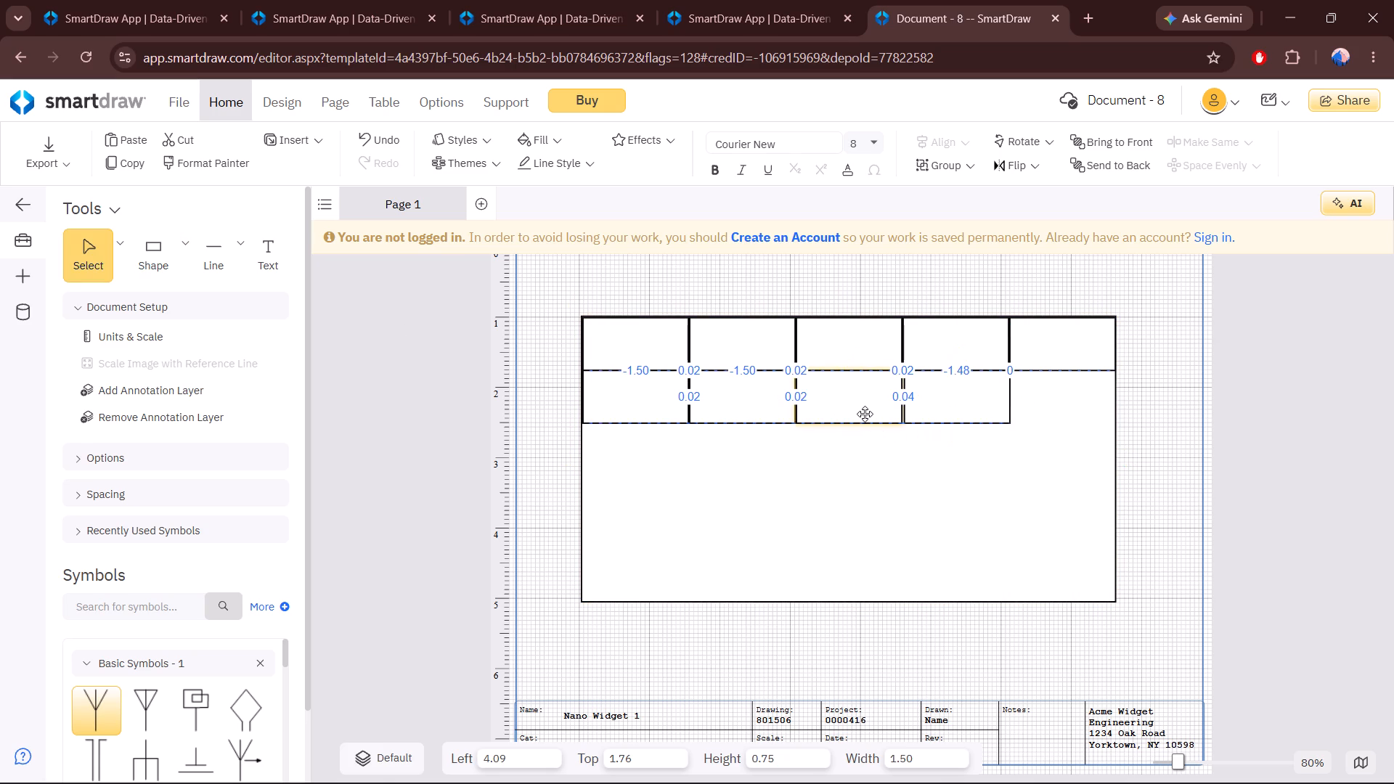
pyautogui.click(855, 412)
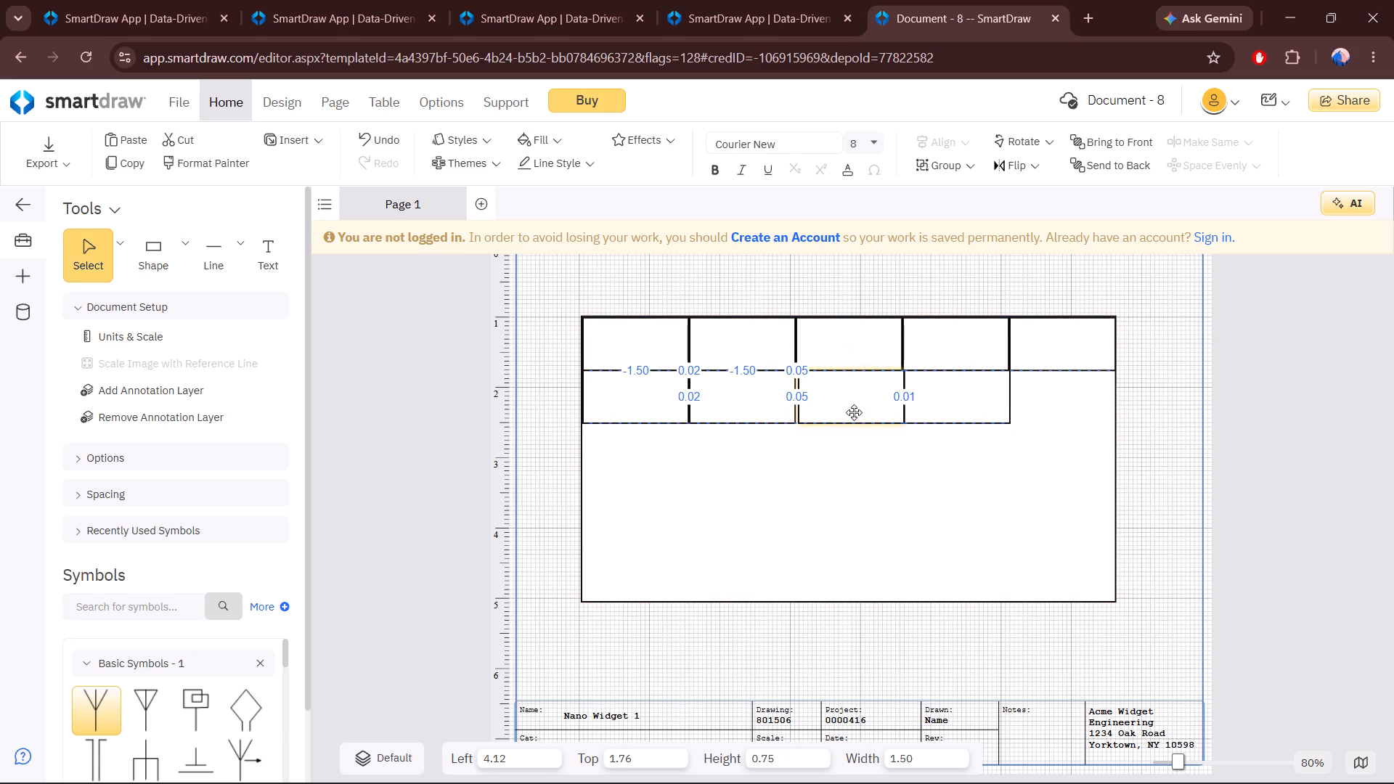
pyautogui.click(843, 507)
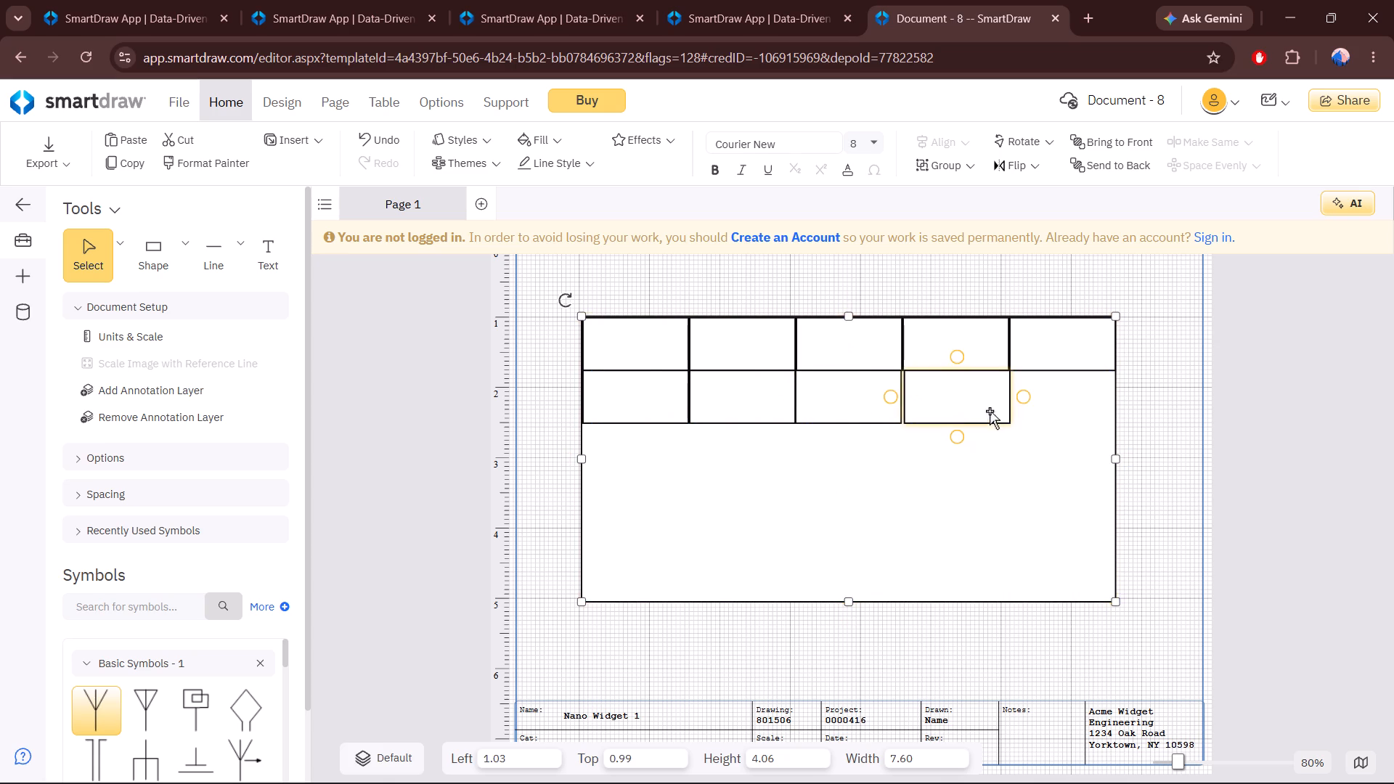
# Complete the second row with a fifth 1.50 by 0.75 rectangle at about 7.12 horizontally, 1.76 vertically, nudging the fourth rectangle to adjust its spacing.
pyautogui.click(974, 405)
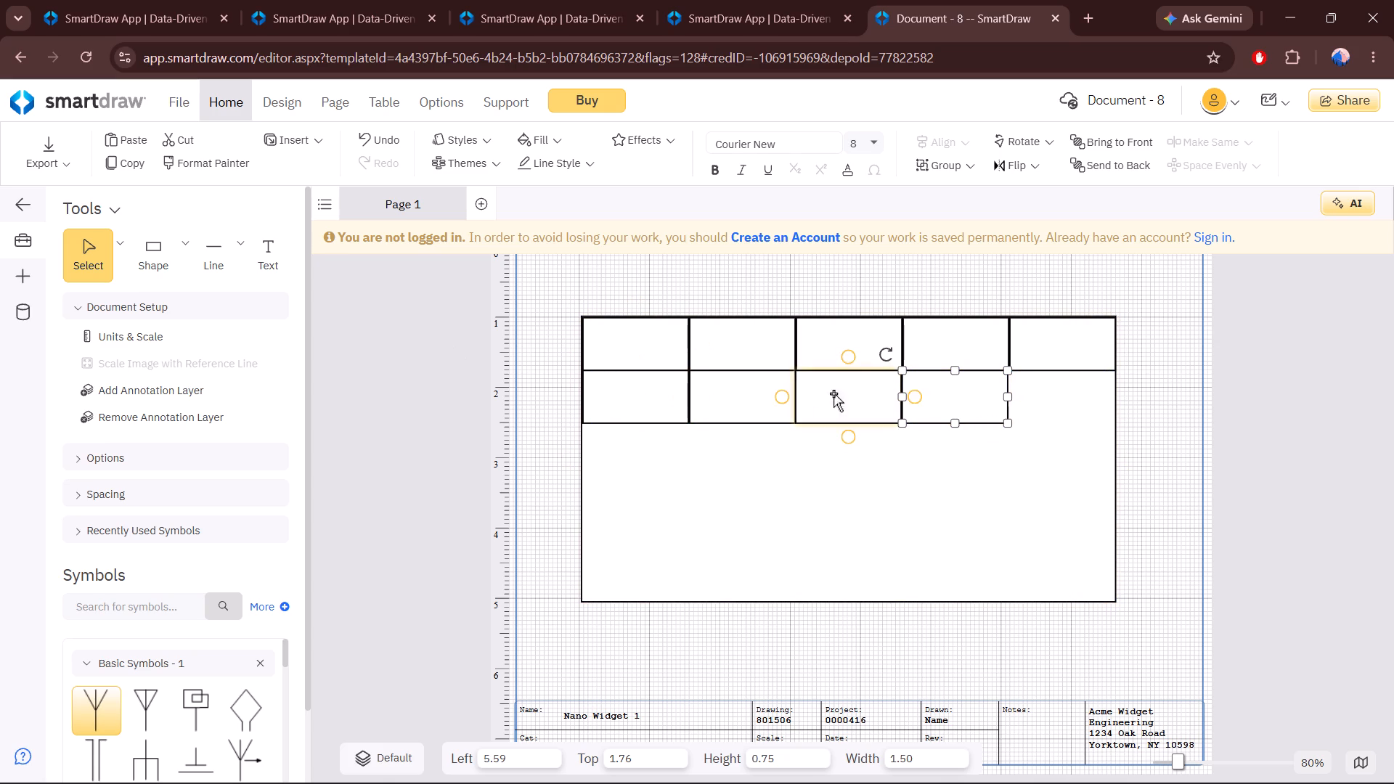
pyautogui.click(951, 393)
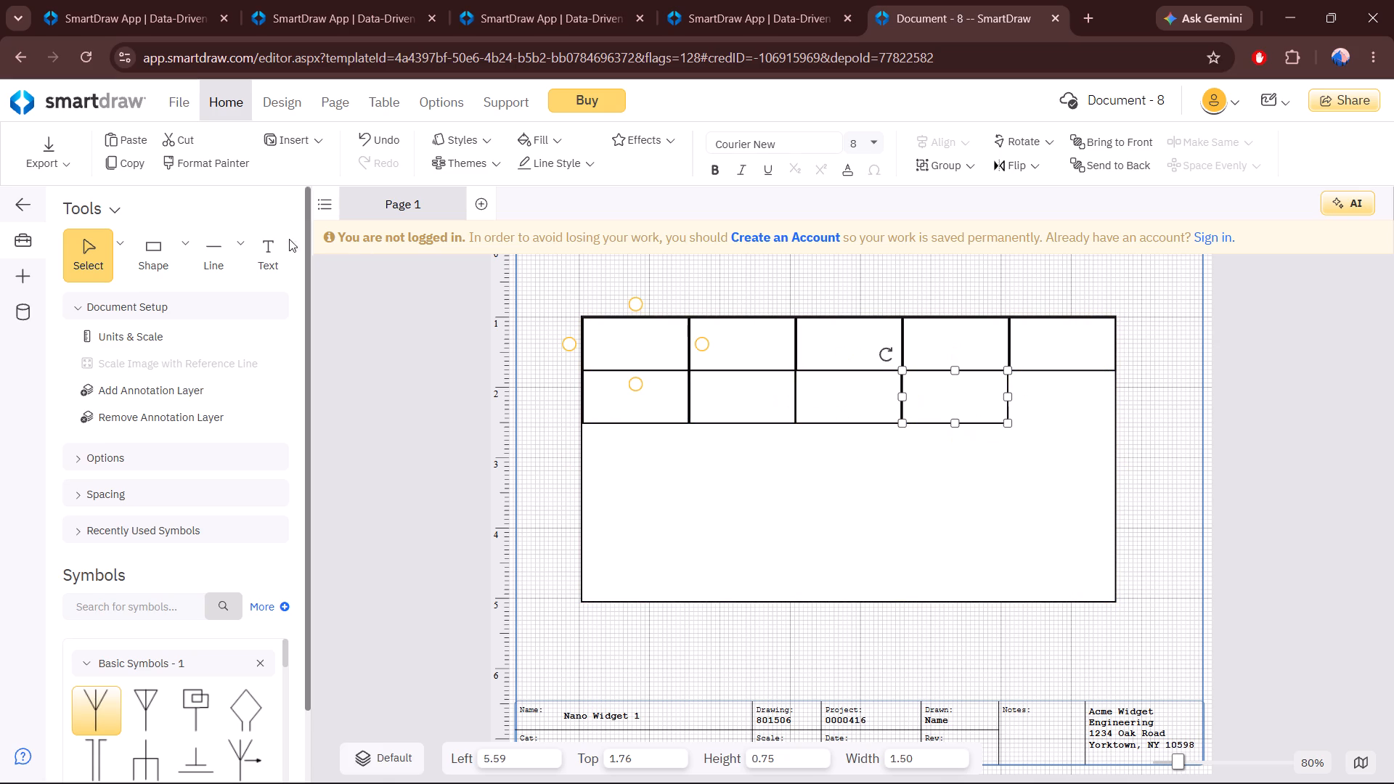
pyautogui.moveTo(158, 245); pyautogui.dragTo(1066, 402)
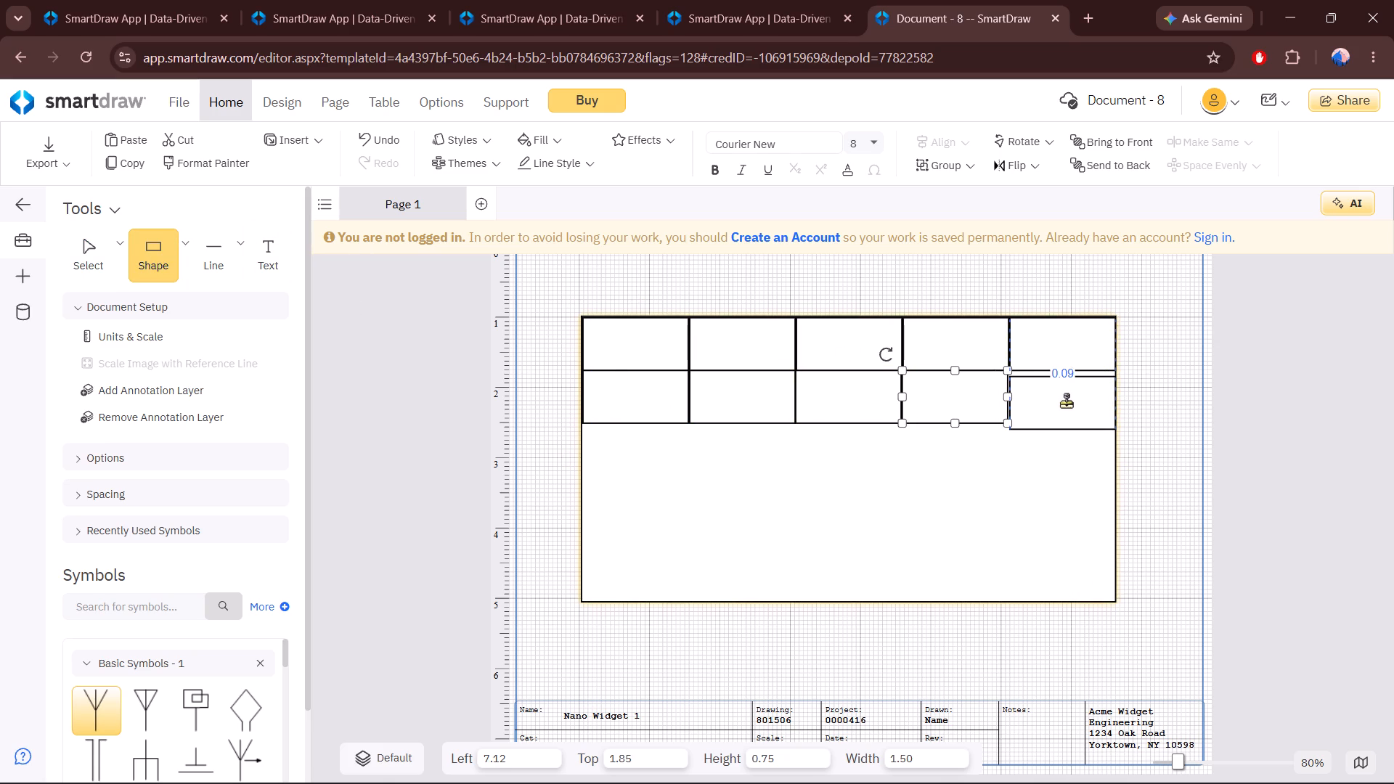
pyautogui.moveTo(1066, 402); pyautogui.dragTo(1066, 400)
pyautogui.click(972, 486)
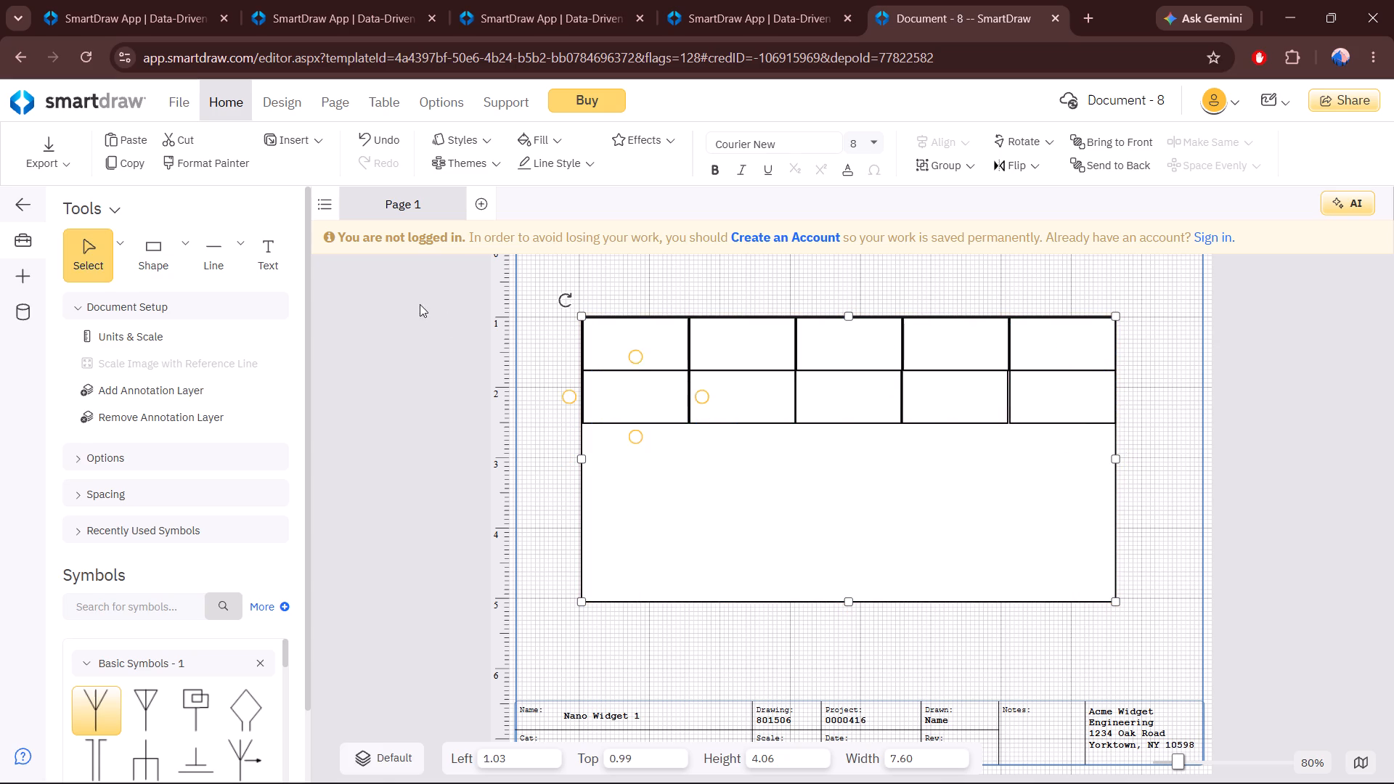
pyautogui.click(955, 404)
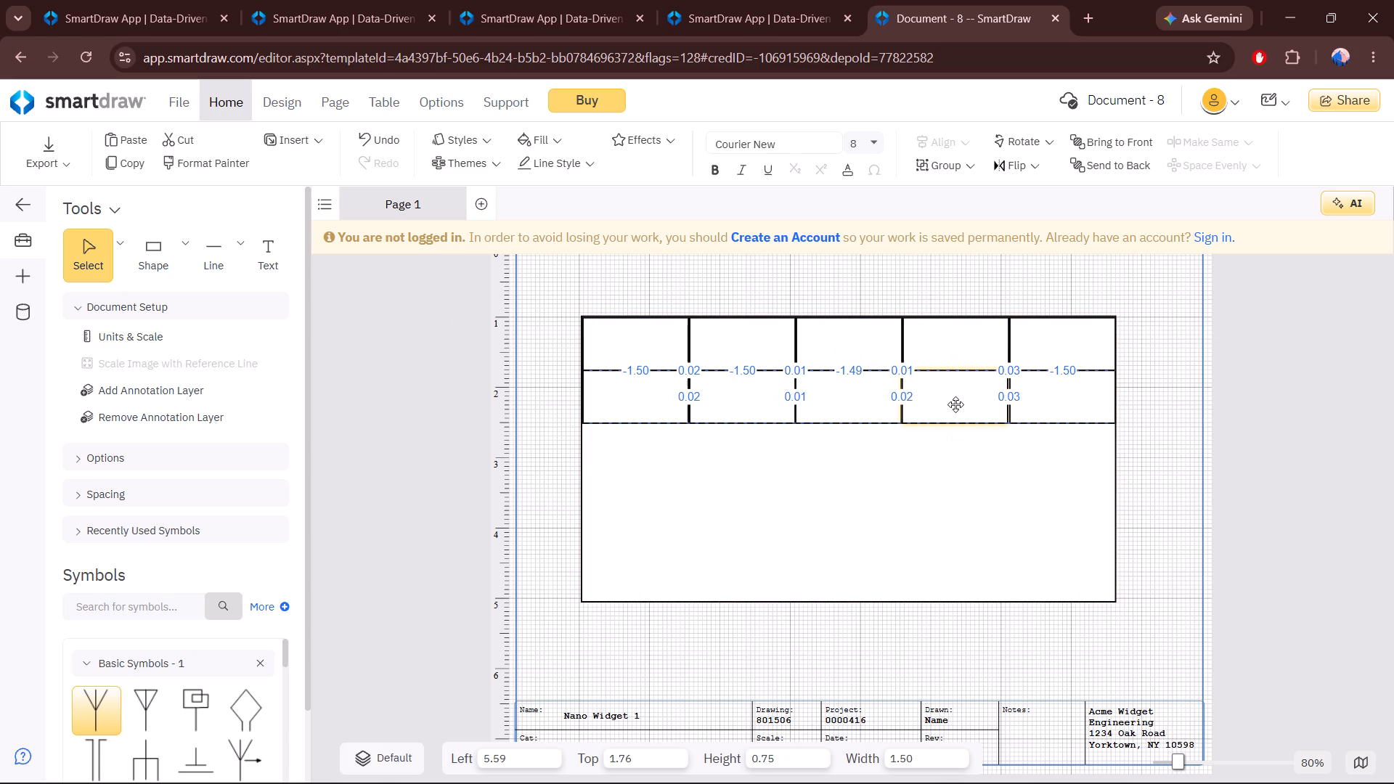
pyautogui.click(805, 478)
# Start a third row with two 1.50 by 0.75 rectangles at about 1.05 and 2.57 horizontally, 2.51 vertically.
pyautogui.moveTo(166, 263); pyautogui.dragTo(619, 491)
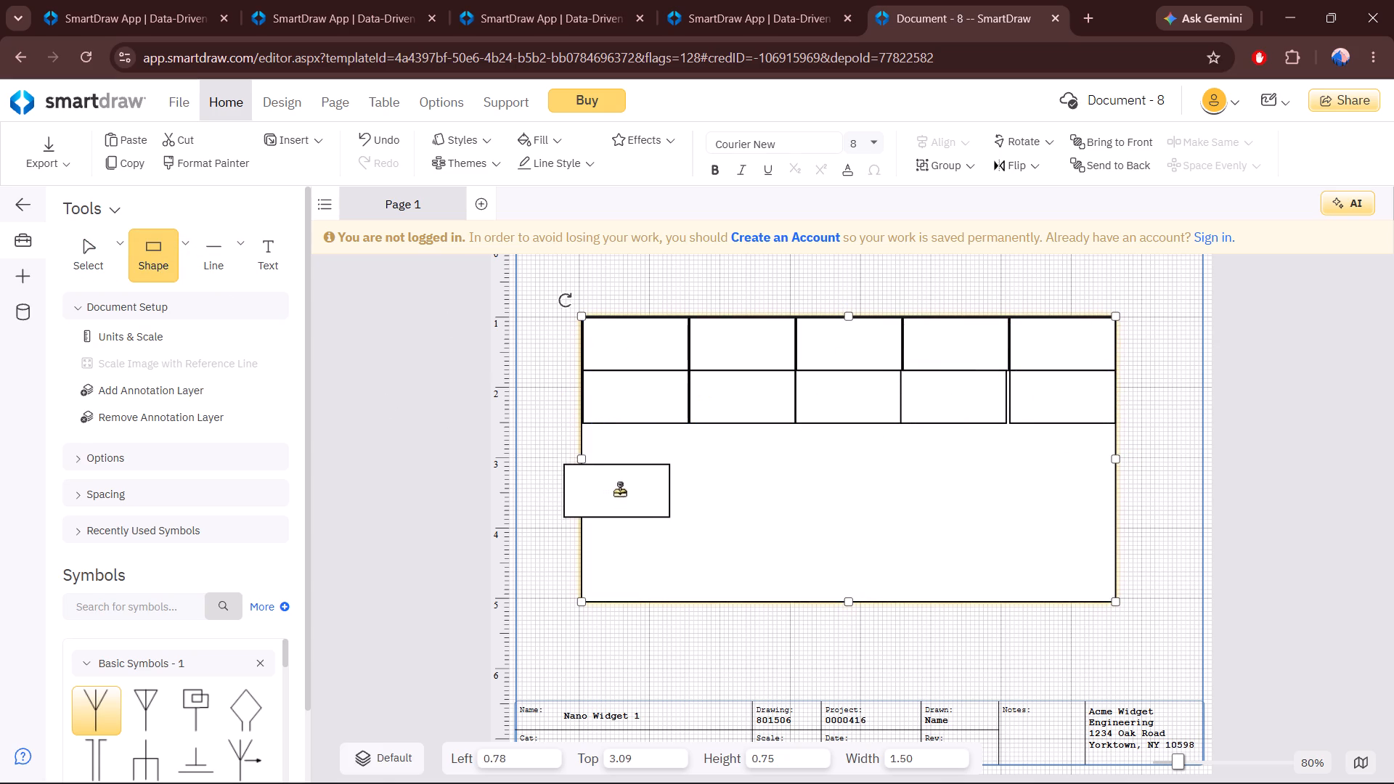
pyautogui.moveTo(619, 491); pyautogui.dragTo(640, 453)
pyautogui.click(640, 453)
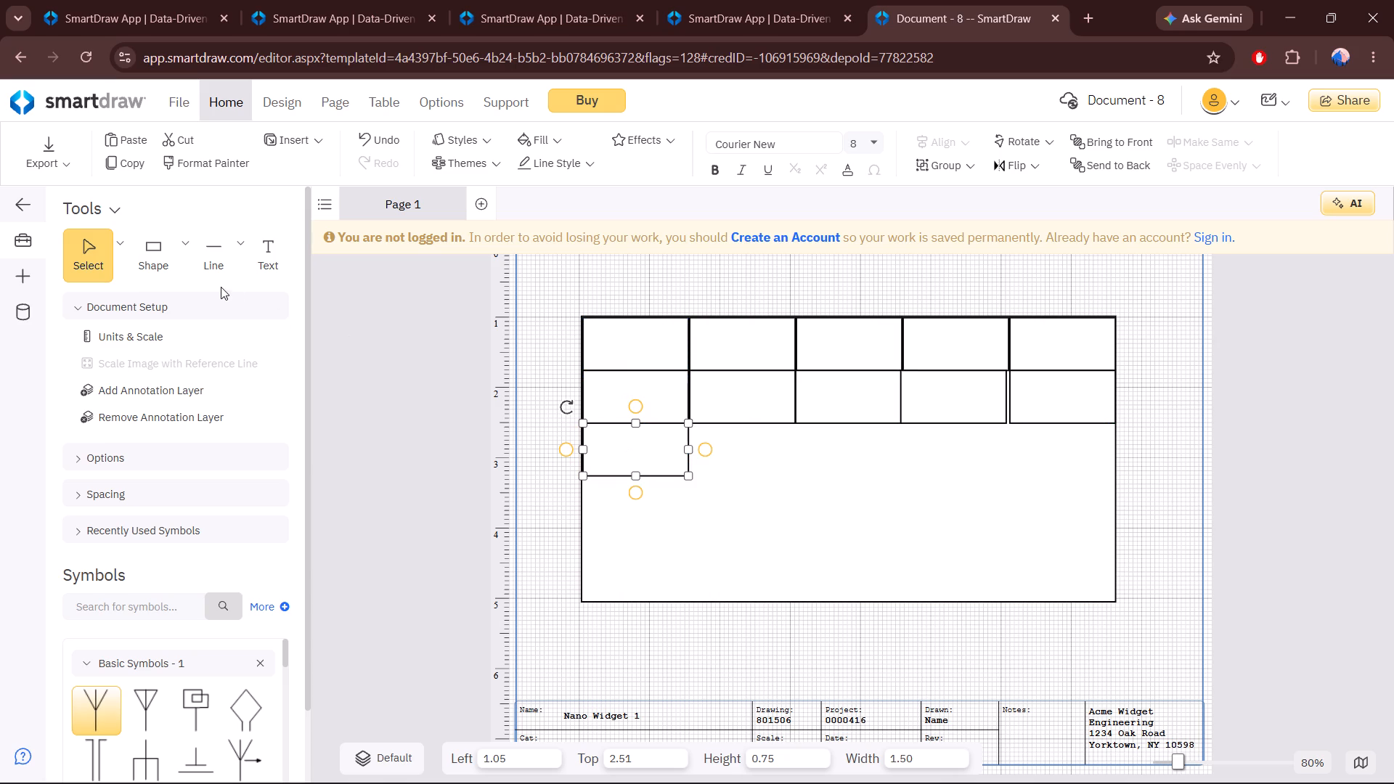
pyautogui.moveTo(175, 261); pyautogui.dragTo(741, 459)
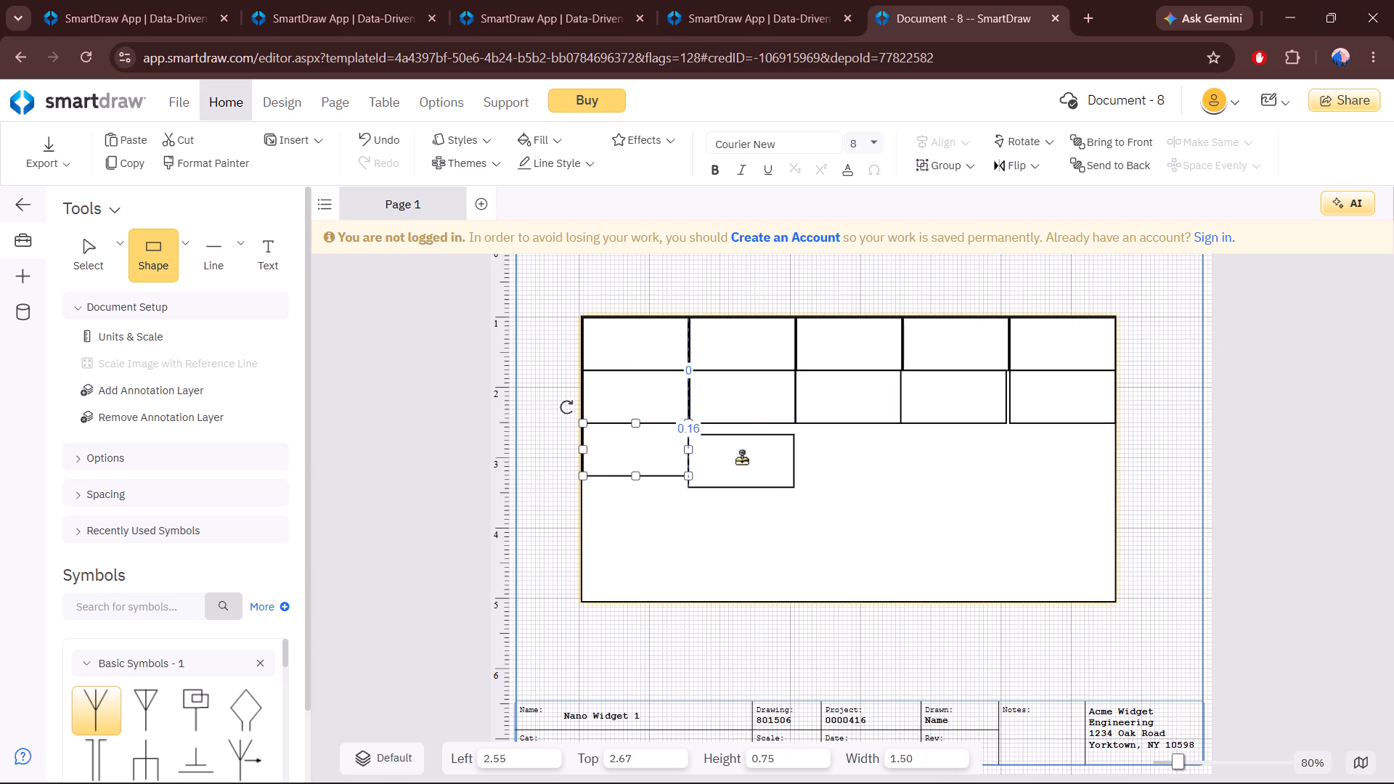
pyautogui.moveTo(741, 459); pyautogui.dragTo(742, 453)
pyautogui.click(735, 488)
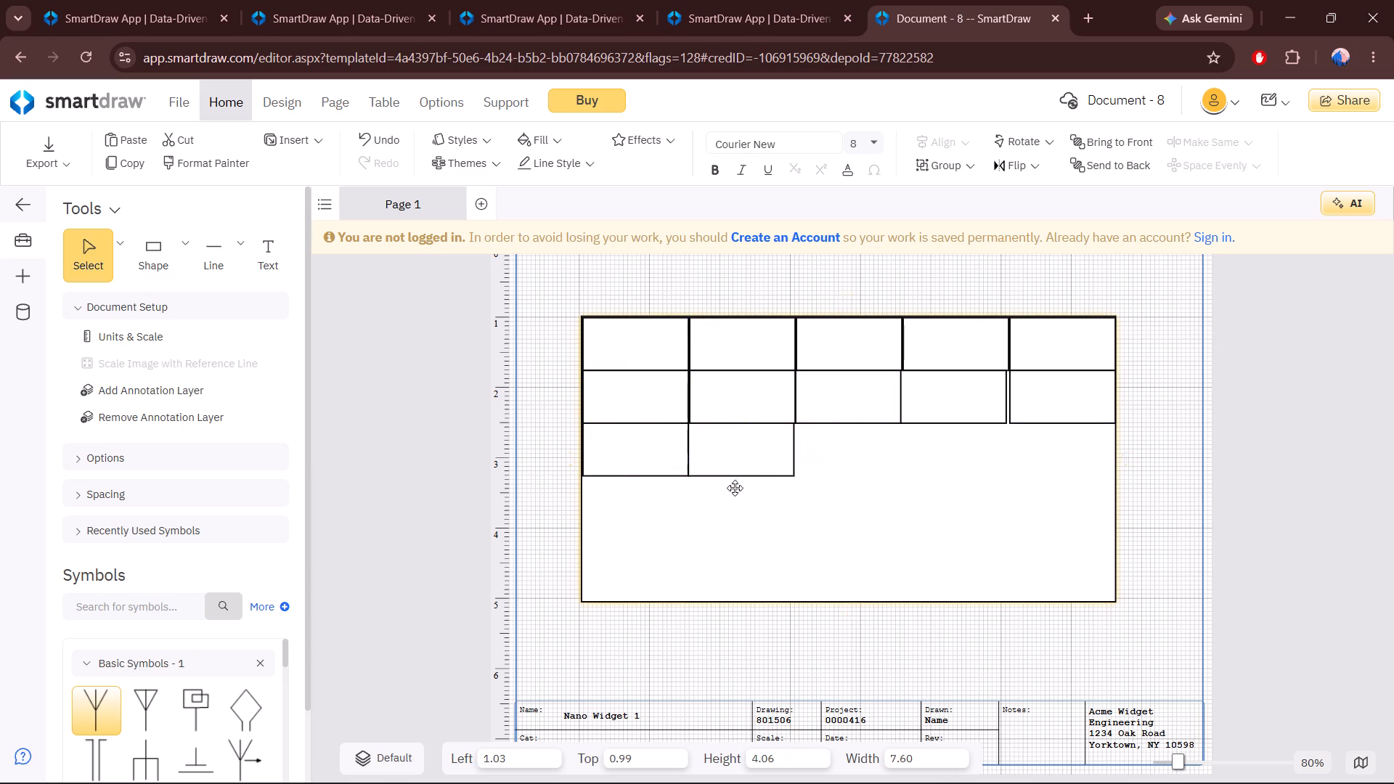
pyautogui.click(734, 460)
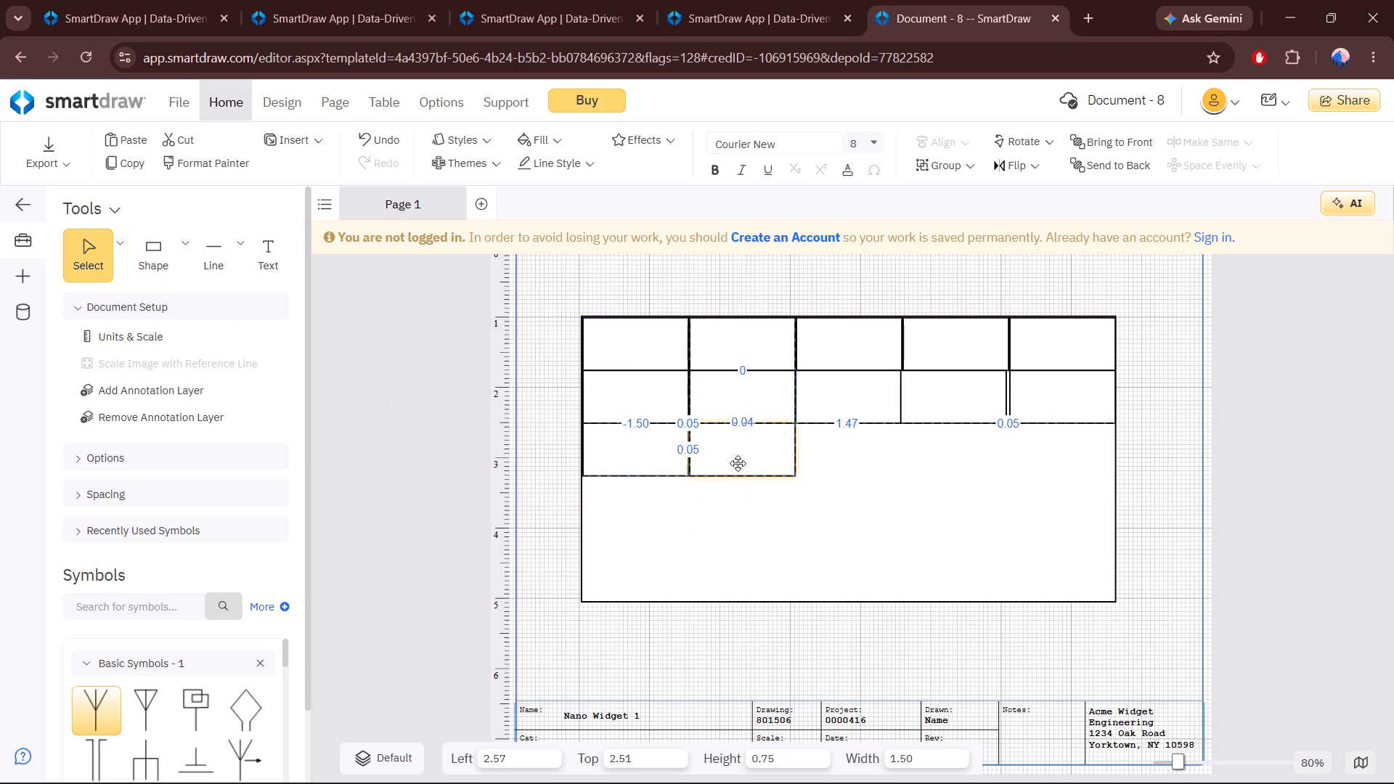
pyautogui.click(704, 569)
# Add the third row's third and fourth 1.50 by 0.75 rectangles, the third at about 4.11 horizontally, both 2.51 vertically.
pyautogui.moveTo(160, 253); pyautogui.dragTo(722, 436)
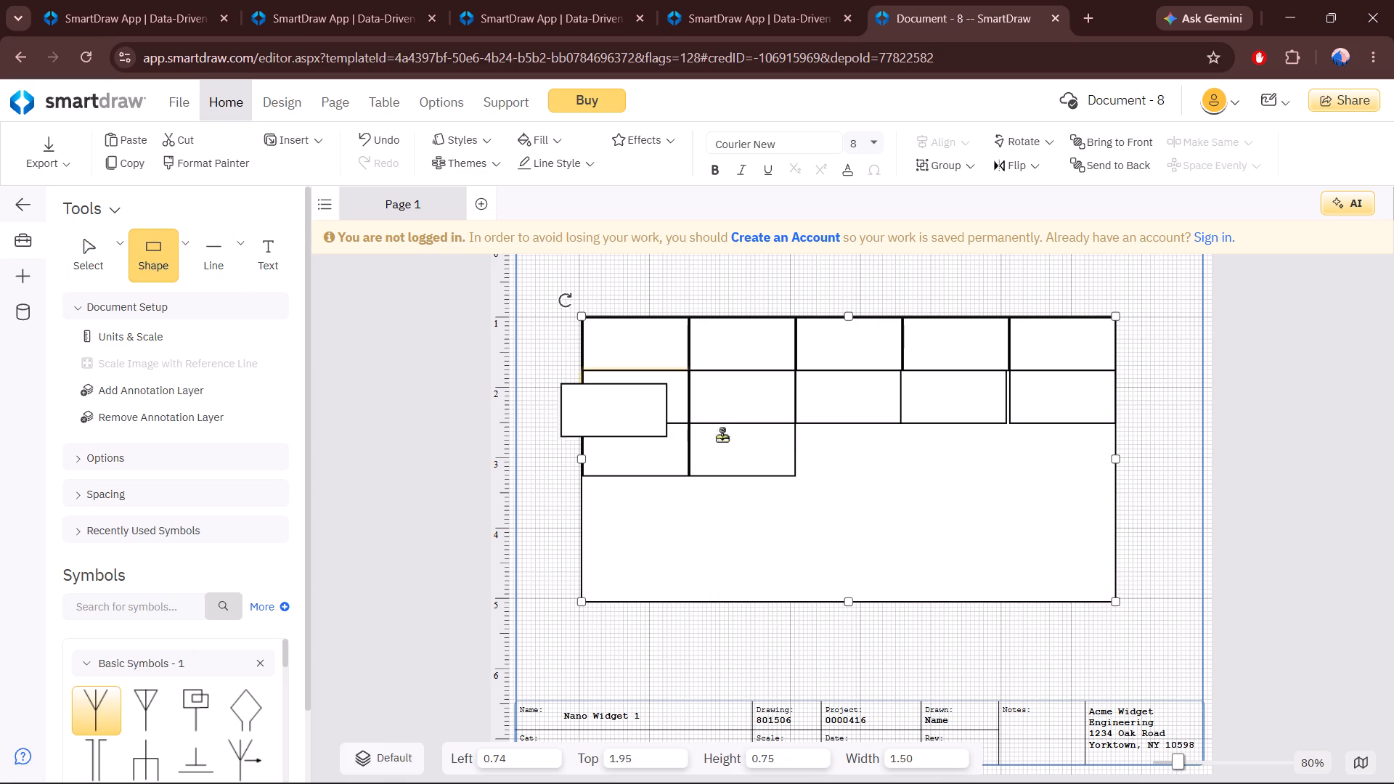
pyautogui.moveTo(722, 436); pyautogui.dragTo(853, 451)
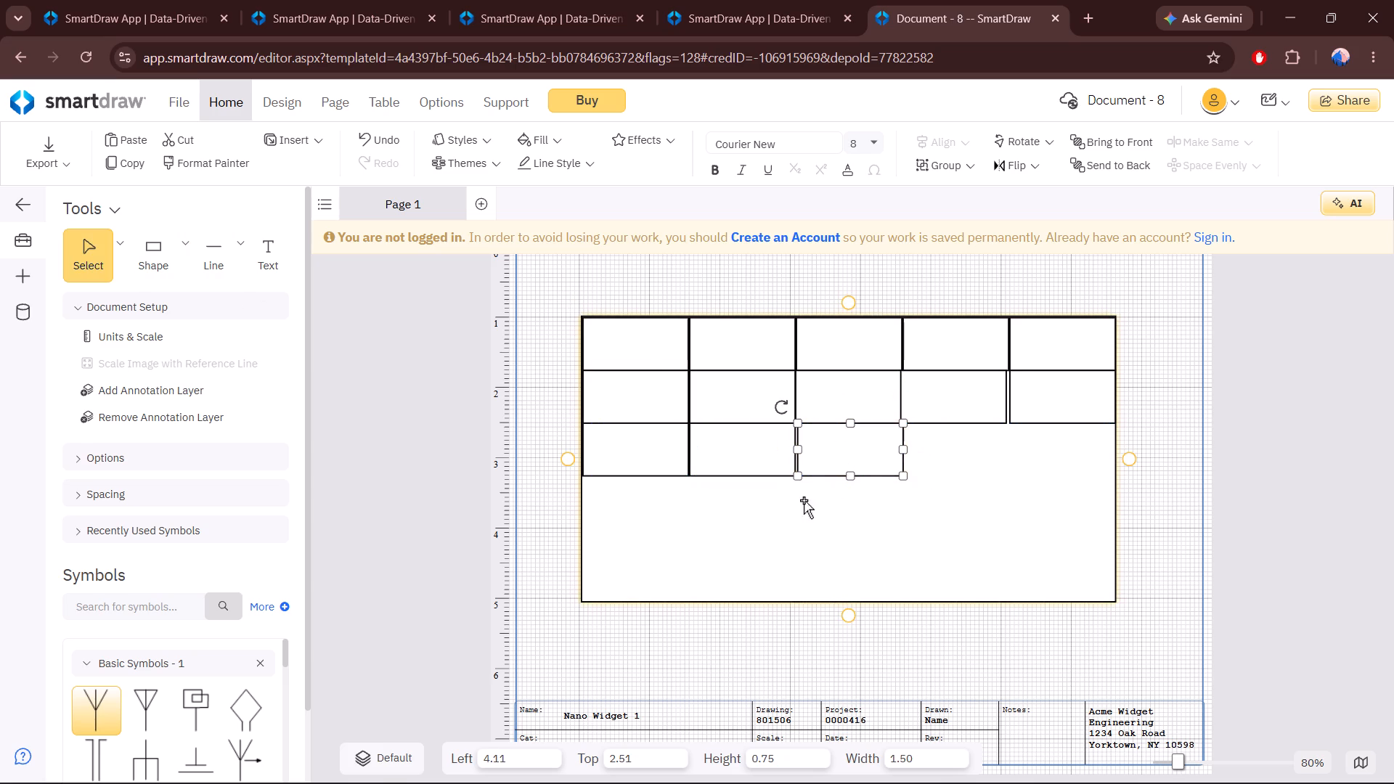
pyautogui.click(764, 515)
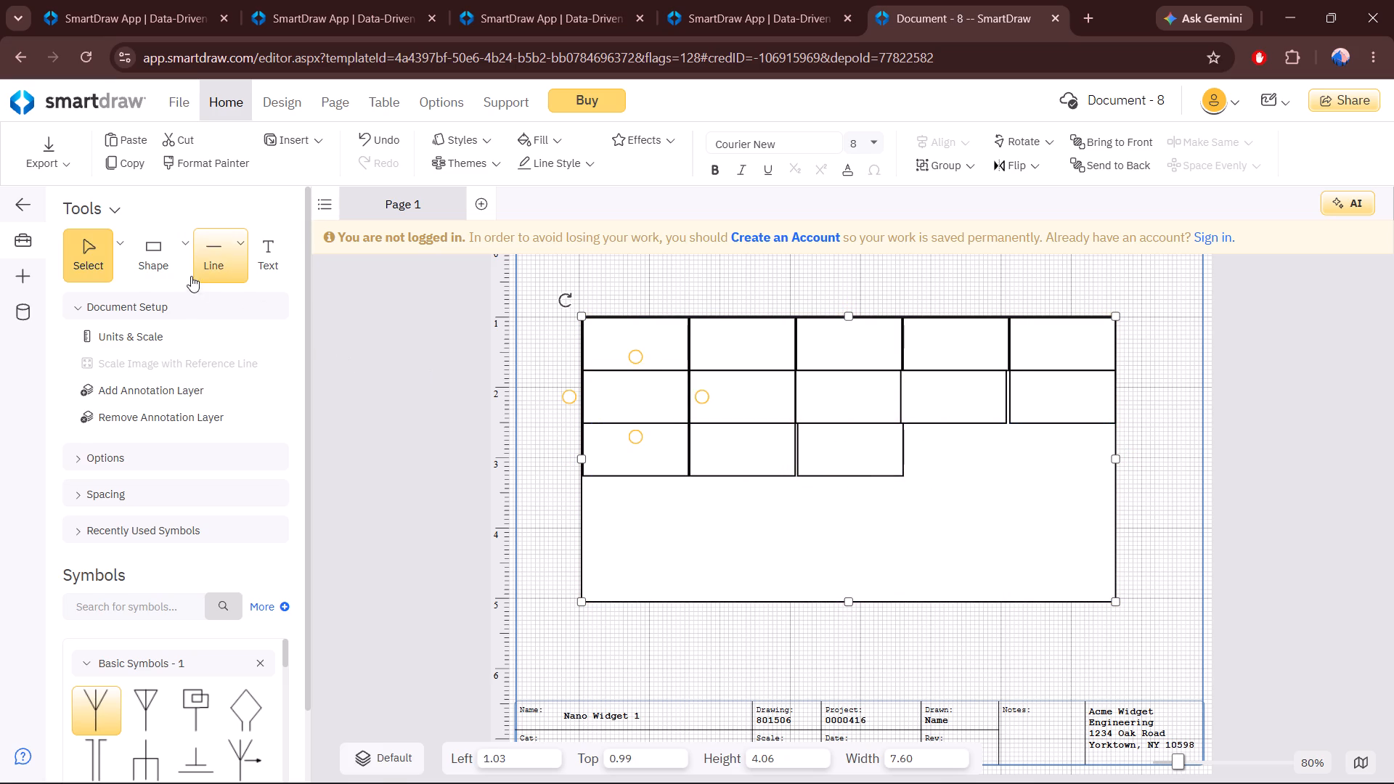
pyautogui.moveTo(166, 264); pyautogui.dragTo(963, 453)
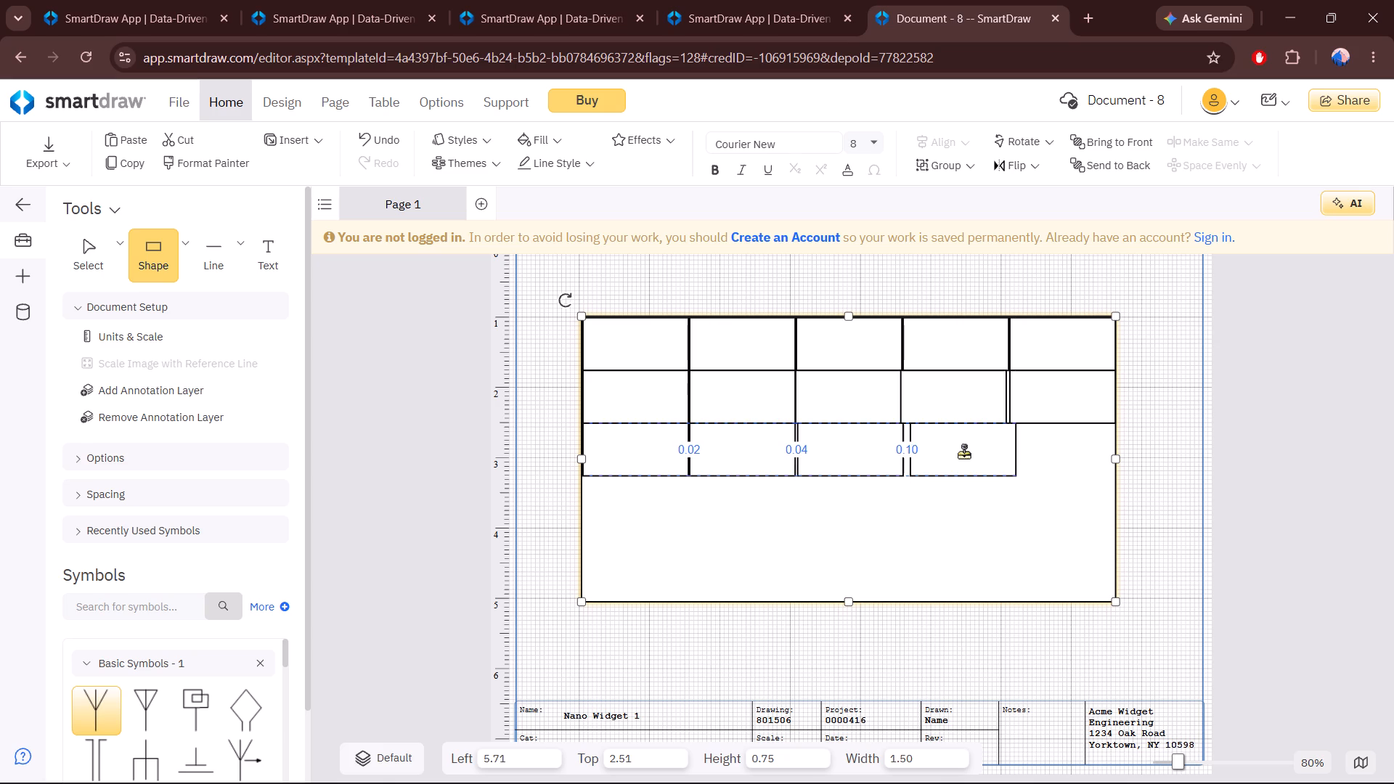
pyautogui.moveTo(963, 453); pyautogui.dragTo(958, 453)
# Nudge the second row's fourth rectangle horizontally to about 5.61.
pyautogui.click(968, 406)
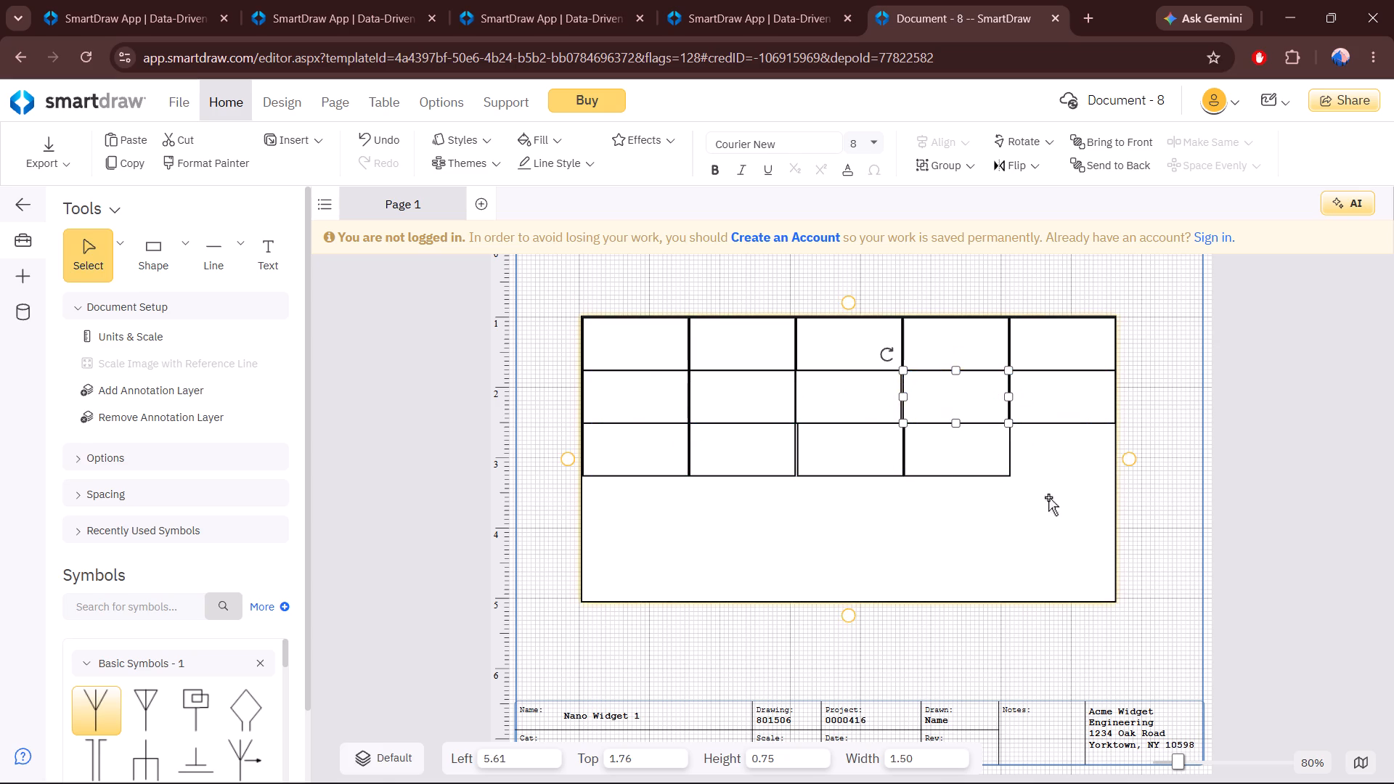
pyautogui.click(1064, 526)
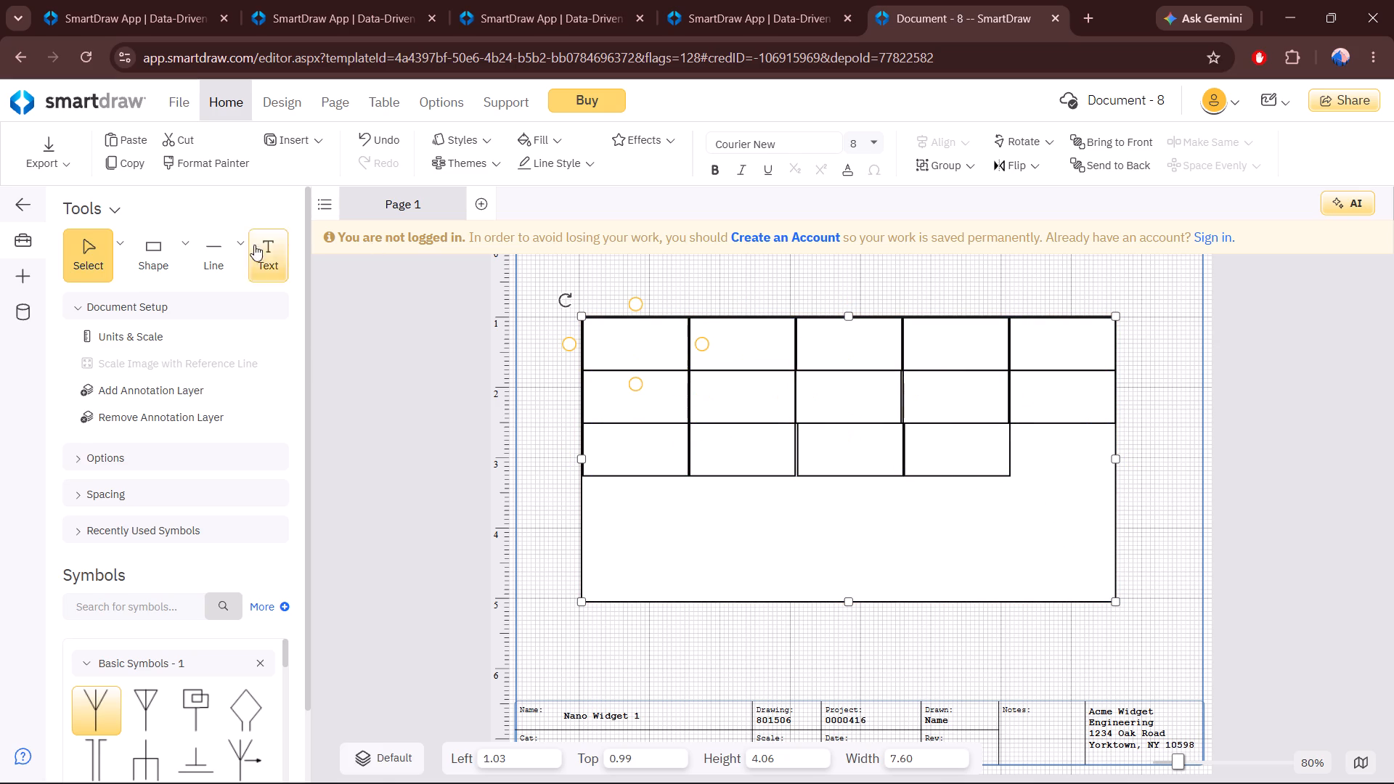
# Complete the third row with a fifth 1.50 by 0.75 rectangle at about 7.12 horizontally, and nudge the fourth to about 5.59.
pyautogui.moveTo(169, 253); pyautogui.dragTo(1067, 453)
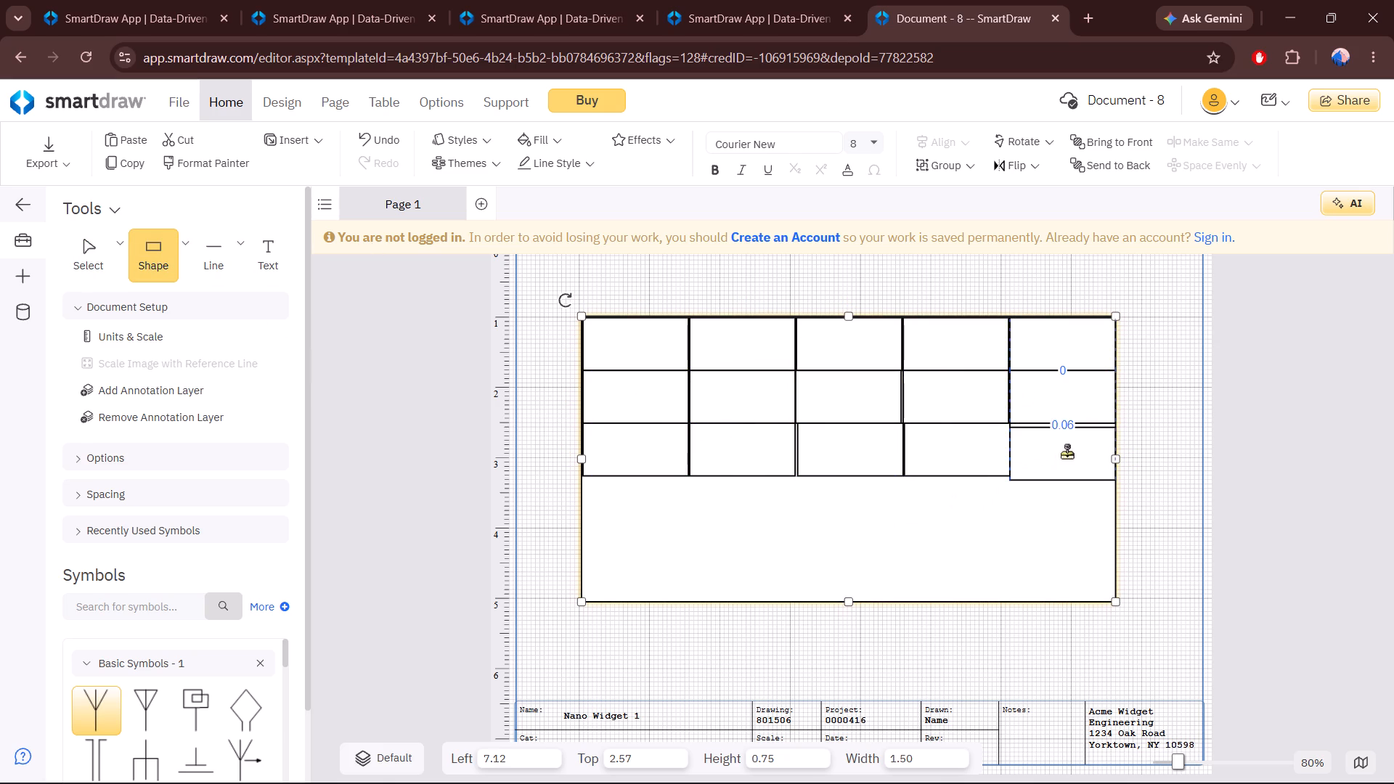
pyautogui.moveTo(1067, 453); pyautogui.dragTo(1063, 452)
pyautogui.click(970, 454)
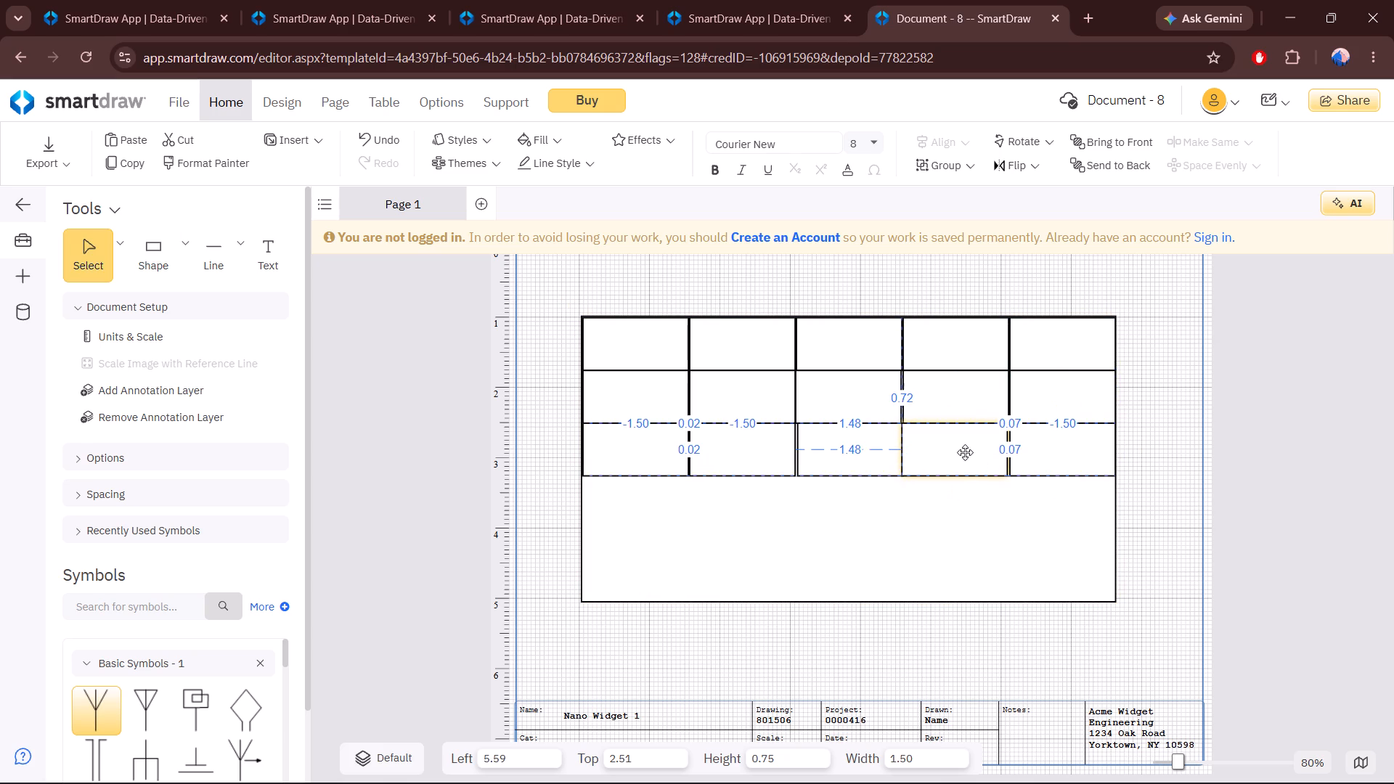
# Start a fourth row with two 1.50 by 0.75 rectangles at about 1.05 and 2.57 horizontally, 3.26 vertically.
pyautogui.moveTo(145, 259); pyautogui.dragTo(455, 486)
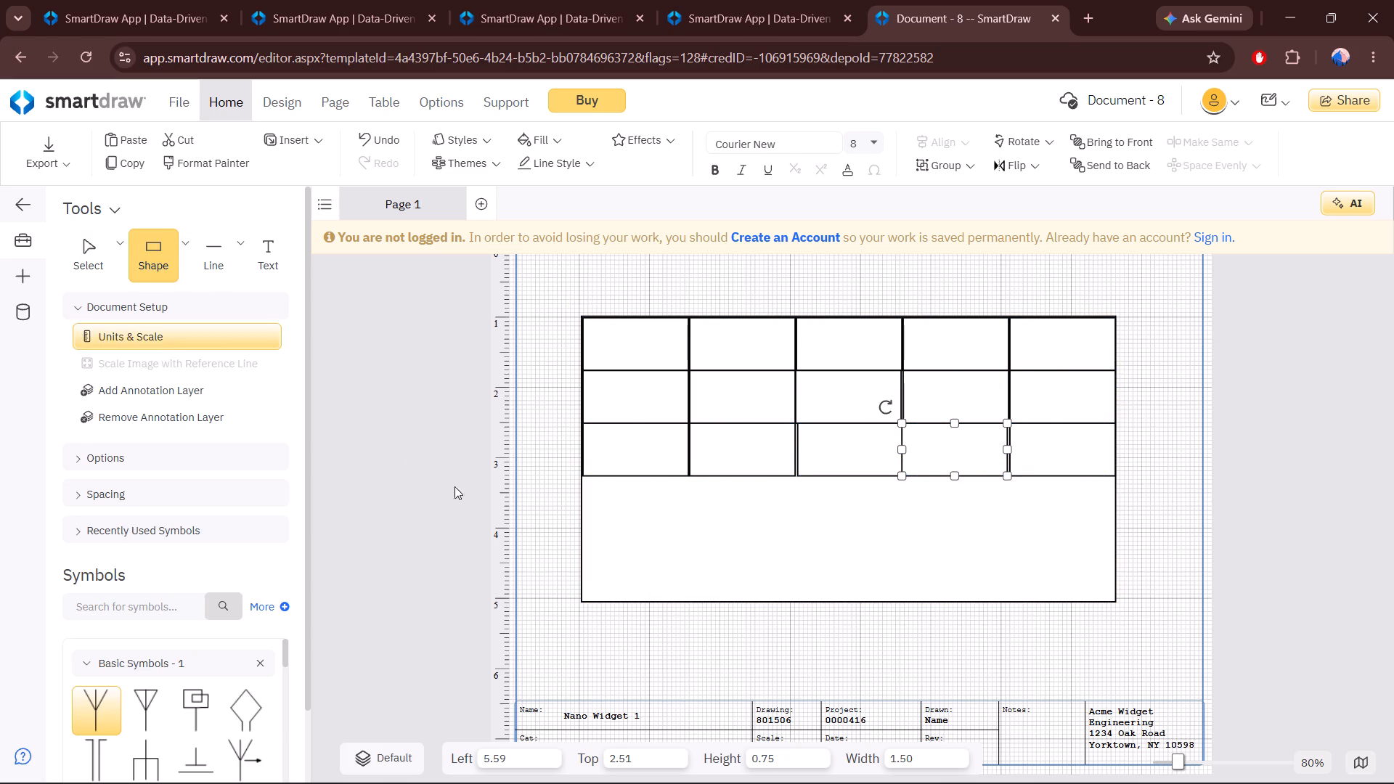
pyautogui.moveTo(455, 486); pyautogui.dragTo(638, 510)
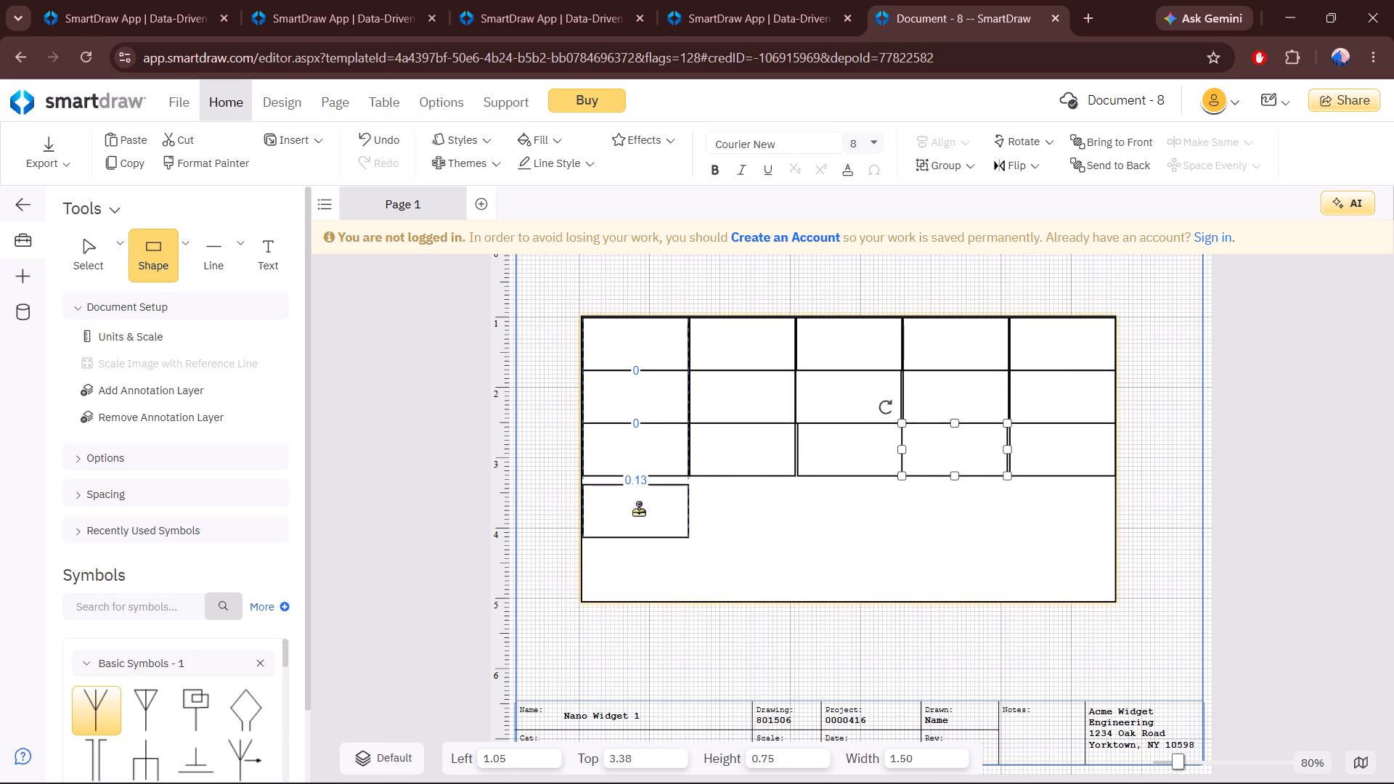
pyautogui.moveTo(638, 510); pyautogui.dragTo(638, 508)
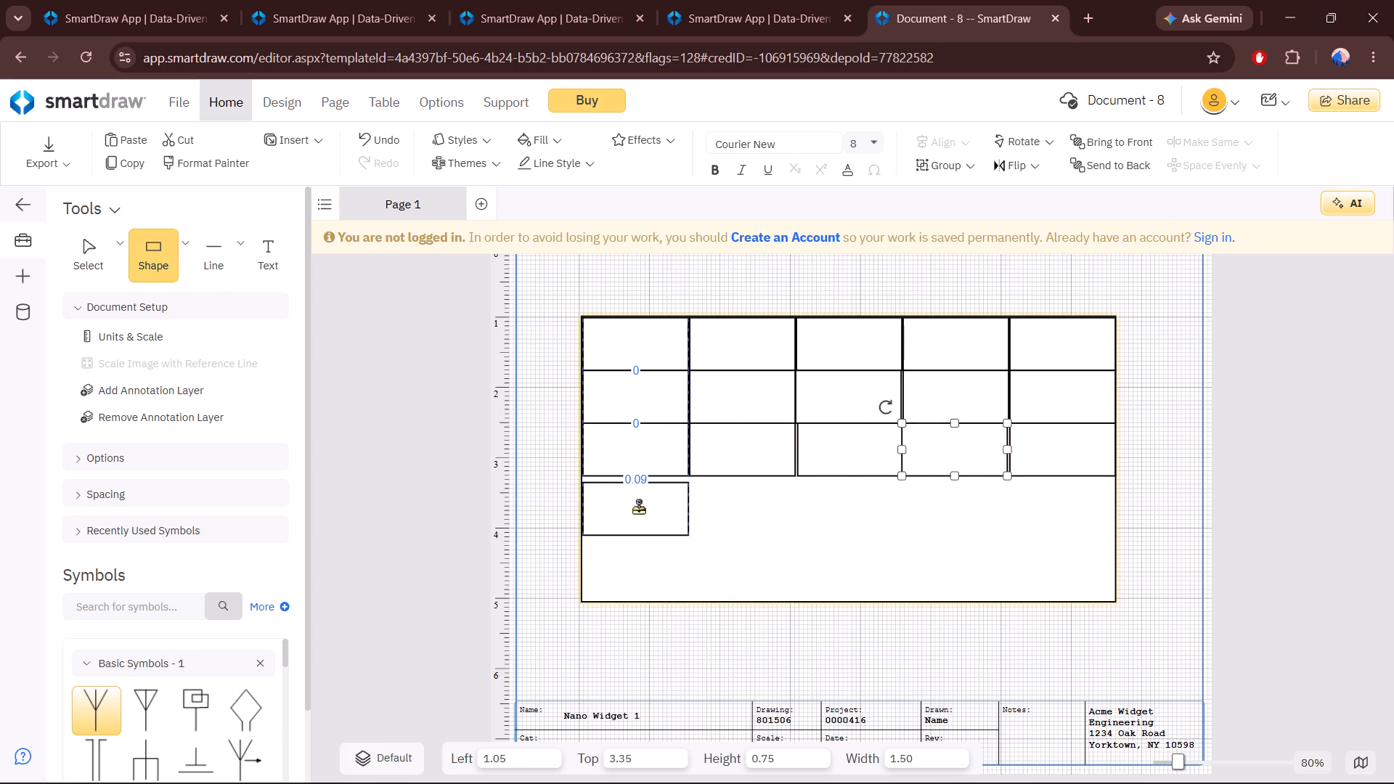
pyautogui.moveTo(638, 508); pyautogui.dragTo(640, 508)
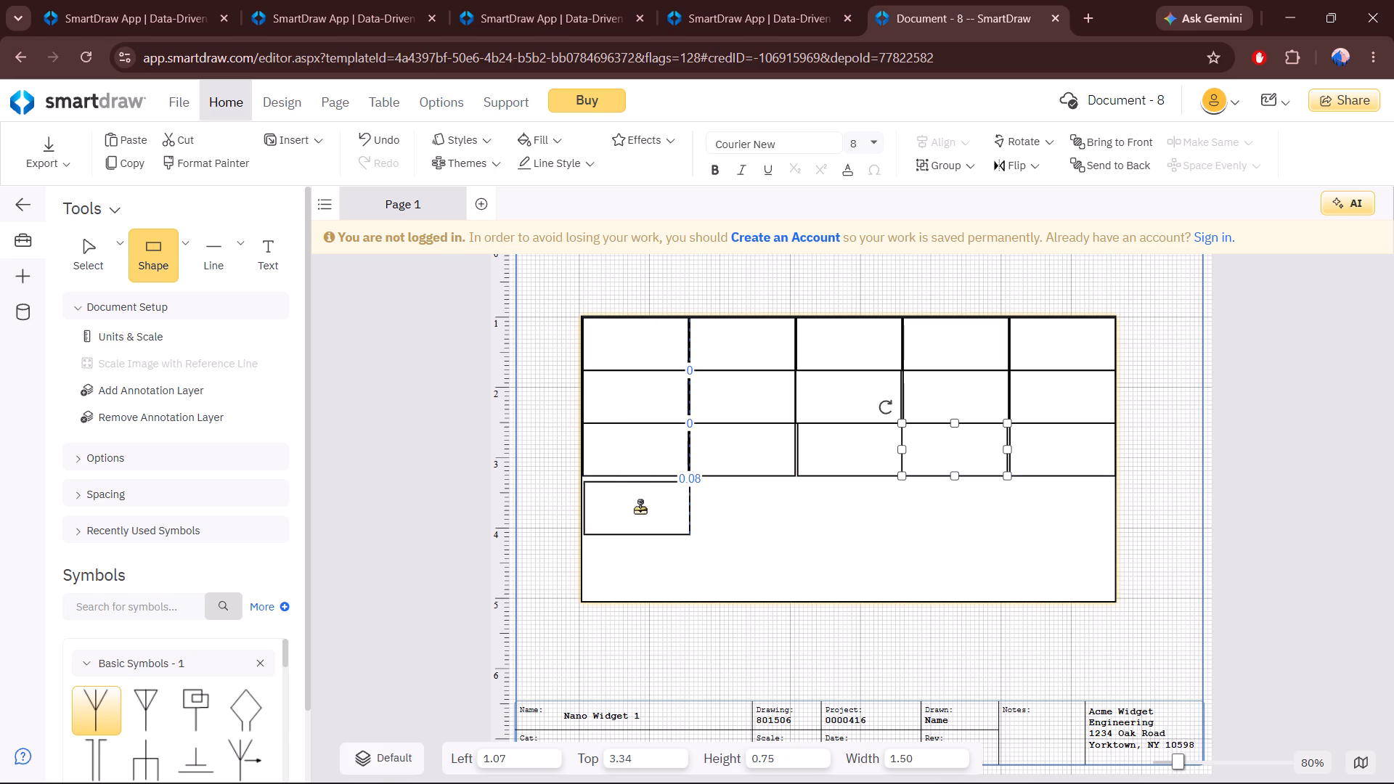
pyautogui.moveTo(640, 508); pyautogui.dragTo(639, 507)
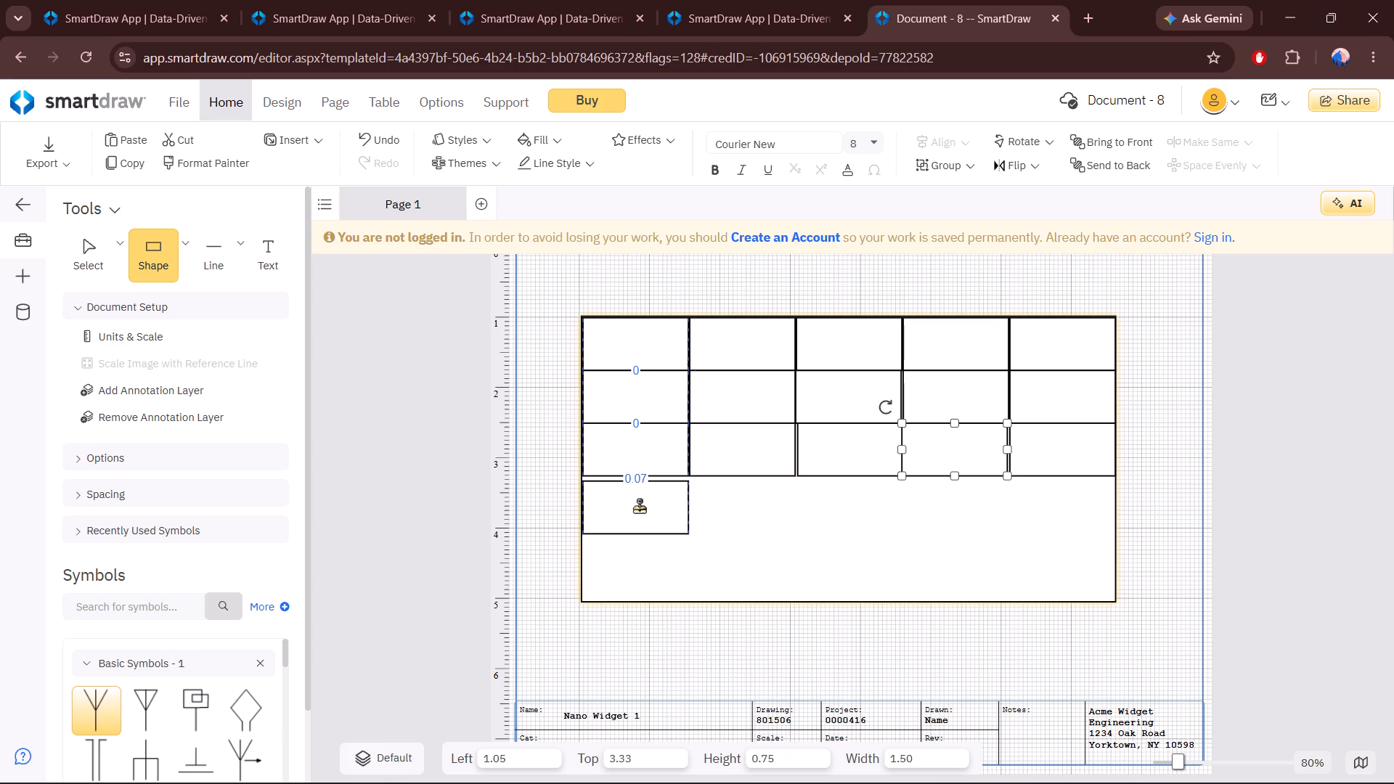
pyautogui.moveTo(639, 507); pyautogui.dragTo(639, 505)
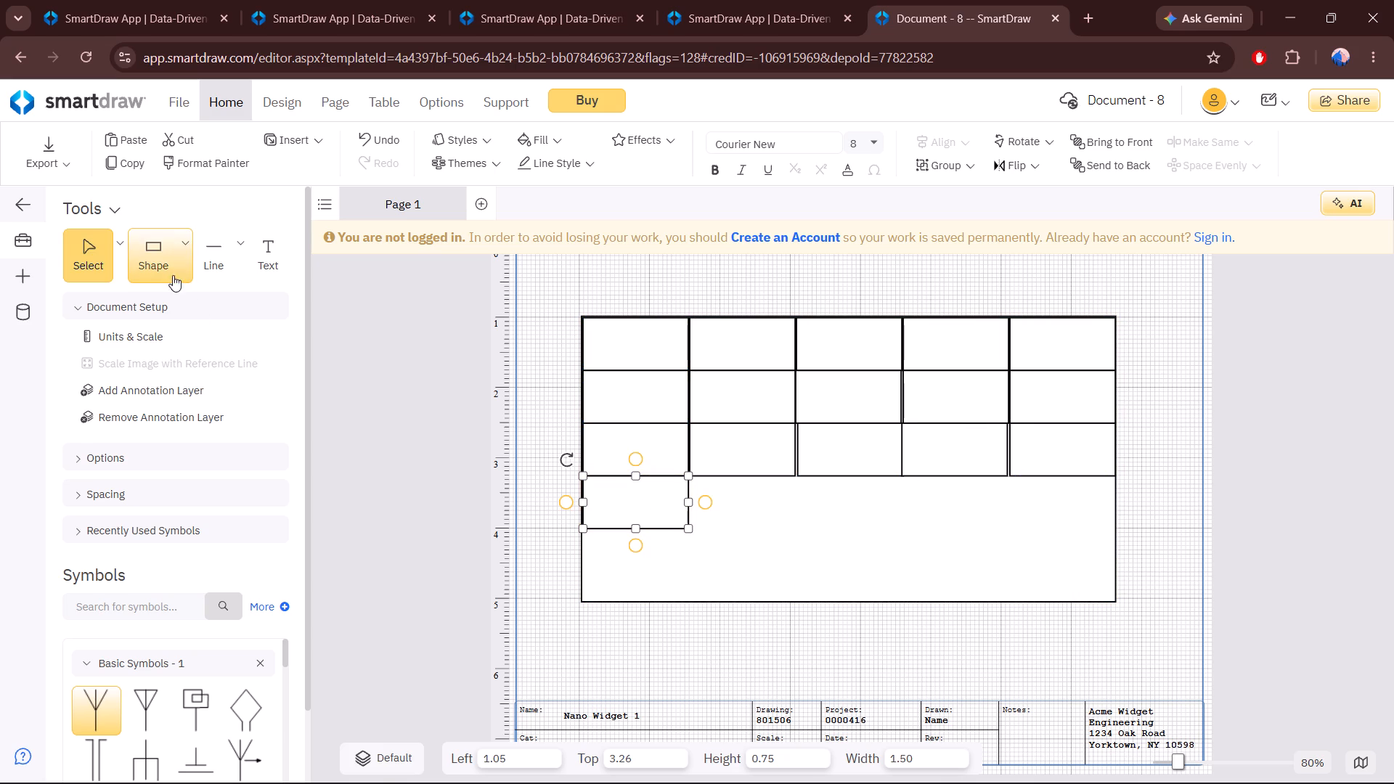
pyautogui.moveTo(163, 261); pyautogui.dragTo(745, 506)
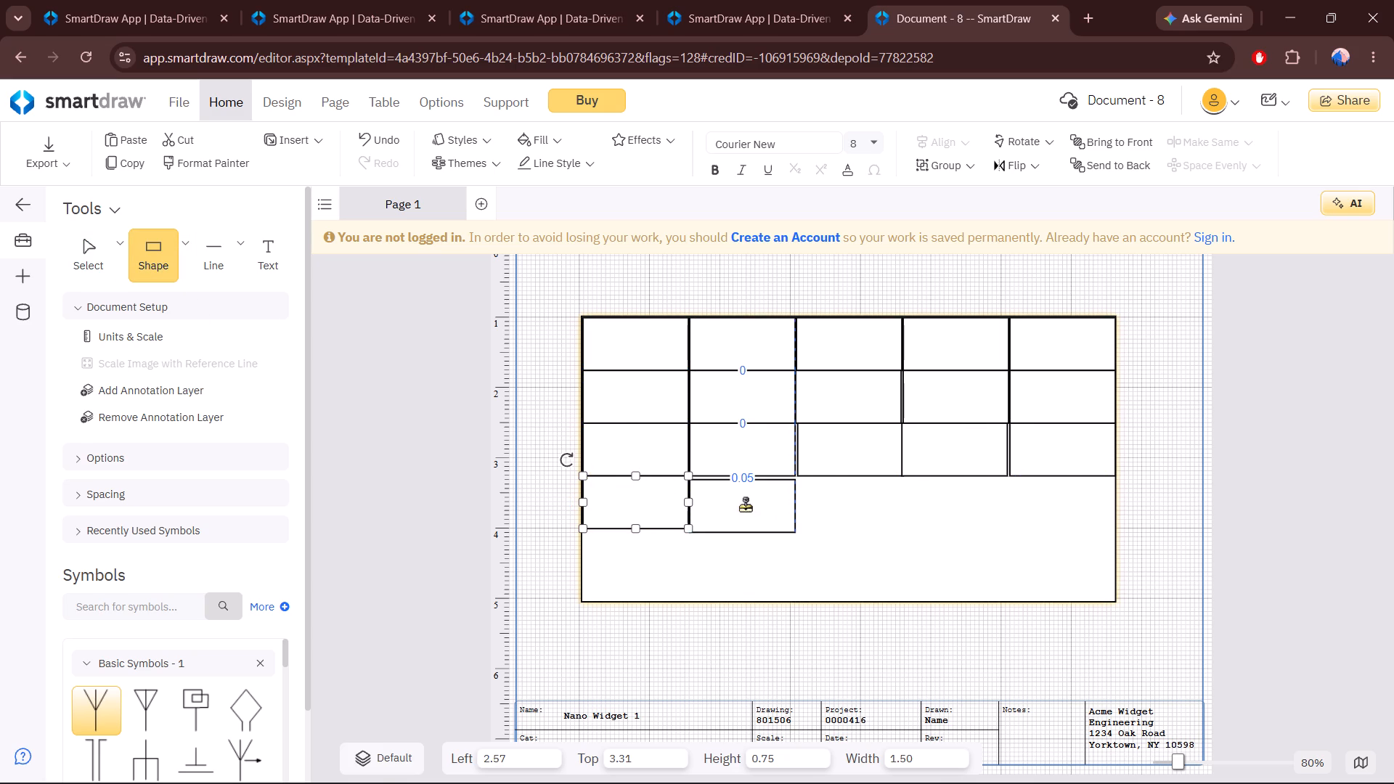
pyautogui.moveTo(745, 506); pyautogui.dragTo(745, 500)
# Place the fourth row's third 1.50 by 0.75 rectangle at about 4.07 horizontally, directly beneath the third row.
pyautogui.moveTo(170, 258); pyautogui.dragTo(833, 526)
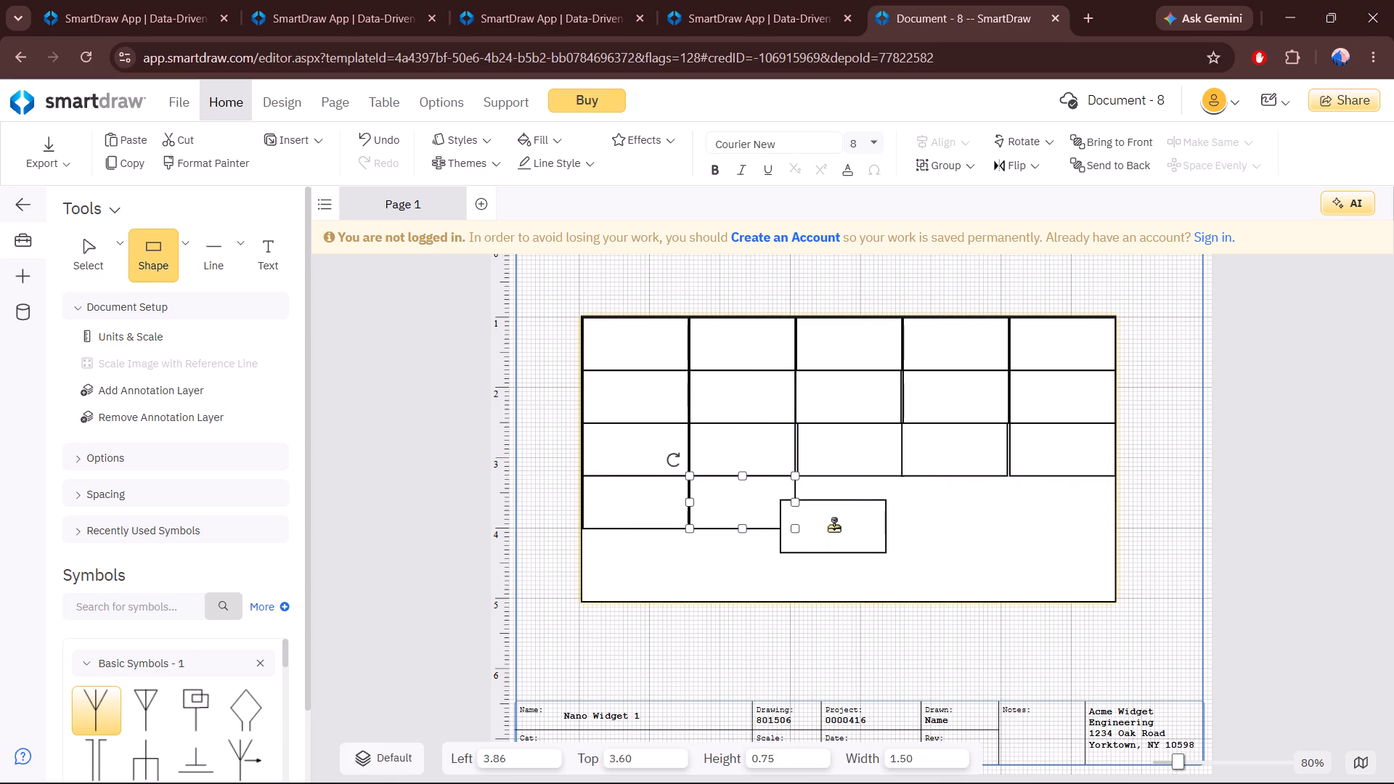
pyautogui.moveTo(833, 526); pyautogui.dragTo(849, 506)
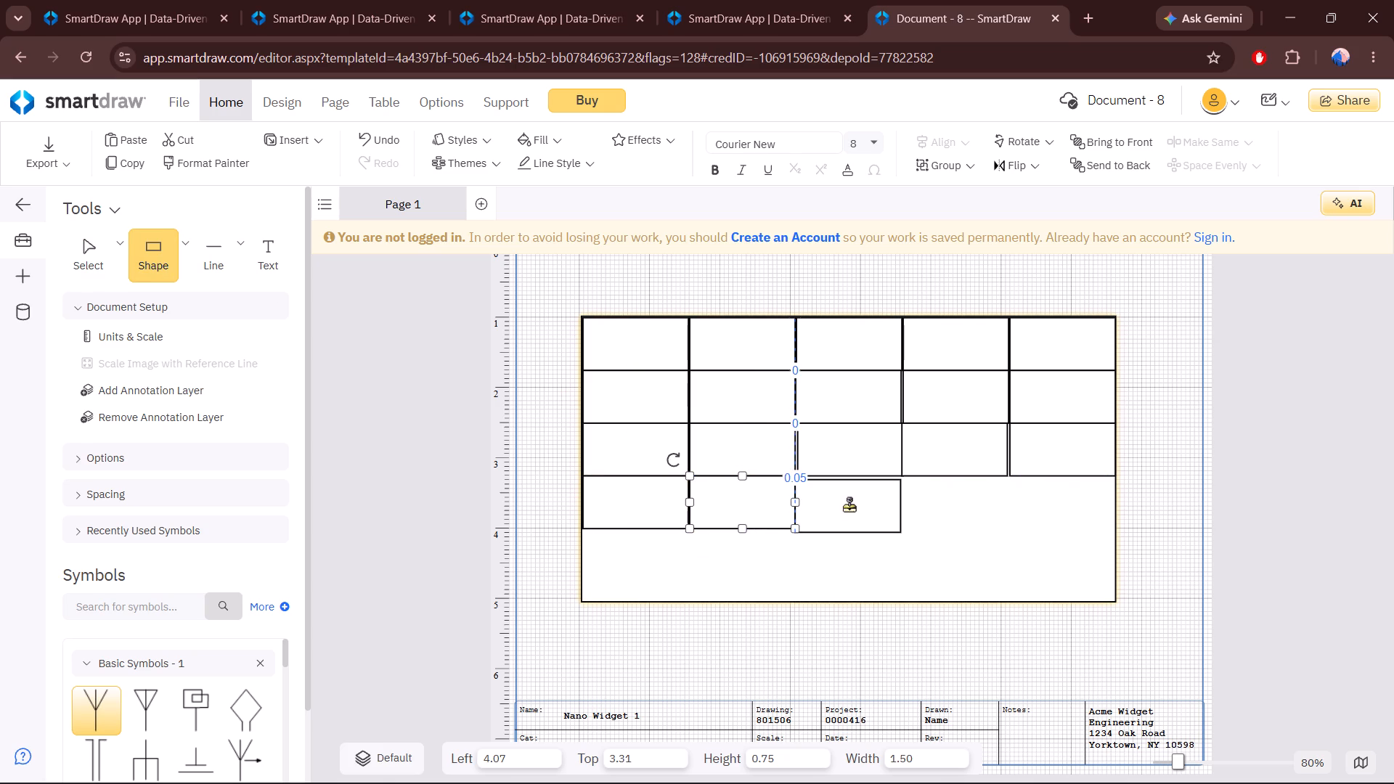
pyautogui.moveTo(849, 506); pyautogui.dragTo(848, 505)
pyautogui.rightClick(848, 506)
# Nudge the third row's third rectangle horizontally to about 4.09 to even out its spacing.
pyautogui.click(856, 452)
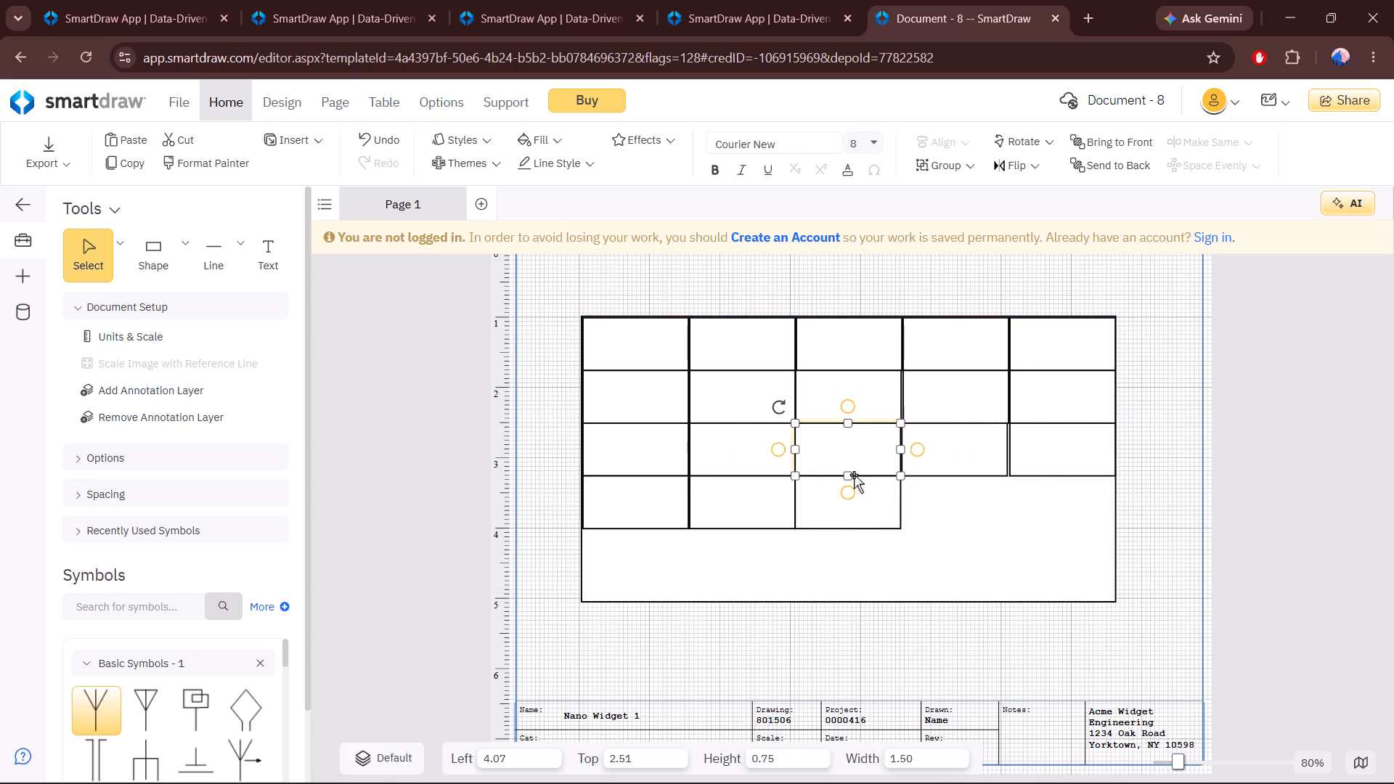
pyautogui.click(1000, 590)
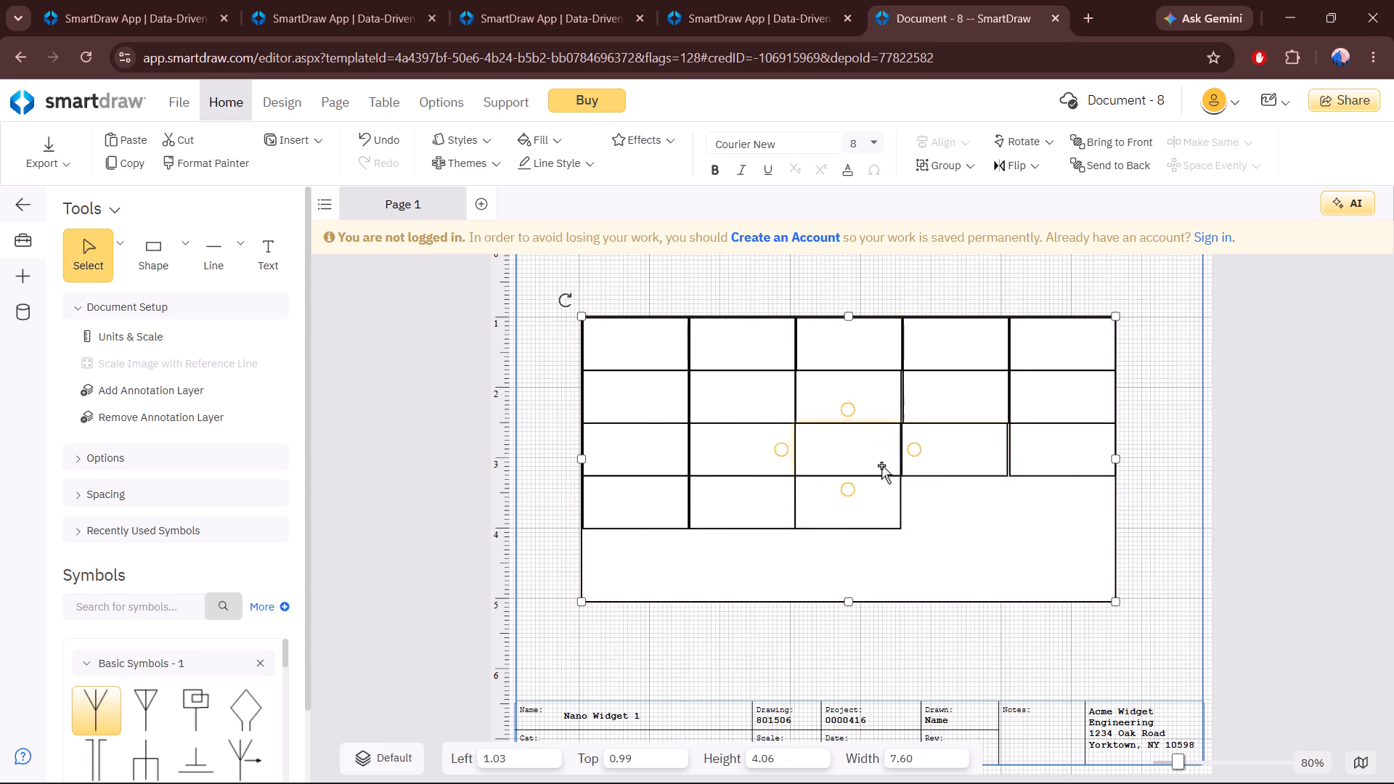
pyautogui.click(855, 455)
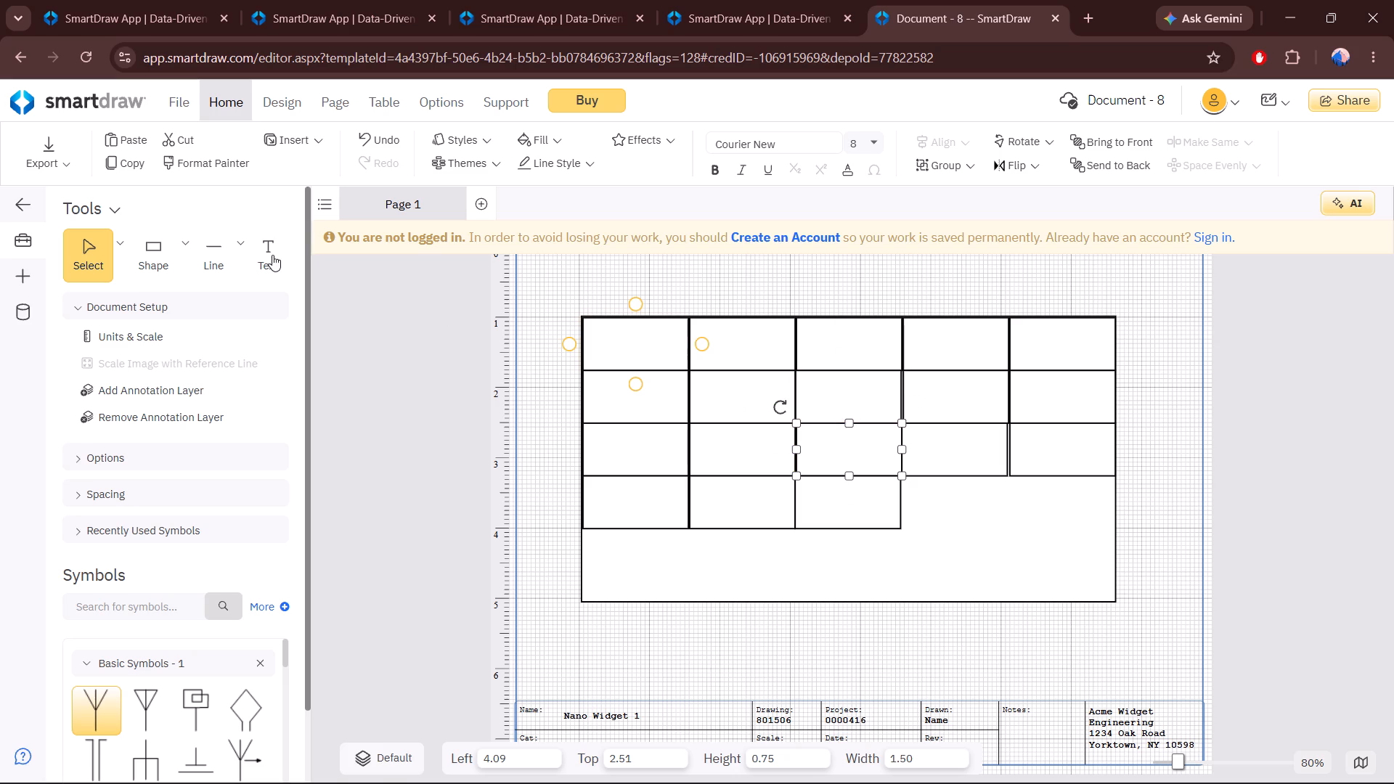
# Complete the fourth row with two more 1.50 by 0.75 rectangles at about 5.59 and 7.11 horizontally, 3.26 vertically.
pyautogui.moveTo(171, 256); pyautogui.dragTo(954, 510)
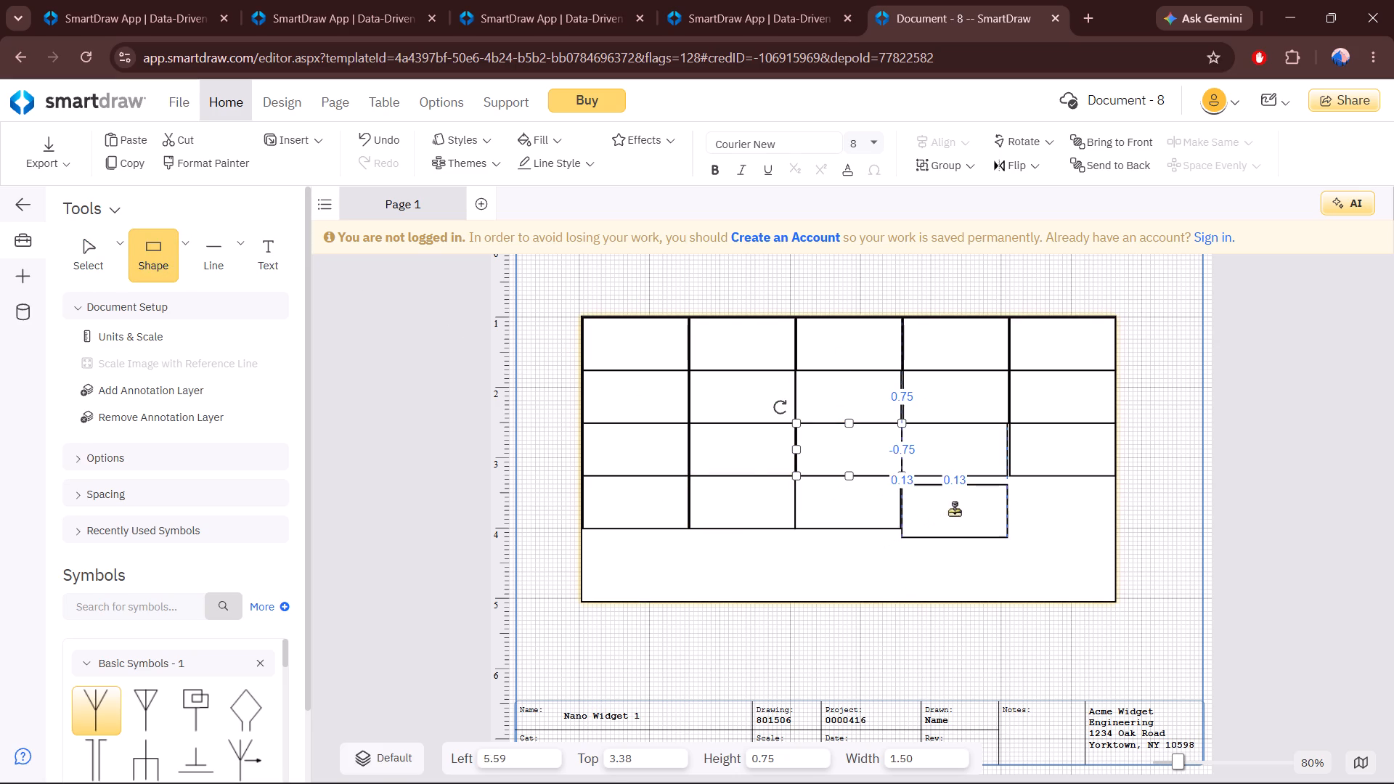
pyautogui.moveTo(954, 510); pyautogui.dragTo(955, 503)
pyautogui.click(923, 558)
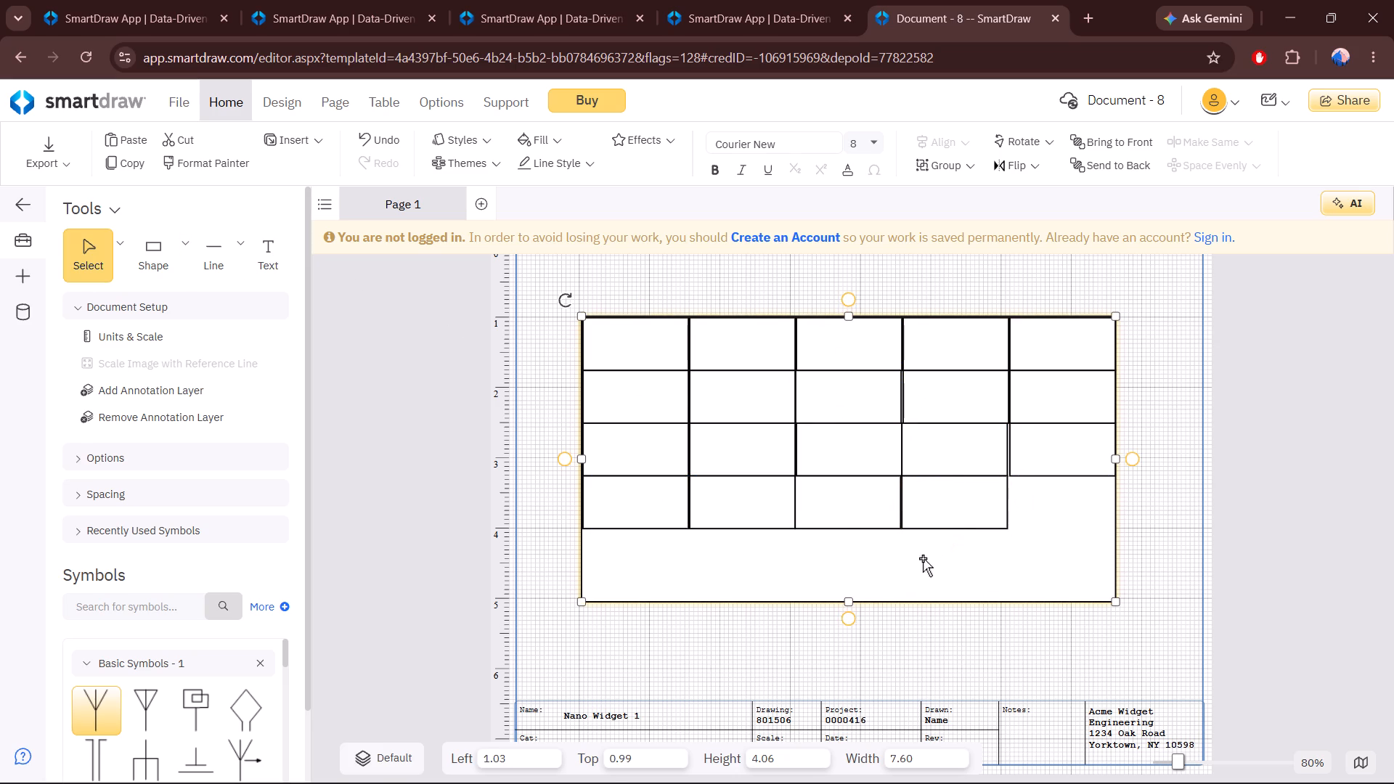
pyautogui.moveTo(167, 237); pyautogui.dragTo(1083, 536)
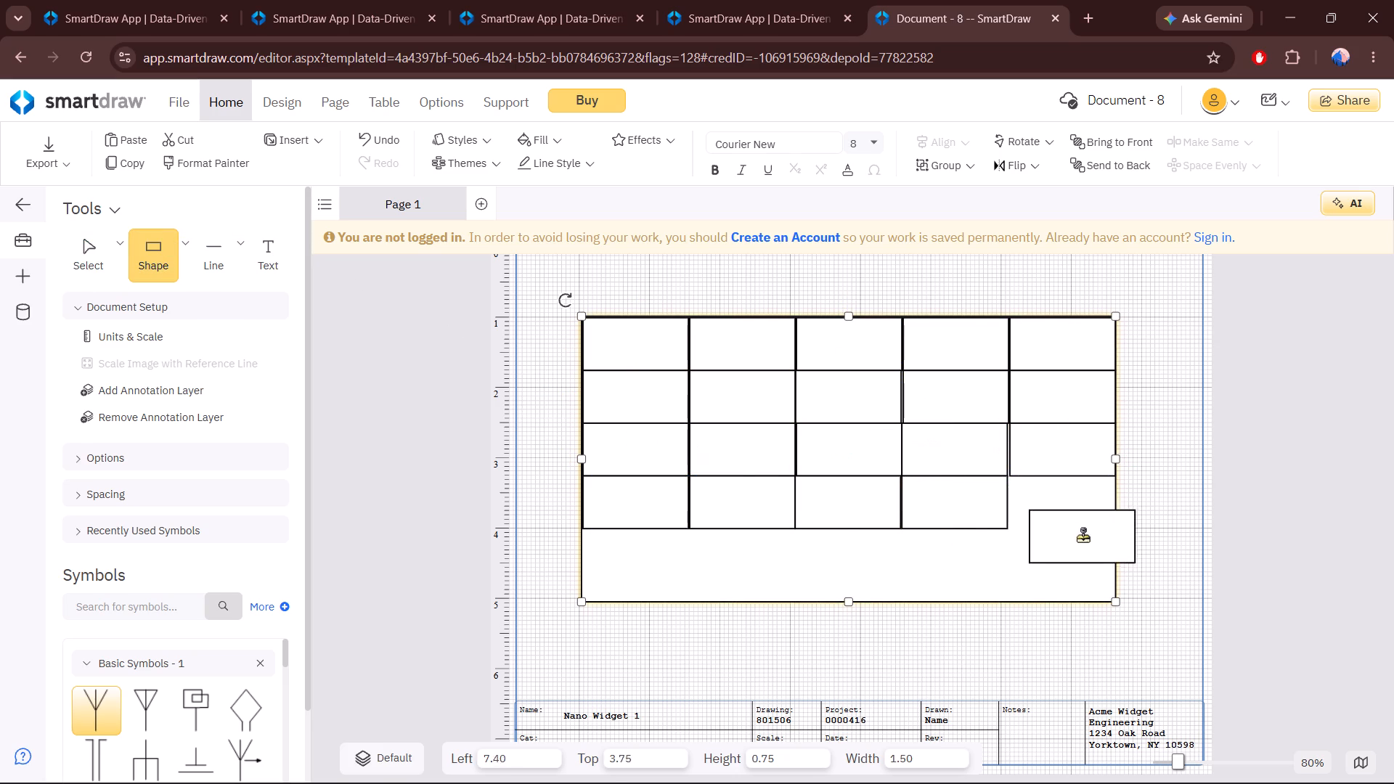
pyautogui.moveTo(1083, 536); pyautogui.dragTo(1064, 504)
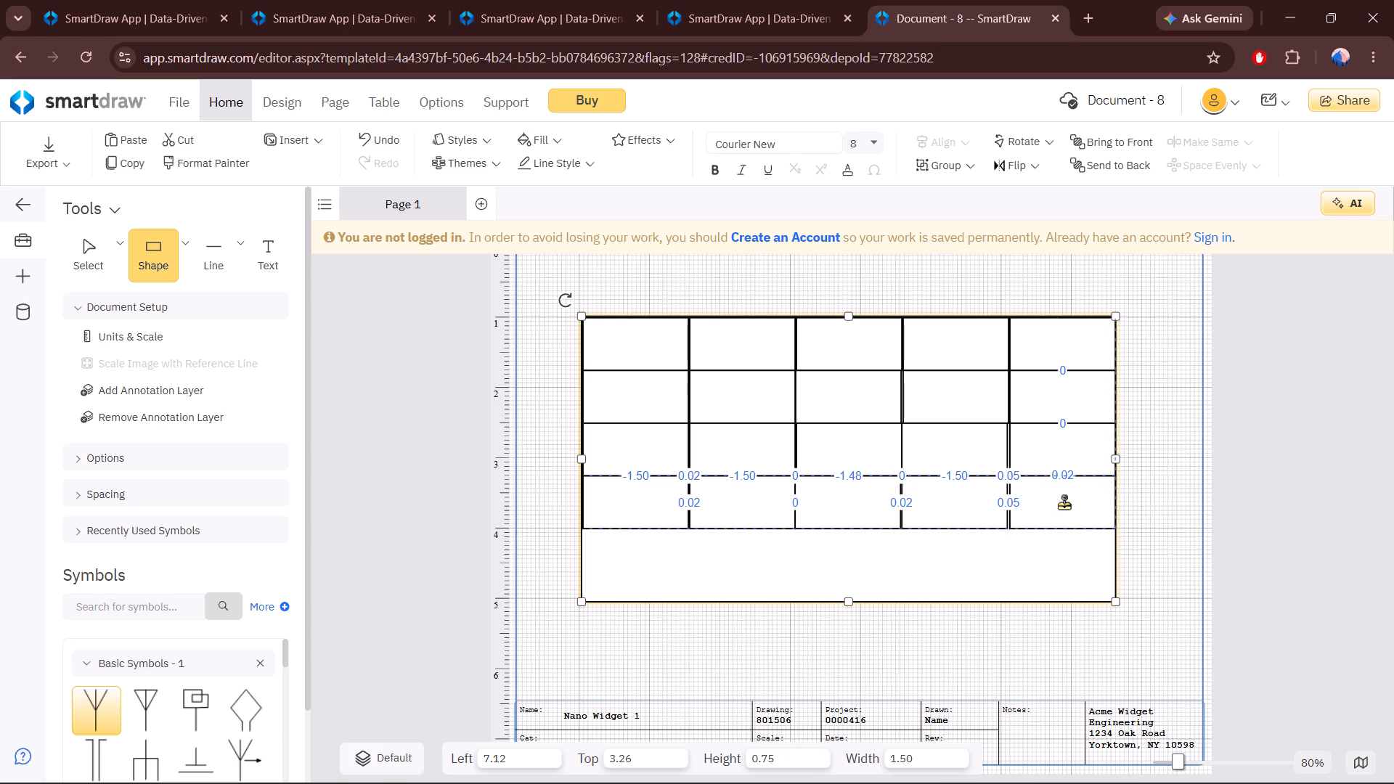
pyautogui.moveTo(1064, 504); pyautogui.dragTo(1061, 502)
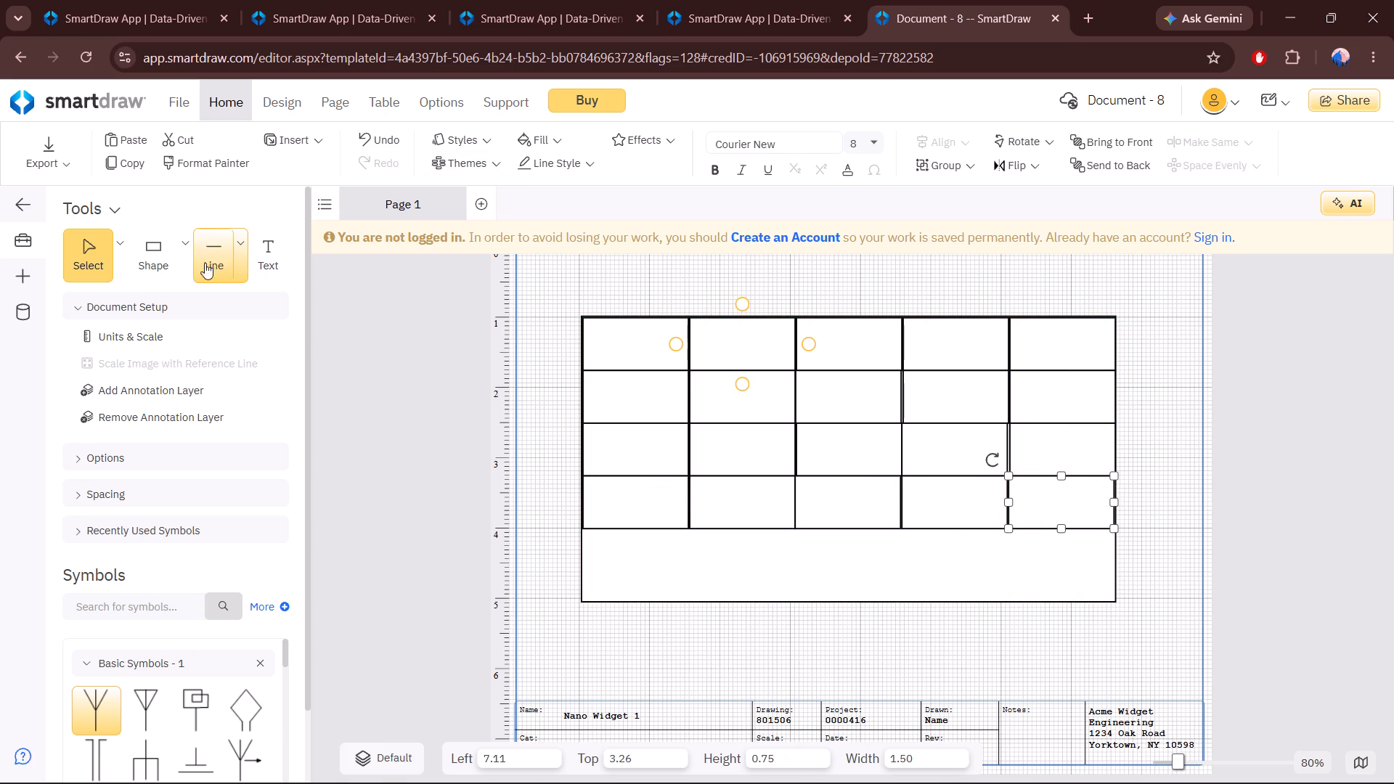
# Start a fifth row with three 1.50 by 0.75 rectangles at about 1.05, 2.55 and 4.07 horizontally, 4.01 vertically.
pyautogui.moveTo(163, 246); pyautogui.dragTo(641, 563)
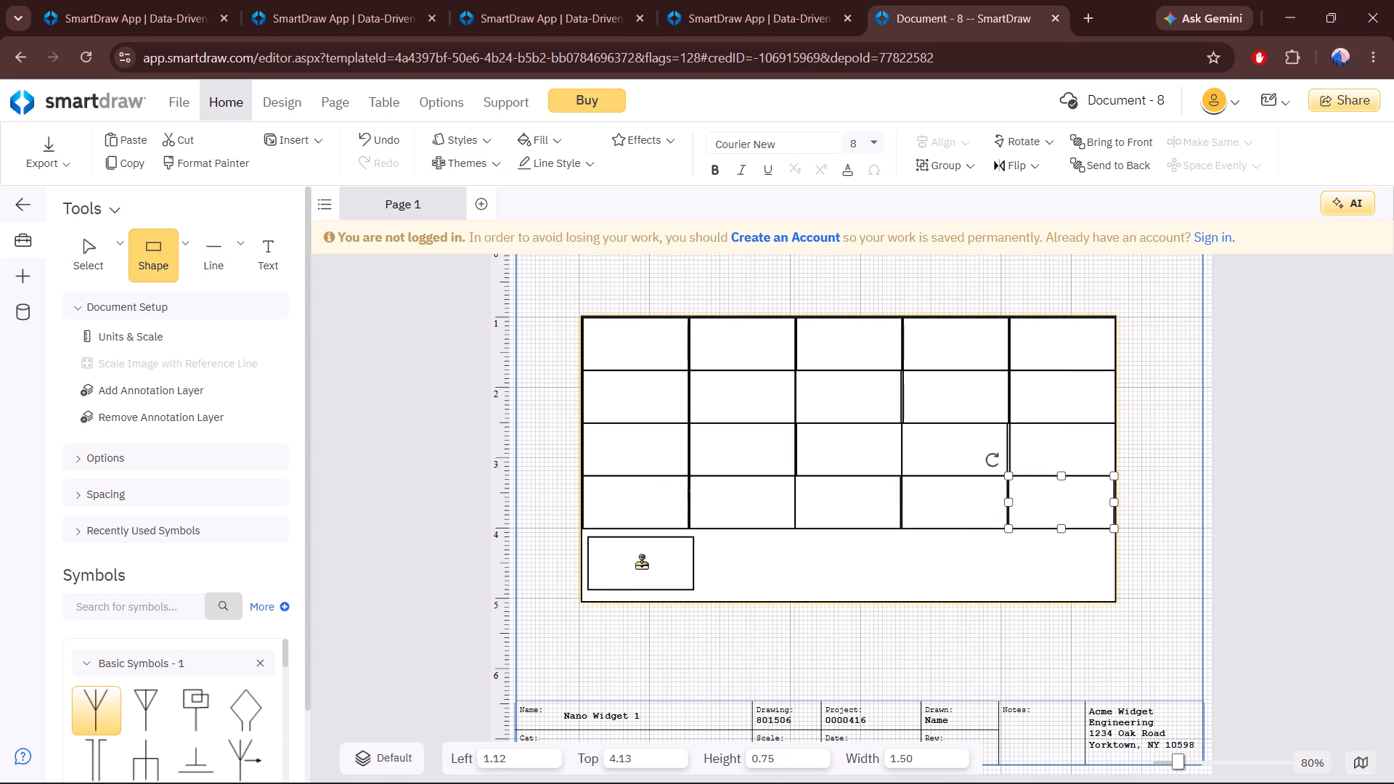
pyautogui.moveTo(641, 563); pyautogui.dragTo(639, 560)
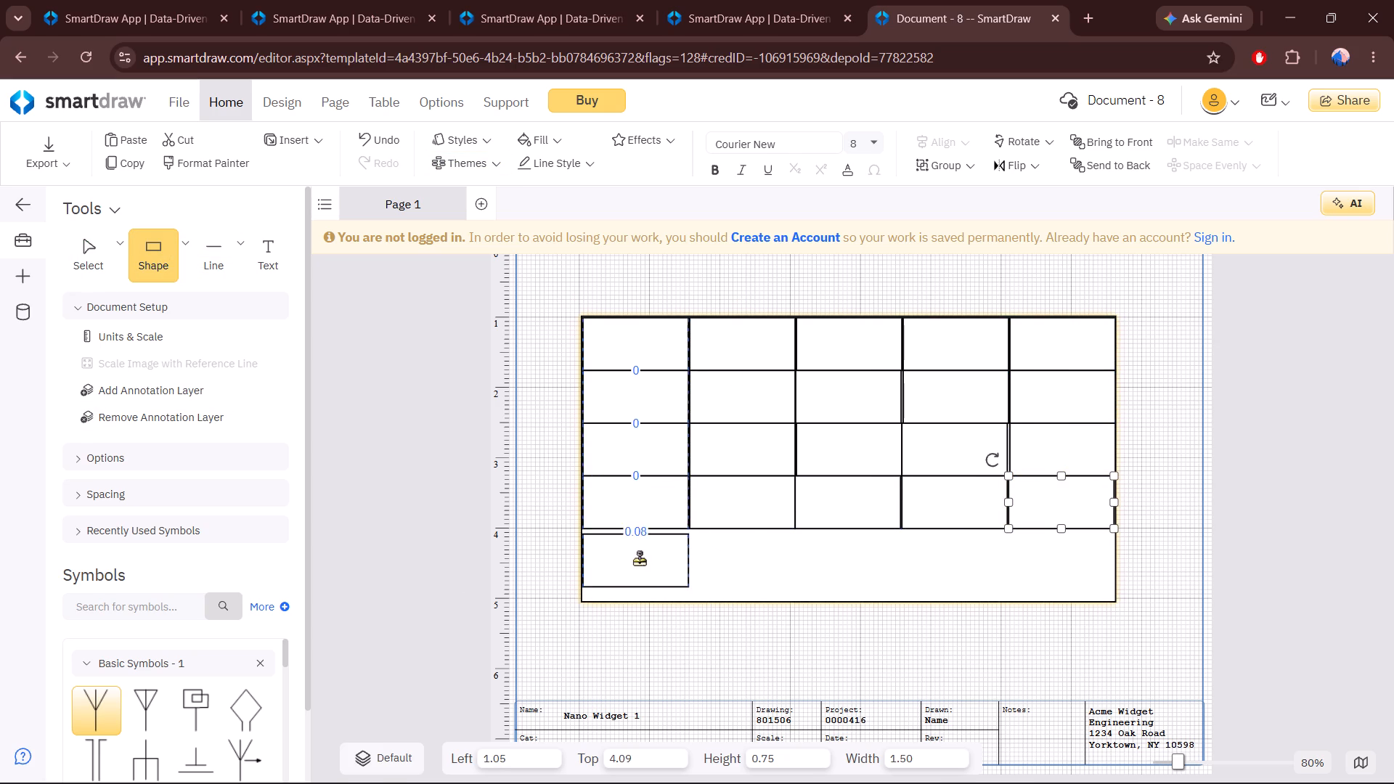
pyautogui.moveTo(639, 560); pyautogui.dragTo(637, 558)
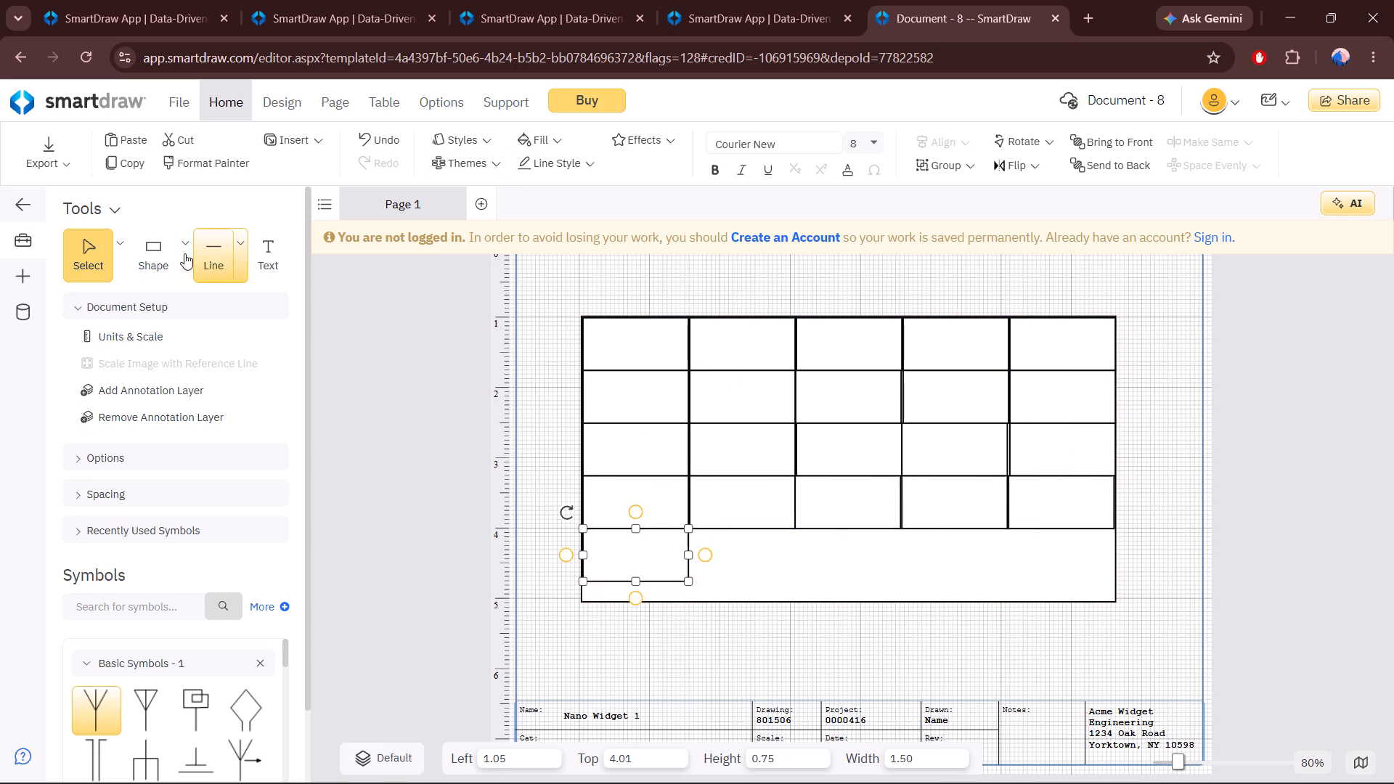
pyautogui.moveTo(157, 251); pyautogui.dragTo(742, 563)
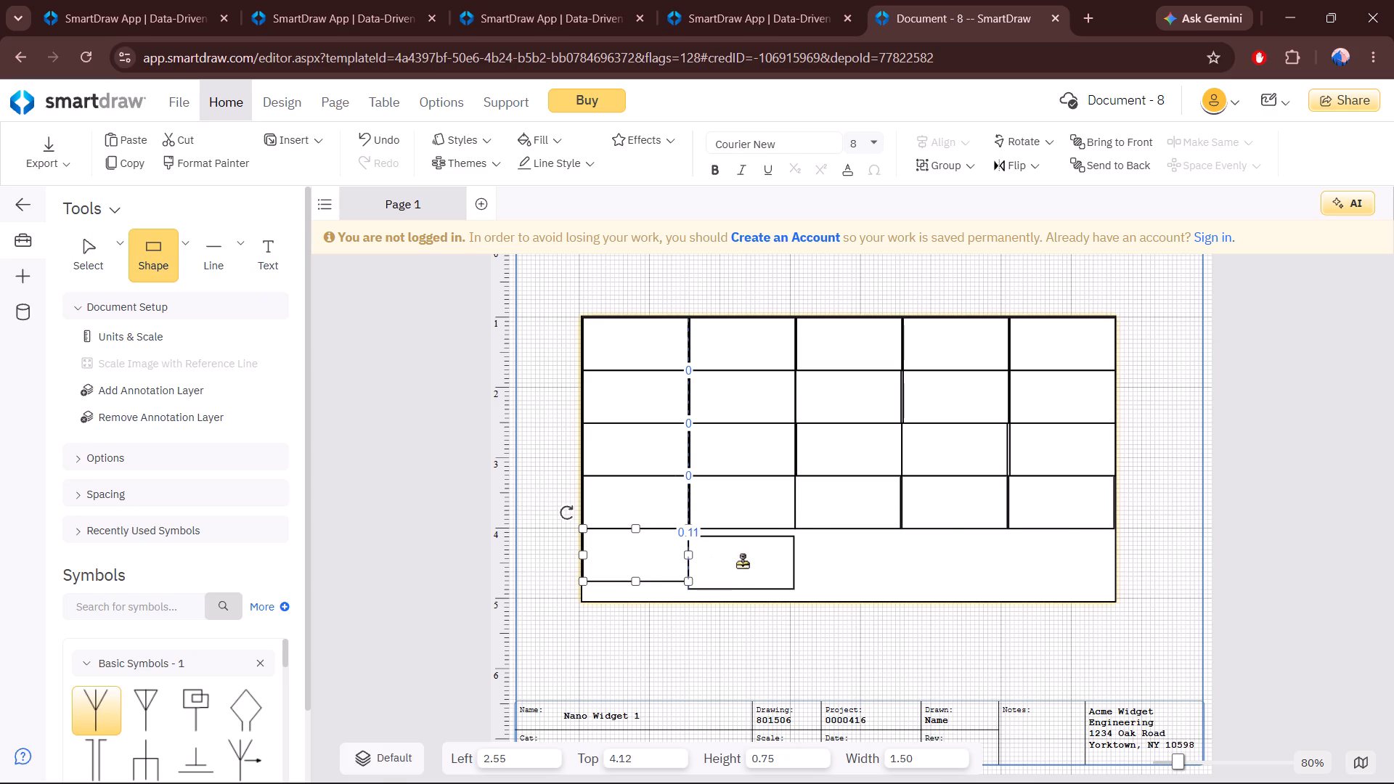
pyautogui.moveTo(742, 563); pyautogui.dragTo(742, 556)
pyautogui.moveTo(144, 262); pyautogui.dragTo(256, 346)
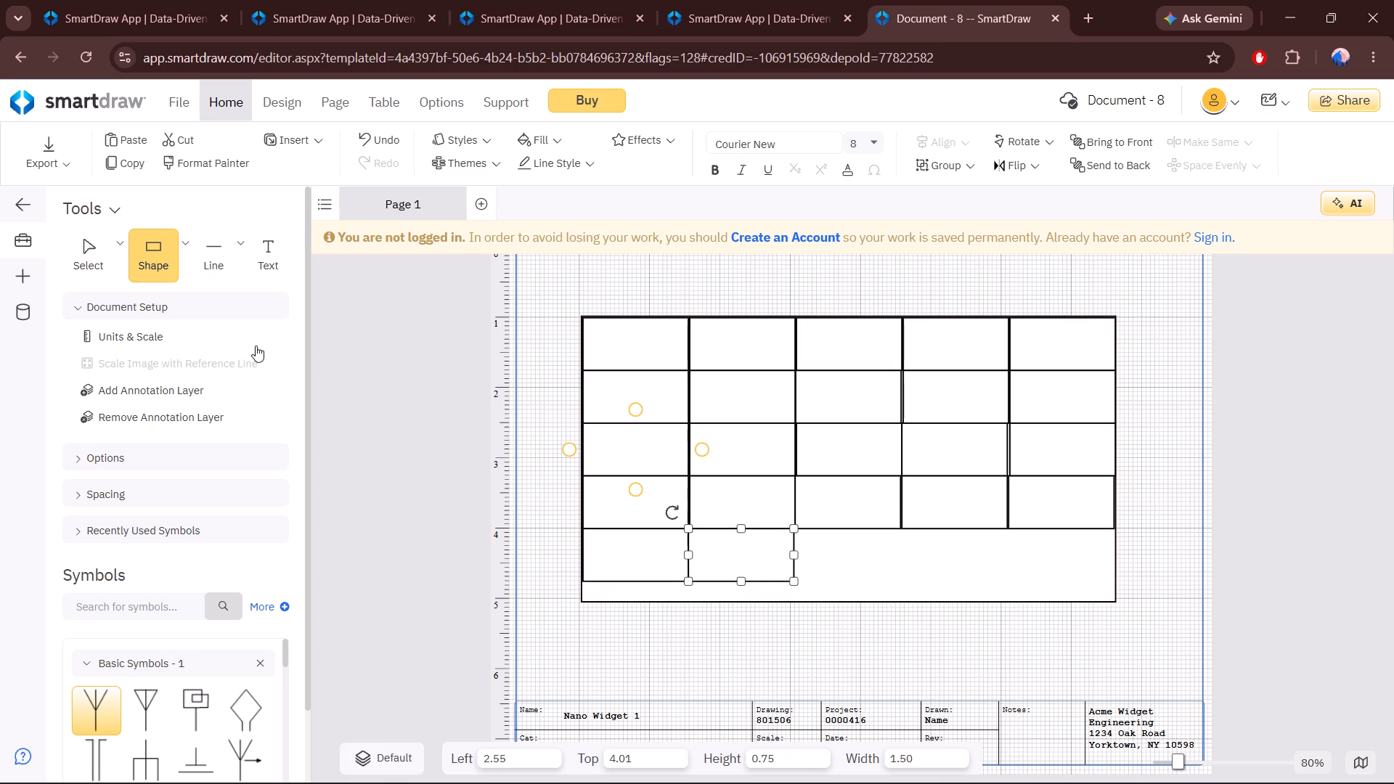
pyautogui.moveTo(256, 346); pyautogui.dragTo(848, 558)
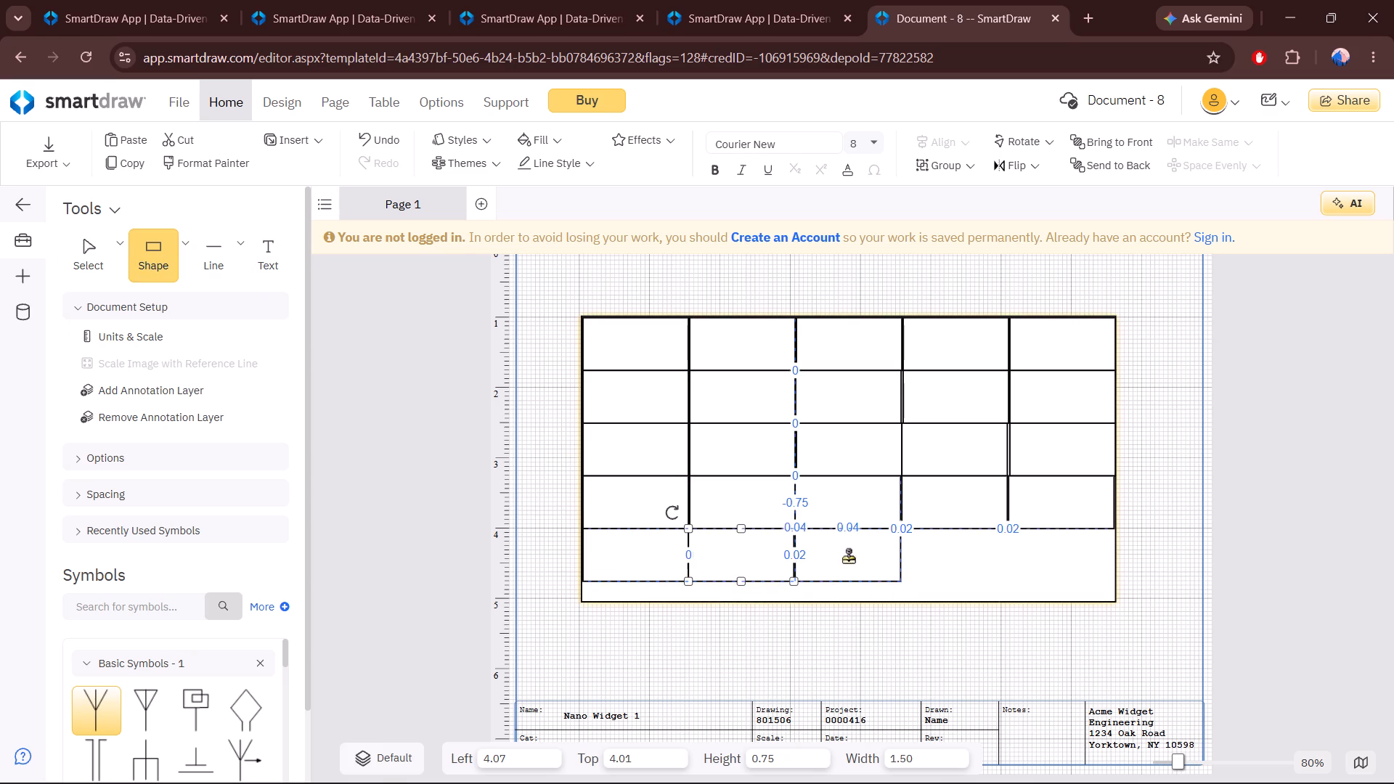
pyautogui.moveTo(848, 558); pyautogui.dragTo(848, 557)
# Complete the fifth row with two more 1.50 by 0.75 rectangles at 4.01 vertically, the last at about 7.12 horizontally.
pyautogui.moveTo(146, 256); pyautogui.dragTo(918, 566)
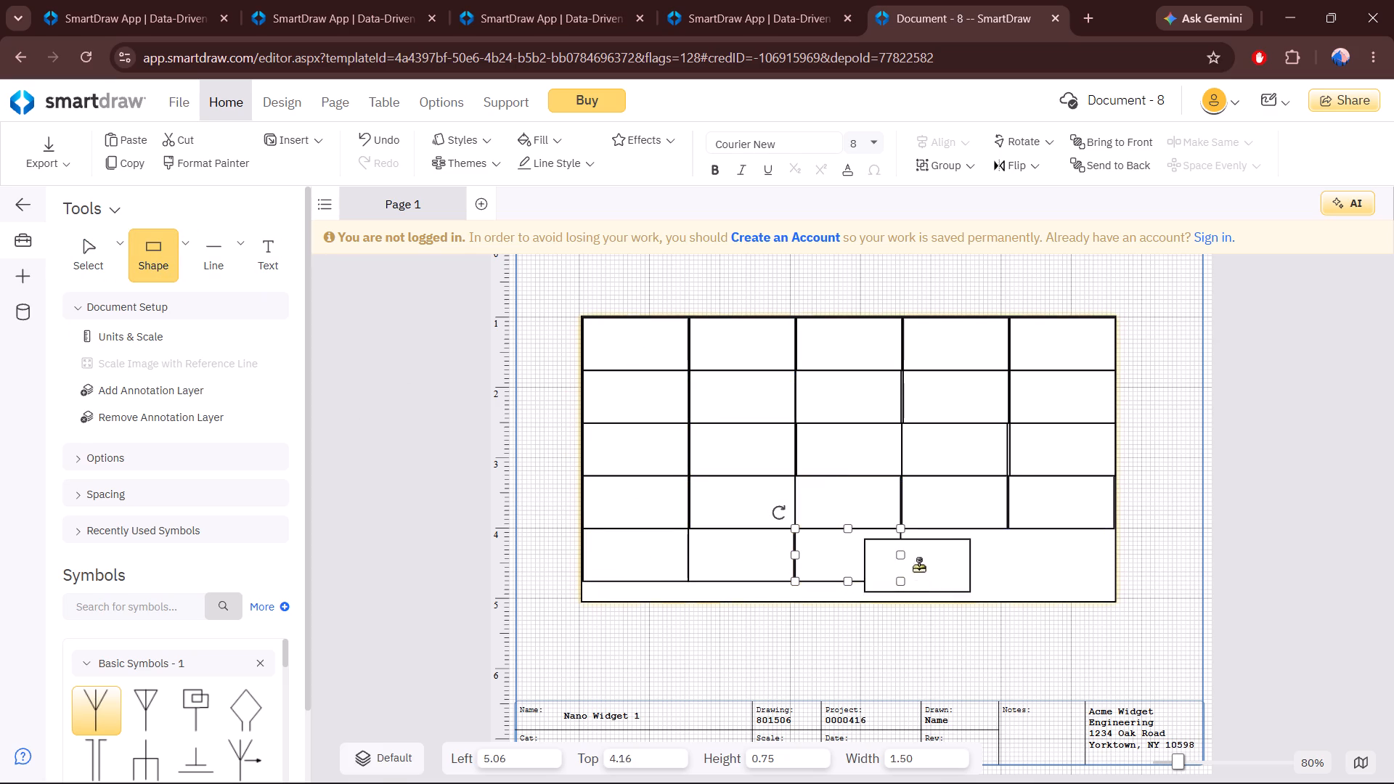
pyautogui.moveTo(918, 566); pyautogui.dragTo(955, 557)
pyautogui.moveTo(163, 253); pyautogui.dragTo(1069, 576)
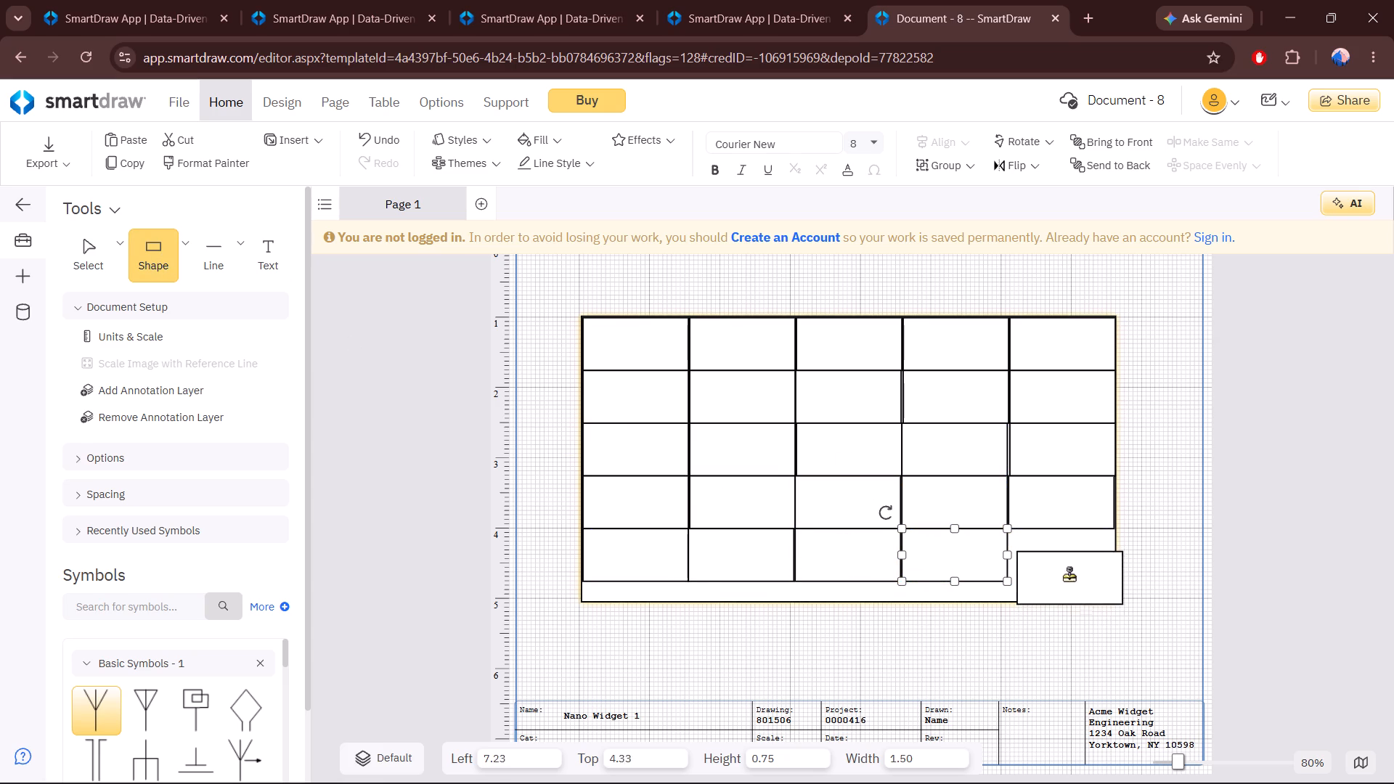
pyautogui.moveTo(1069, 576); pyautogui.dragTo(1061, 560)
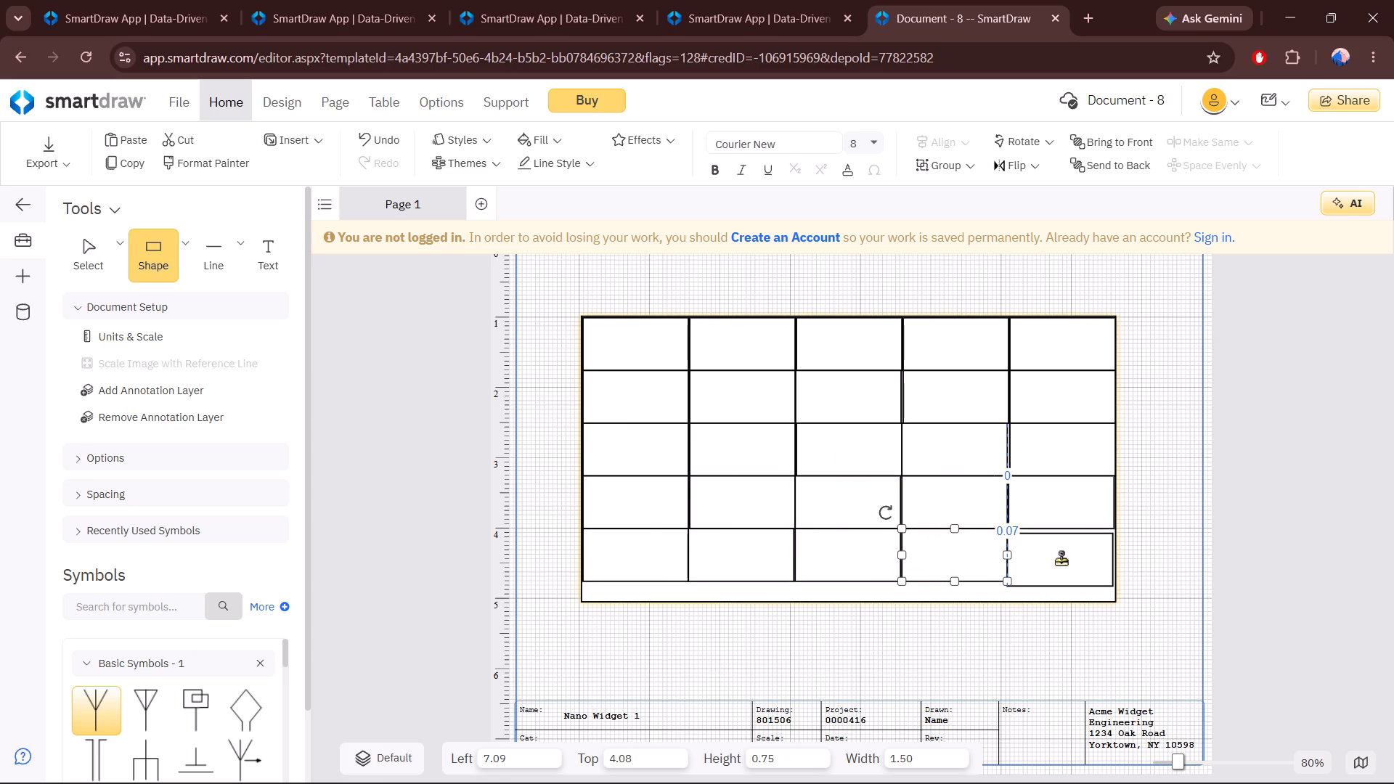
pyautogui.moveTo(1061, 560); pyautogui.dragTo(1062, 555)
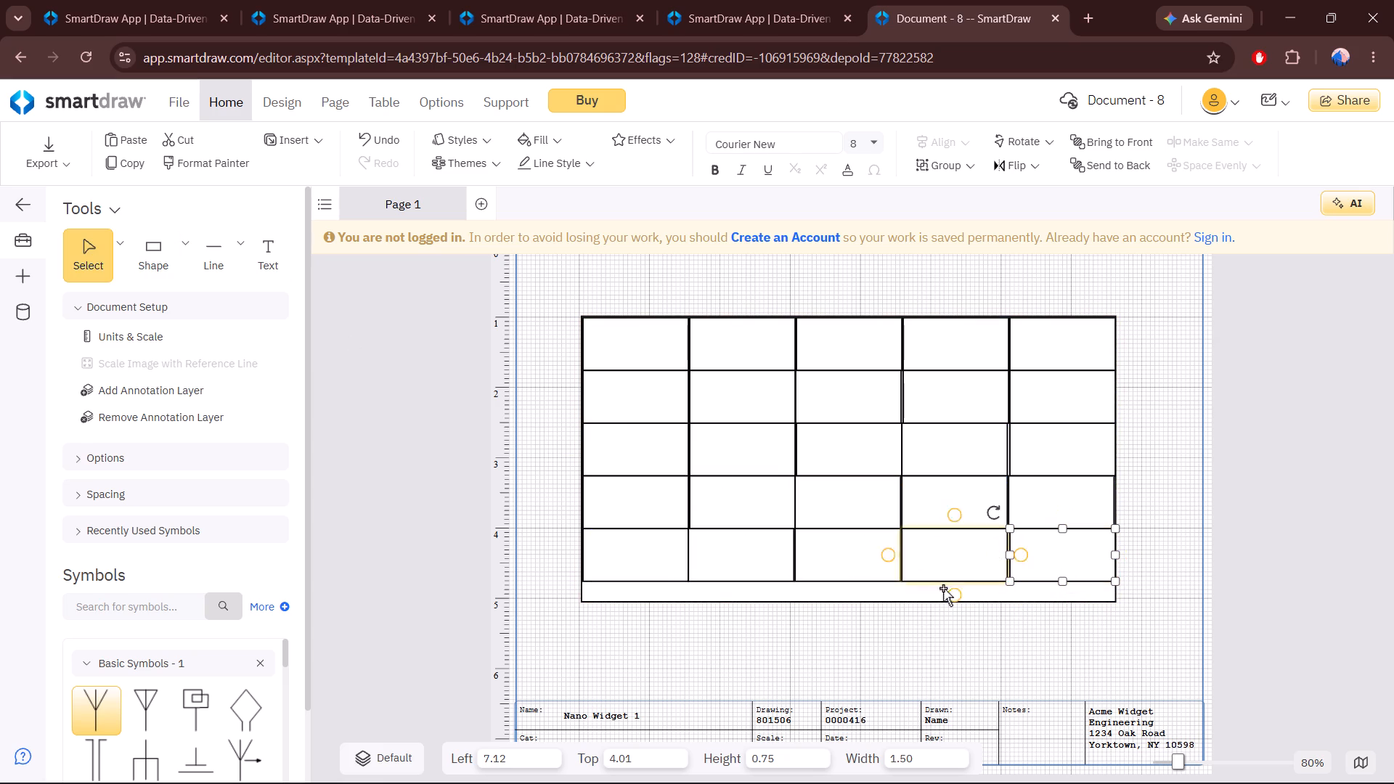
# Shorten the outer frame to a height of about 3.78 so its bottom edge meets the fifth row.
pyautogui.click(936, 601)
pyautogui.moveTo(849, 597); pyautogui.dragTo(852, 590)
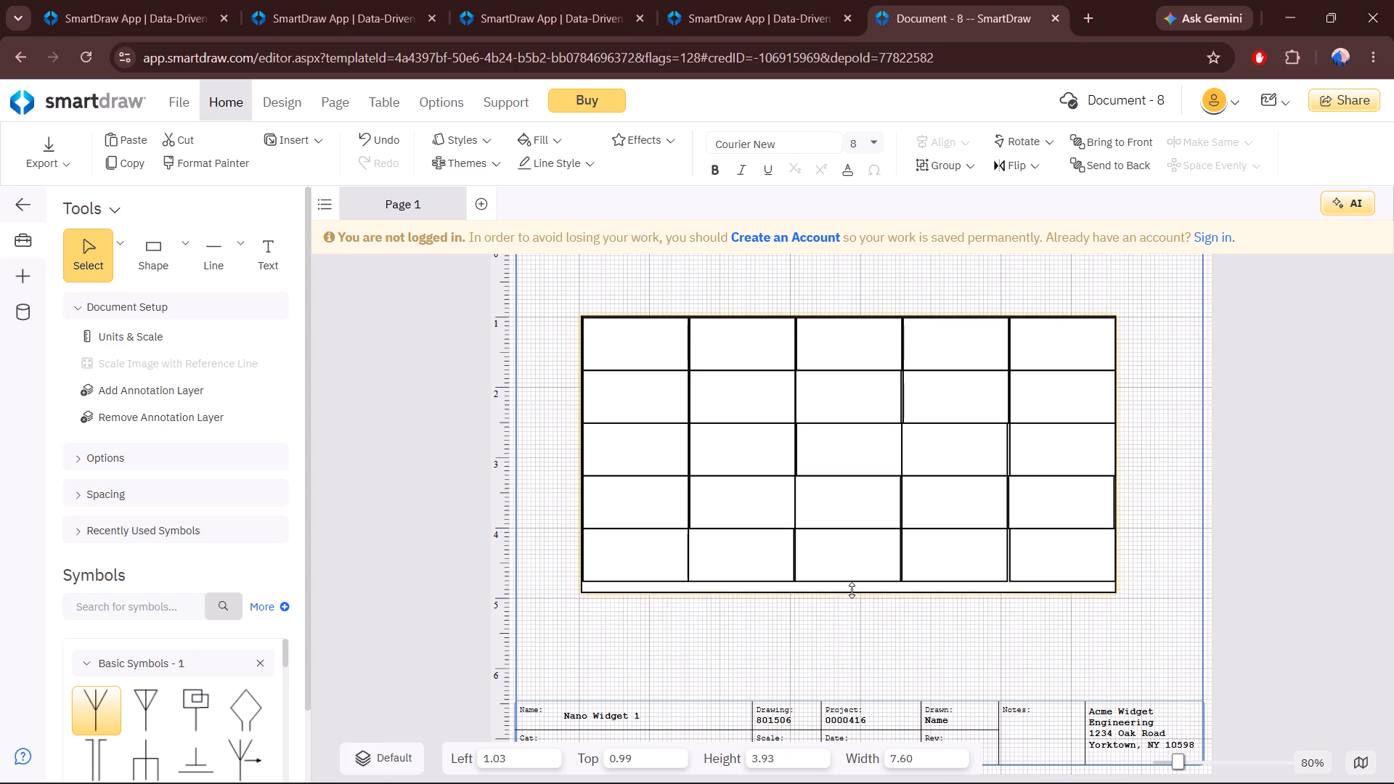
pyautogui.moveTo(852, 590); pyautogui.dragTo(855, 582)
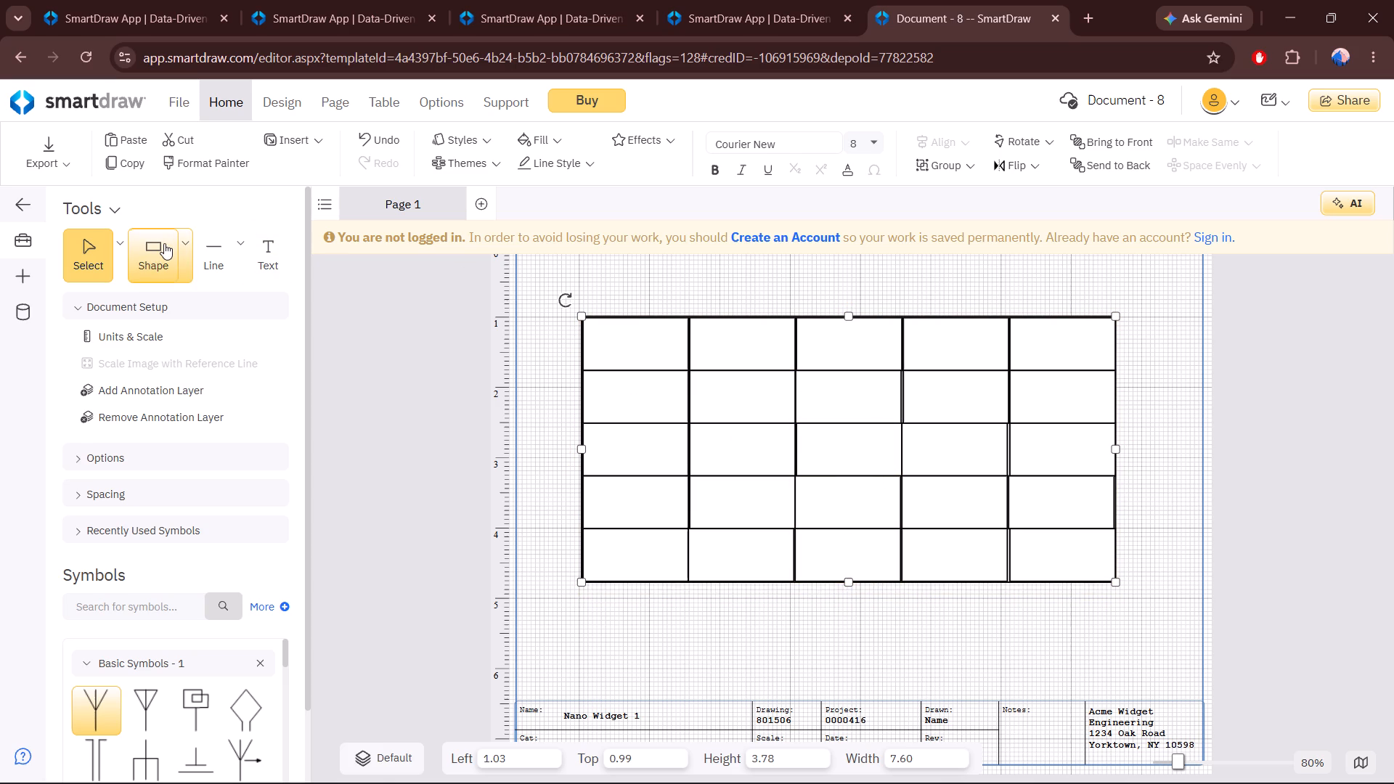
# Draw two diagonal lines joining the opposite corners of the whole grid, crossing at its centre.
pyautogui.click(203, 265)
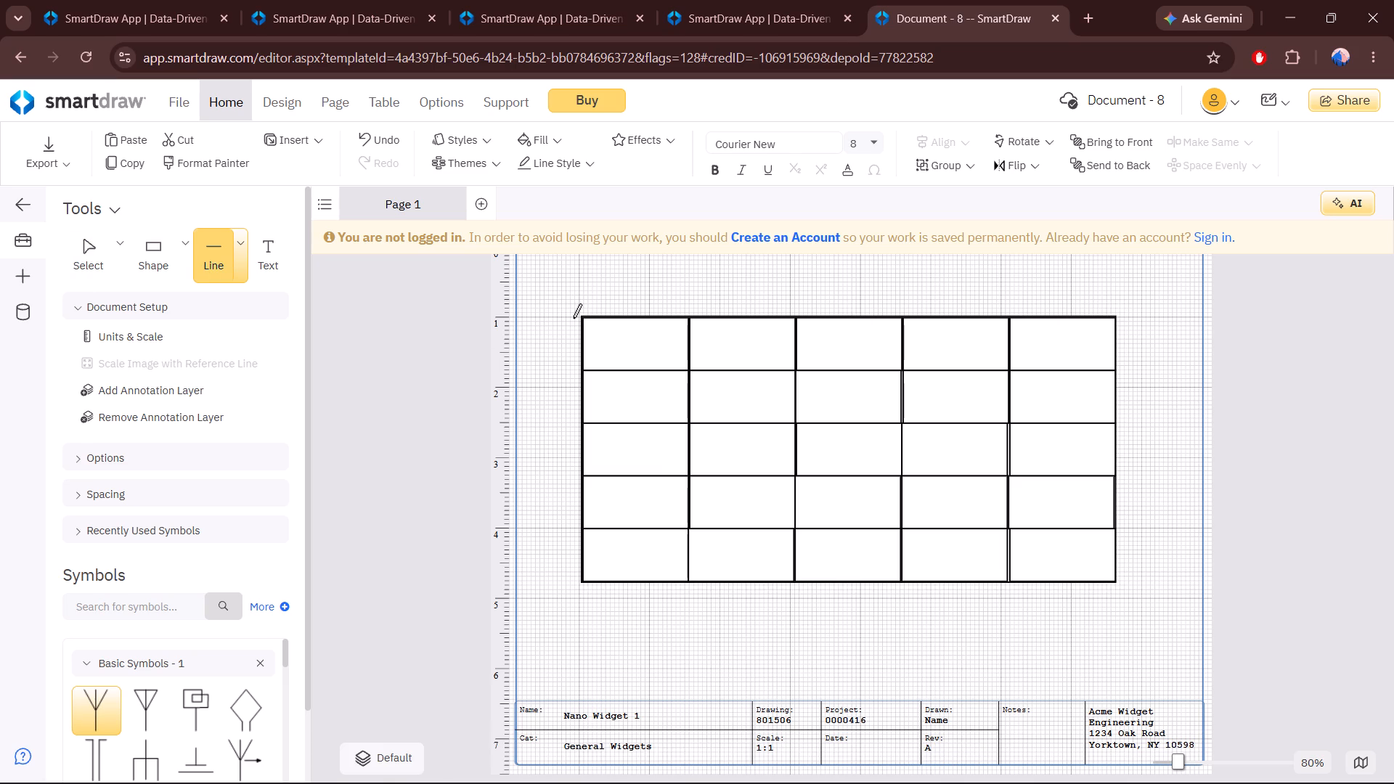
pyautogui.click(586, 319)
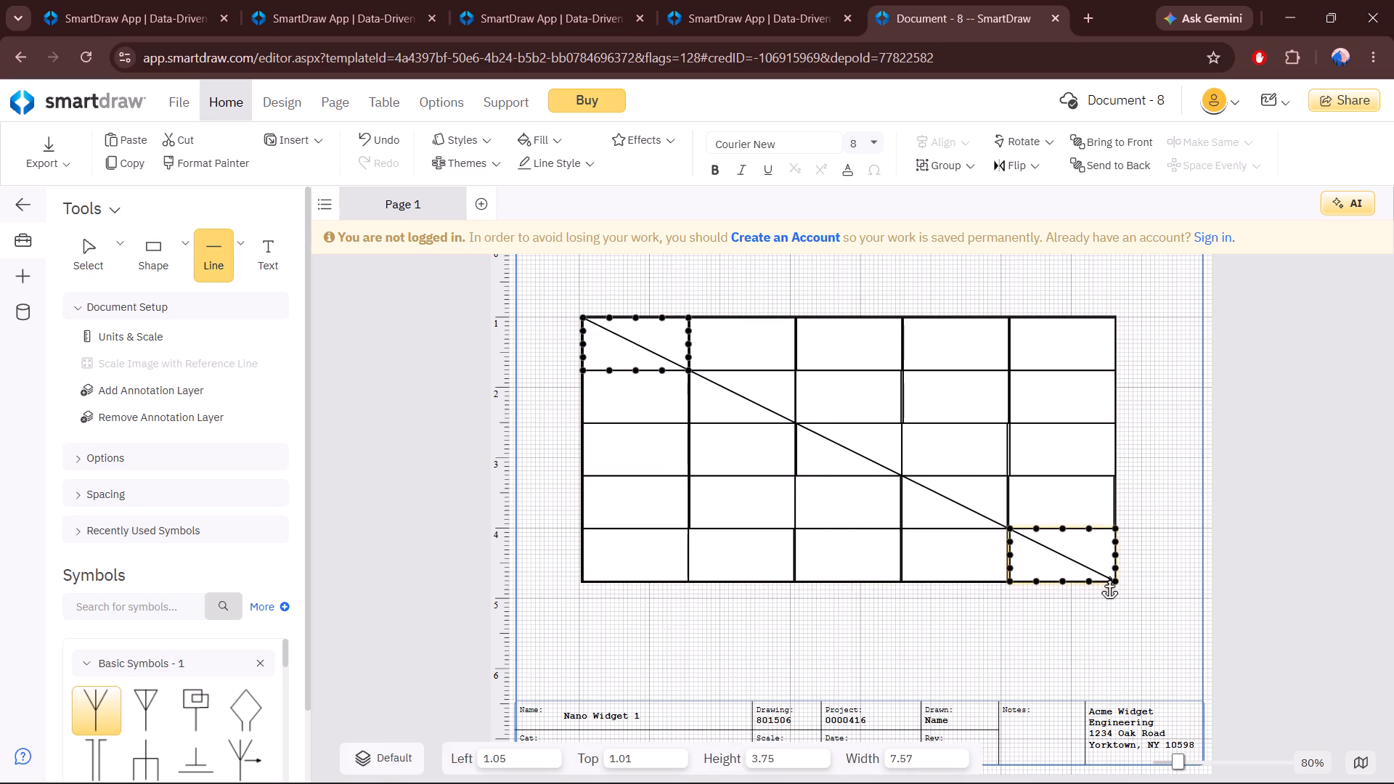
pyautogui.click(1112, 579)
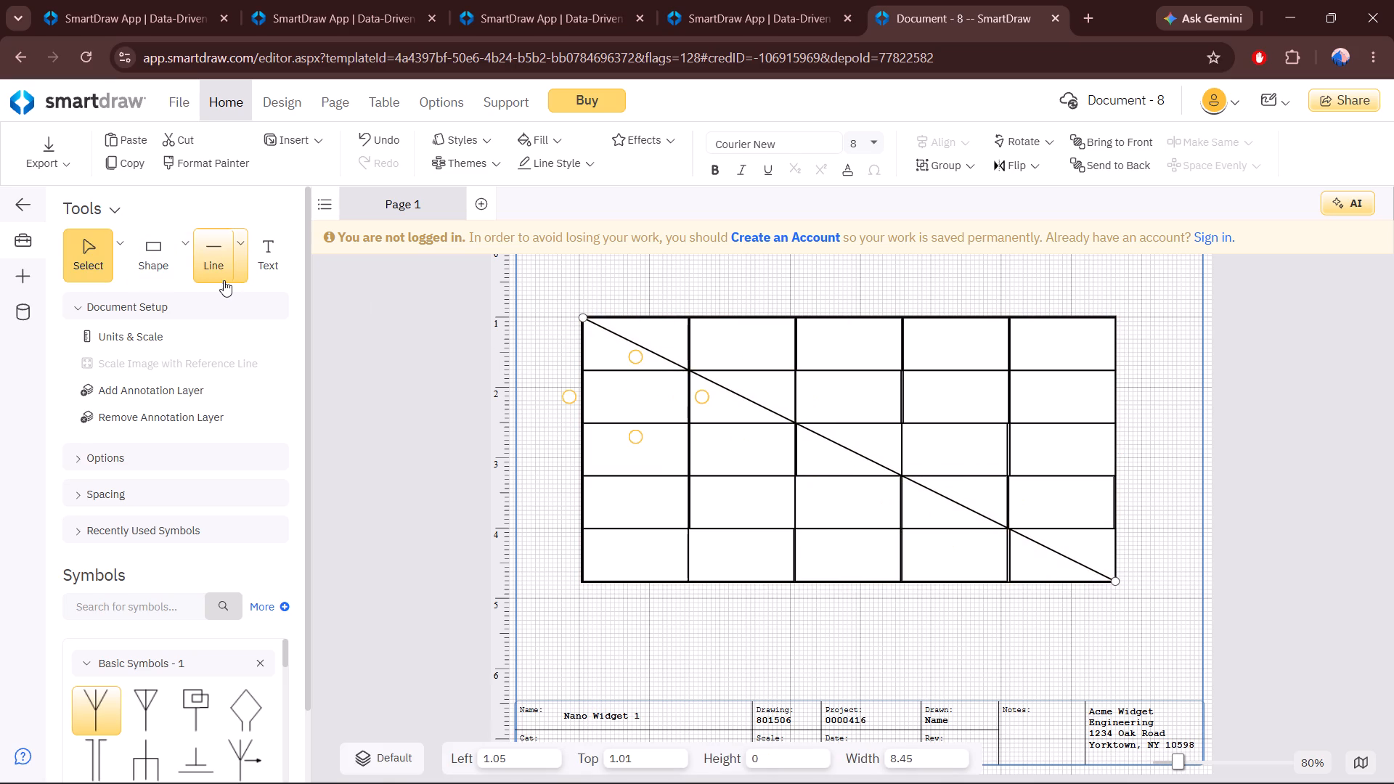
pyautogui.click(224, 280)
pyautogui.click(584, 579)
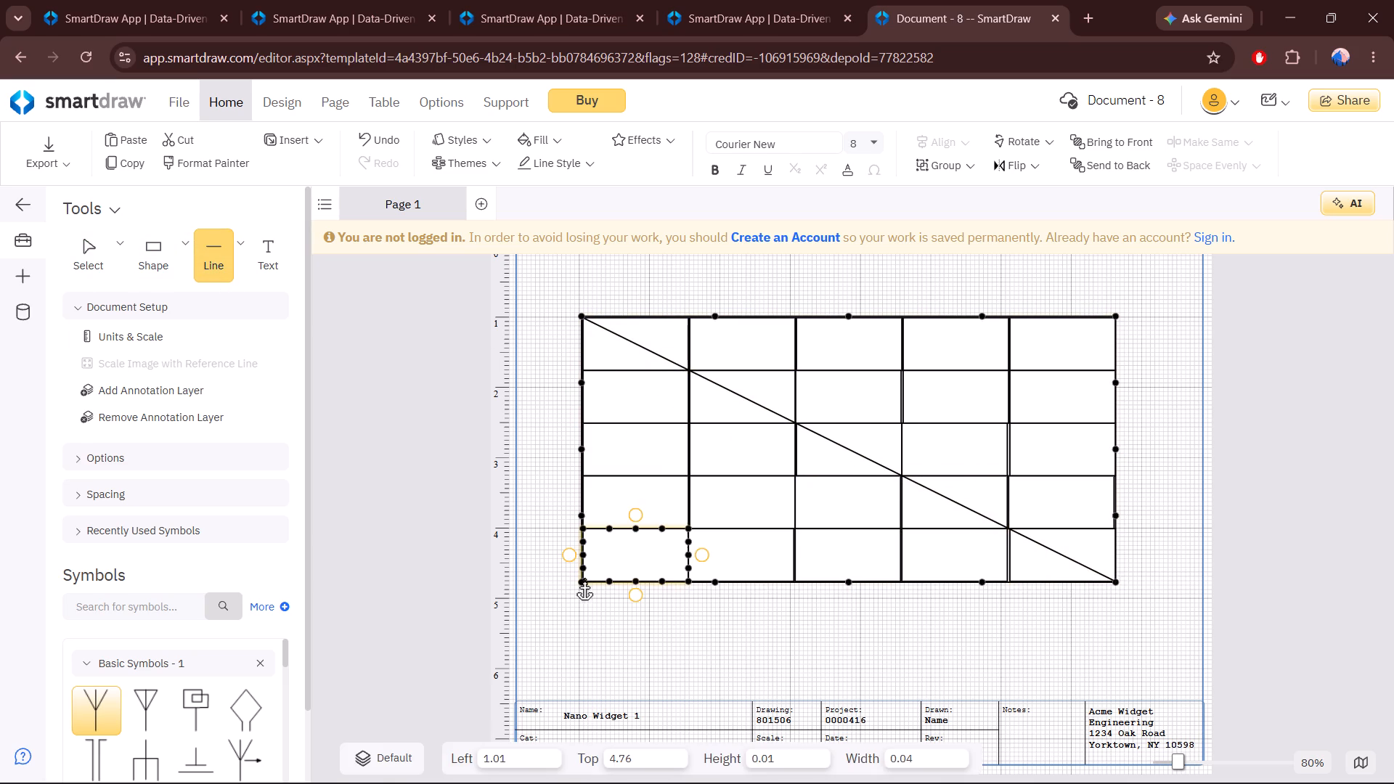
pyautogui.click(1112, 321)
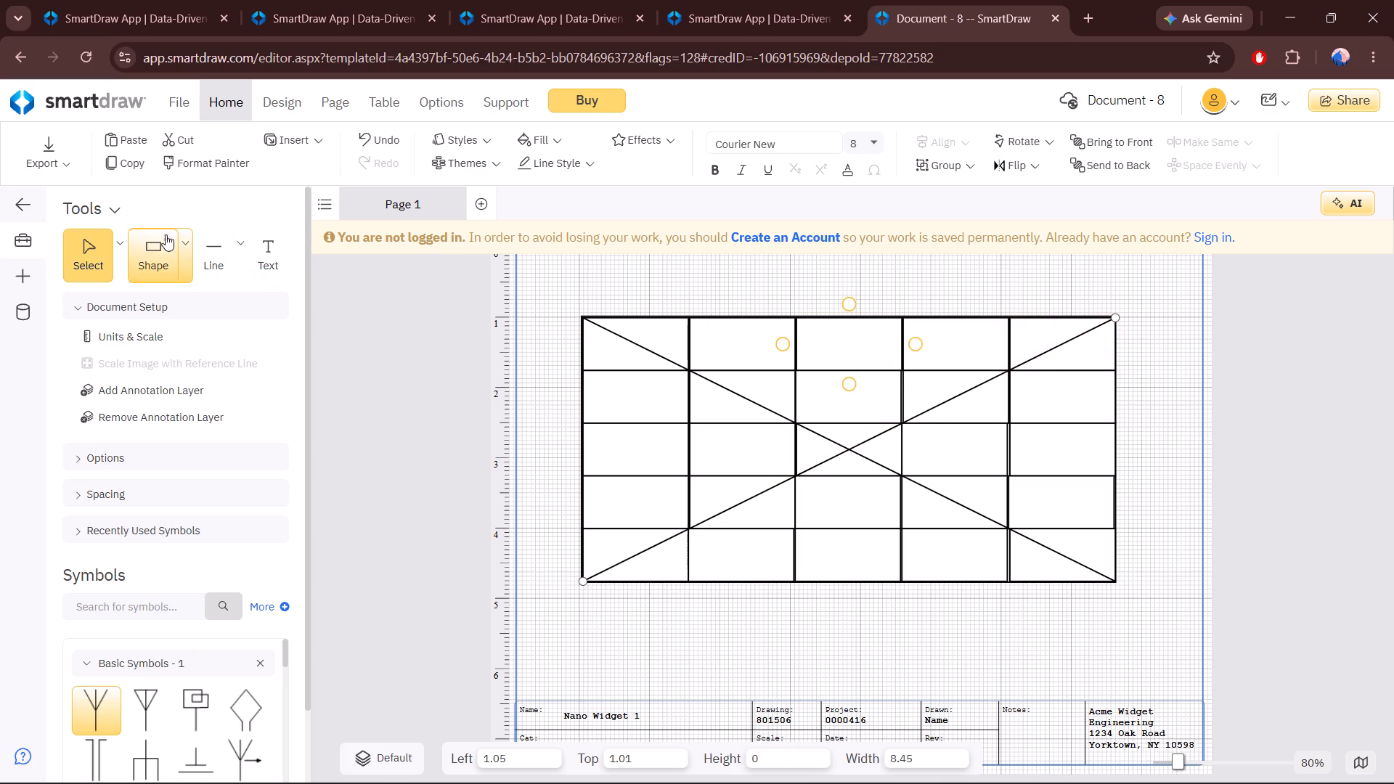
# Draw three full-height vertical lines dividing the grid's middle column into quarters, at about 4.82, 4.45 and 5.20 horizontally.
pyautogui.click(224, 272)
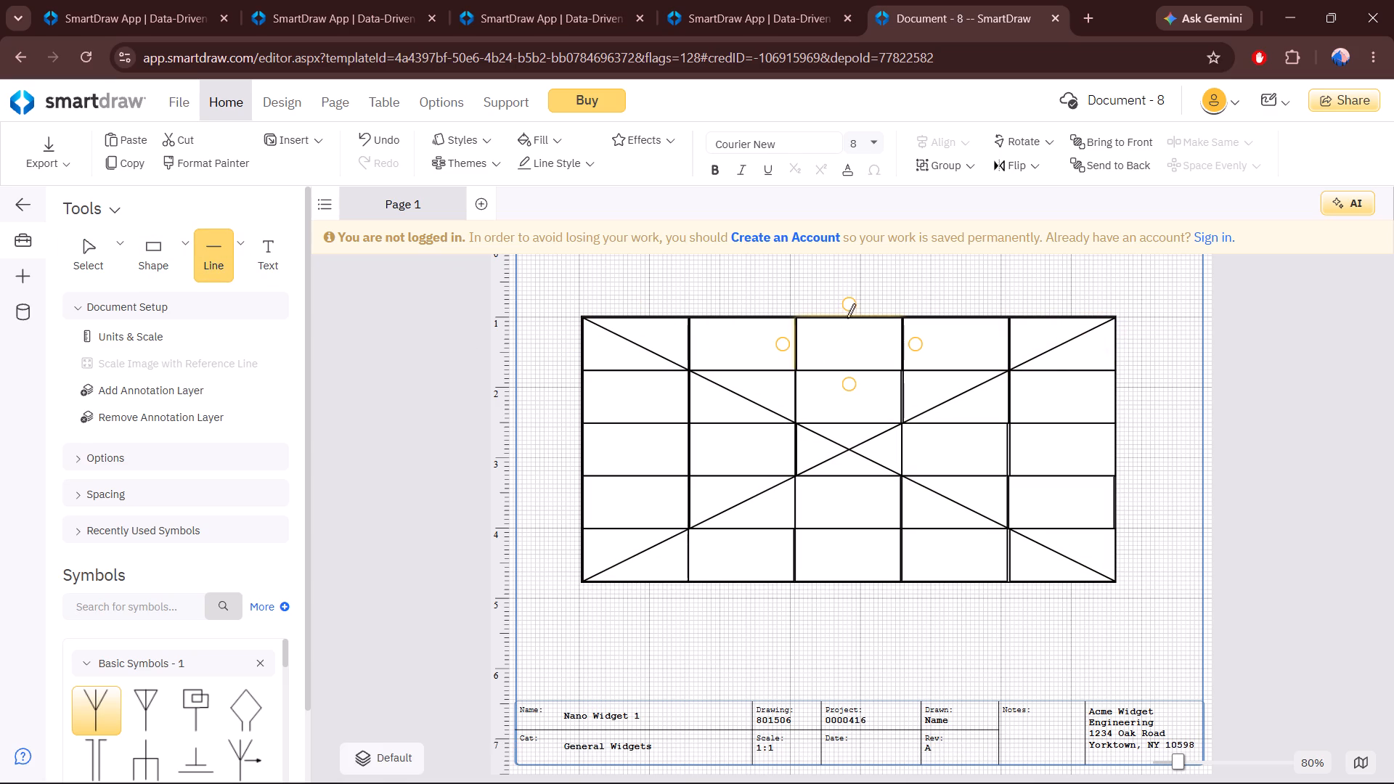
pyautogui.click(850, 315)
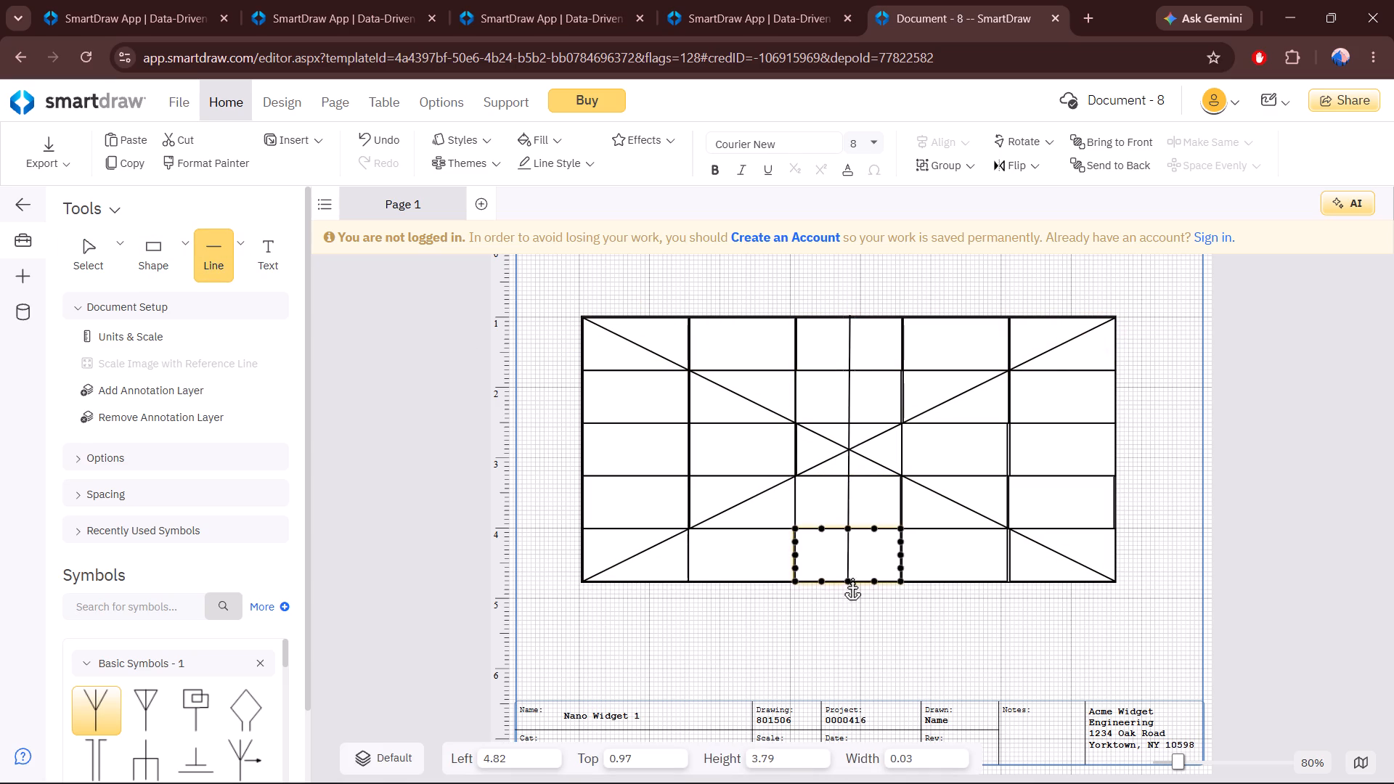
pyautogui.click(852, 579)
pyautogui.click(850, 314)
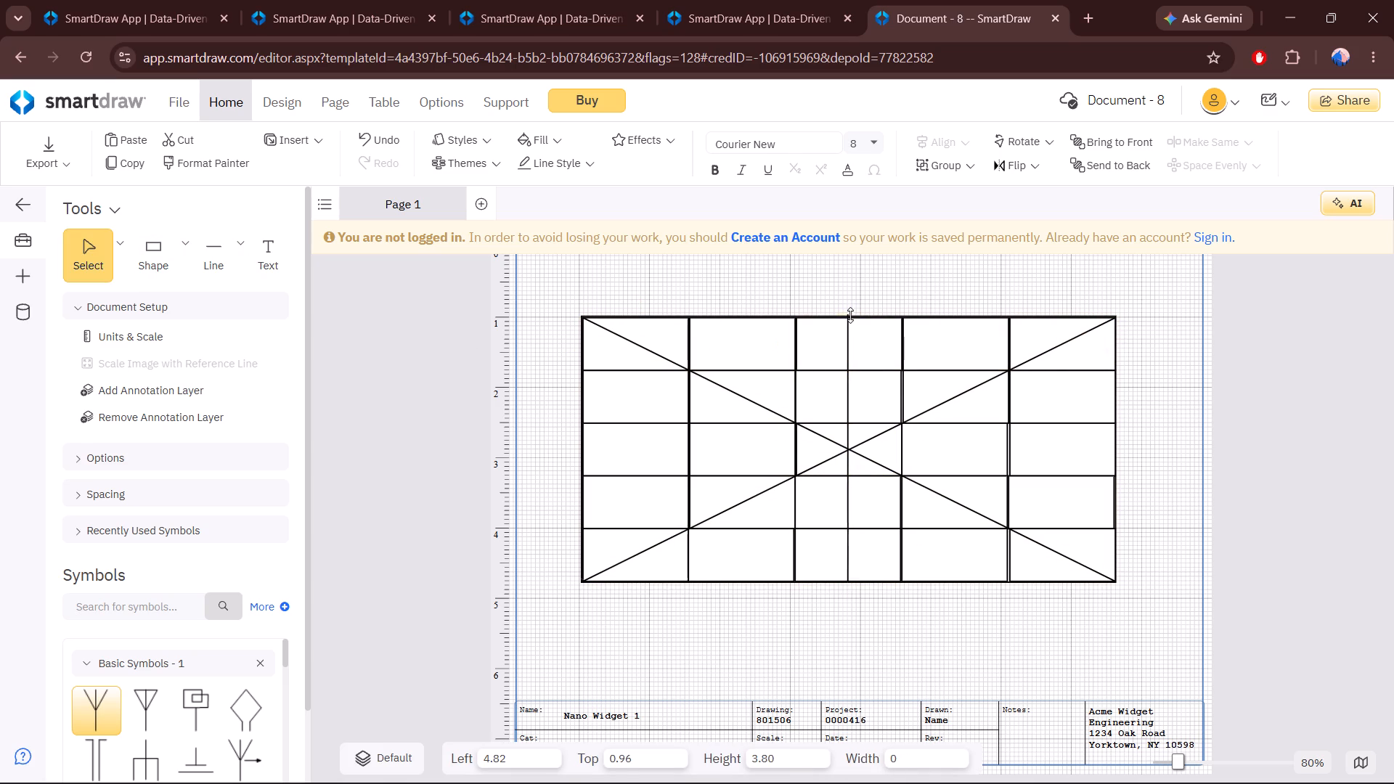
pyautogui.click(212, 265)
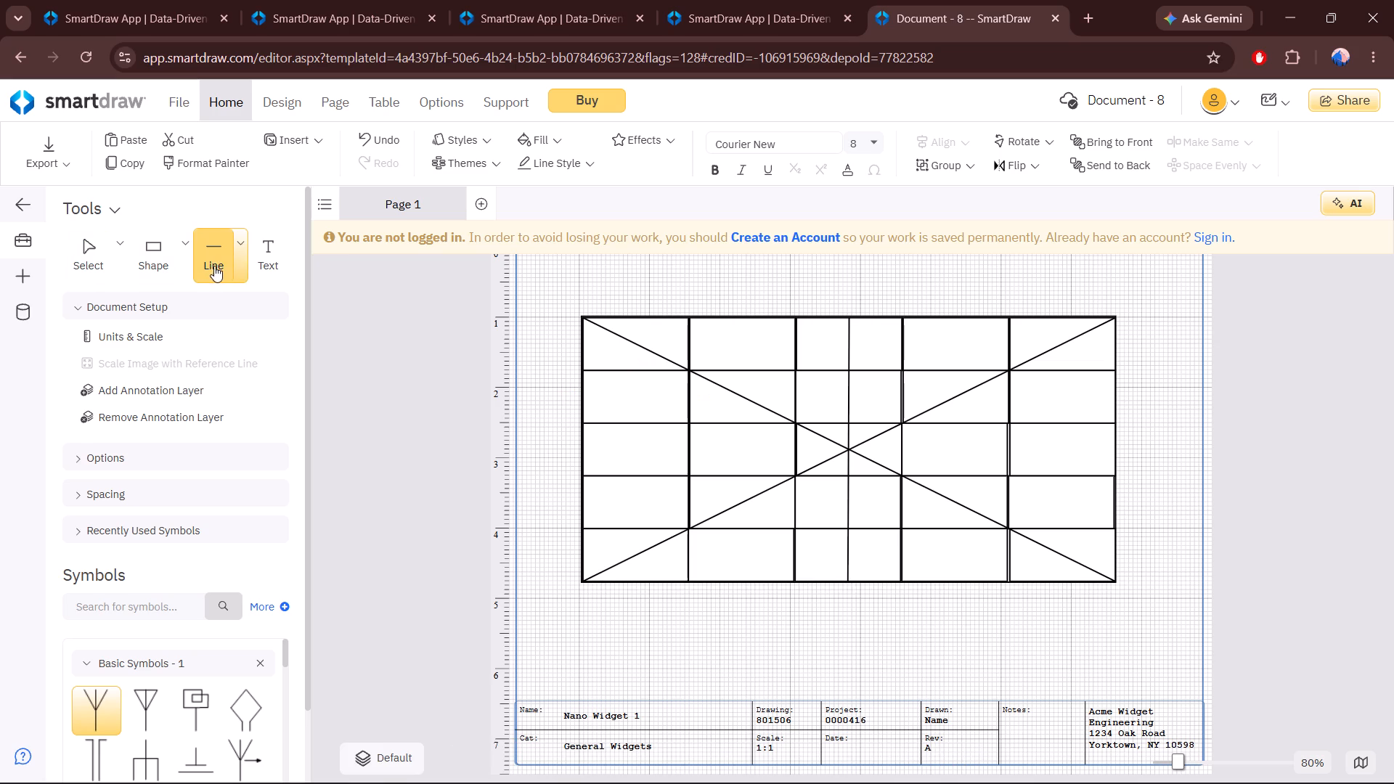
pyautogui.click(820, 319)
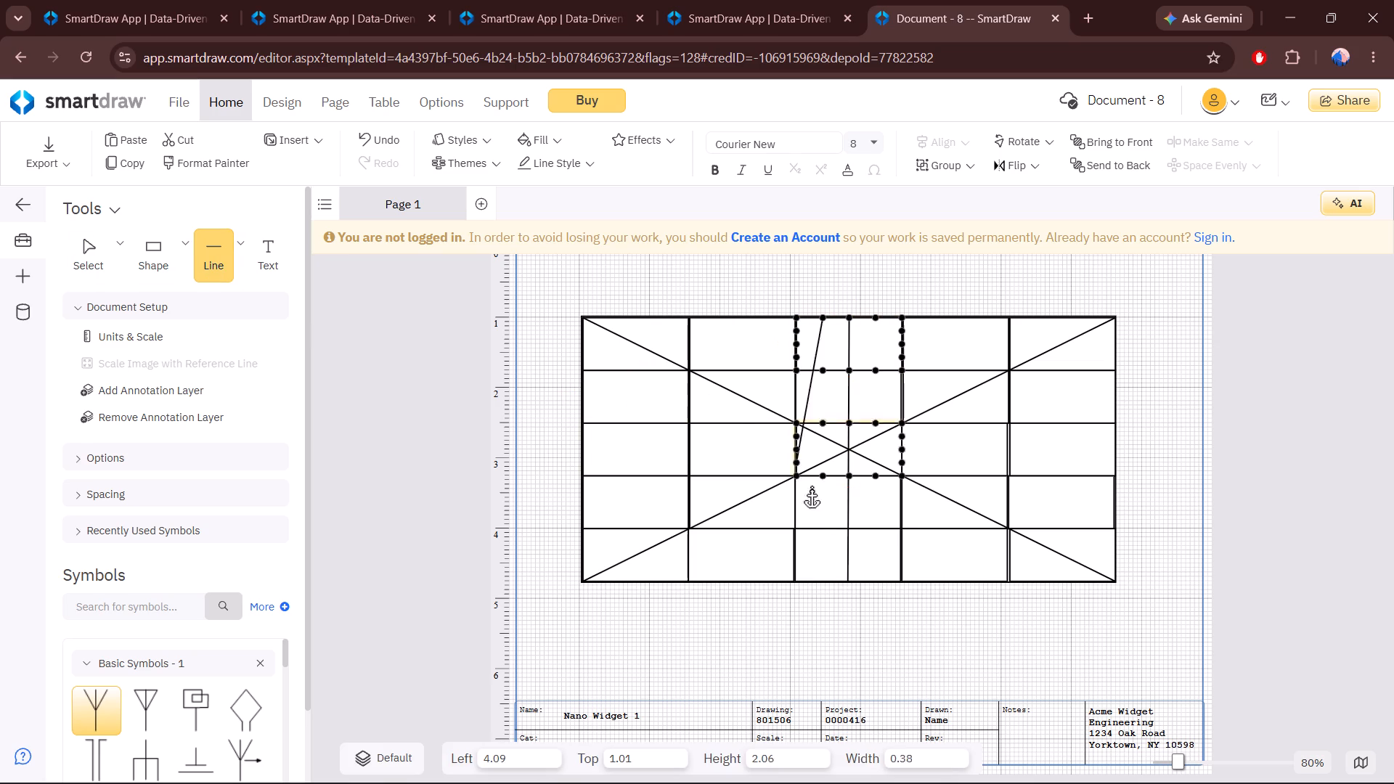
pyautogui.click(823, 573)
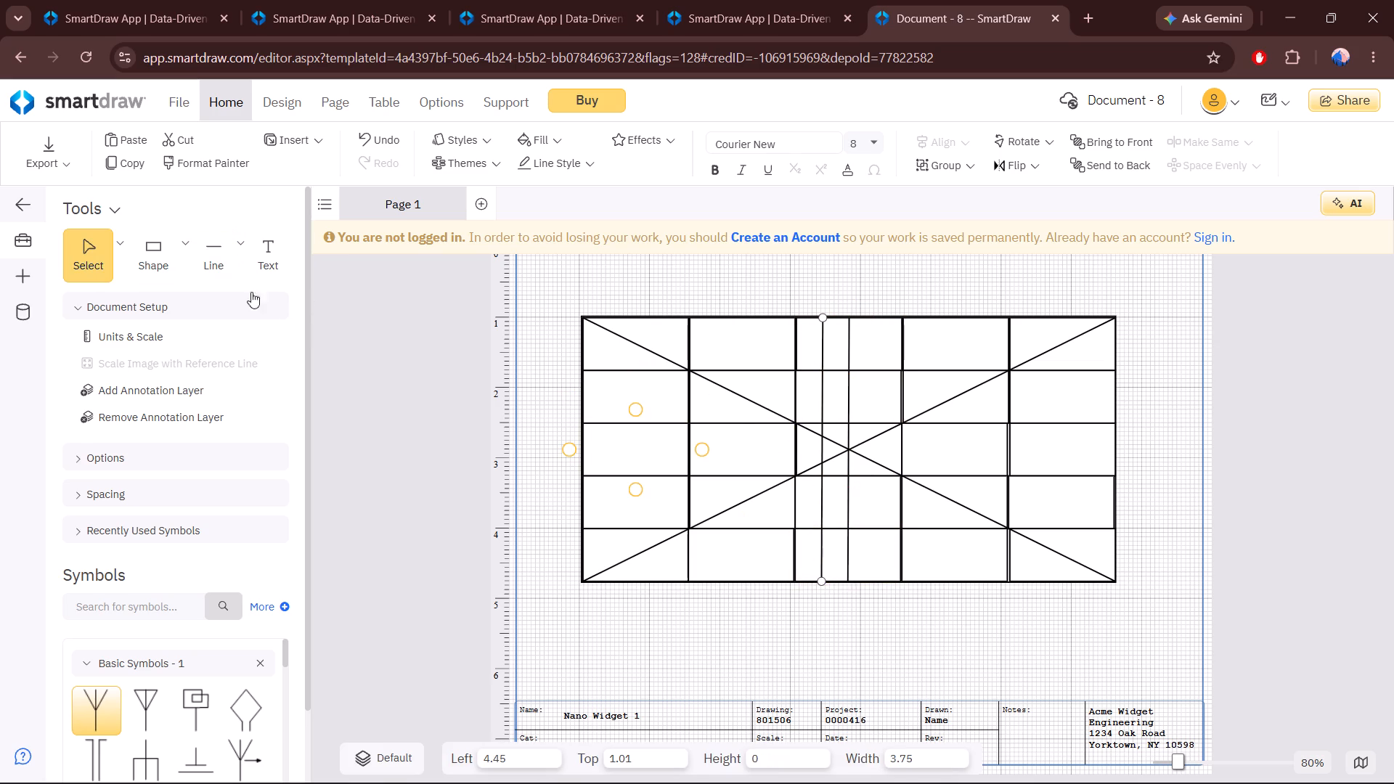
pyautogui.click(223, 258)
pyautogui.click(876, 318)
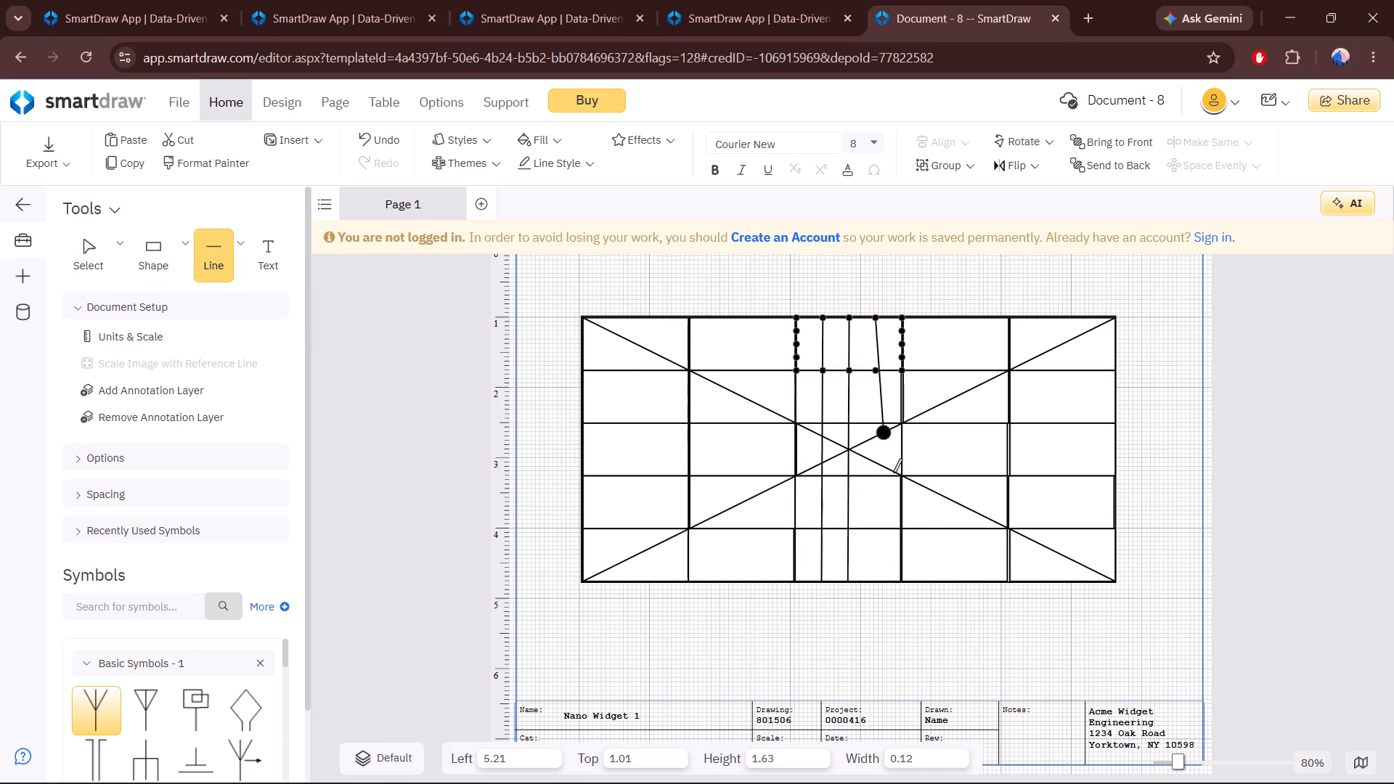
pyautogui.click(881, 575)
# Divide the grid's second column into quarters with three full-height vertical lines at about 3.70, 3.30 and 2.93 horizontally.
pyautogui.click(209, 232)
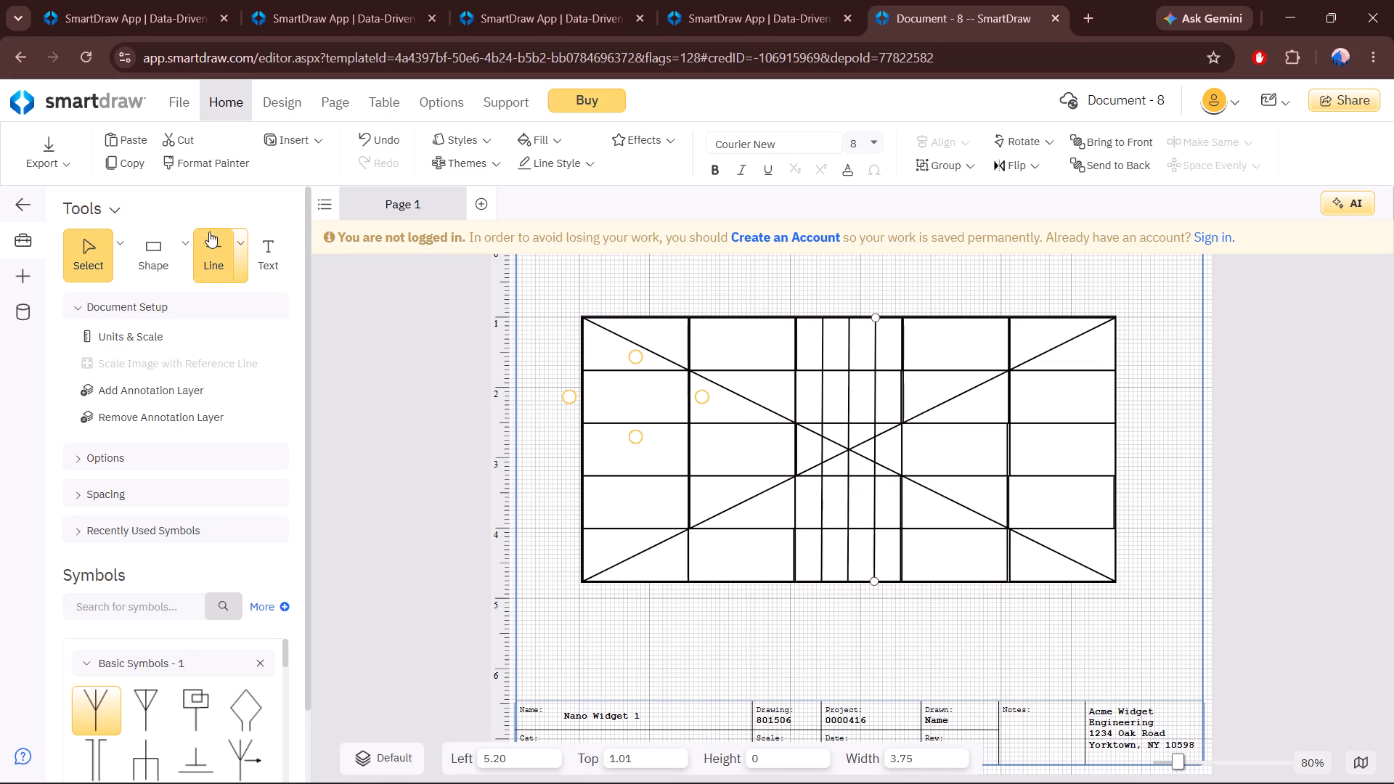
pyautogui.click(773, 321)
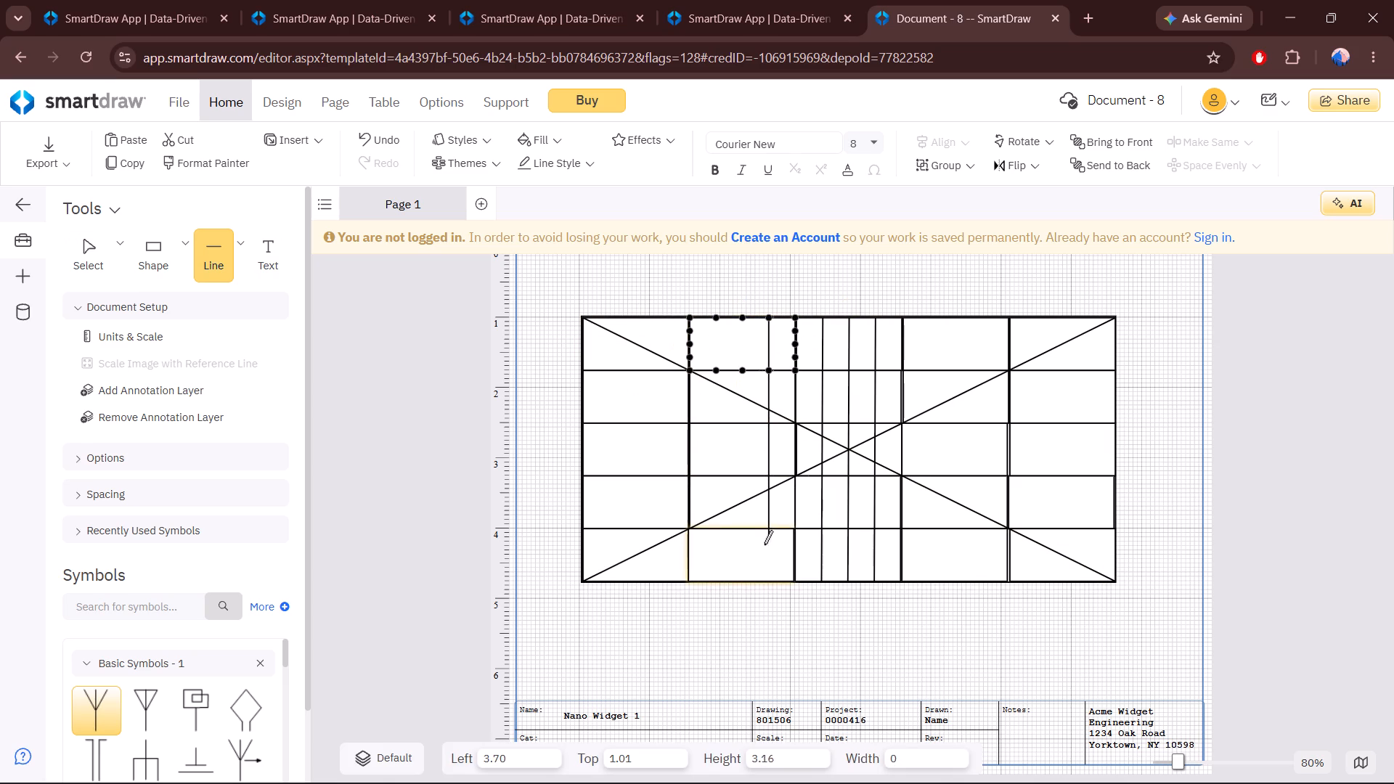
pyautogui.click(764, 575)
pyautogui.click(203, 257)
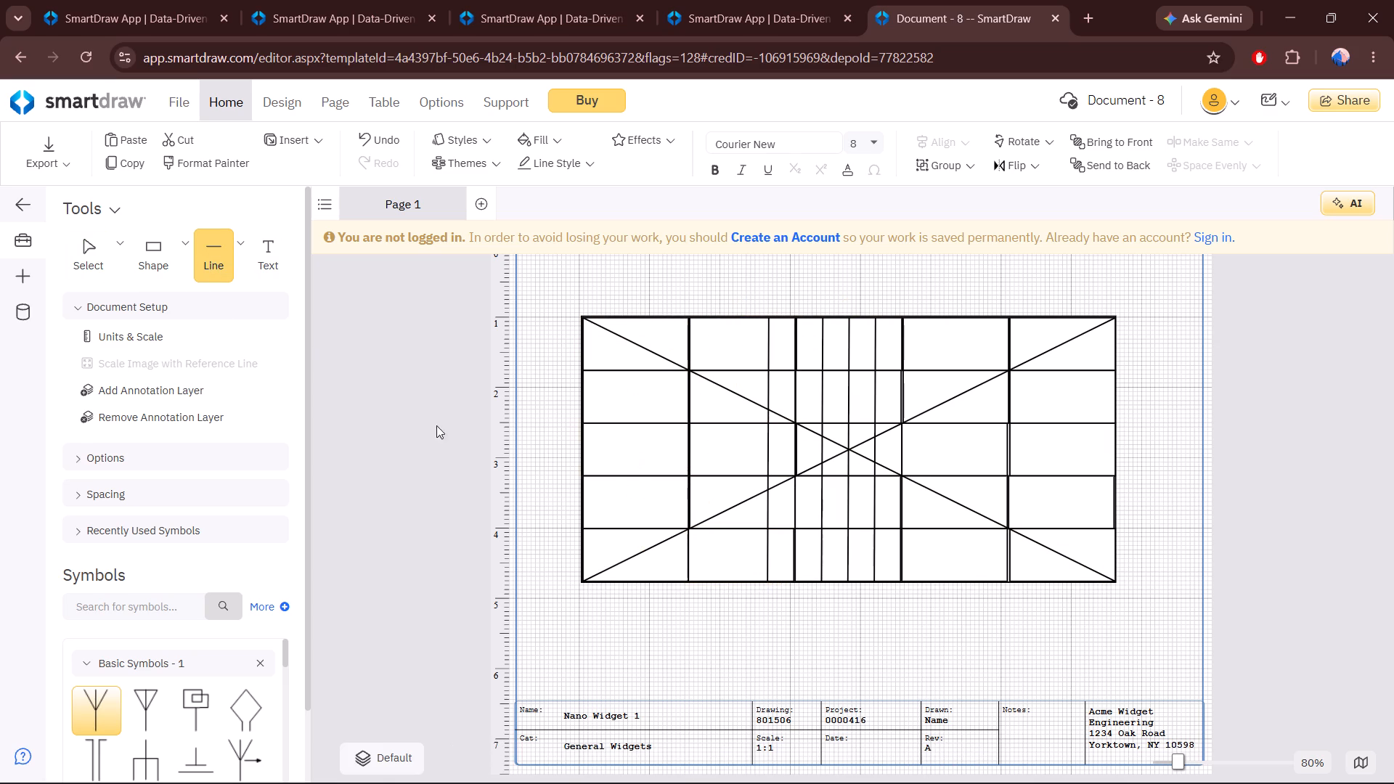
pyautogui.click(745, 319)
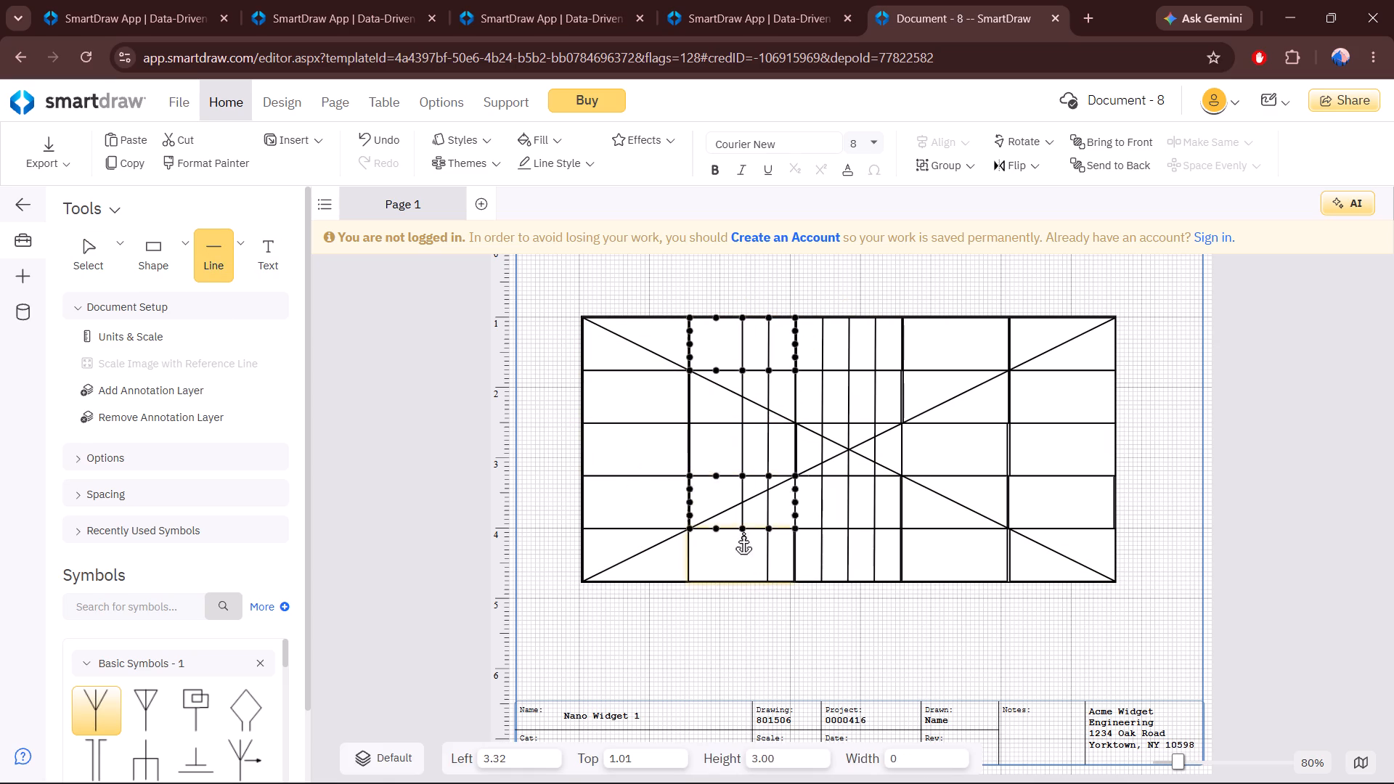
pyautogui.click(736, 576)
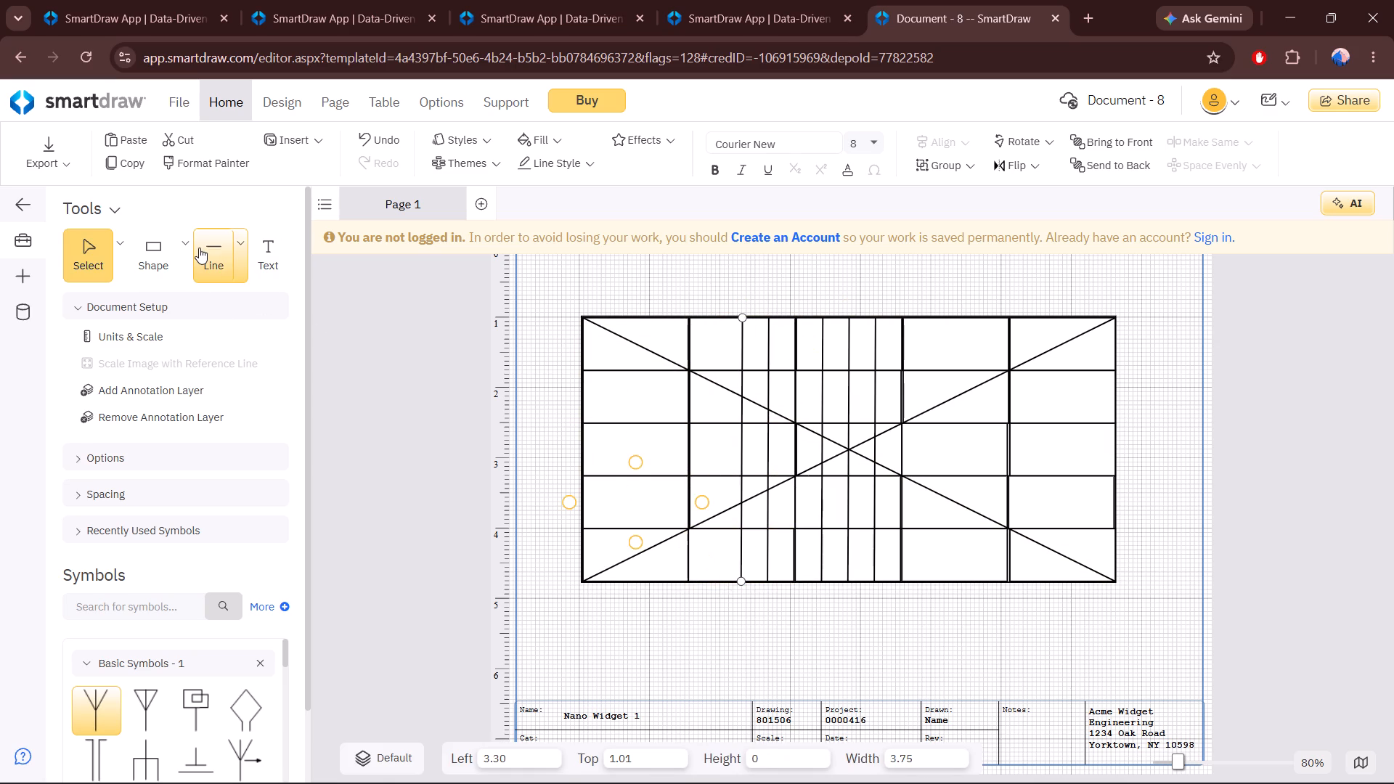
pyautogui.click(199, 248)
pyautogui.click(725, 322)
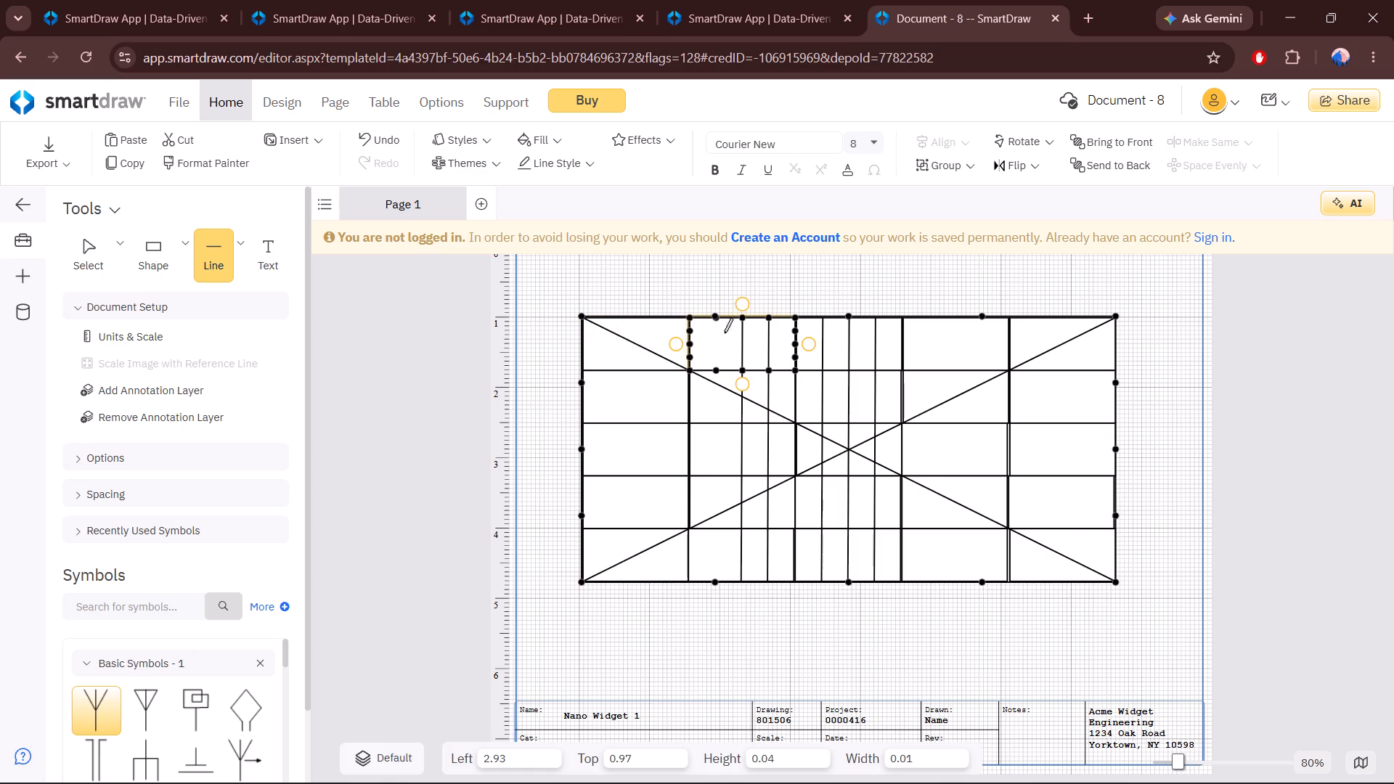
pyautogui.click(724, 576)
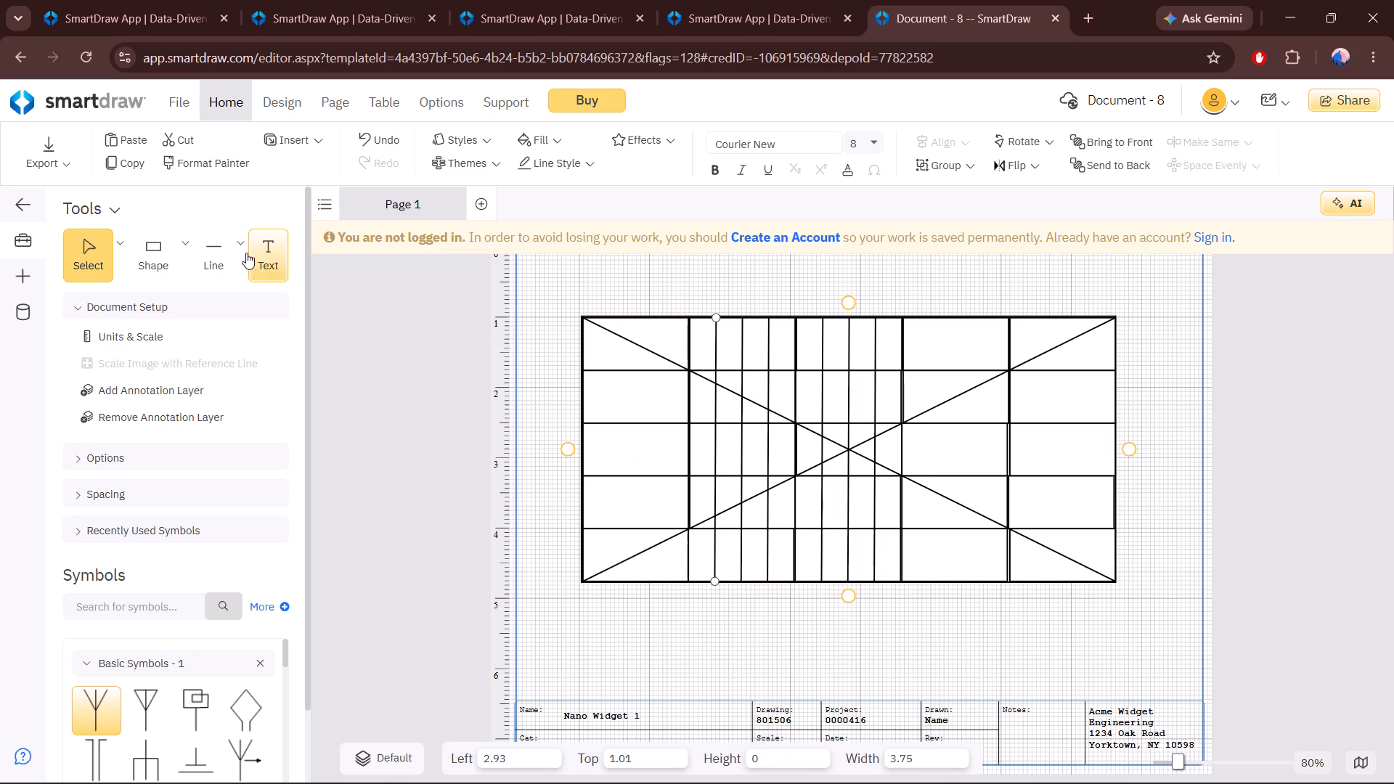
# Draw two full-height vertical lines in the grid's first column, at its three-quarter point and its middle, about 2.18 and 1.80 horizontally.
pyautogui.click(216, 248)
pyautogui.click(665, 318)
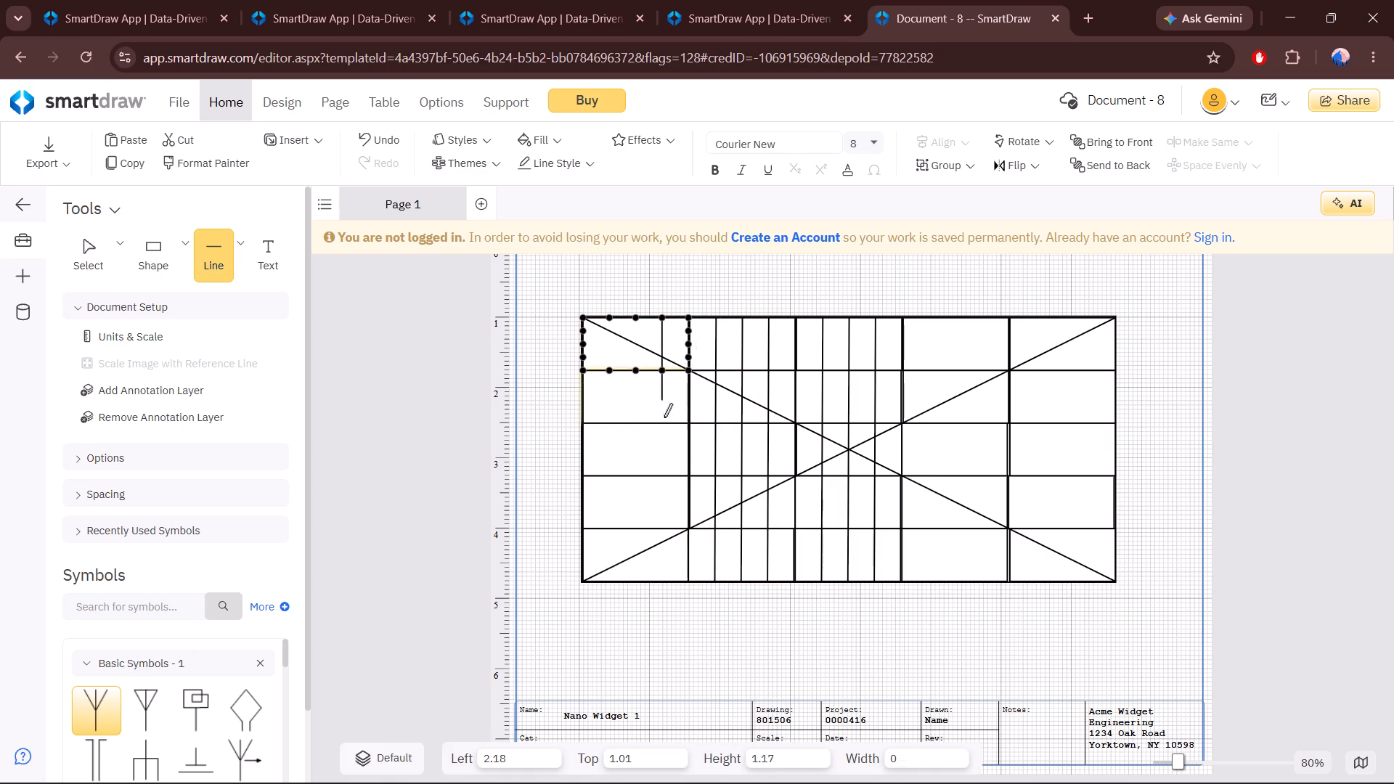
pyautogui.click(673, 576)
pyautogui.click(218, 250)
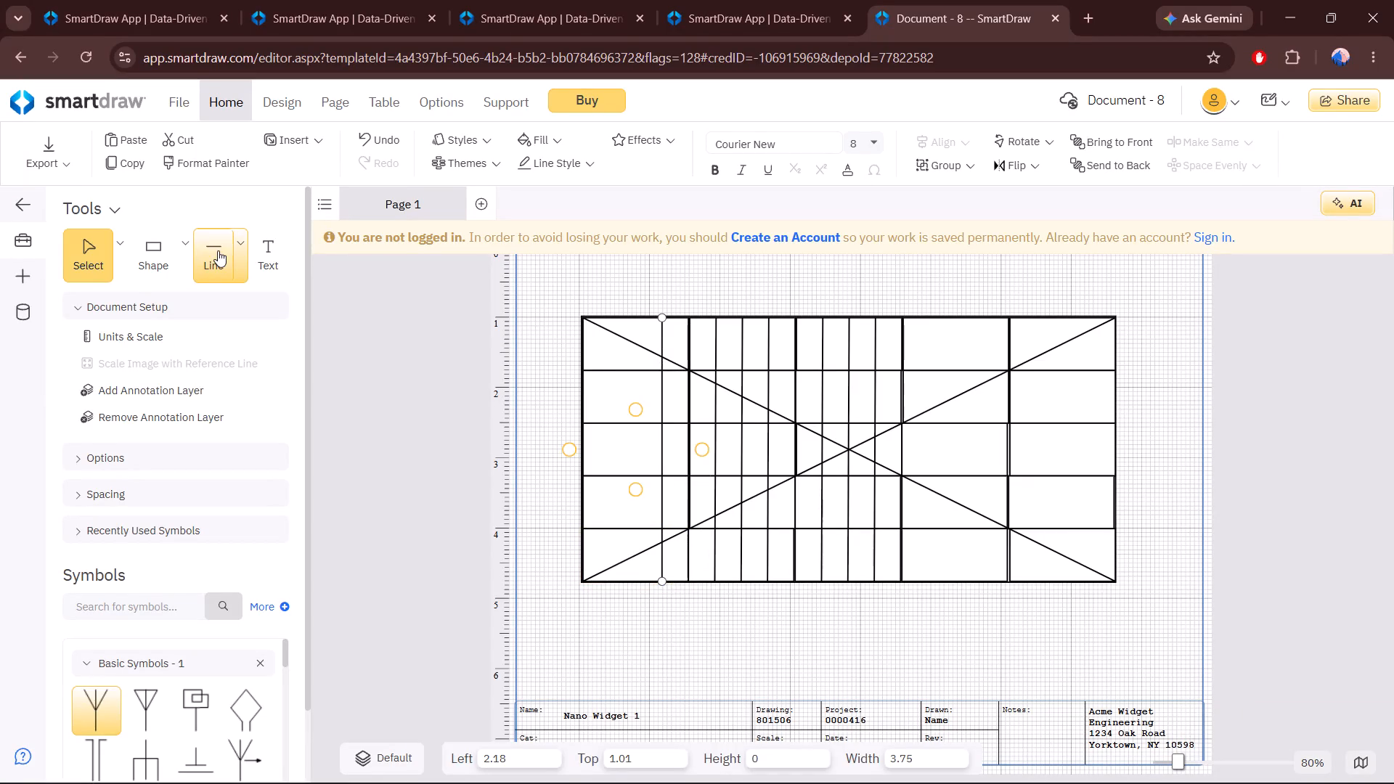
pyautogui.click(638, 321)
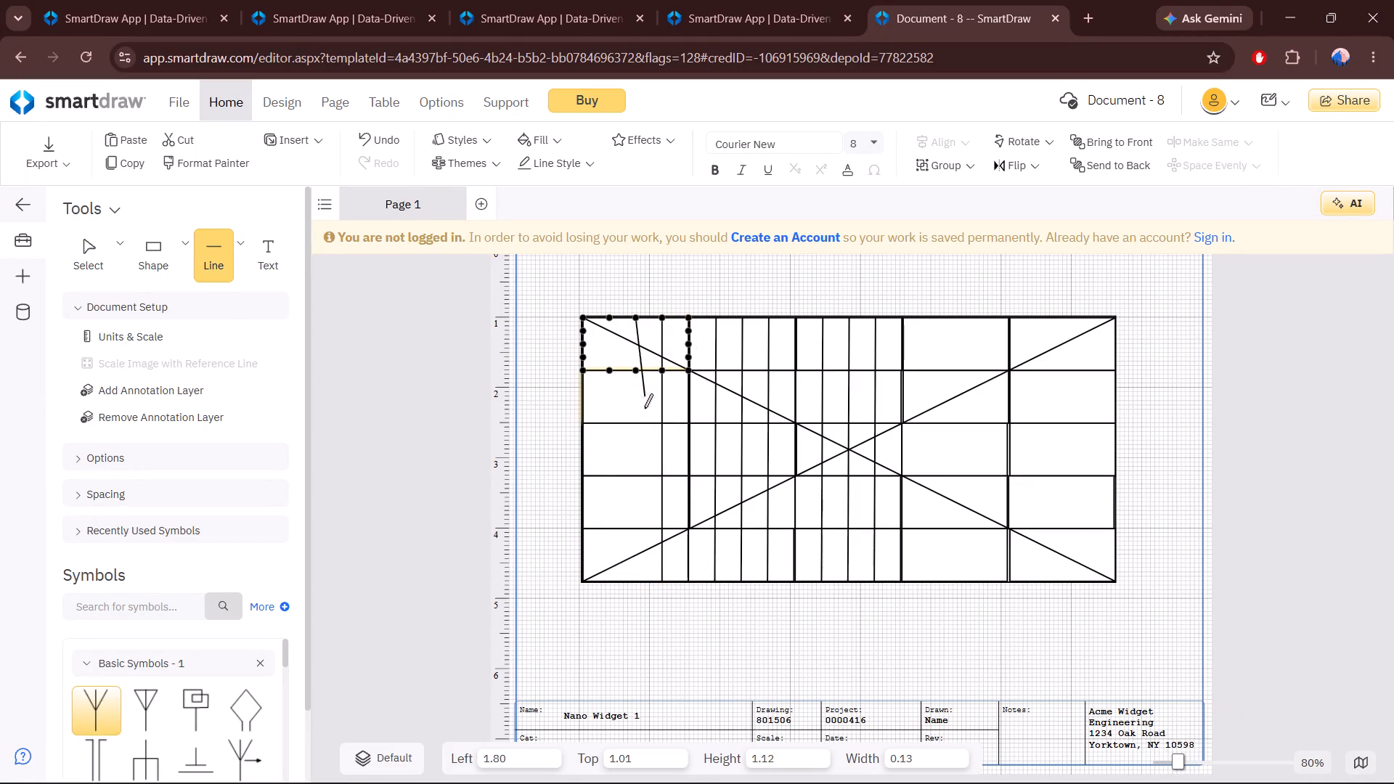
pyautogui.click(639, 579)
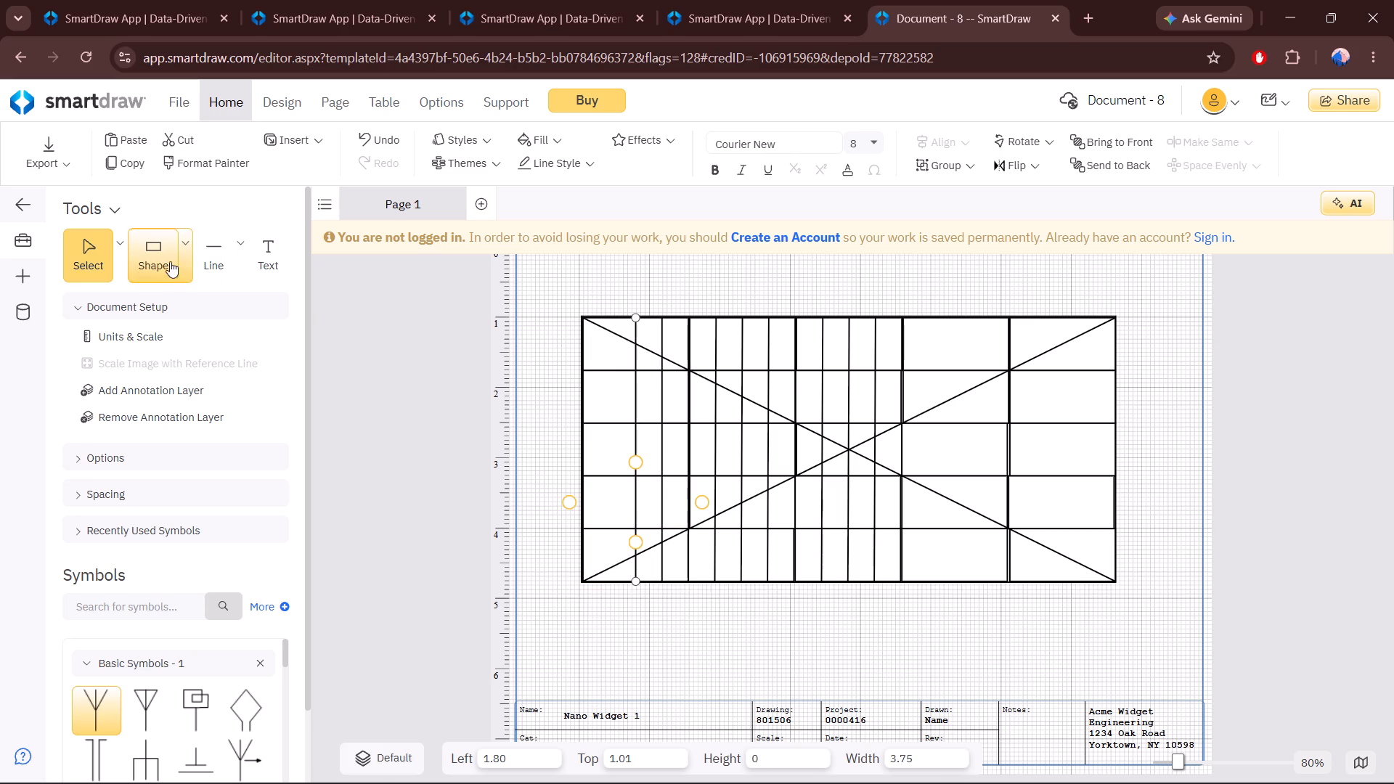
# Draw the remaining full-height vertical line in the grid's first column, at the quarter point nearest the outer frame.
pyautogui.click(197, 260)
pyautogui.click(613, 318)
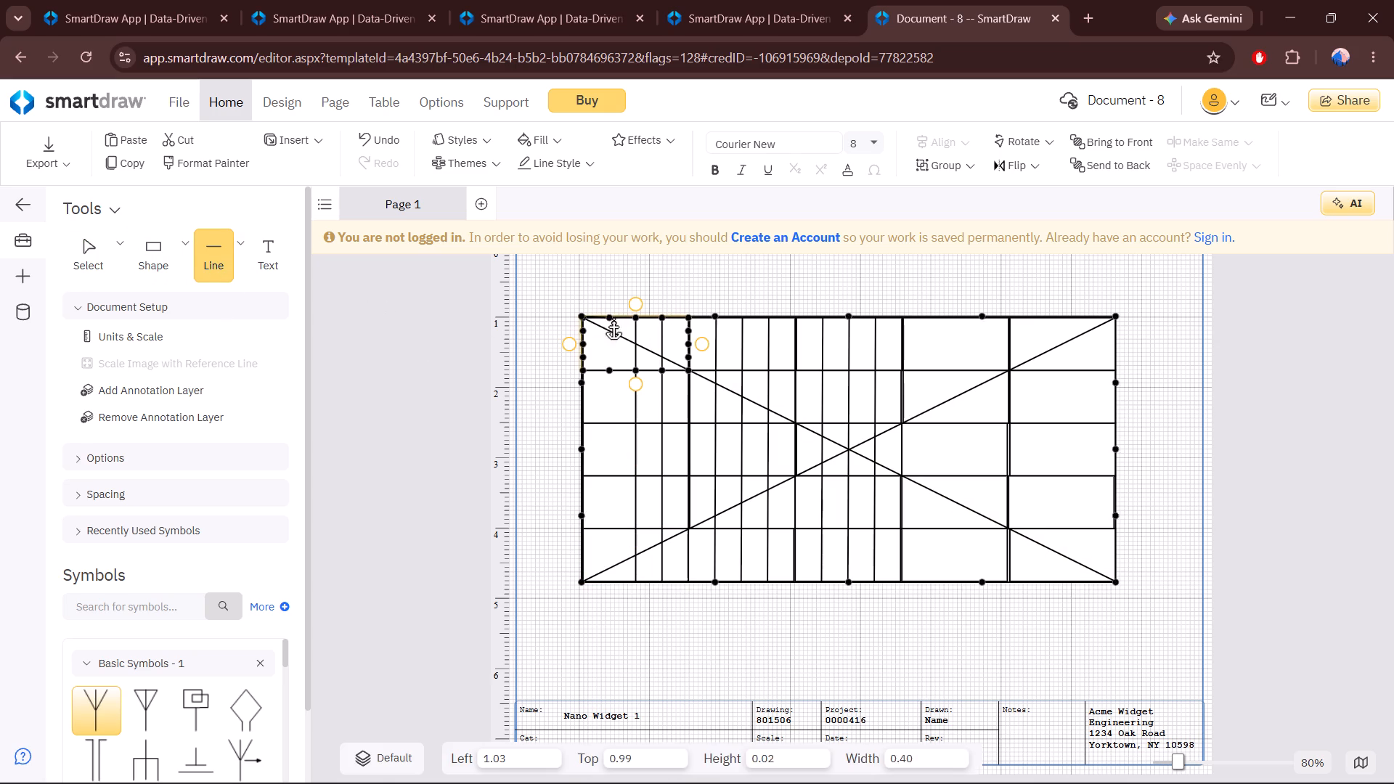
pyautogui.click(608, 581)
# Divide the grid's fourth column into quarters with three full-height vertical lines at about 5.96, 6.34 and 6.73 horizontally.
pyautogui.click(213, 269)
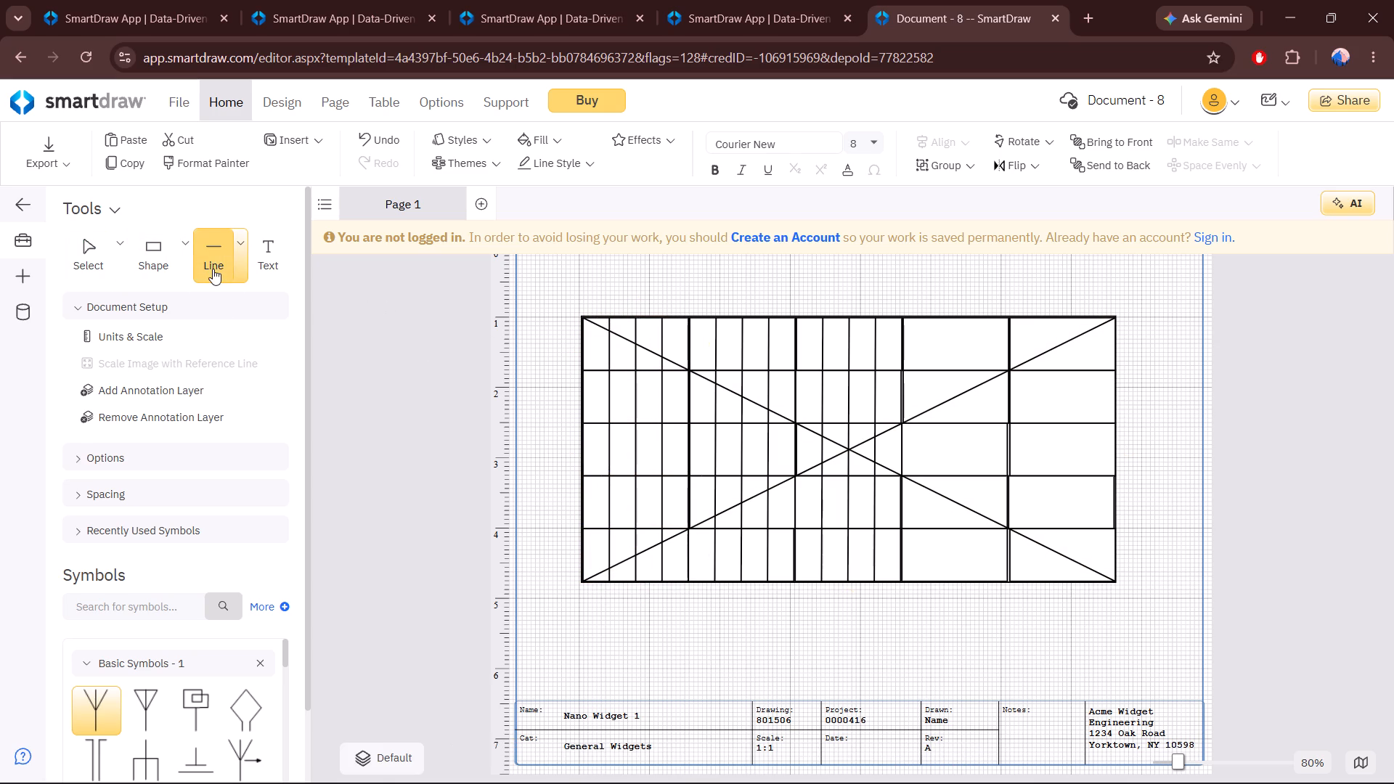
pyautogui.click(933, 326)
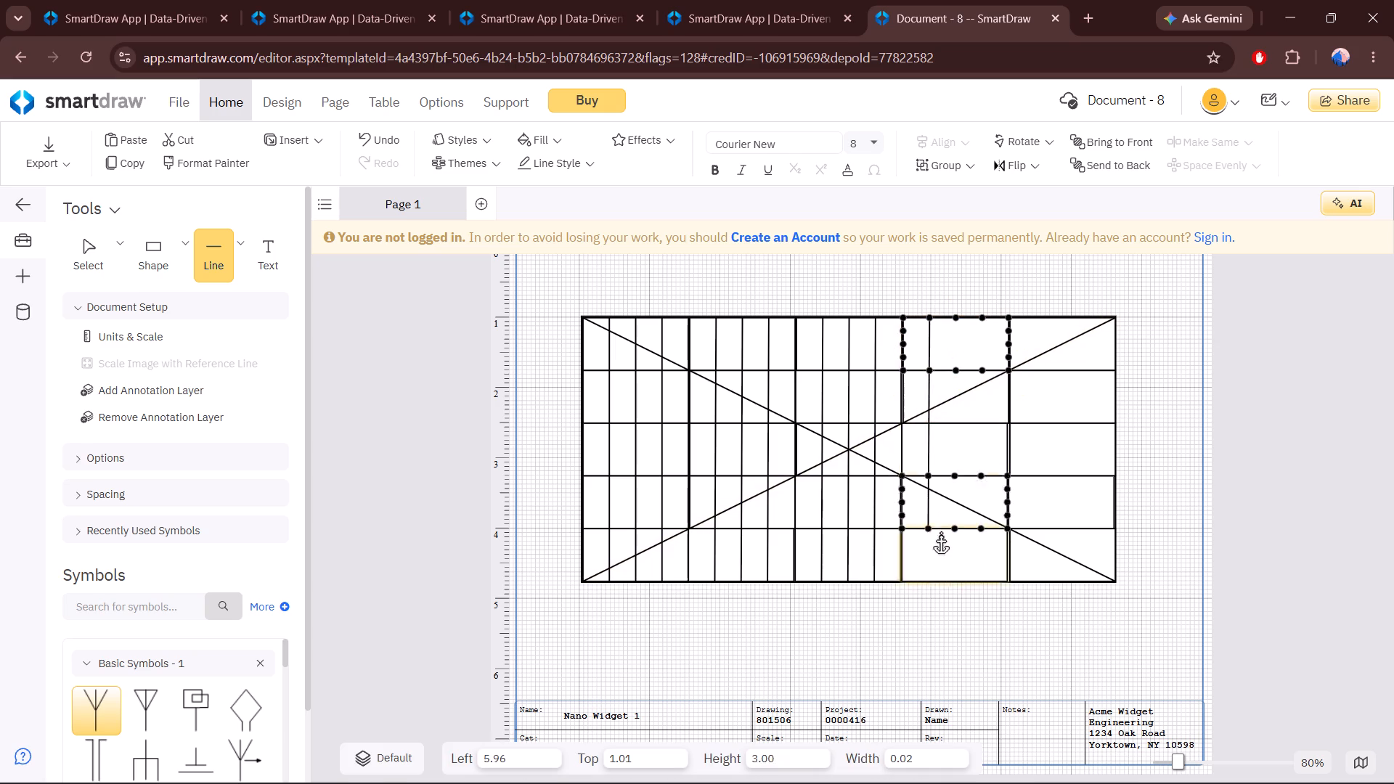
pyautogui.click(934, 581)
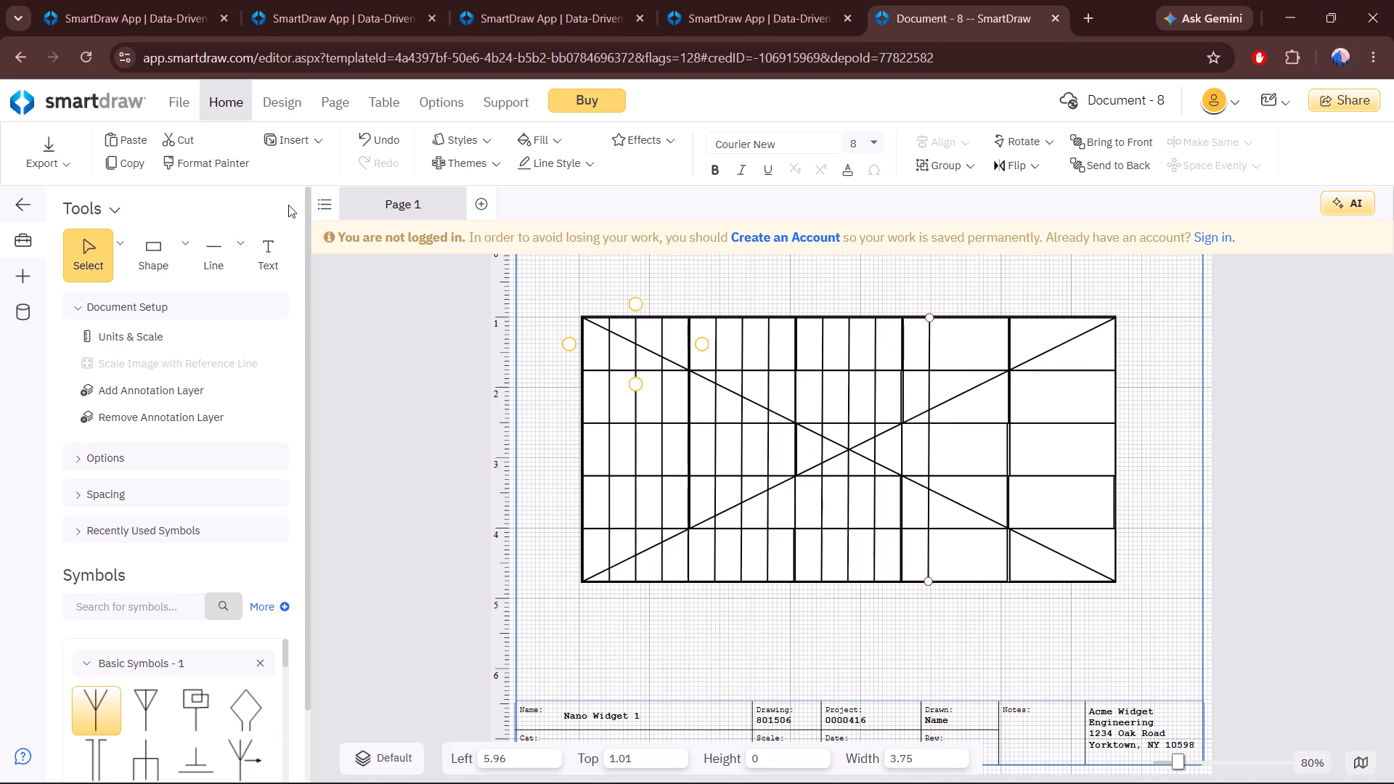
pyautogui.click(205, 257)
pyautogui.click(953, 322)
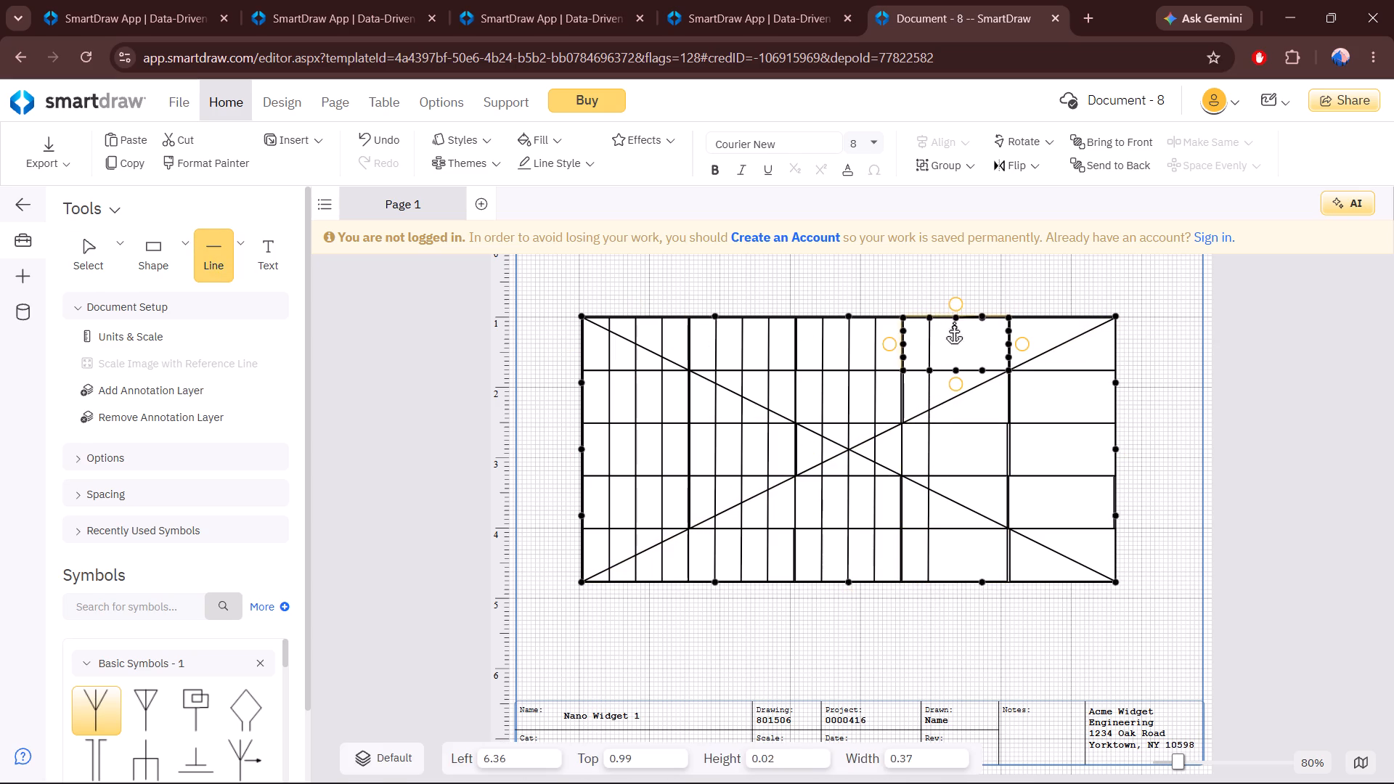
pyautogui.click(961, 577)
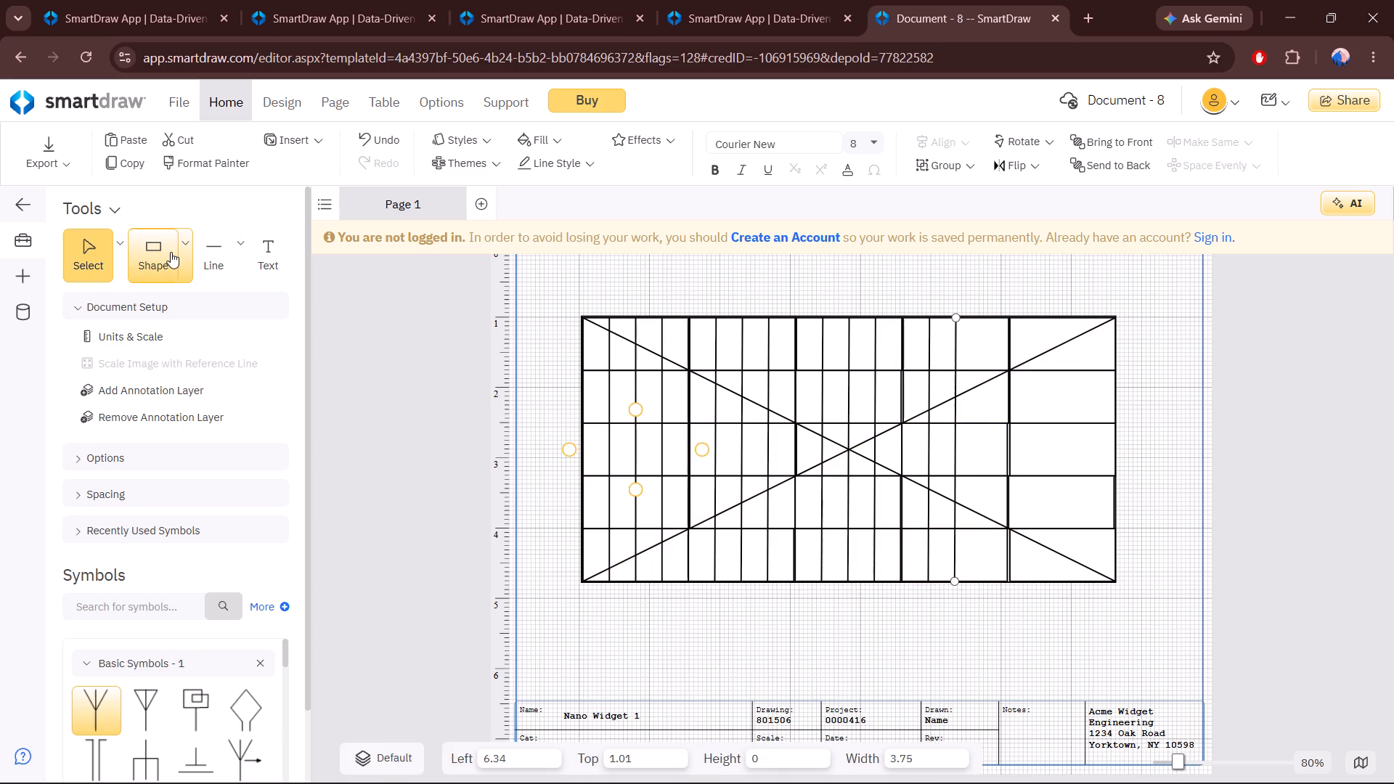
pyautogui.click(201, 256)
pyautogui.click(977, 317)
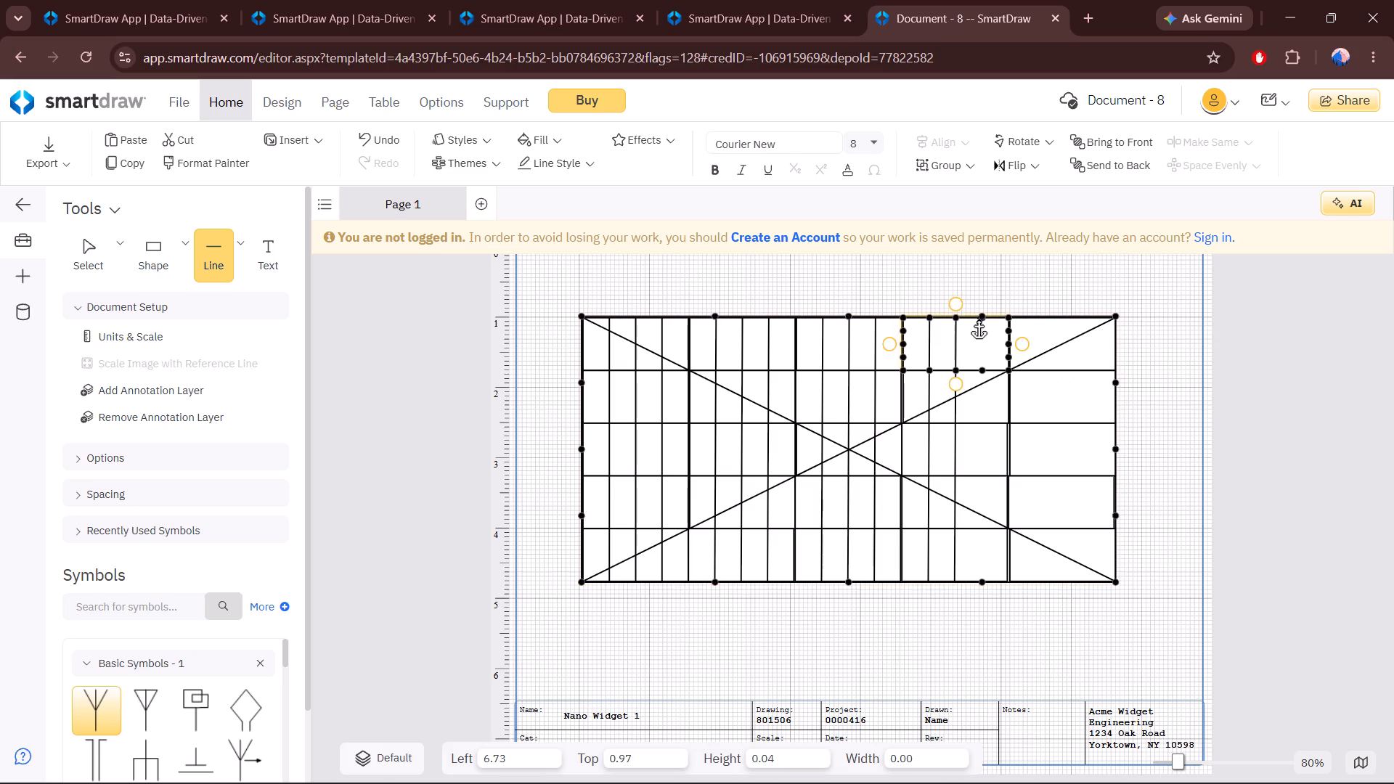
pyautogui.click(992, 579)
# Divide the grid's fifth column into quarters with three full-height vertical lines at about 7.50, 7.87 and 8.25 horizontally.
pyautogui.click(227, 258)
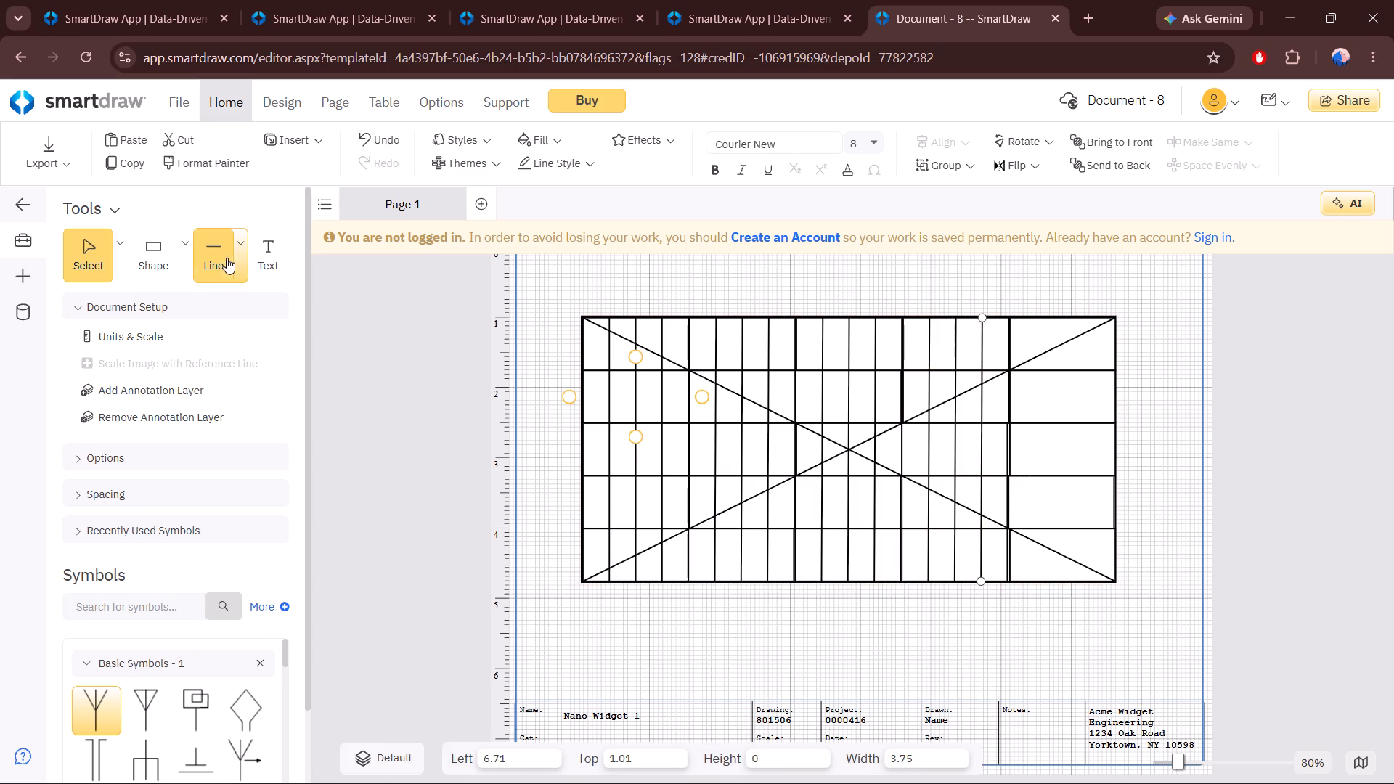
pyautogui.click(1034, 324)
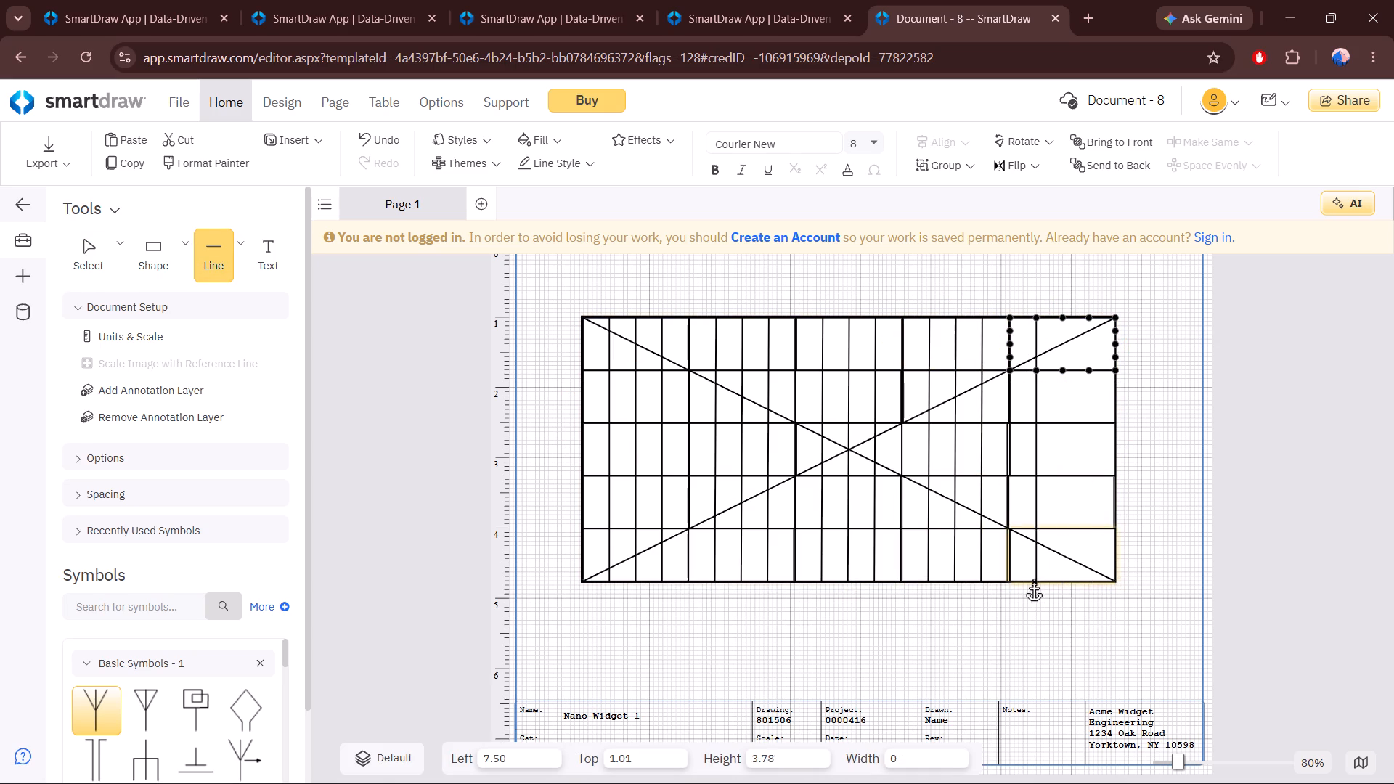
pyautogui.click(1038, 575)
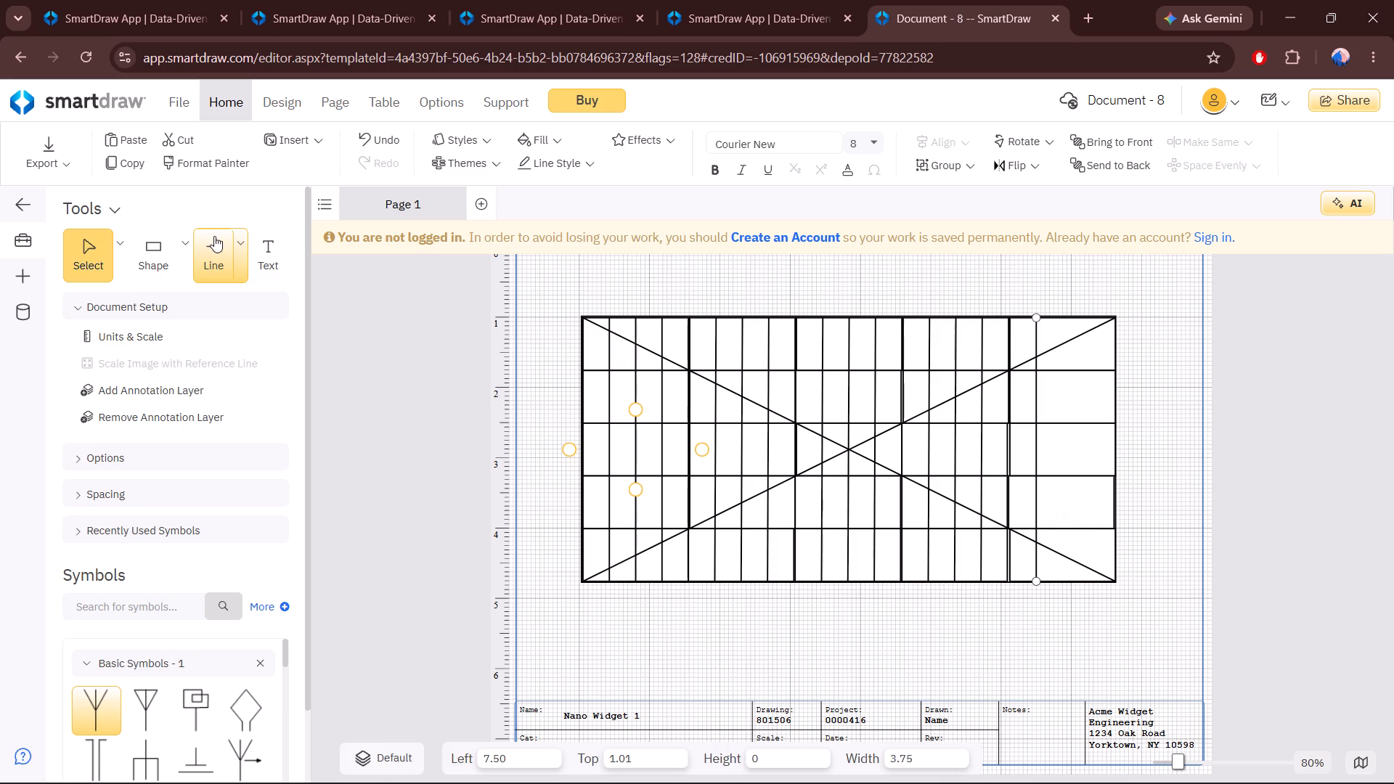
pyautogui.click(214, 236)
pyautogui.click(1060, 321)
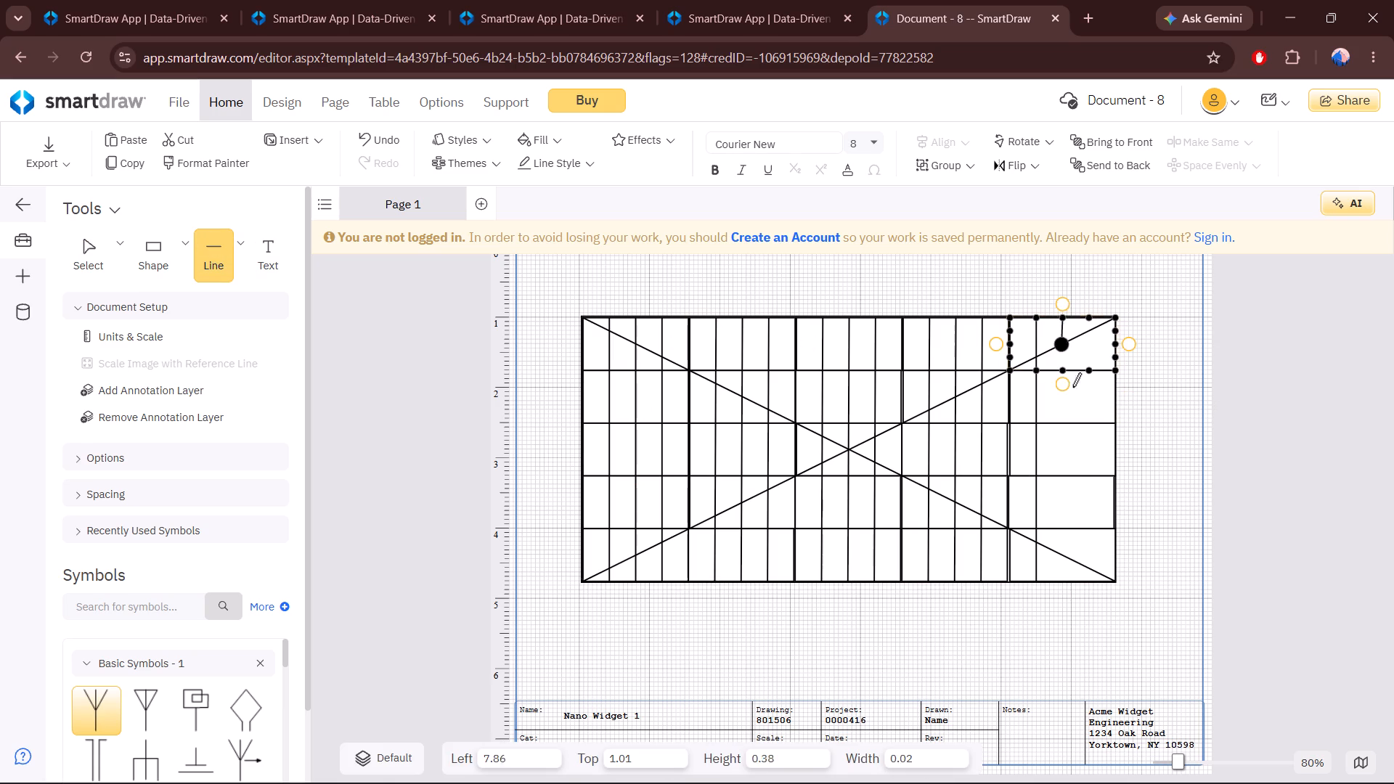
pyautogui.click(1067, 576)
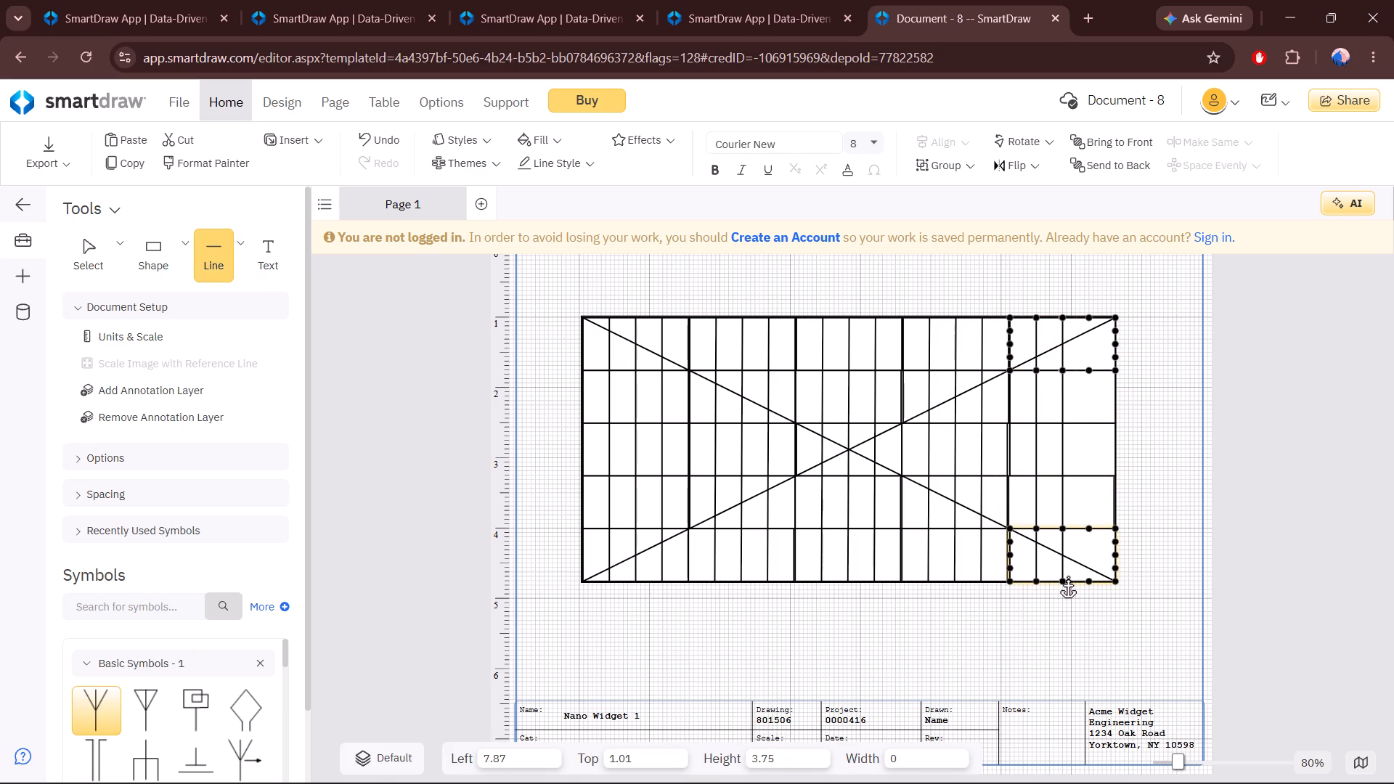
pyautogui.click(217, 249)
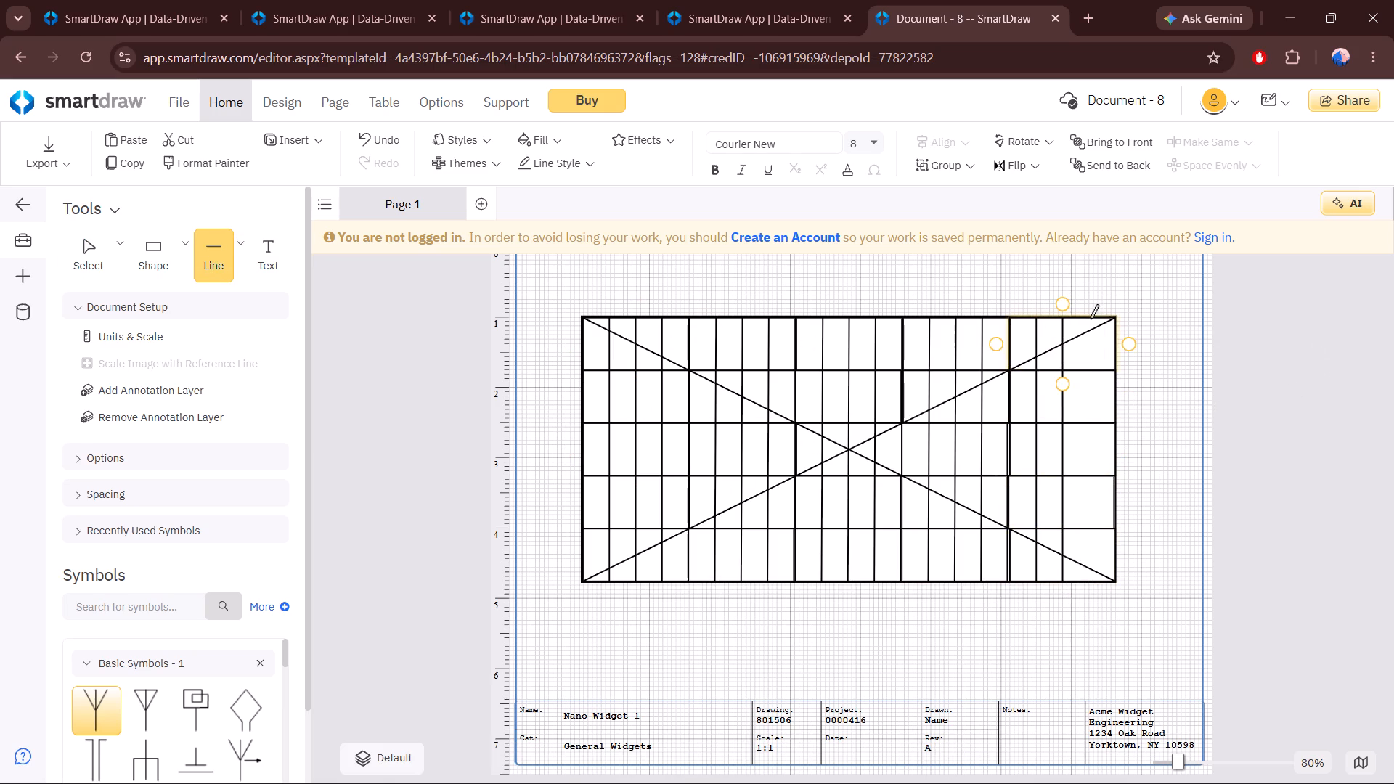
pyautogui.click(1090, 319)
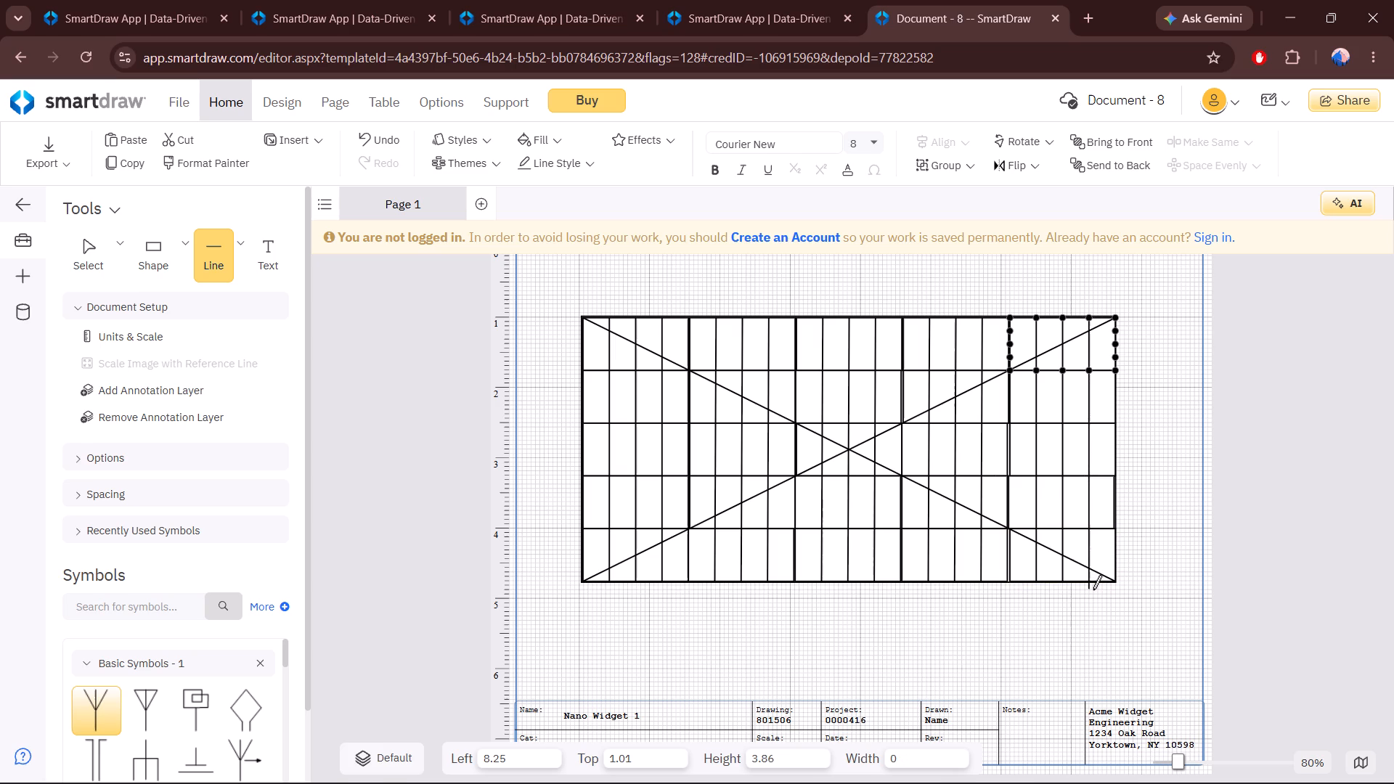
pyautogui.click(1088, 581)
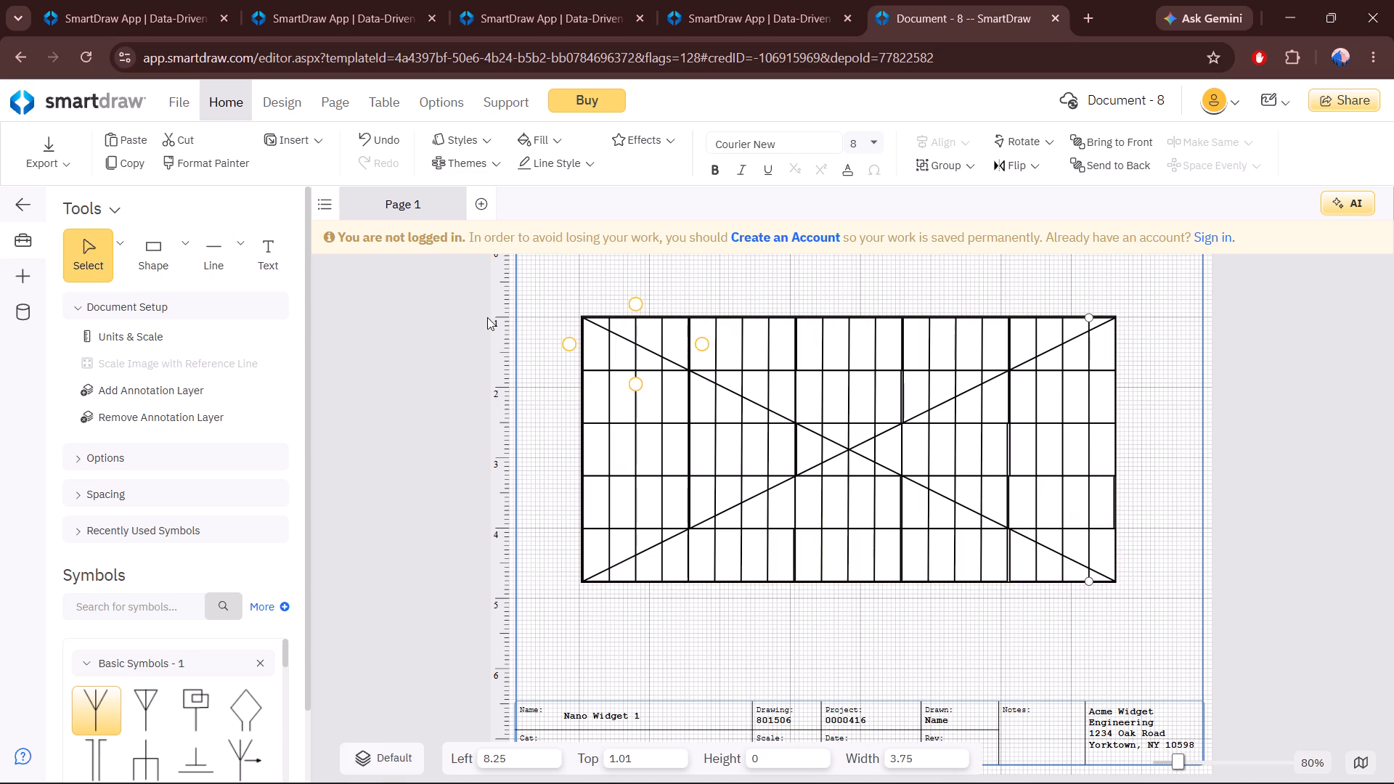
# Divide the grid's first row into quarters with three full-width horizontal lines at about 1.20, 1.38 and 1.57 vertically.
pyautogui.click(214, 257)
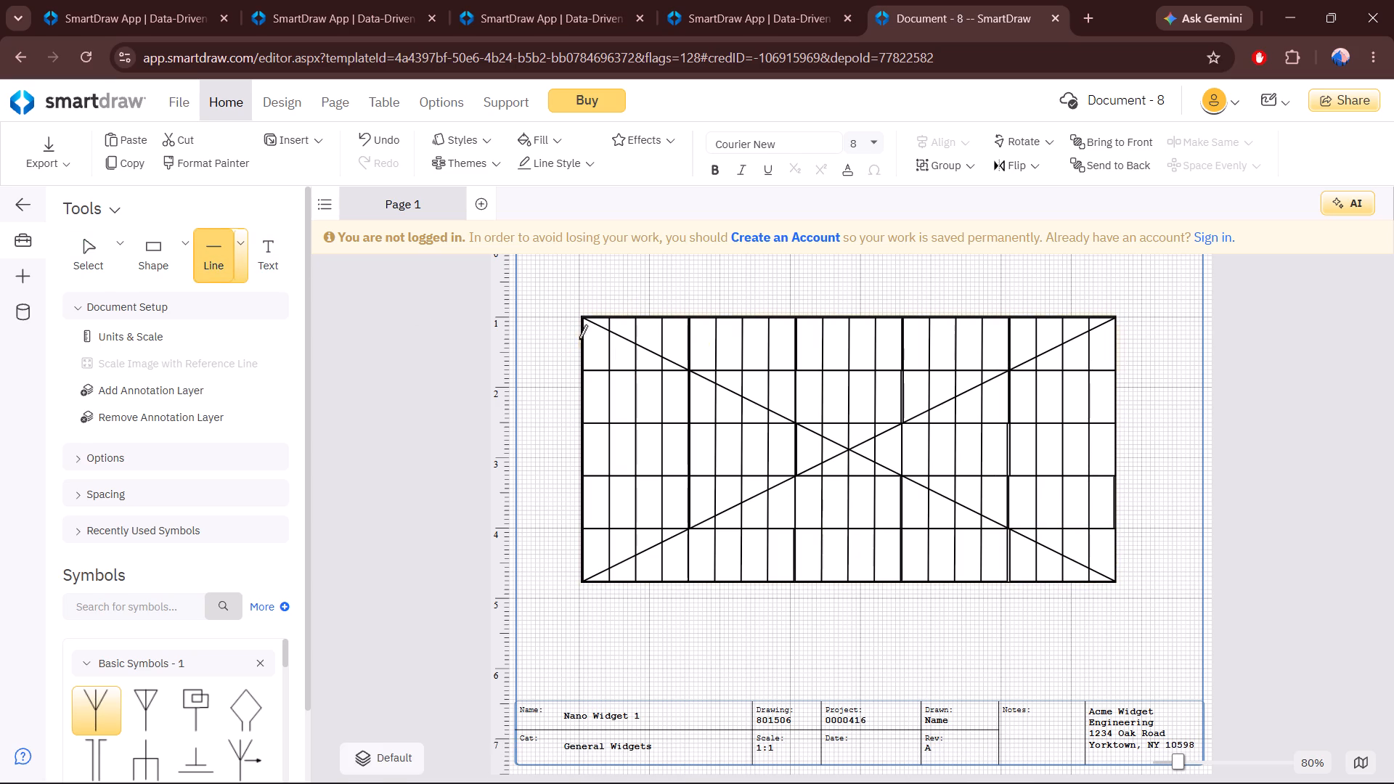
pyautogui.click(585, 334)
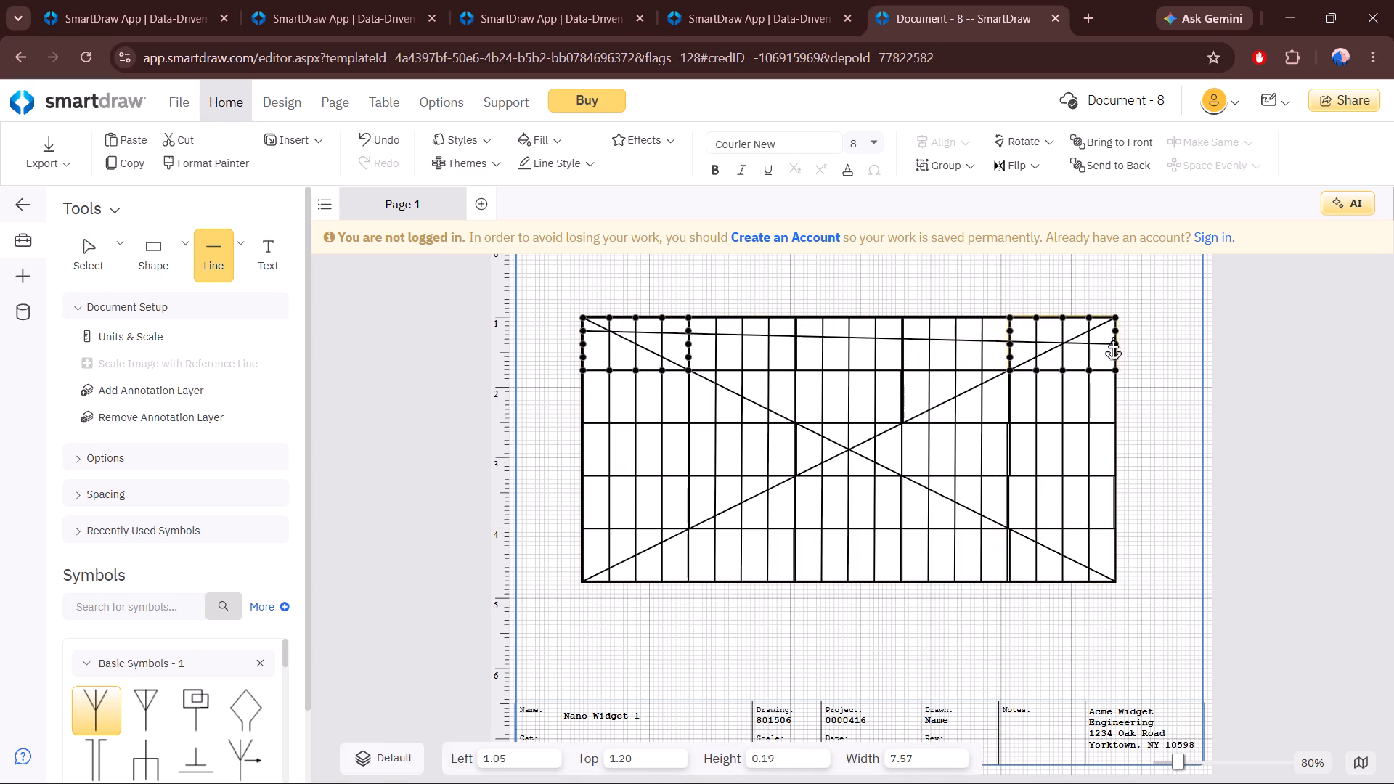
pyautogui.click(1112, 334)
pyautogui.click(216, 252)
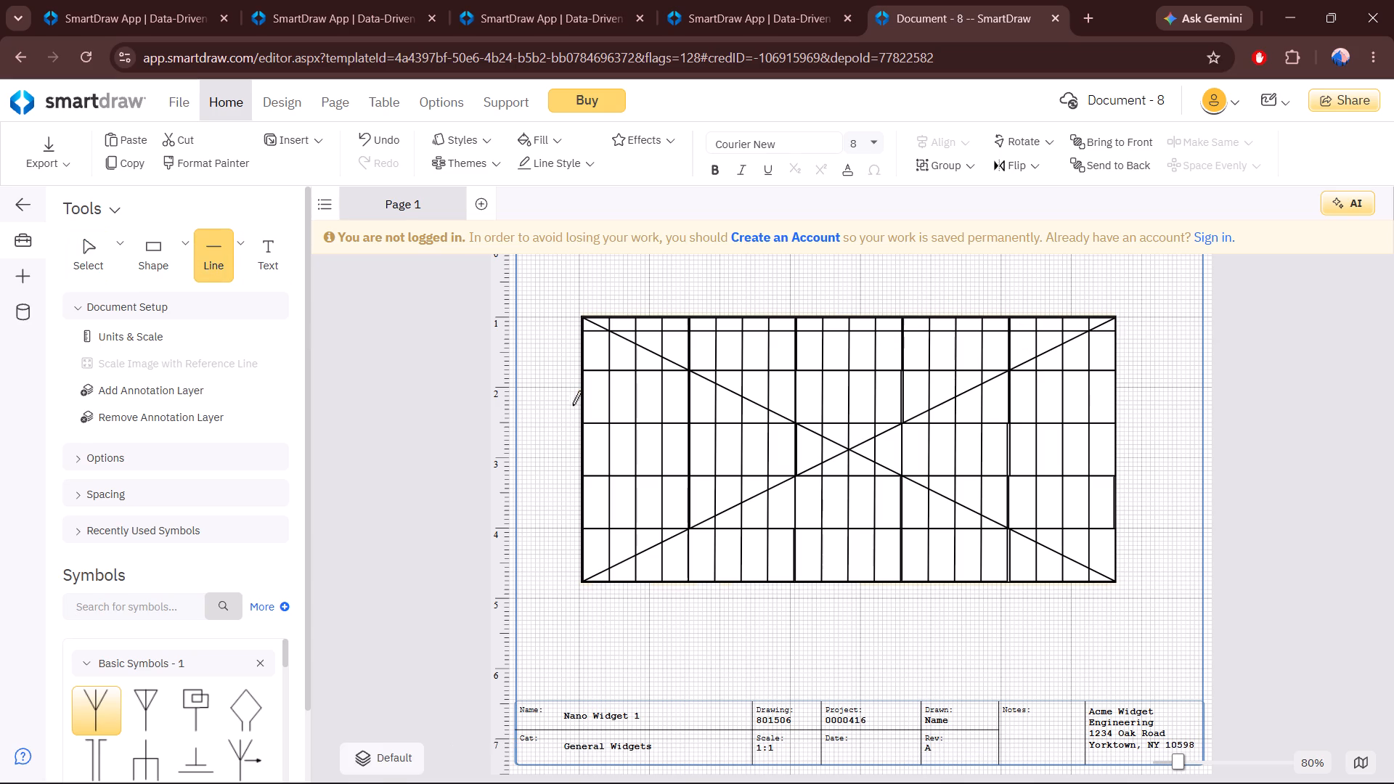
pyautogui.click(590, 344)
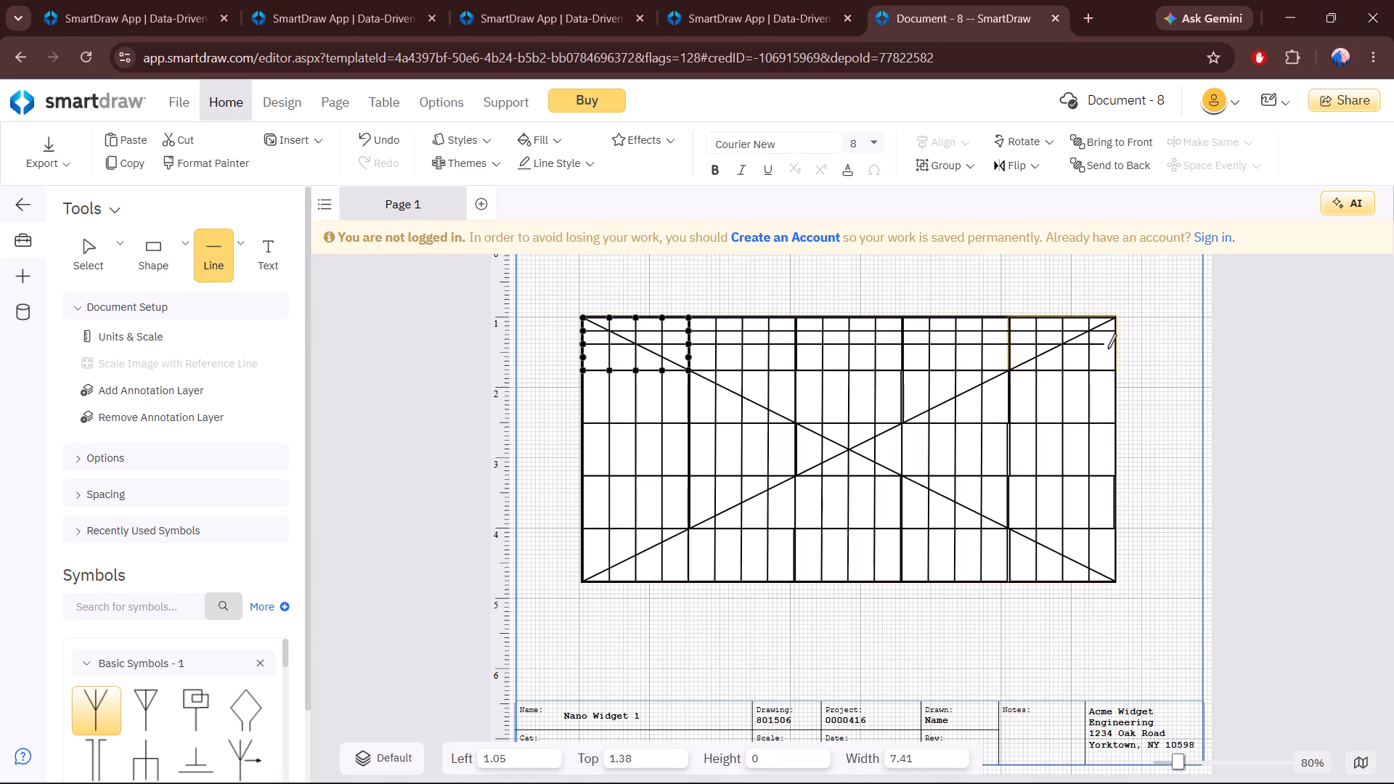
pyautogui.click(1113, 350)
pyautogui.click(232, 271)
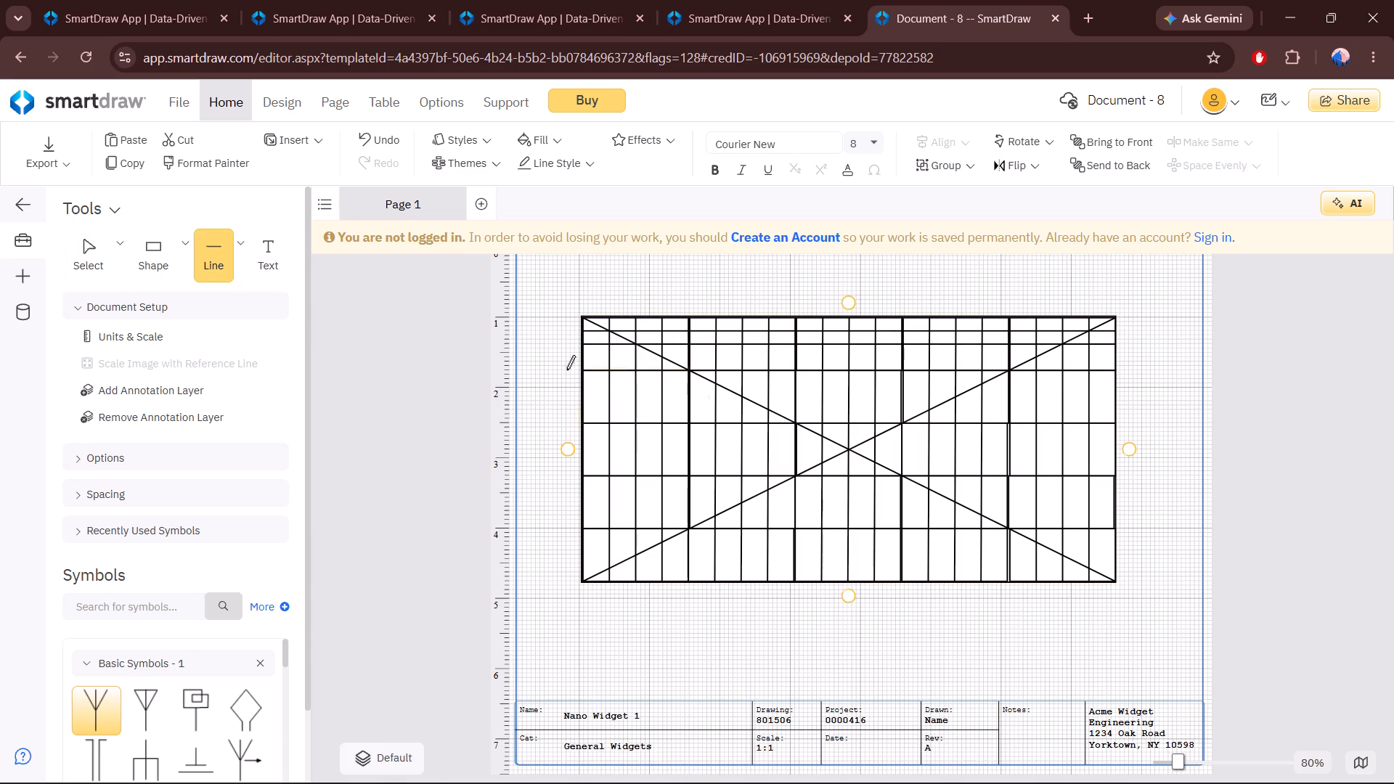
pyautogui.click(584, 357)
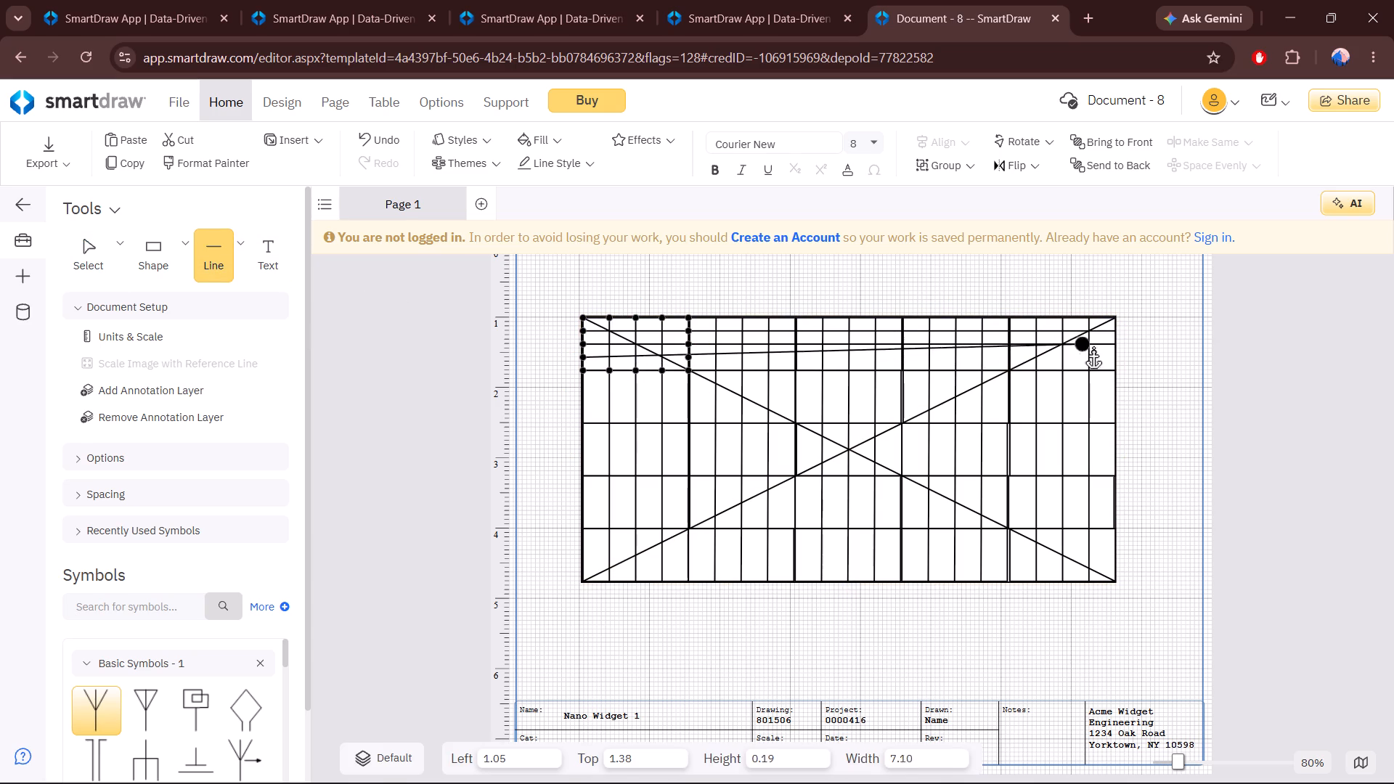
pyautogui.click(1109, 354)
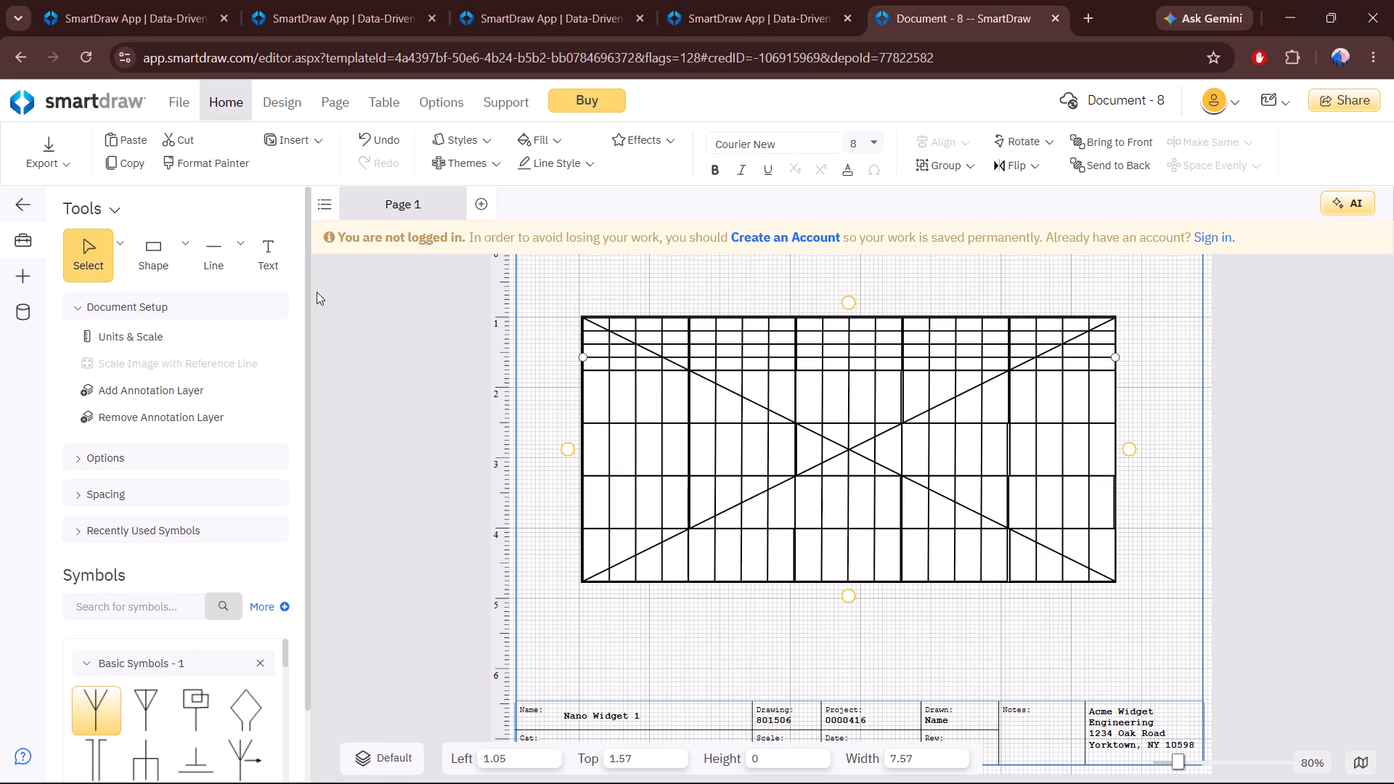
# Divide the grid's second row into quarters with three full-width horizontal lines at about 1.95, 2.13 and 2.32 vertically.
pyautogui.click(217, 258)
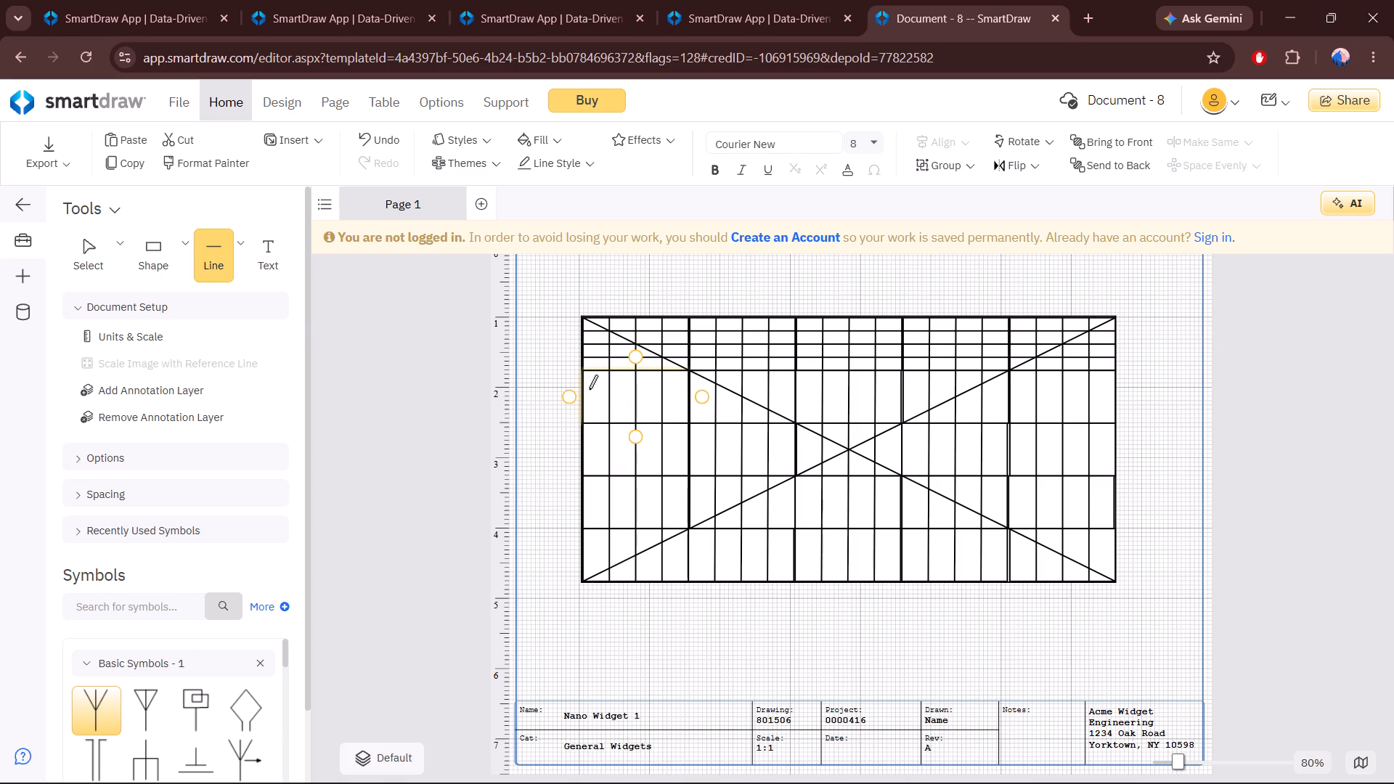
pyautogui.click(588, 385)
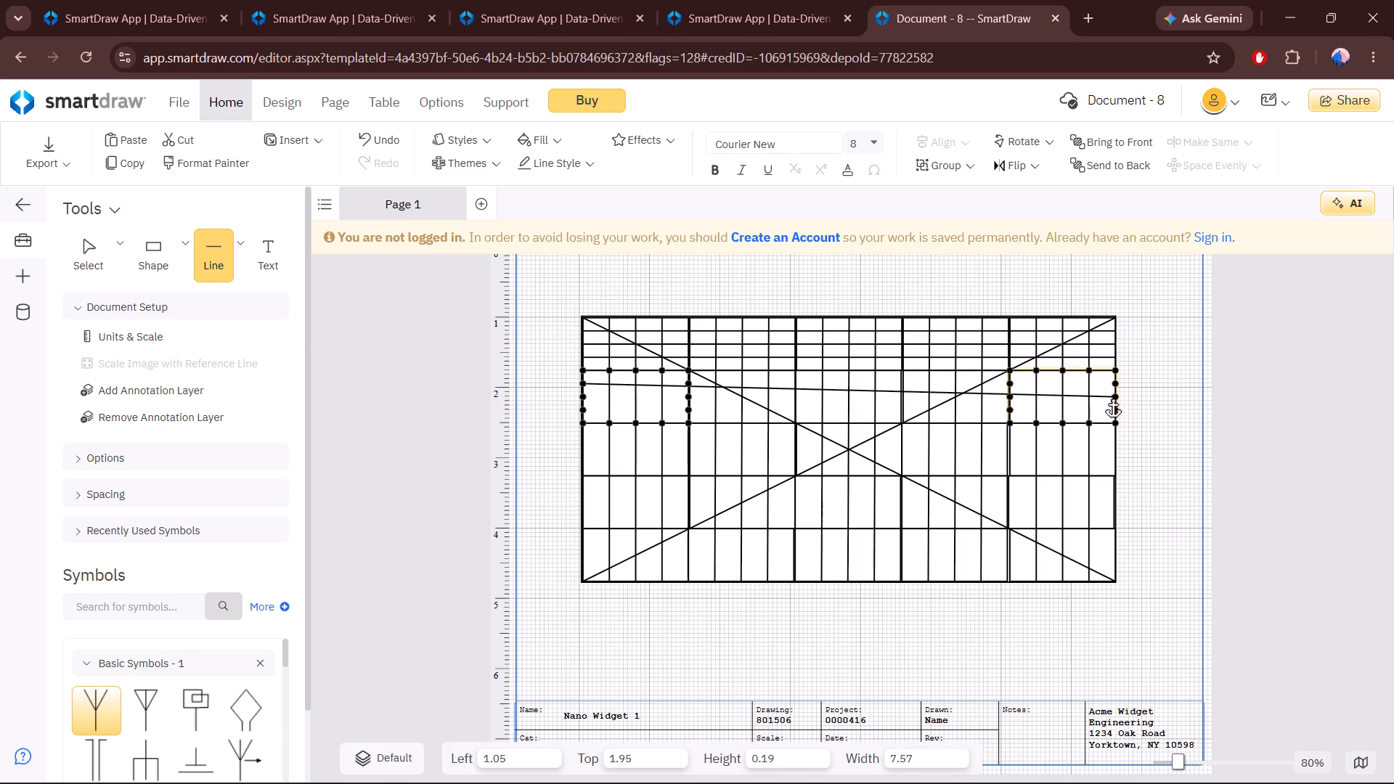
pyautogui.click(1112, 388)
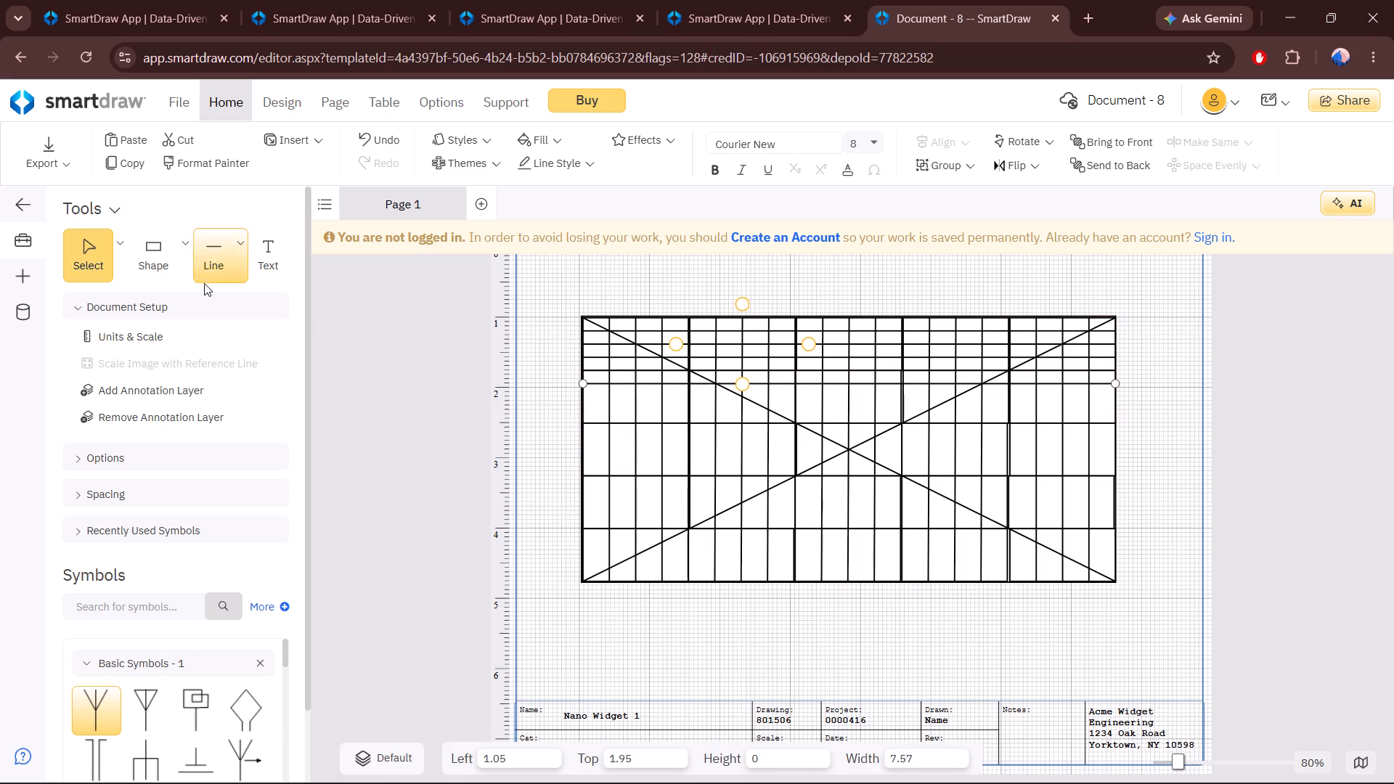
pyautogui.click(204, 271)
pyautogui.click(588, 395)
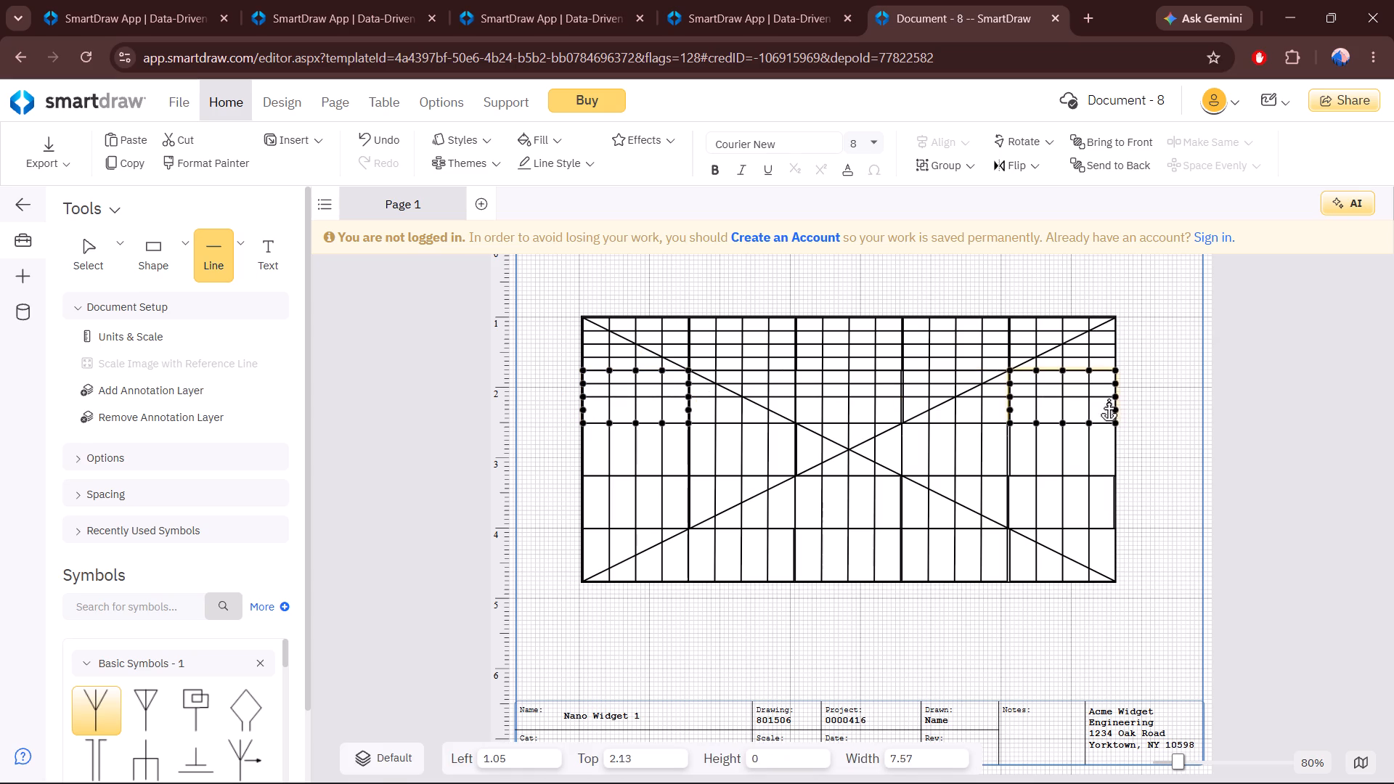
pyautogui.click(1111, 399)
pyautogui.click(202, 253)
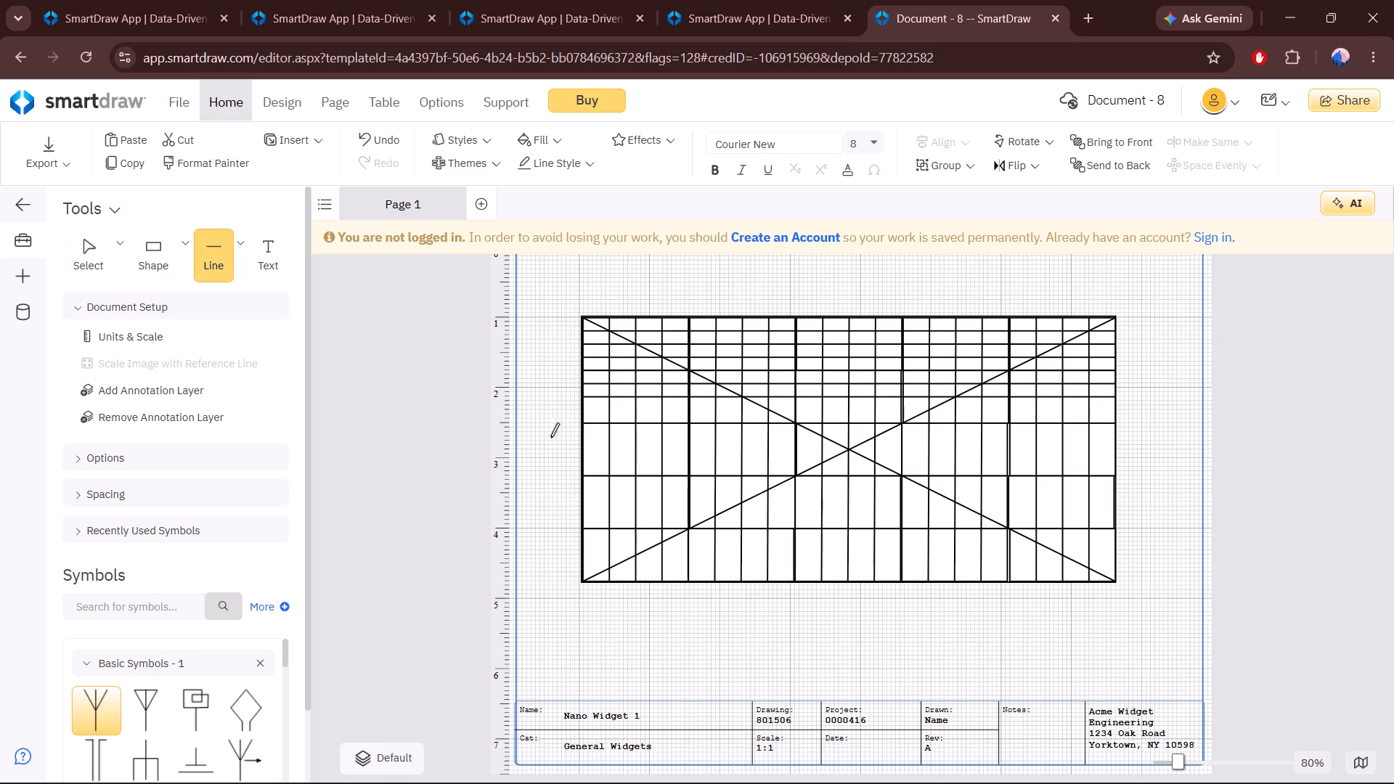
pyautogui.click(584, 407)
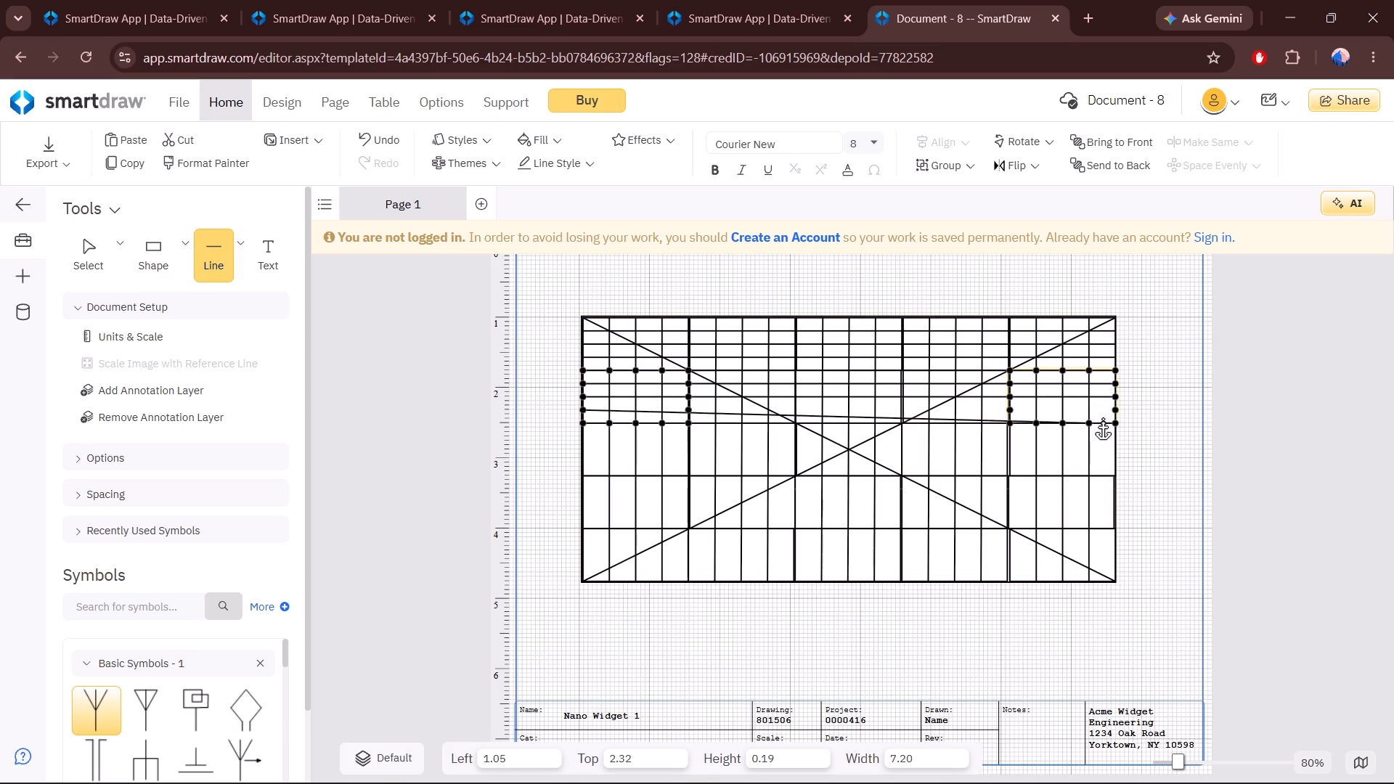
pyautogui.click(1112, 409)
# Divide the grid's third row into quarters with three full-width horizontal lines at about 2.70, 2.88 and 3.07 vertically.
pyautogui.click(216, 251)
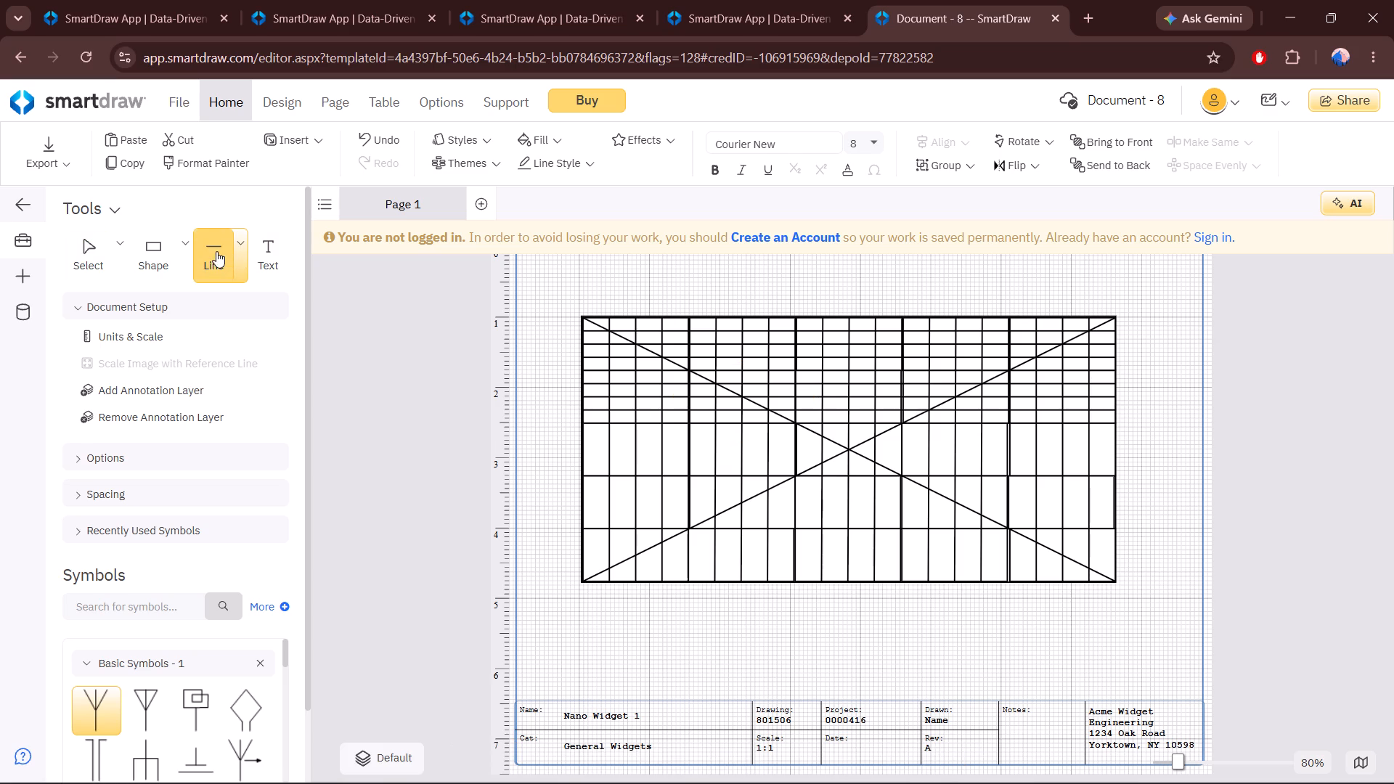
pyautogui.click(587, 440)
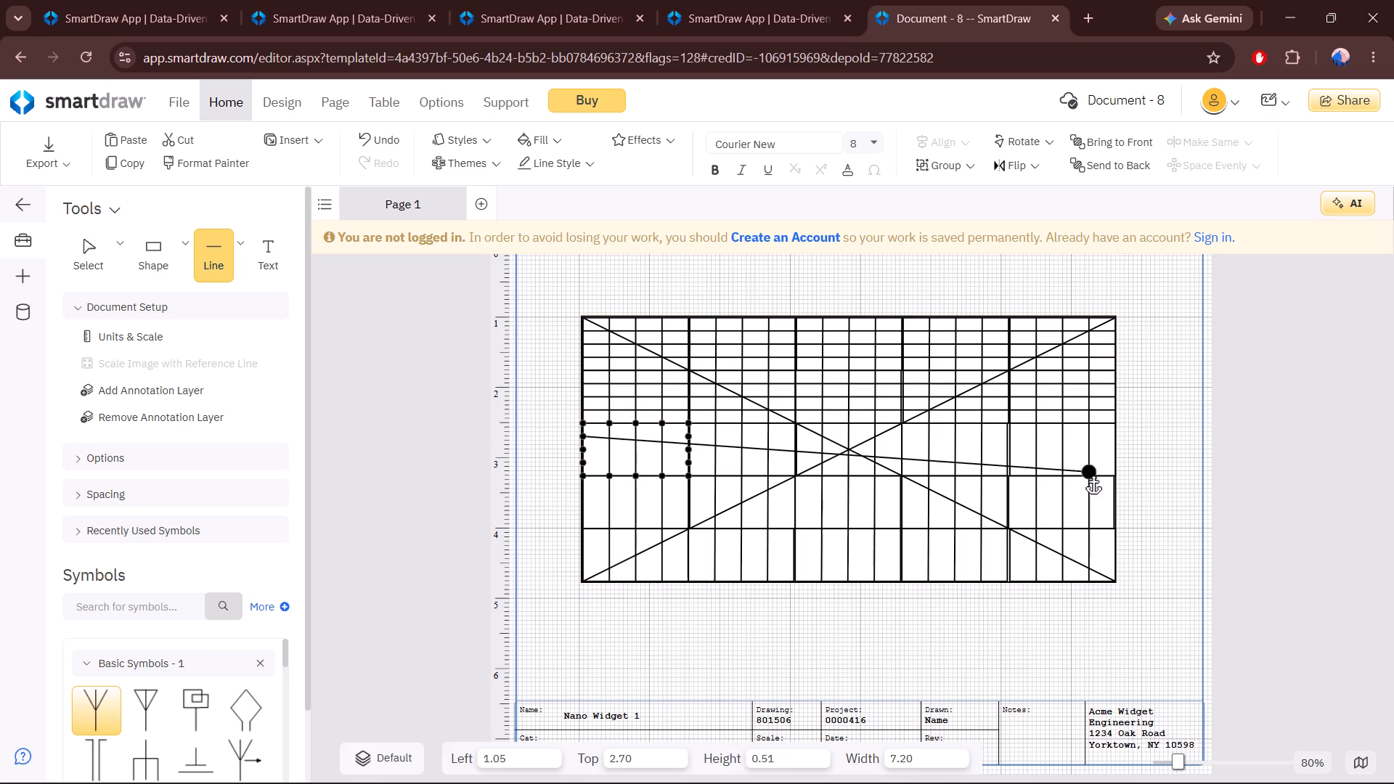
pyautogui.click(1109, 442)
pyautogui.click(203, 264)
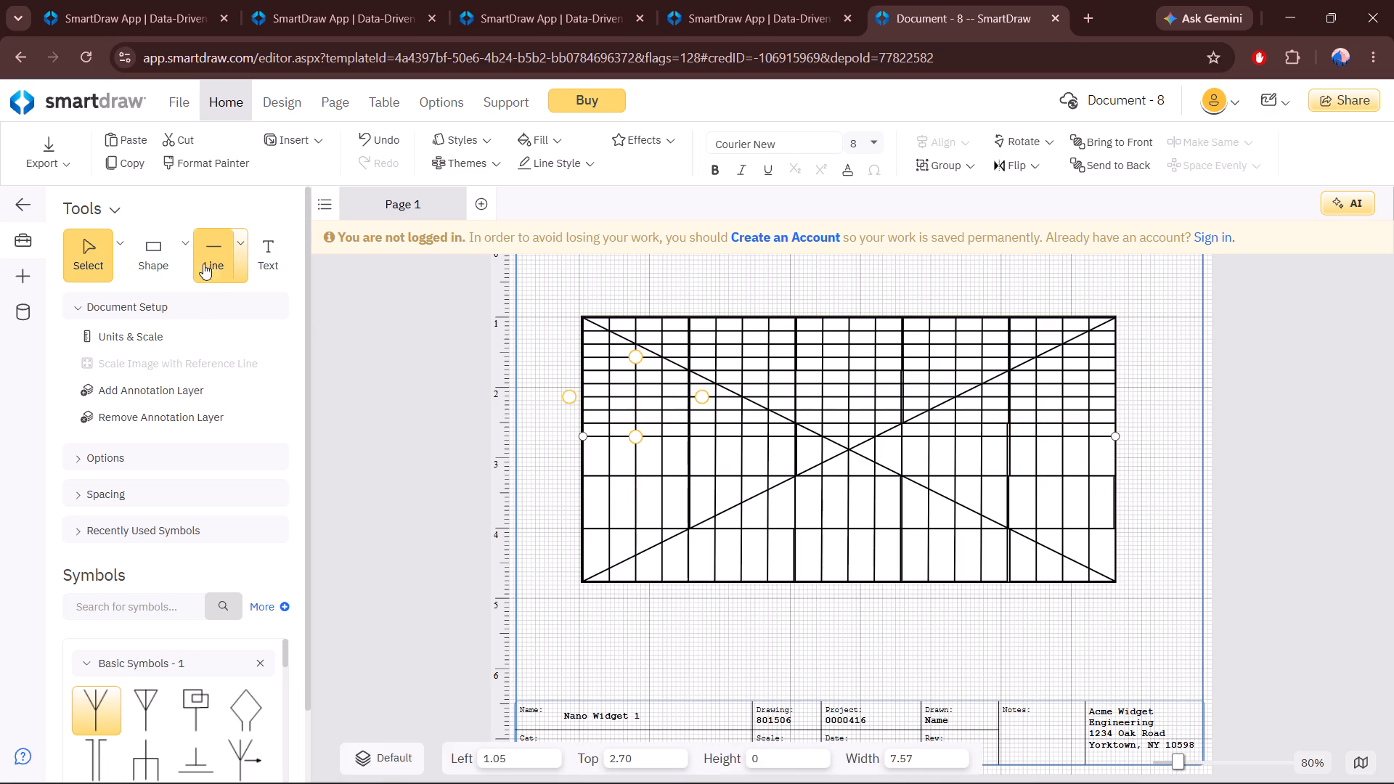
pyautogui.click(590, 447)
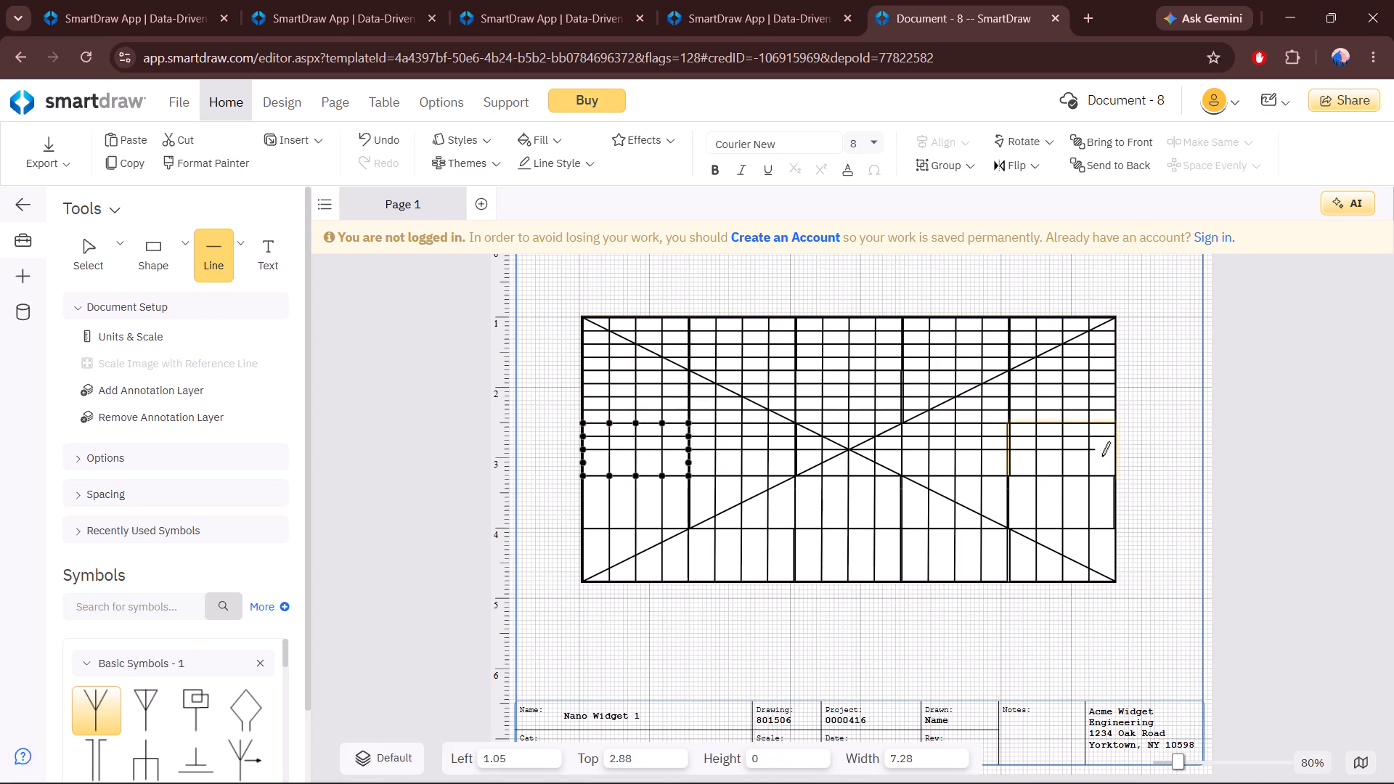
pyautogui.click(1114, 453)
pyautogui.click(215, 267)
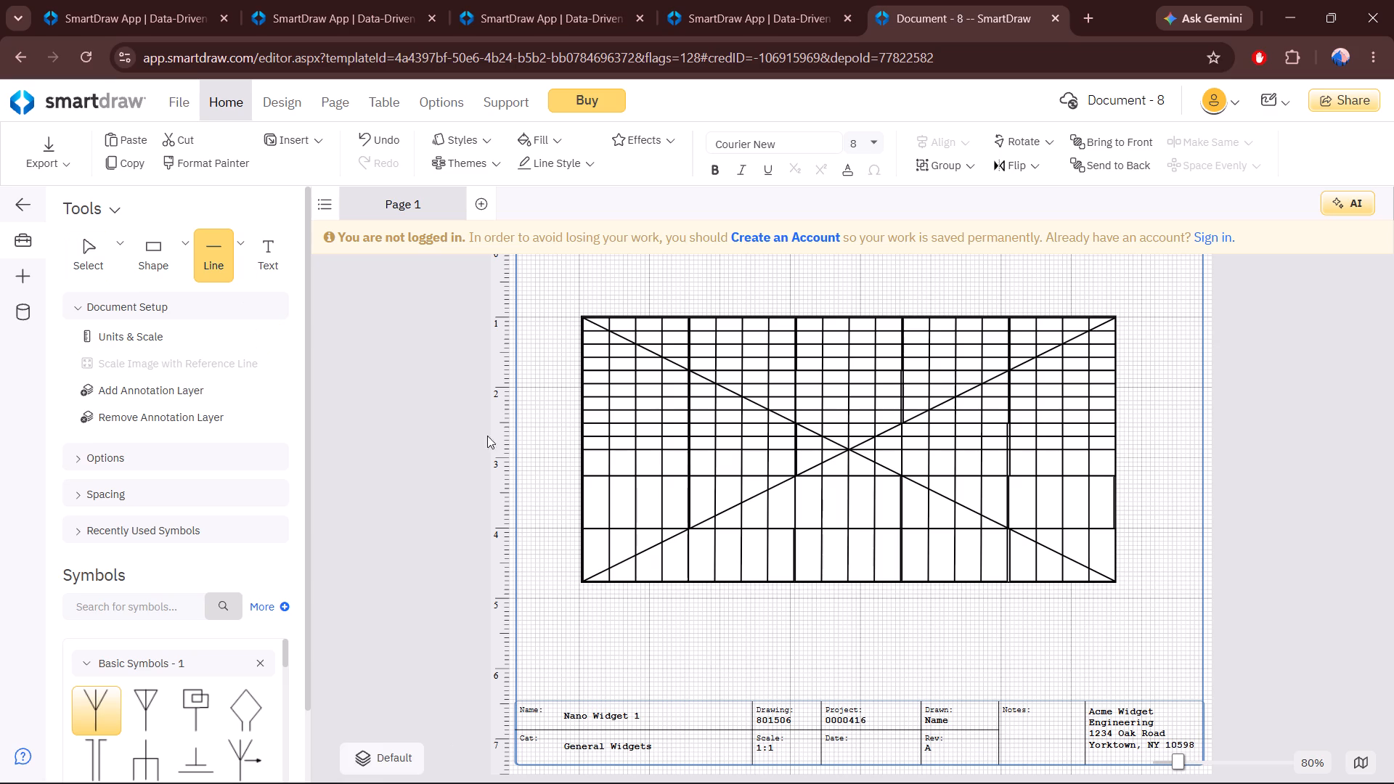
pyautogui.click(587, 459)
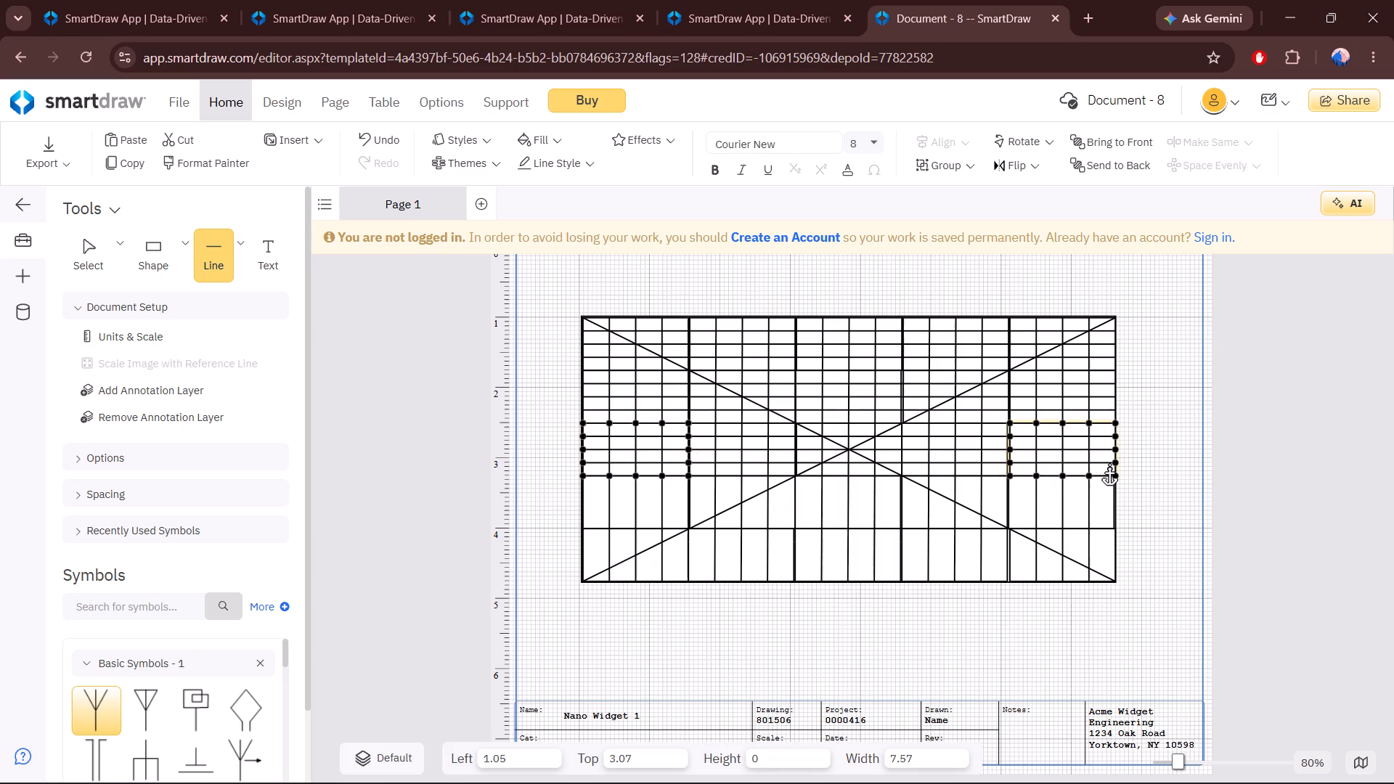
pyautogui.click(1109, 464)
# Divide the grid's fourth row into quarters with three full-width horizontal lines at about 3.45, 3.63 and 3.82 vertically.
pyautogui.click(223, 261)
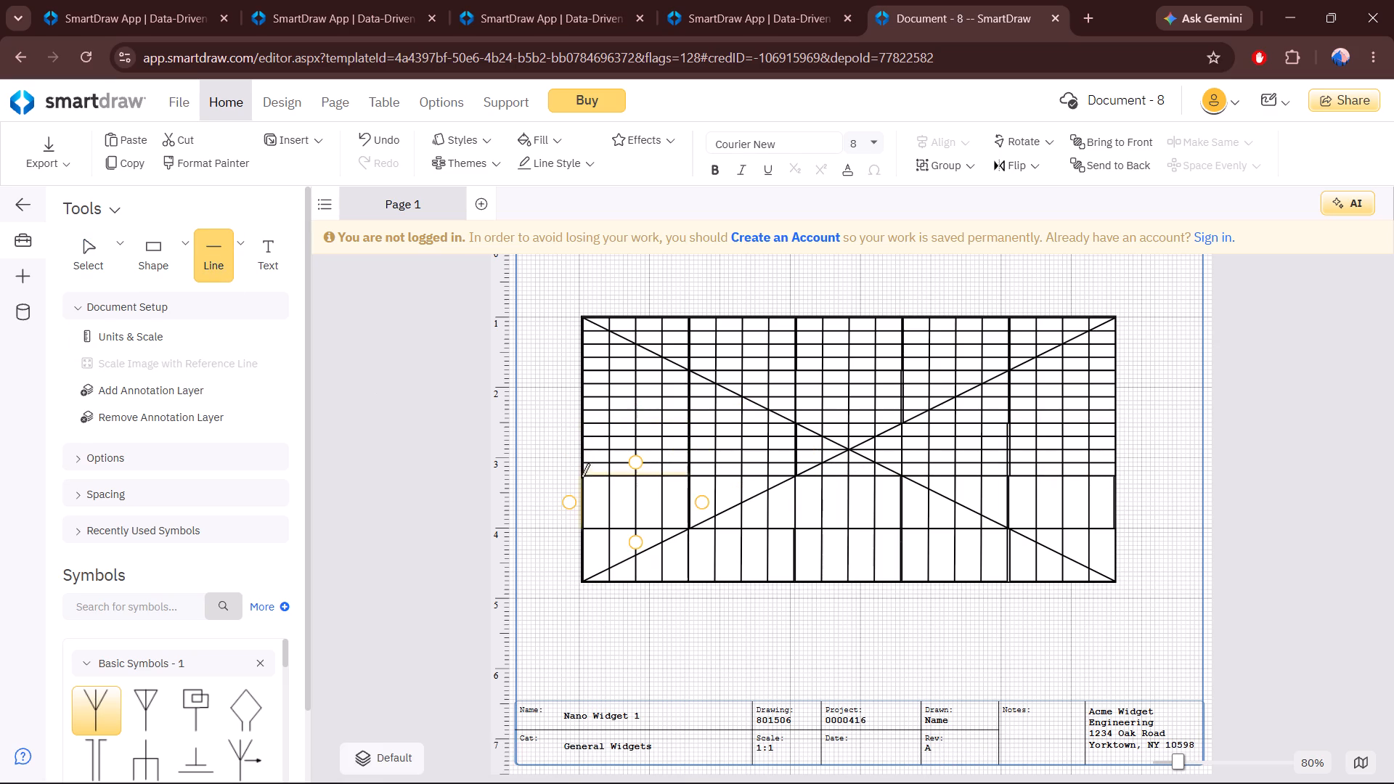
pyautogui.click(582, 491)
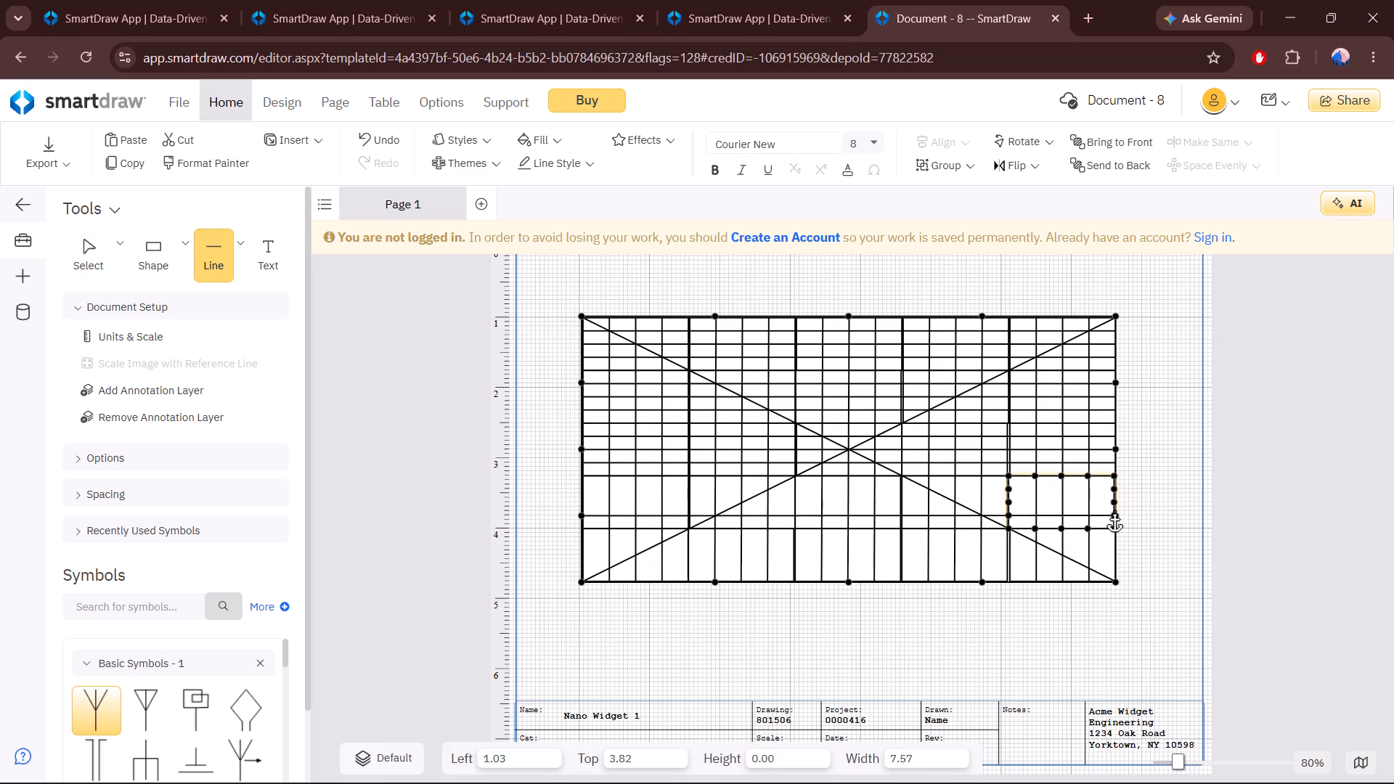
pyautogui.click(1114, 510)
pyautogui.click(219, 240)
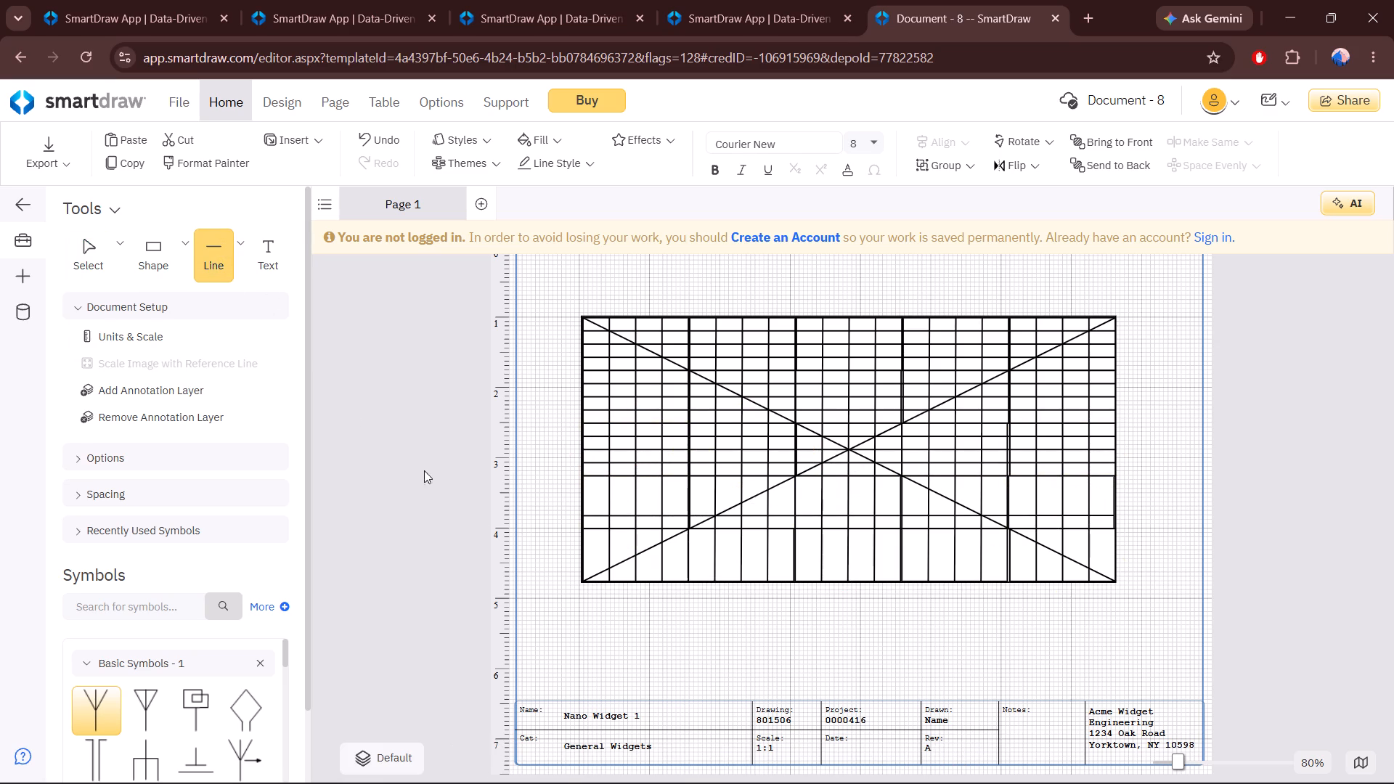
pyautogui.click(583, 491)
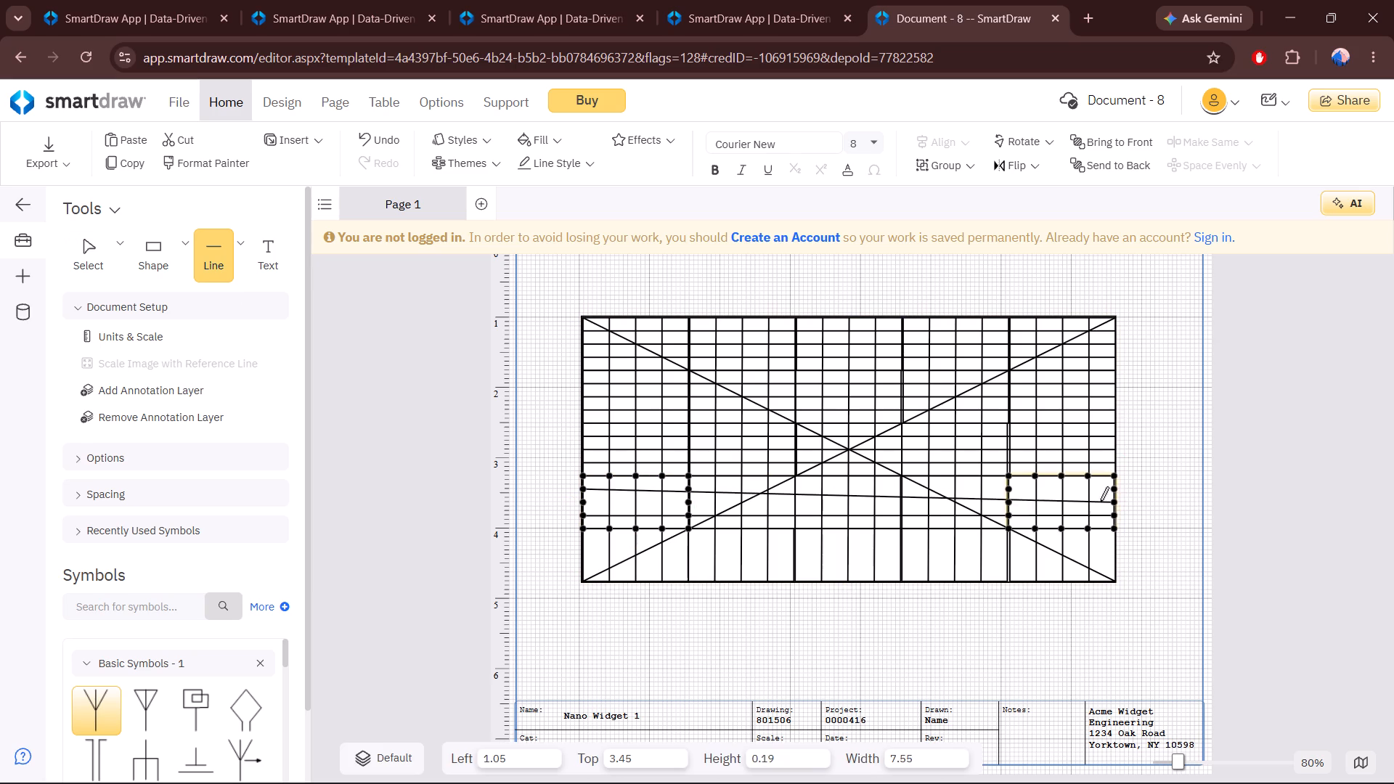
pyautogui.click(1109, 488)
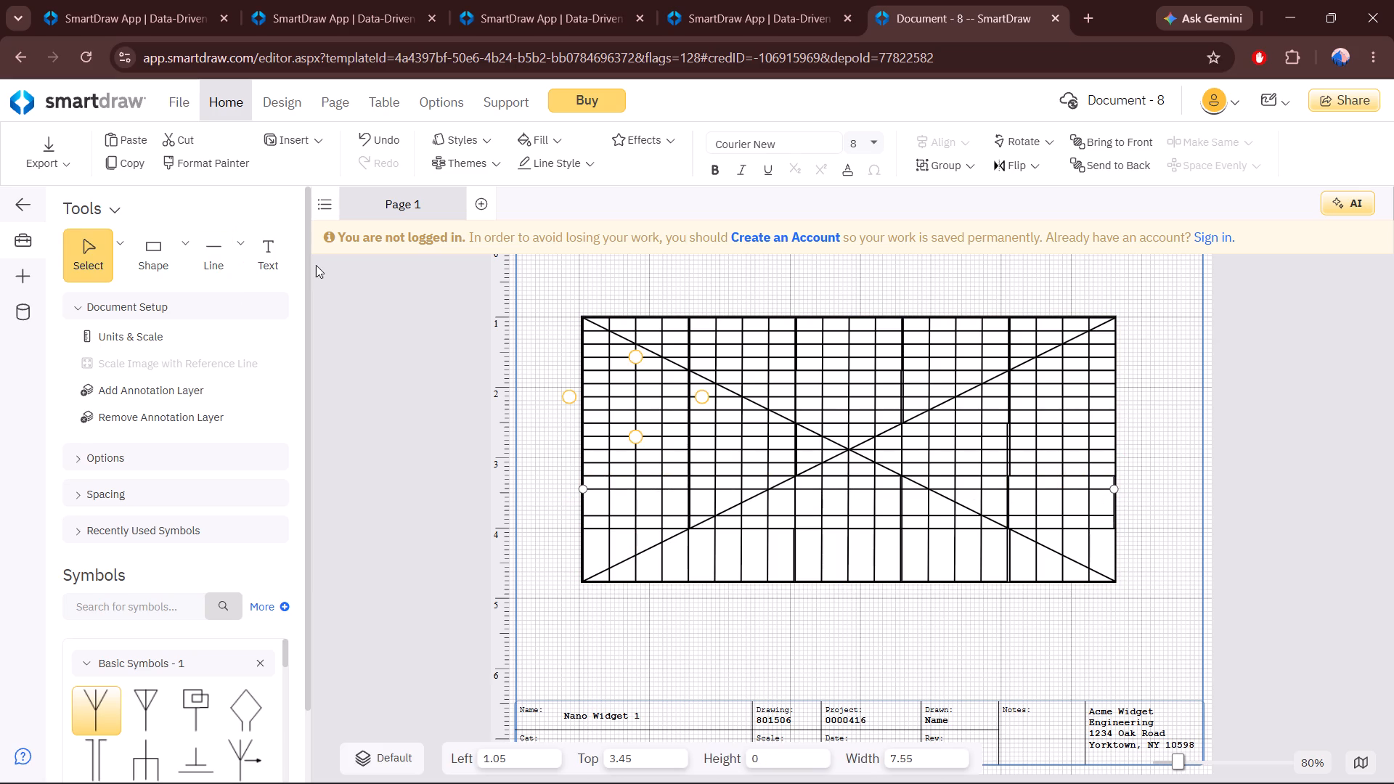
pyautogui.click(226, 253)
pyautogui.click(585, 499)
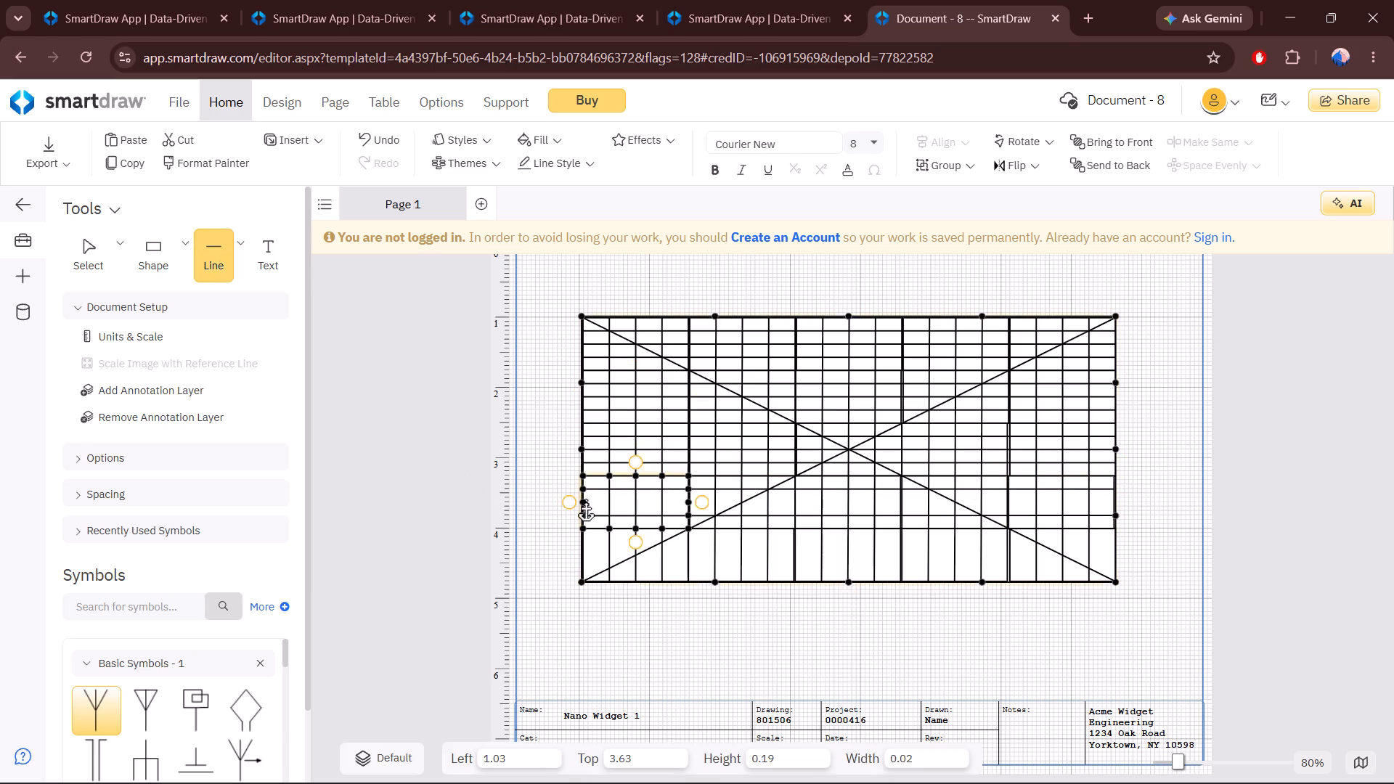
pyautogui.click(1106, 502)
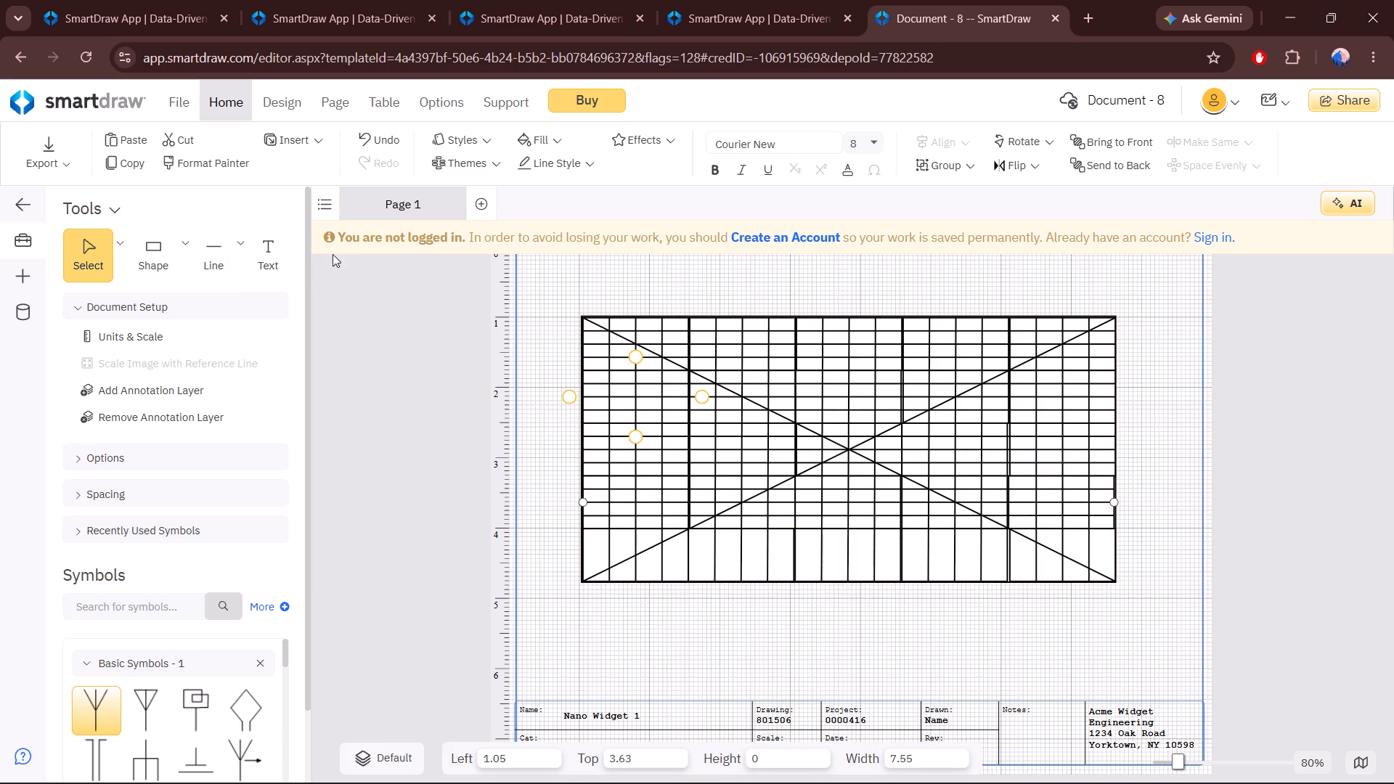
# Divide the grid's fifth row into quarters with three full-width horizontal lines at about 4.20, 4.38 and 4.57 vertically.
pyautogui.click(211, 249)
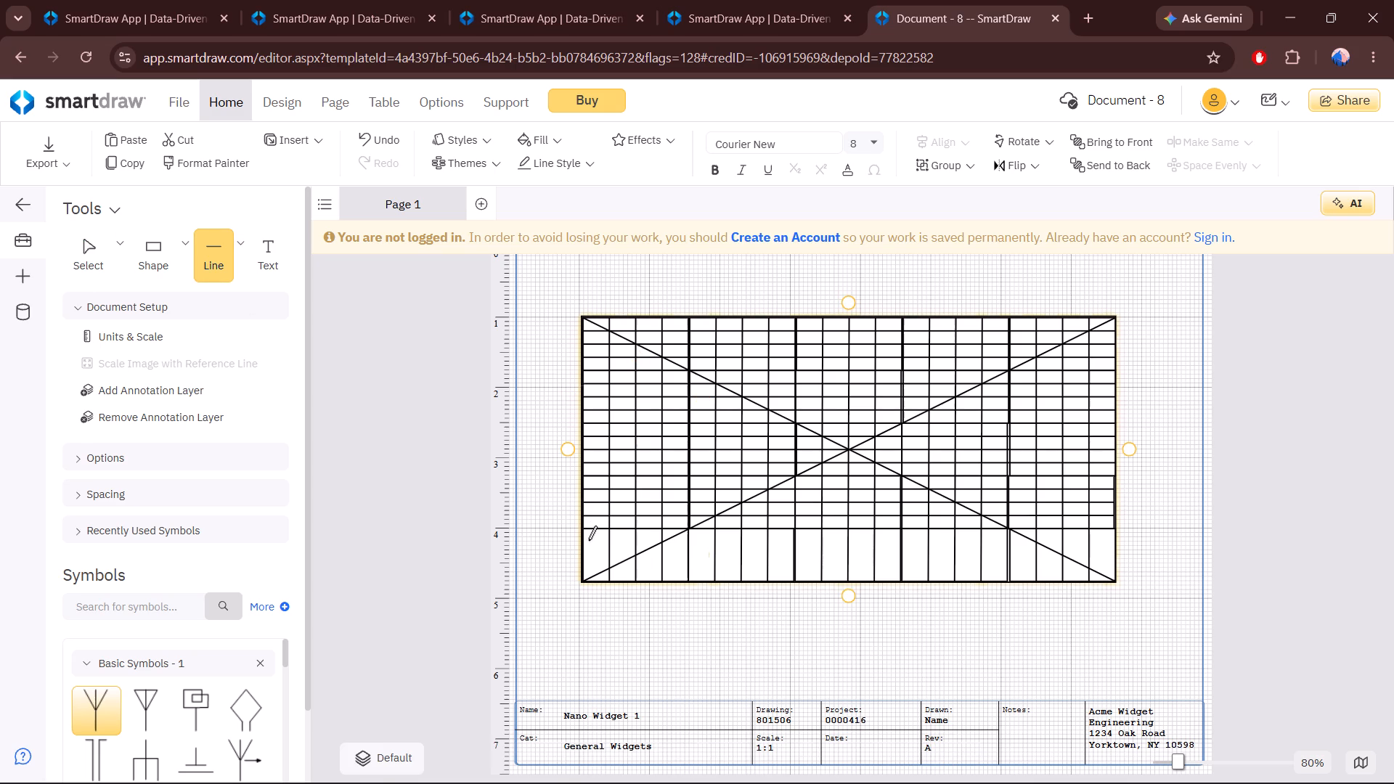
pyautogui.click(588, 540)
pyautogui.click(1114, 547)
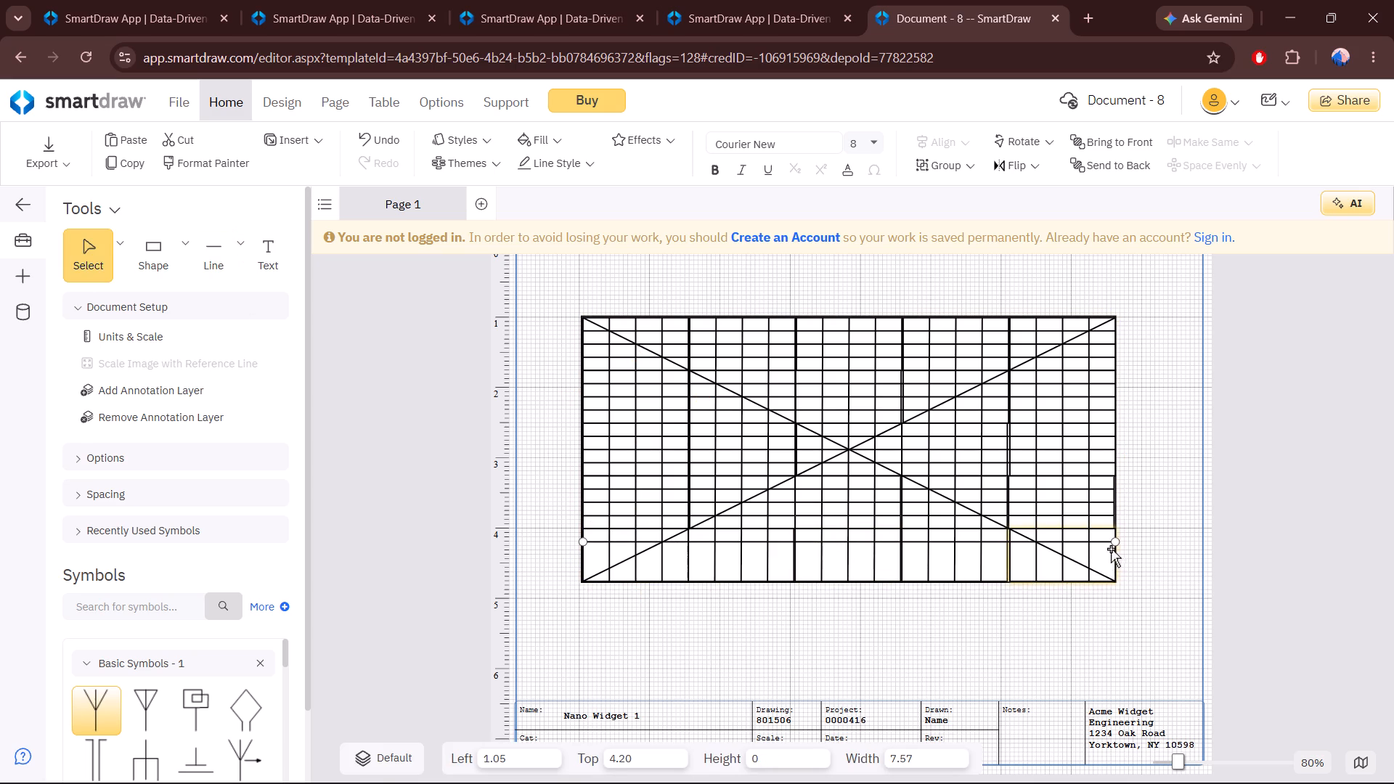
pyautogui.click(200, 248)
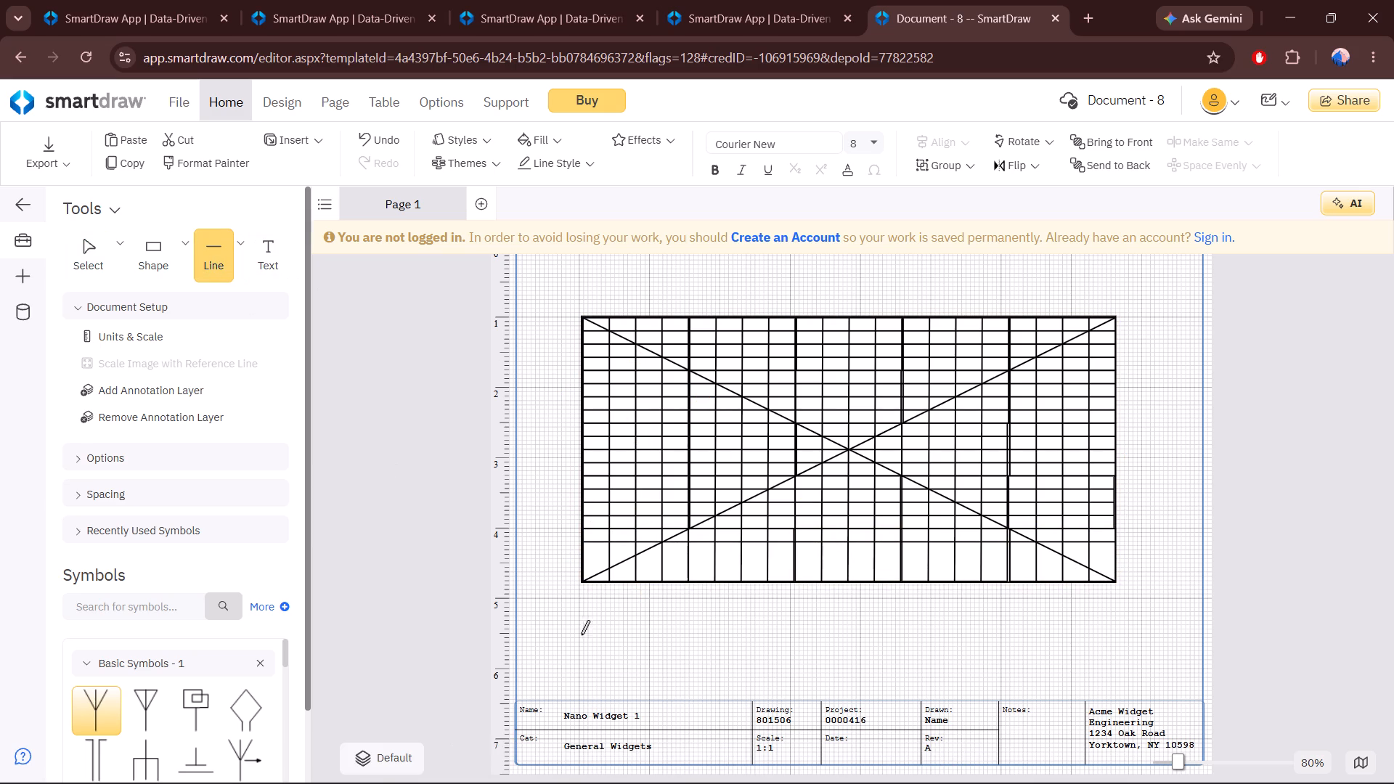
pyautogui.click(584, 559)
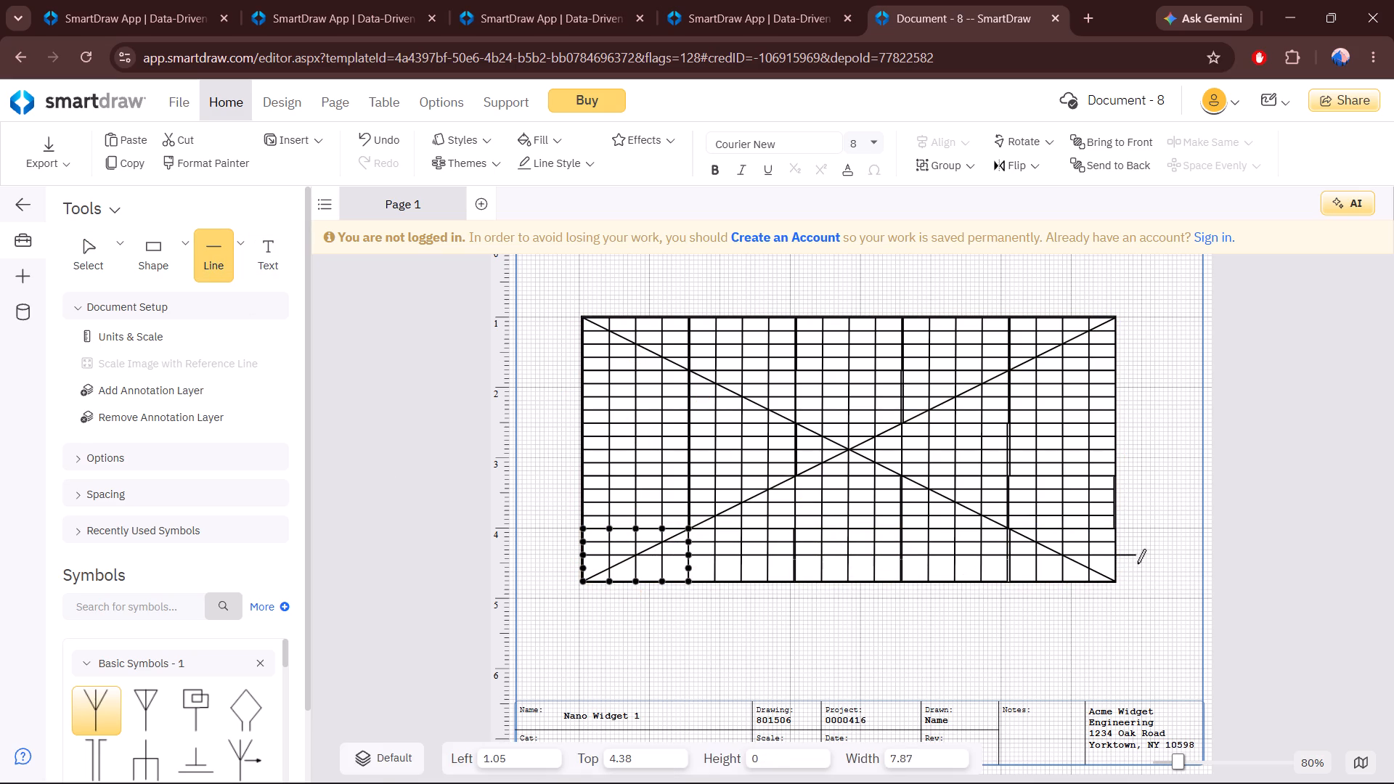
pyautogui.click(1109, 554)
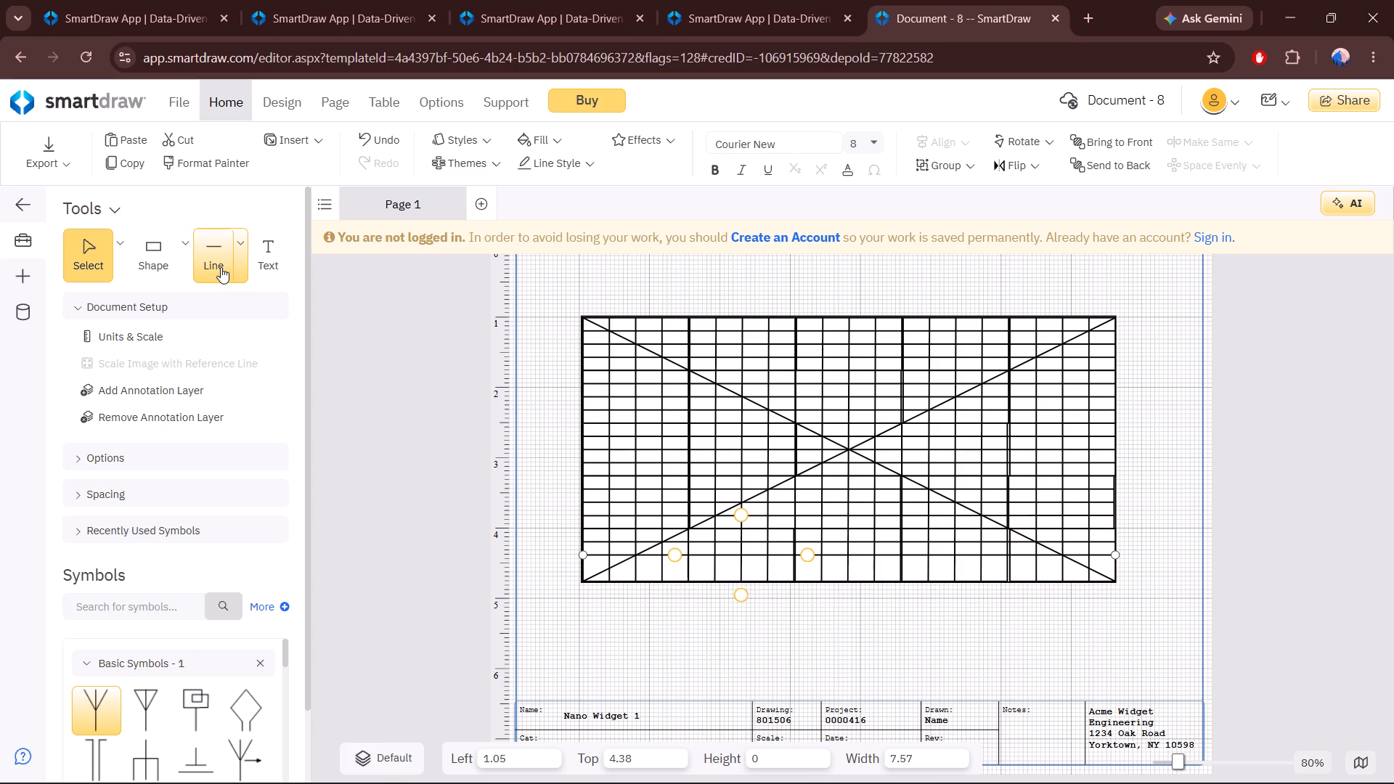
pyautogui.click(221, 267)
pyautogui.click(583, 563)
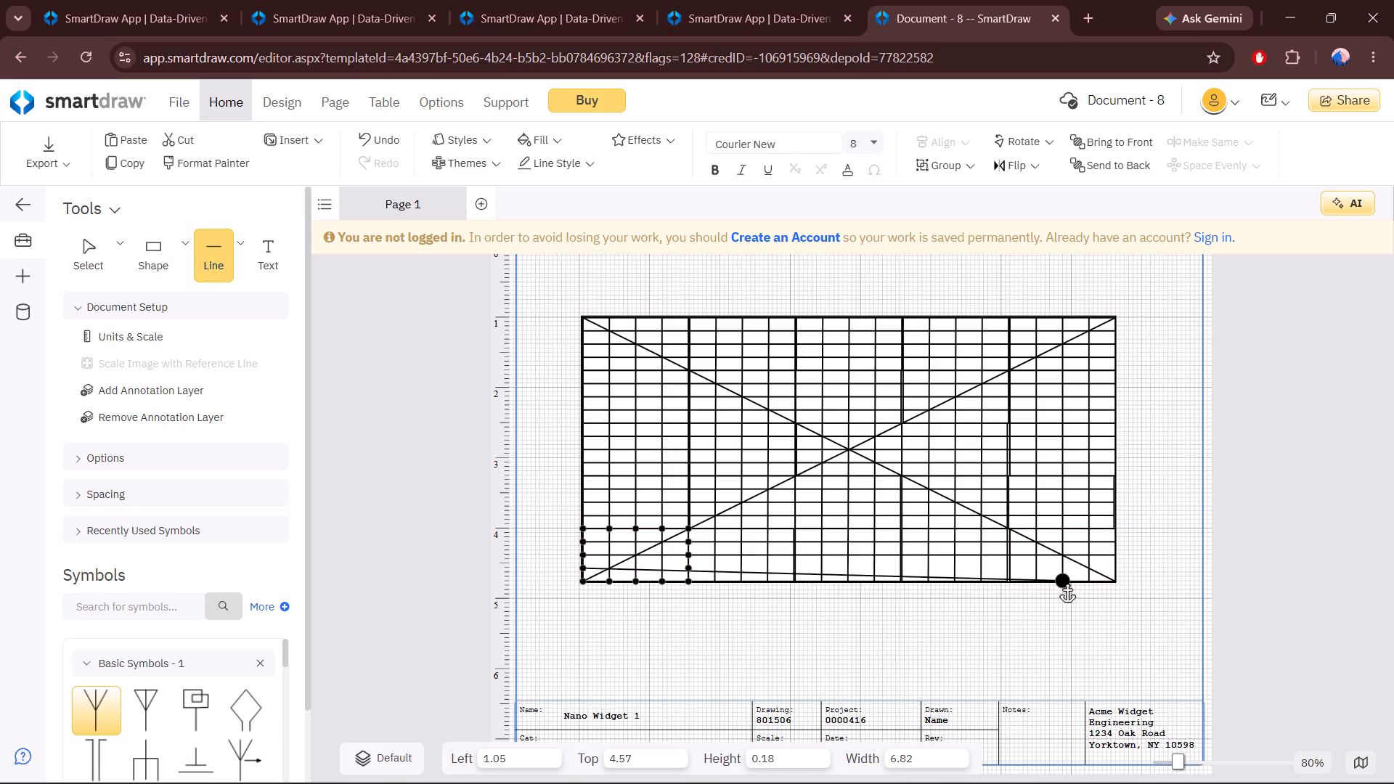
pyautogui.click(1112, 565)
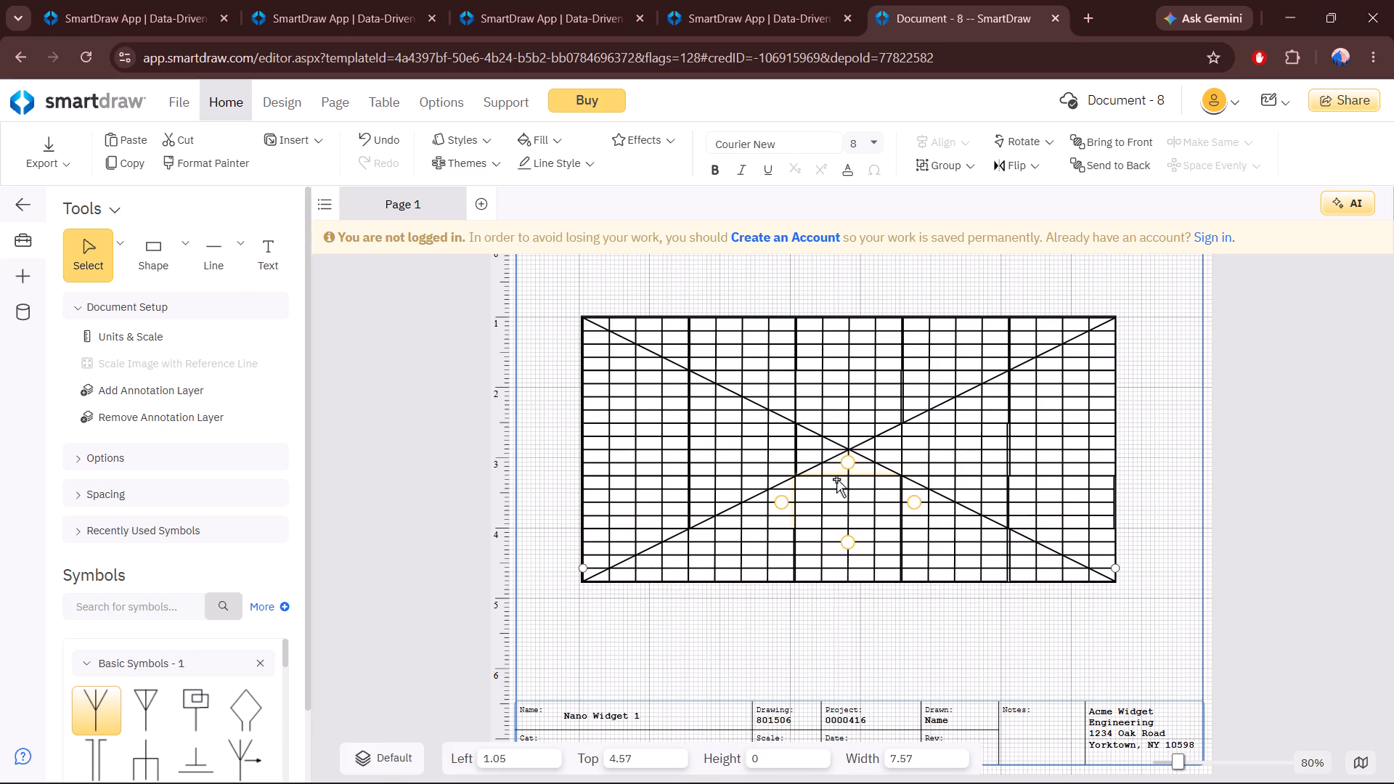
# Place two adjacent 1.50 by 0.75 parallelograms on the grid's top edge, starting at its left corner, about 1.03 horizontally and 0.26 vertically.
pyautogui.click(174, 242)
pyautogui.click(186, 242)
pyautogui.click(301, 333)
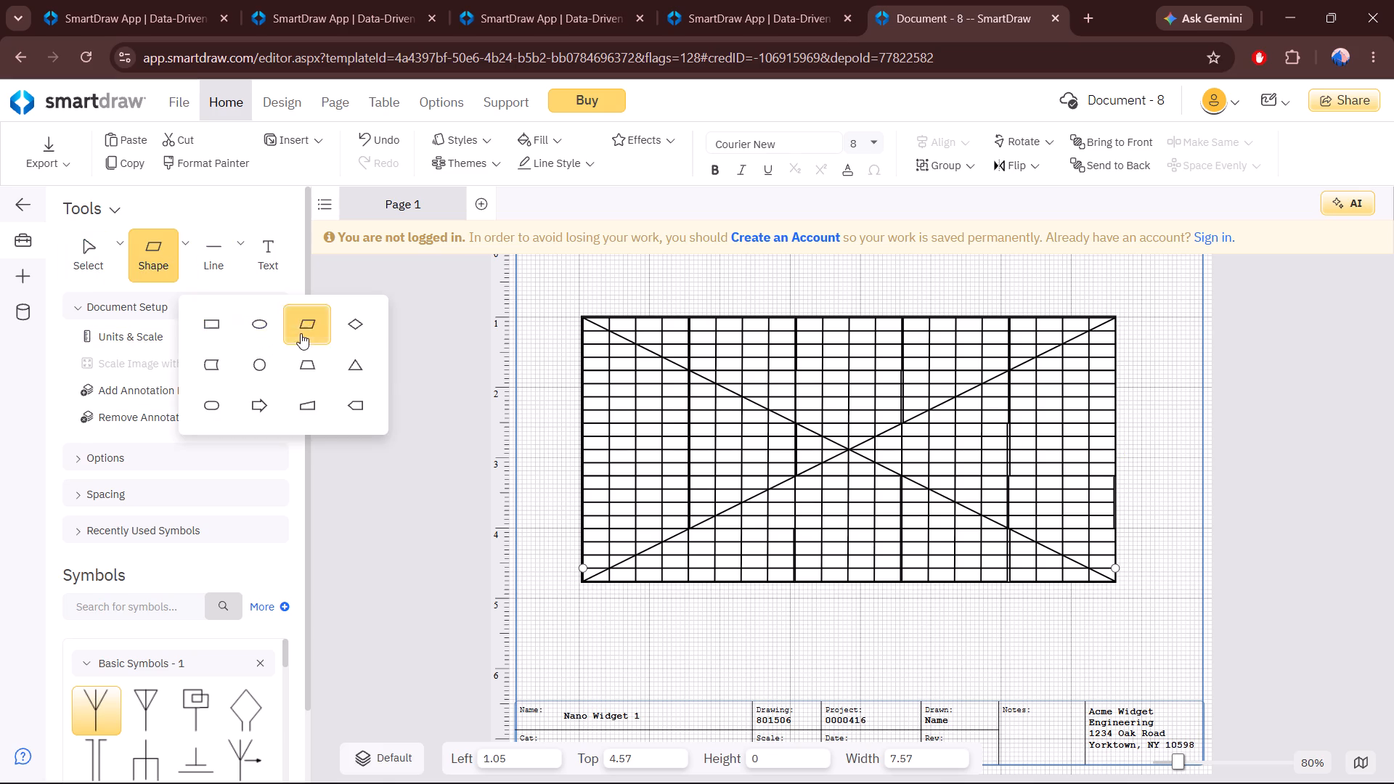
pyautogui.click(563, 139)
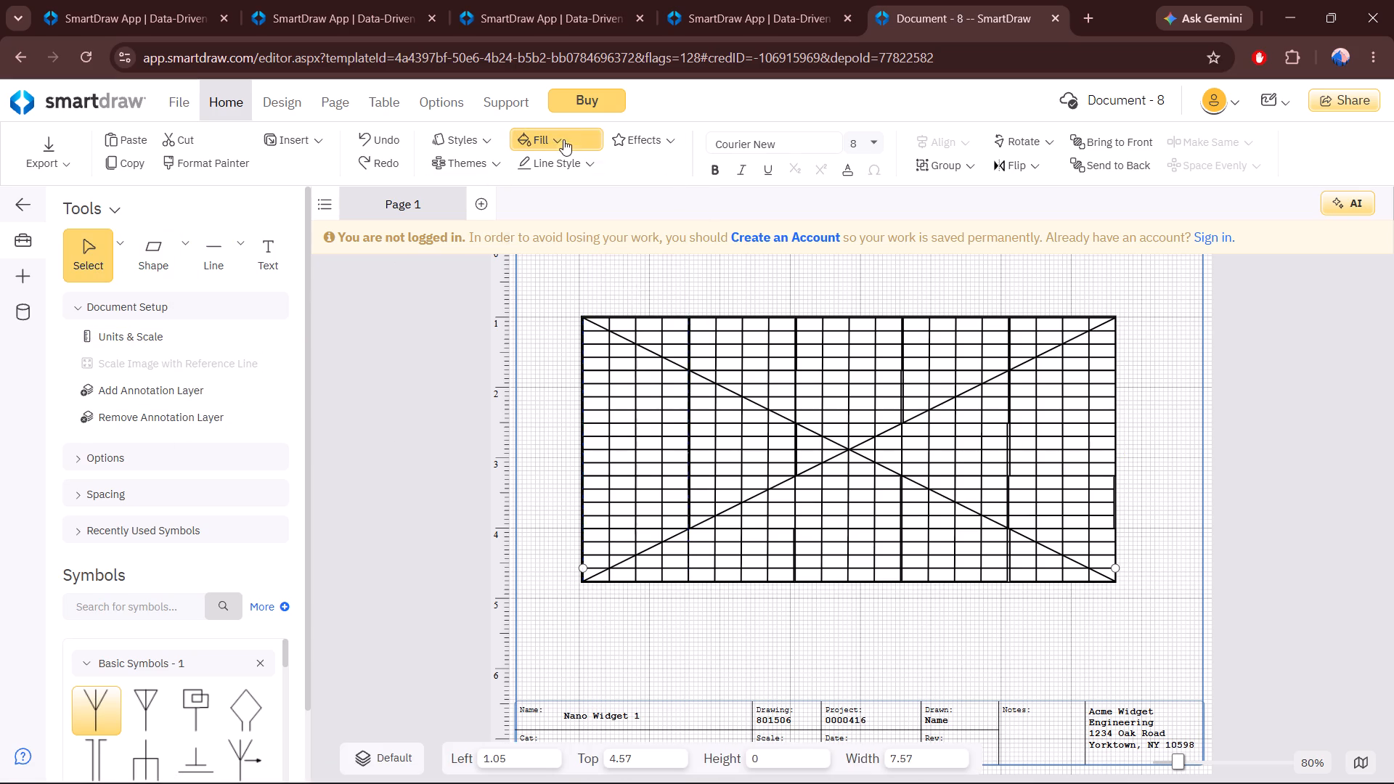
pyautogui.click(530, 208)
pyautogui.scroll(1, 399, 313)
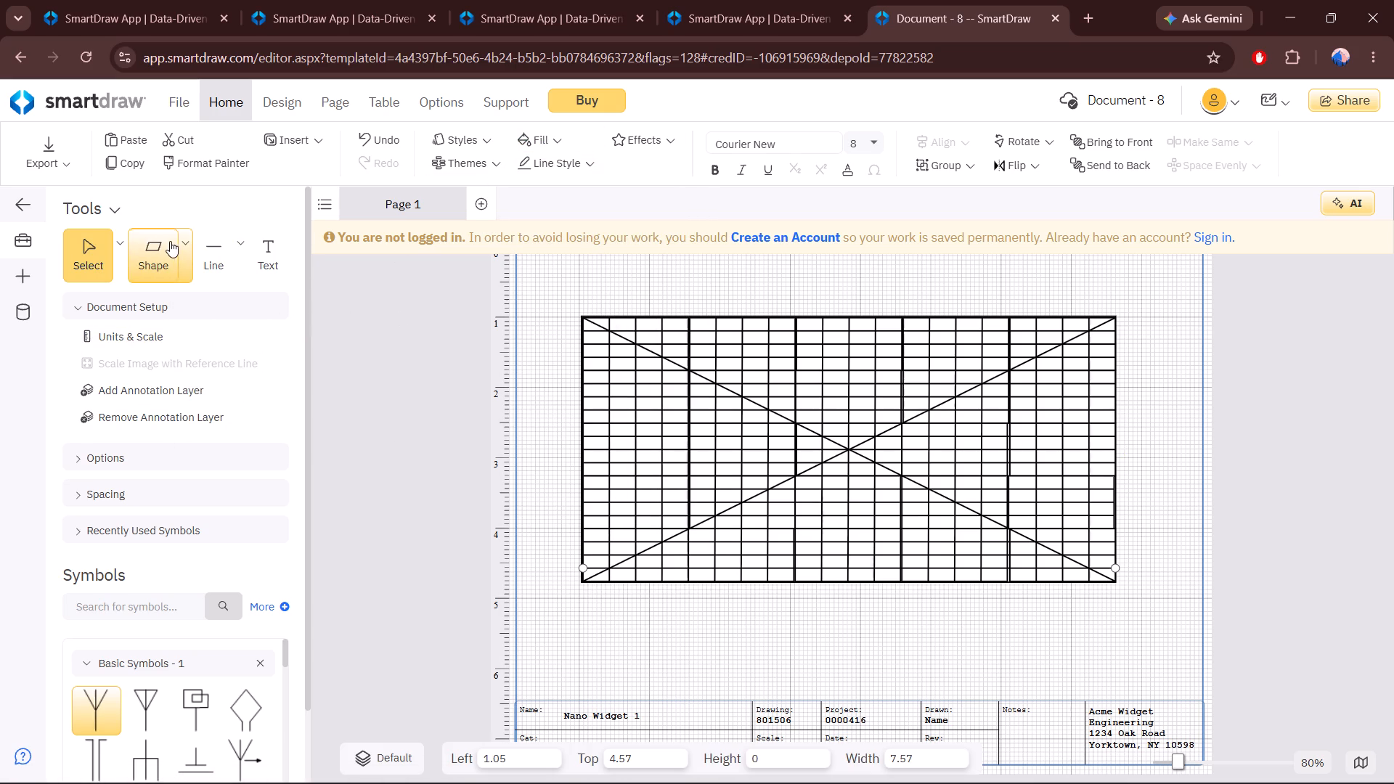
pyautogui.moveTo(168, 241); pyautogui.dragTo(635, 288)
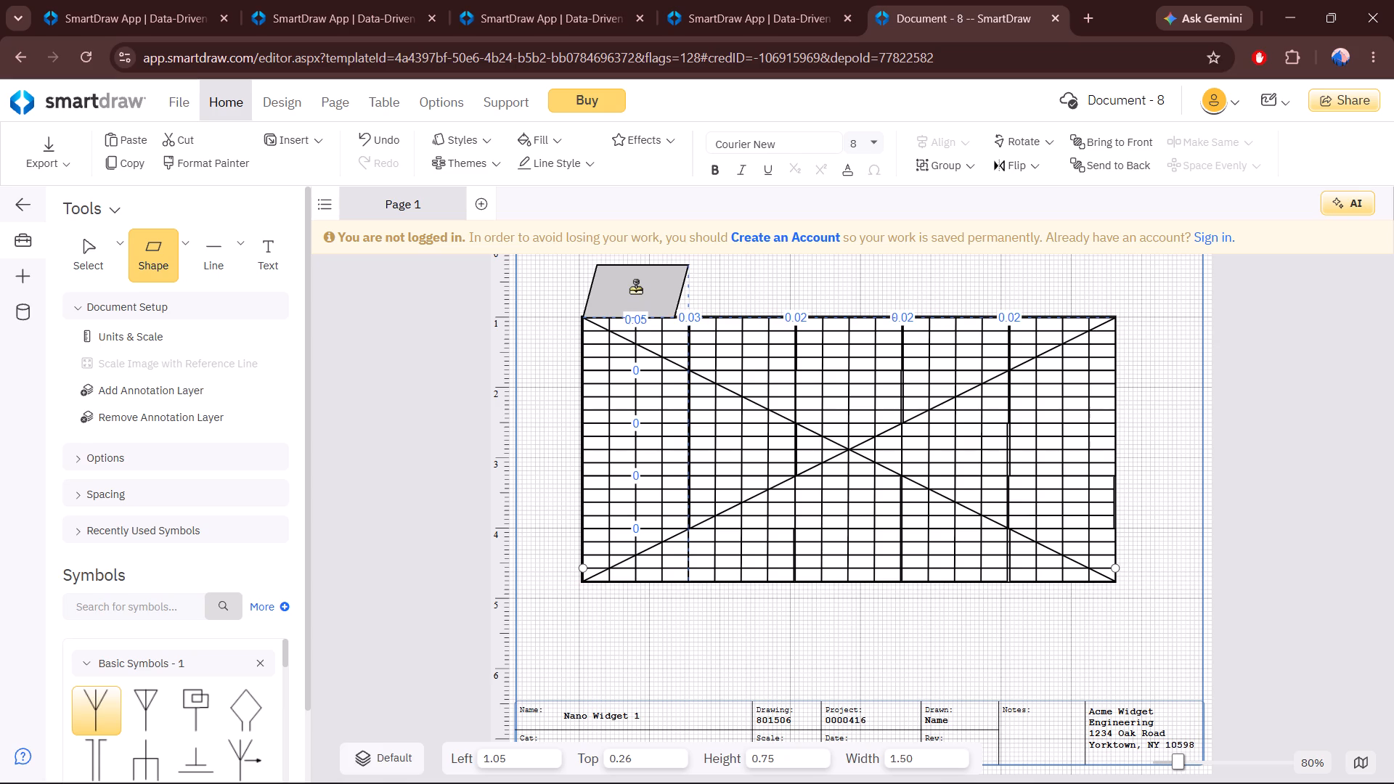
pyautogui.moveTo(635, 288); pyautogui.dragTo(635, 288)
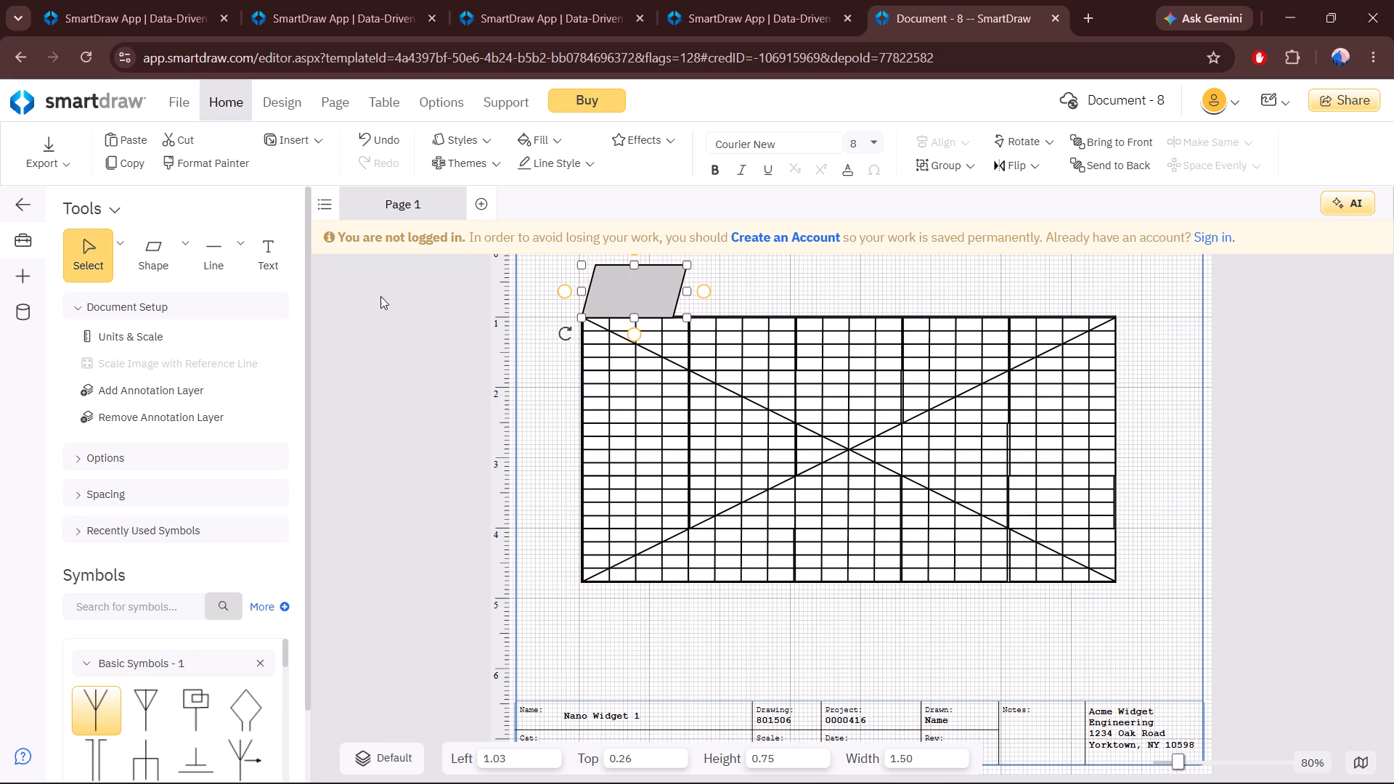
pyautogui.moveTo(165, 244); pyautogui.dragTo(727, 298)
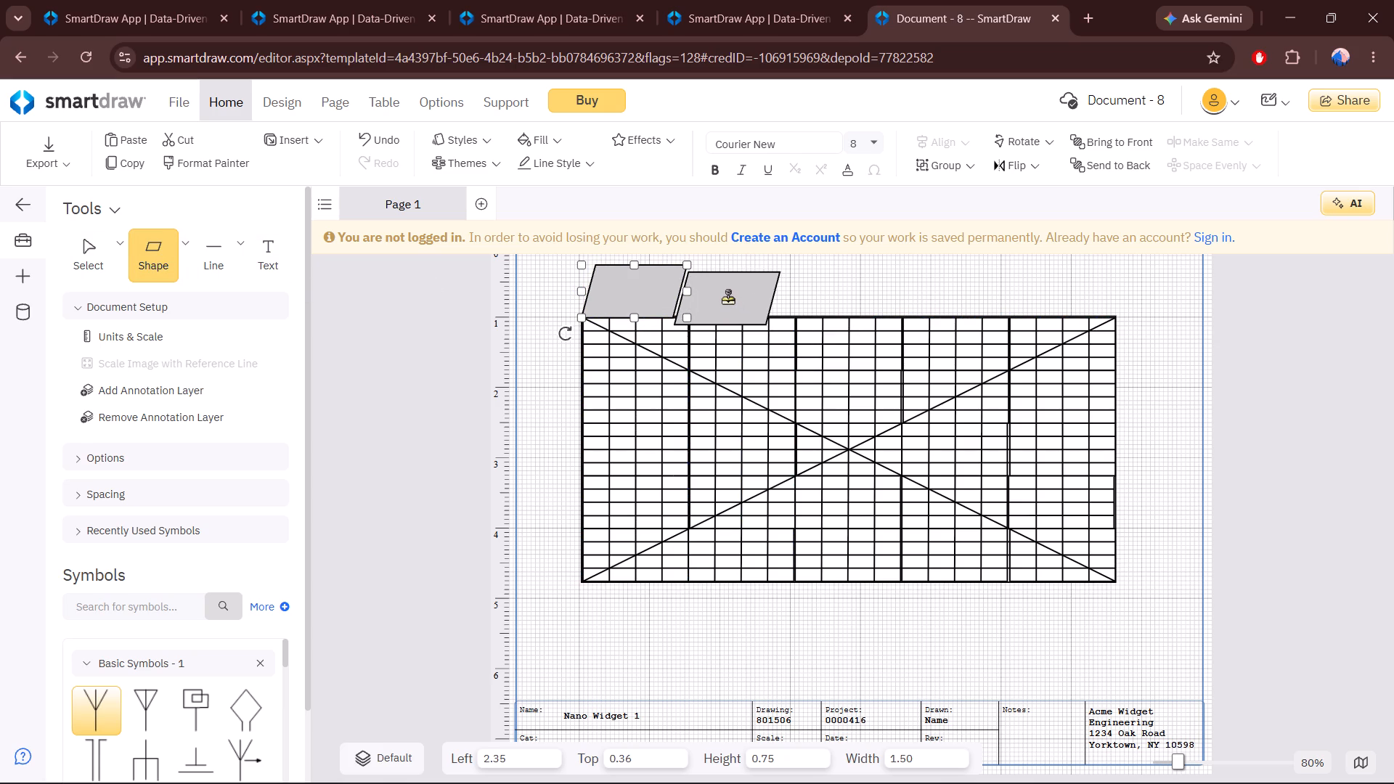
pyautogui.moveTo(727, 298); pyautogui.dragTo(726, 293)
pyautogui.click(854, 282)
# Continue the row above the grid with a third and fourth parallelogram at about 3.64 and 4.97 horizontally, 0.26 vertically.
pyautogui.moveTo(158, 263); pyautogui.dragTo(309, 266)
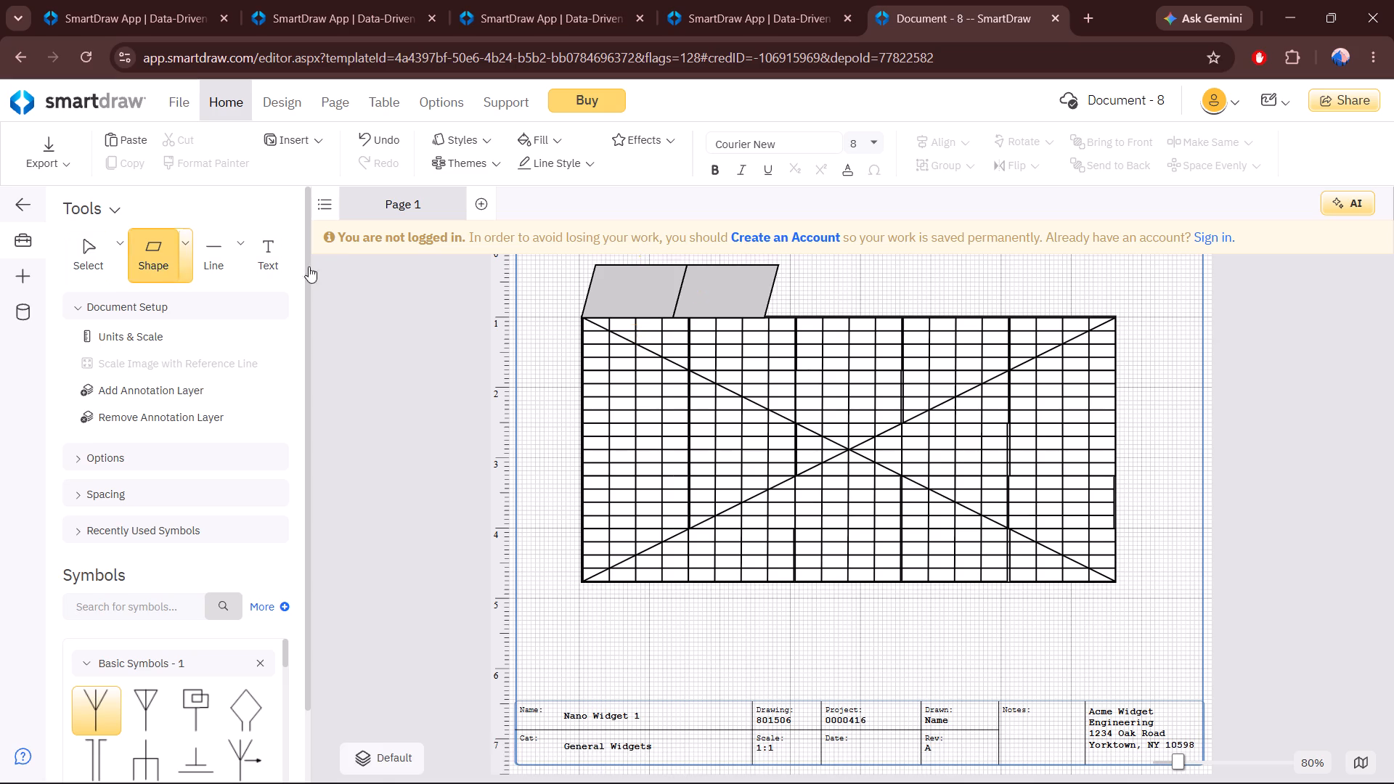
pyautogui.moveTo(309, 266); pyautogui.dragTo(819, 294)
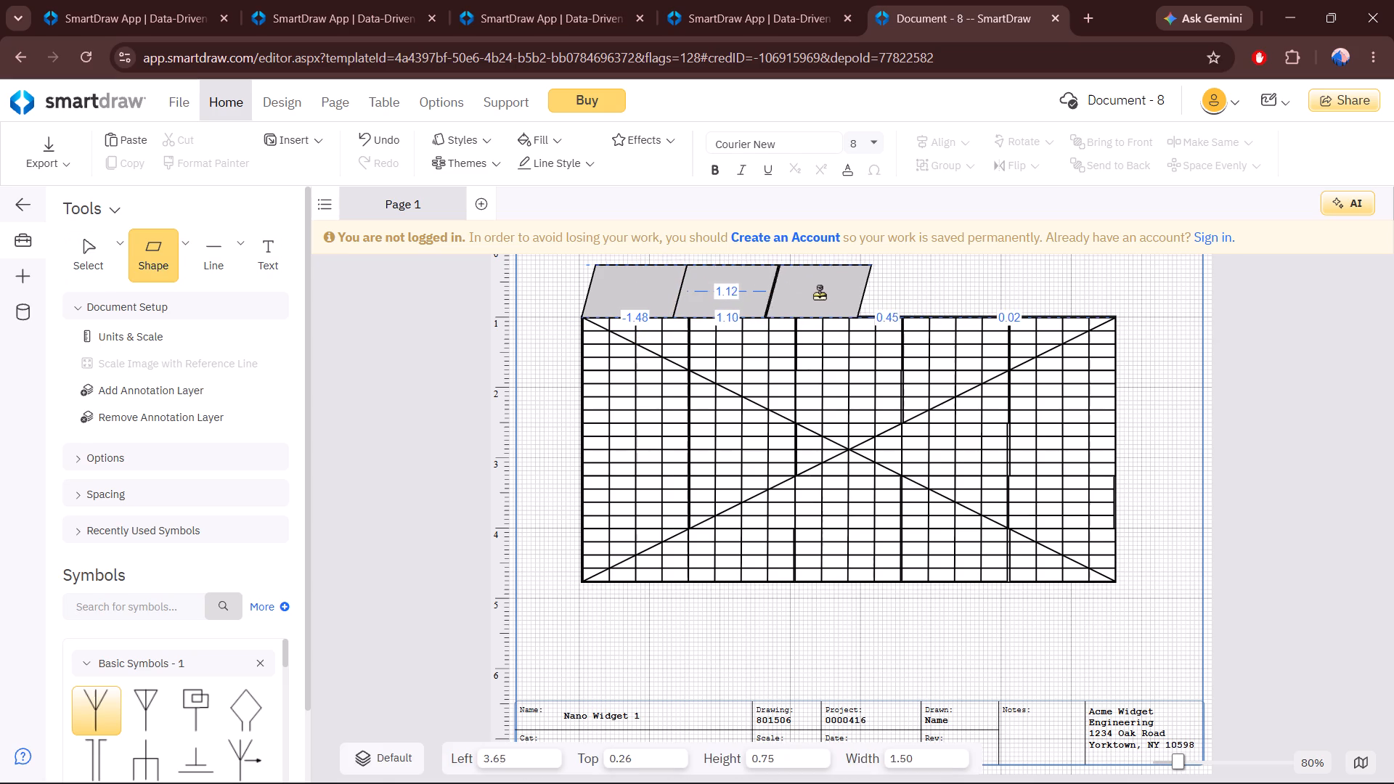
pyautogui.moveTo(819, 294); pyautogui.dragTo(818, 294)
pyautogui.moveTo(161, 262); pyautogui.dragTo(290, 261)
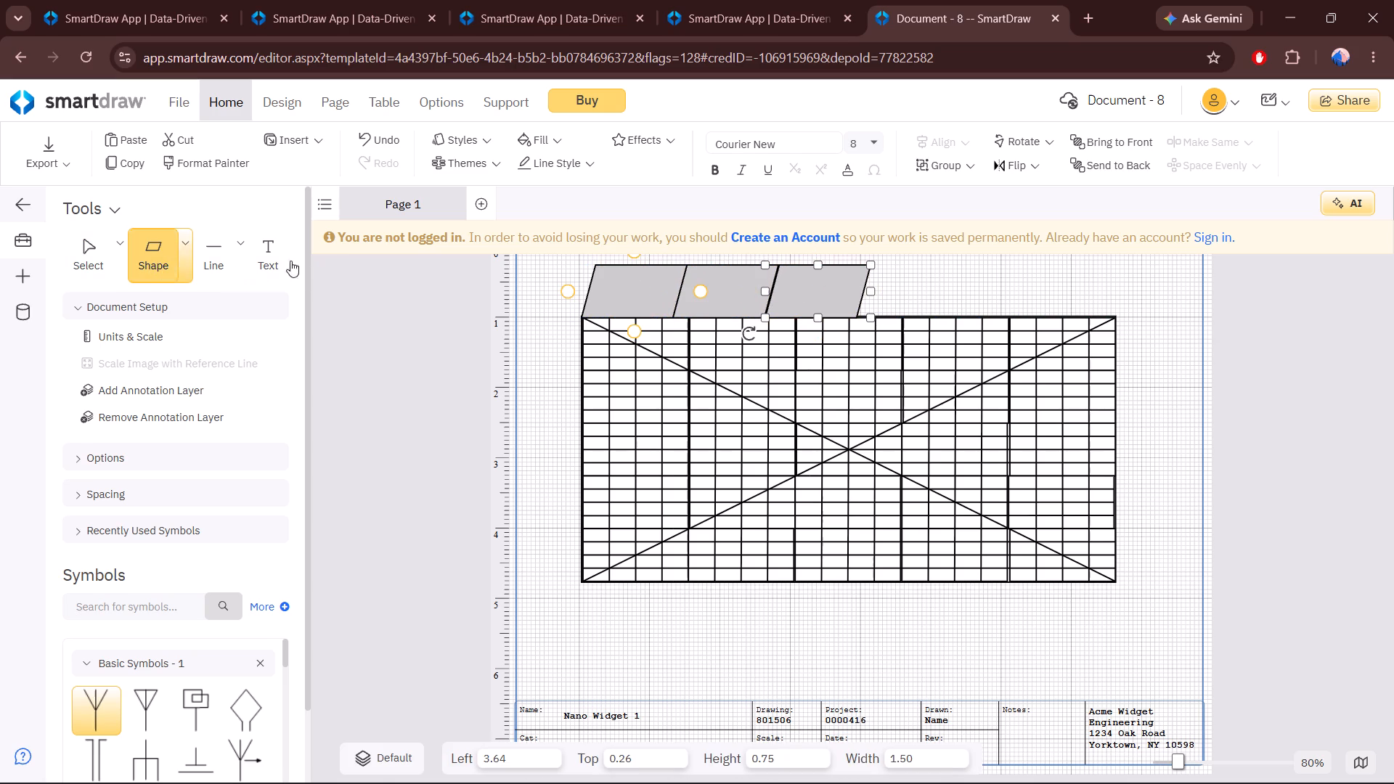
pyautogui.moveTo(290, 261); pyautogui.dragTo(912, 290)
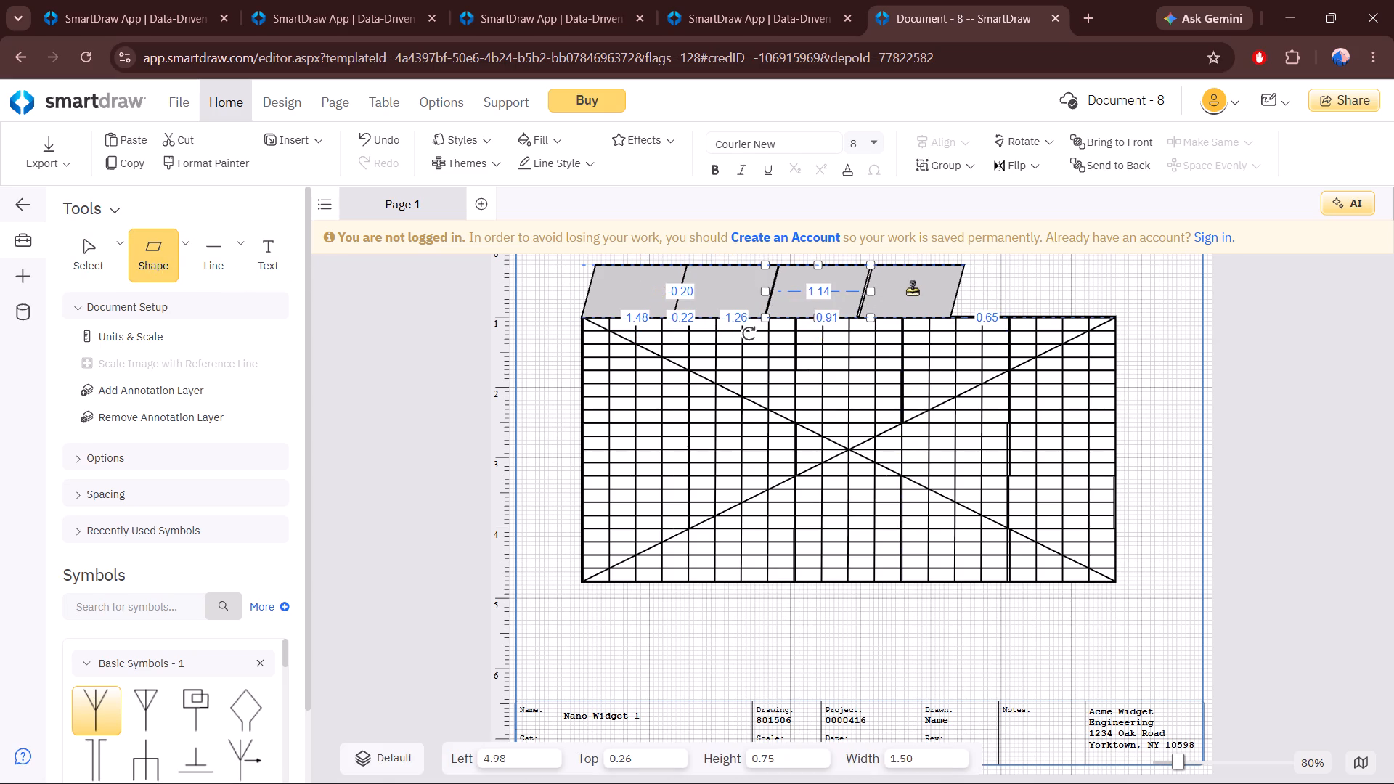
pyautogui.moveTo(912, 290); pyautogui.dragTo(911, 290)
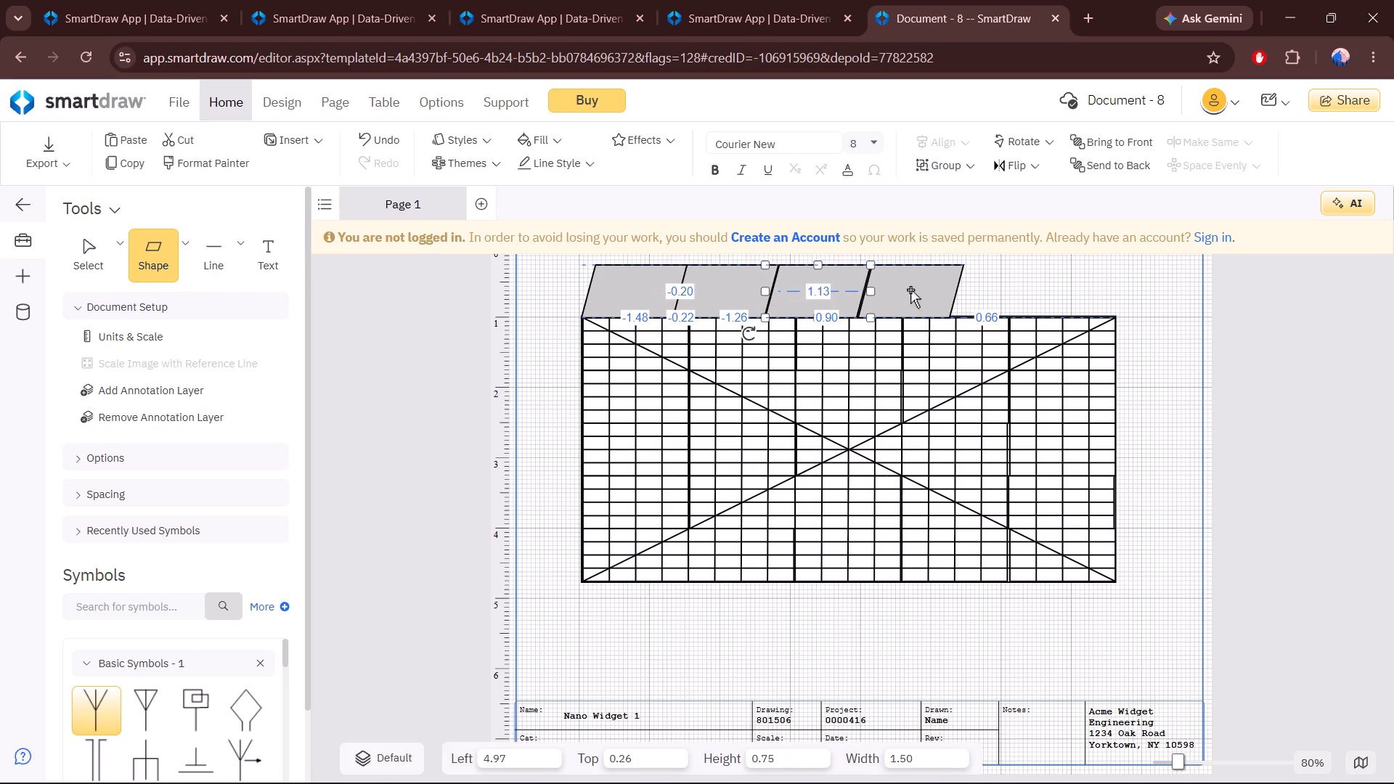
pyautogui.click(553, 317)
# Extend the row above the grid with three more parallelograms at about 6.30, 7.63 and 8.93 horizontally, 0.26 vertically.
pyautogui.moveTo(142, 254); pyautogui.dragTo(576, 274)
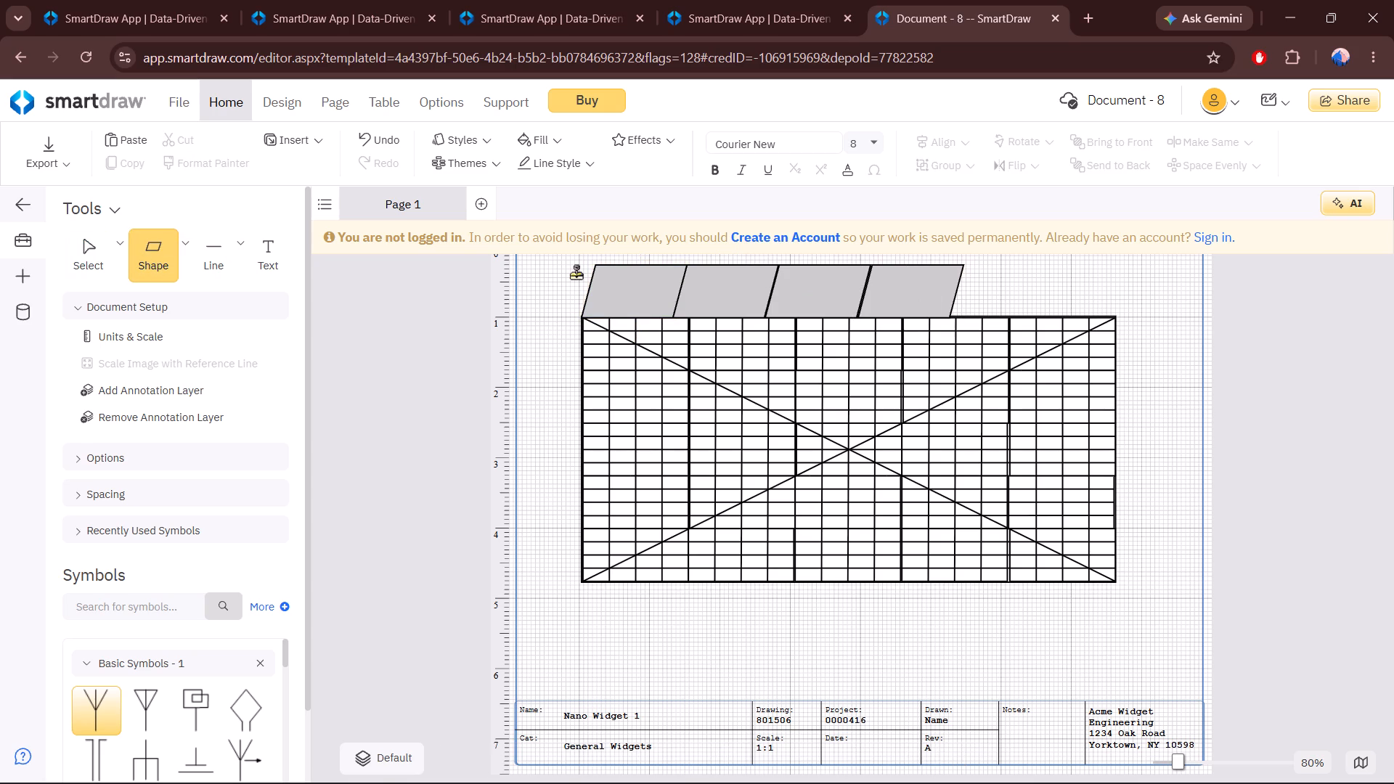
pyautogui.moveTo(576, 274); pyautogui.dragTo(1005, 293)
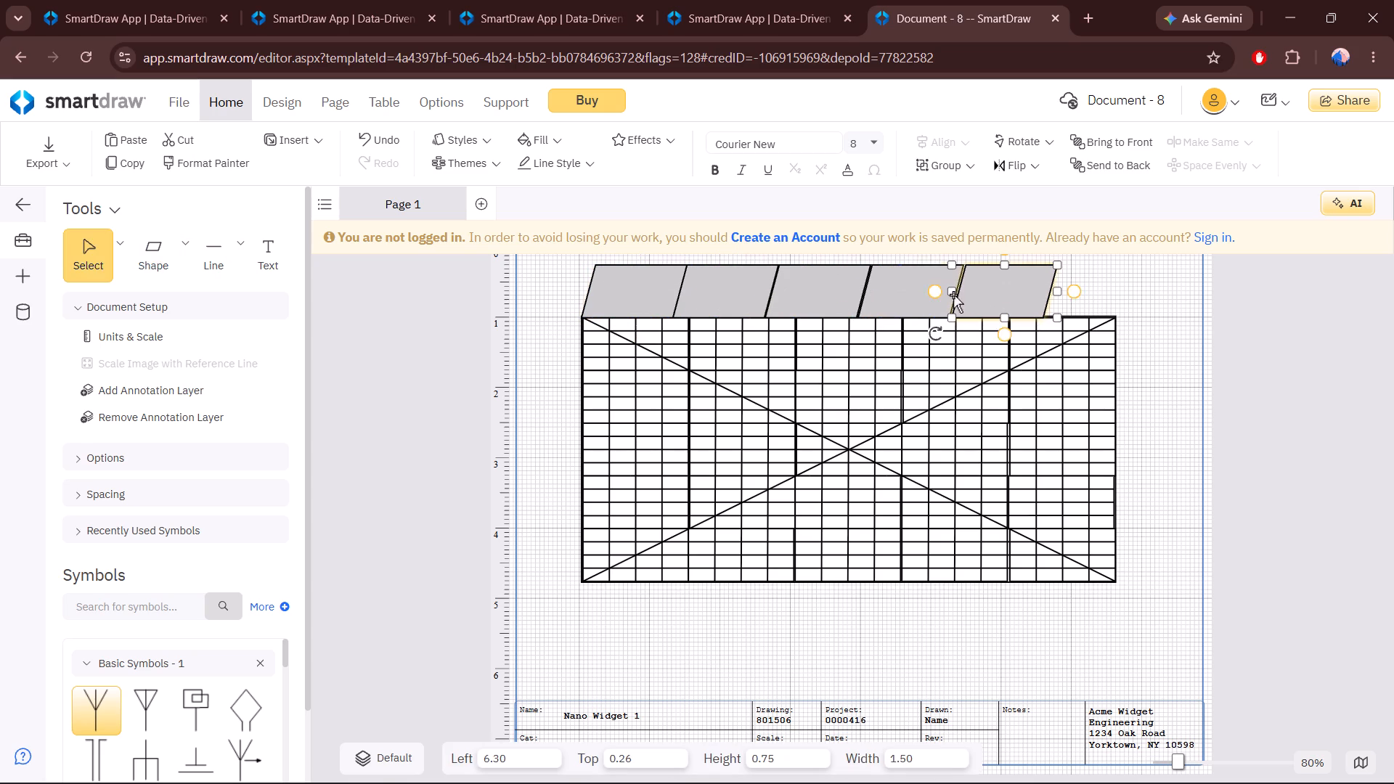
pyautogui.moveTo(142, 263); pyautogui.dragTo(1099, 290)
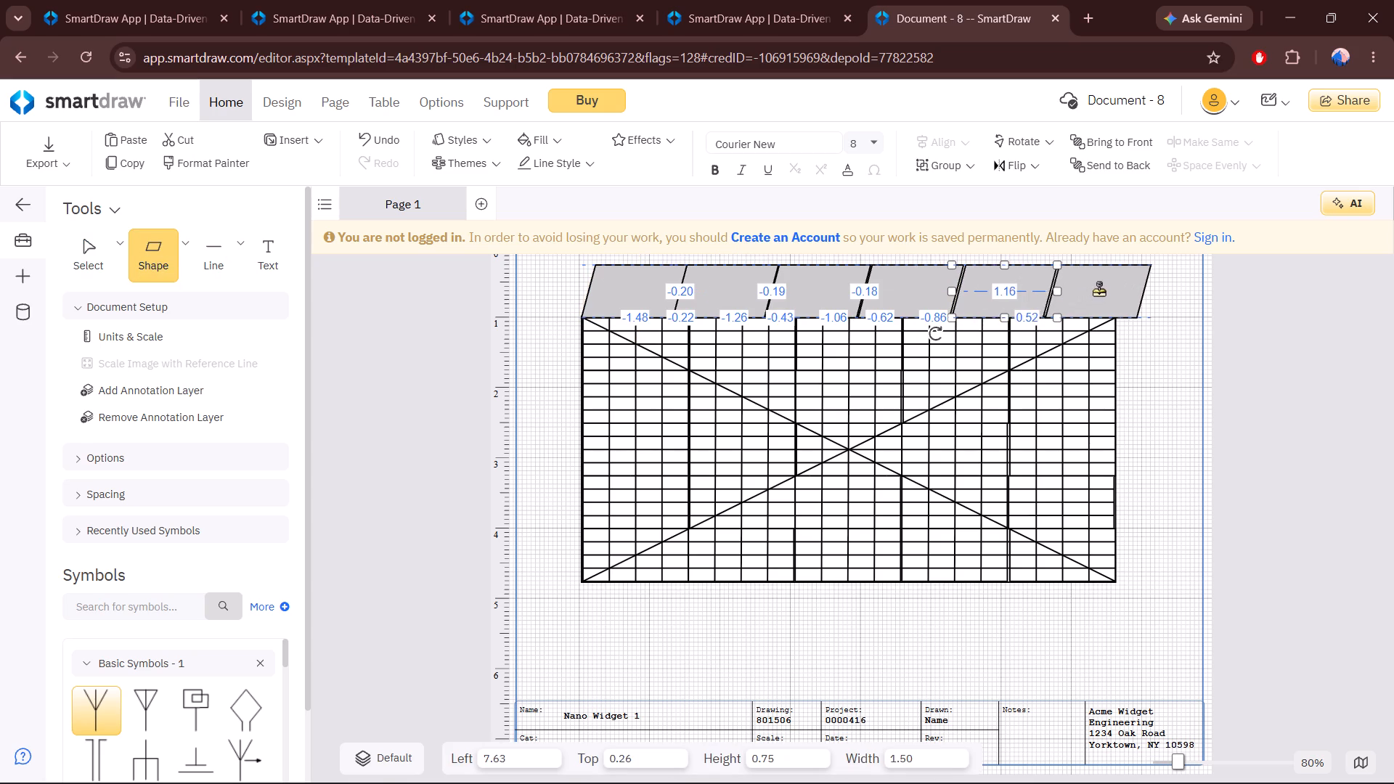
pyautogui.moveTo(1099, 290); pyautogui.dragTo(1098, 290)
pyautogui.moveTo(143, 246); pyautogui.dragTo(1155, 332)
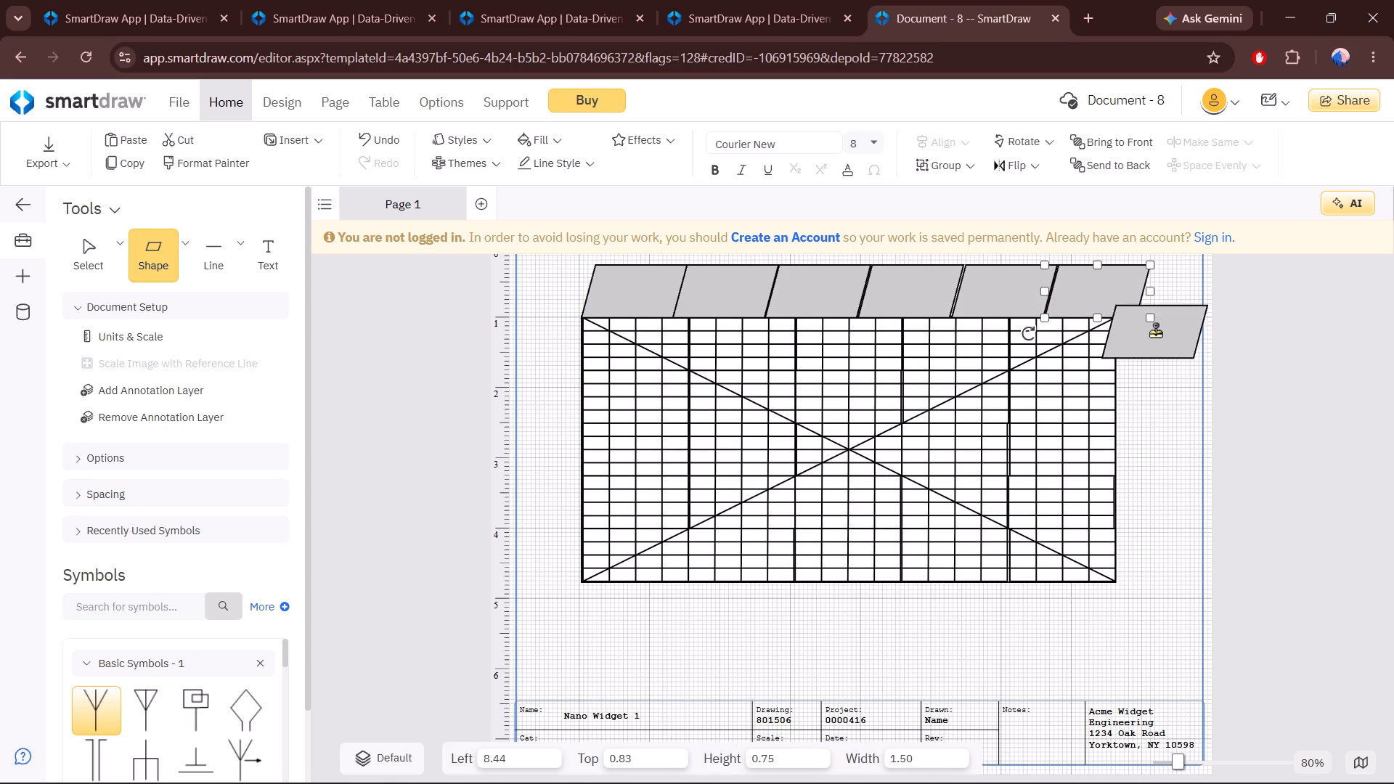
pyautogui.moveTo(1155, 332); pyautogui.dragTo(1006, 287)
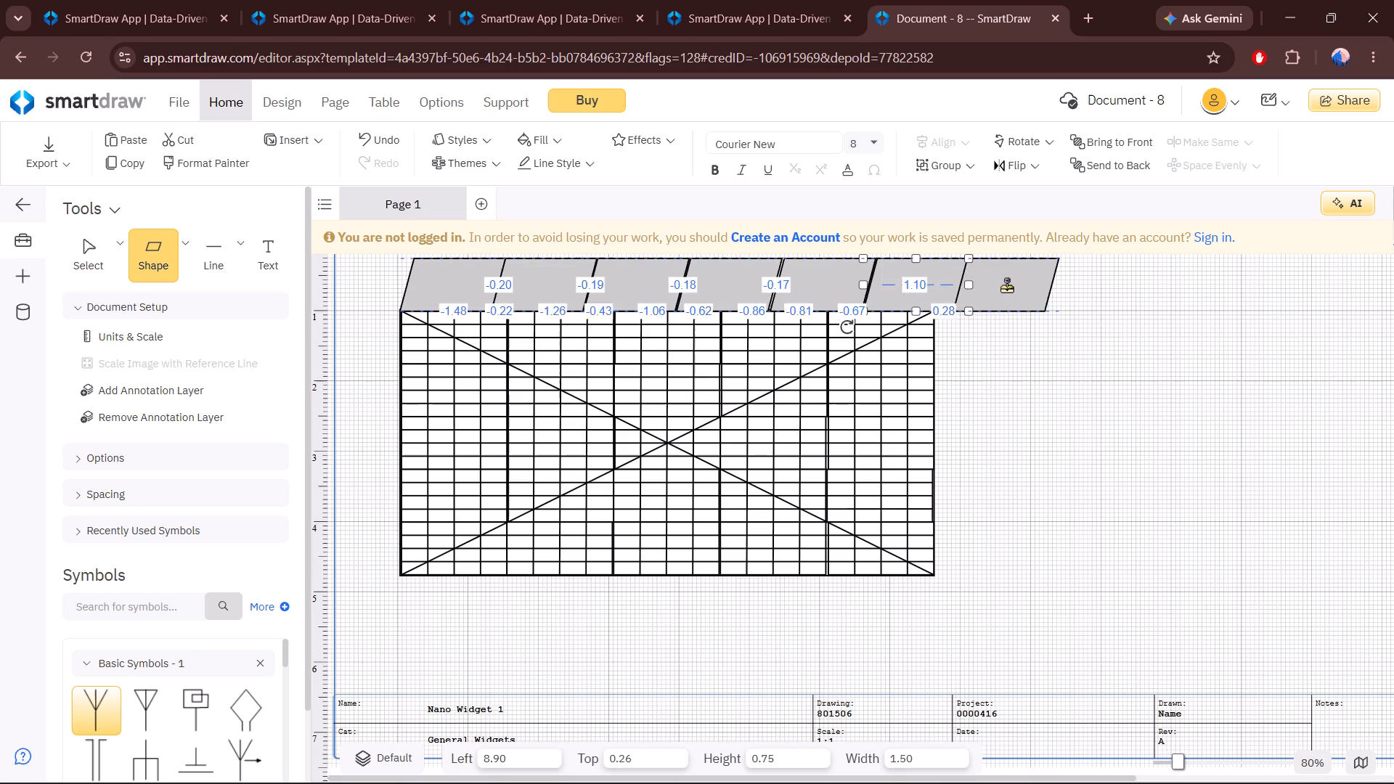
pyautogui.moveTo(1006, 287); pyautogui.dragTo(1008, 285)
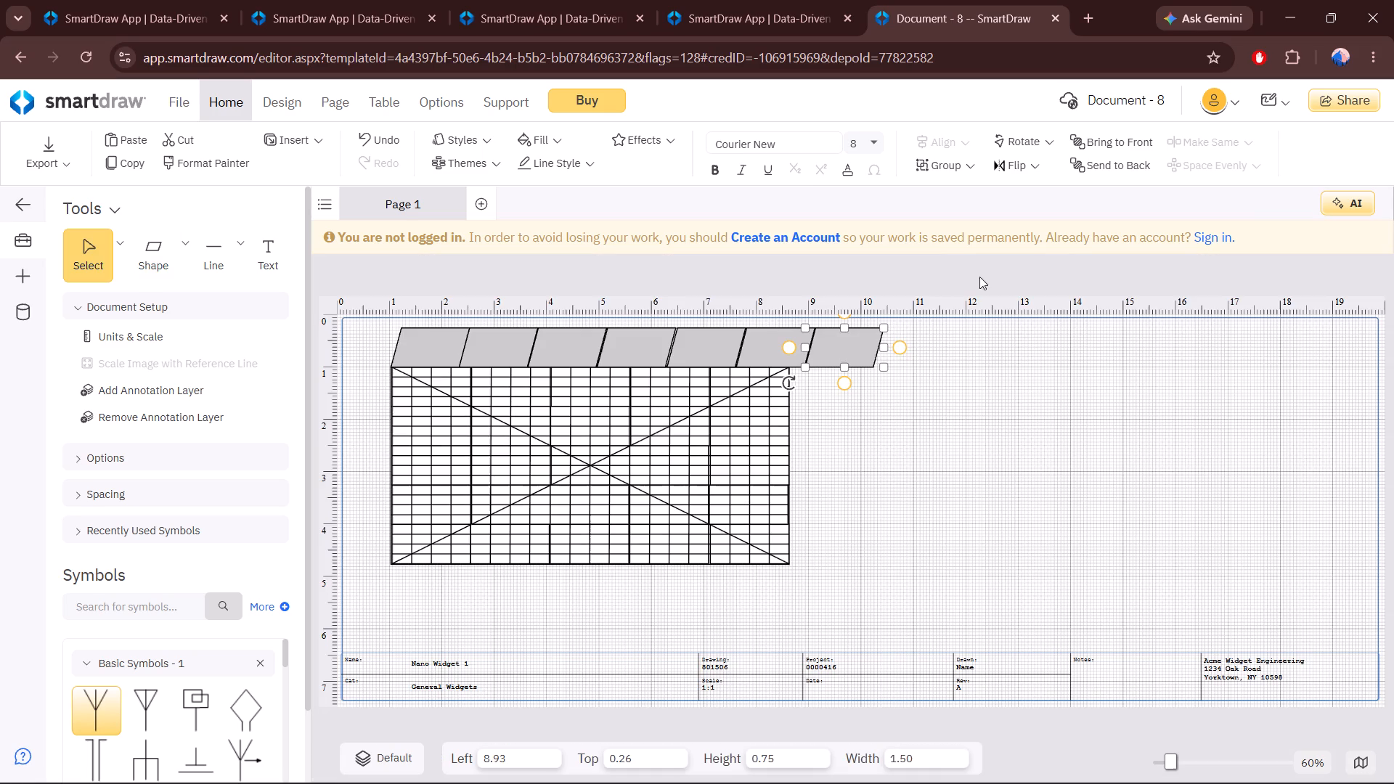
# Place another 1.50 by 0.75 parallelogram beneath the row's last one, beside the grid's right edge, at about 8.71 horizontally and 0.99 vertically.
pyautogui.moveTo(154, 270); pyautogui.dragTo(849, 391)
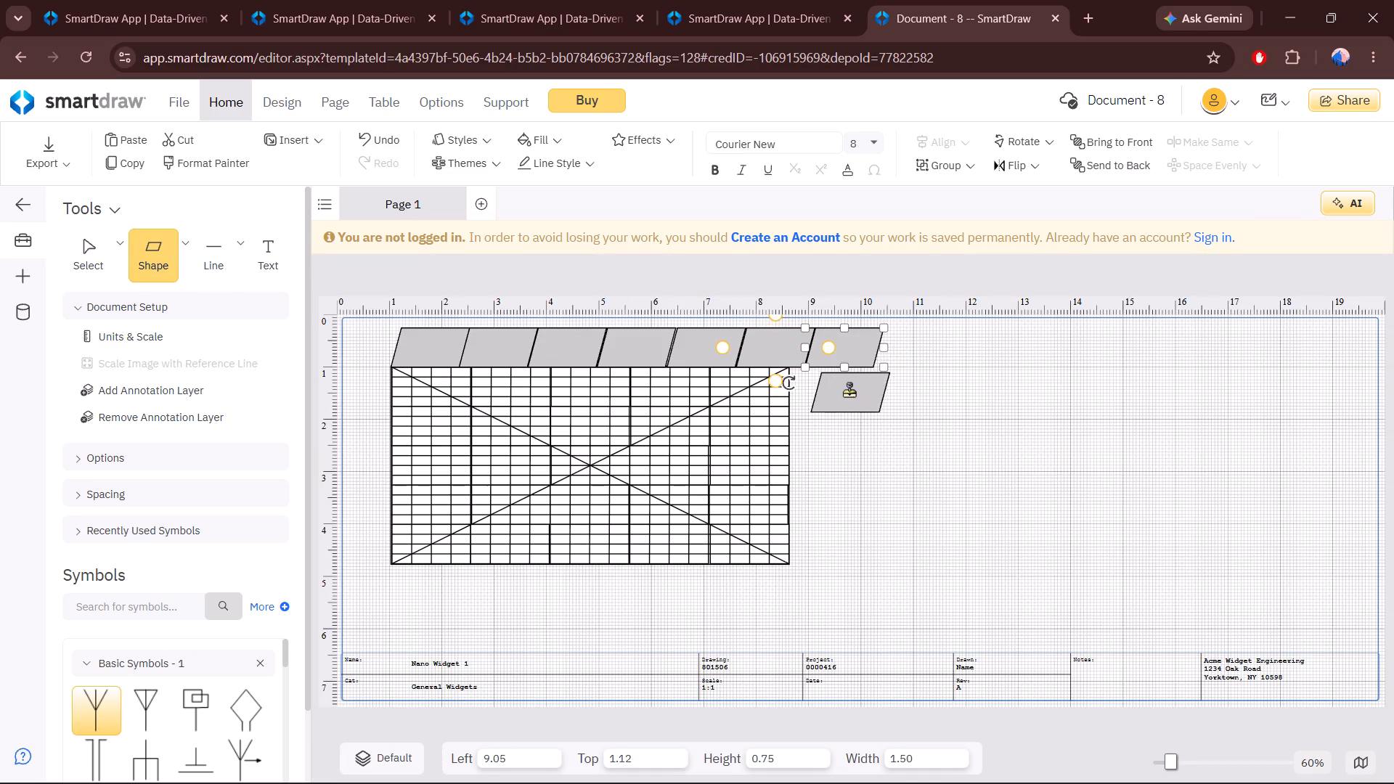
pyautogui.moveTo(849, 391); pyautogui.dragTo(833, 385)
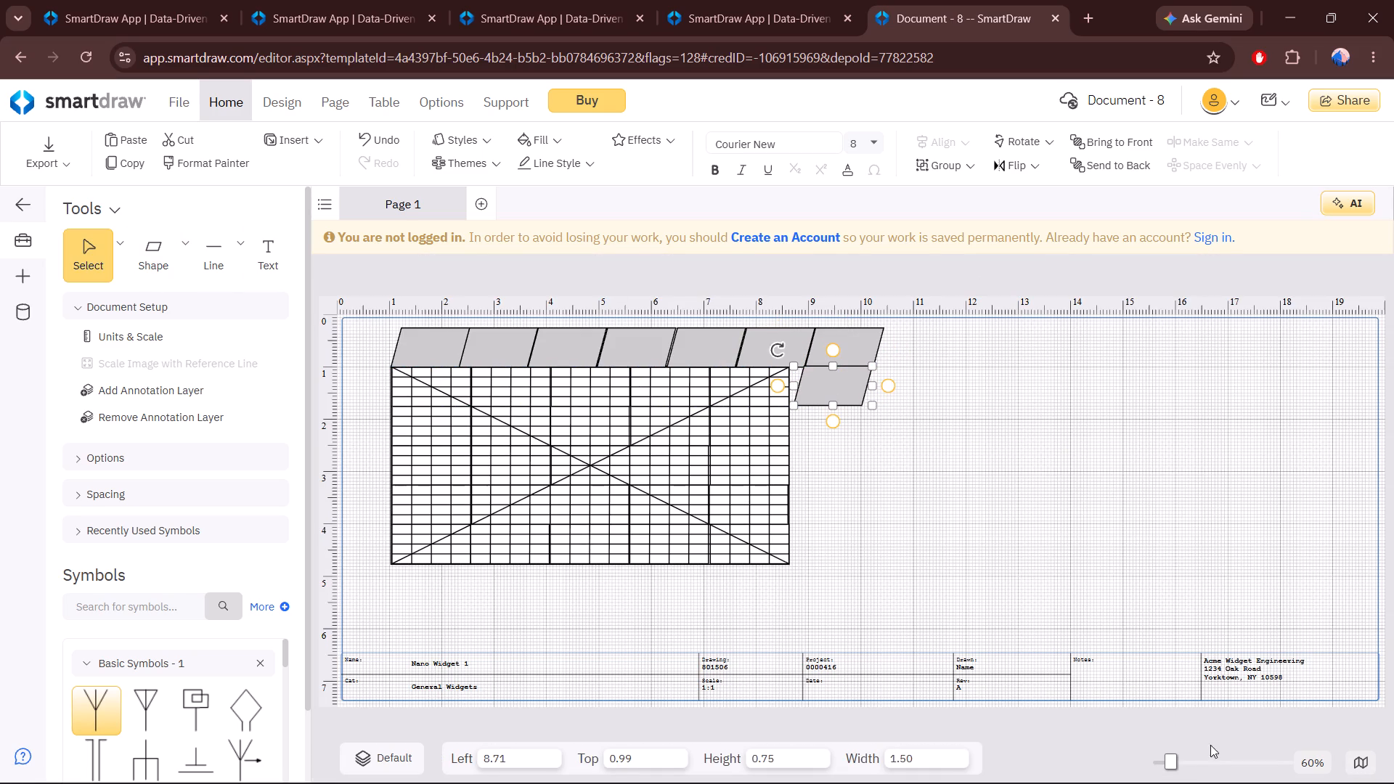
pyautogui.click(1175, 757)
pyautogui.scroll(4, 787, 366)
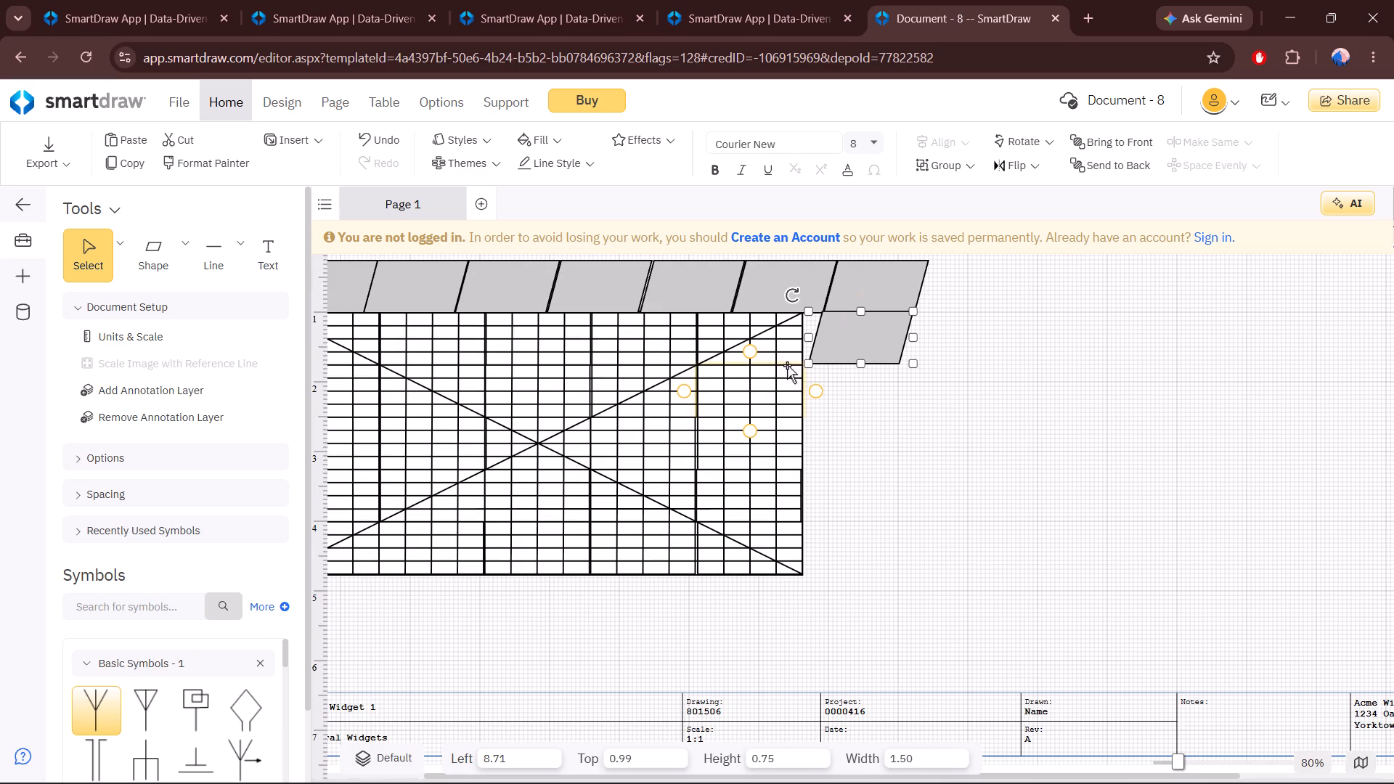
pyautogui.scroll(2, 787, 365)
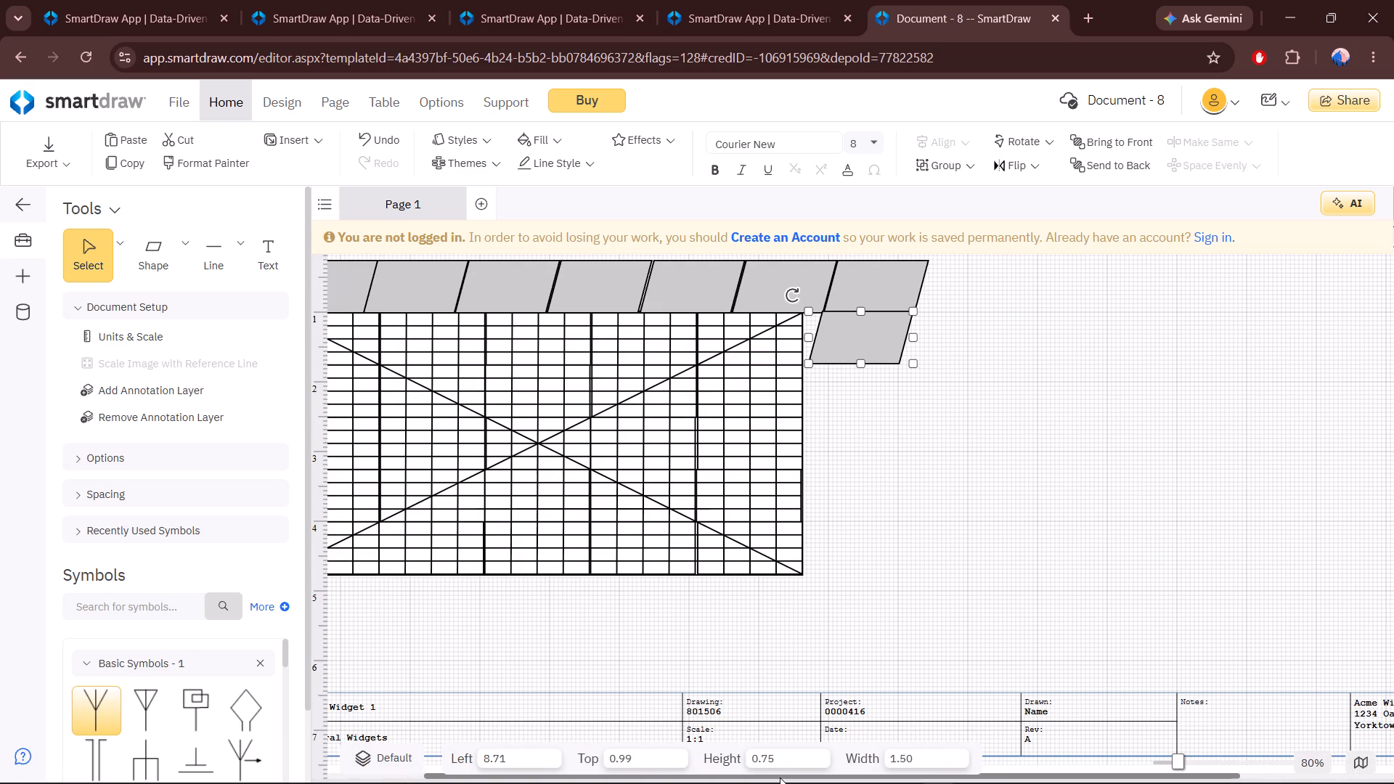
# Continue the slanted column down the grid's right edge with a second and third 1.50 by 0.75 parallelogram, aligning their slanted sides.
pyautogui.moveTo(780, 777); pyautogui.dragTo(677, 777)
pyautogui.scroll(3, 985, 505)
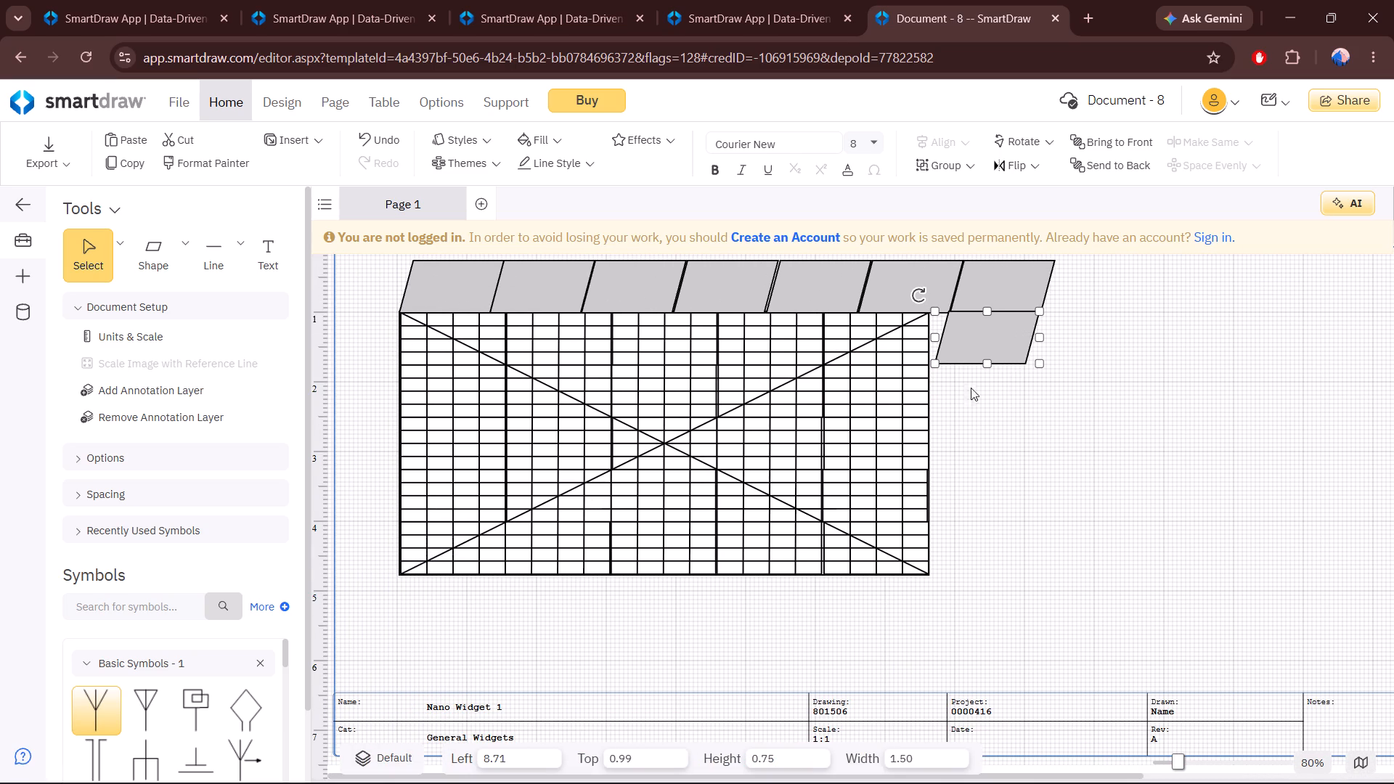
pyautogui.moveTo(143, 263); pyautogui.dragTo(969, 396)
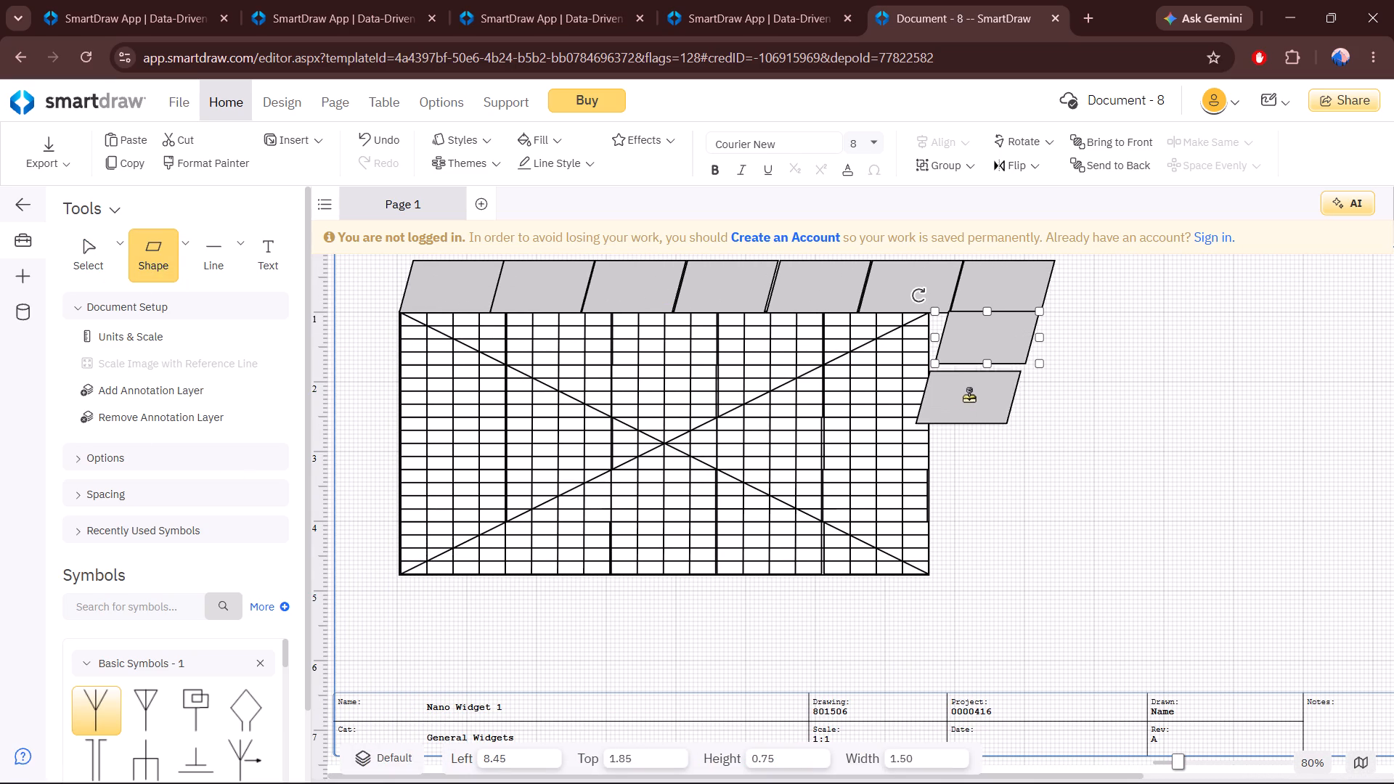
pyautogui.moveTo(969, 396); pyautogui.dragTo(972, 391)
pyautogui.click(1040, 496)
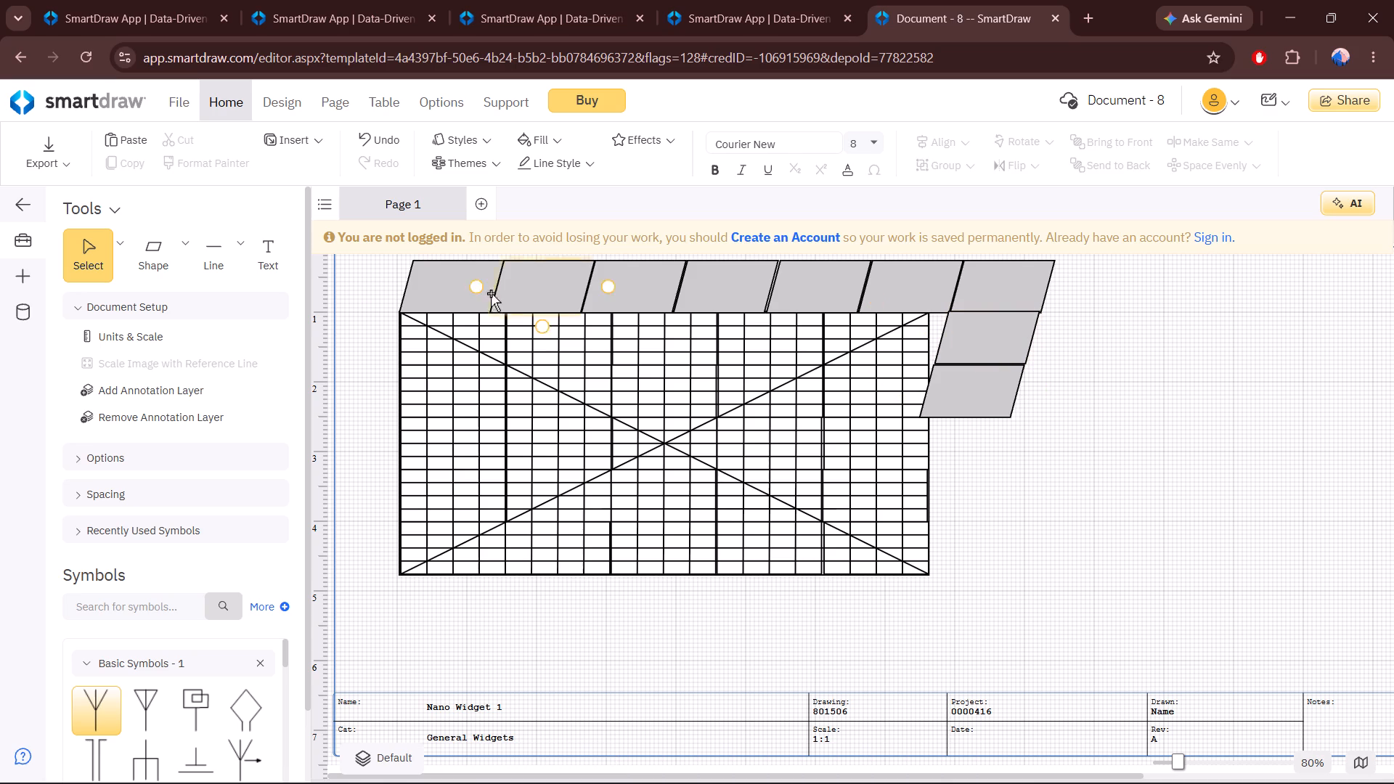
pyautogui.moveTo(162, 250); pyautogui.dragTo(963, 458)
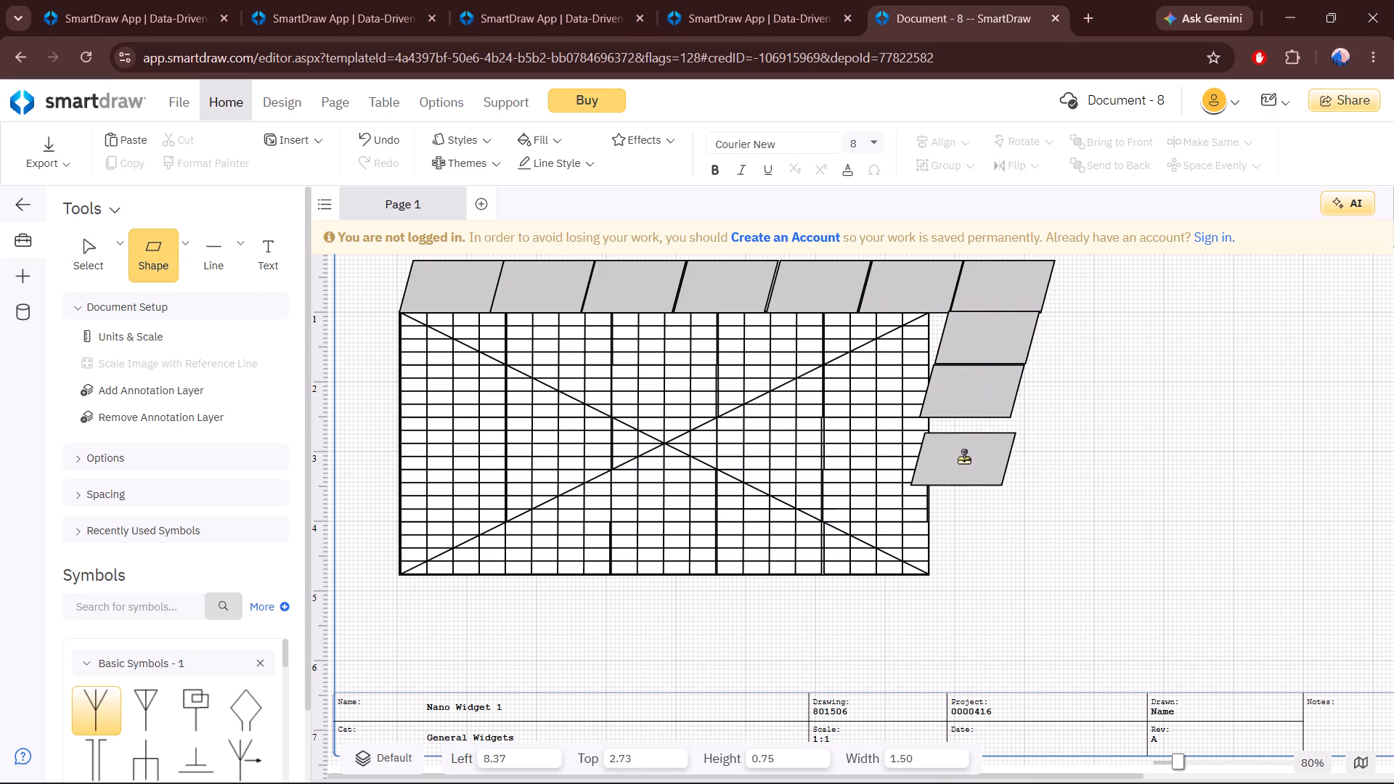
pyautogui.moveTo(963, 458); pyautogui.dragTo(959, 446)
pyautogui.click(1247, 419)
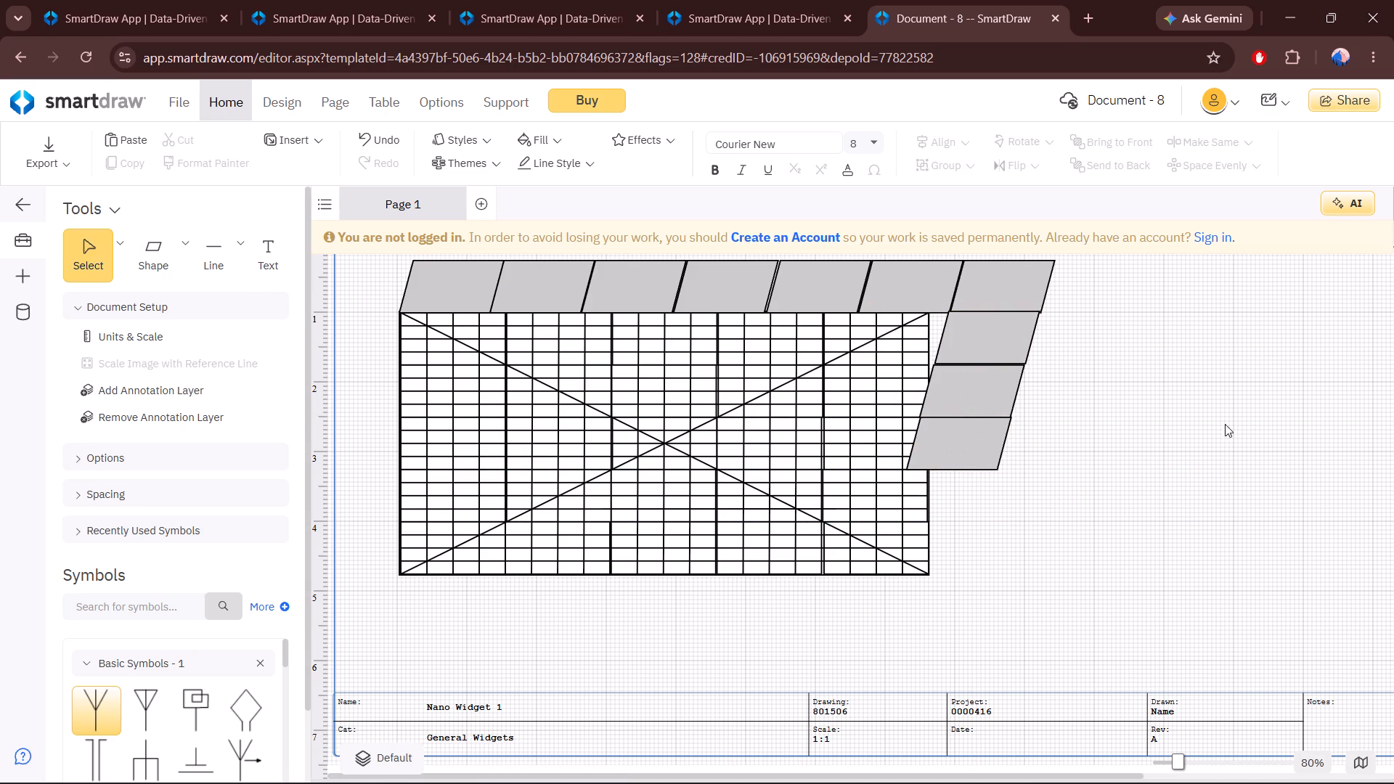
# Extend the right-edge column with two more parallelograms at about 8.05 and 7.88 horizontally, 3.26 and 4.01 vertically.
pyautogui.moveTo(142, 260); pyautogui.dragTo(929, 497)
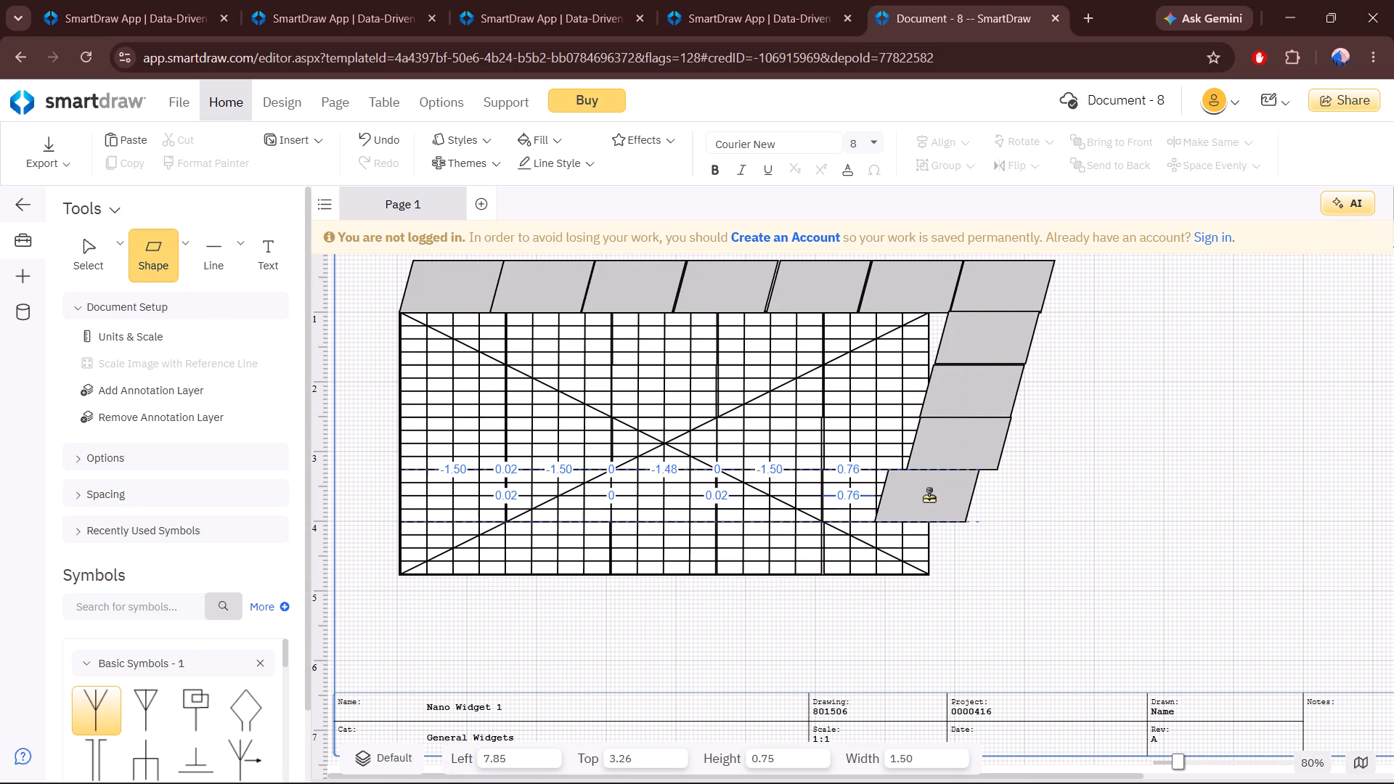
pyautogui.moveTo(929, 497); pyautogui.dragTo(941, 498)
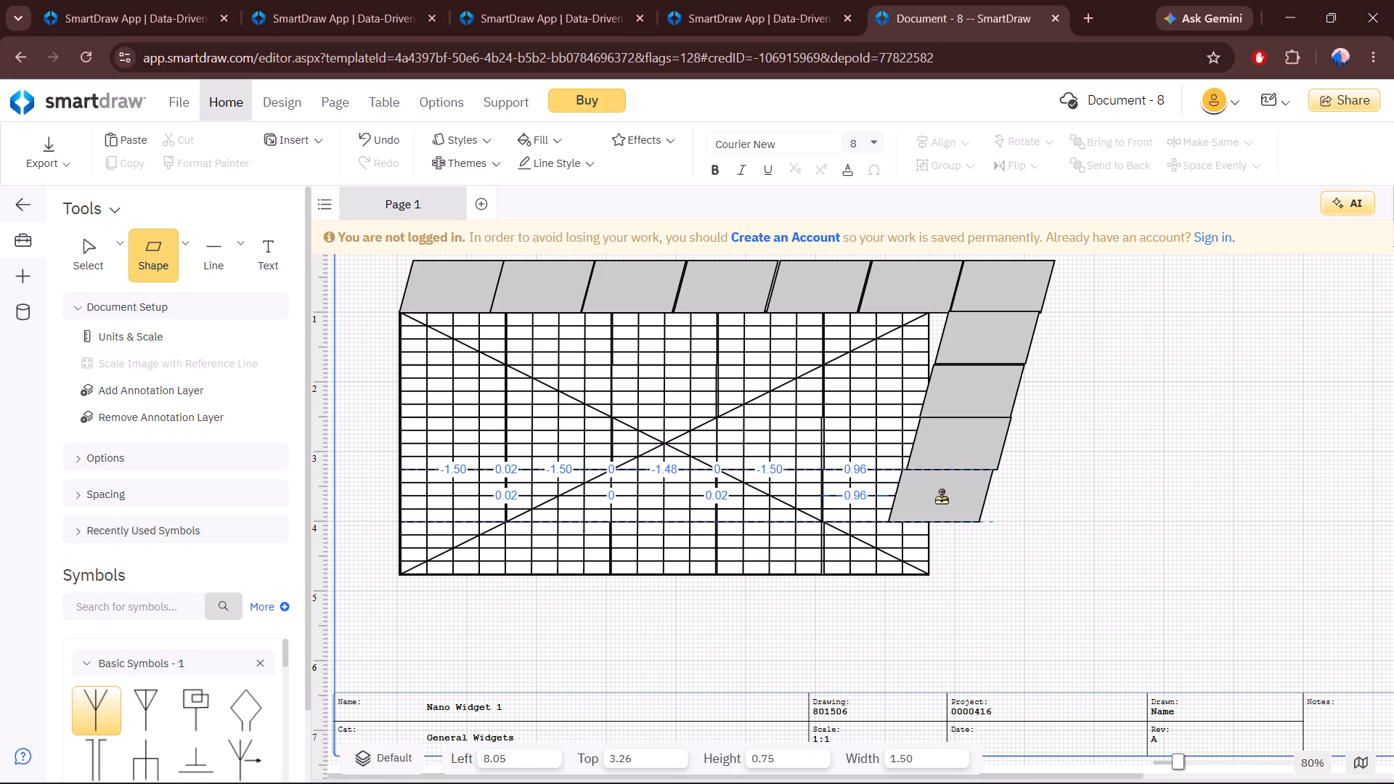
pyautogui.moveTo(941, 498); pyautogui.dragTo(943, 495)
pyautogui.click(1124, 436)
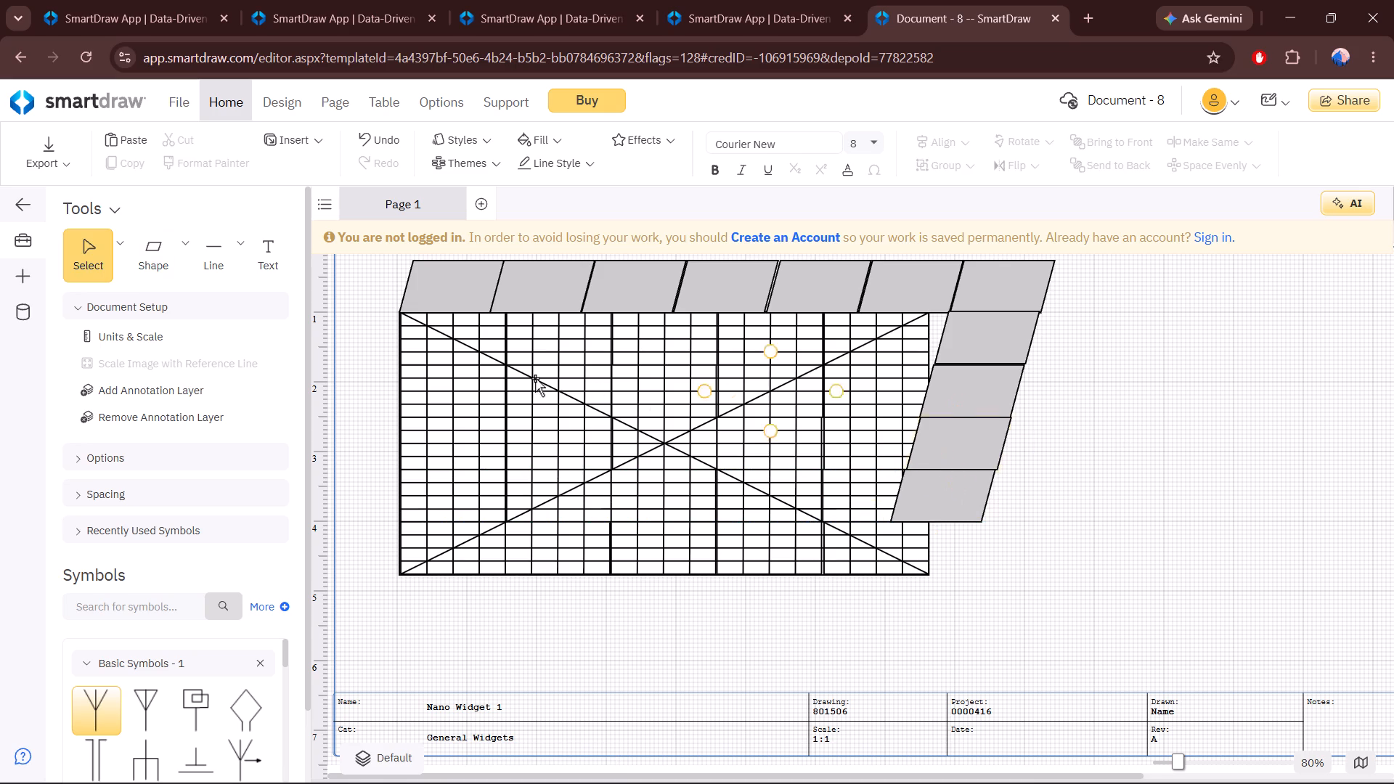
pyautogui.moveTo(137, 250); pyautogui.dragTo(906, 550)
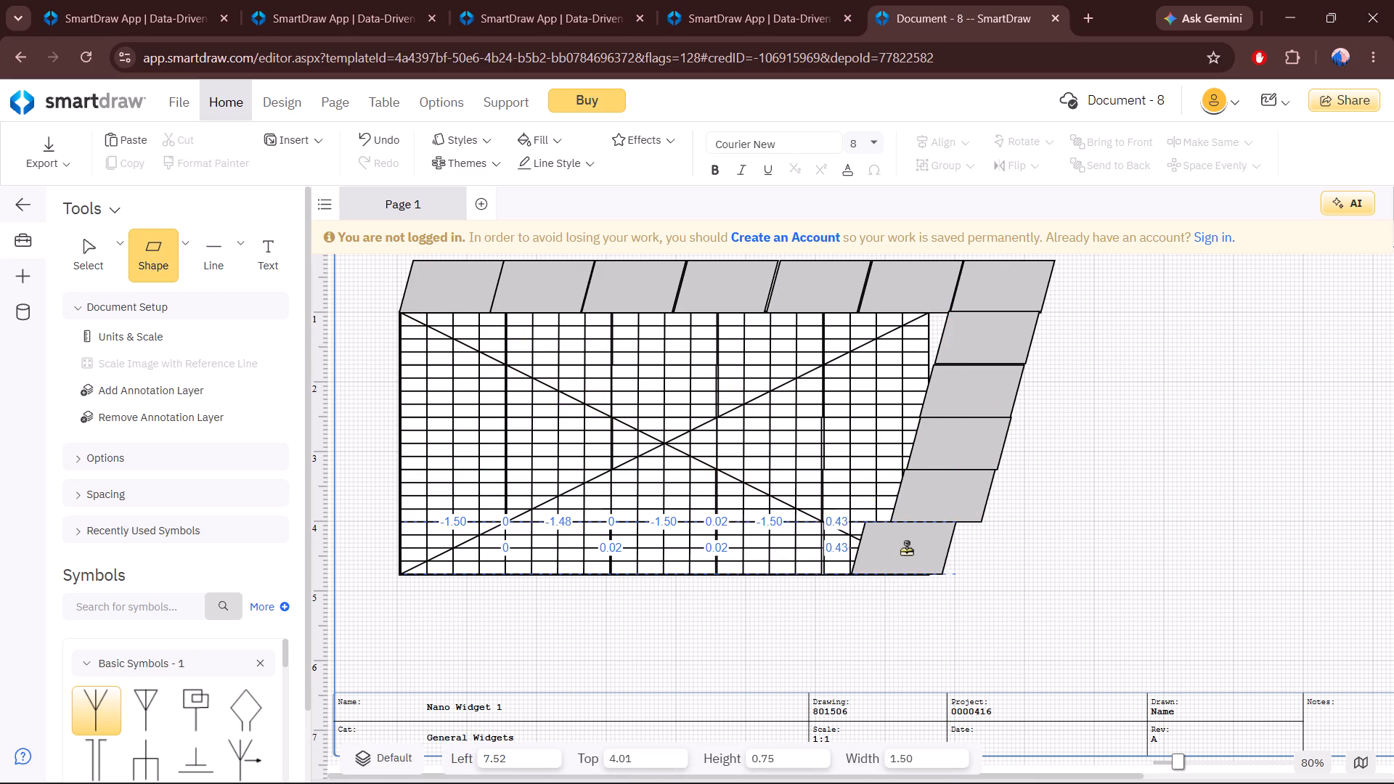
pyautogui.moveTo(906, 550); pyautogui.dragTo(929, 546)
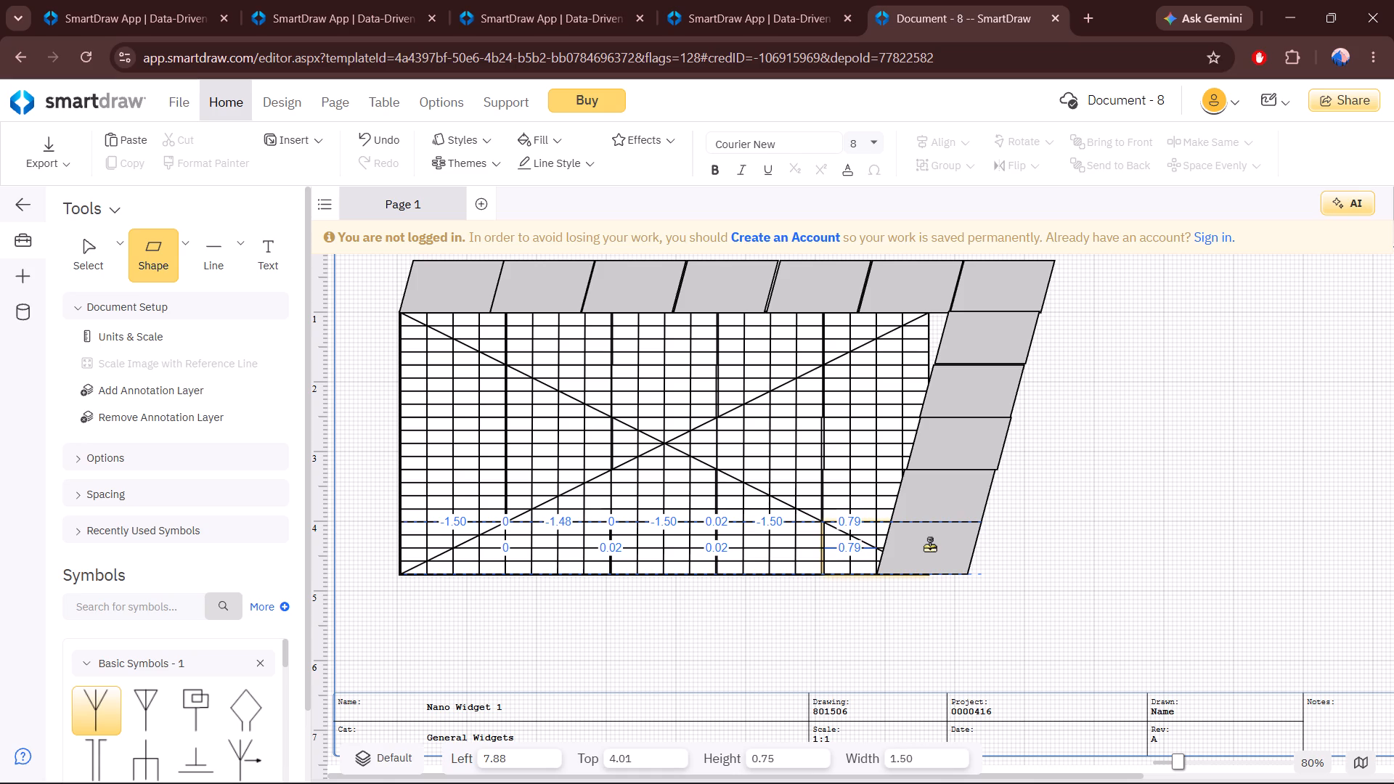
pyautogui.moveTo(929, 546); pyautogui.dragTo(929, 544)
pyautogui.click(1170, 500)
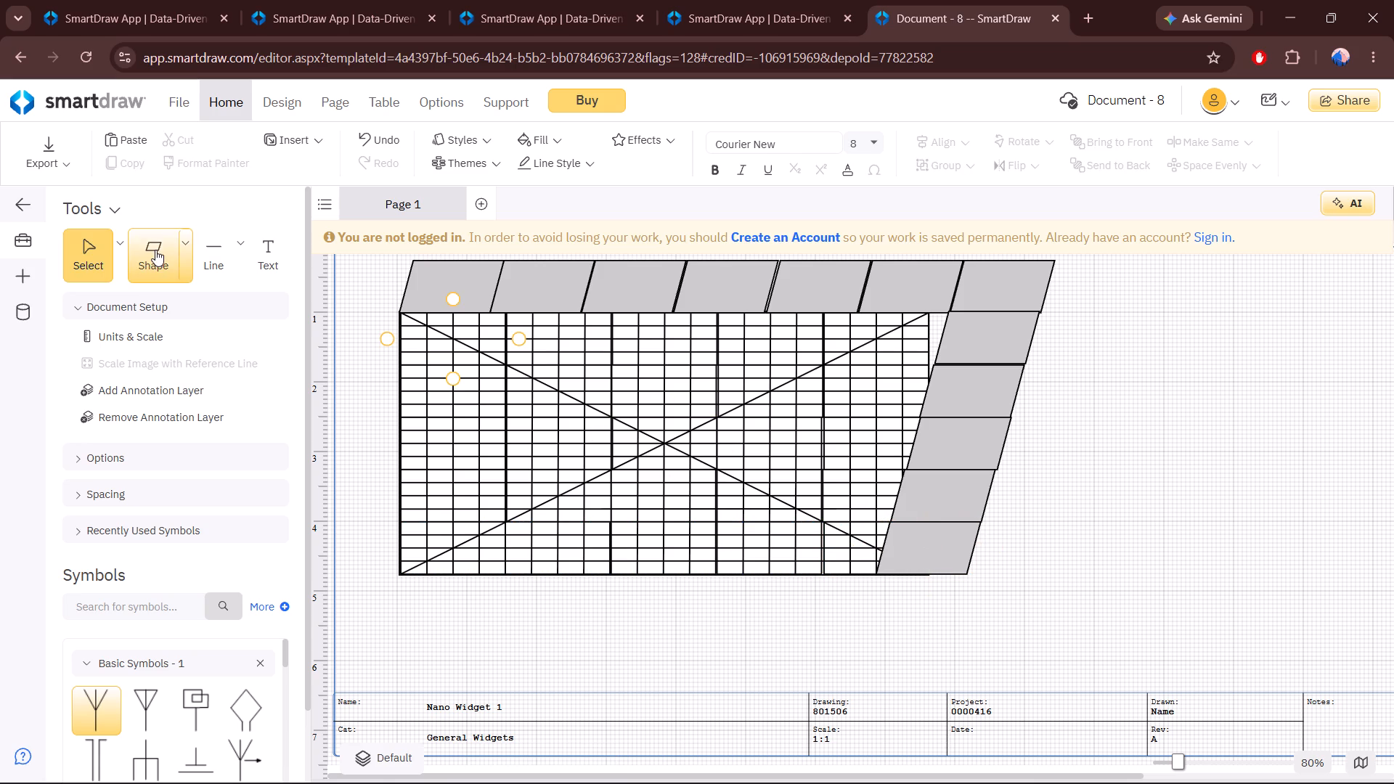
# Place a parallelogram at the foot of the right-edge column and another beside it at about 6.37 horizontally, 4.68 vertically.
pyautogui.moveTo(155, 250); pyautogui.dragTo(915, 603)
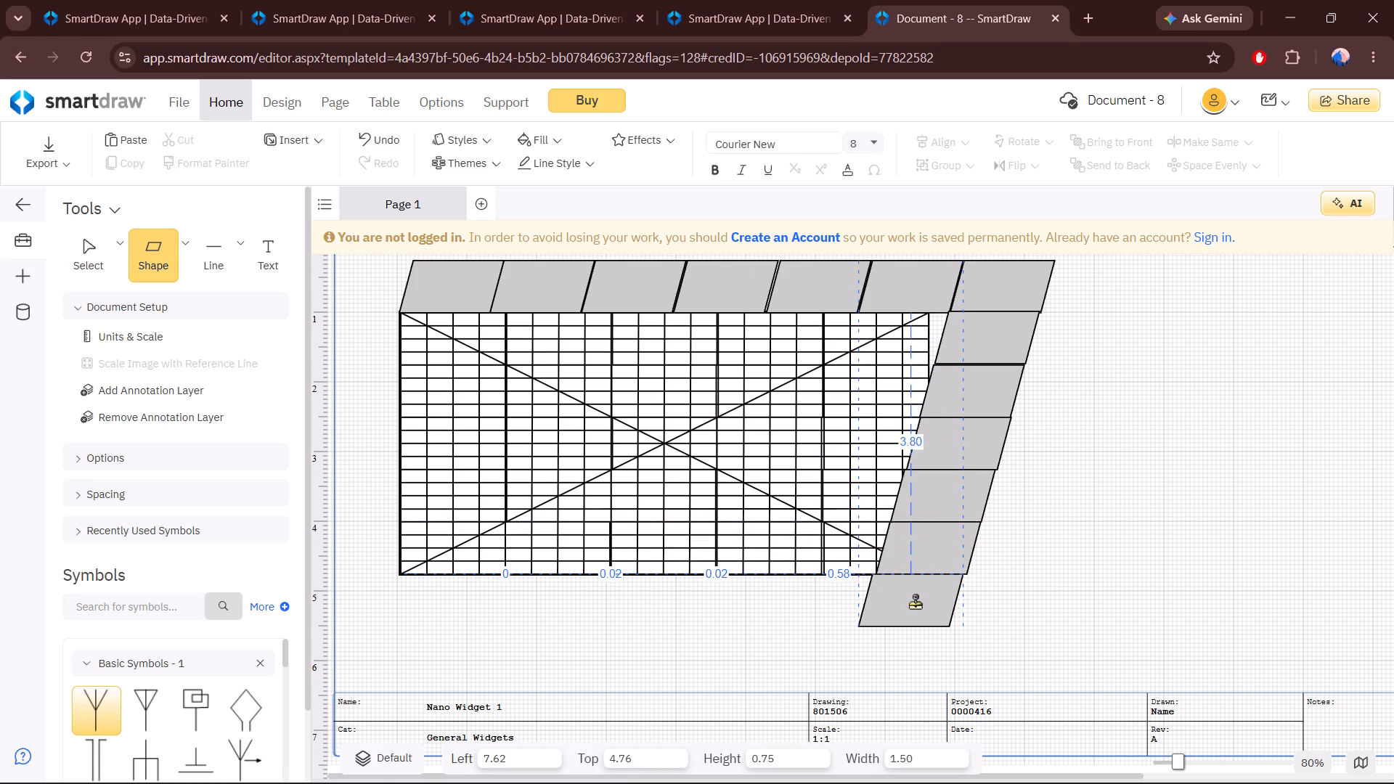
pyautogui.moveTo(915, 603); pyautogui.dragTo(917, 602)
pyautogui.click(940, 611)
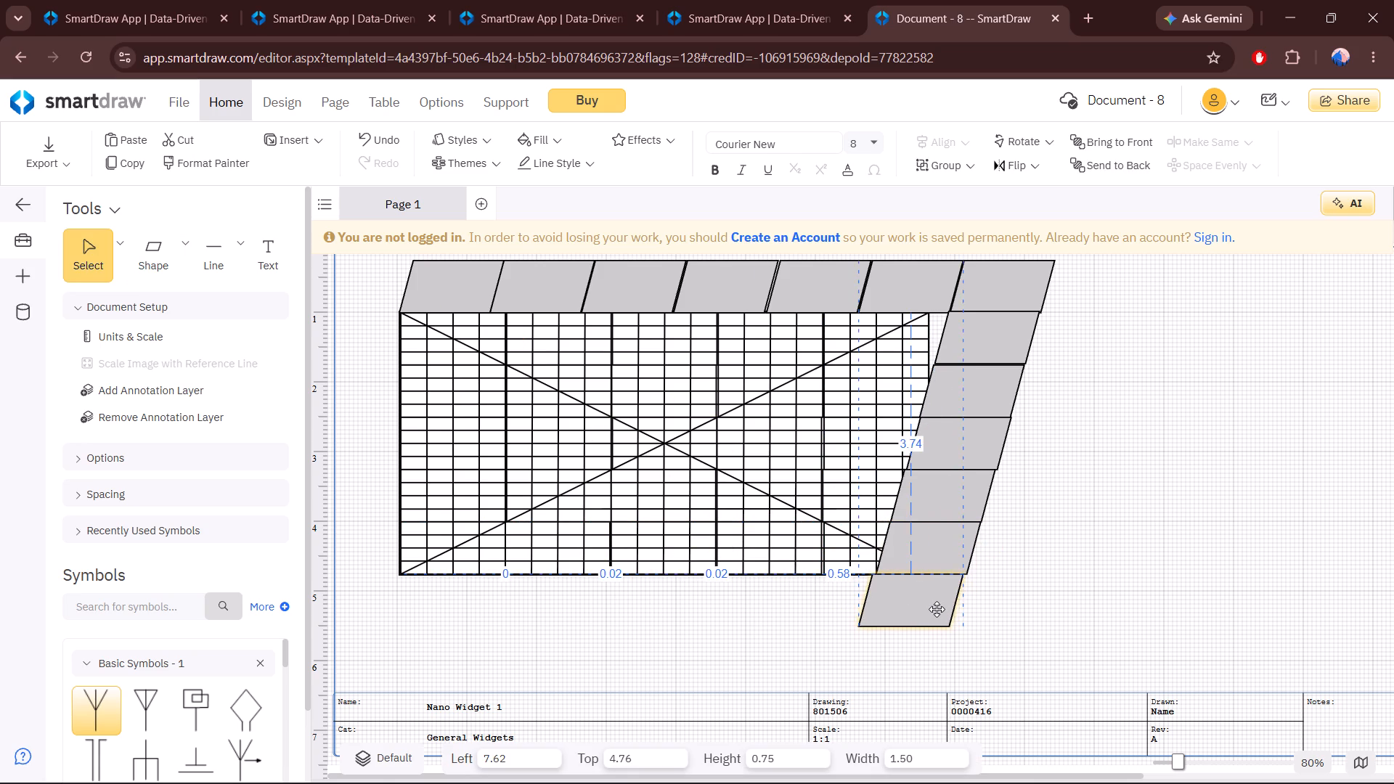
pyautogui.moveTo(152, 255); pyautogui.dragTo(757, 617)
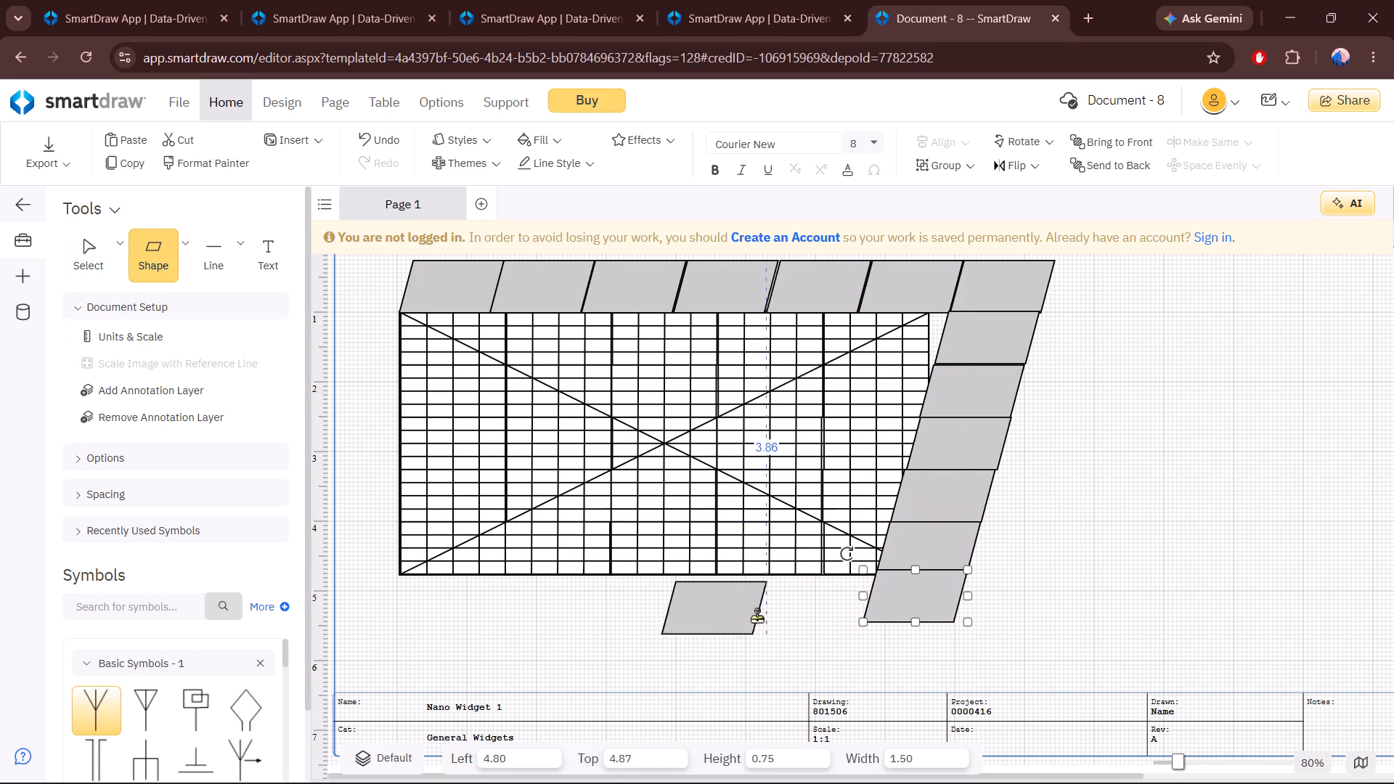
pyautogui.moveTo(757, 617); pyautogui.dragTo(824, 603)
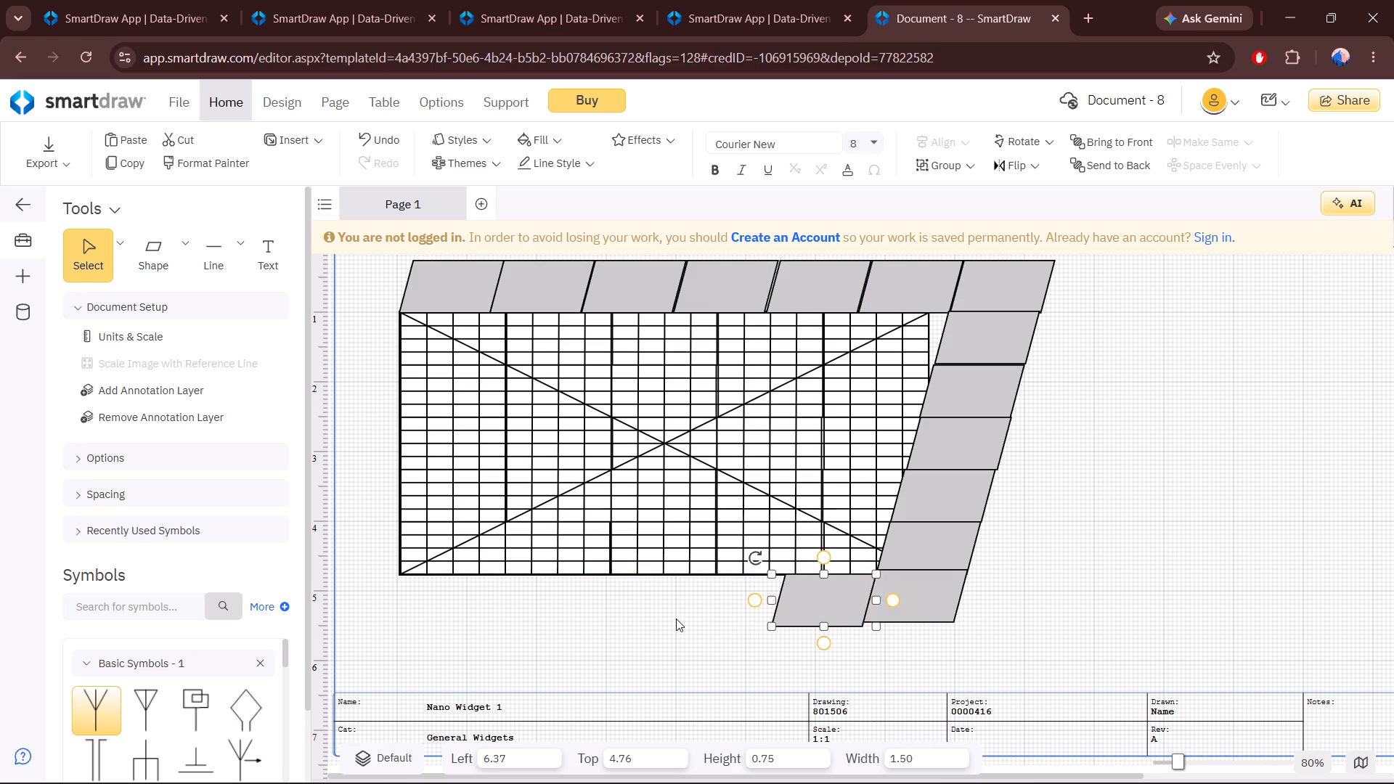
pyautogui.click(676, 618)
pyautogui.click(827, 605)
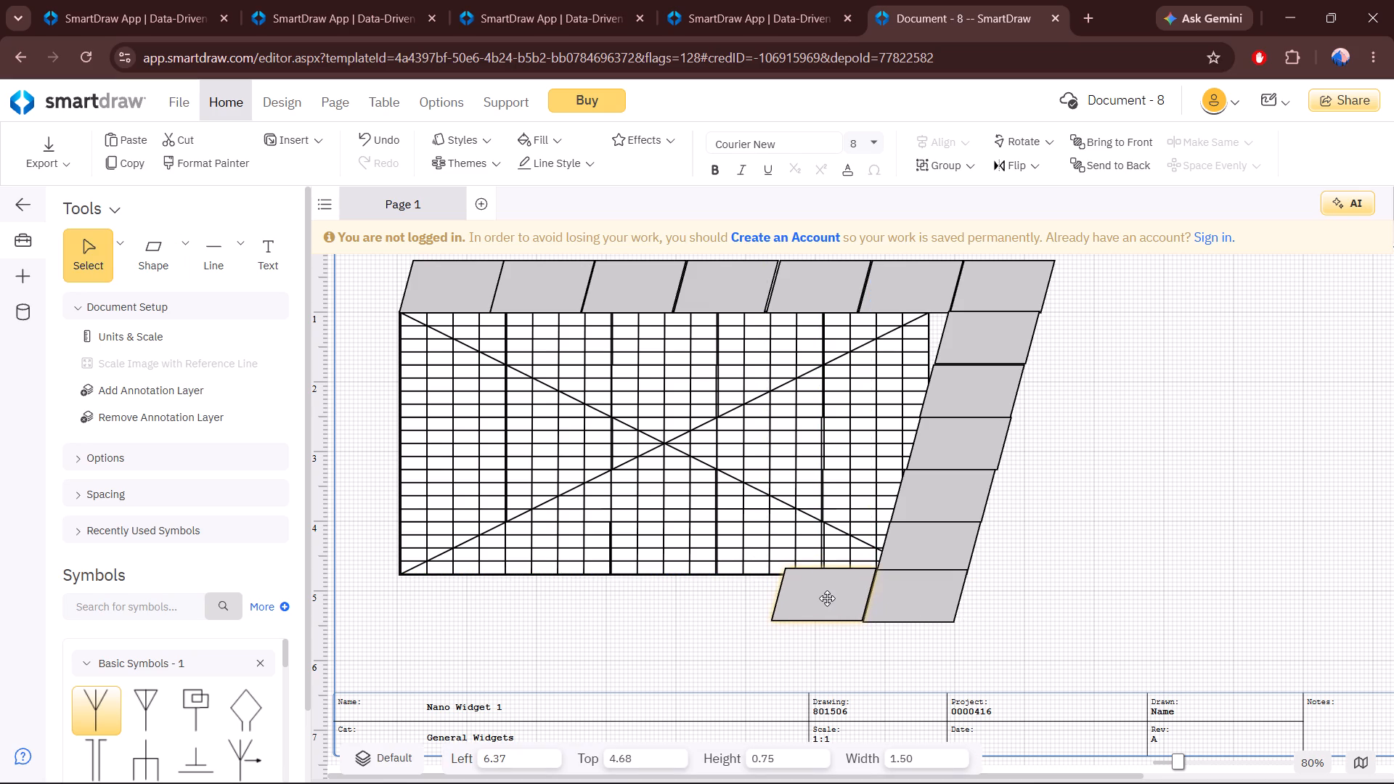
# Continue the row along the grid's bottom edge with two parallelograms at about 5.06 and 3.74 horizontally, 4.70 vertically.
pyautogui.moveTo(142, 266); pyautogui.dragTo(549, 597)
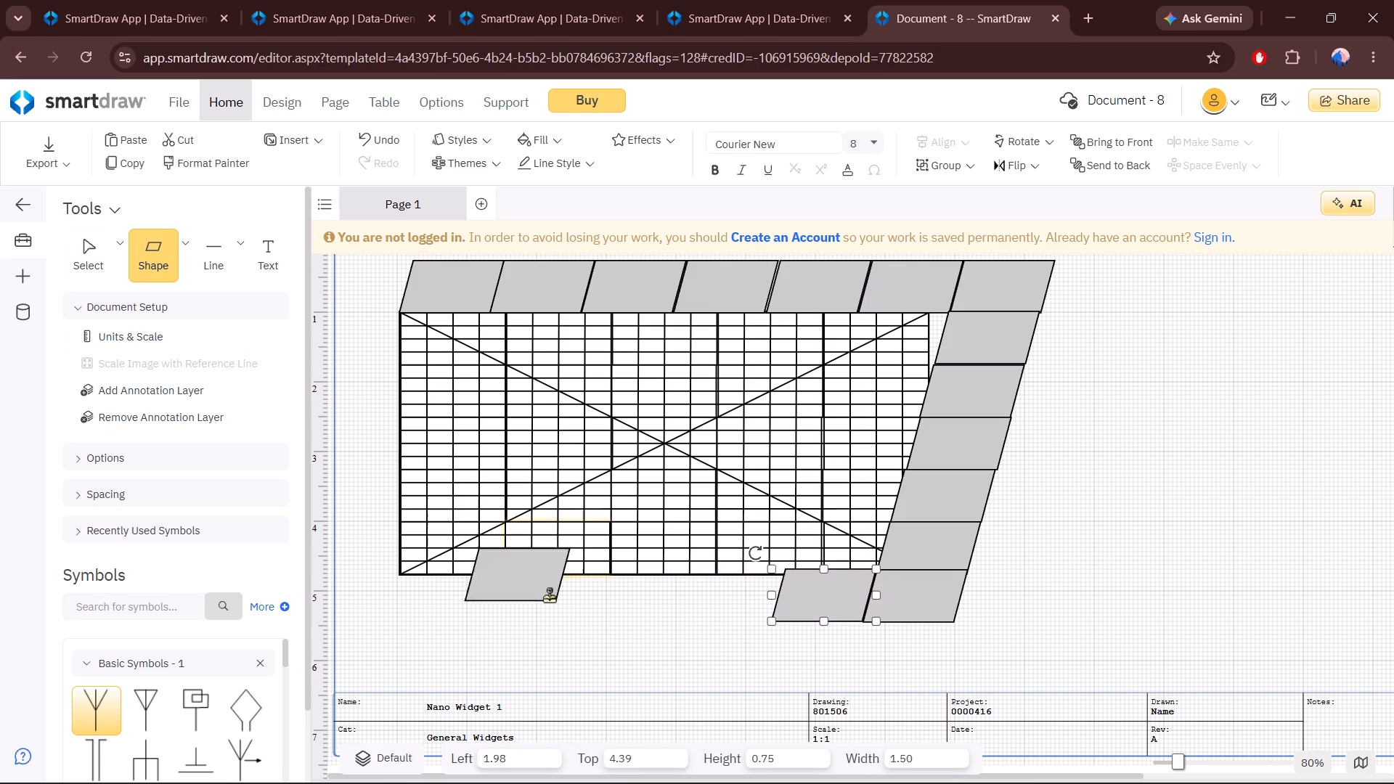
pyautogui.moveTo(549, 597); pyautogui.dragTo(730, 600)
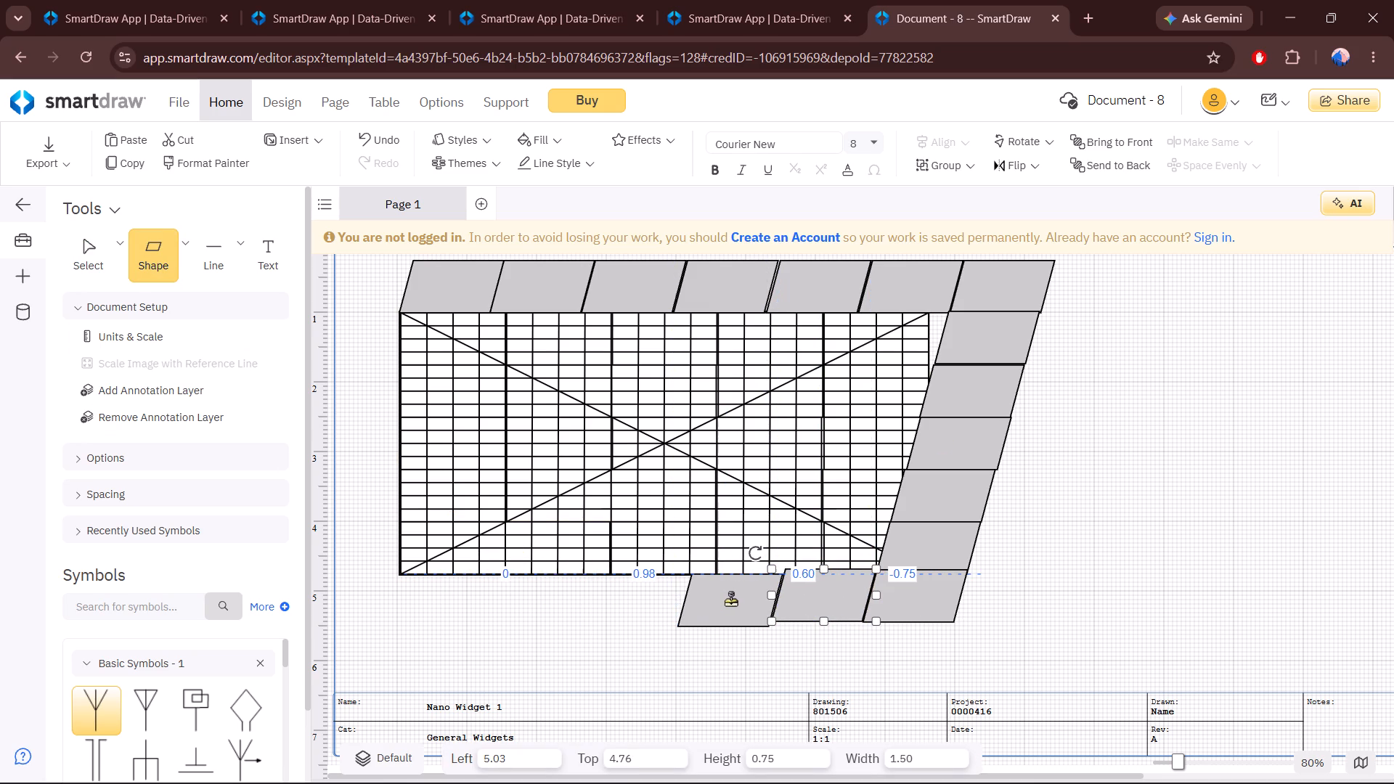
pyautogui.moveTo(730, 600); pyautogui.dragTo(733, 597)
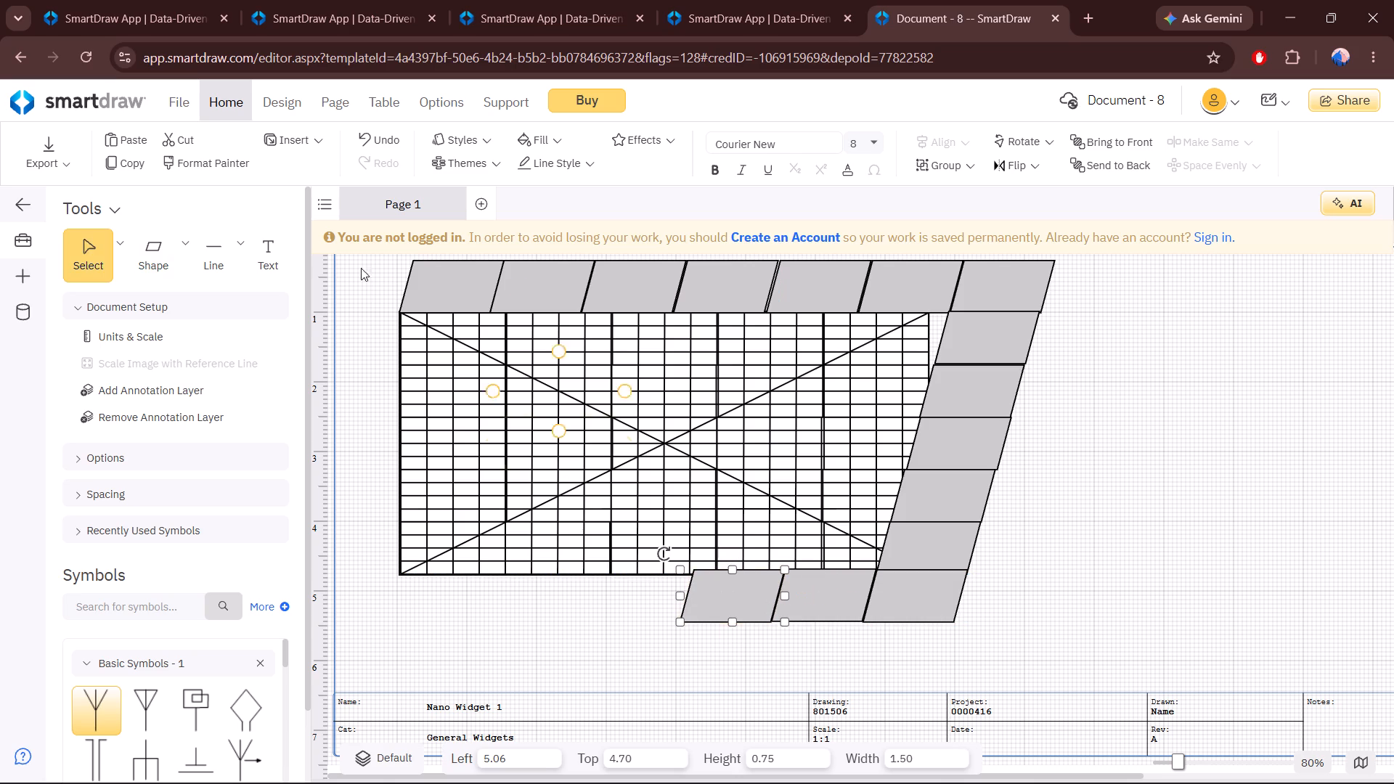
pyautogui.moveTo(142, 258); pyautogui.dragTo(633, 594)
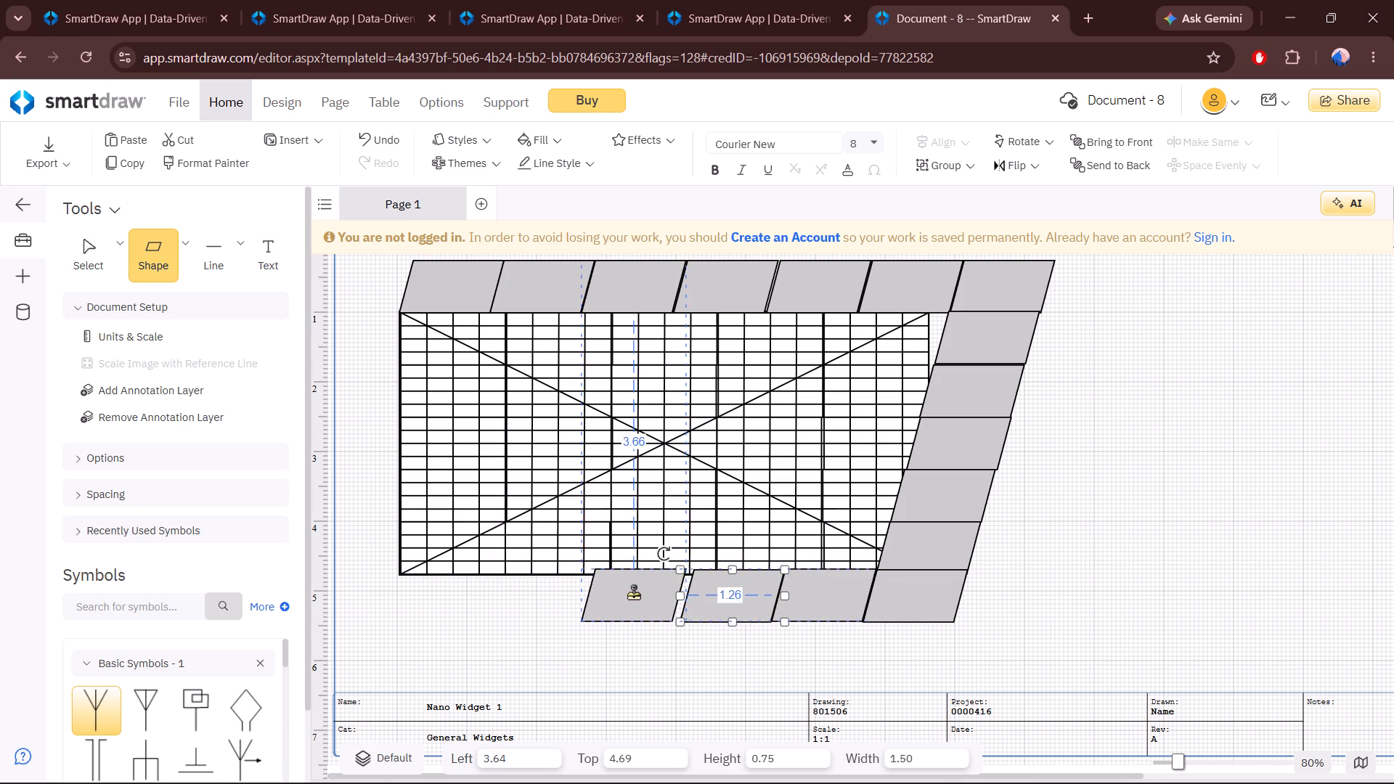
pyautogui.moveTo(633, 594); pyautogui.dragTo(640, 594)
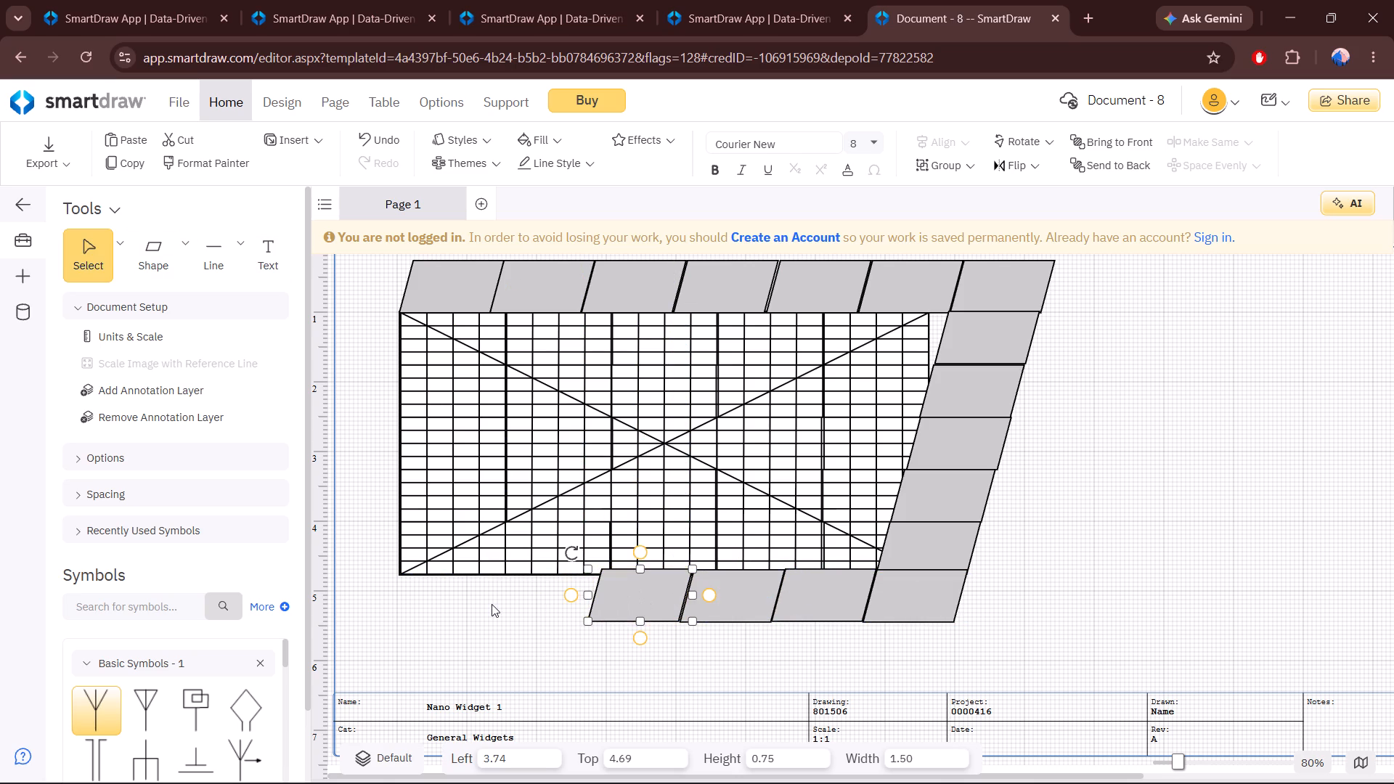
pyautogui.click(491, 604)
# Extend the bottom row to the grid's left corner with two parallelograms at about 2.40 and 1.13 horizontally, 4.70 vertically.
pyautogui.moveTo(170, 261); pyautogui.dragTo(535, 592)
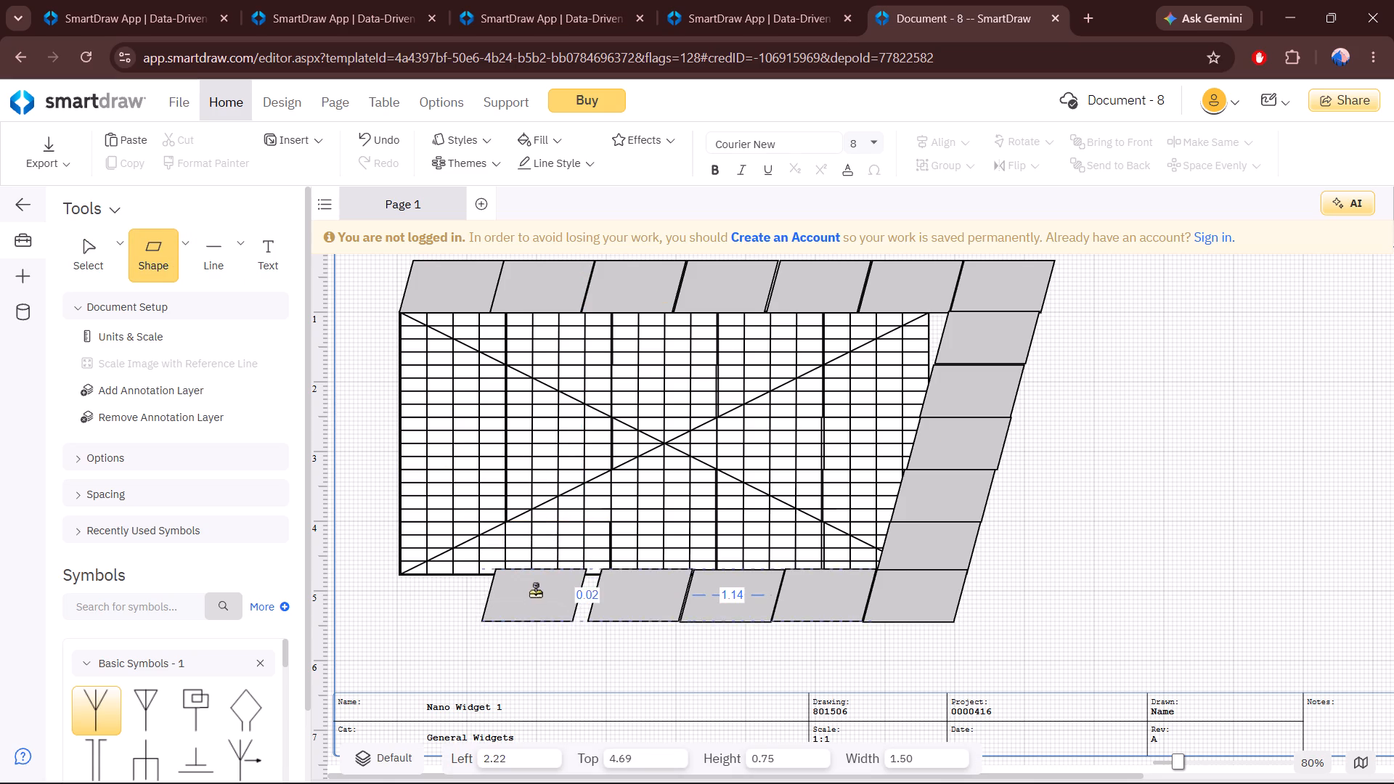
pyautogui.moveTo(535, 592); pyautogui.dragTo(547, 593)
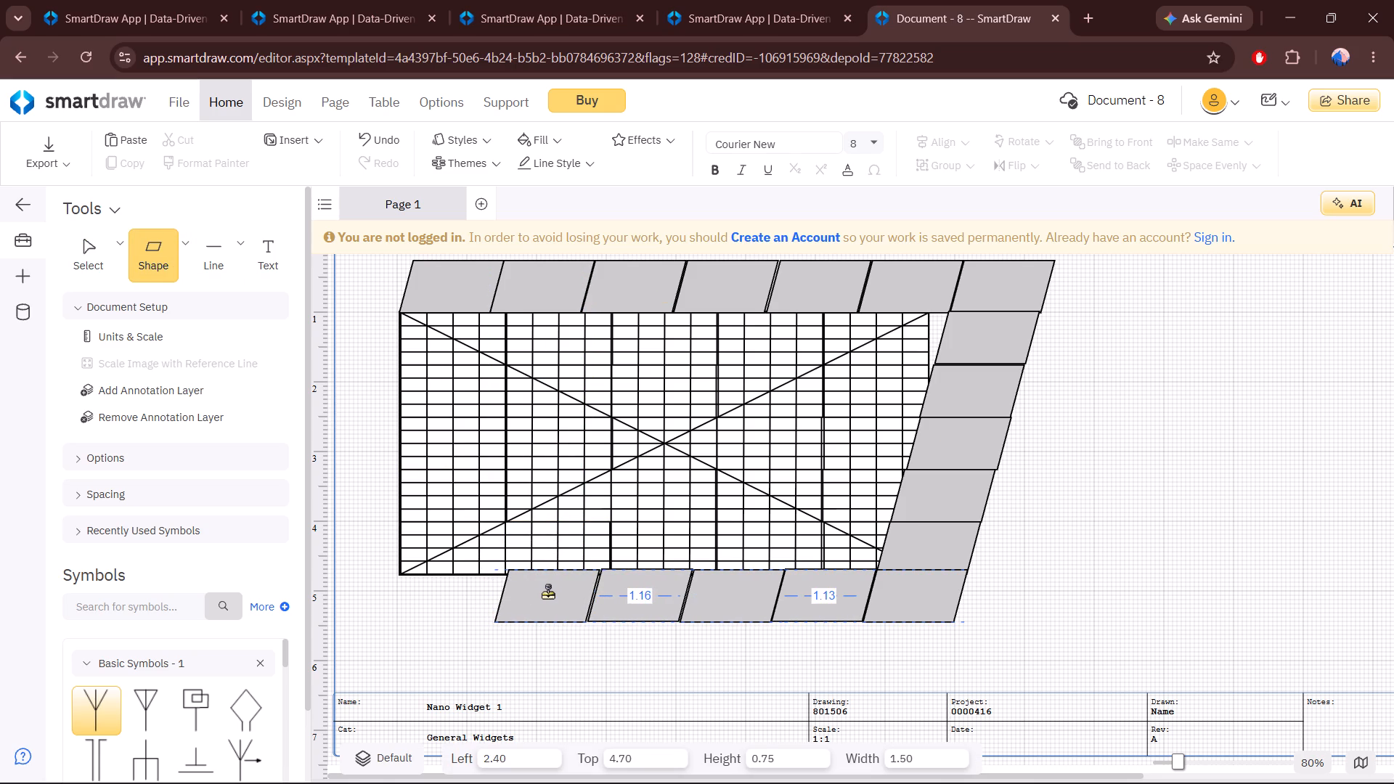
pyautogui.moveTo(547, 593); pyautogui.dragTo(550, 592)
pyautogui.moveTo(155, 259); pyautogui.dragTo(444, 565)
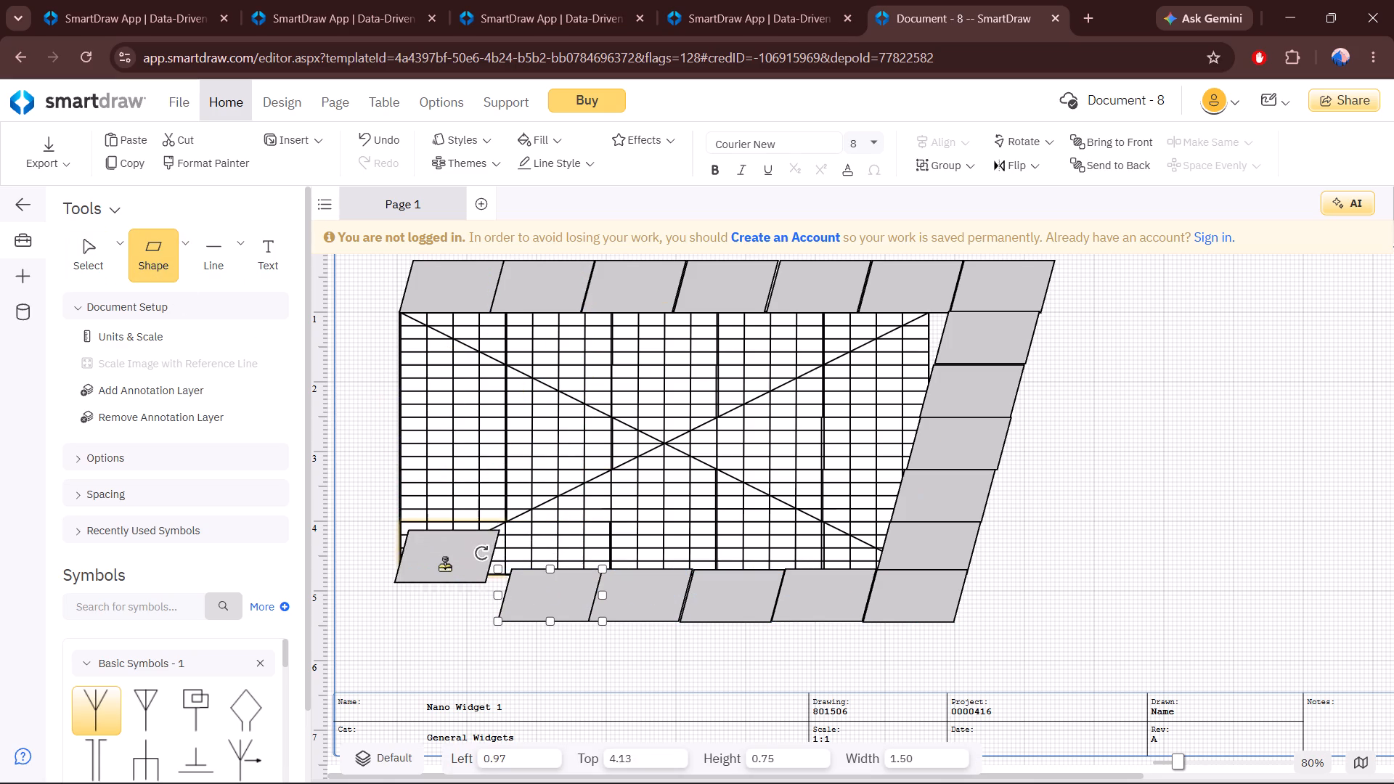
pyautogui.moveTo(444, 565); pyautogui.dragTo(457, 591)
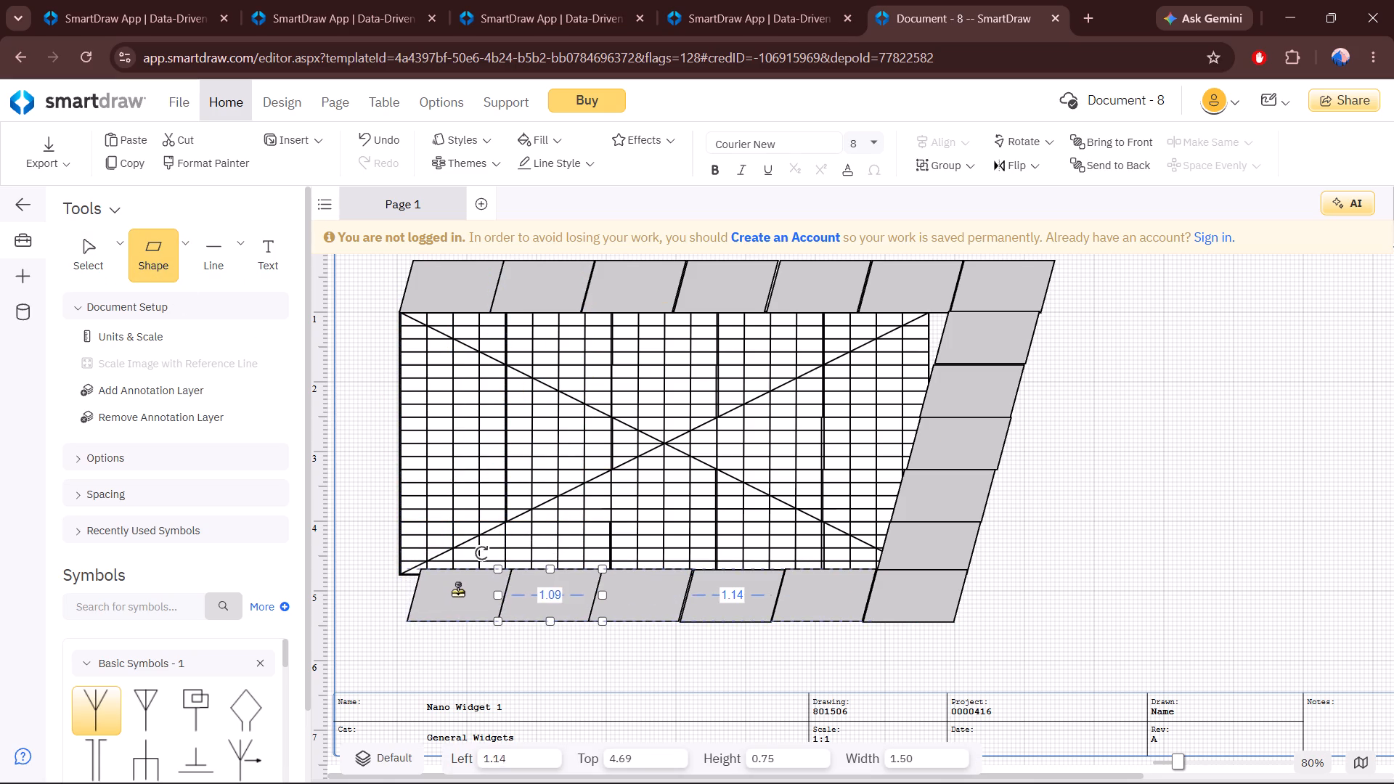
pyautogui.moveTo(457, 591); pyautogui.dragTo(459, 592)
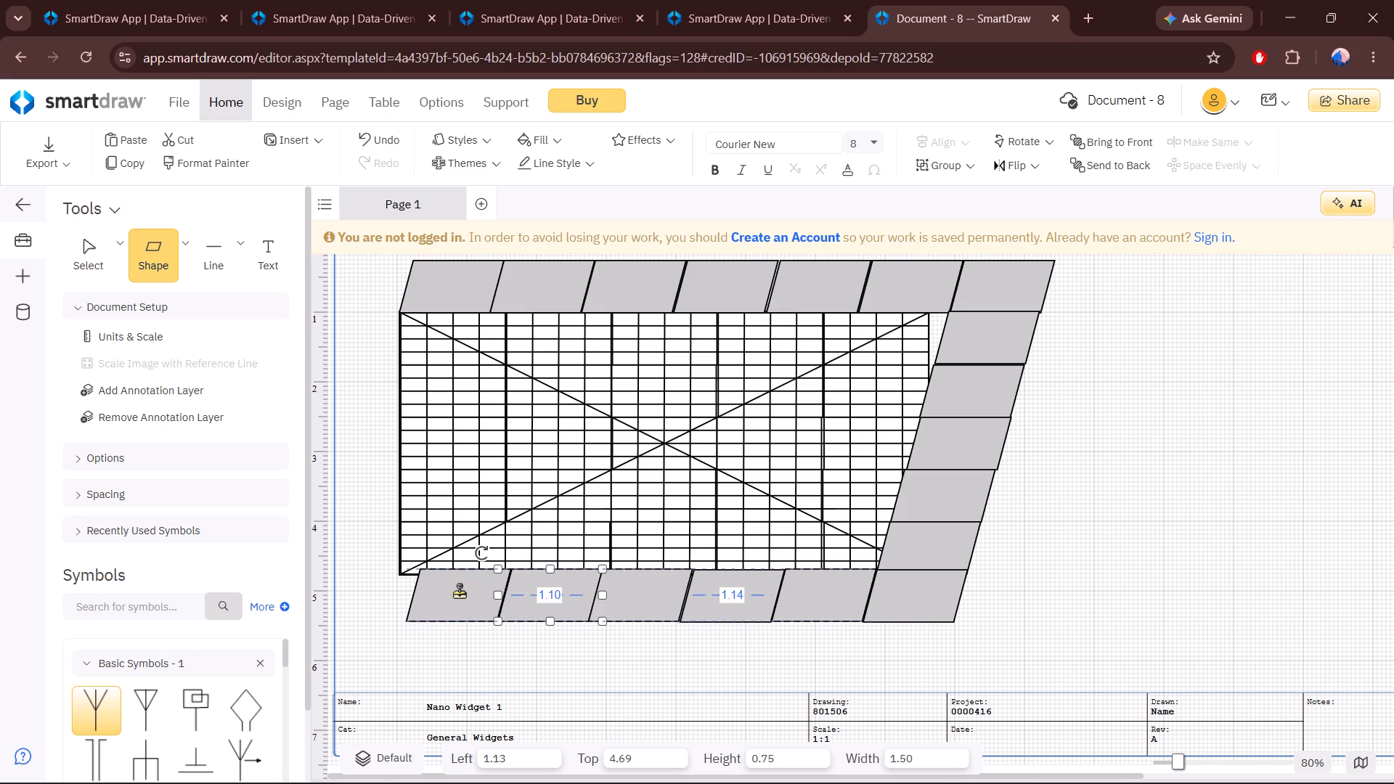
pyautogui.moveTo(459, 592); pyautogui.dragTo(459, 594)
# Place a 1.50 by 0.75 parallelogram over the grid's upper-left cell at about 0.83 horizontally and 1.01 vertically.
pyautogui.moveTo(150, 261); pyautogui.dragTo(338, 586)
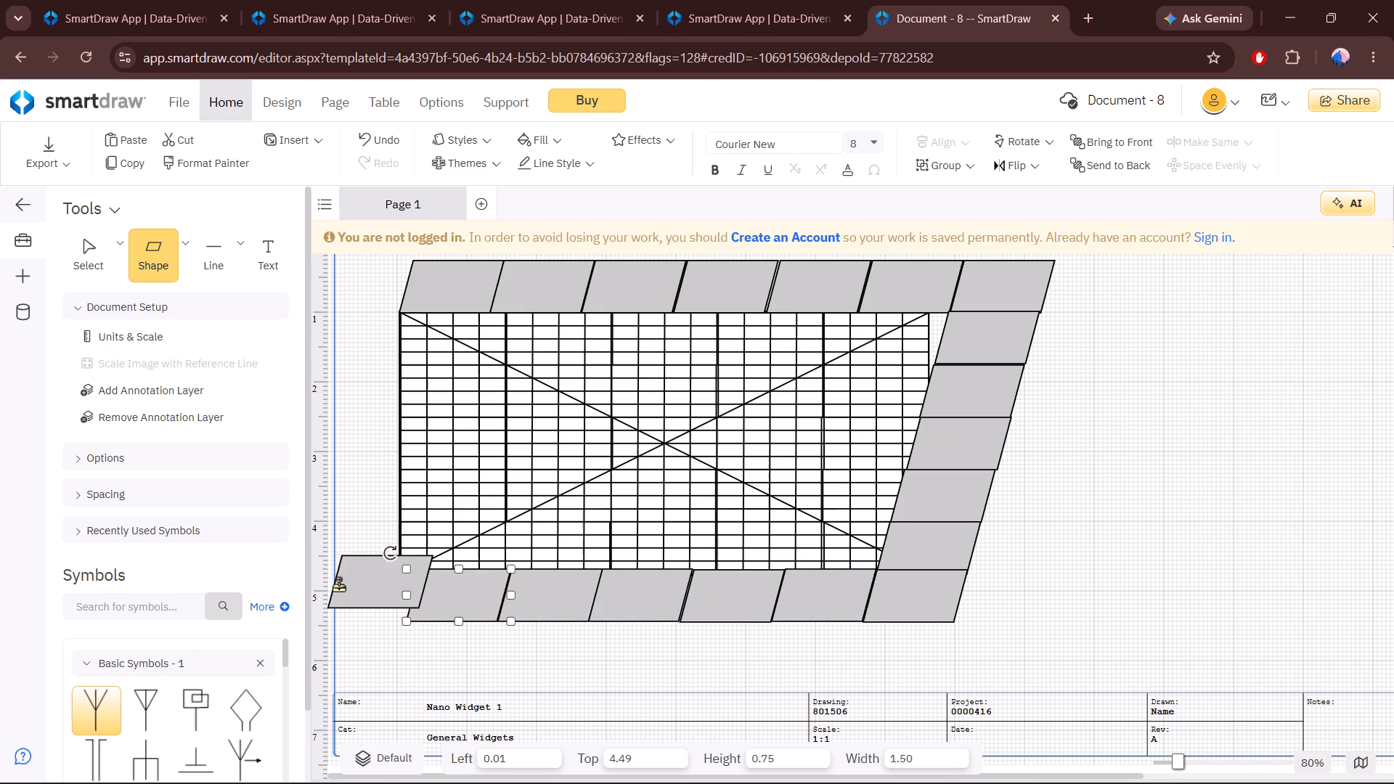
pyautogui.moveTo(338, 586); pyautogui.dragTo(389, 304)
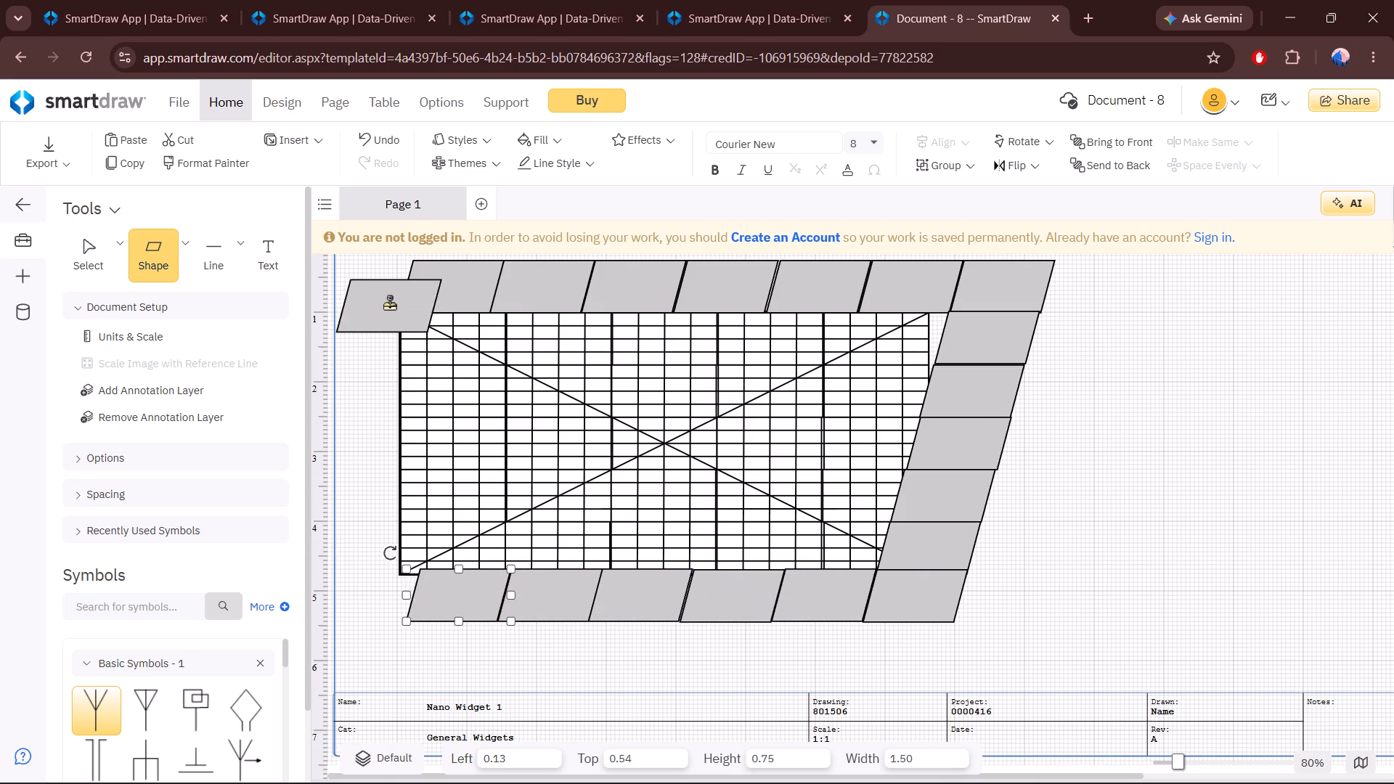
pyautogui.moveTo(389, 304); pyautogui.dragTo(438, 339)
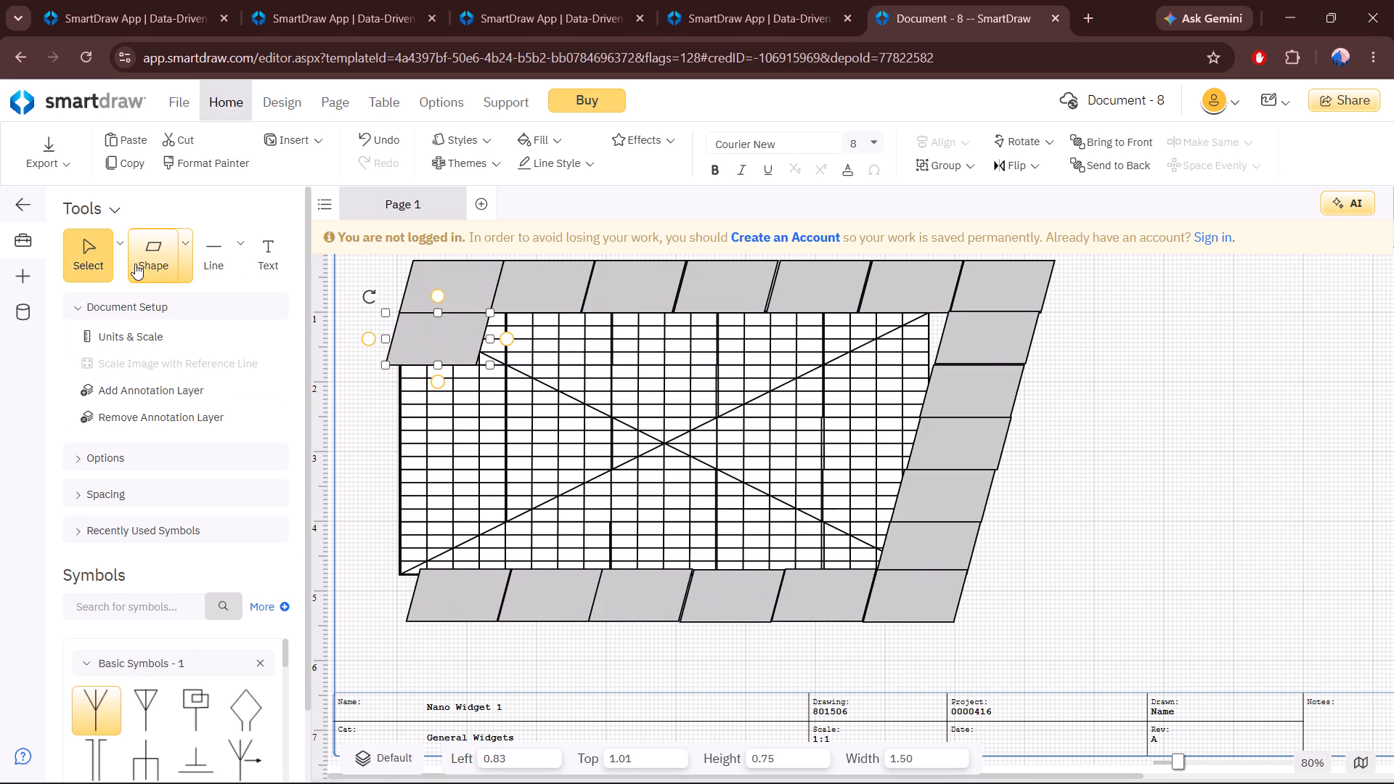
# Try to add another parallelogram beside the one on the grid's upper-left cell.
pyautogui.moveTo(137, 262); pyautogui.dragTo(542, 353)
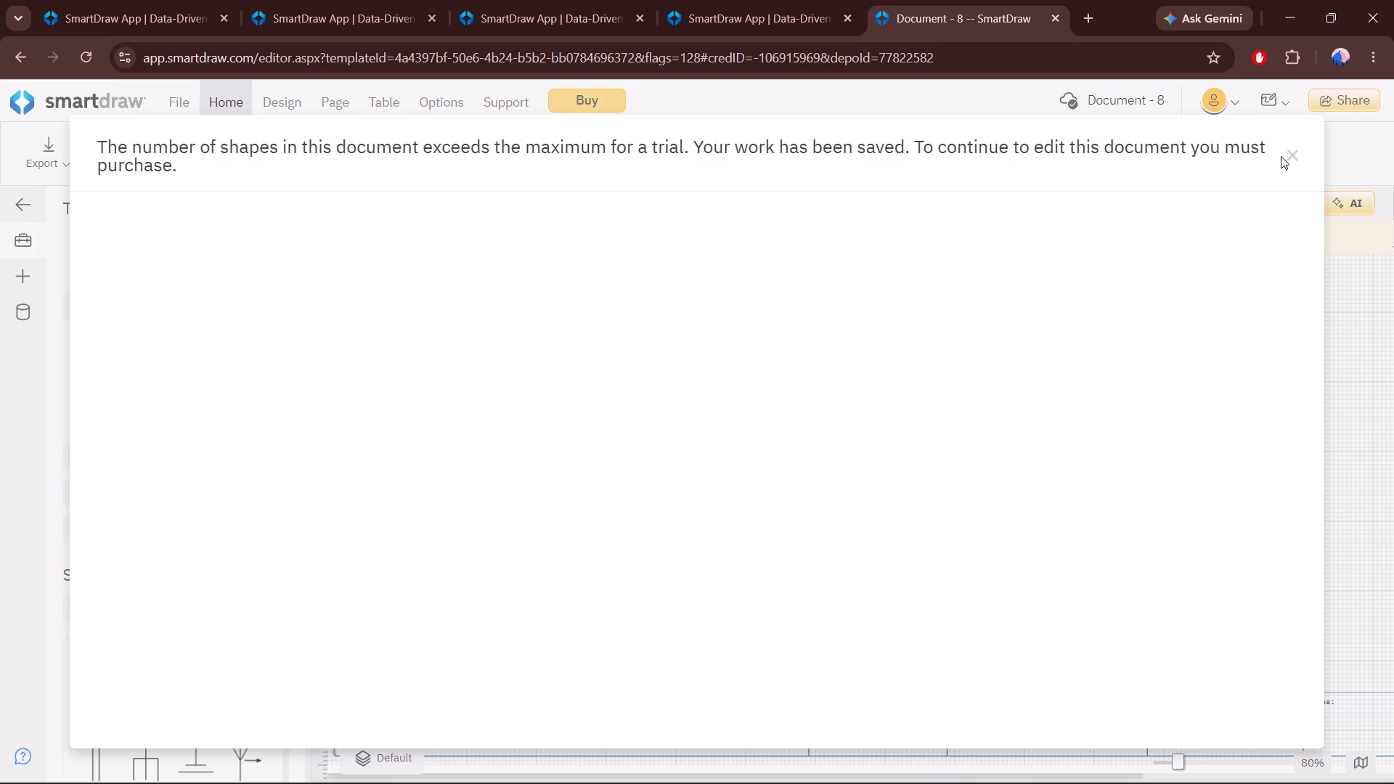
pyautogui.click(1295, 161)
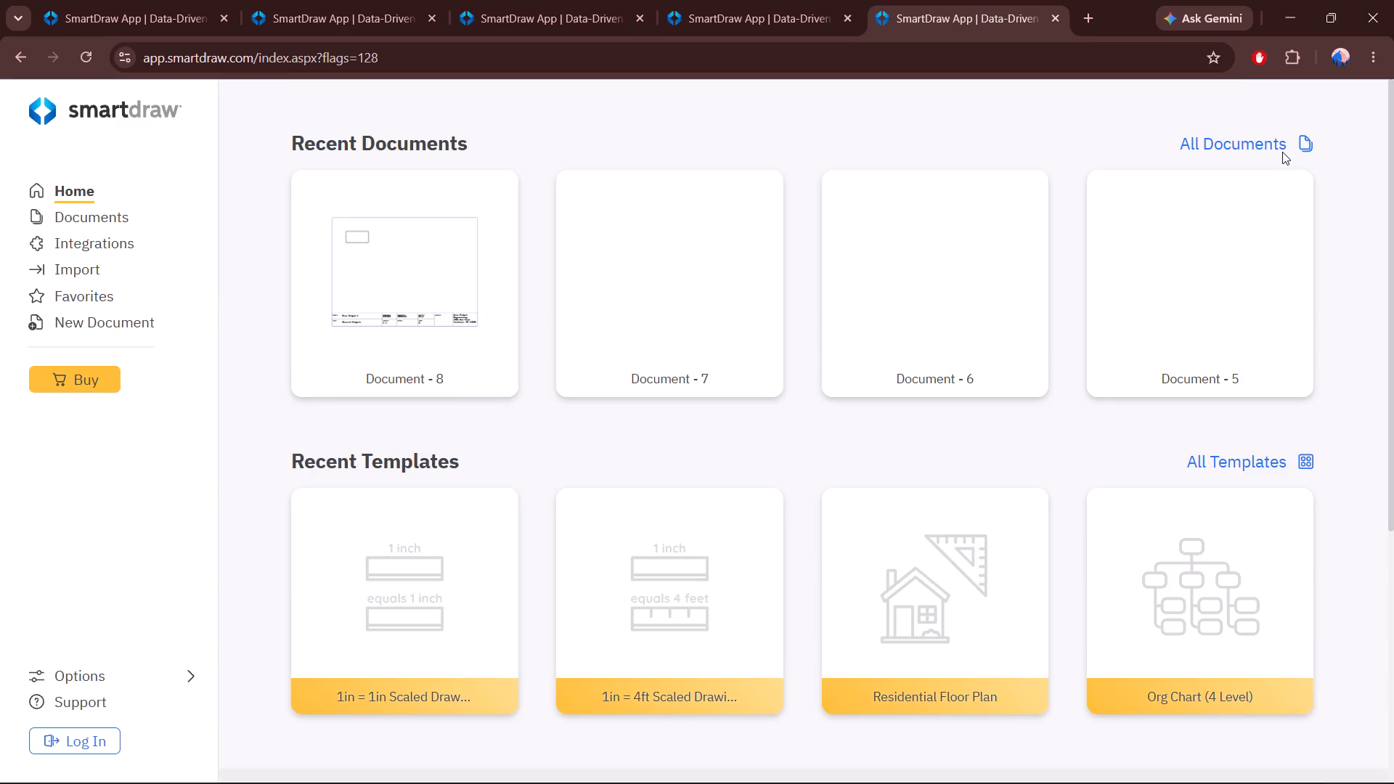
# Start a new document from the 1in = 1in scaled drawing template and close the previous document's browser tab.
pyautogui.click(377, 647)
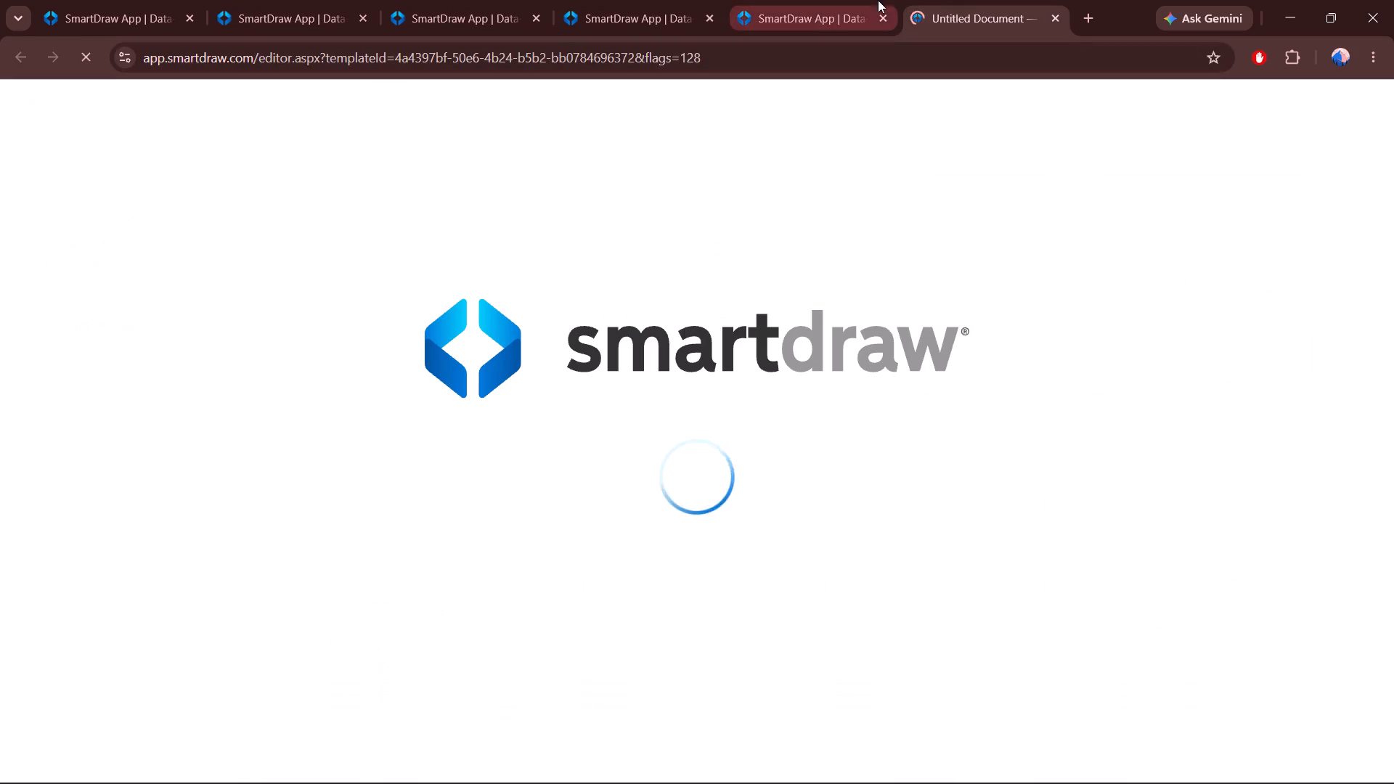
pyautogui.click(882, 15)
pyautogui.click(625, 30)
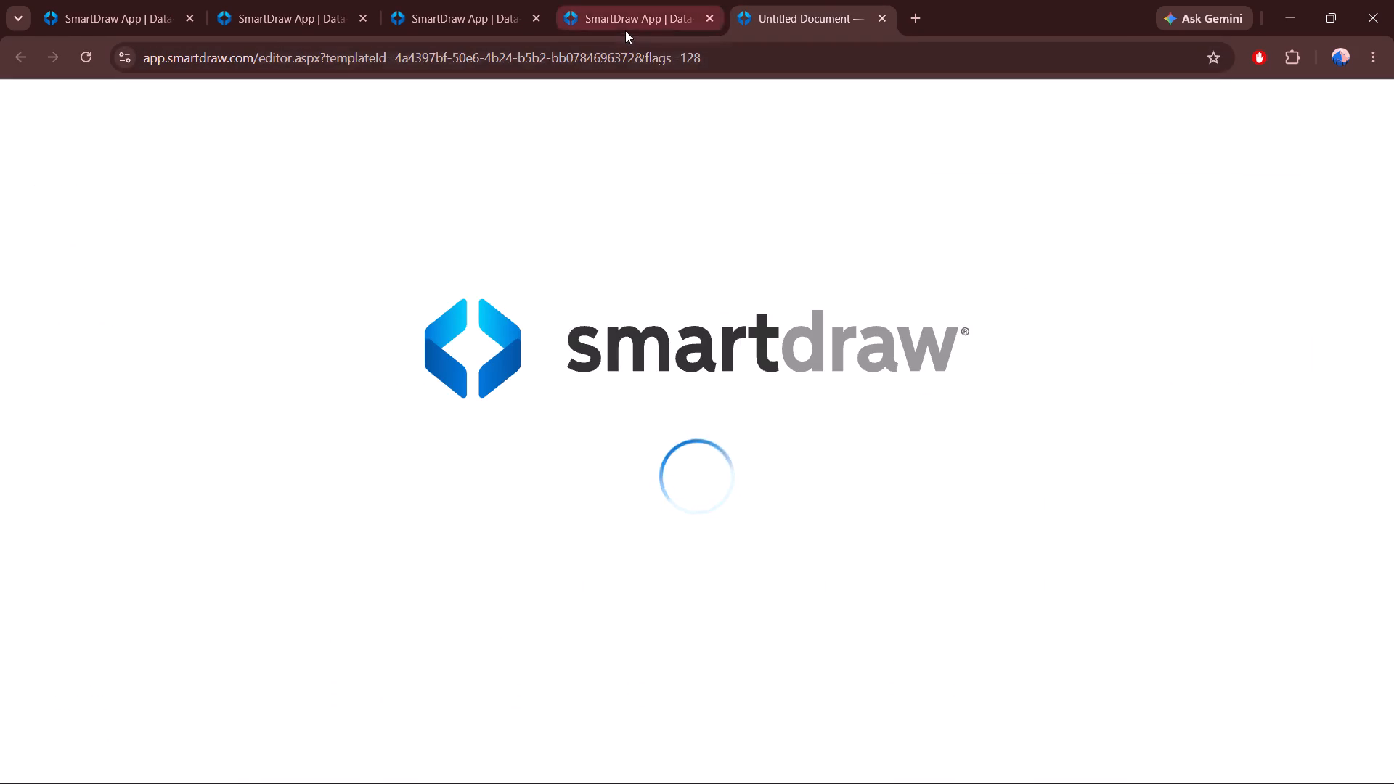
pyautogui.click(770, 0)
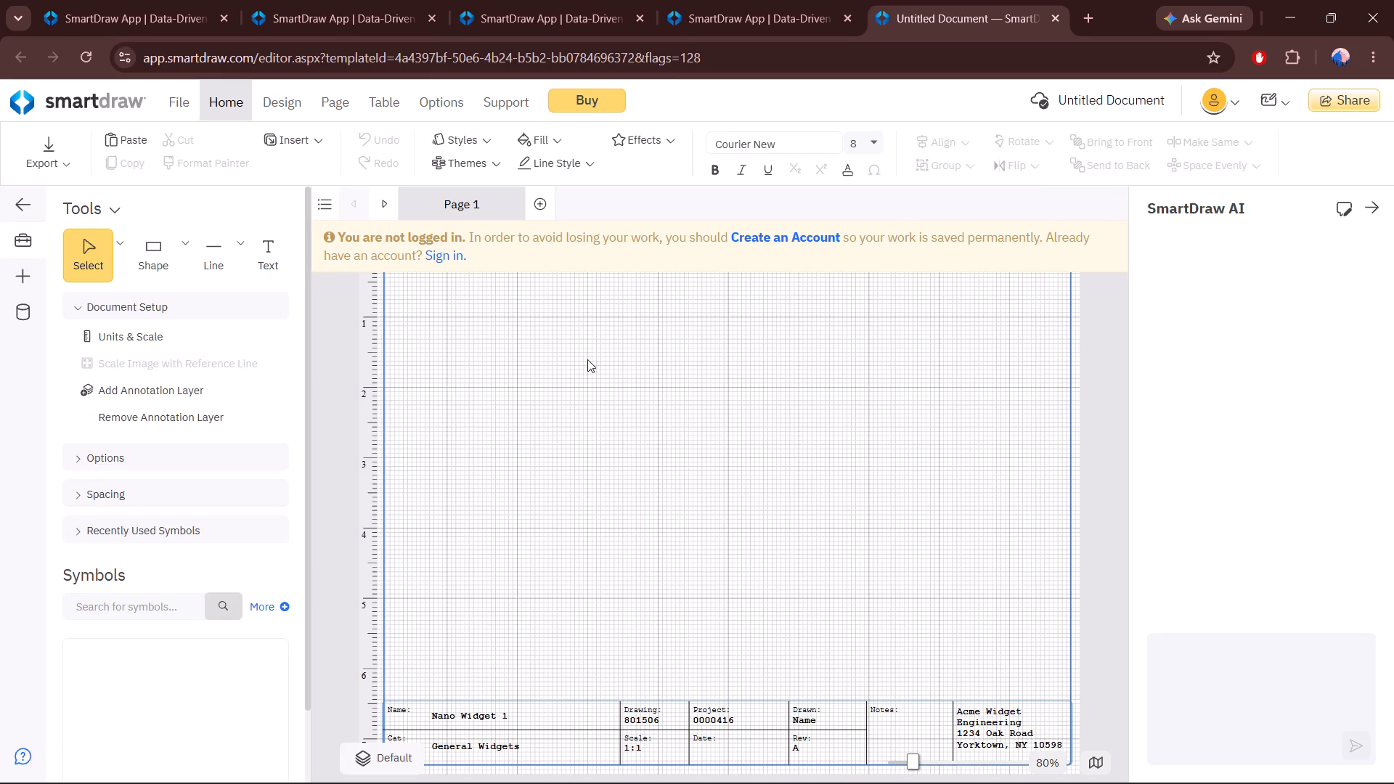
pyautogui.click(916, 764)
pyautogui.scroll(3, 643, 509)
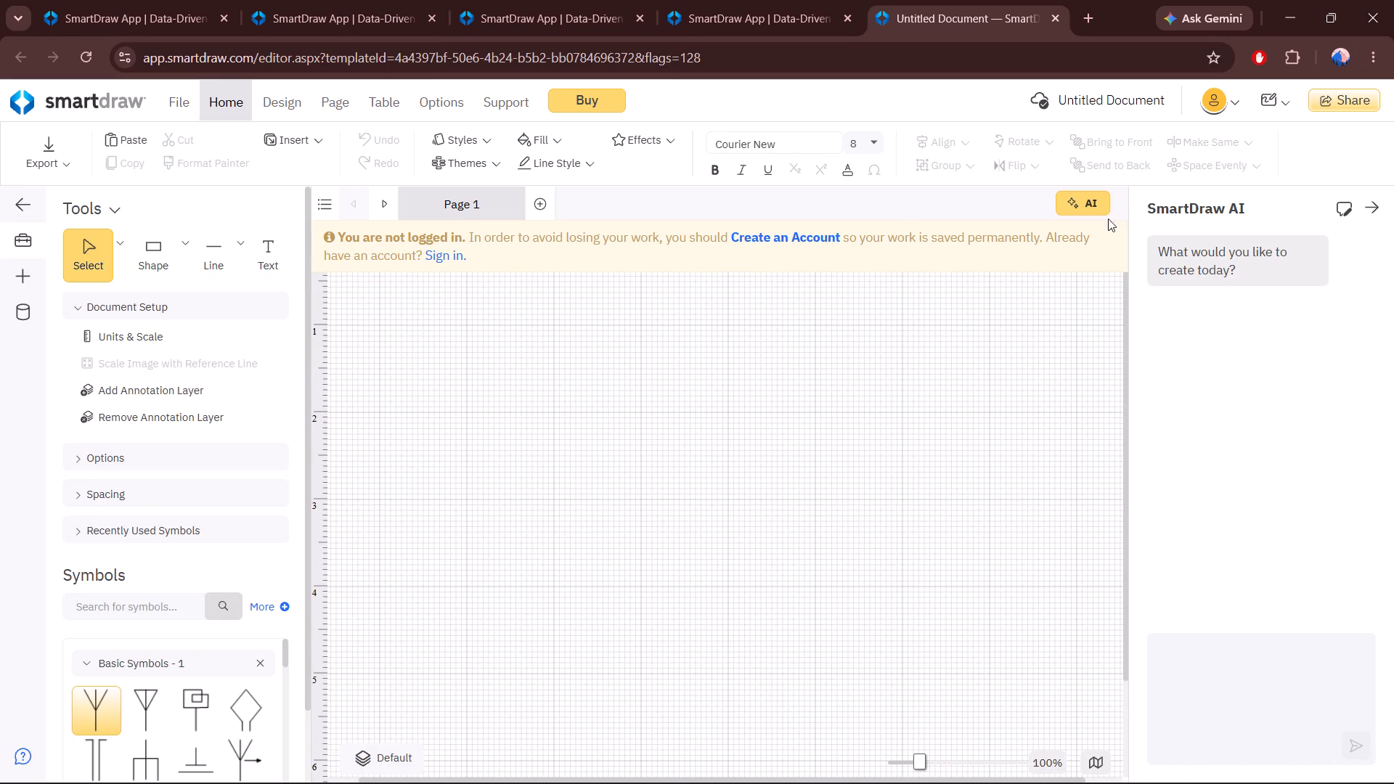
# Close the SmartDraw AI assistant to widen the drawing area.
pyautogui.click(1371, 217)
pyautogui.click(1372, 205)
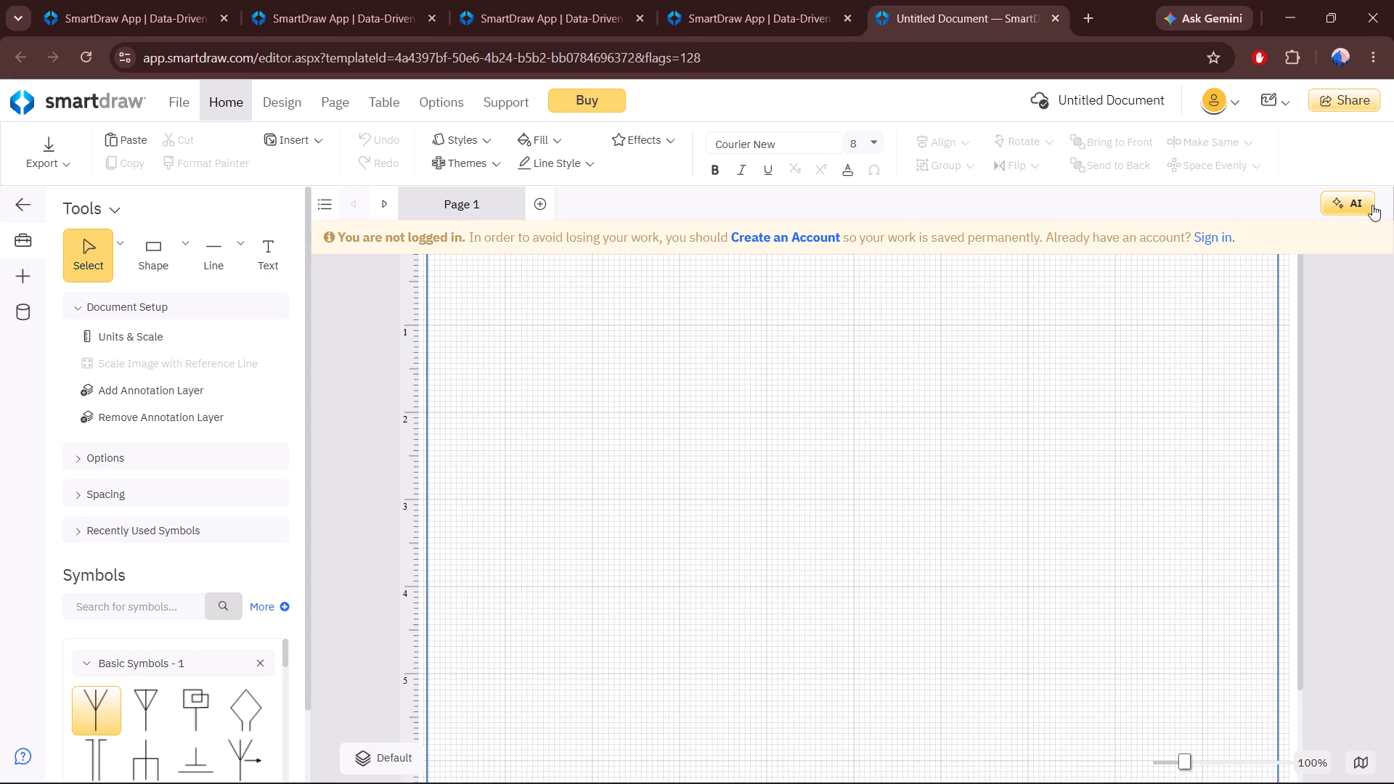
# Draw a rectangle about 8.06 wide by 4.06 high, placed at about 1.02 horizontally and 1.00 vertically.
pyautogui.moveTo(147, 245); pyautogui.dragTo(574, 369)
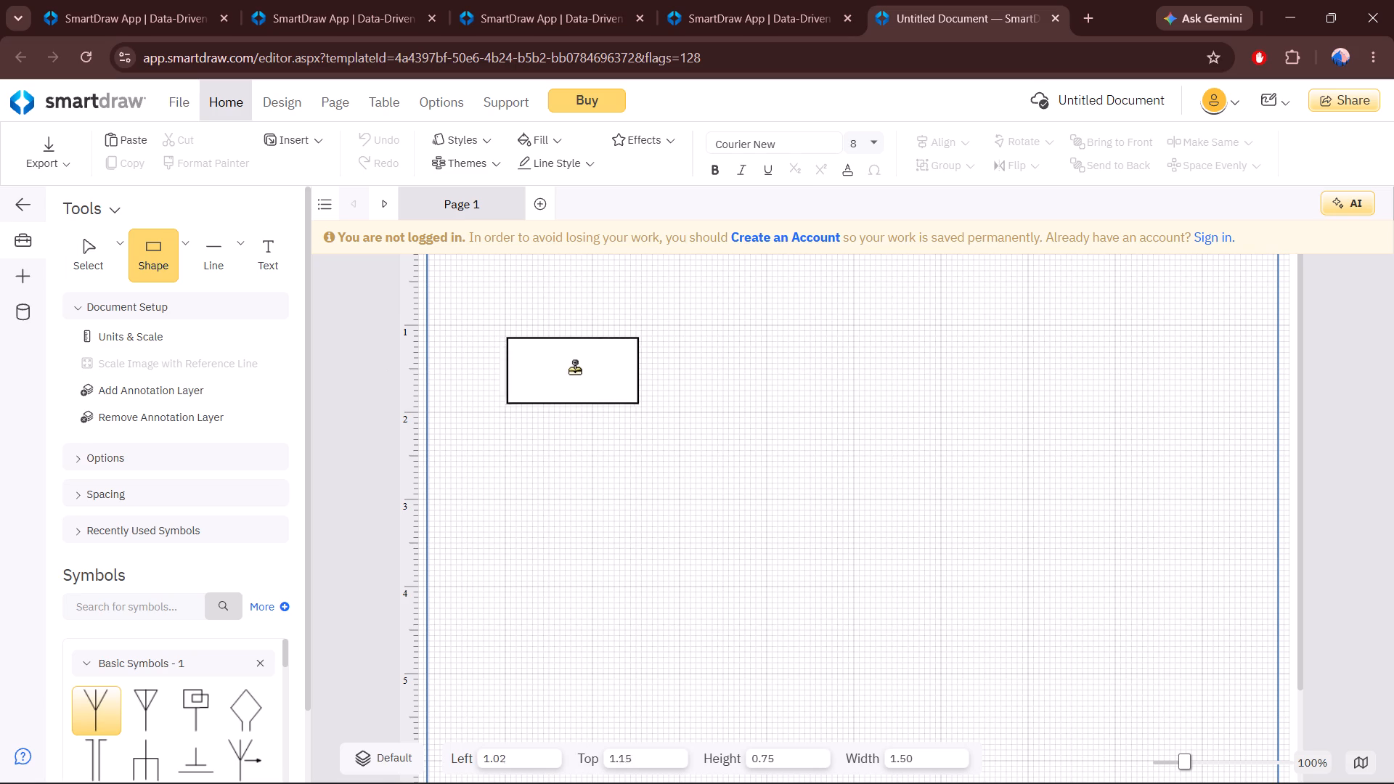
pyautogui.moveTo(574, 369); pyautogui.dragTo(573, 358)
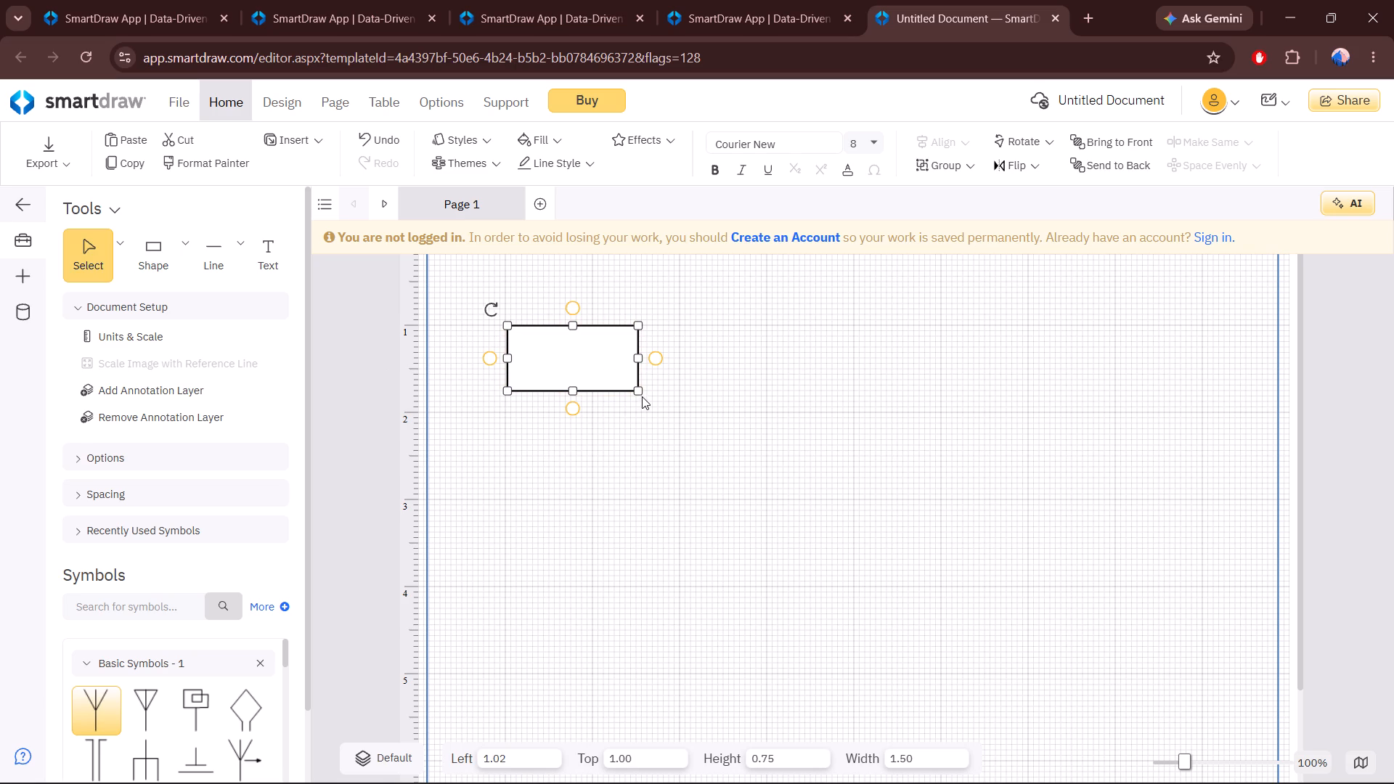
pyautogui.moveTo(641, 392); pyautogui.dragTo(1210, 672)
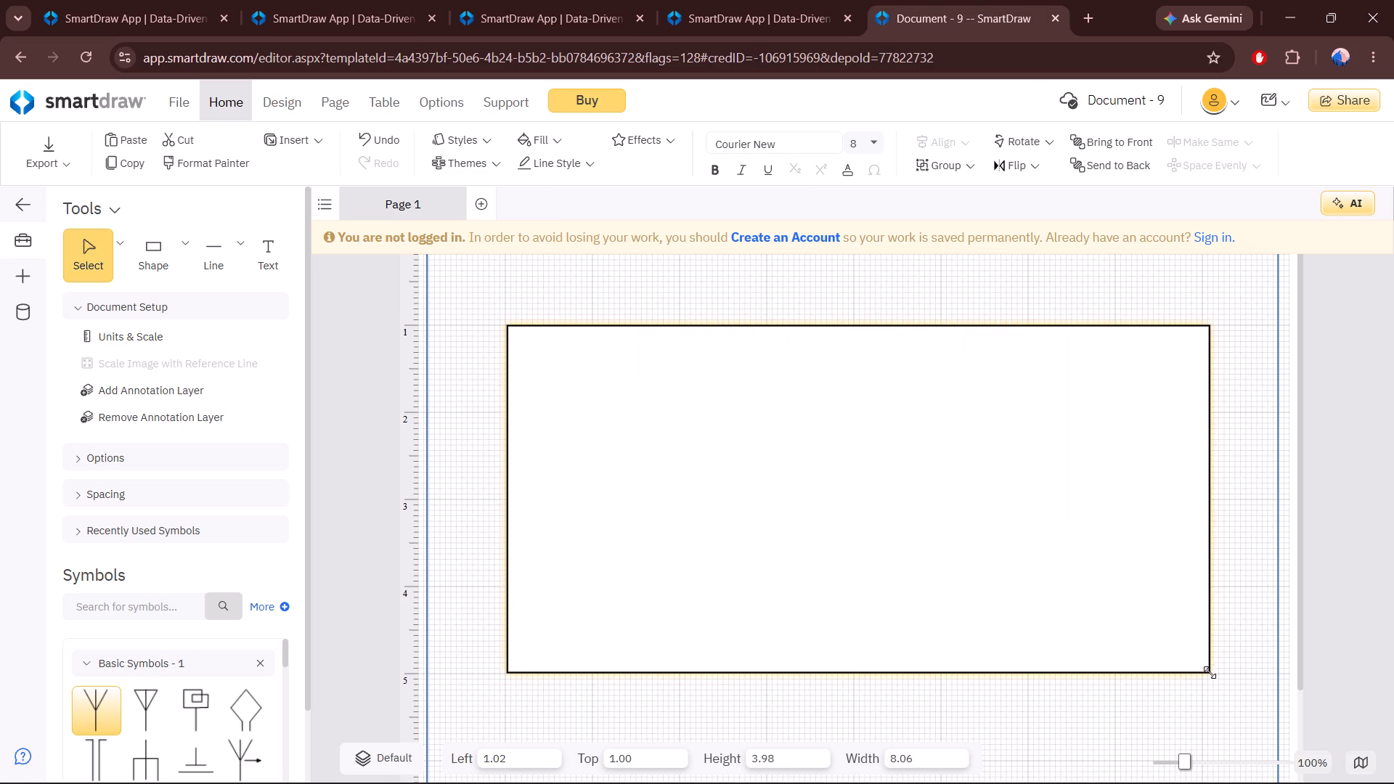
pyautogui.moveTo(1210, 672); pyautogui.dragTo(1210, 679)
# Stack two 1.50 by 0.75 rectangles inside the frame's upper-left corner, at about 1.04 horizontally, 1.02 and 1.78 vertically.
pyautogui.moveTo(162, 234); pyautogui.dragTo(563, 386)
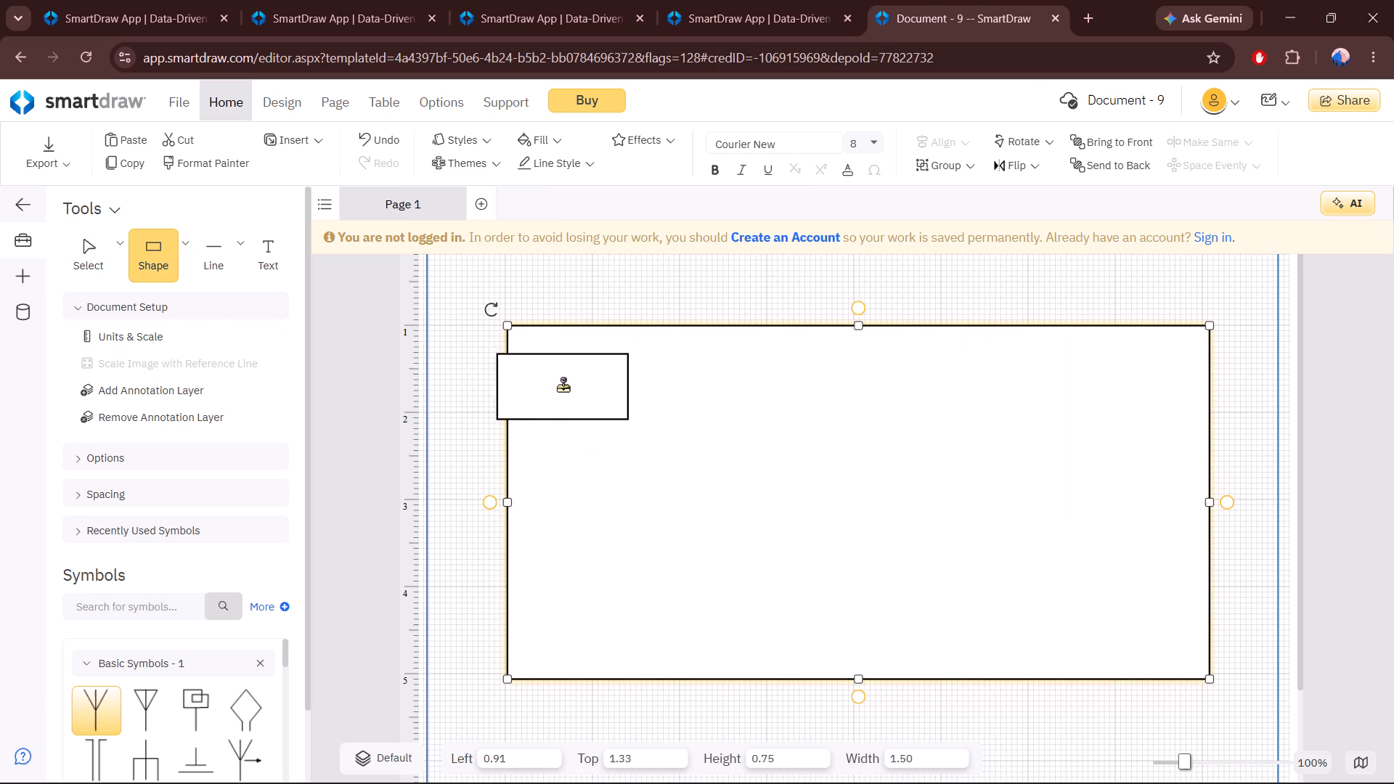
pyautogui.moveTo(563, 386); pyautogui.dragTo(574, 362)
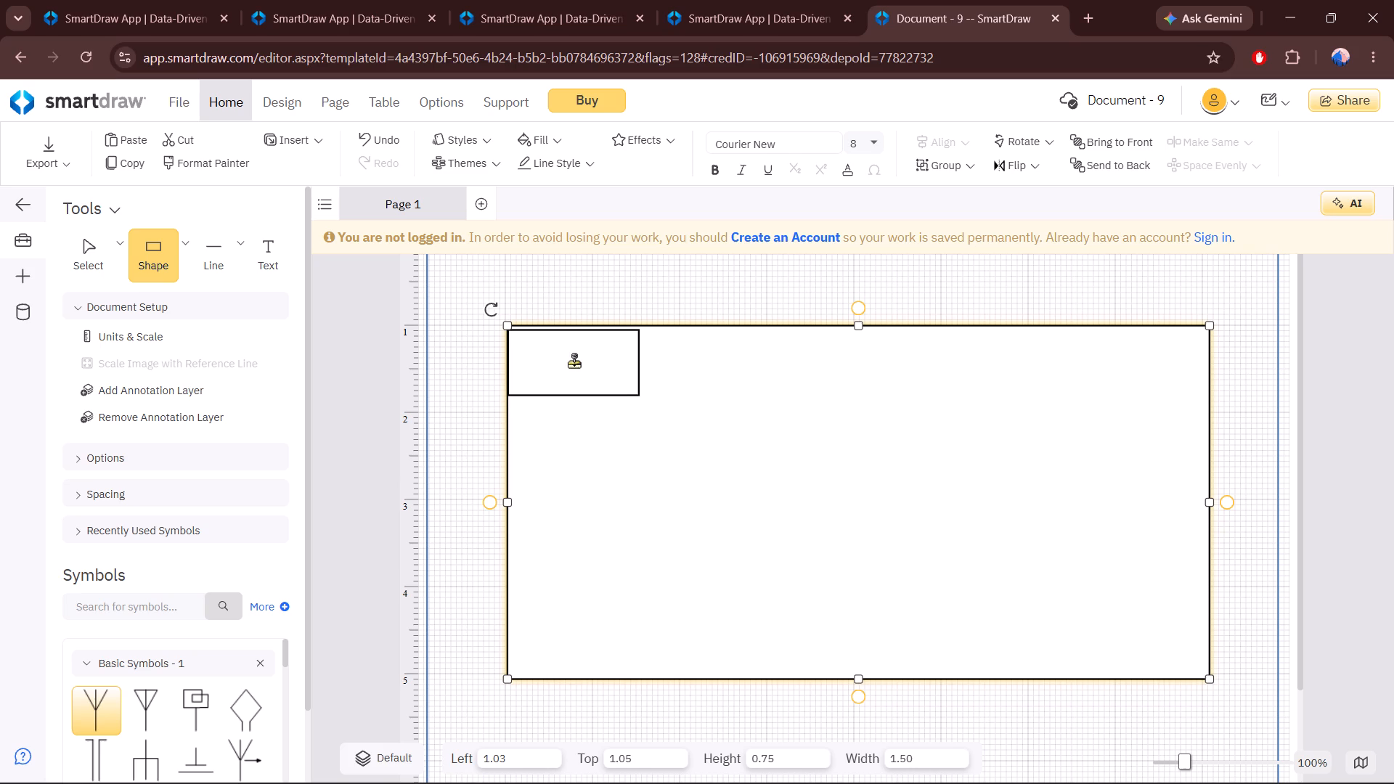
pyautogui.moveTo(574, 362); pyautogui.dragTo(574, 359)
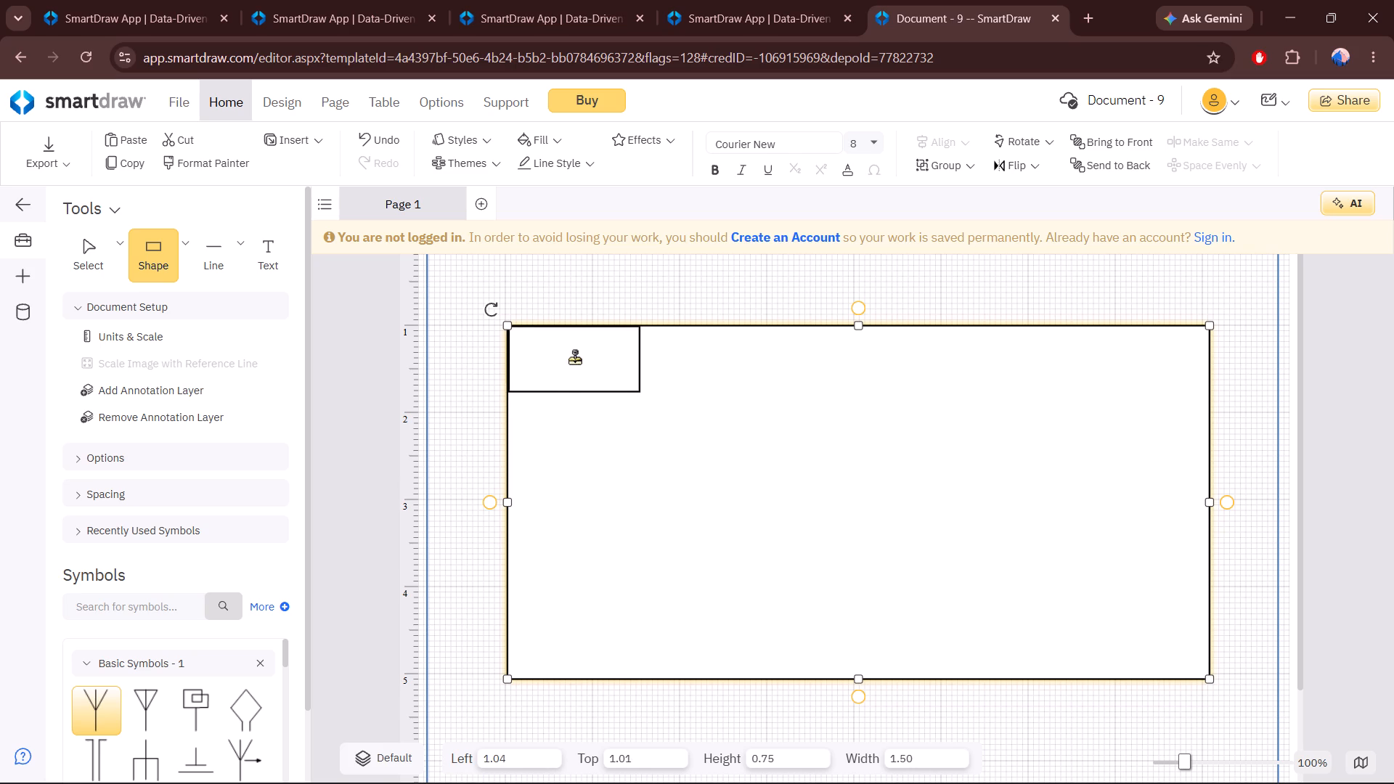
pyautogui.moveTo(574, 359); pyautogui.dragTo(574, 359)
pyautogui.moveTo(156, 270); pyautogui.dragTo(206, 302)
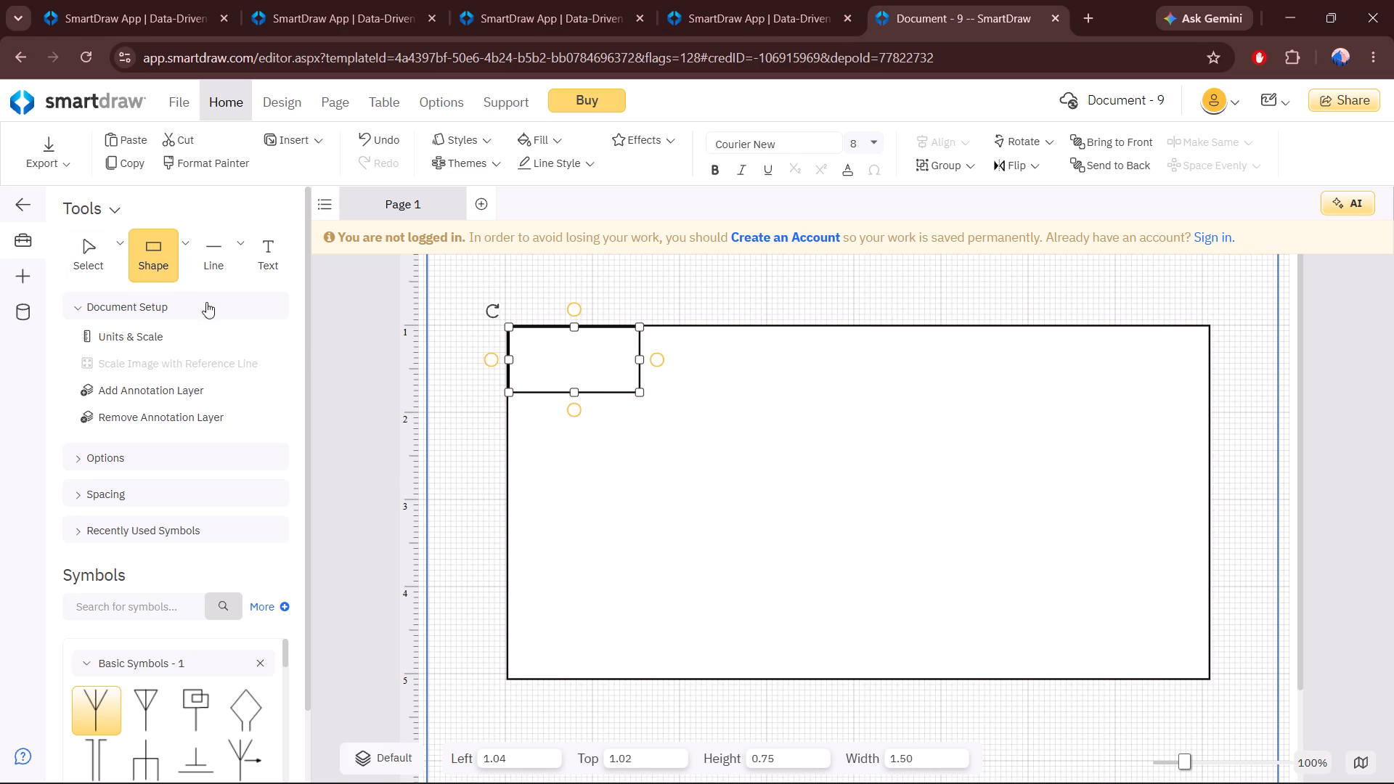
pyautogui.moveTo(206, 302); pyautogui.dragTo(574, 432)
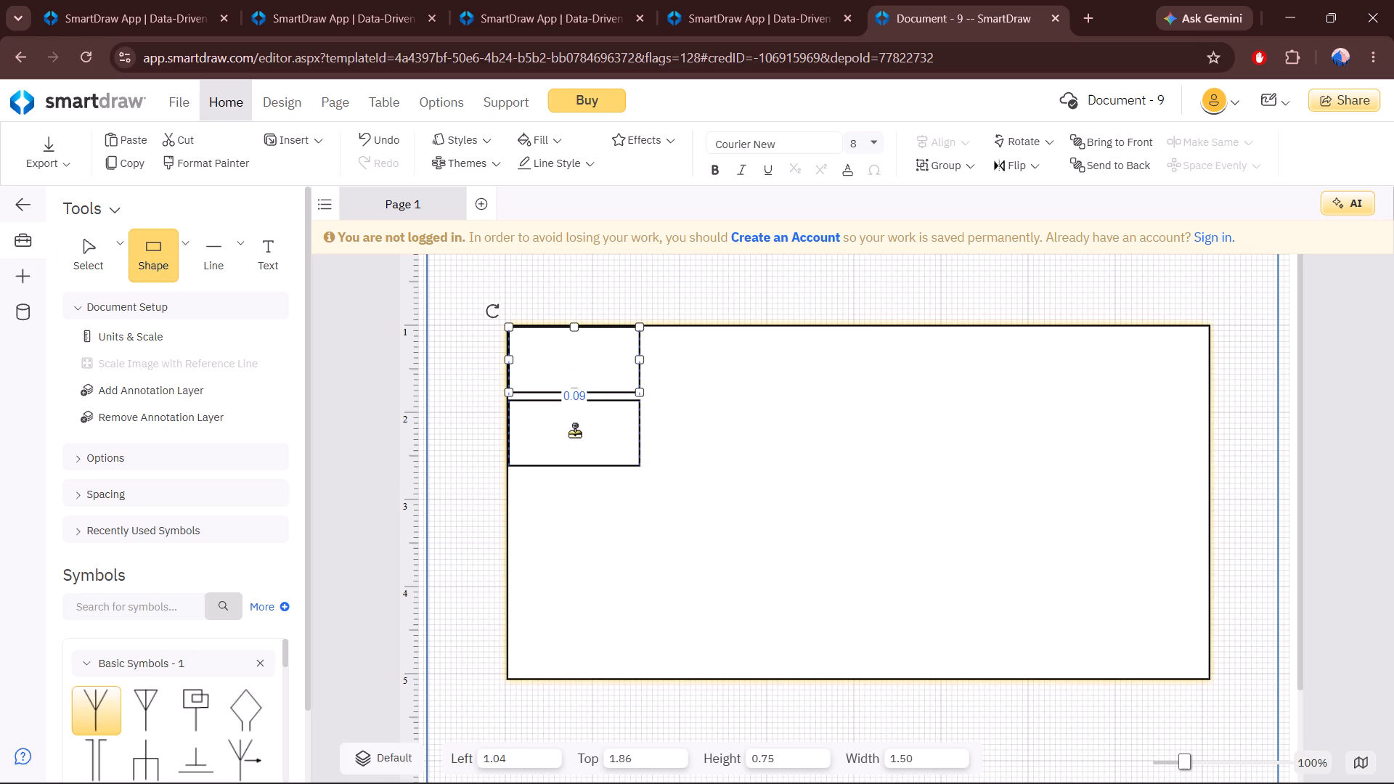
pyautogui.moveTo(574, 432); pyautogui.dragTo(574, 428)
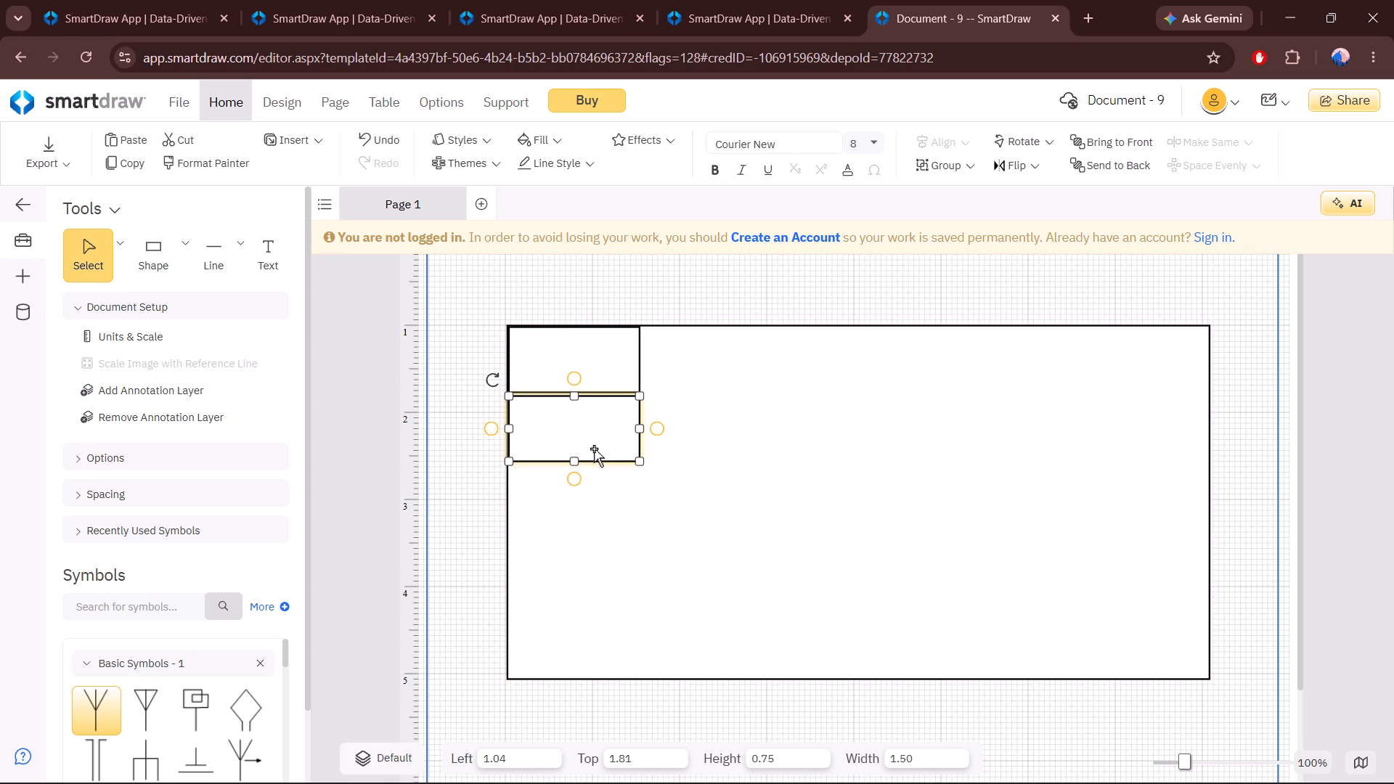
pyautogui.click(598, 521)
pyautogui.click(588, 441)
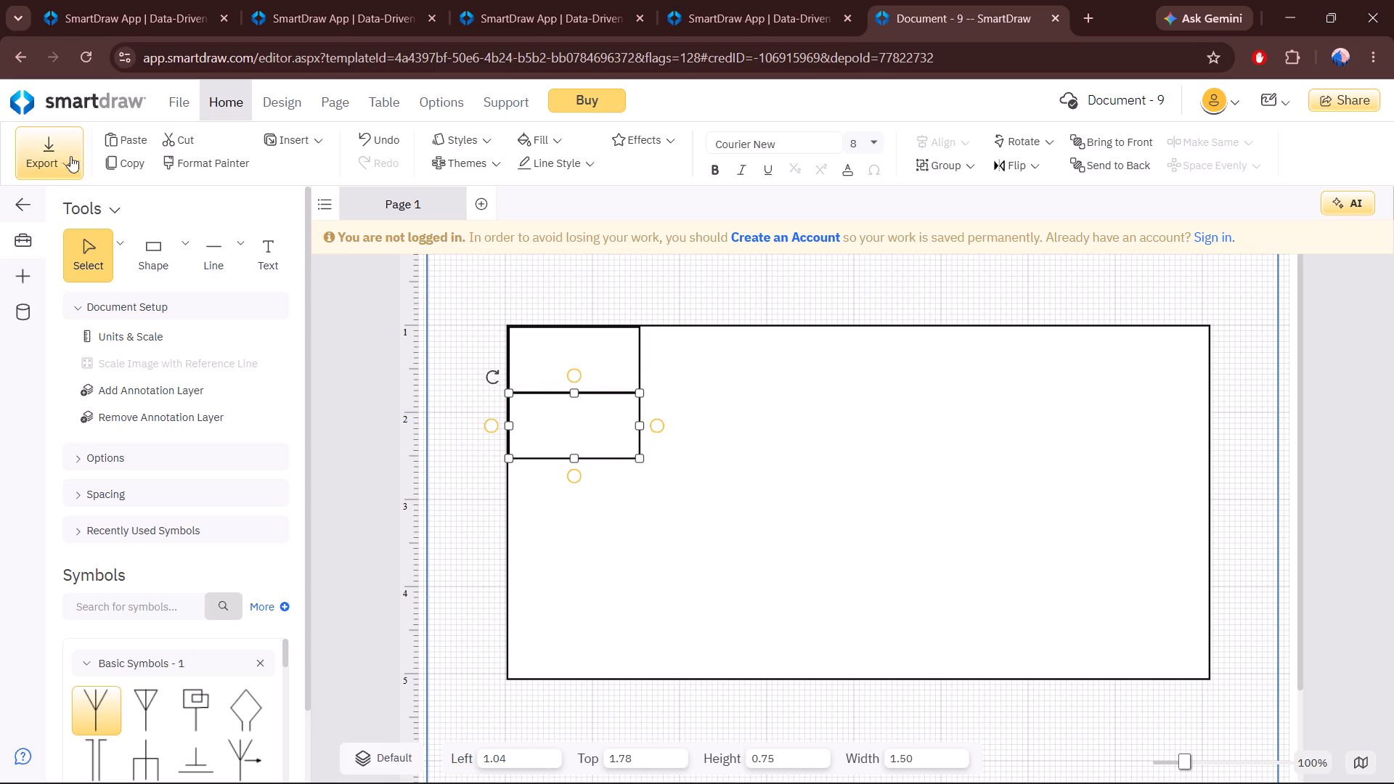
# Complete the first column with three more 1.50 by 0.75 rectangles stacked directly below at about 1.04 horizontally.
pyautogui.moveTo(166, 245); pyautogui.dragTo(352, 398)
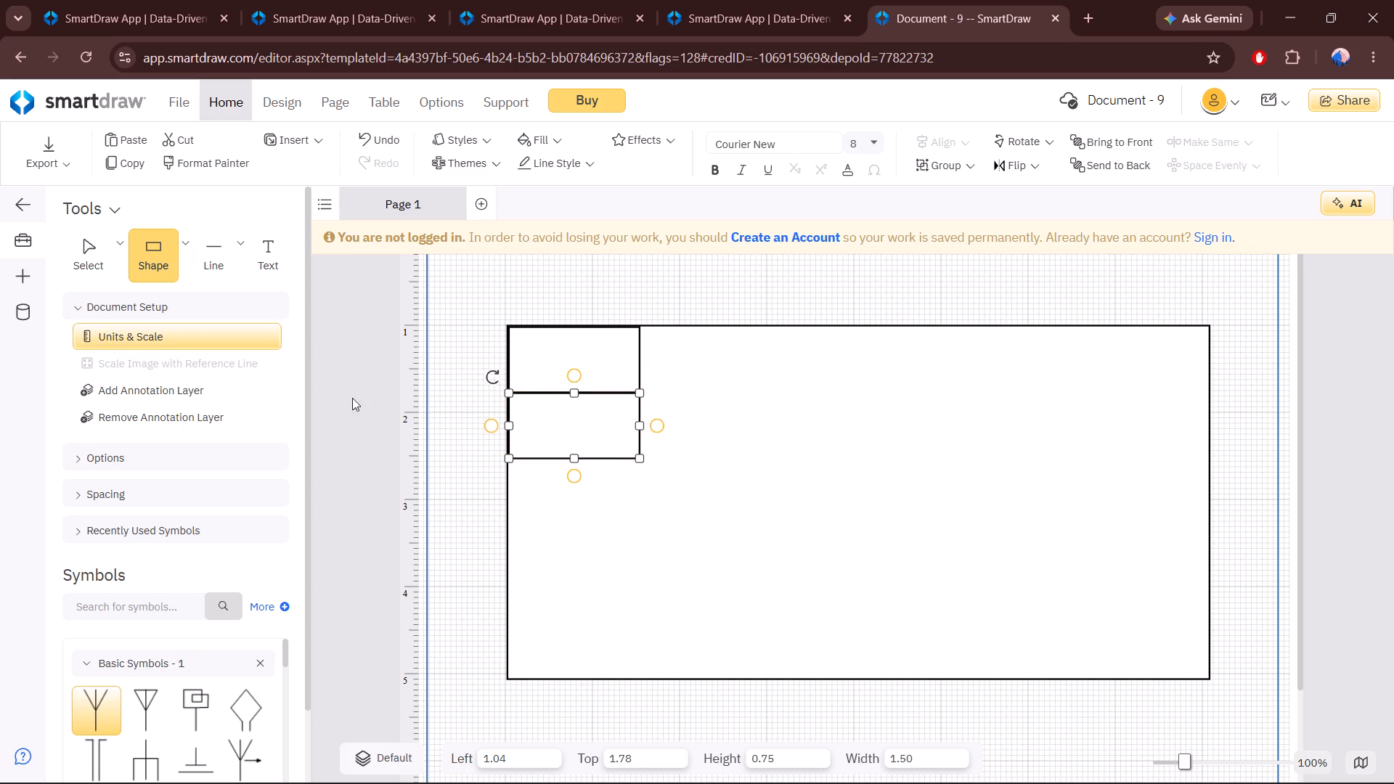
pyautogui.moveTo(352, 398); pyautogui.dragTo(571, 502)
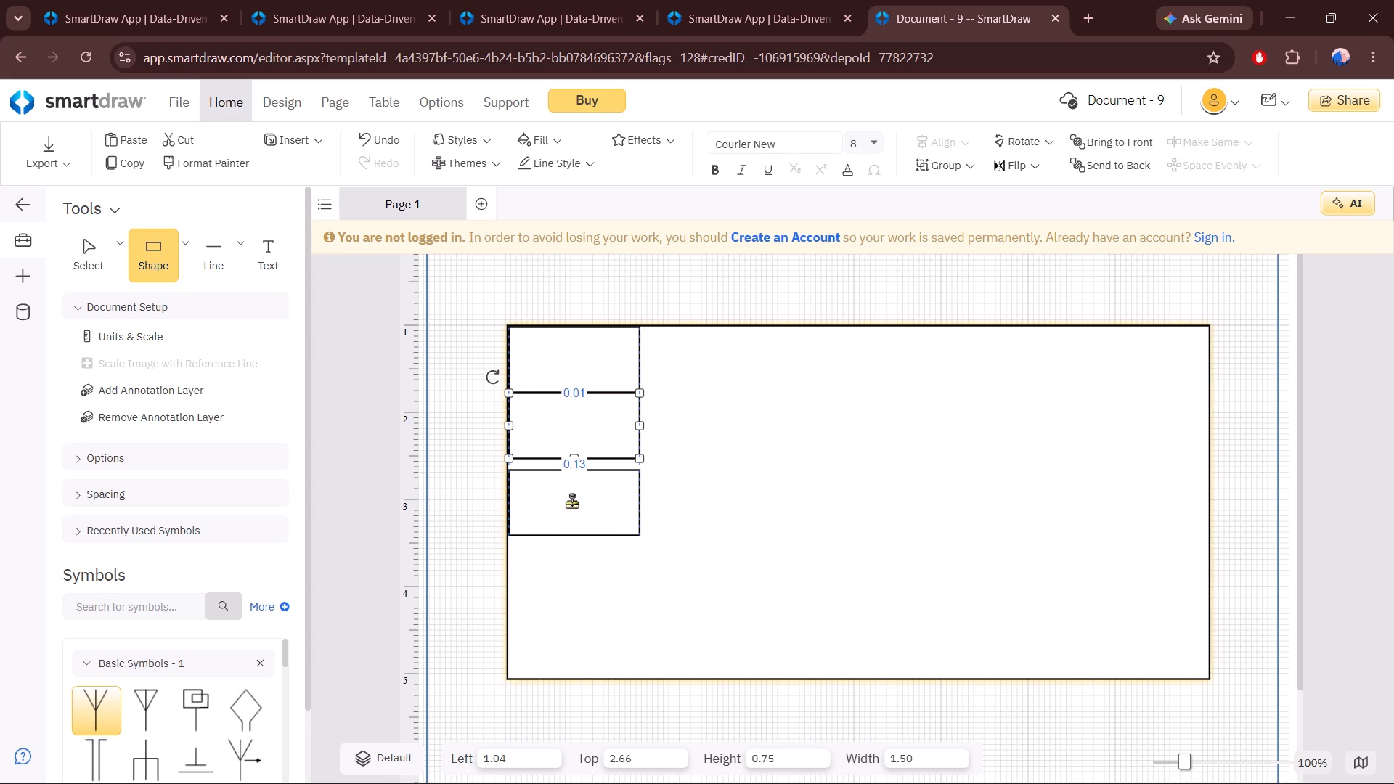
pyautogui.moveTo(571, 502); pyautogui.dragTo(571, 497)
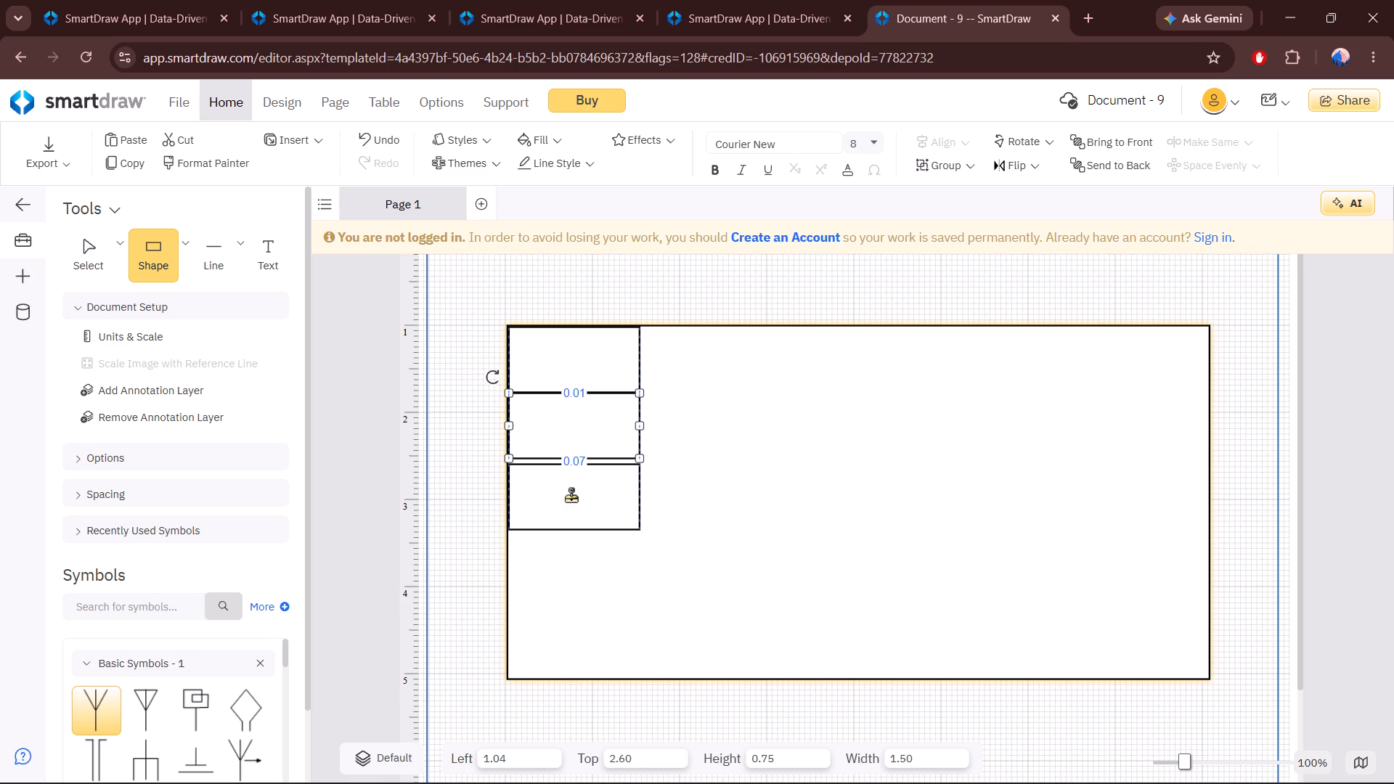
pyautogui.moveTo(571, 497); pyautogui.dragTo(571, 493)
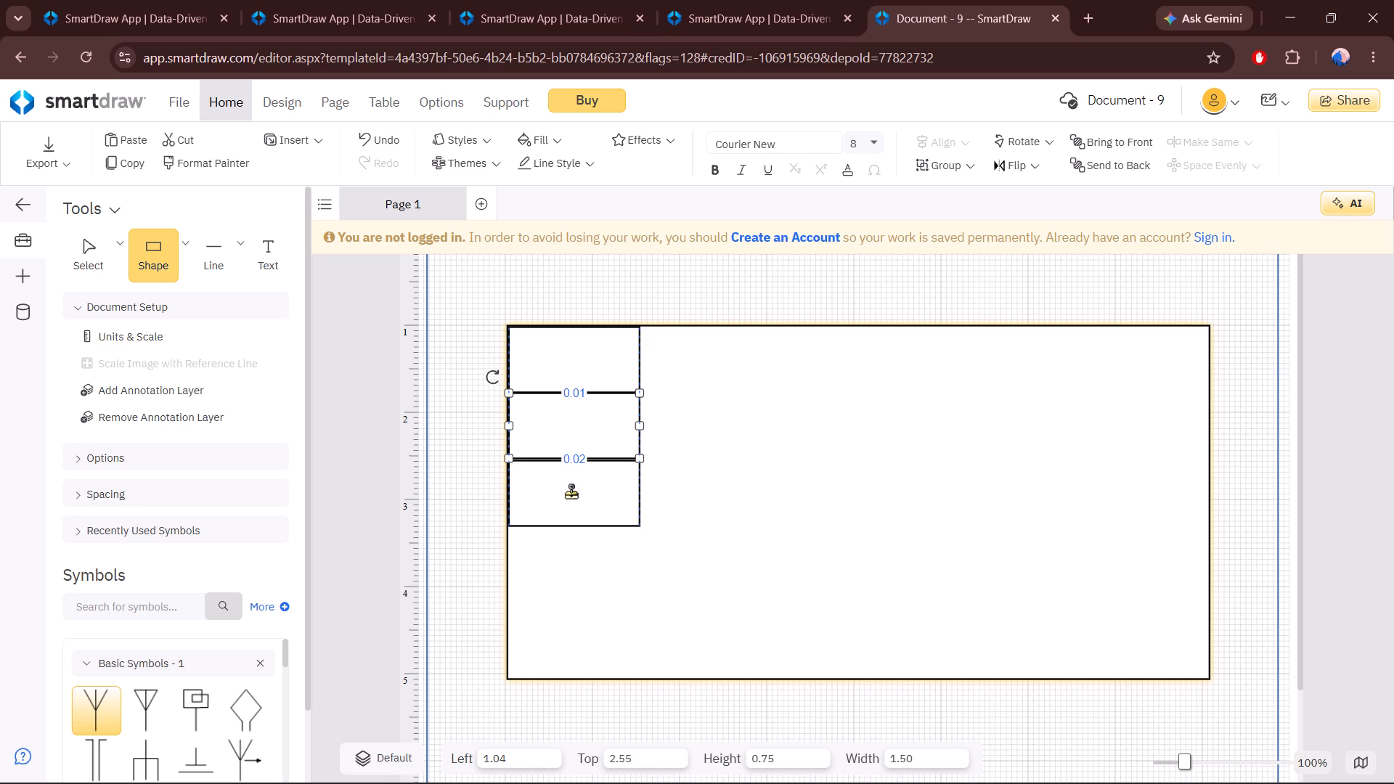
pyautogui.moveTo(571, 493); pyautogui.dragTo(571, 491)
pyautogui.click(571, 491)
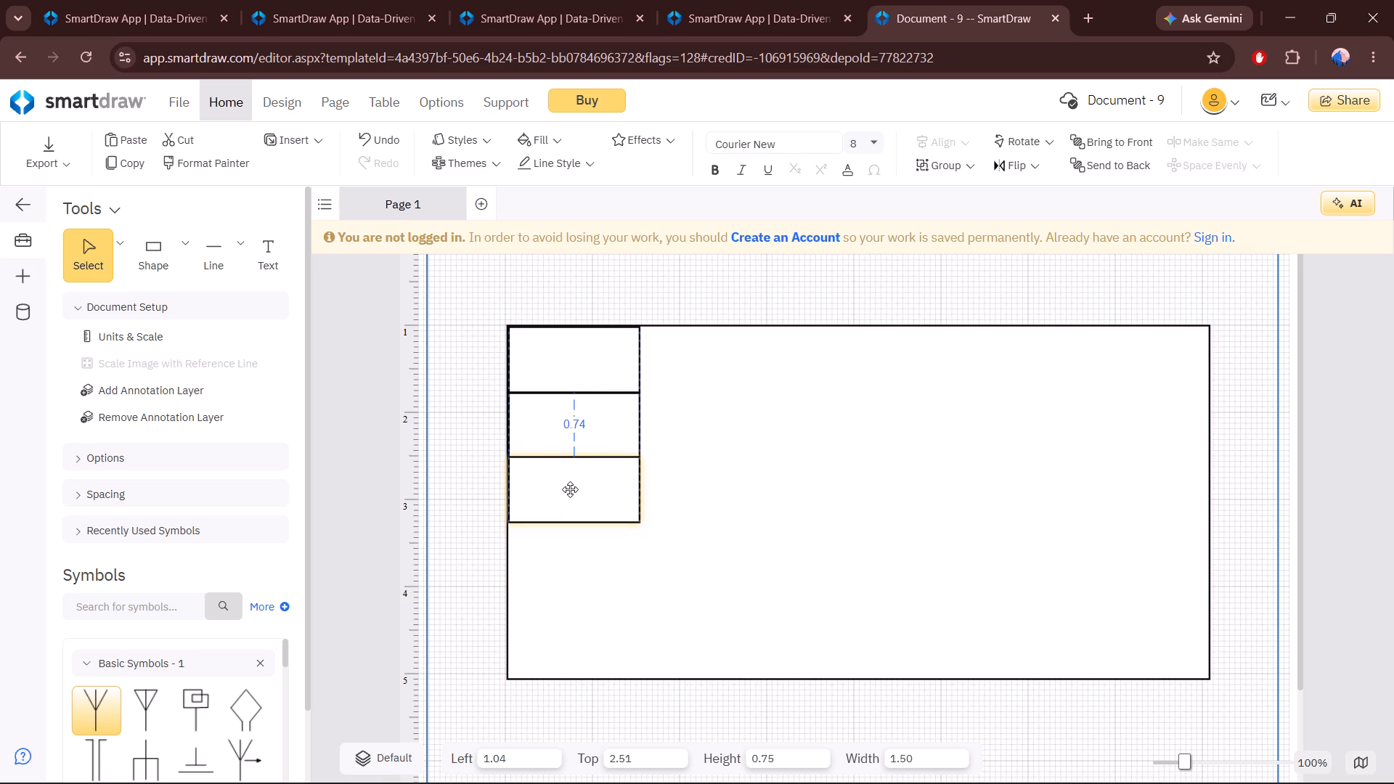
pyautogui.click(828, 378)
pyautogui.moveTo(163, 237); pyautogui.dragTo(163, 237)
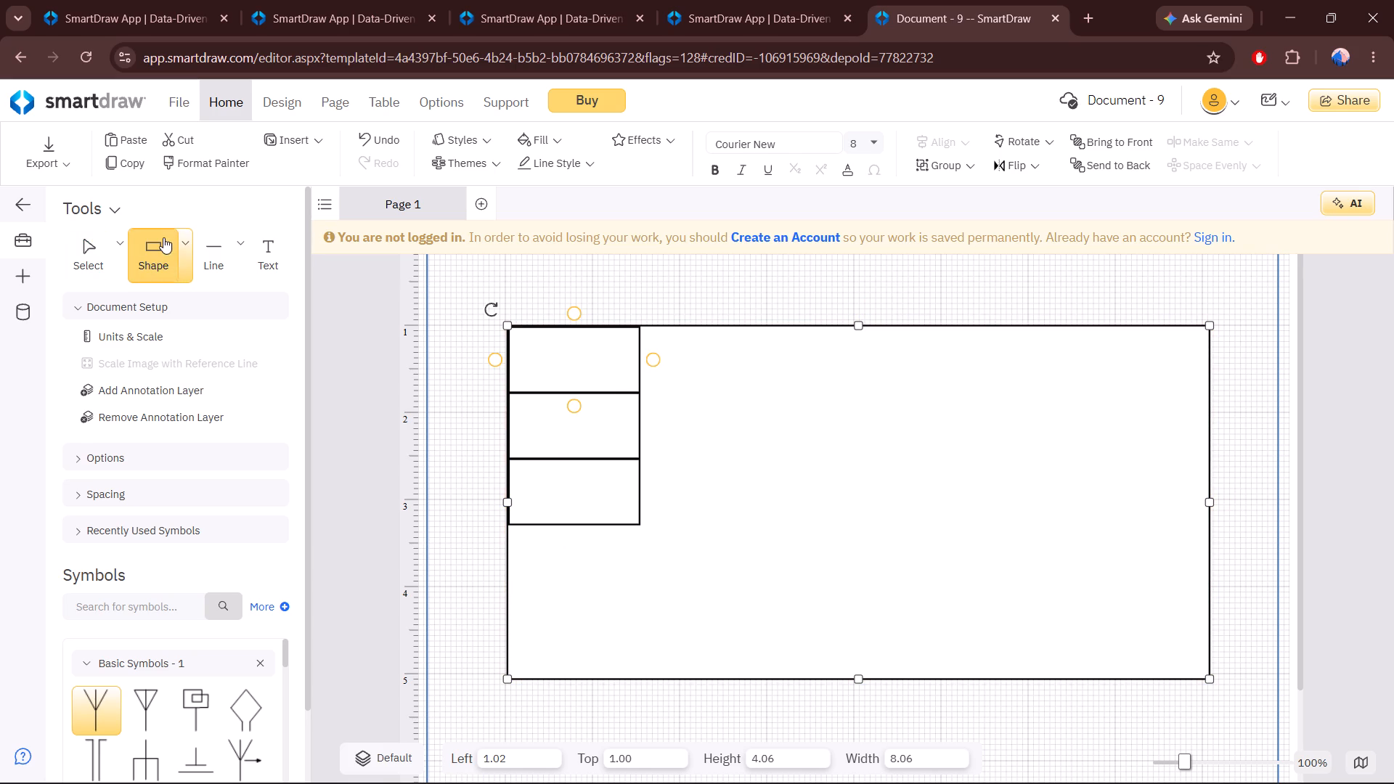
pyautogui.moveTo(163, 237); pyautogui.dragTo(573, 559)
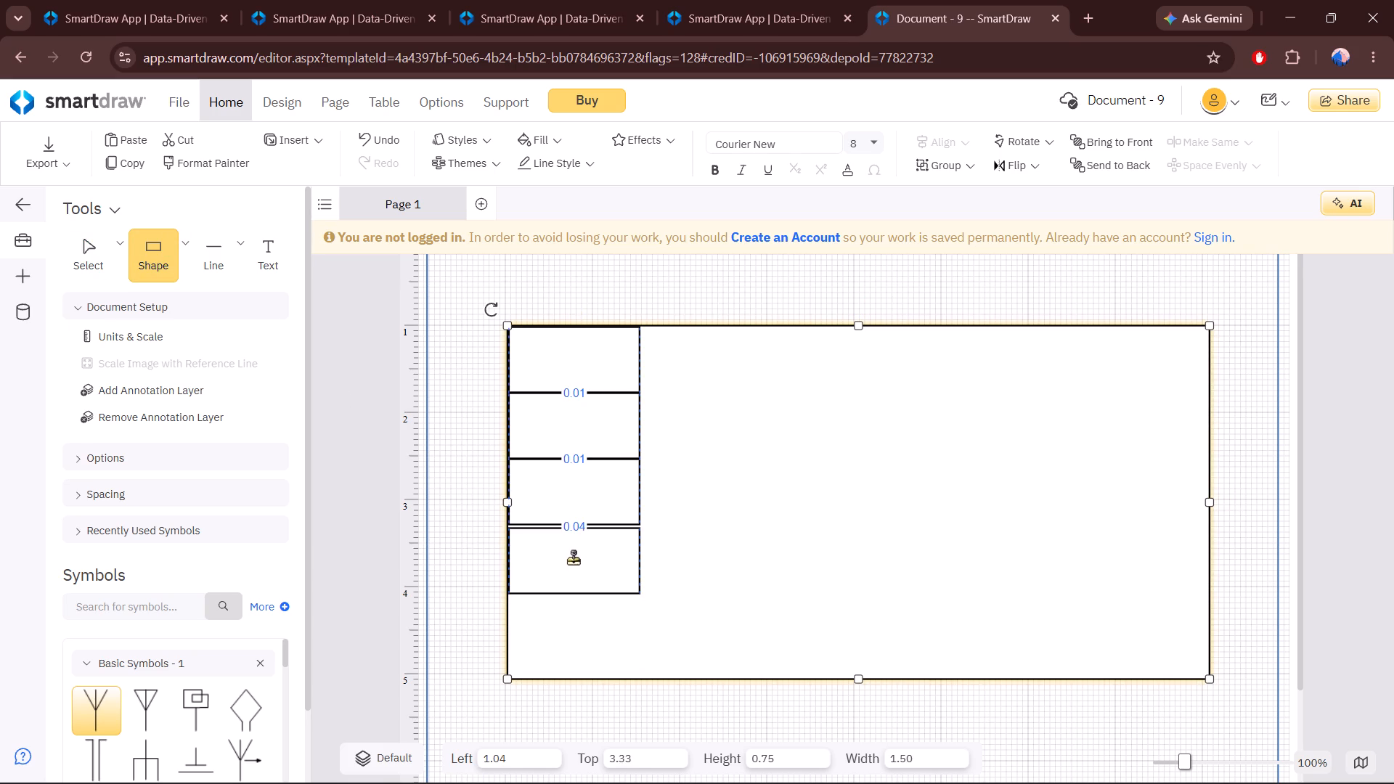
pyautogui.moveTo(573, 559); pyautogui.dragTo(576, 558)
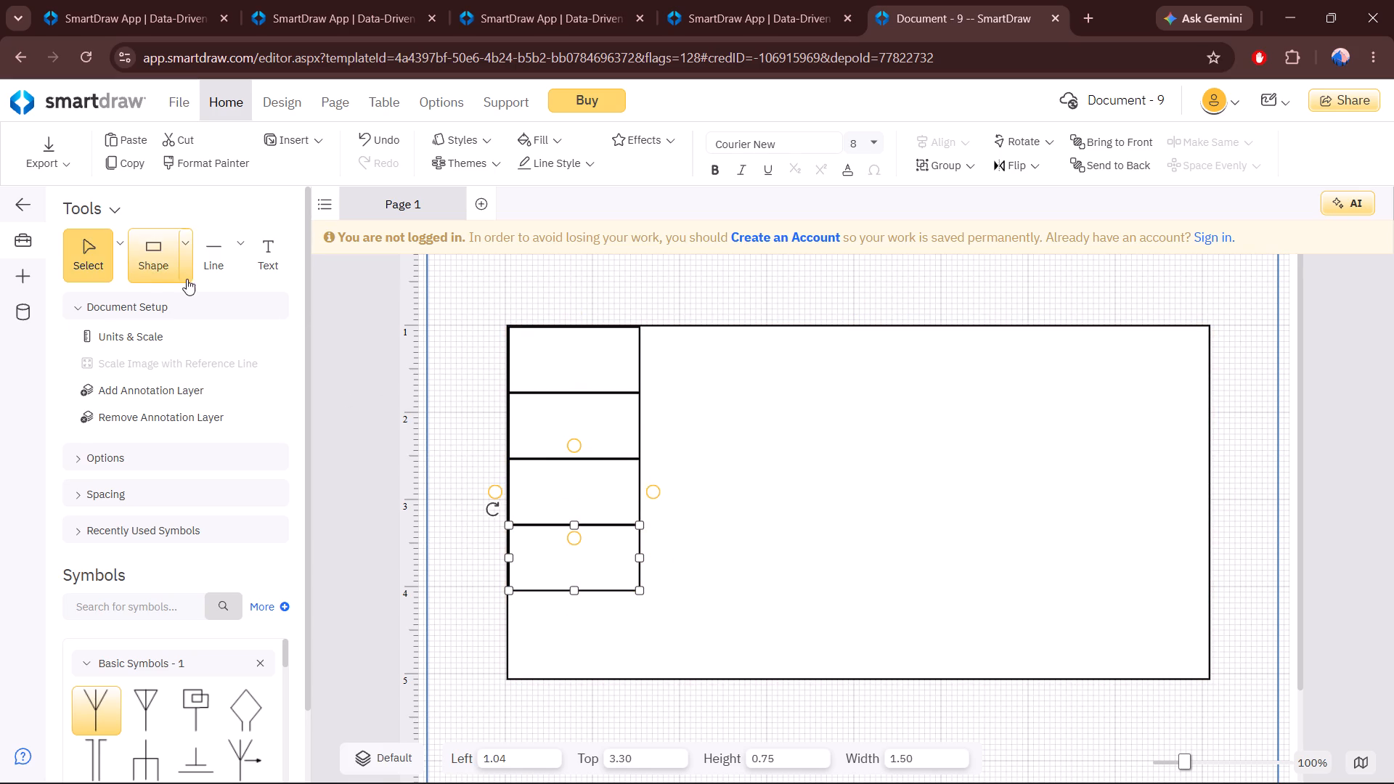
pyautogui.moveTo(157, 252); pyautogui.dragTo(579, 624)
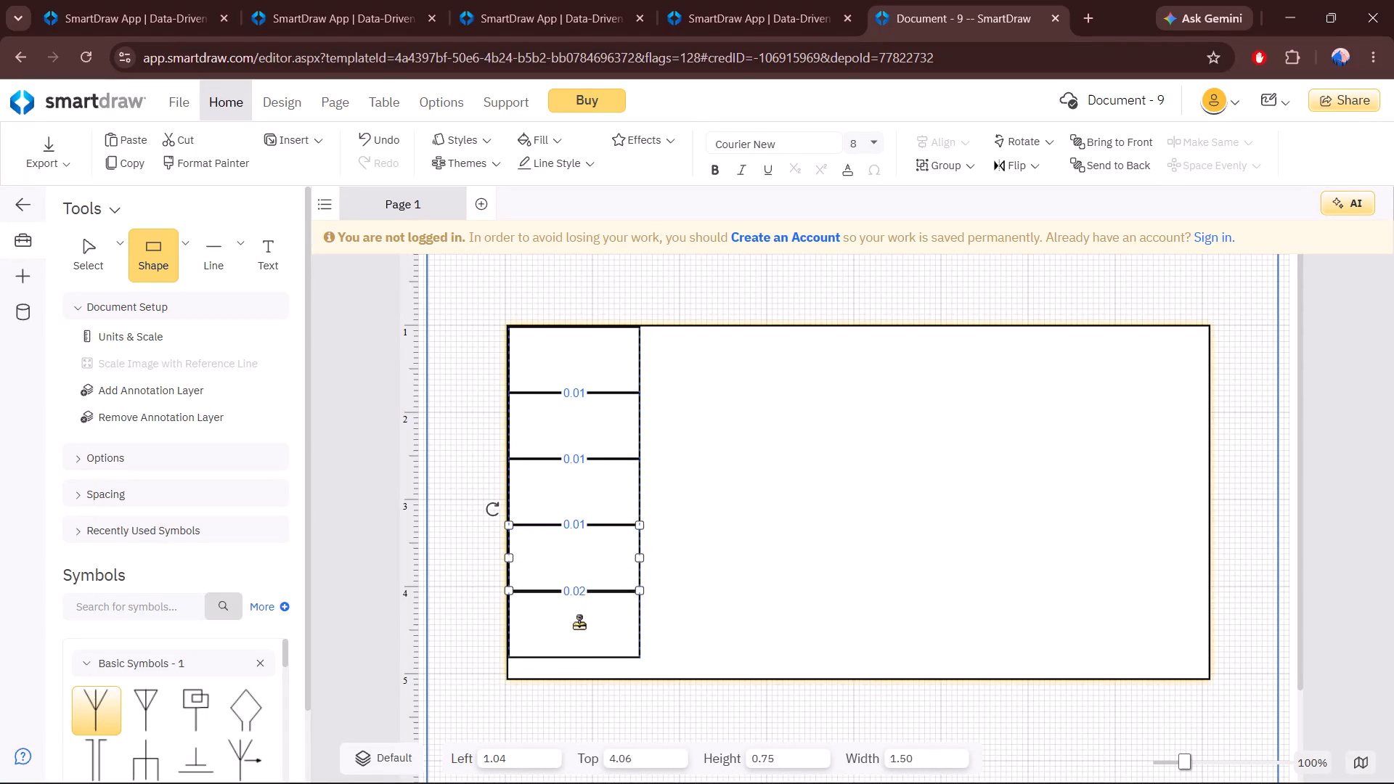
pyautogui.moveTo(579, 624); pyautogui.dragTo(574, 621)
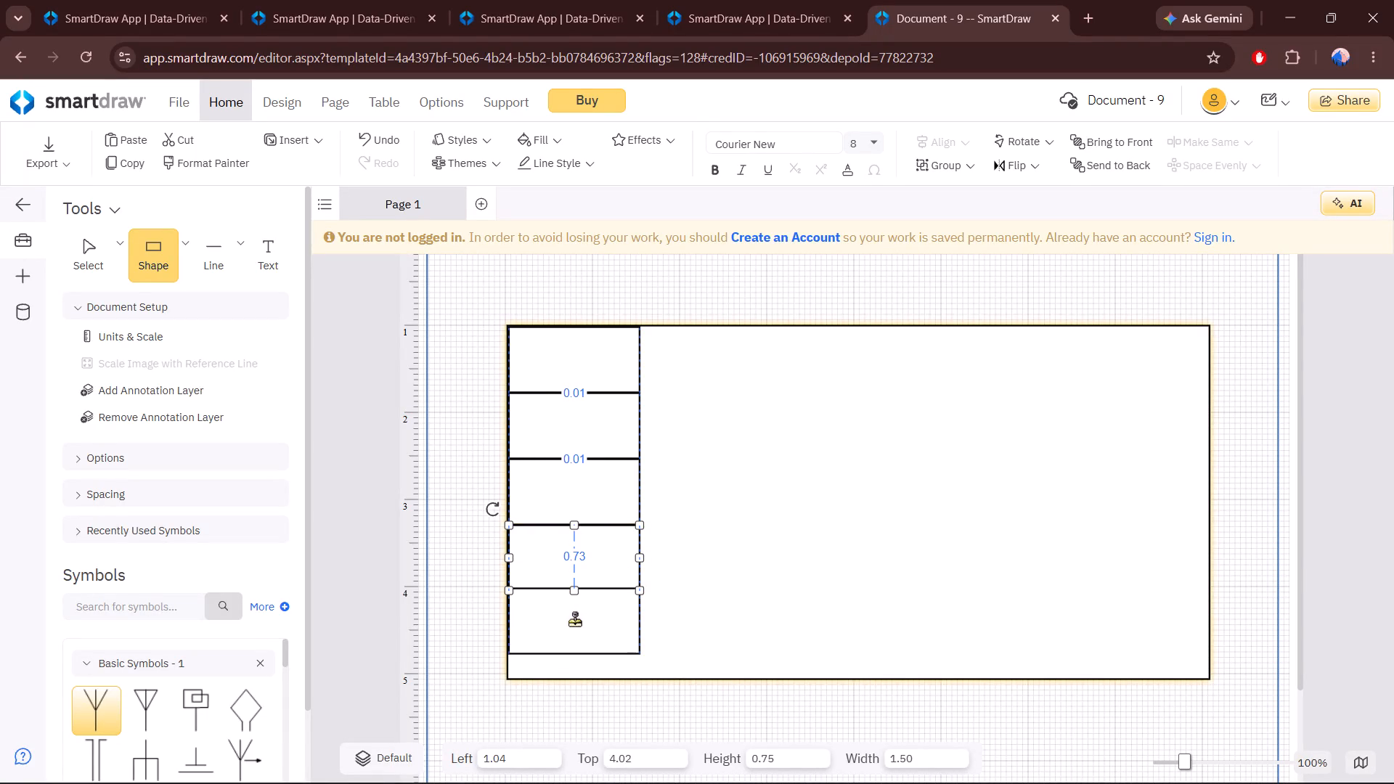
pyautogui.moveTo(574, 621); pyautogui.dragTo(574, 625)
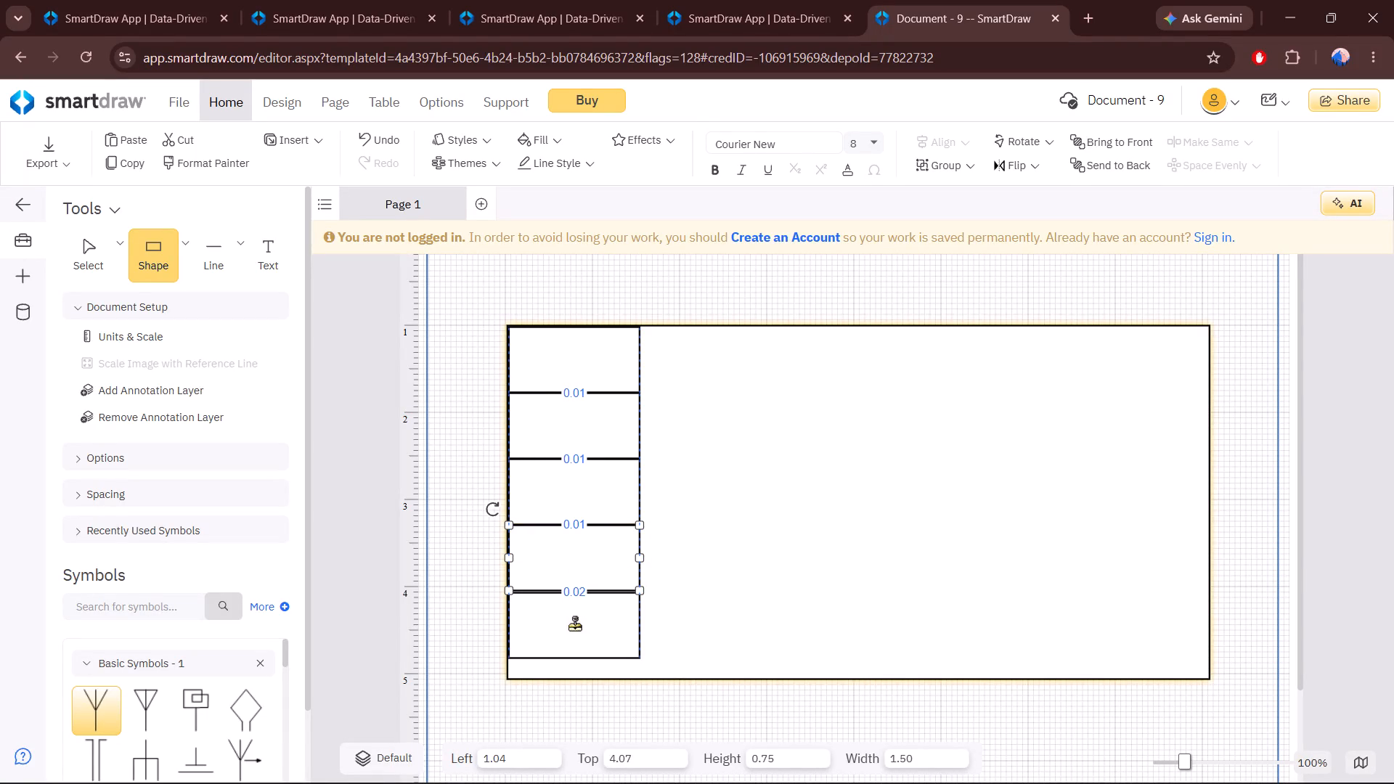
pyautogui.moveTo(574, 625); pyautogui.dragTo(574, 624)
# Shorten the outer frame from its bottom edge to a height of about 3.84, just below the first column.
pyautogui.click(746, 680)
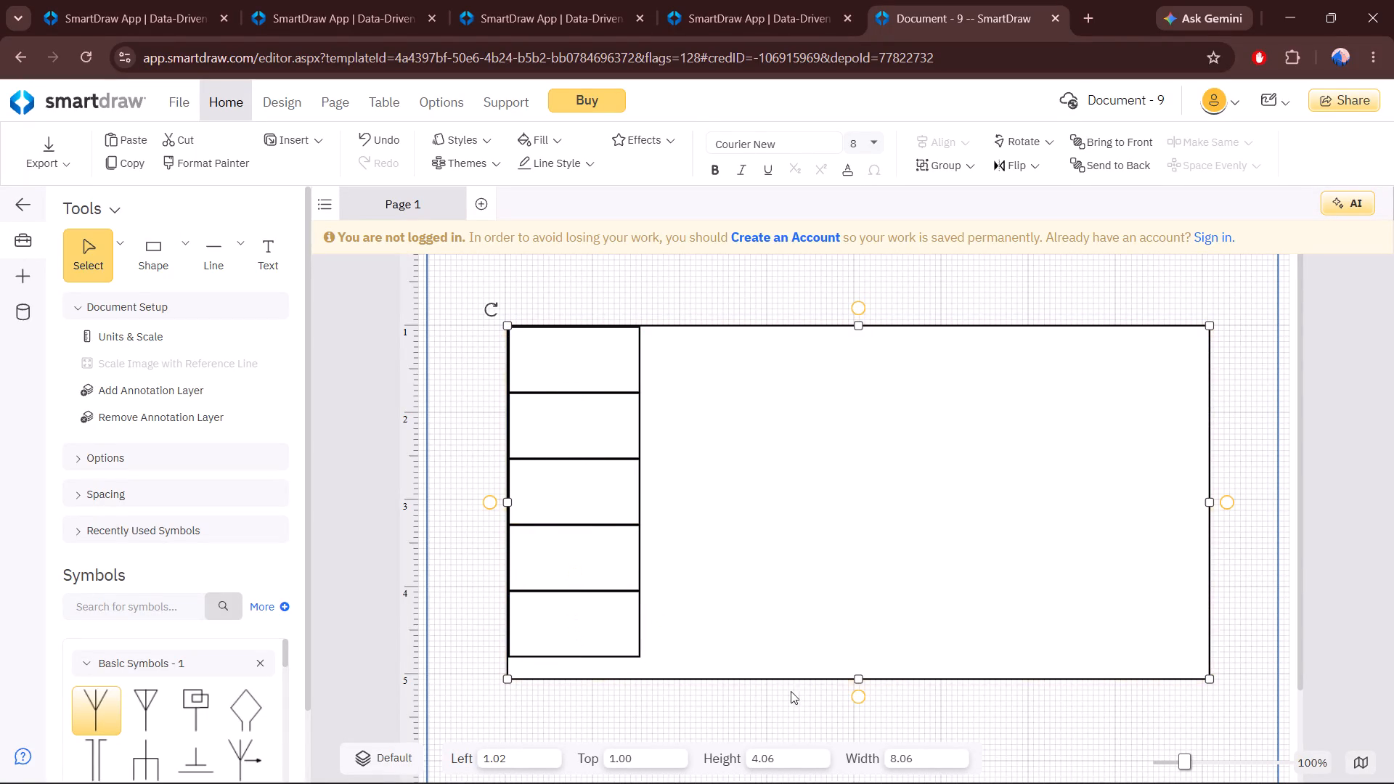
pyautogui.moveTo(857, 677); pyautogui.dragTo(861, 661)
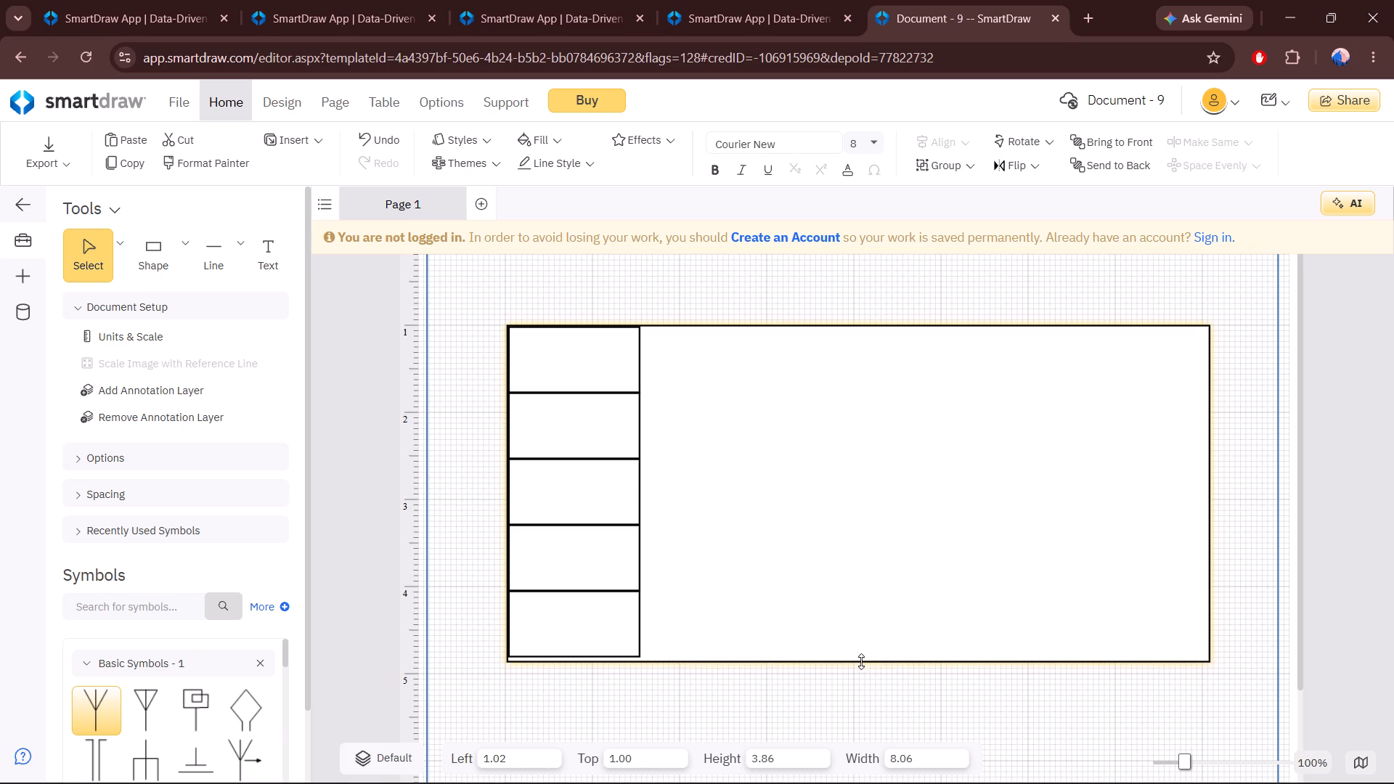
pyautogui.moveTo(861, 661); pyautogui.dragTo(861, 660)
# Build the second column of five stacked 1.50 by 0.75 rectangles at about 2.54 horizontally, from 1.02 to 4.05 vertically.
pyautogui.moveTo(150, 257); pyautogui.dragTo(691, 390)
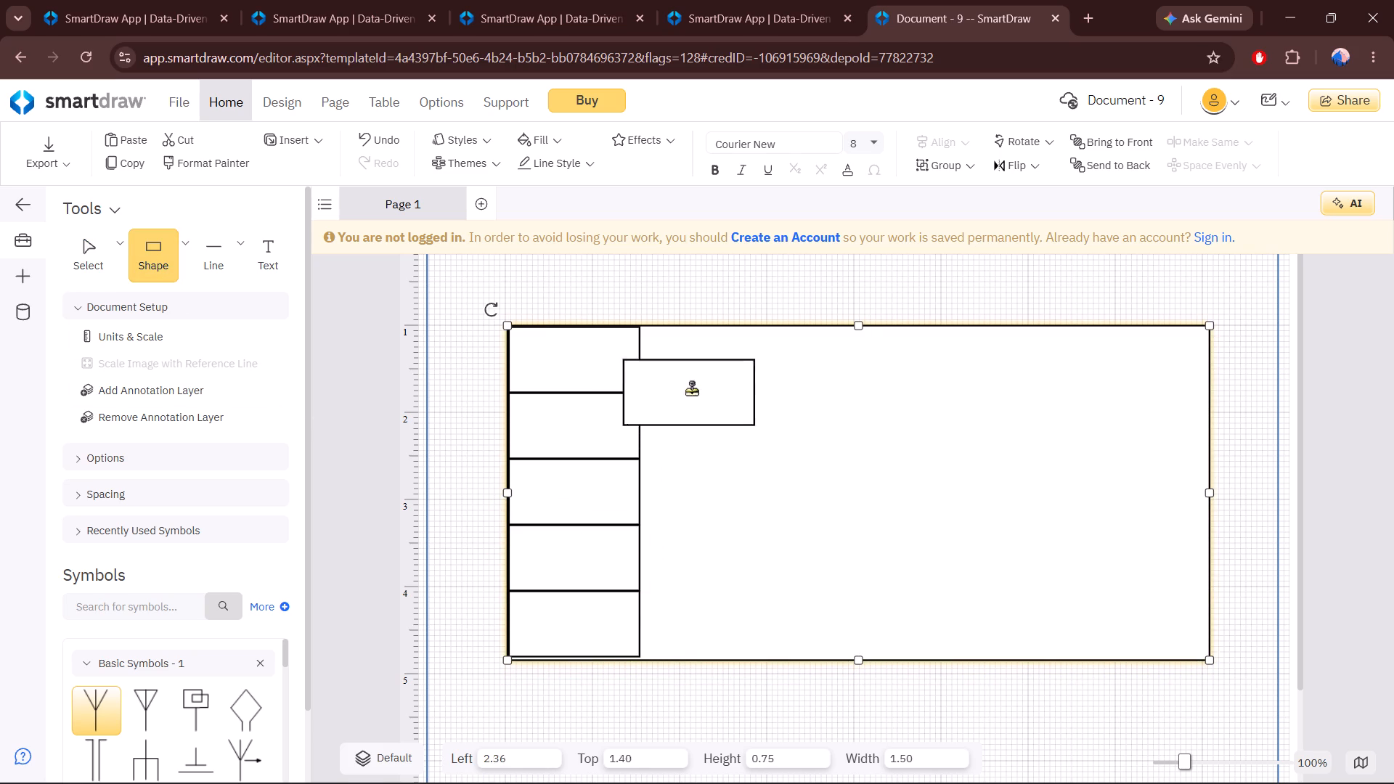
pyautogui.moveTo(691, 390); pyautogui.dragTo(705, 363)
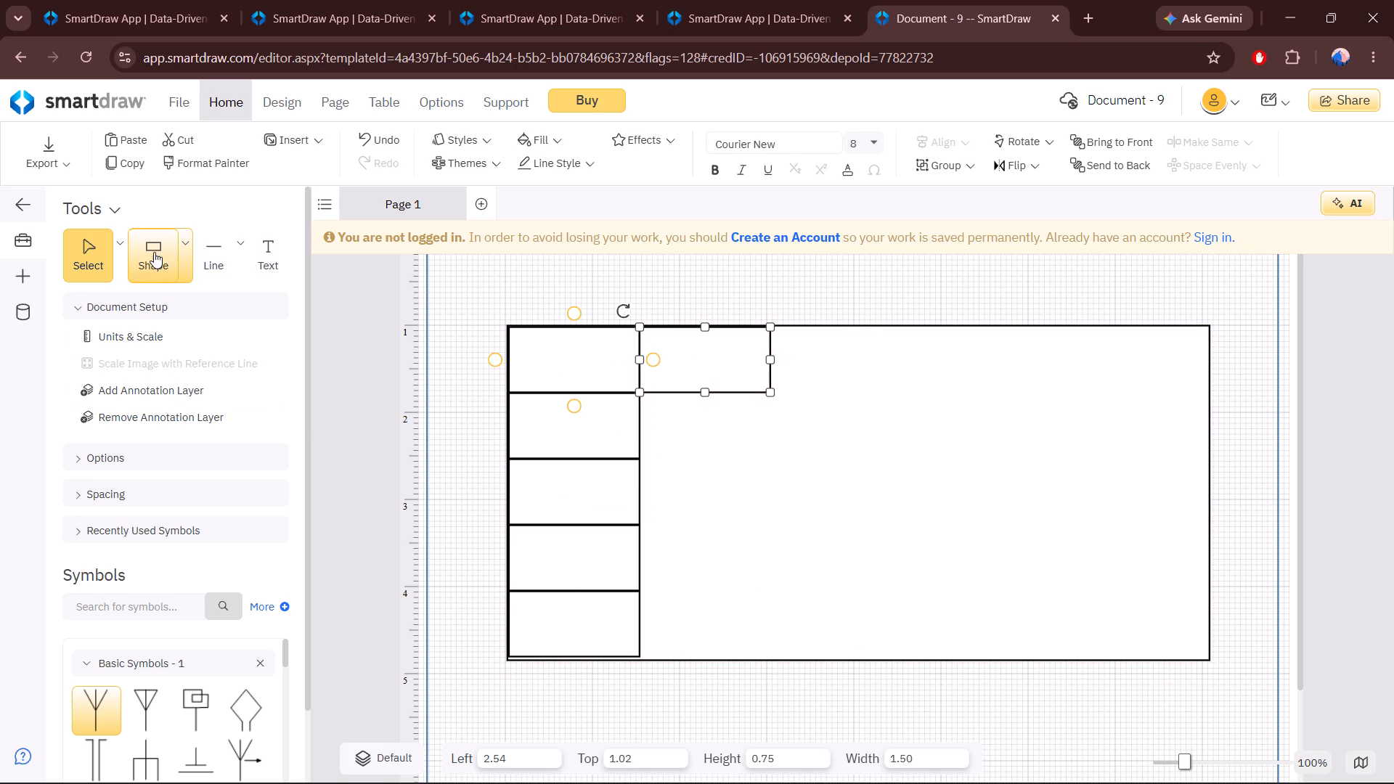
pyautogui.moveTo(154, 252); pyautogui.dragTo(707, 431)
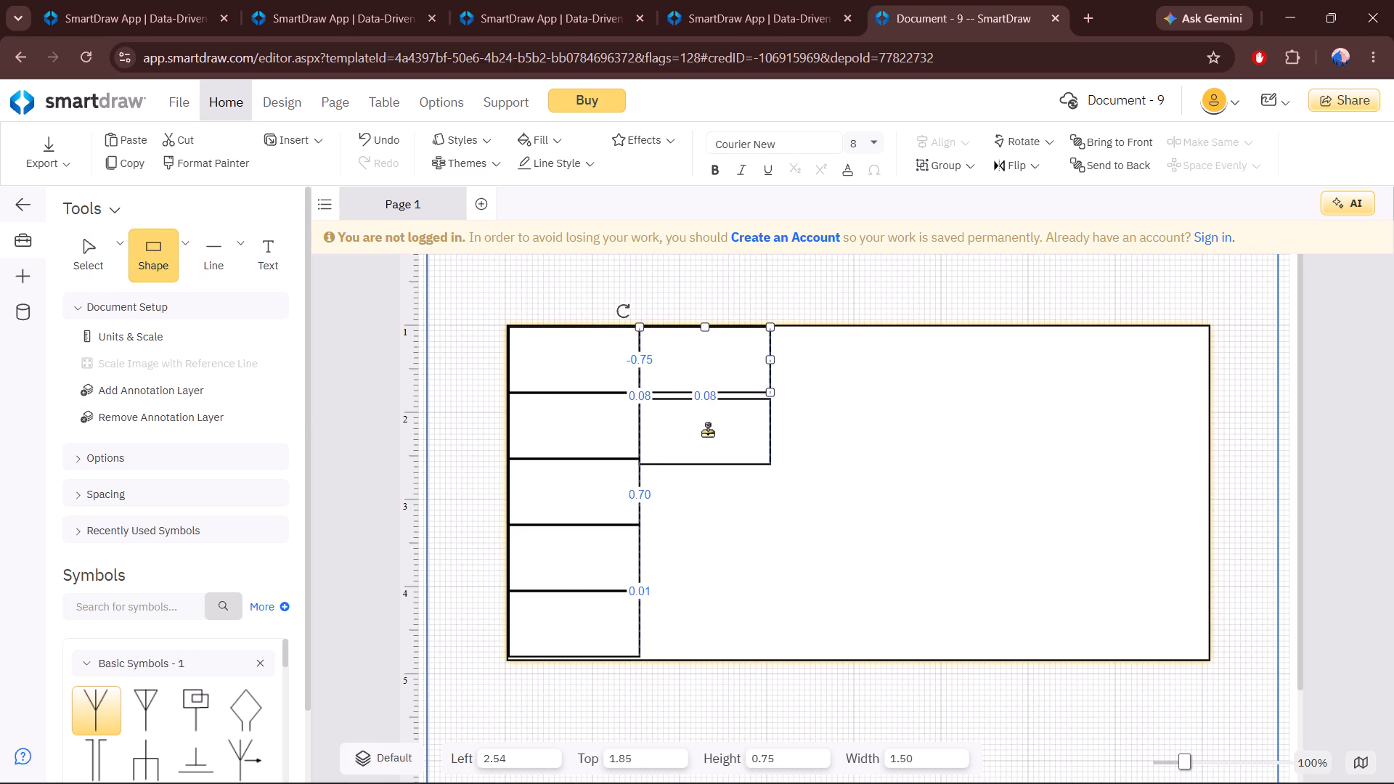
pyautogui.moveTo(707, 431); pyautogui.dragTo(707, 430)
pyautogui.moveTo(158, 260); pyautogui.dragTo(682, 518)
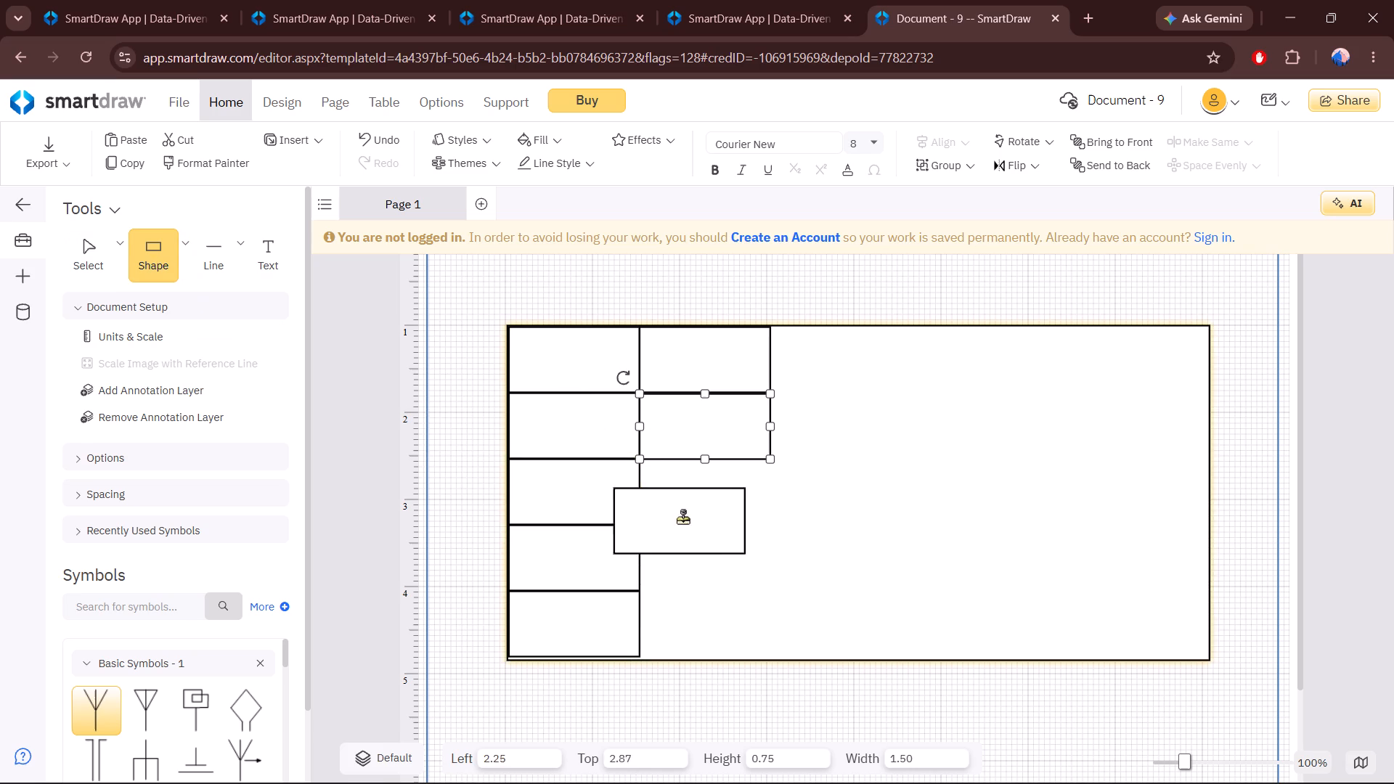
pyautogui.moveTo(682, 518); pyautogui.dragTo(705, 494)
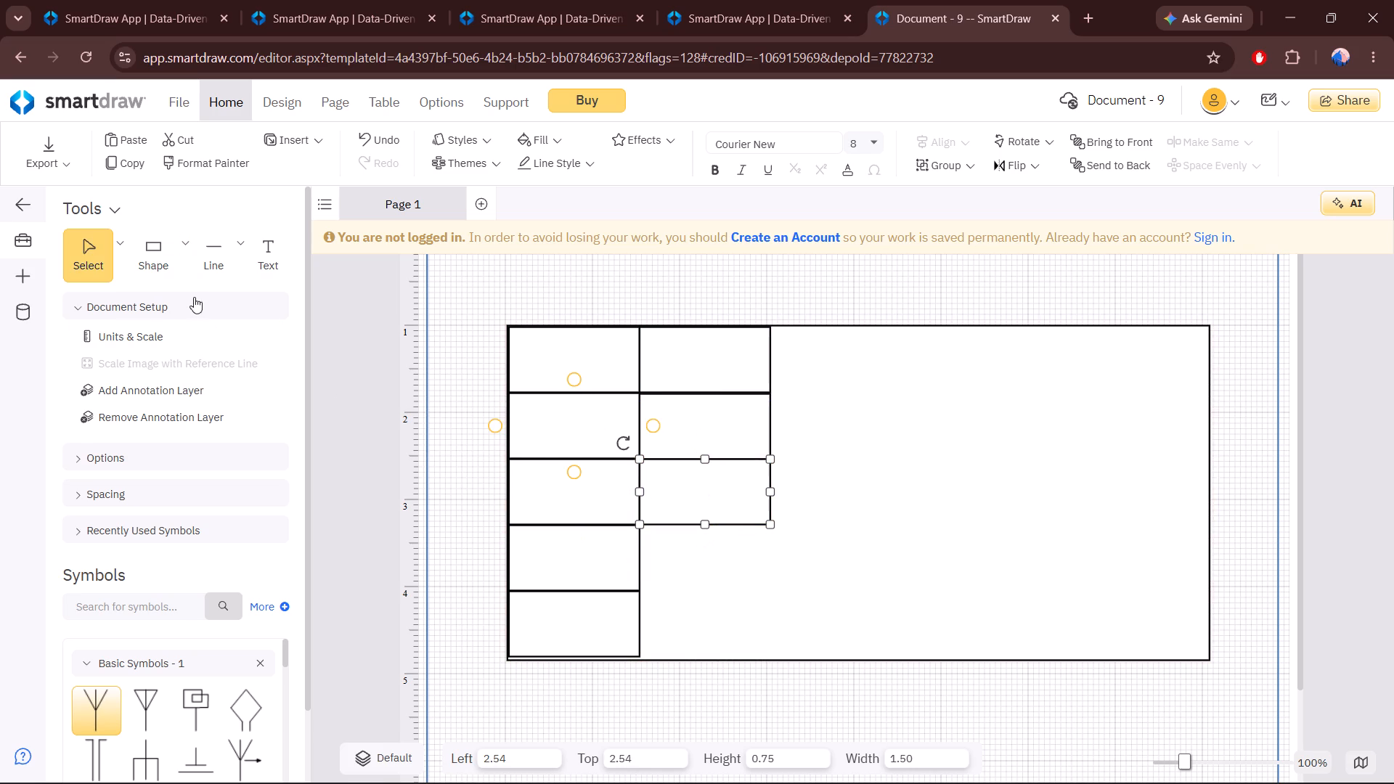
pyautogui.moveTo(163, 265); pyautogui.dragTo(706, 564)
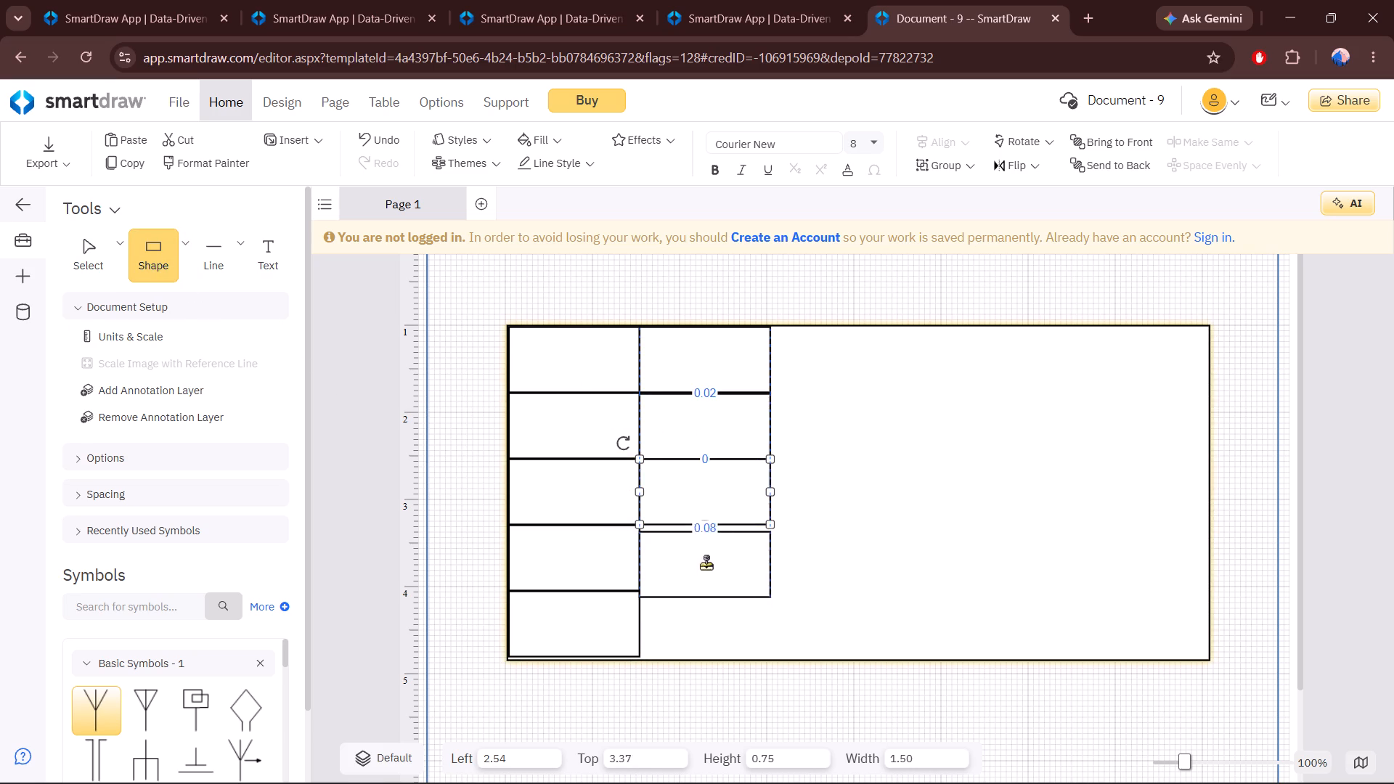
pyautogui.moveTo(706, 564); pyautogui.dragTo(706, 562)
pyautogui.click(709, 565)
pyautogui.click(703, 626)
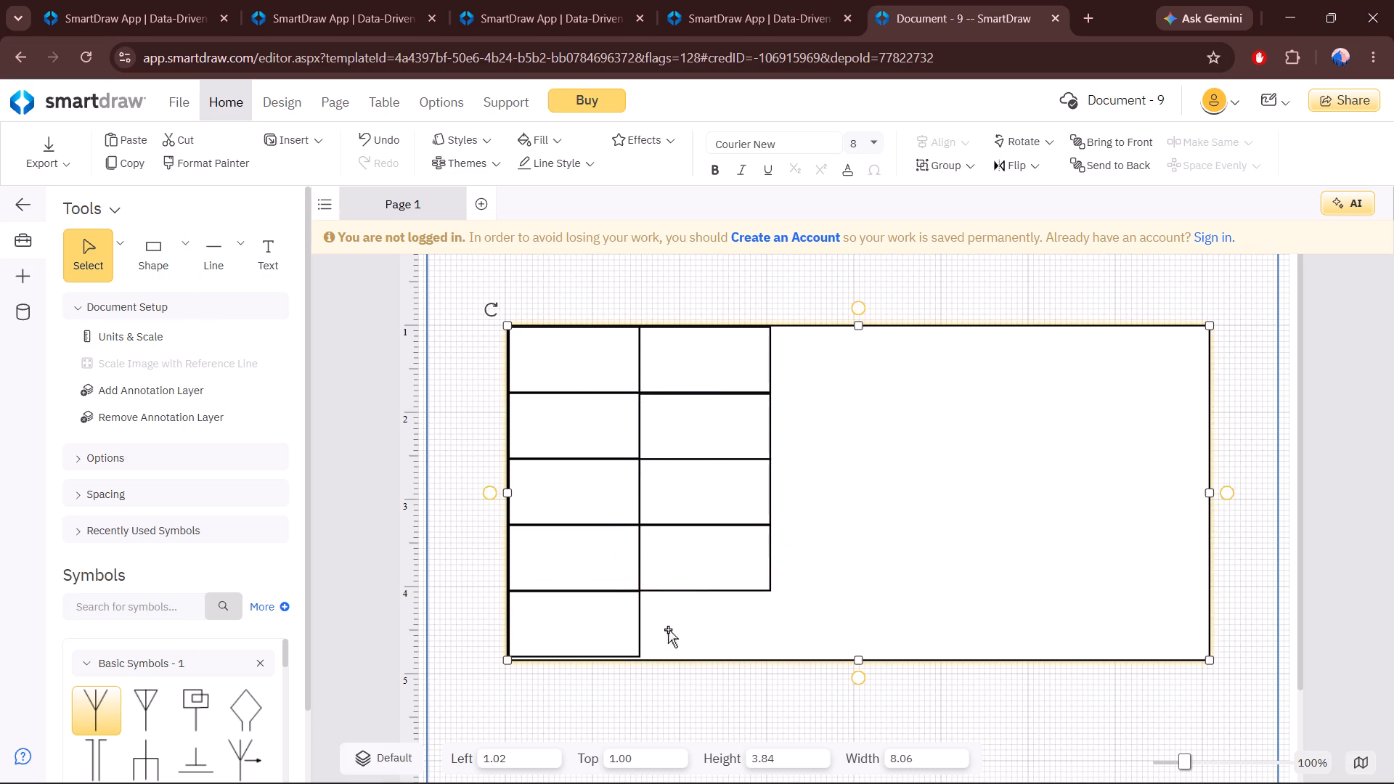
pyautogui.moveTo(138, 246); pyautogui.dragTo(714, 640)
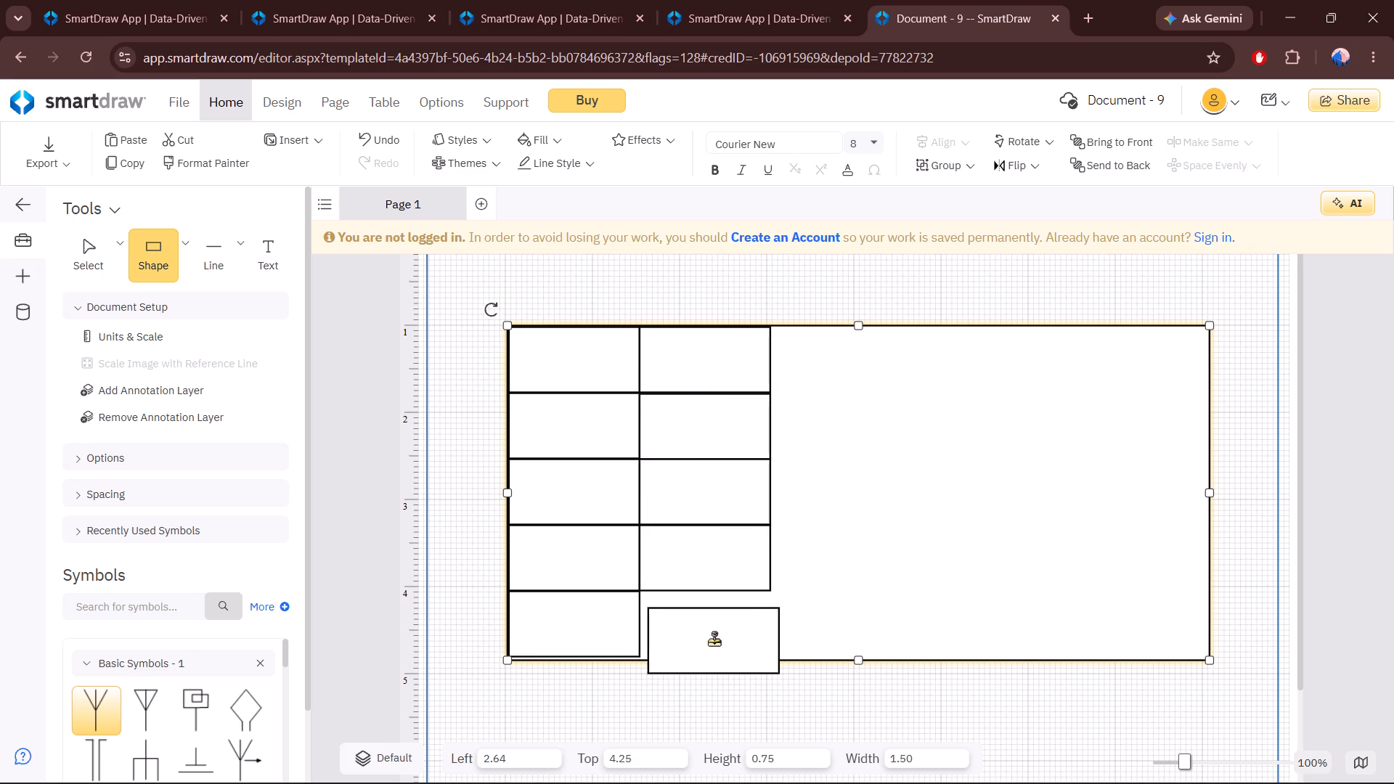
pyautogui.moveTo(714, 640); pyautogui.dragTo(709, 626)
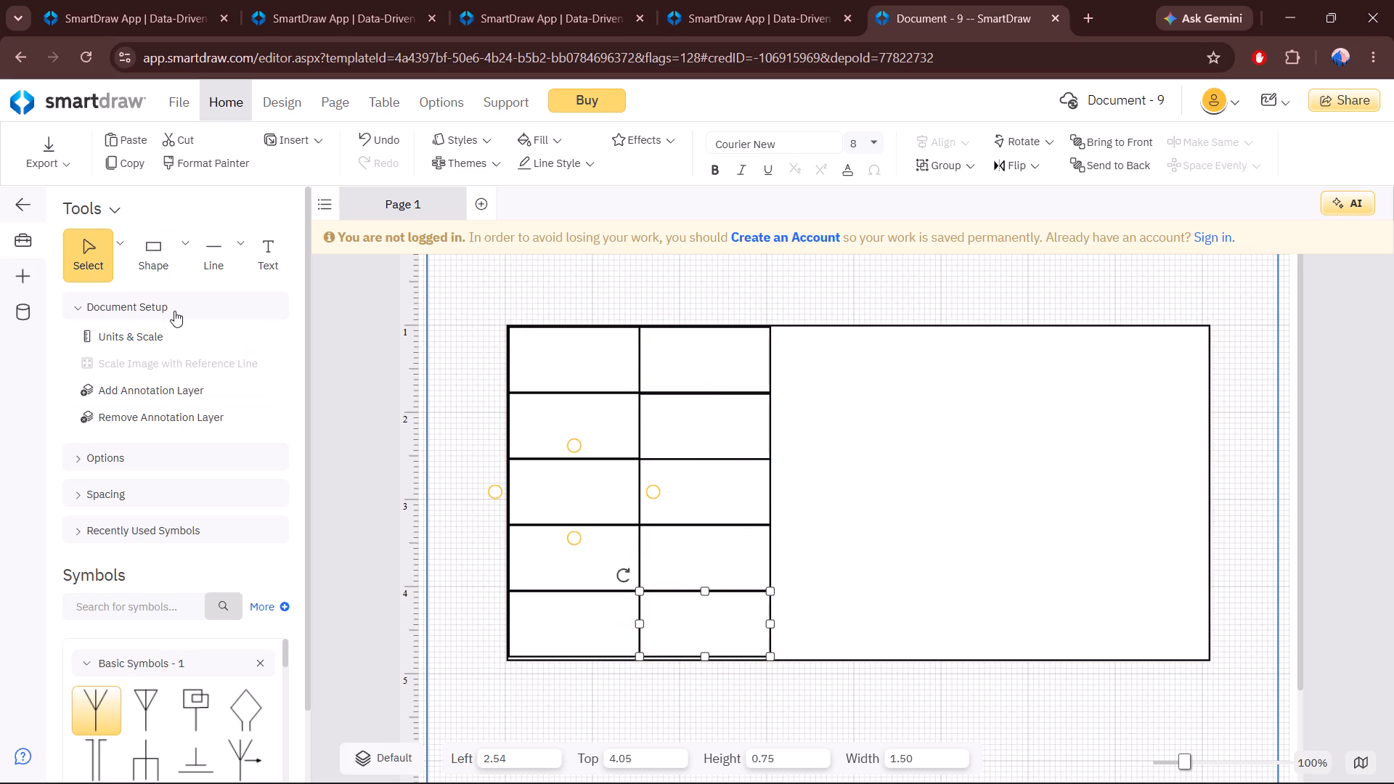
# Start the third column with a 1.50 by 0.75 rectangle at about 4.04 horizontally and 1.02 vertically.
pyautogui.moveTo(154, 276); pyautogui.dragTo(836, 372)
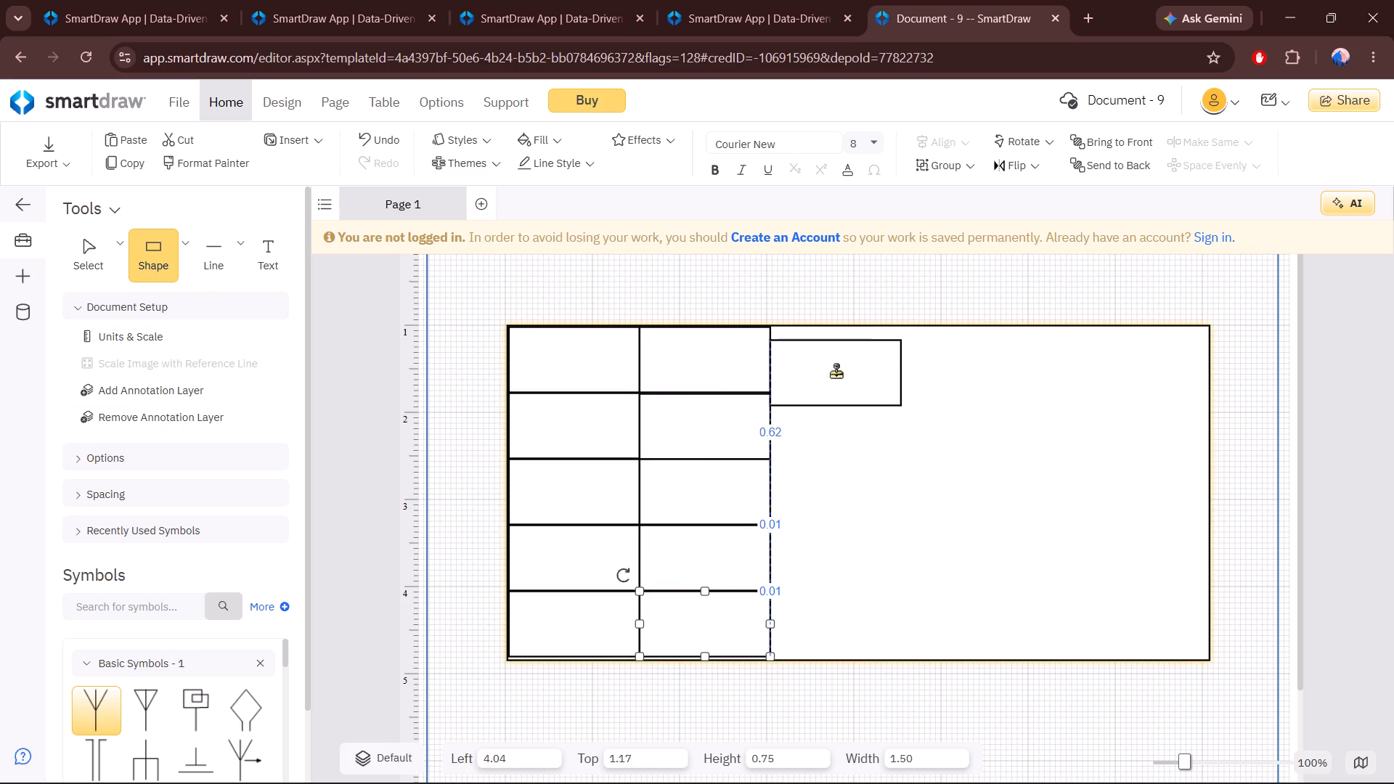
pyautogui.moveTo(836, 372); pyautogui.dragTo(836, 362)
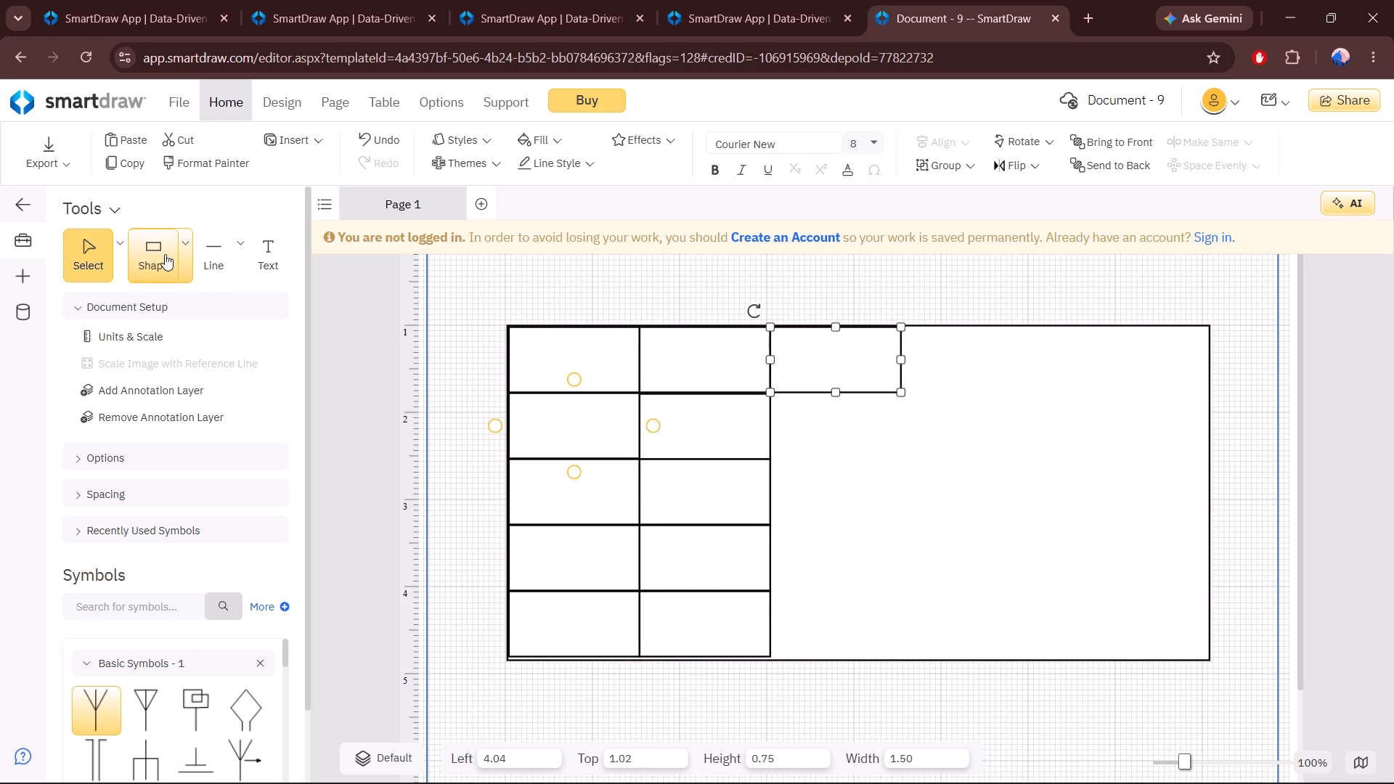
# Complete the third column with four more 1.50 by 0.75 rectangles stacked directly below, down to about 4.05 vertically.
pyautogui.moveTo(160, 252); pyautogui.dragTo(837, 425)
pyautogui.click(836, 421)
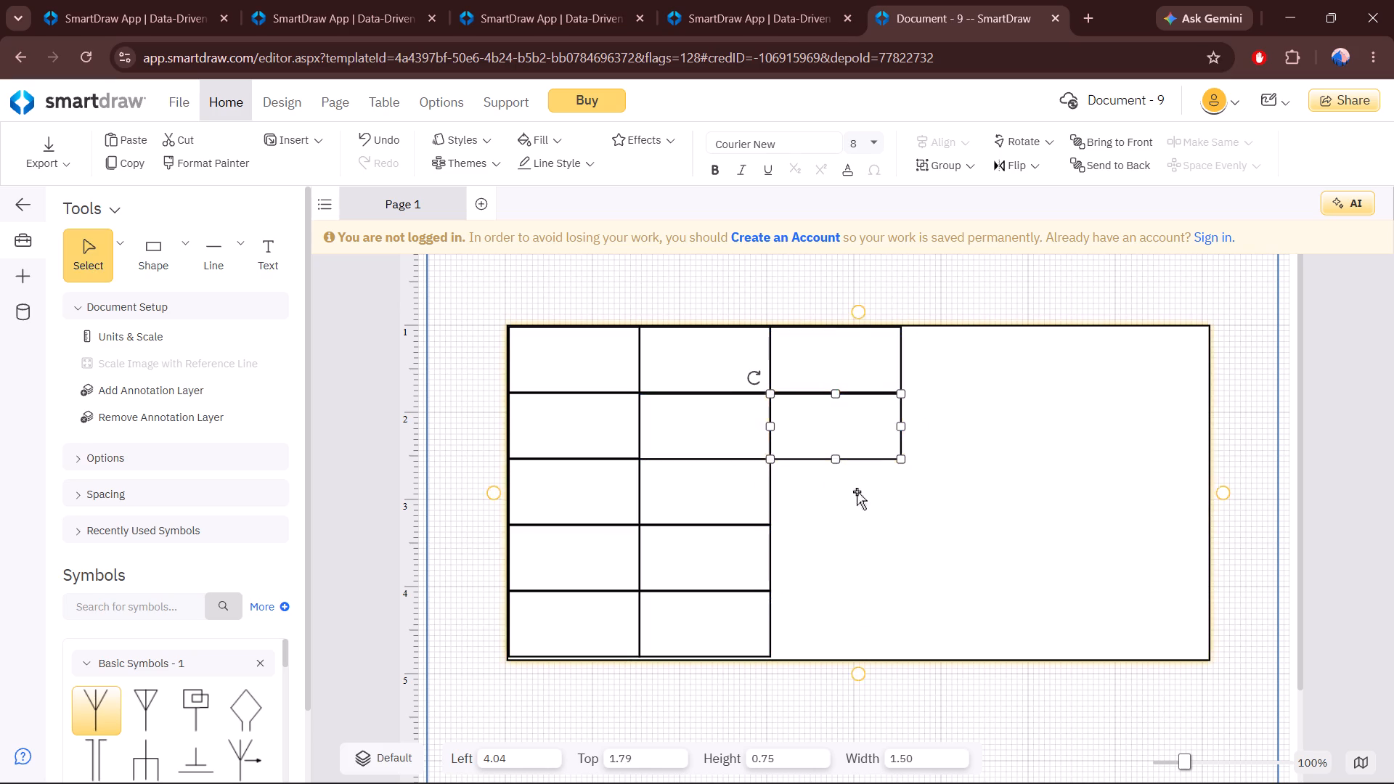
pyautogui.click(857, 491)
pyautogui.moveTo(162, 262); pyautogui.dragTo(835, 517)
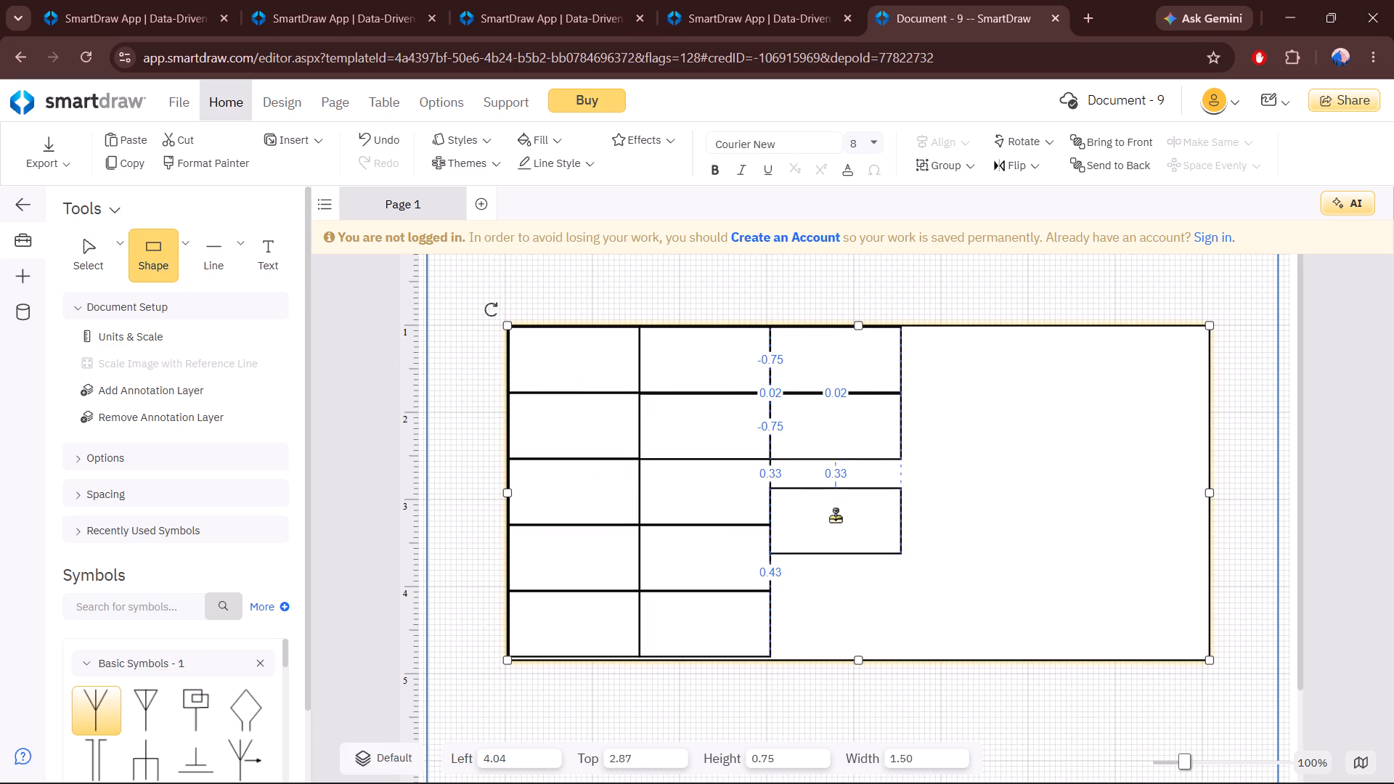
pyautogui.moveTo(835, 517); pyautogui.dragTo(835, 495)
pyautogui.click(825, 604)
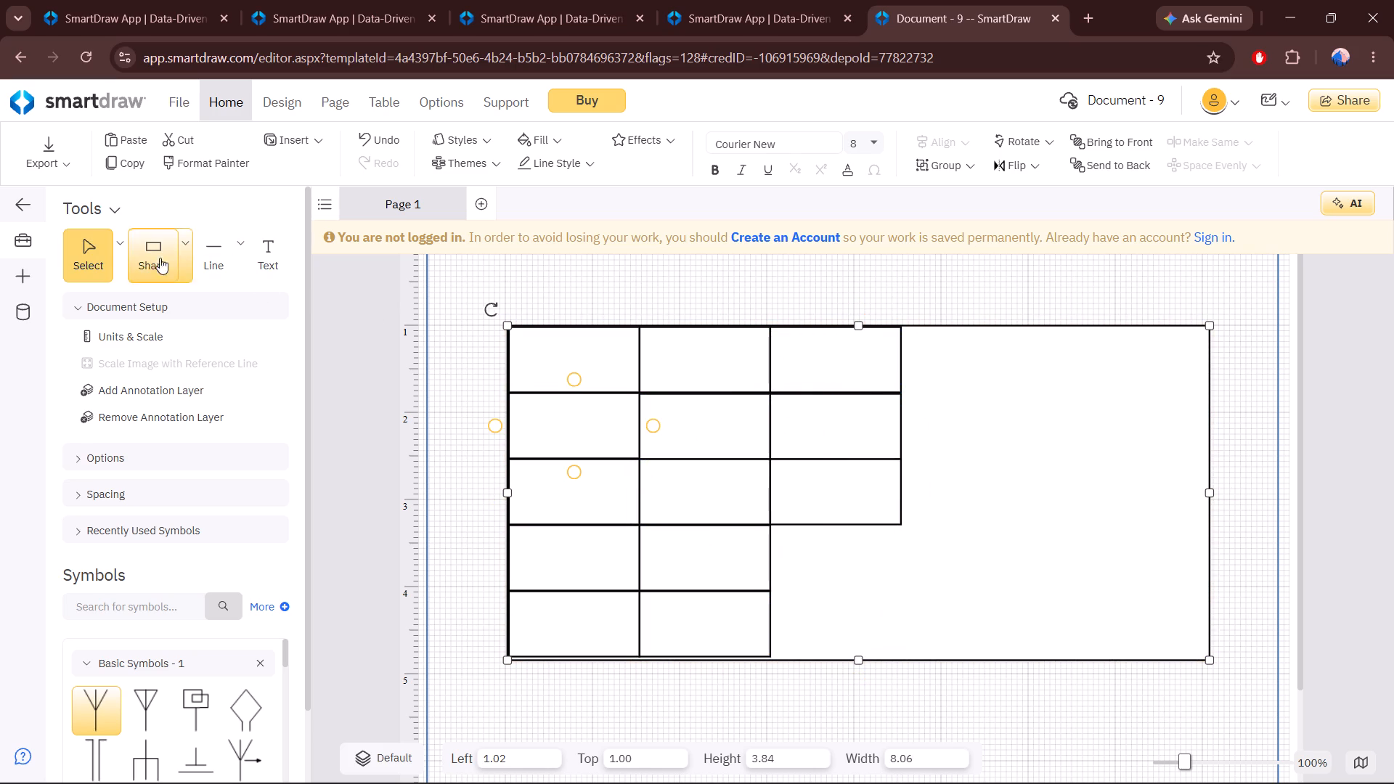
pyautogui.moveTo(163, 268); pyautogui.dragTo(836, 565)
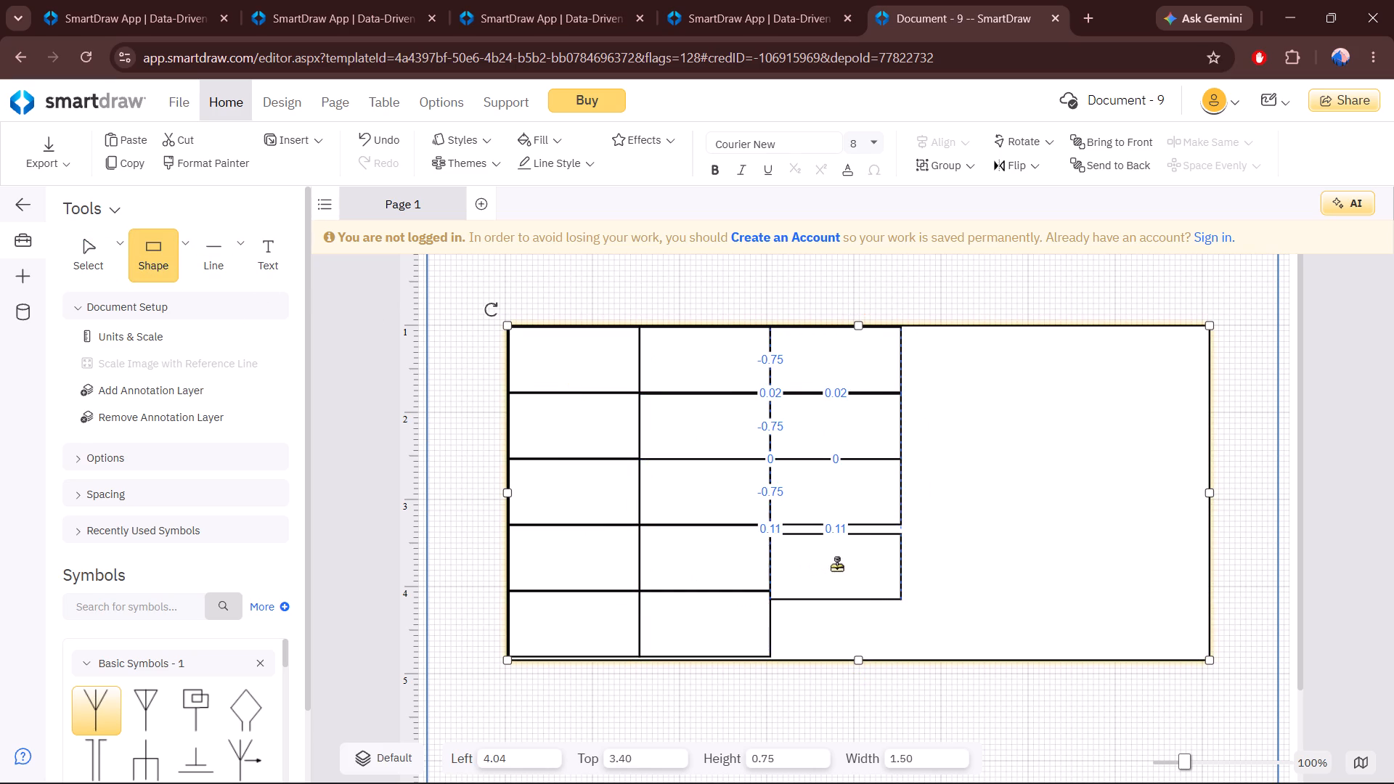
pyautogui.moveTo(836, 565); pyautogui.dragTo(838, 558)
pyautogui.click(835, 613)
pyautogui.moveTo(150, 266); pyautogui.dragTo(570, 505)
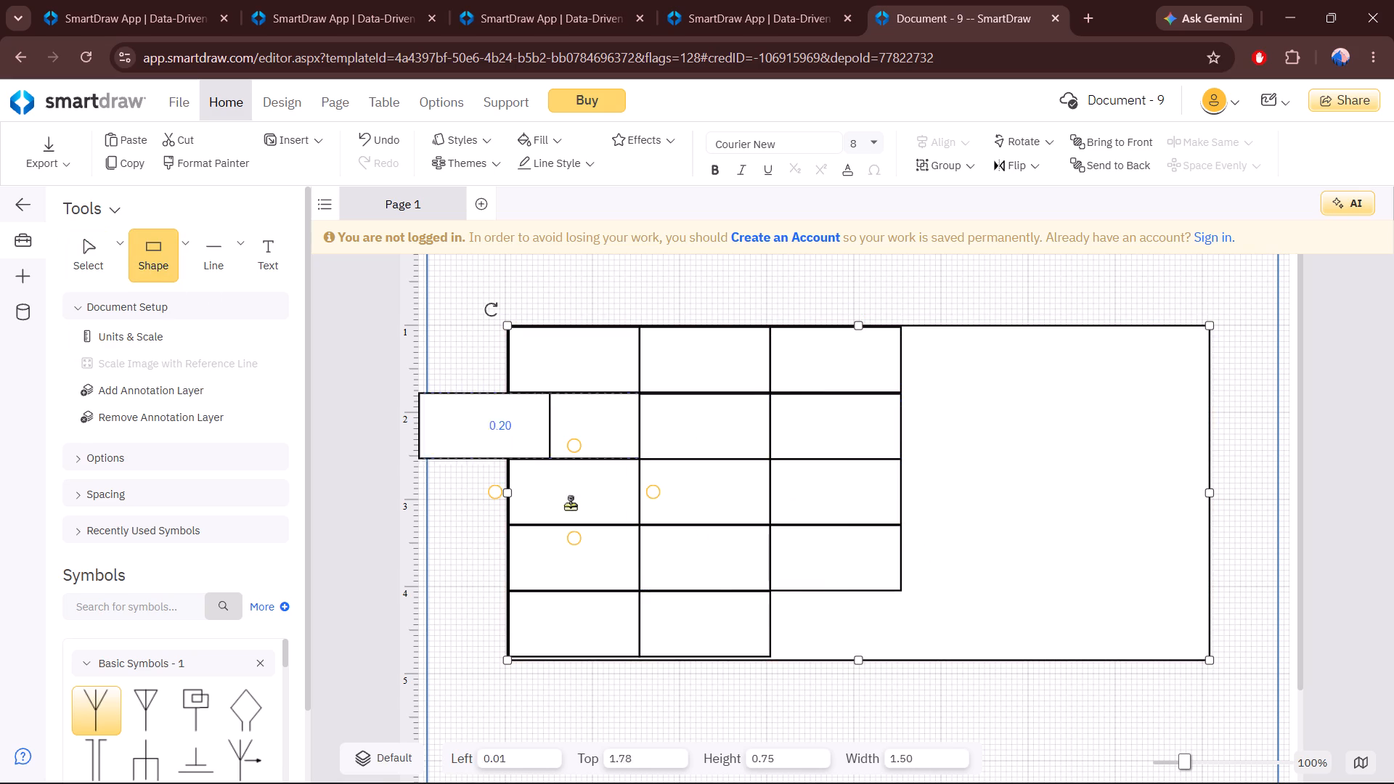
pyautogui.moveTo(570, 505); pyautogui.dragTo(839, 626)
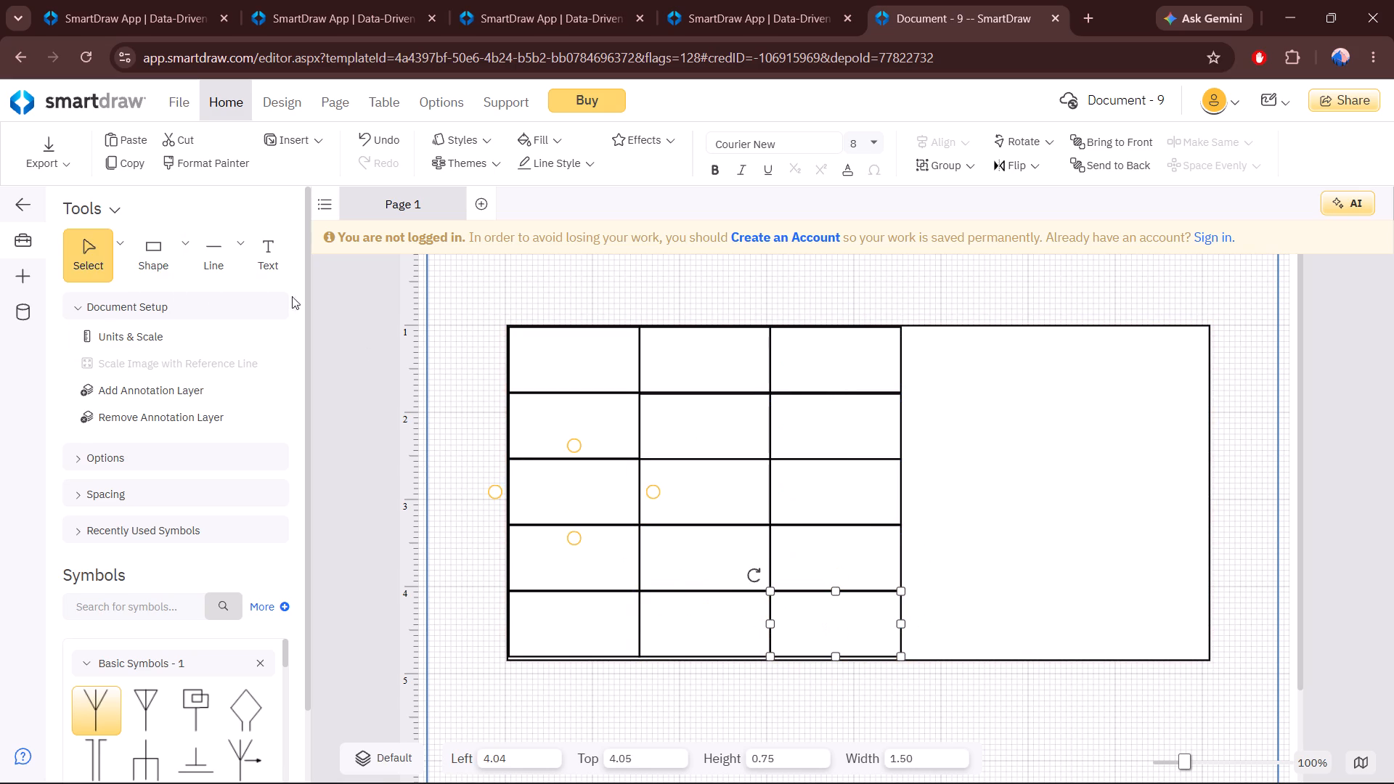
# Build the fourth column of five stacked 1.50 by 0.75 rectangles at about 5.54 horizontally, from 1.02 to 4.05 vertically.
pyautogui.moveTo(169, 266); pyautogui.dragTo(971, 368)
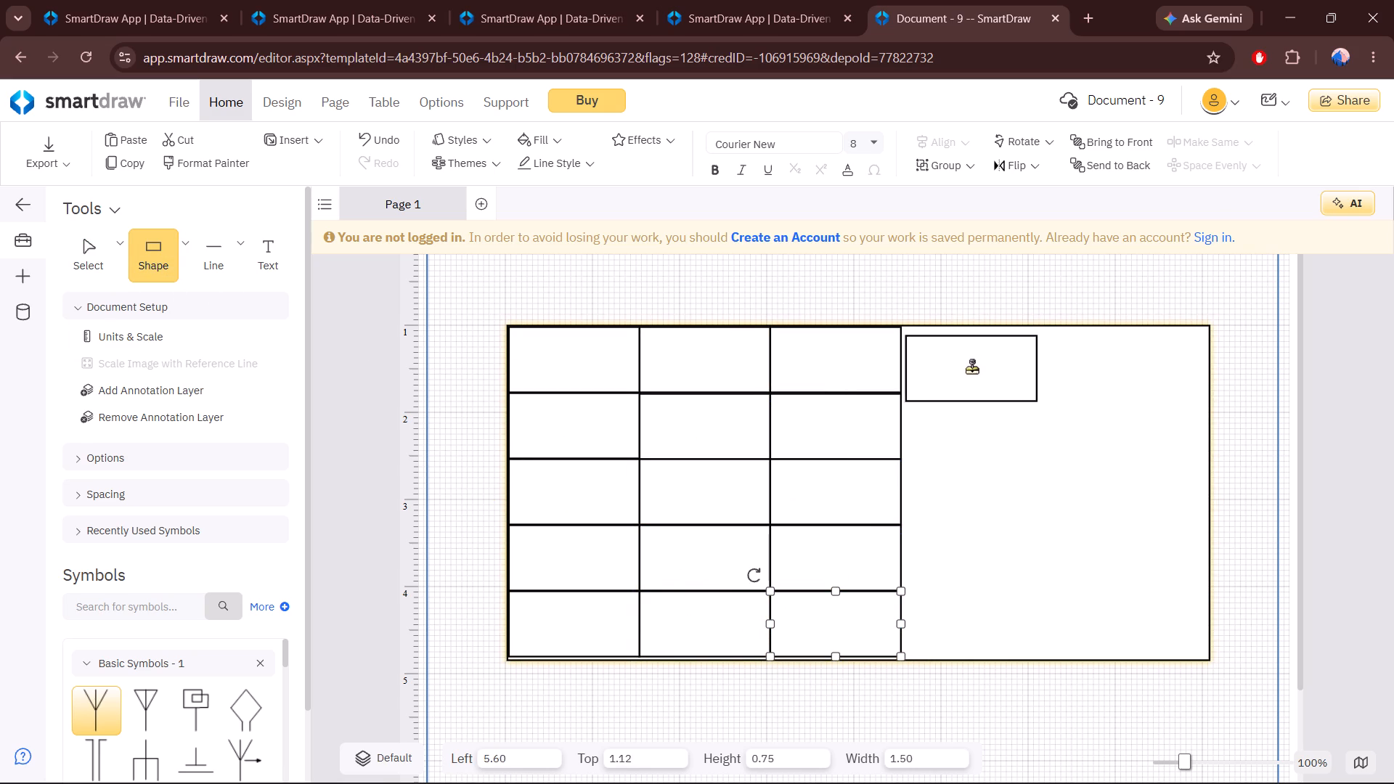
pyautogui.moveTo(971, 368); pyautogui.dragTo(968, 363)
pyautogui.moveTo(146, 261); pyautogui.dragTo(916, 461)
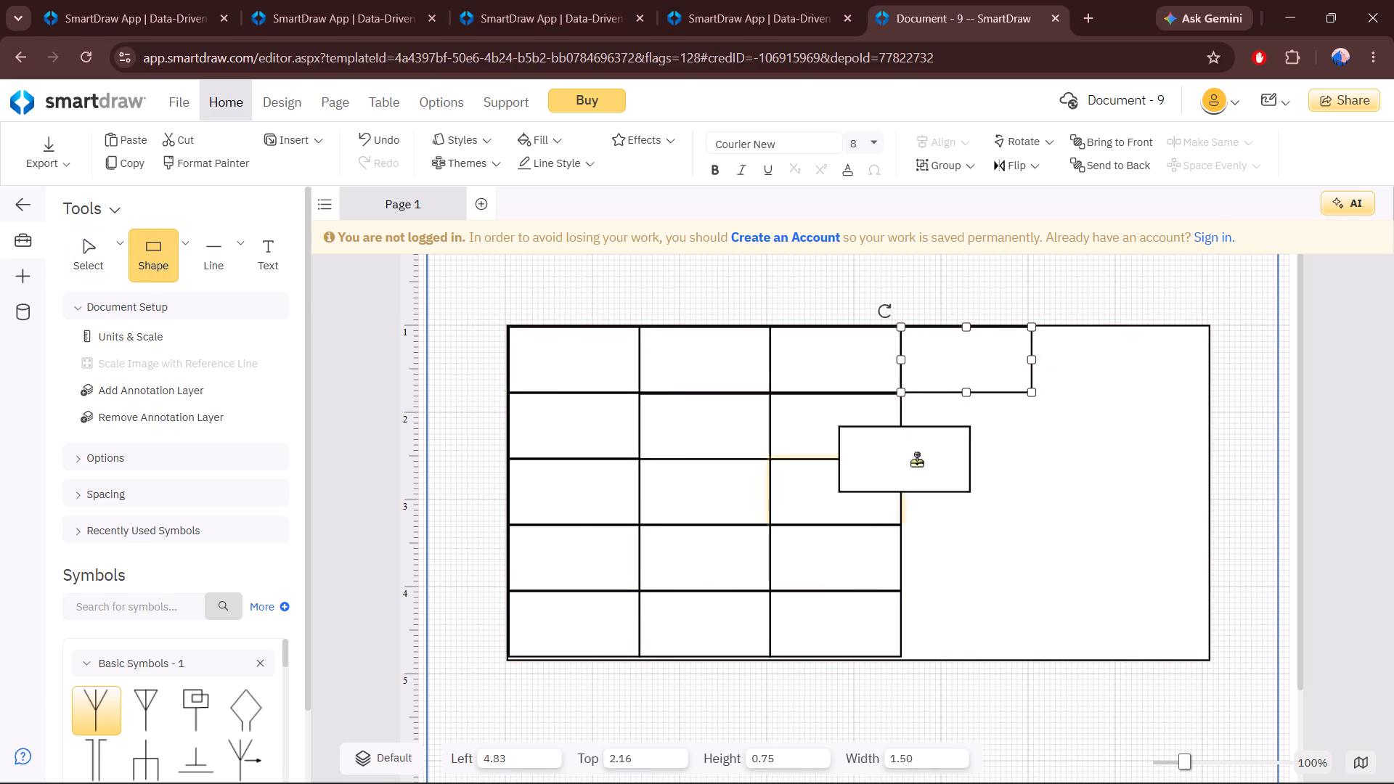
pyautogui.moveTo(916, 461); pyautogui.dragTo(966, 431)
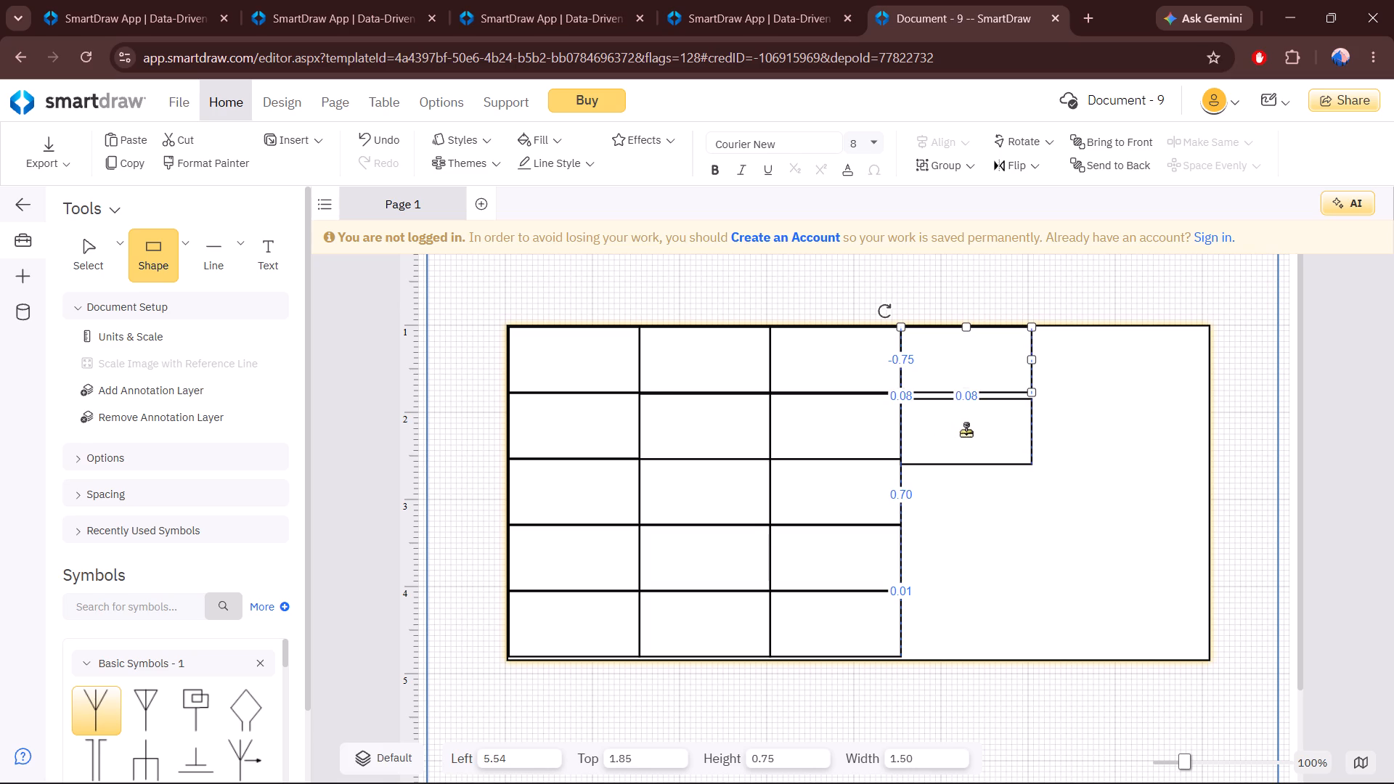
pyautogui.moveTo(966, 431); pyautogui.dragTo(966, 430)
pyautogui.moveTo(164, 263); pyautogui.dragTo(966, 519)
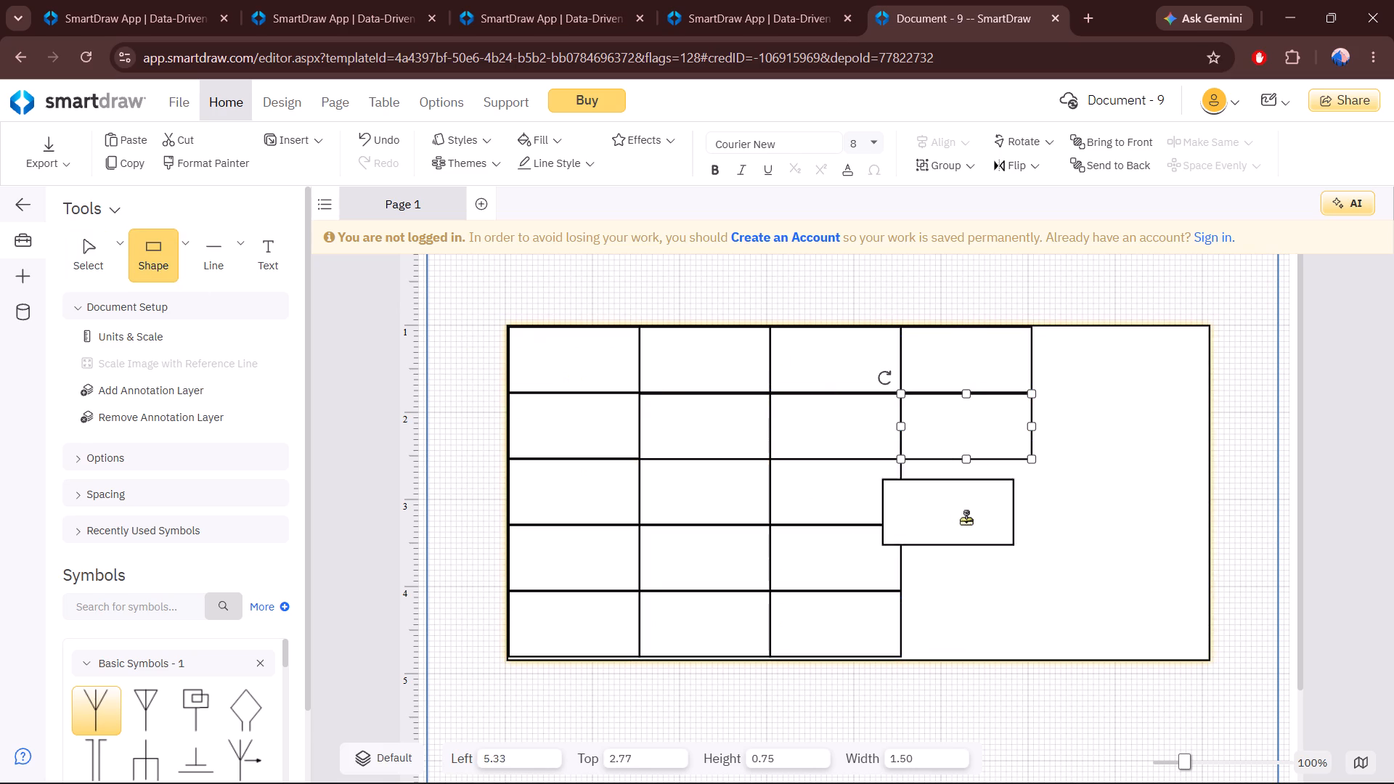
pyautogui.moveTo(966, 519); pyautogui.dragTo(968, 496)
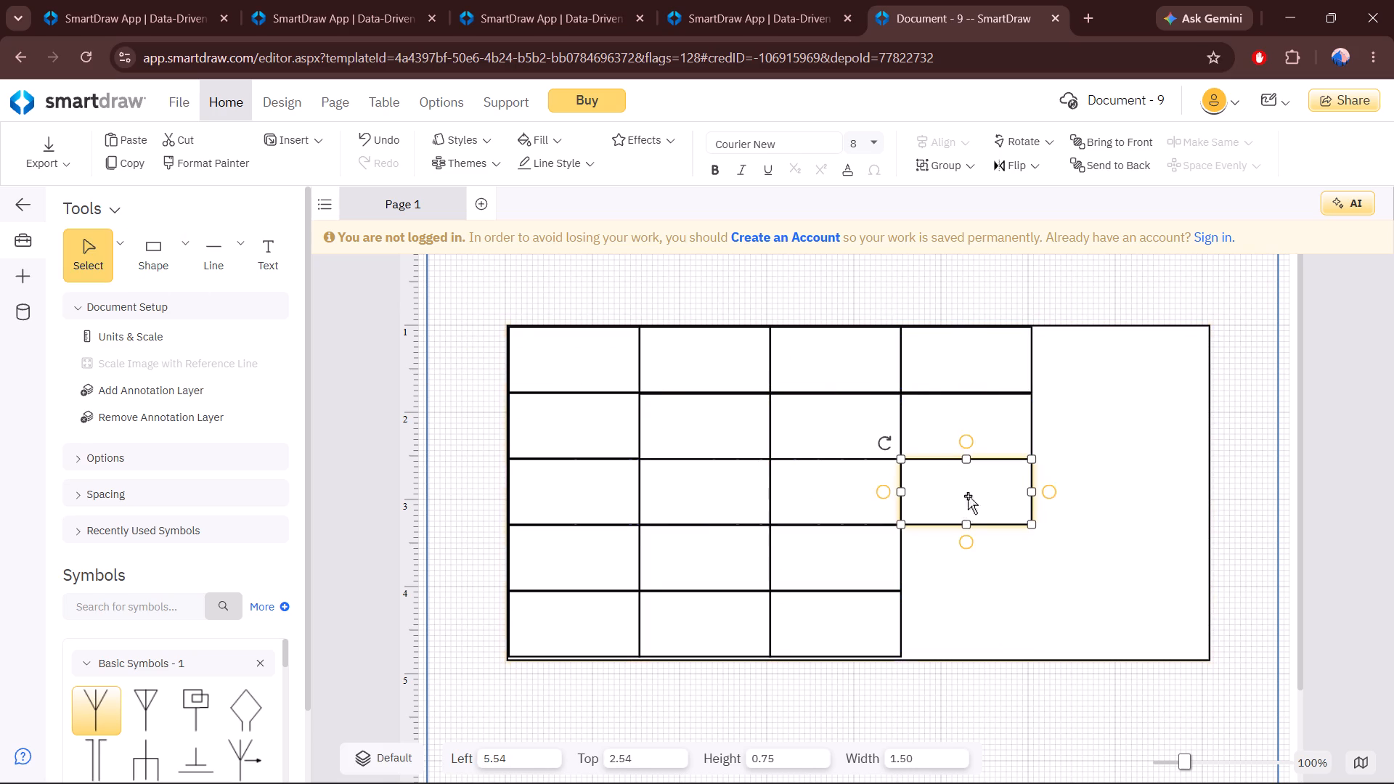
pyautogui.moveTo(153, 265); pyautogui.dragTo(965, 580)
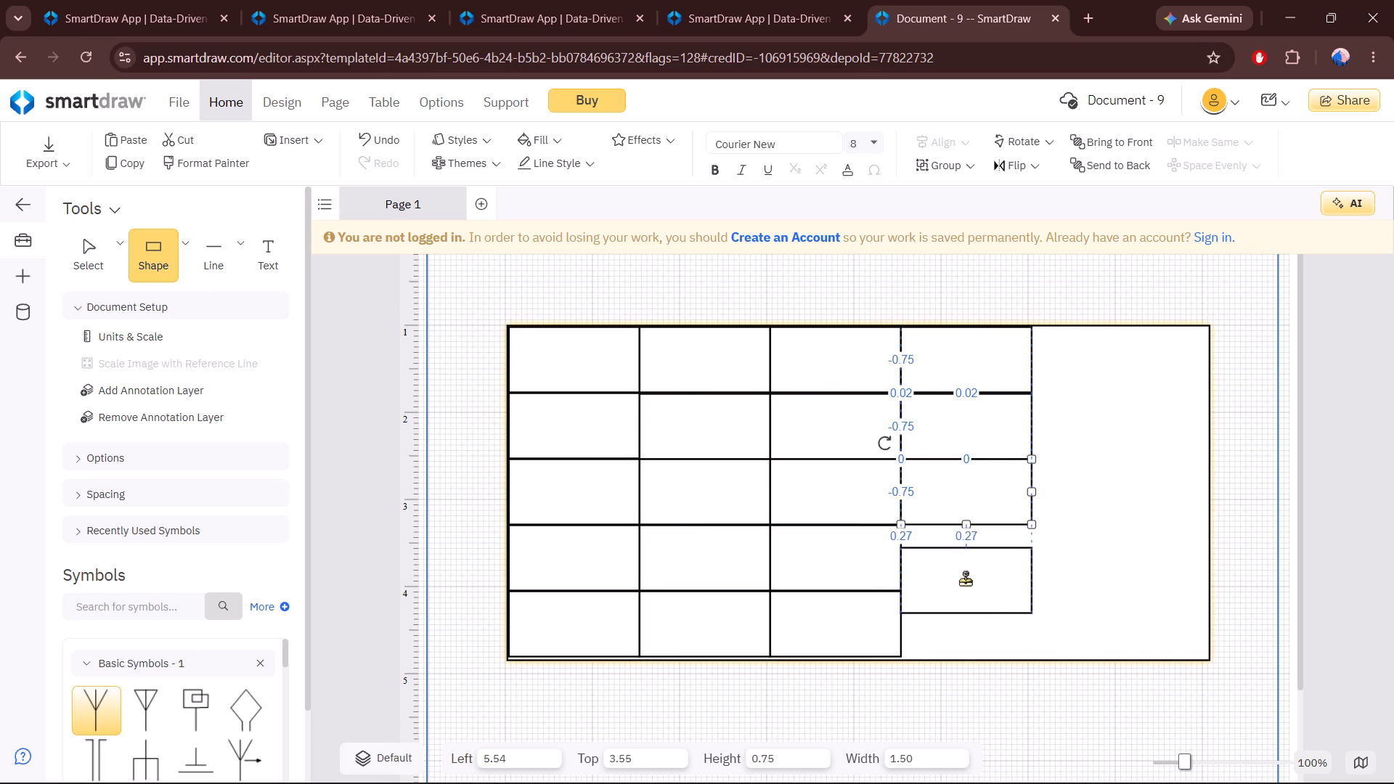
pyautogui.moveTo(965, 580); pyautogui.dragTo(966, 560)
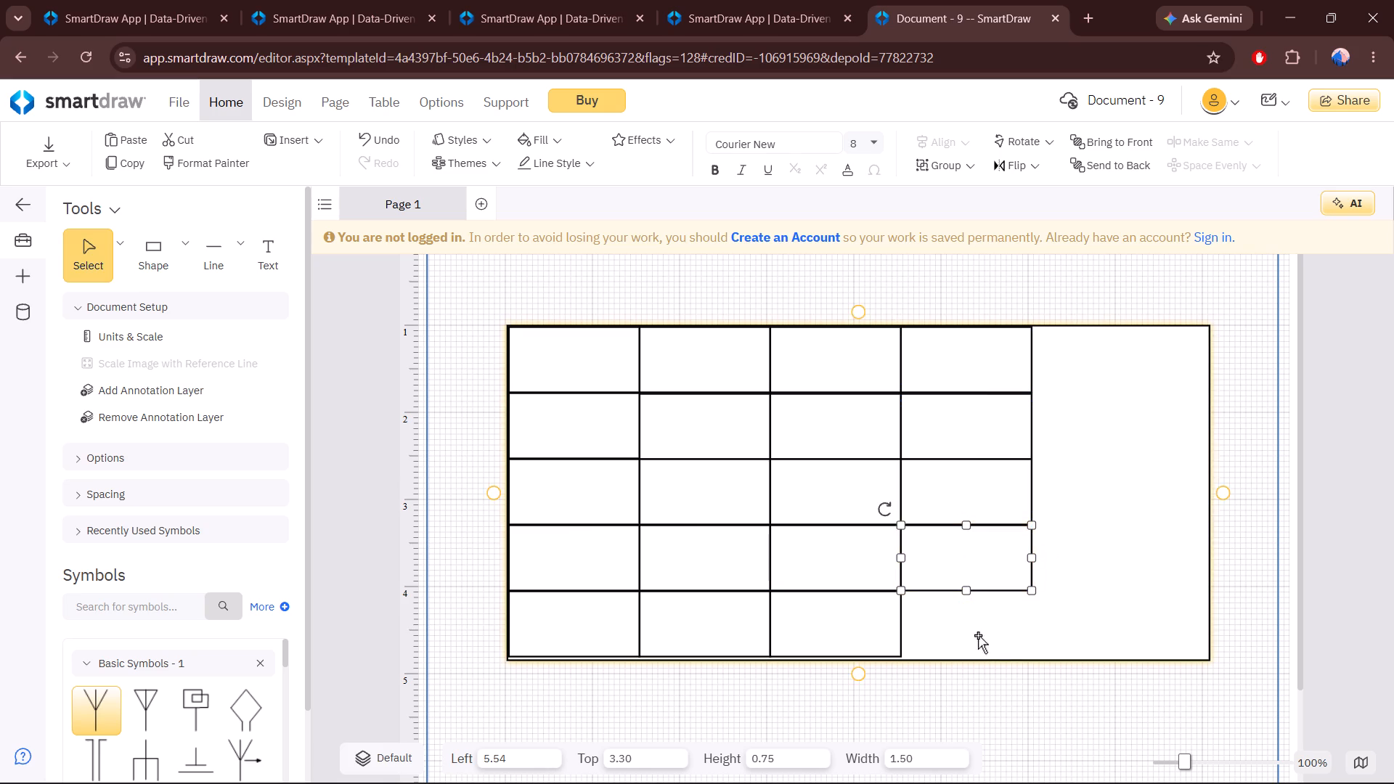
pyautogui.click(982, 636)
pyautogui.moveTo(163, 275); pyautogui.dragTo(820, 608)
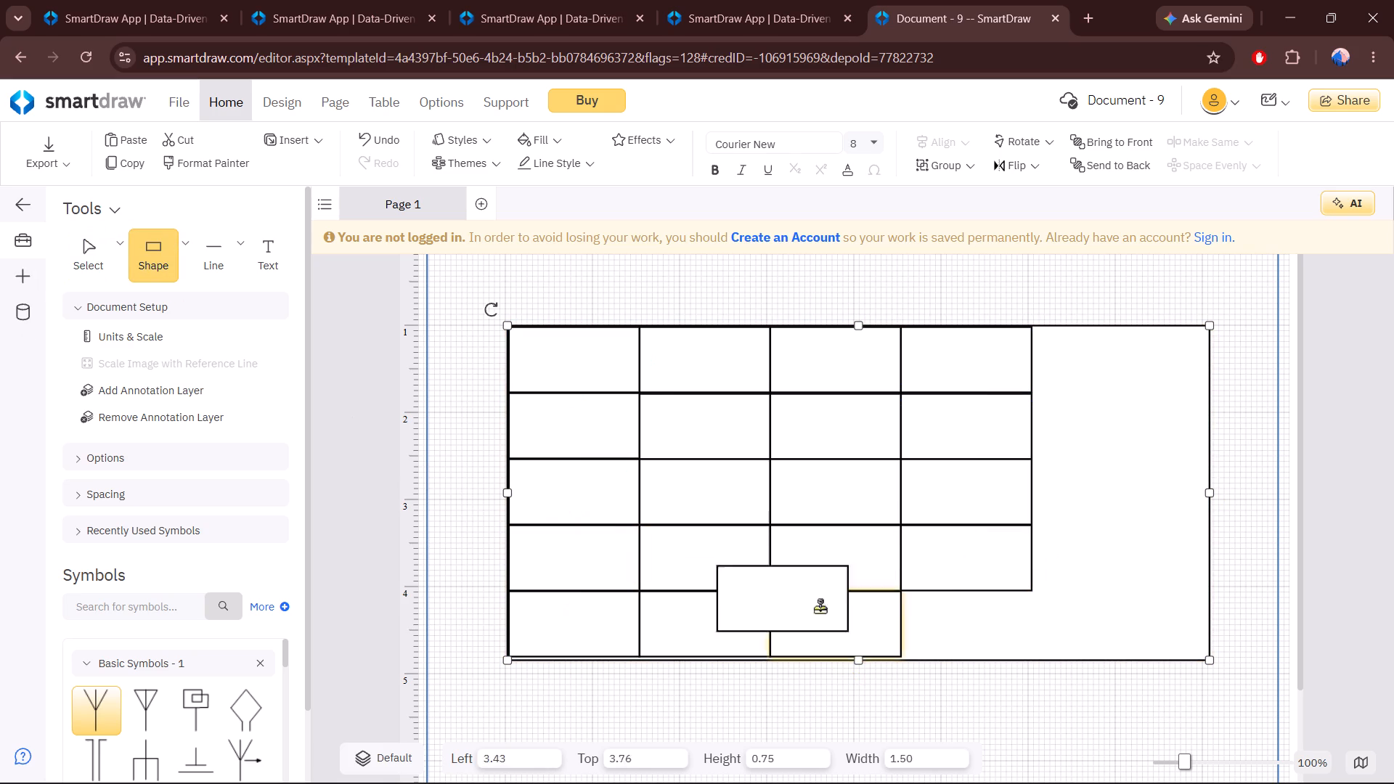
pyautogui.moveTo(820, 608); pyautogui.dragTo(963, 627)
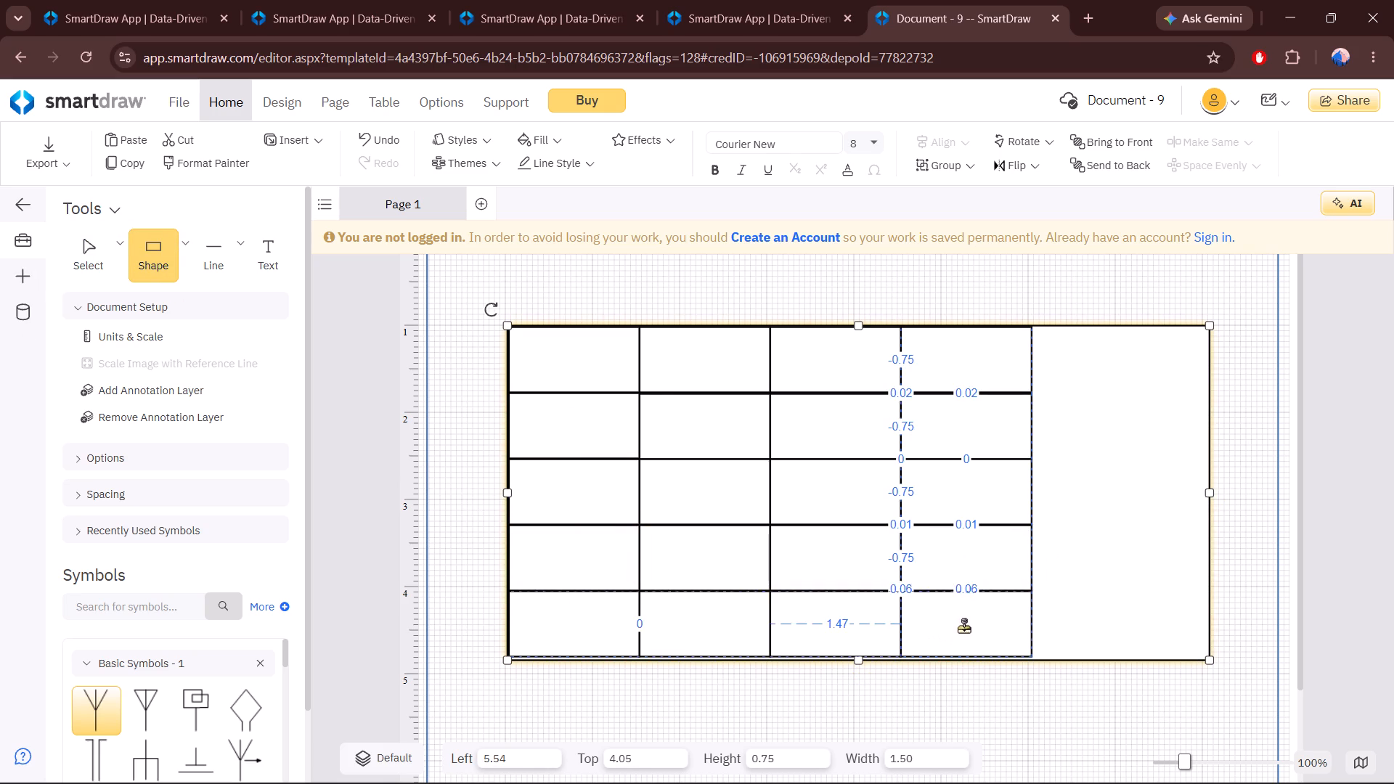
pyautogui.moveTo(963, 627); pyautogui.dragTo(963, 626)
# Start the fifth column with a 1.50 by 0.75 rectangle at about 7.04, 1.02 and narrow the outer frame to a width of about 7.53.
pyautogui.moveTo(142, 274); pyautogui.dragTo(1172, 408)
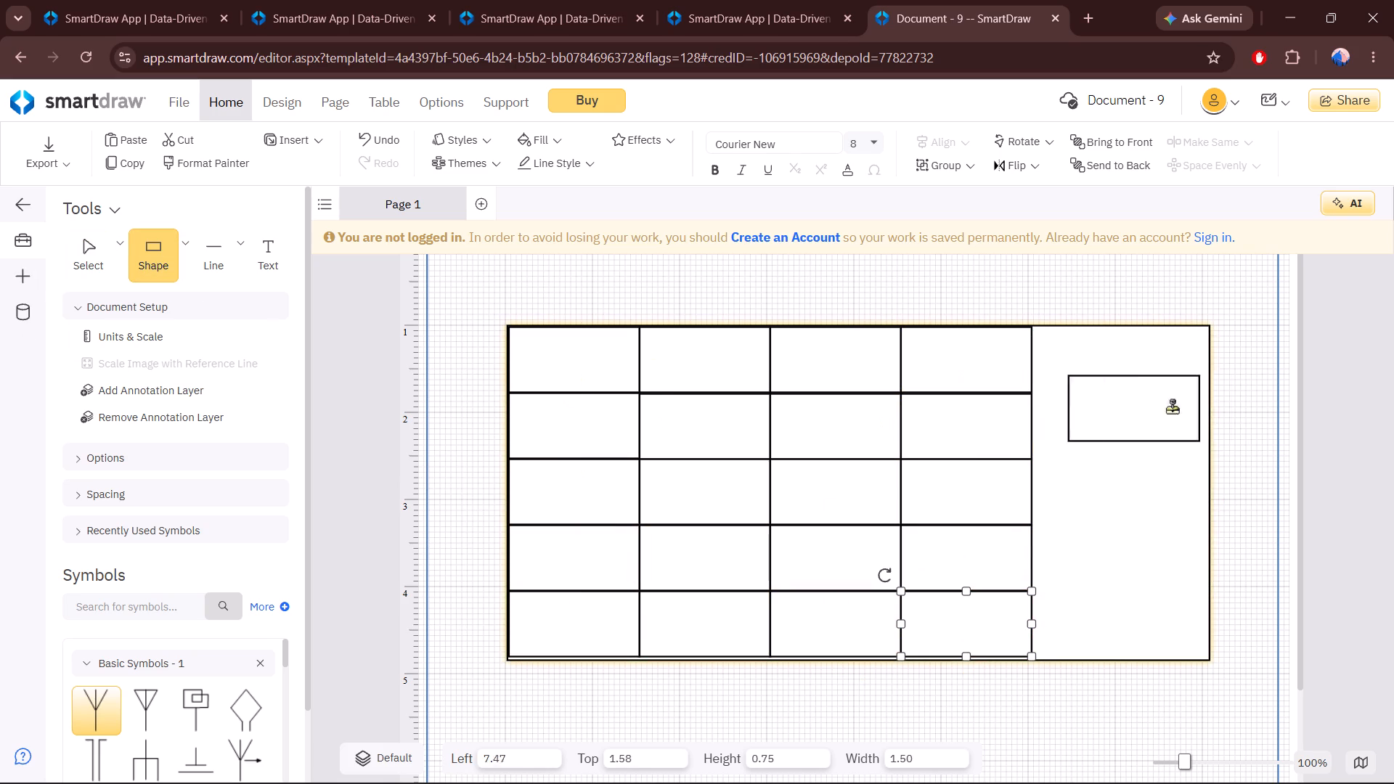
pyautogui.moveTo(1172, 408); pyautogui.dragTo(1104, 366)
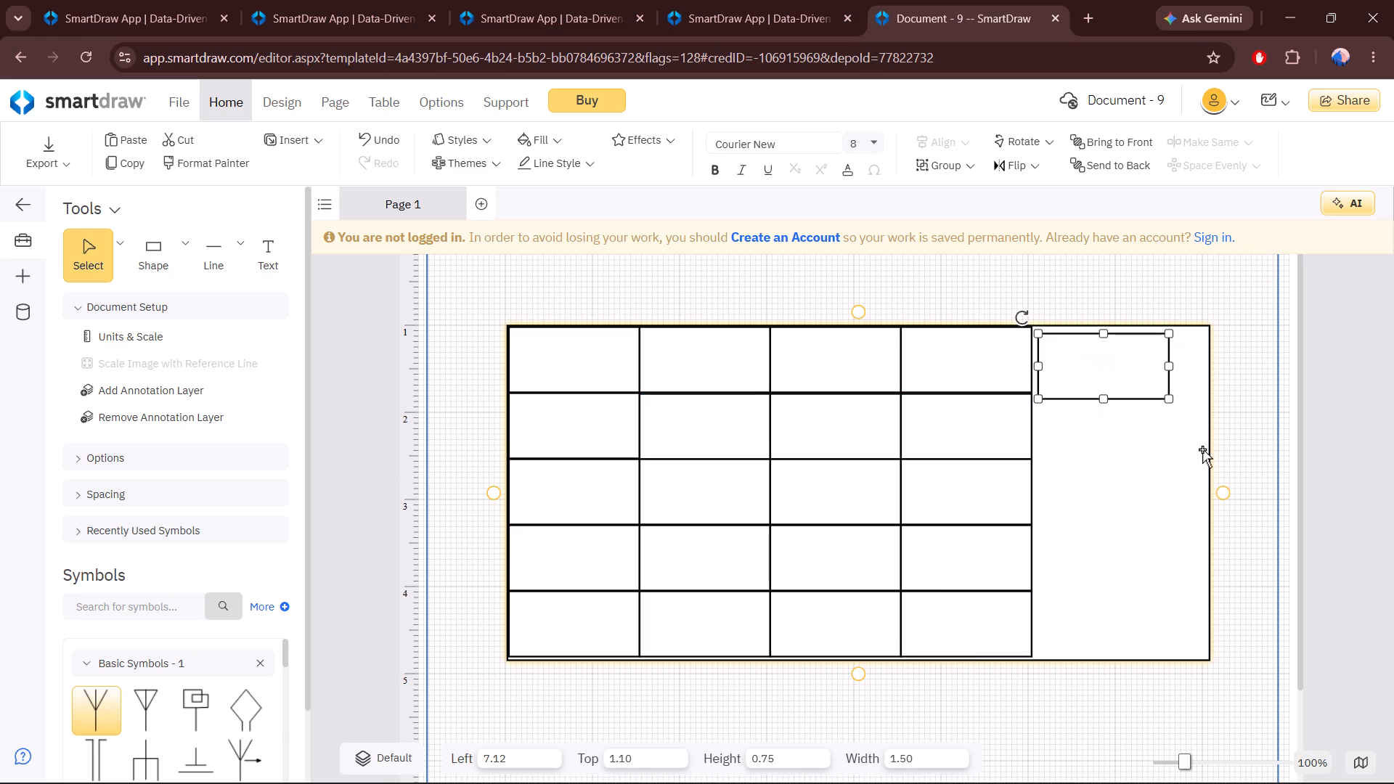
pyautogui.click(1208, 472)
pyautogui.moveTo(1209, 494); pyautogui.dragTo(1189, 478)
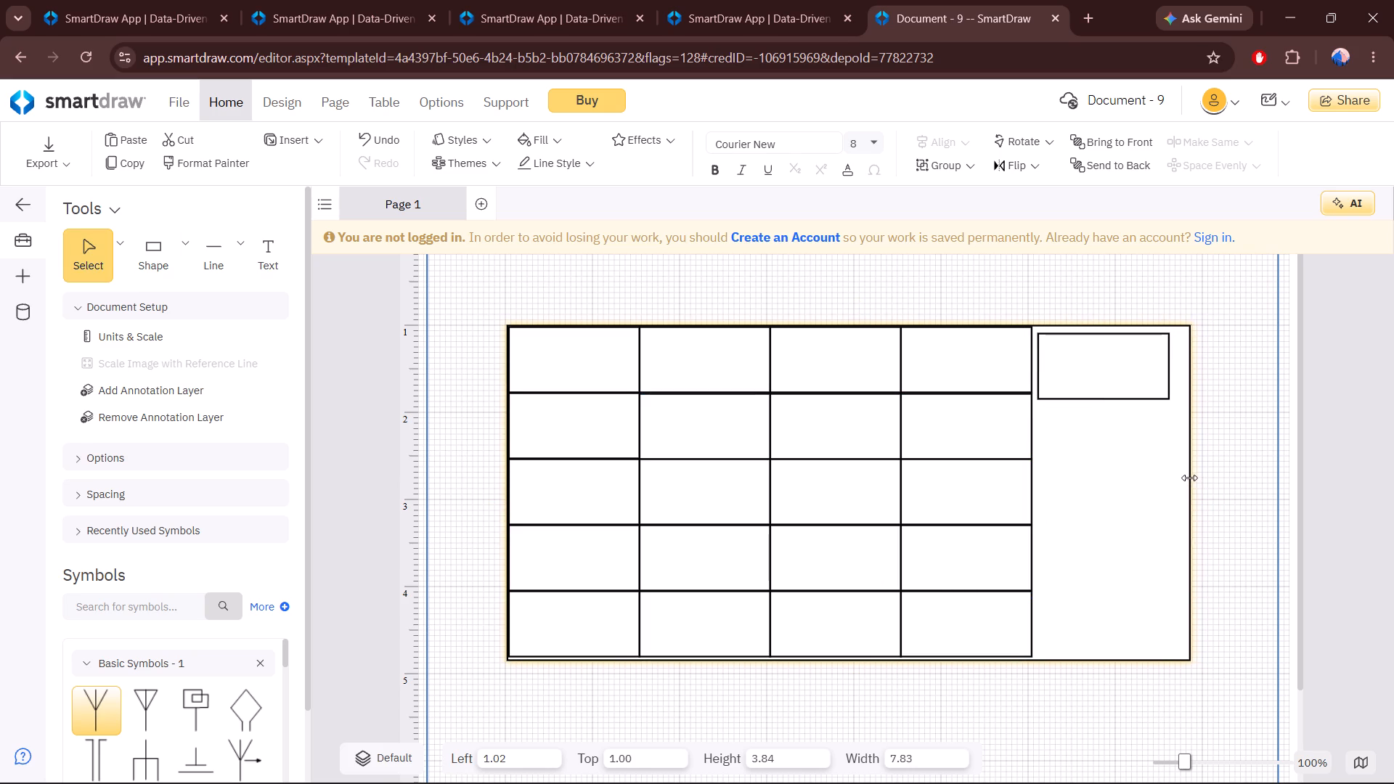
pyautogui.moveTo(1189, 478); pyautogui.dragTo(1170, 475)
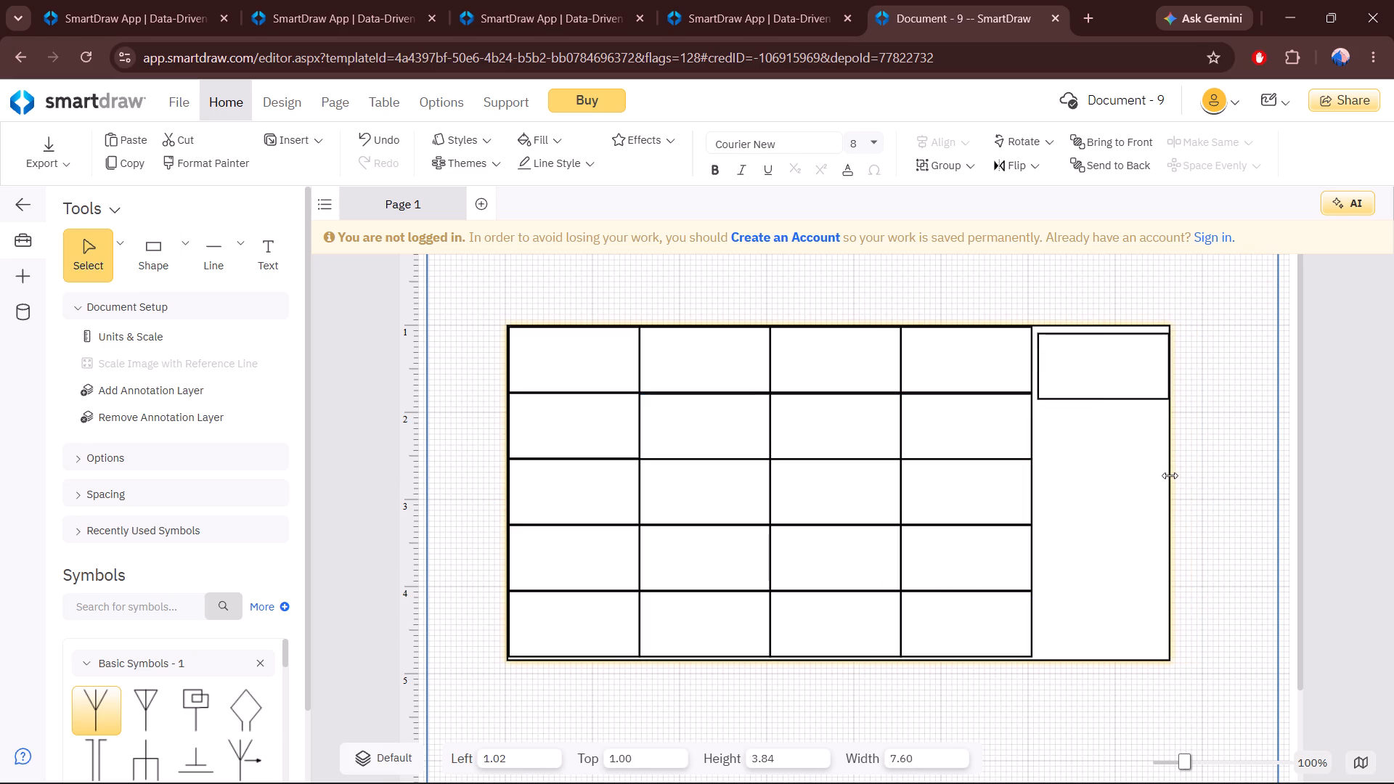
pyautogui.moveTo(1170, 475); pyautogui.dragTo(1168, 475)
pyautogui.click(1128, 385)
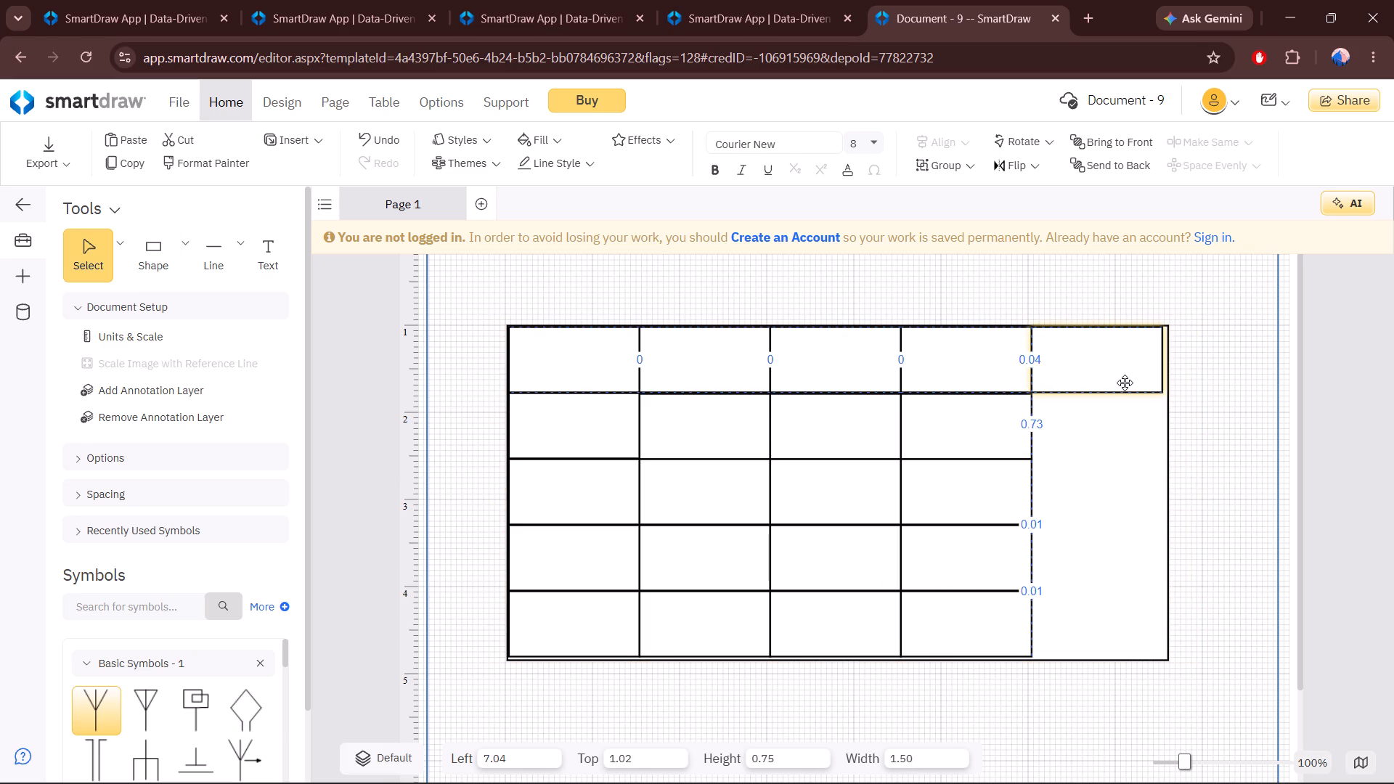
pyautogui.click(1170, 482)
pyautogui.click(1168, 491)
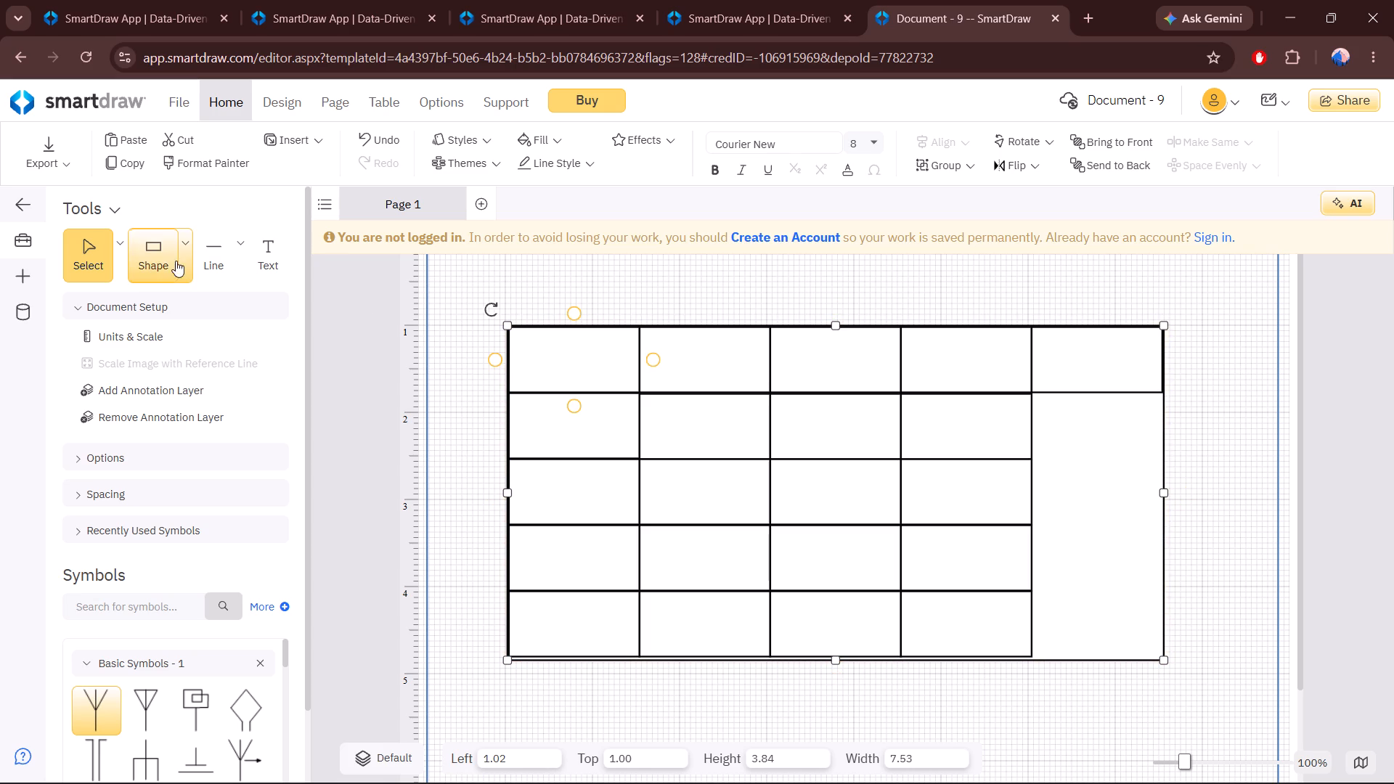
# Complete the fifth column with four more 1.50 by 0.75 rectangles stacked at about 7.04 horizontally, down to 4.05 vertically.
pyautogui.moveTo(163, 261); pyautogui.dragTo(1102, 432)
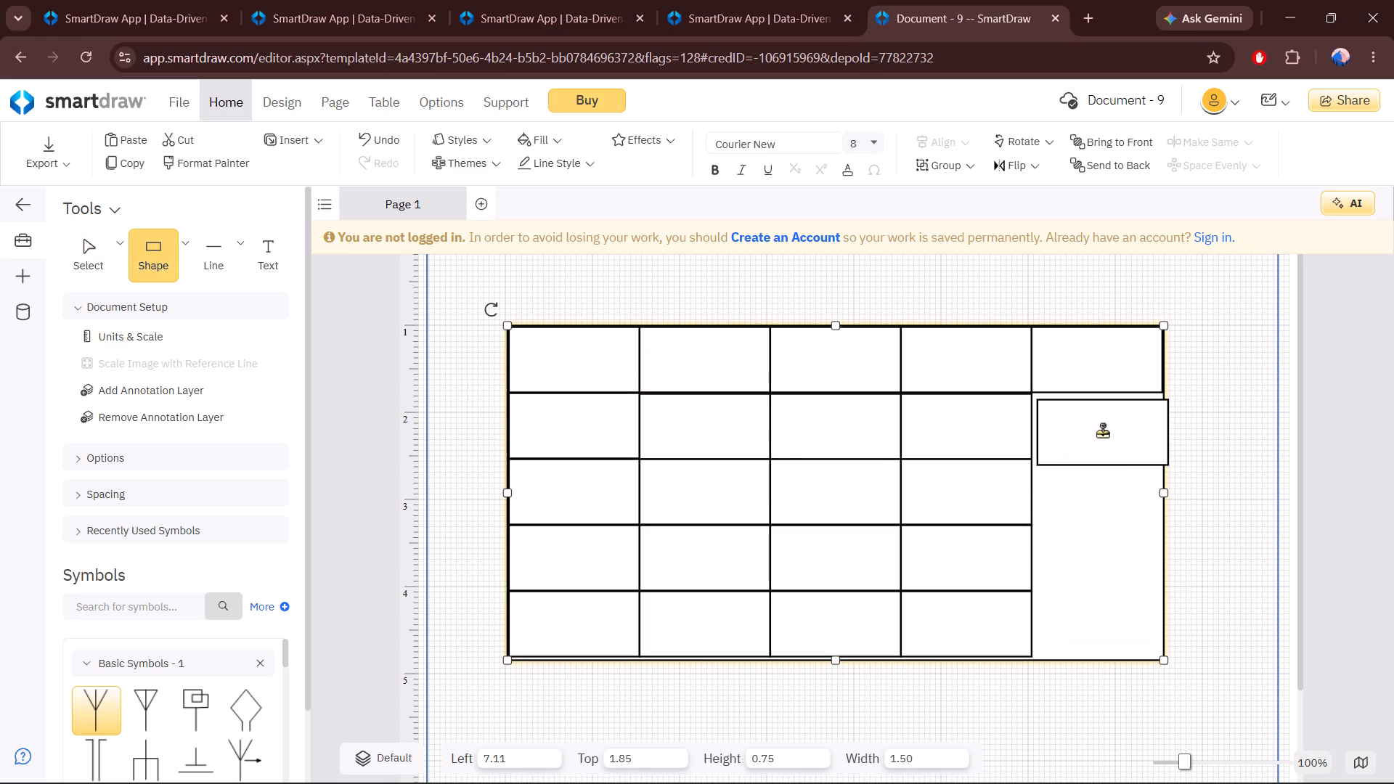
pyautogui.moveTo(1102, 432); pyautogui.dragTo(1099, 430)
pyautogui.click(1120, 515)
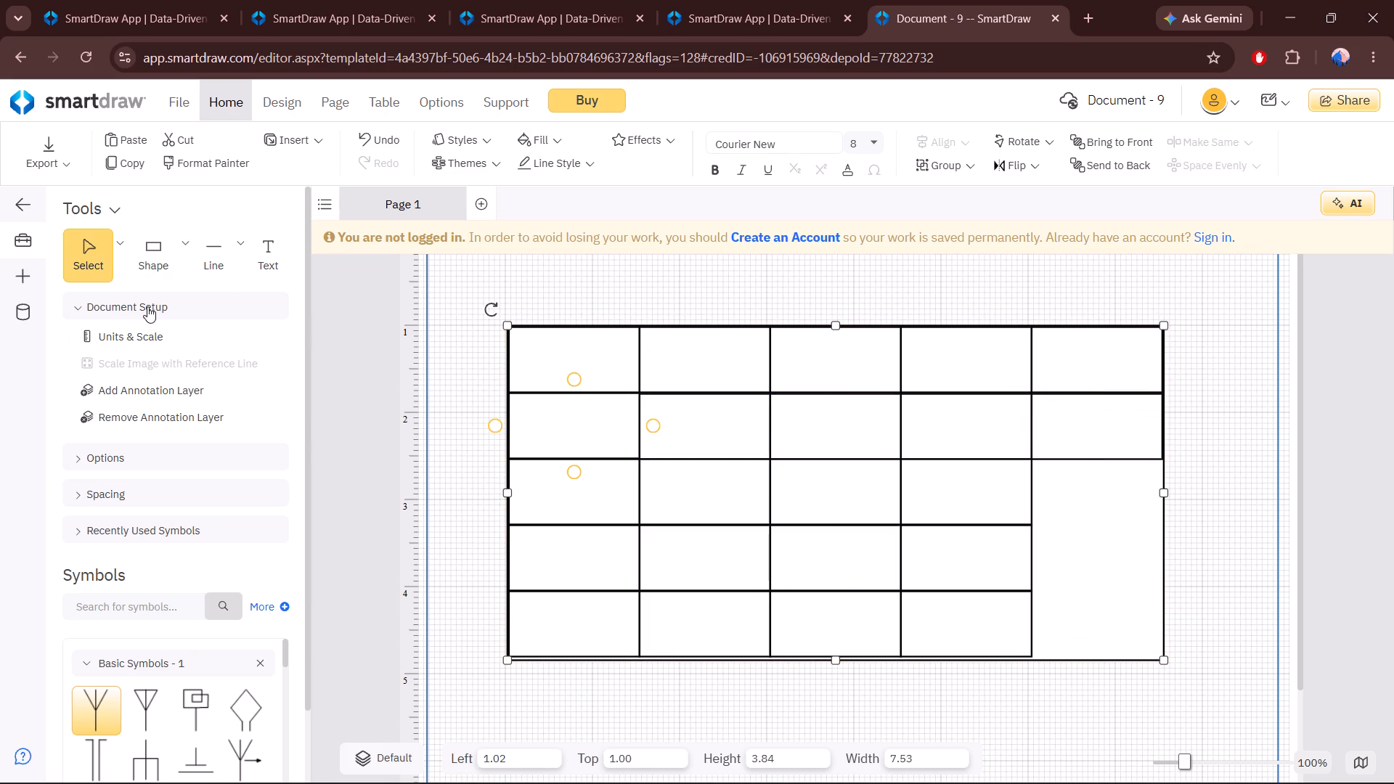
pyautogui.moveTo(174, 261); pyautogui.dragTo(1104, 502)
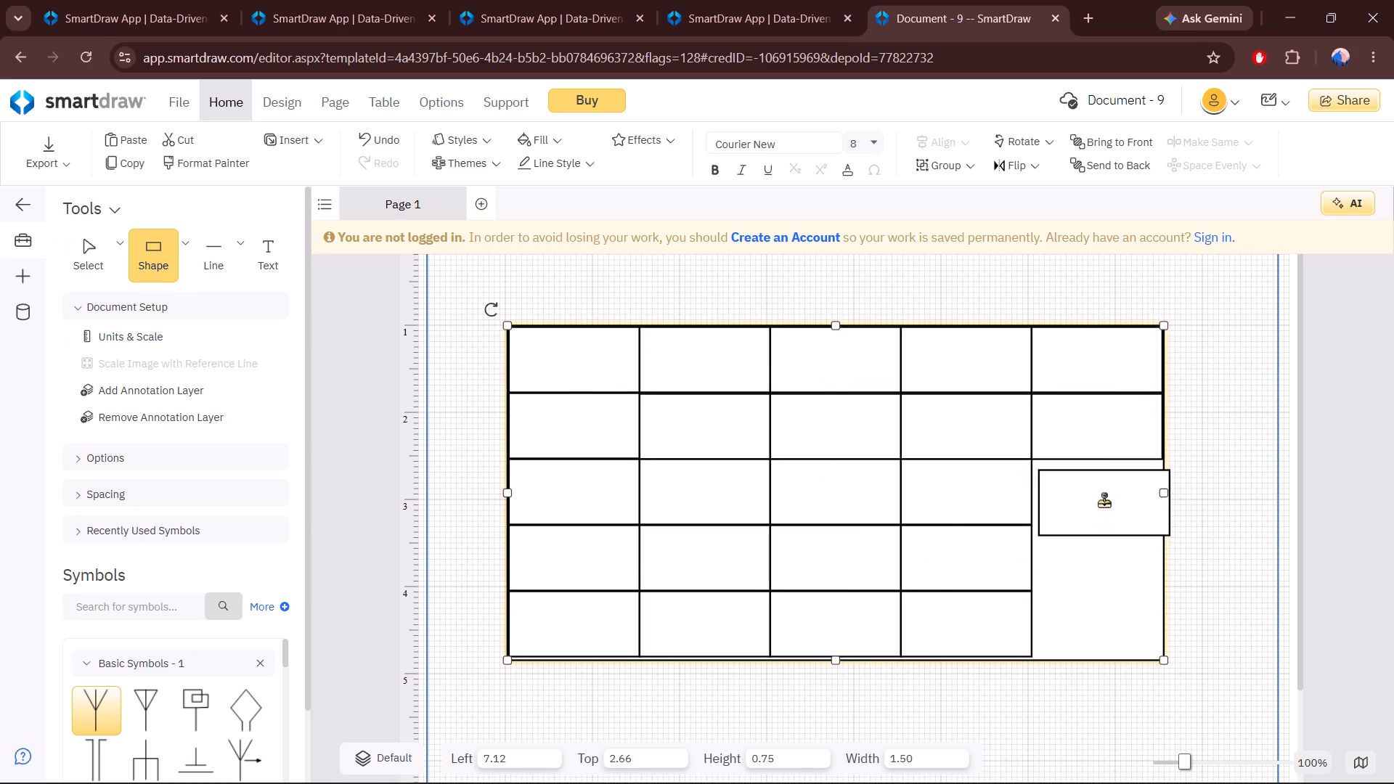
pyautogui.moveTo(1104, 502); pyautogui.dragTo(1100, 497)
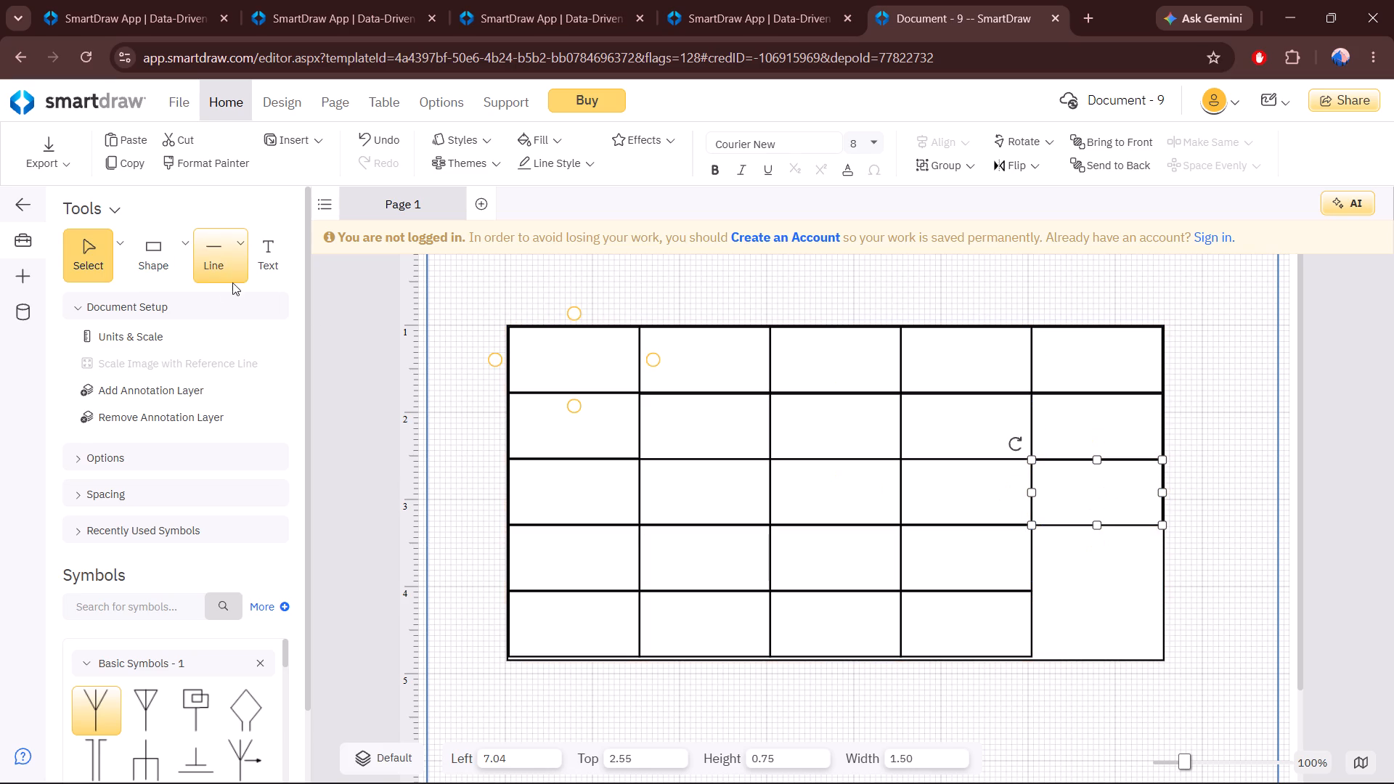
pyautogui.moveTo(163, 255); pyautogui.dragTo(1101, 565)
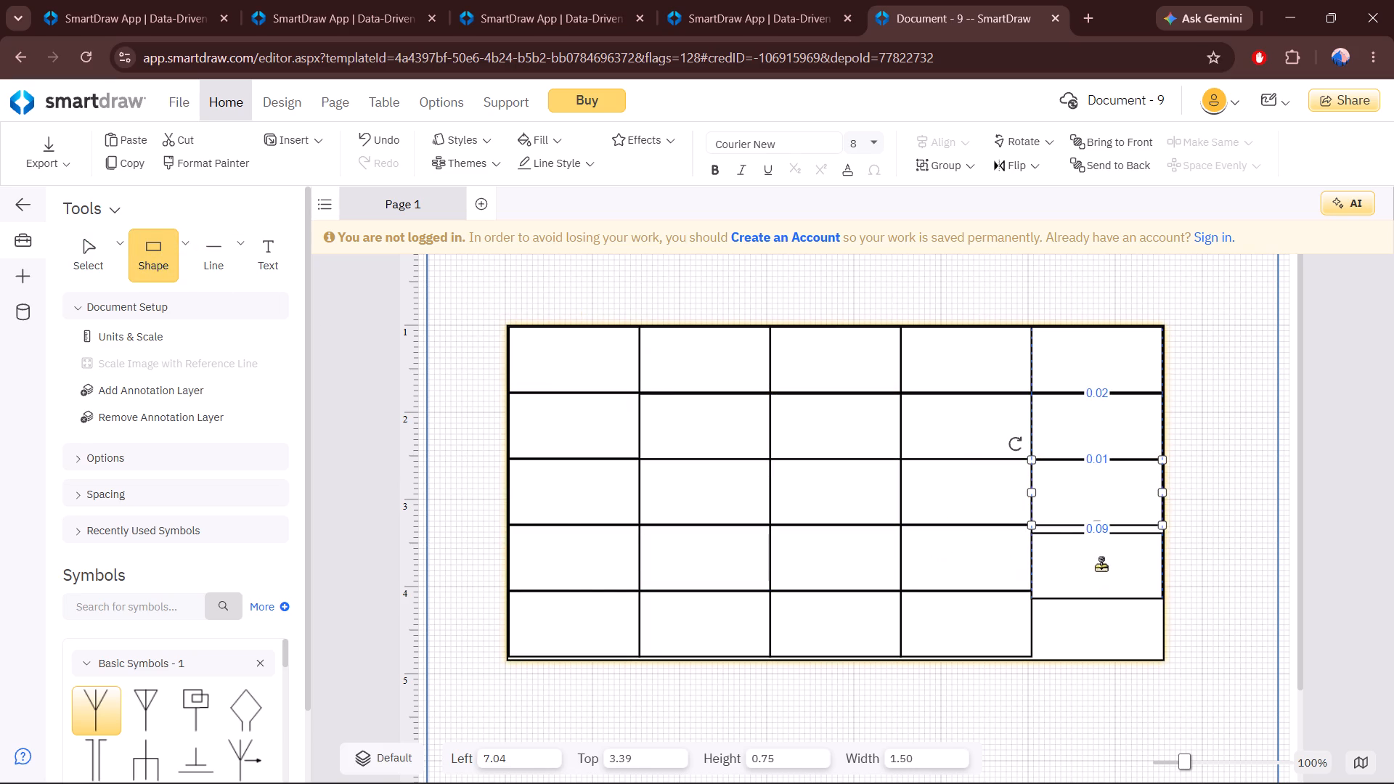
pyautogui.moveTo(1101, 565); pyautogui.dragTo(1100, 561)
pyautogui.moveTo(155, 269); pyautogui.dragTo(879, 571)
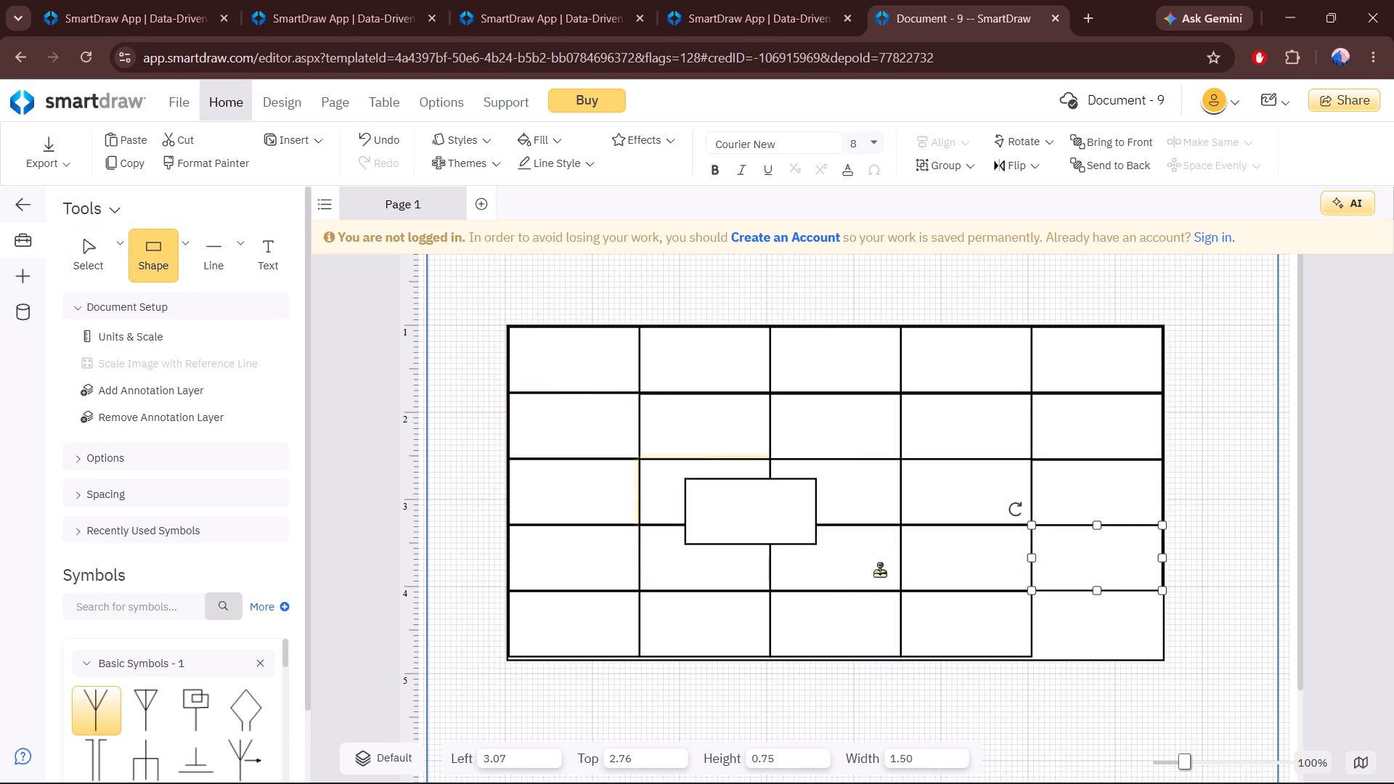
pyautogui.moveTo(879, 571); pyautogui.dragTo(1098, 626)
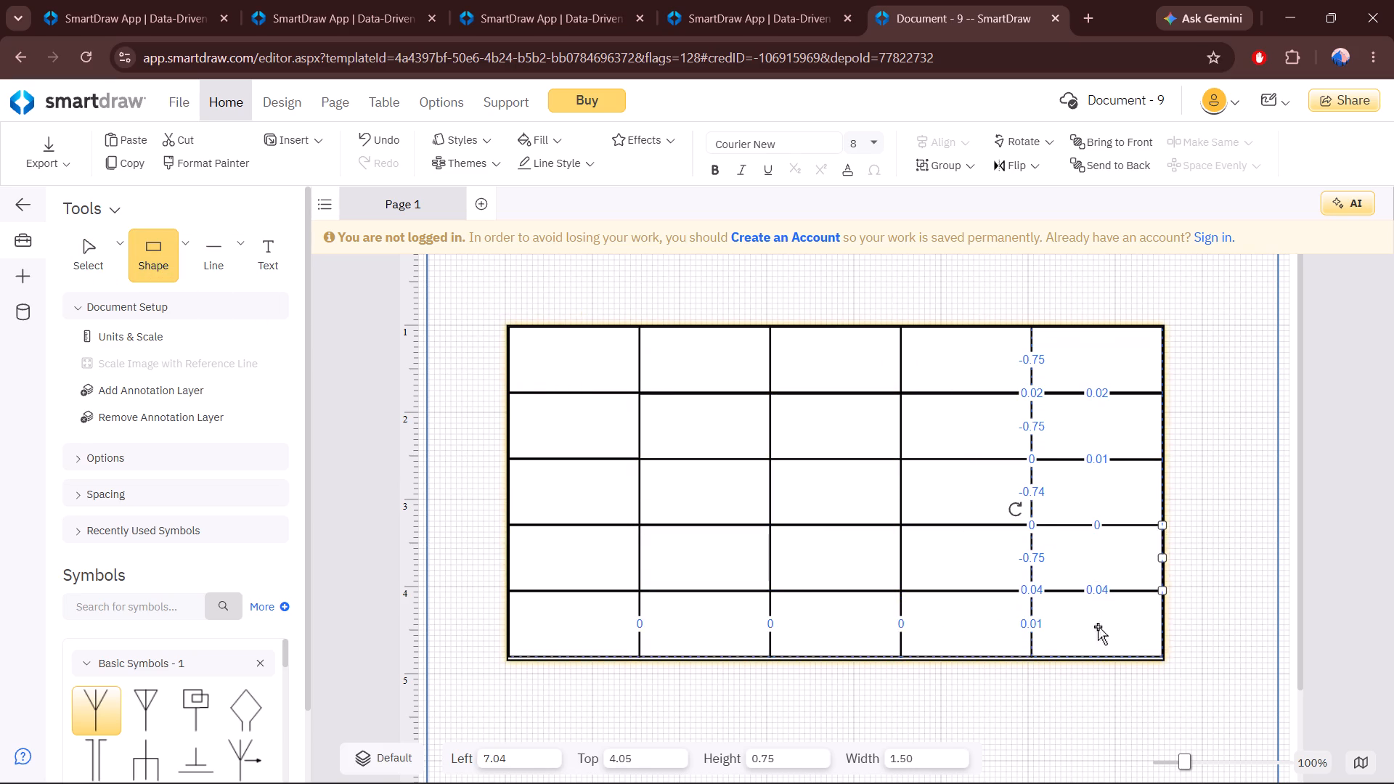
# Draw two diagonal lines across the whole grid, each joining opposite corners, so they cross in the centre cell.
pyautogui.click(227, 257)
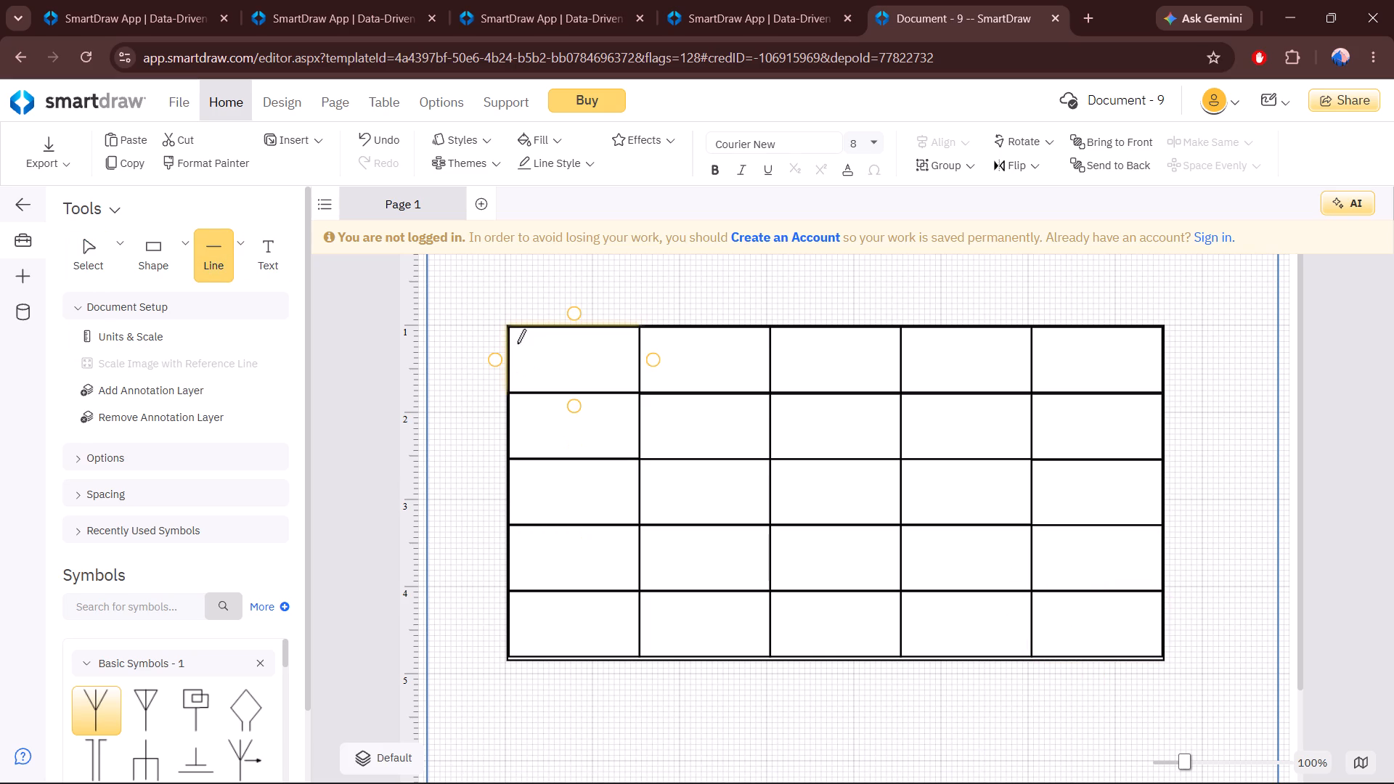
pyautogui.click(511, 332)
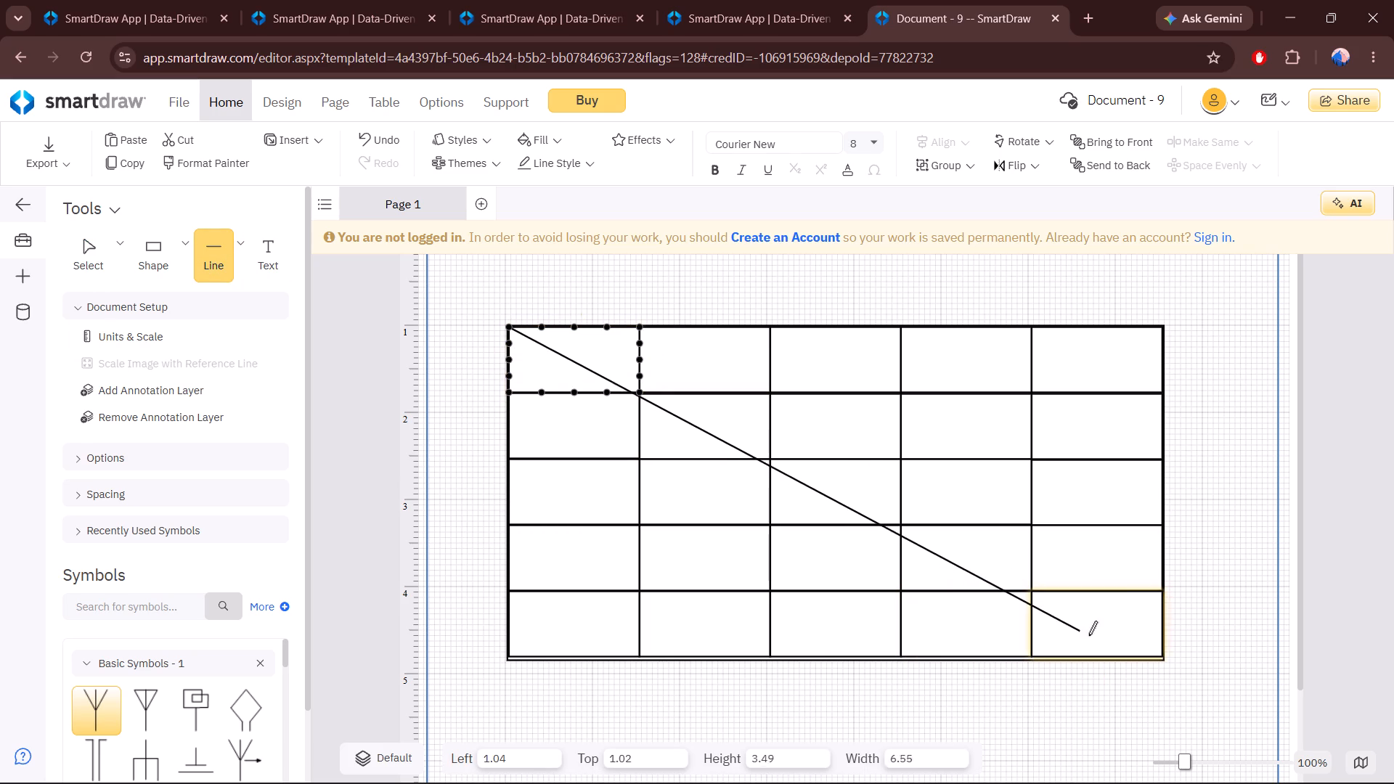
pyautogui.click(1164, 651)
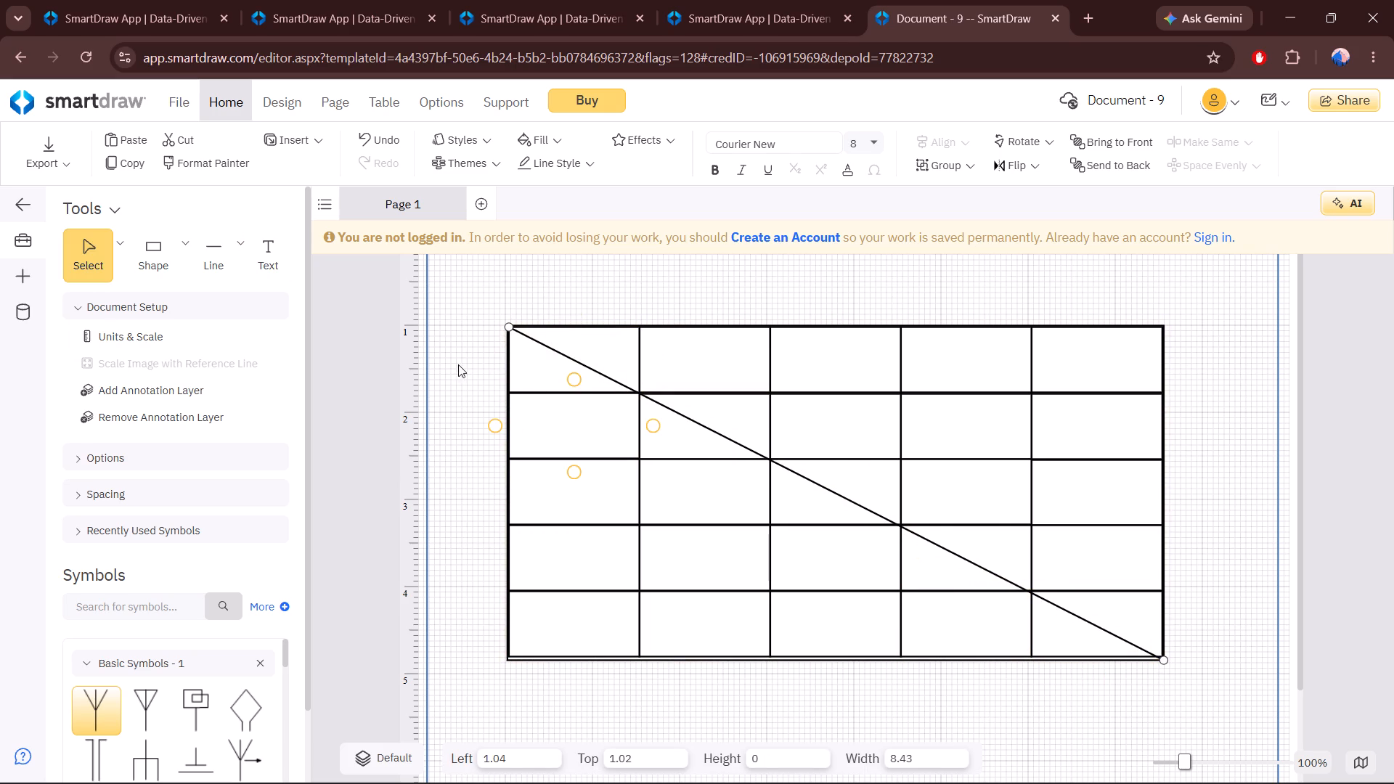
pyautogui.click(211, 243)
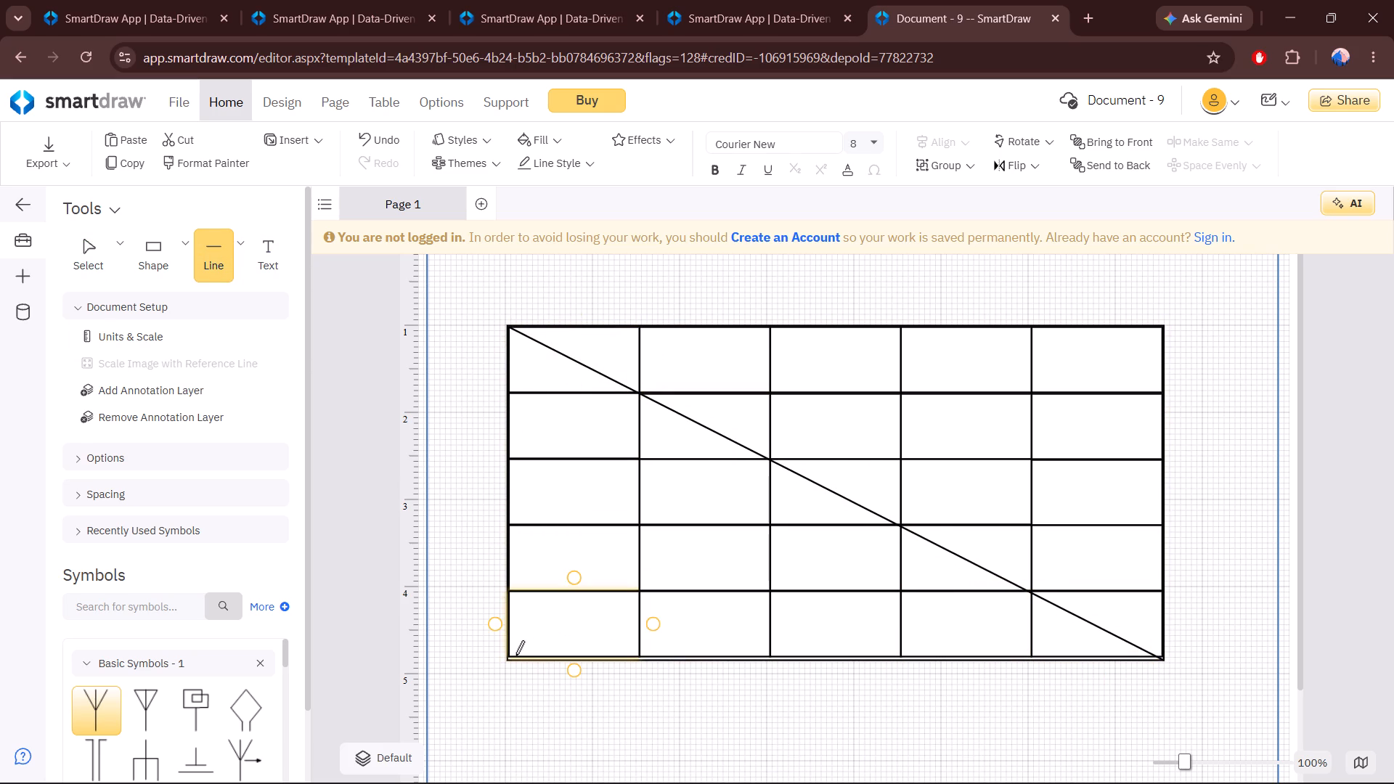
pyautogui.click(512, 653)
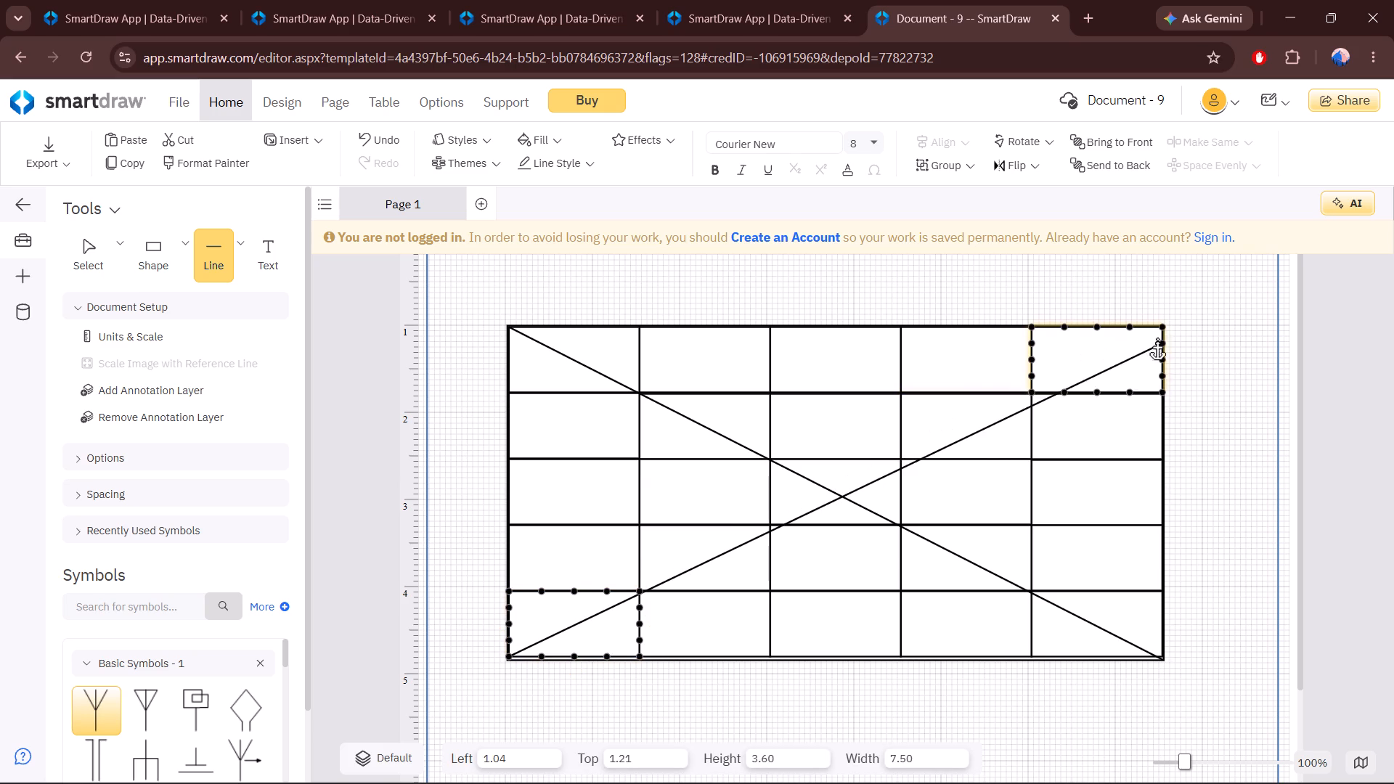
pyautogui.click(1162, 333)
# Split the third column into quarters with three full-height vertical lines, about 3.78 long, at about 4.79, 4.42 and 5.17 horizontally.
pyautogui.click(216, 261)
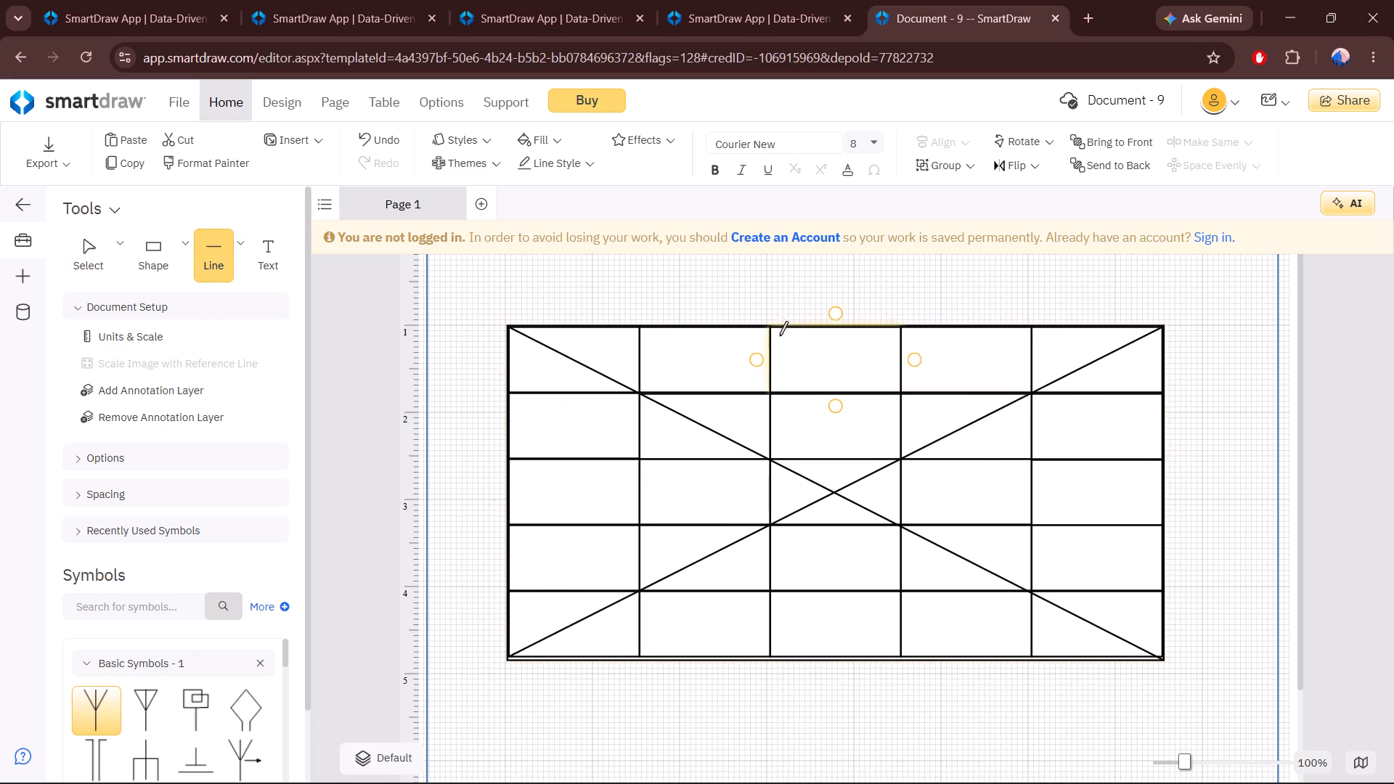
pyautogui.click(831, 329)
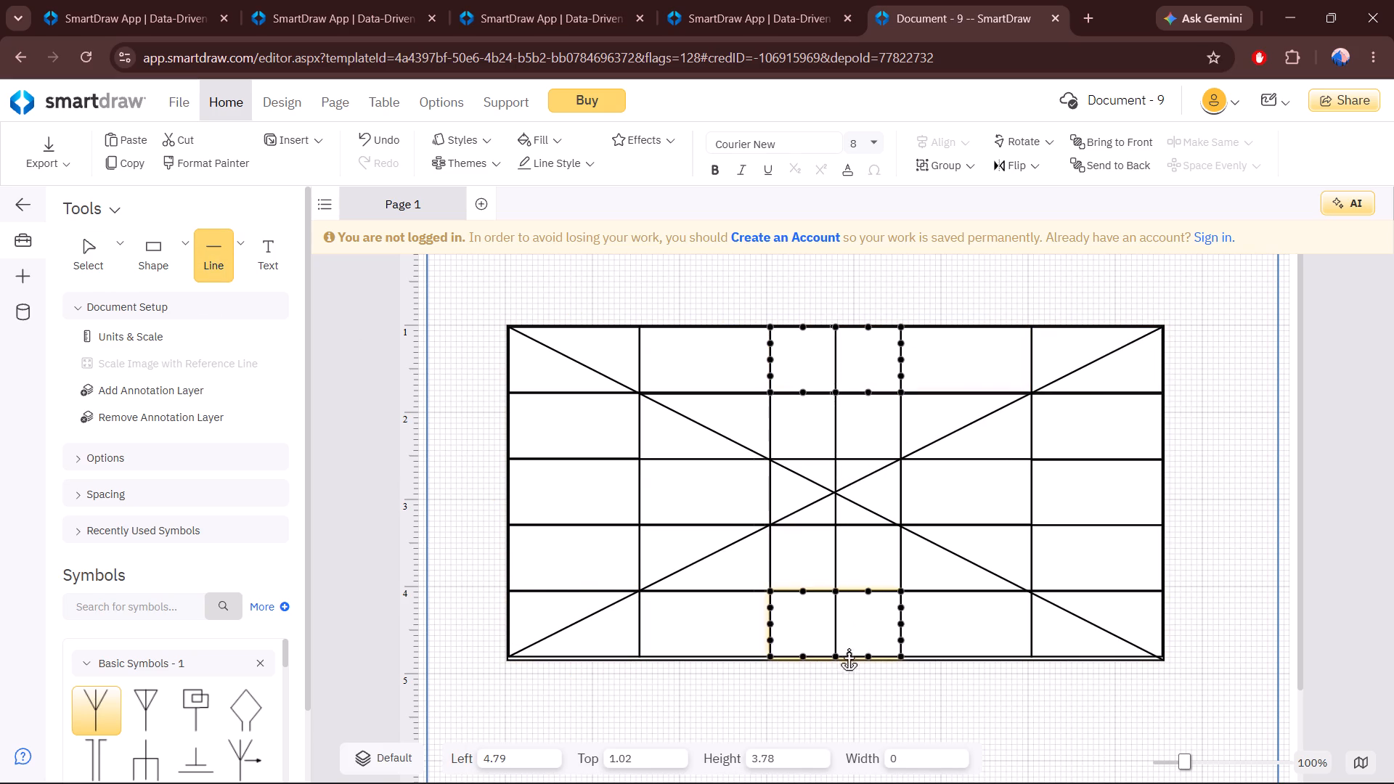
pyautogui.click(847, 651)
pyautogui.click(213, 261)
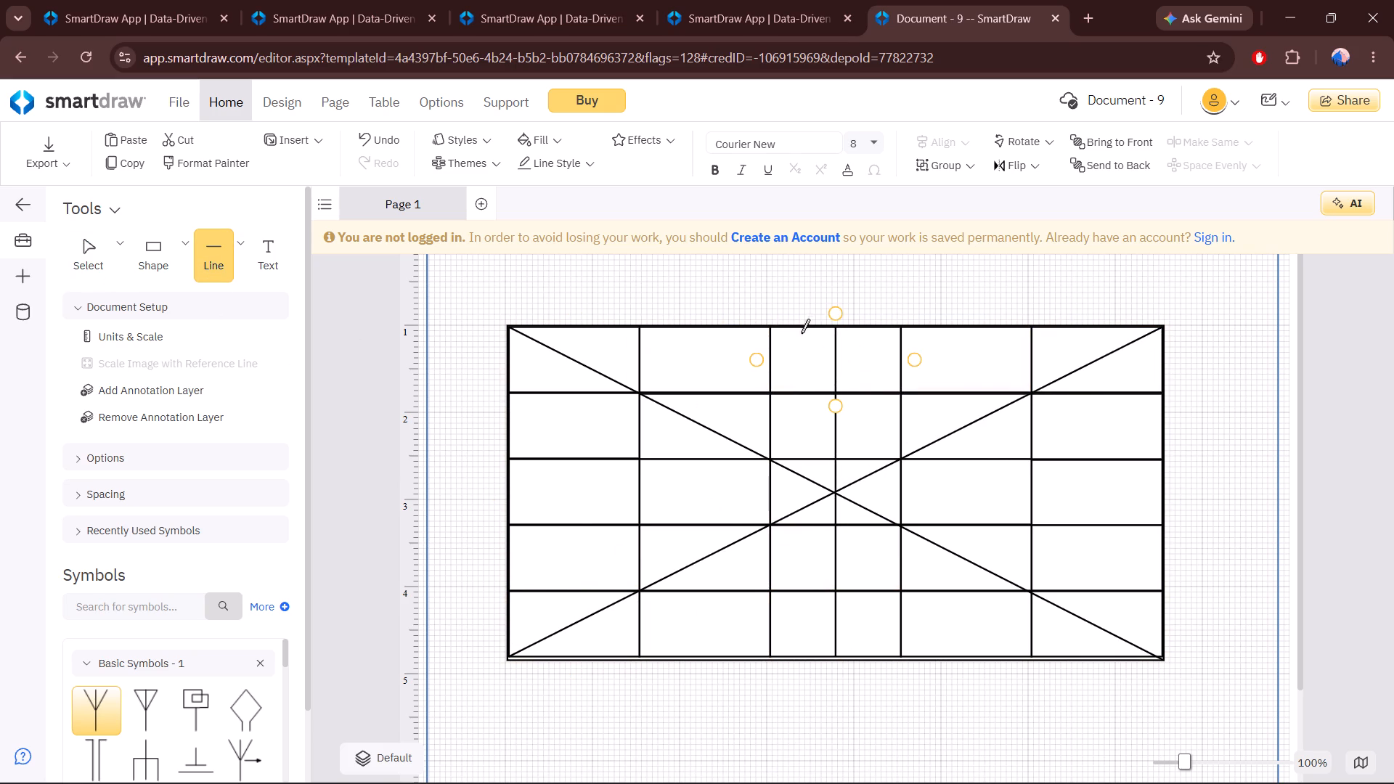
pyautogui.click(802, 329)
pyautogui.click(817, 657)
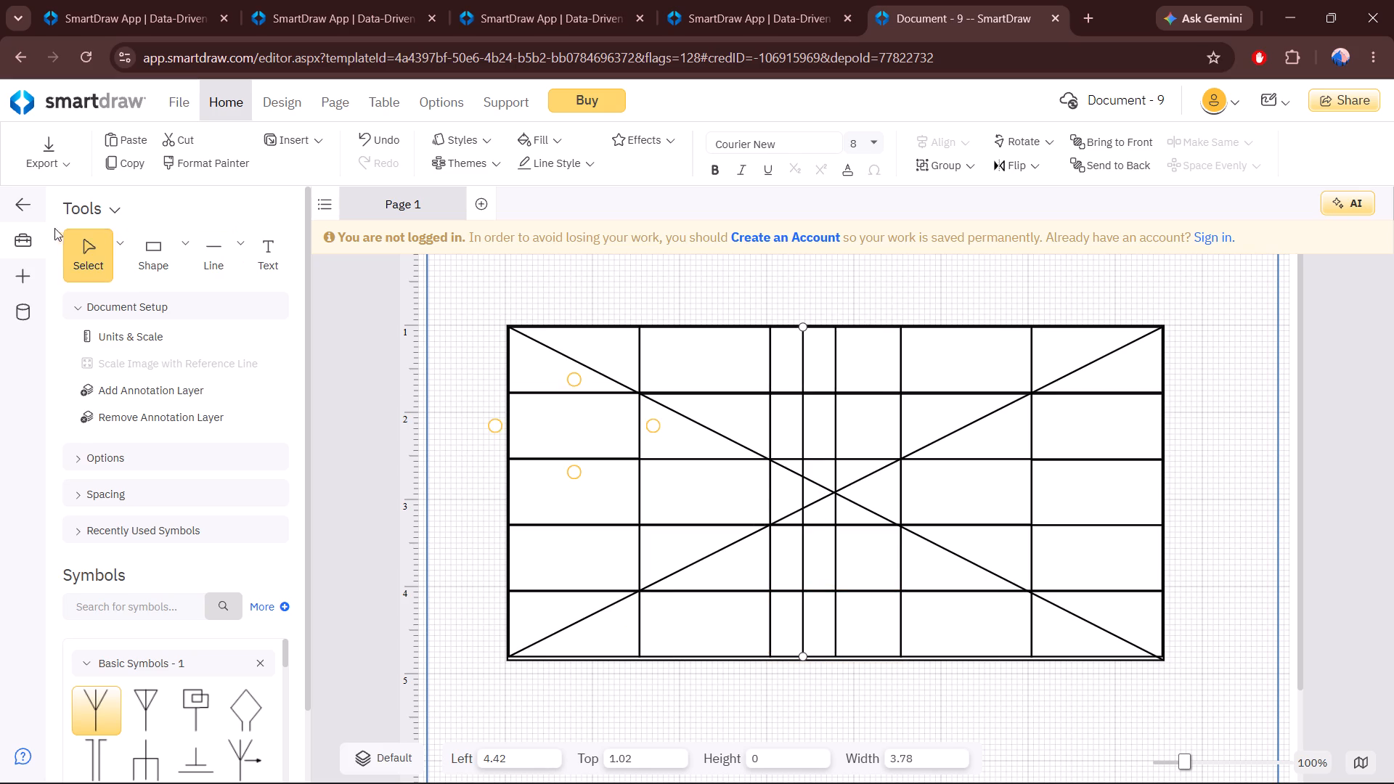
pyautogui.click(210, 253)
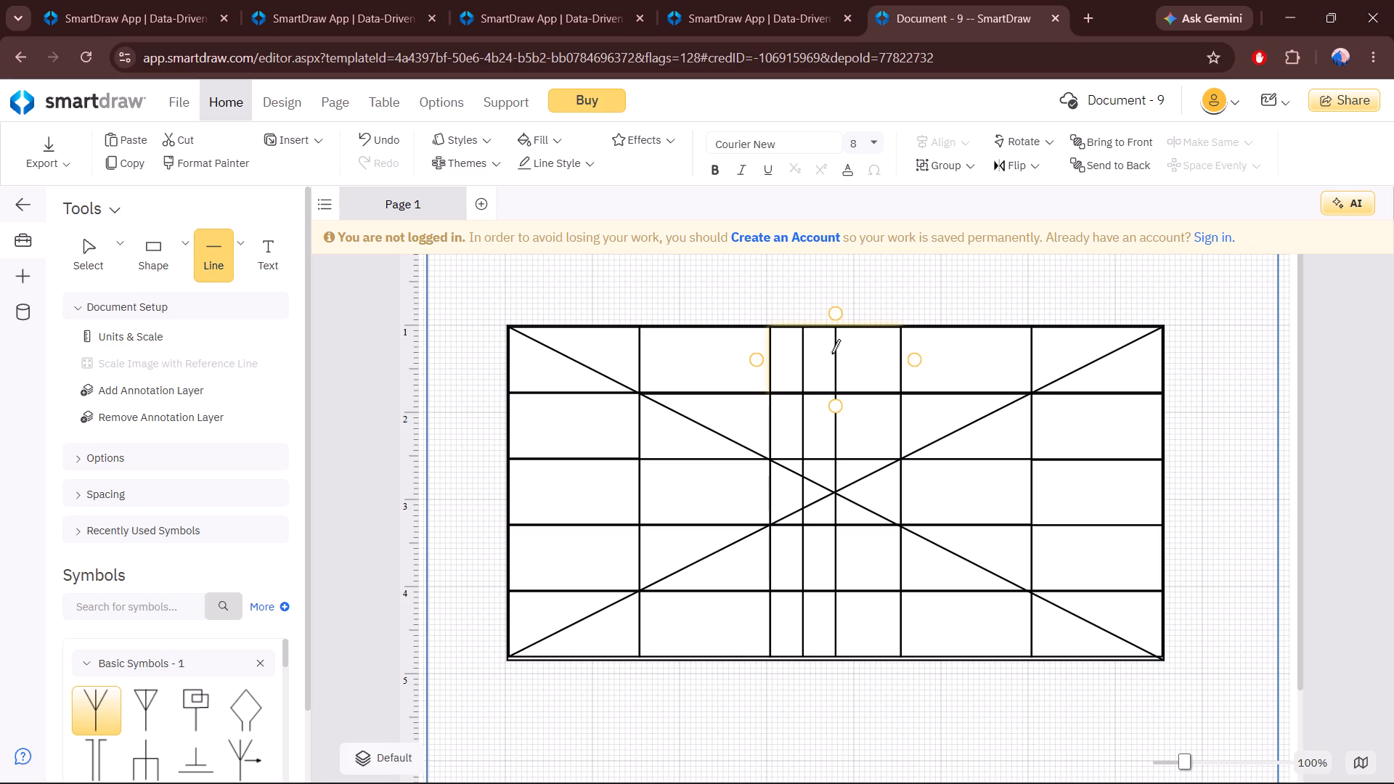
pyautogui.click(865, 330)
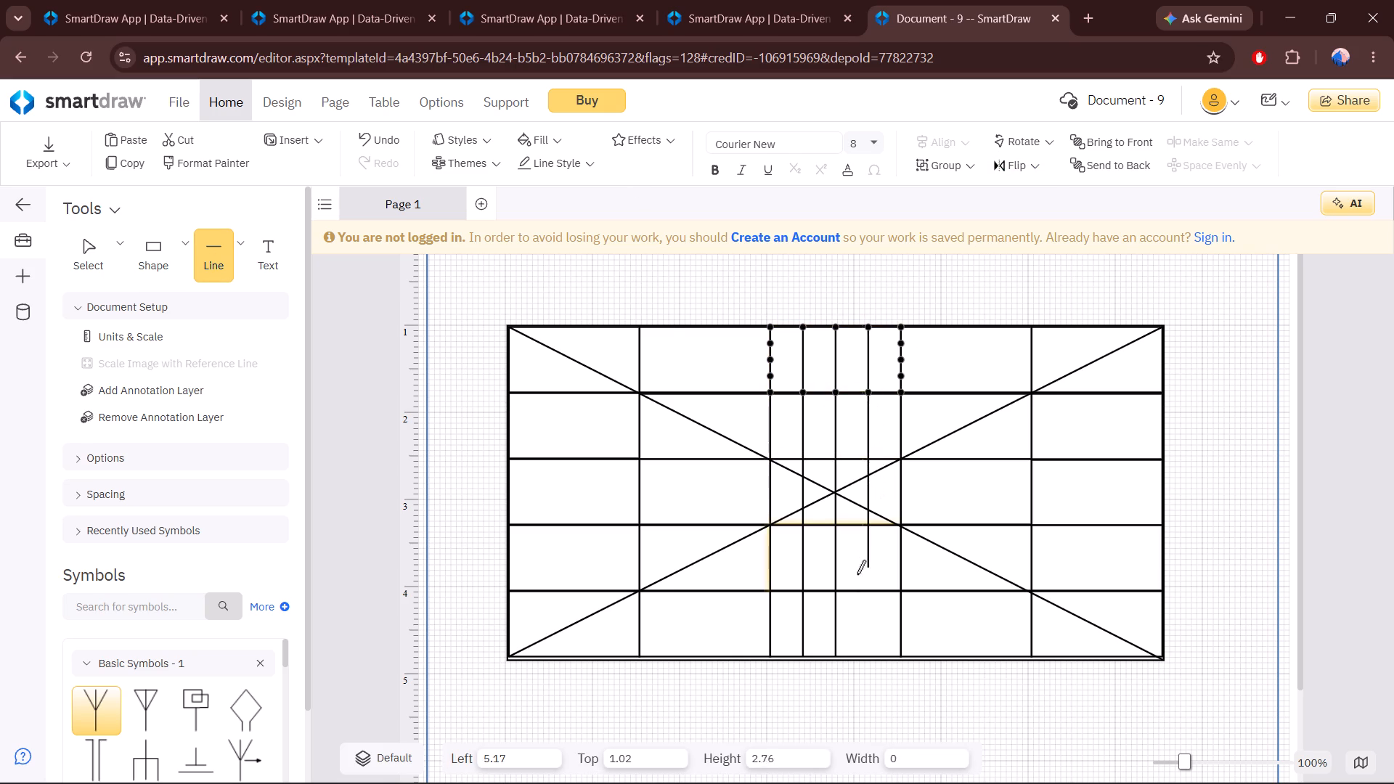
pyautogui.click(865, 653)
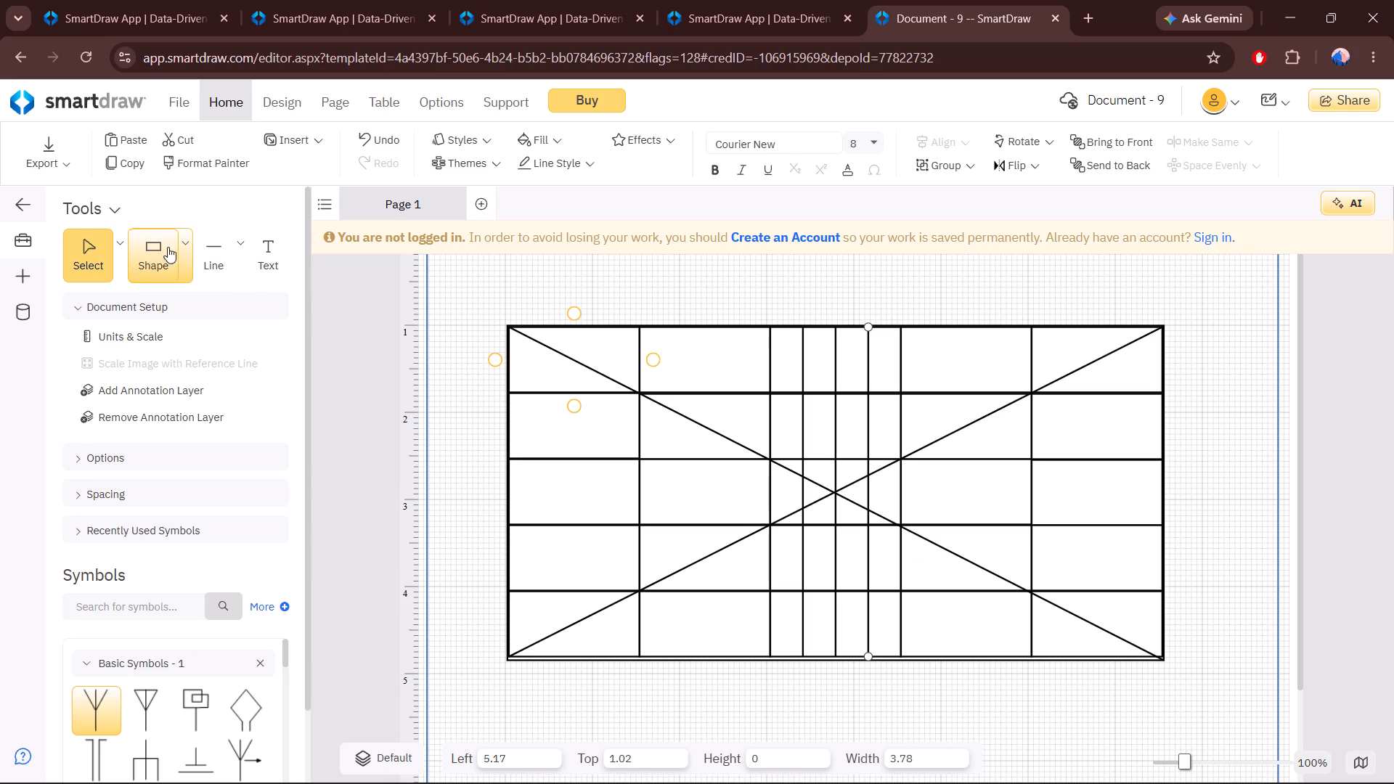
# Split the second column into quarters with three full-height vertical lines, about 3.78 long, at about 3.67, 3.29 and 2.92 horizontally.
pyautogui.click(195, 249)
pyautogui.click(738, 331)
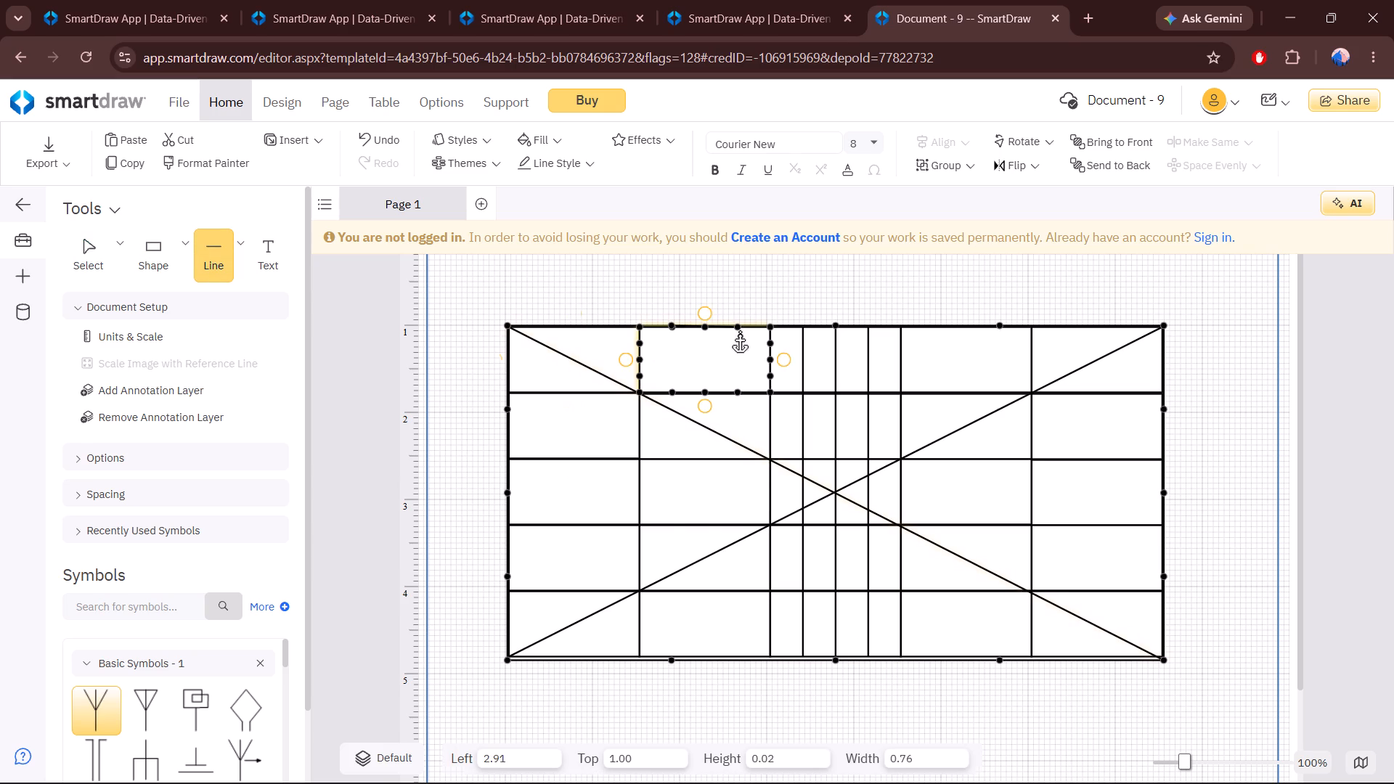
pyautogui.click(727, 648)
pyautogui.click(212, 238)
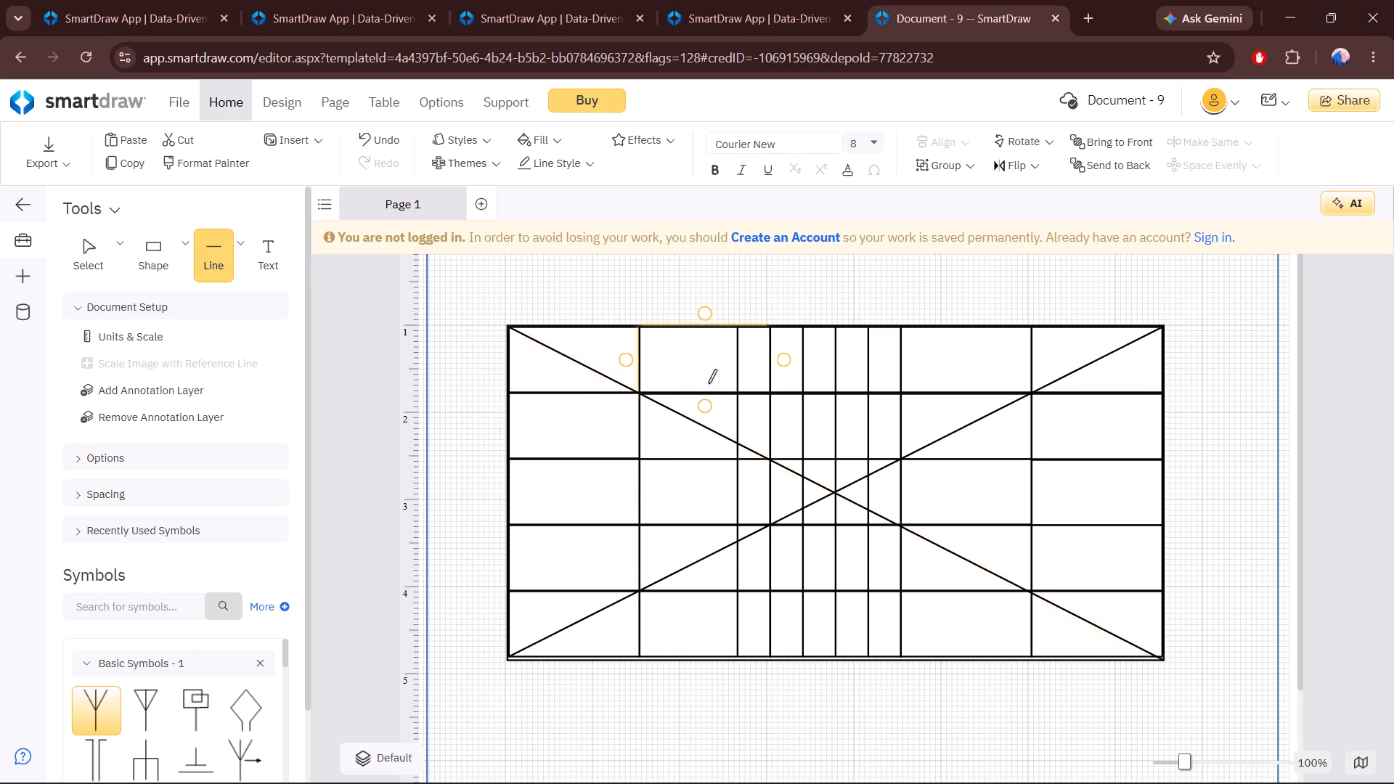
pyautogui.click(707, 331)
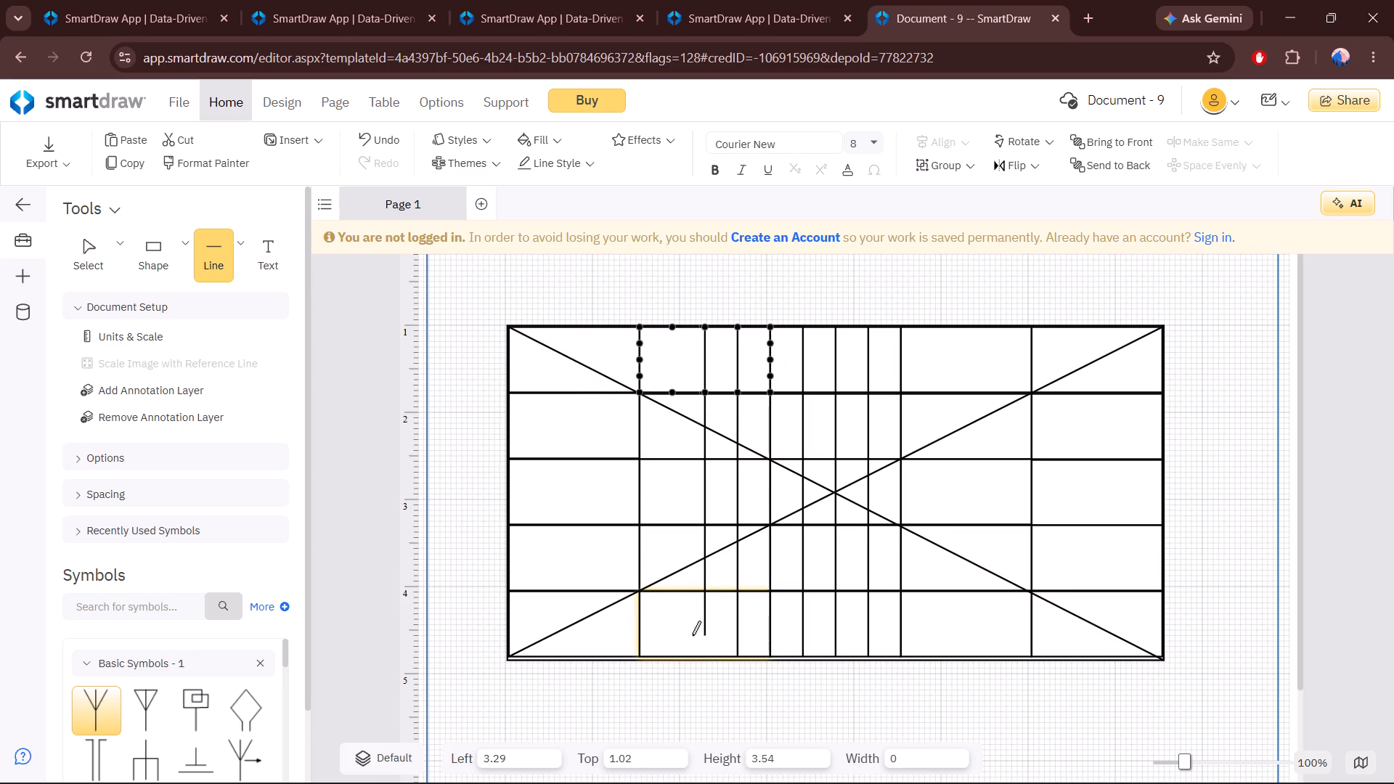
pyautogui.click(691, 650)
pyautogui.click(203, 253)
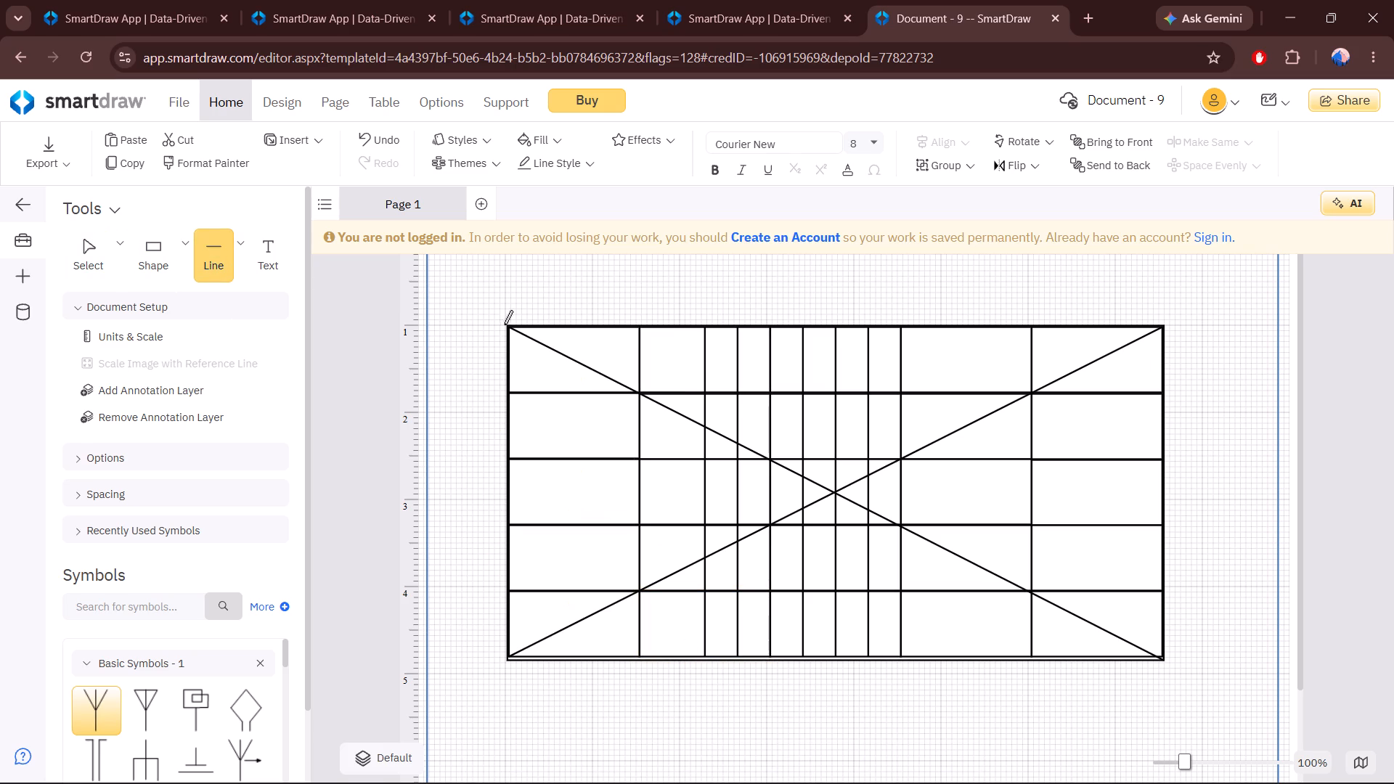
pyautogui.click(669, 327)
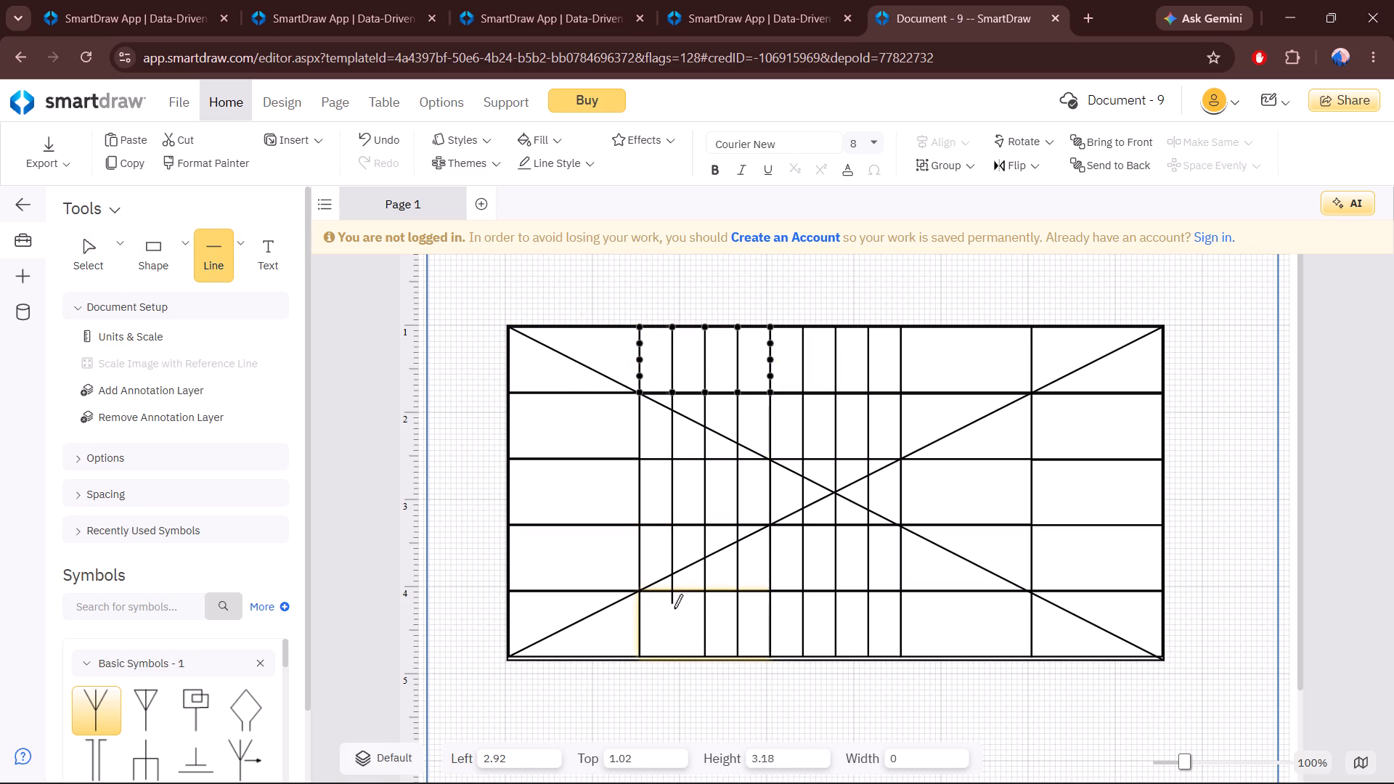
pyautogui.click(674, 650)
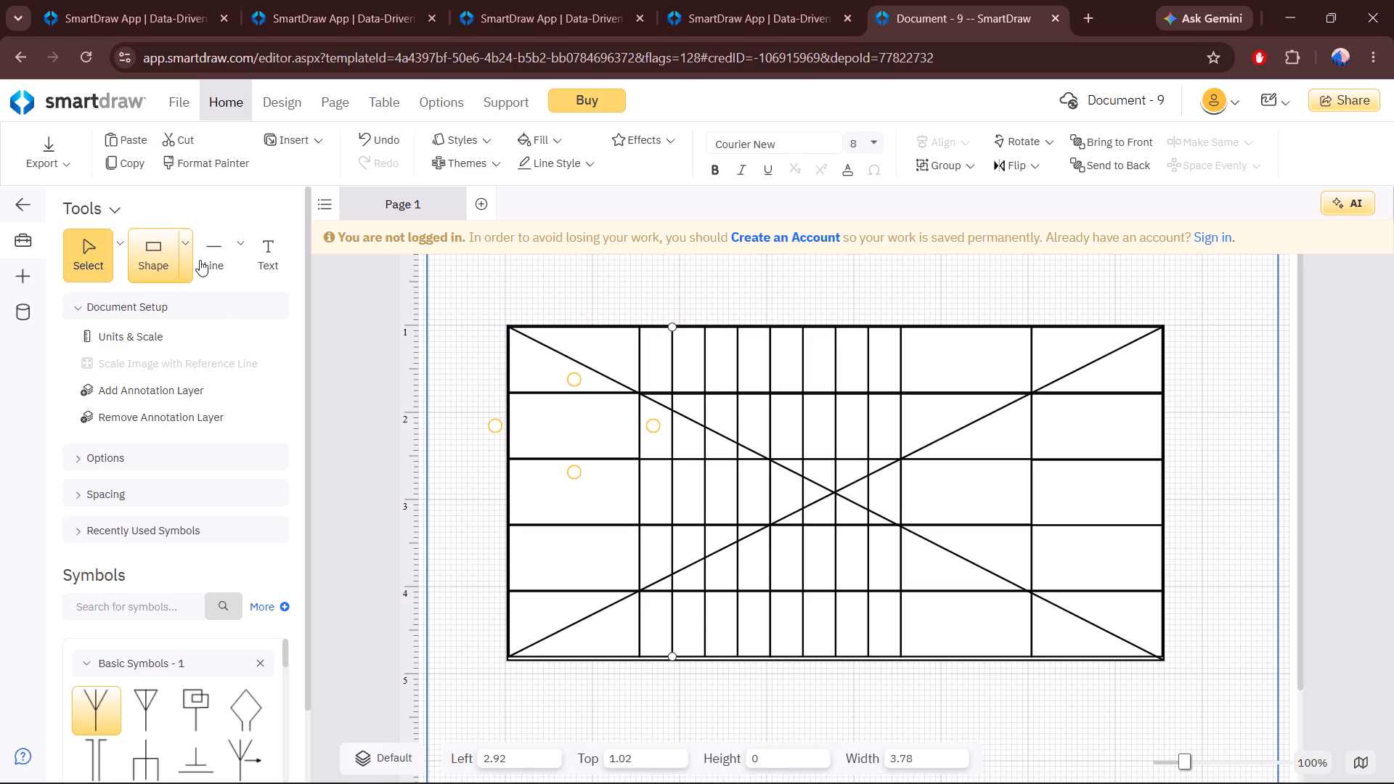
# Split the first column into quarters with three full-height vertical lines, about 3.78 long, at about 2.17, 1.79 and 1.42 horizontally.
pyautogui.click(200, 260)
pyautogui.click(604, 330)
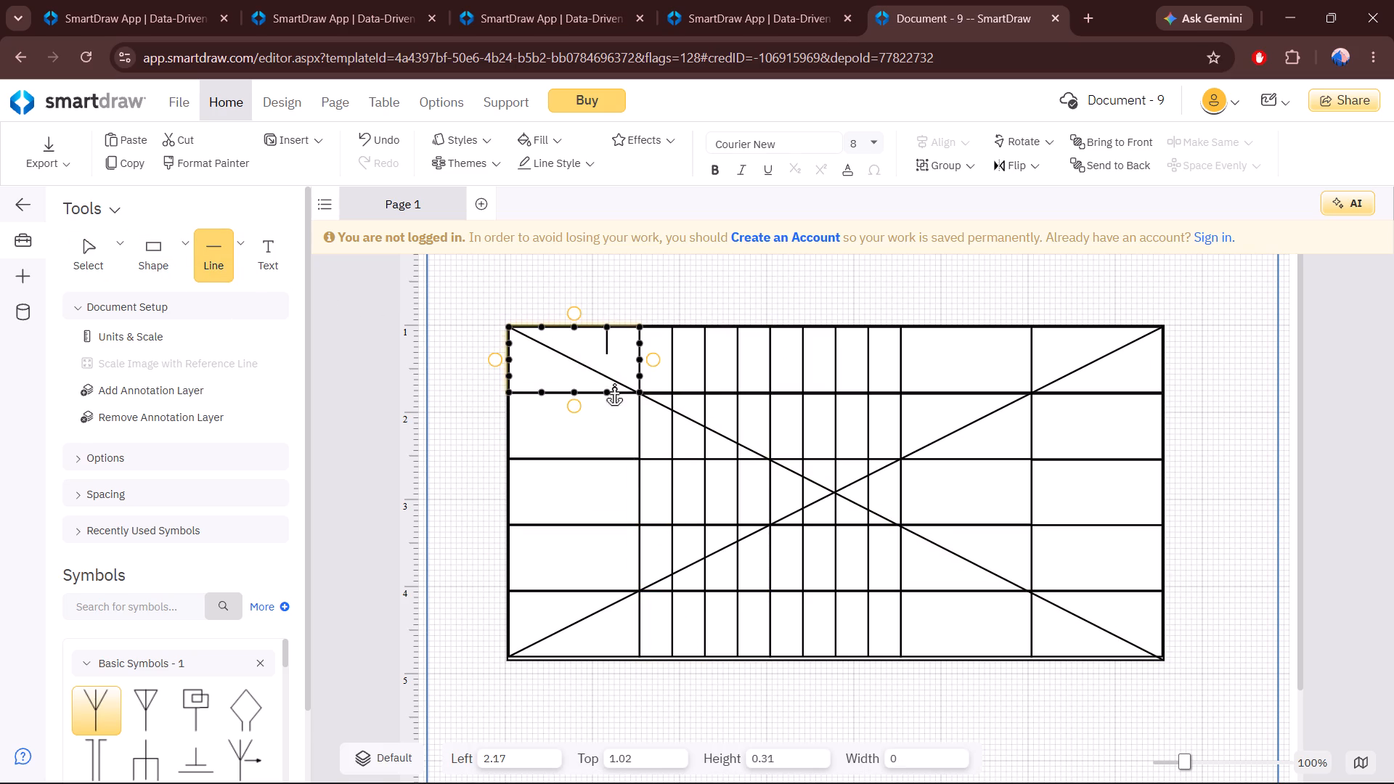
pyautogui.click(603, 651)
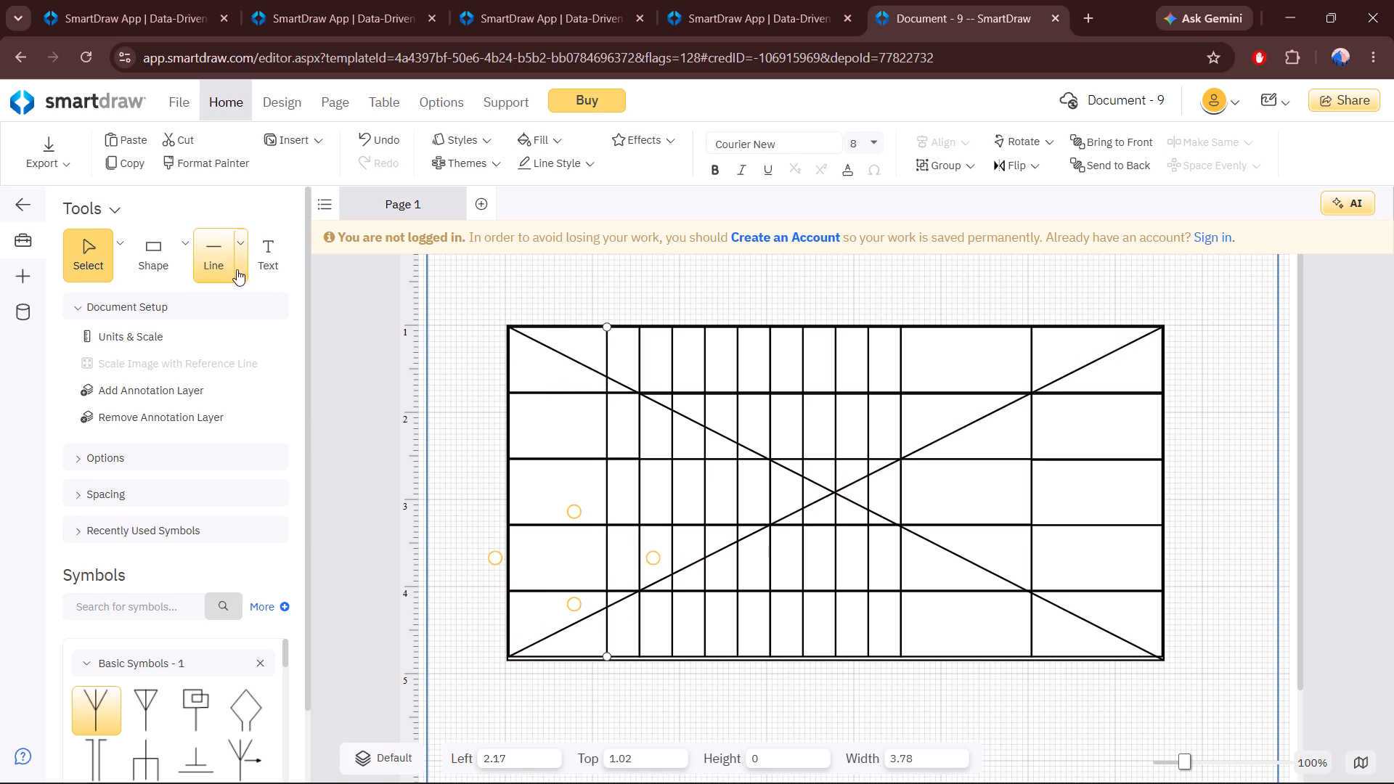
pyautogui.click(230, 261)
pyautogui.click(577, 331)
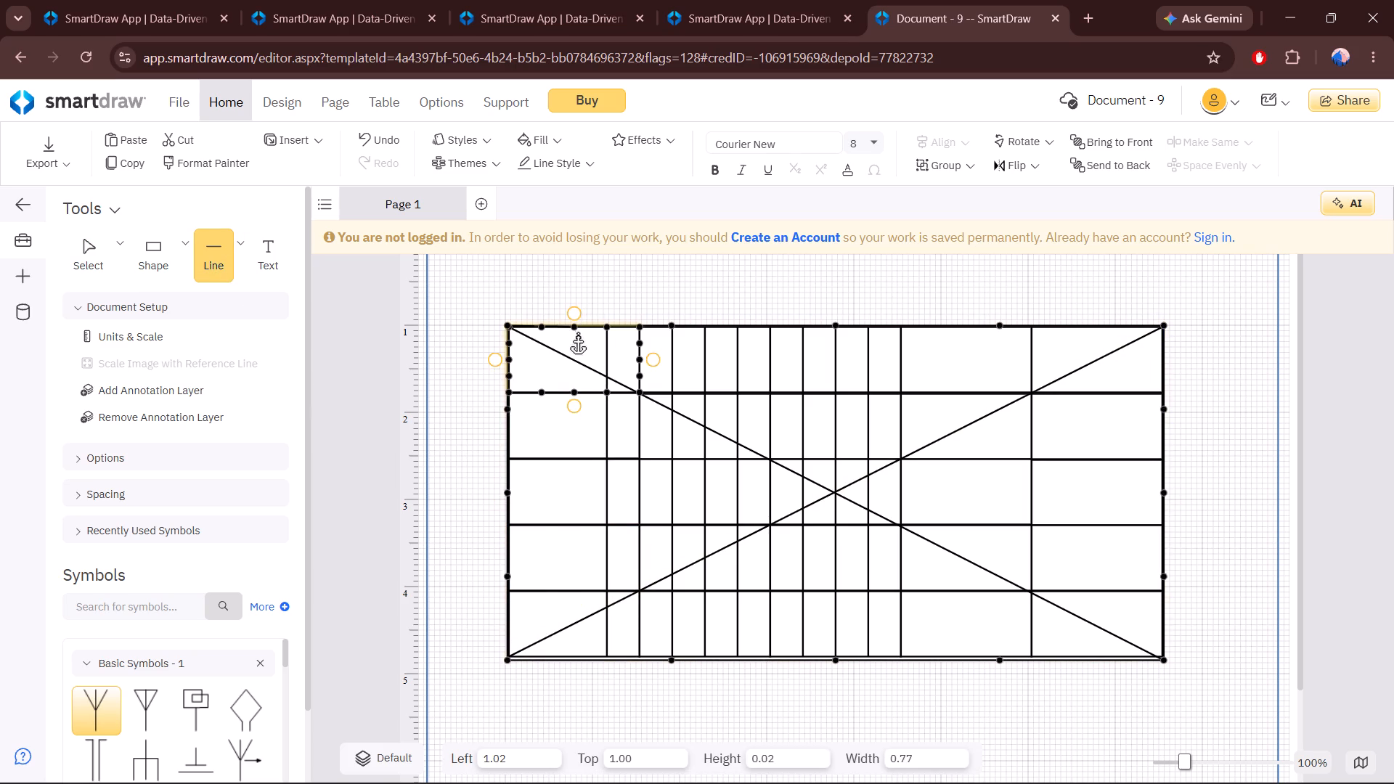
pyautogui.click(576, 648)
pyautogui.click(221, 261)
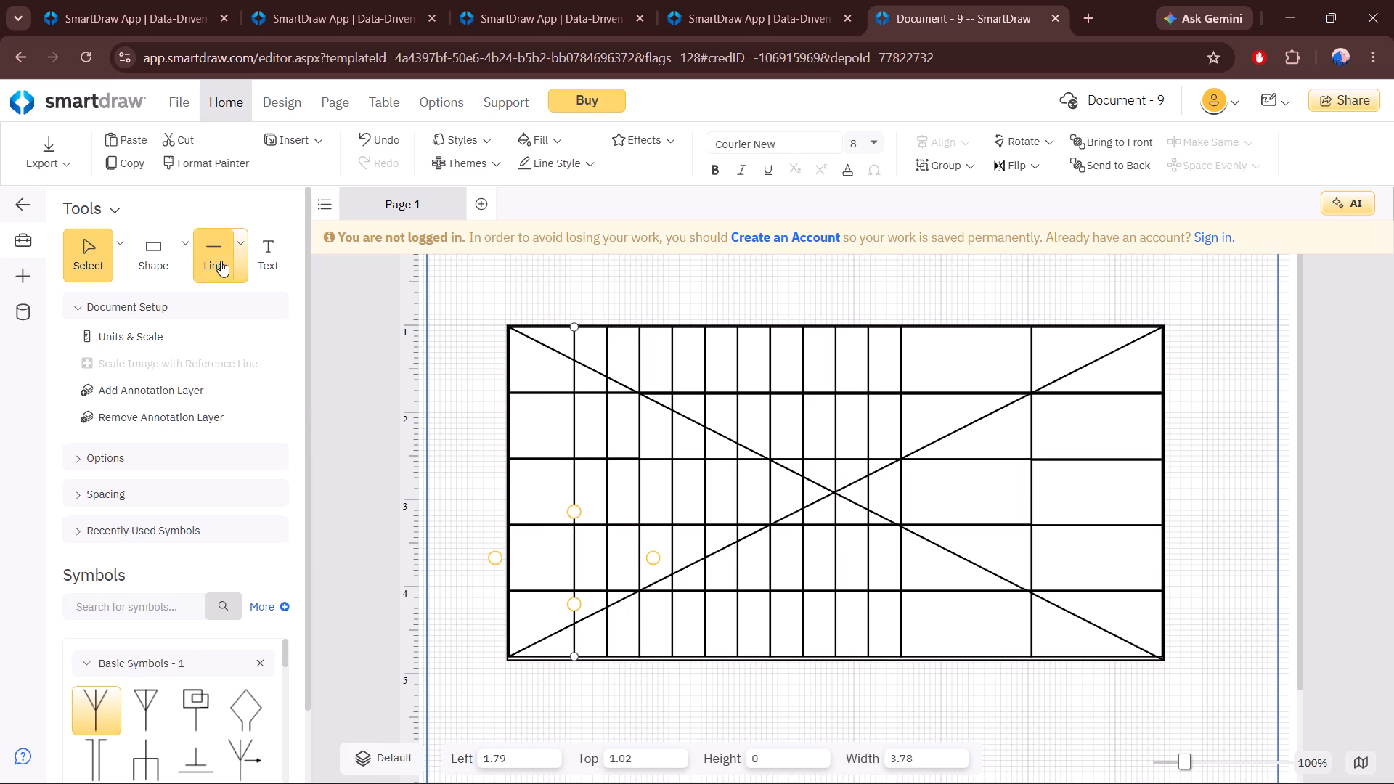
pyautogui.click(545, 327)
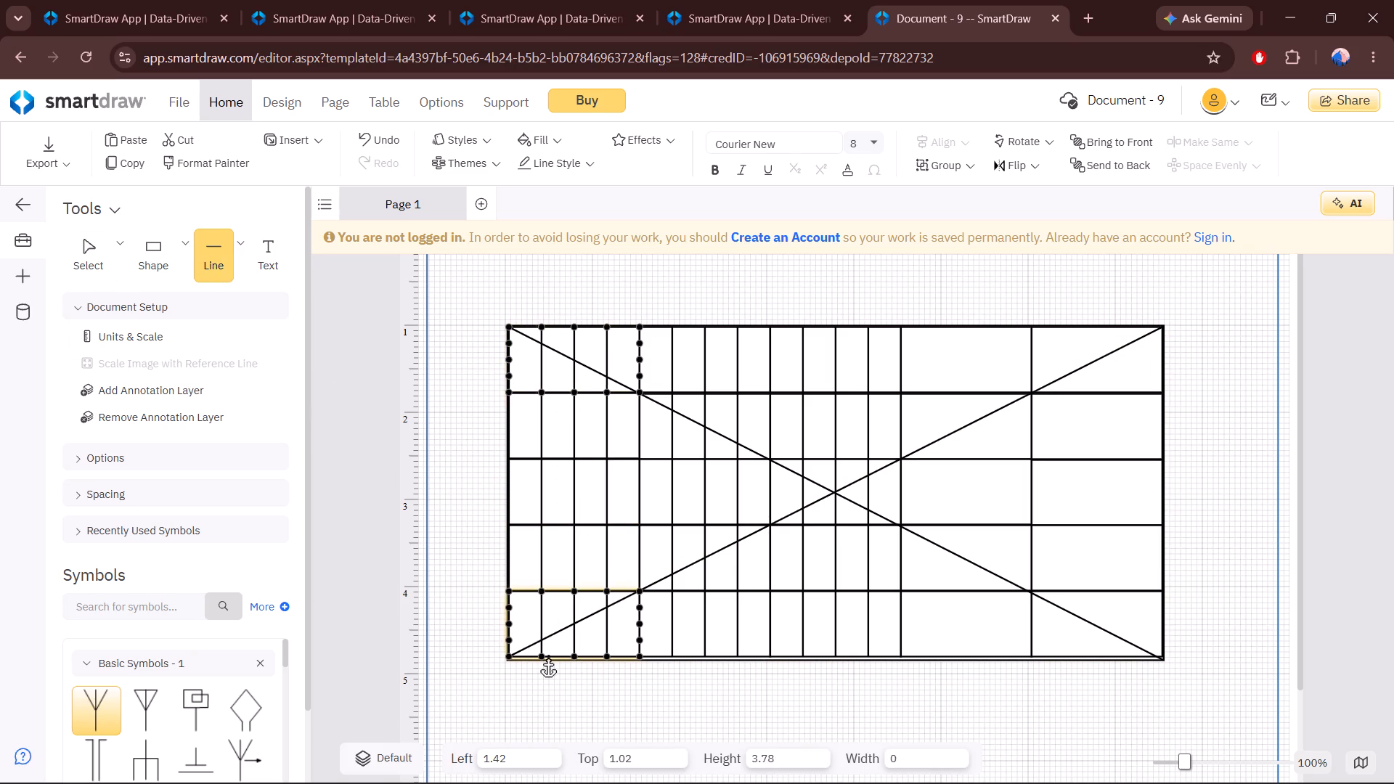
pyautogui.click(547, 657)
# Split the fourth column into quarters with three full-height vertical lines, about 3.78 long, at about 5.92, 6.29 and 6.67 horizontally.
pyautogui.click(210, 240)
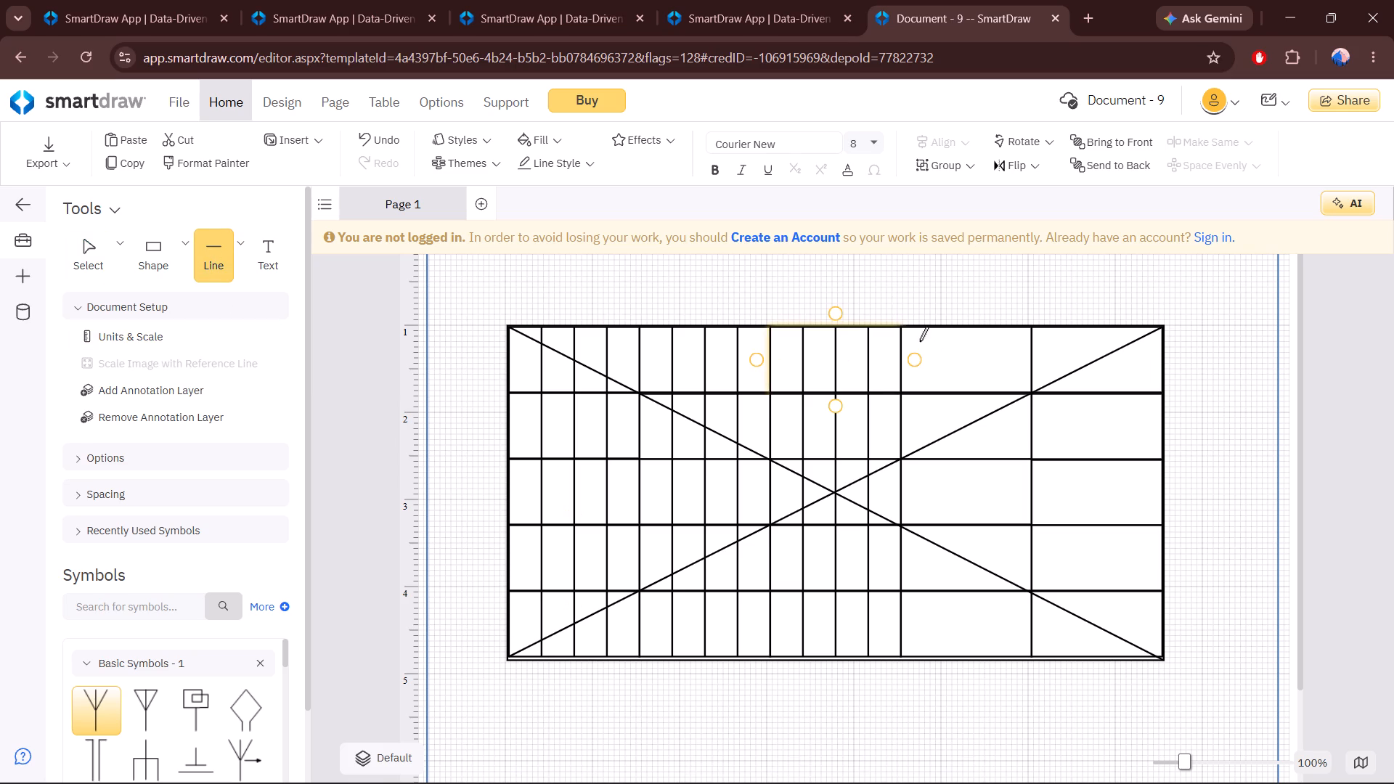
pyautogui.click(943, 327)
pyautogui.click(945, 653)
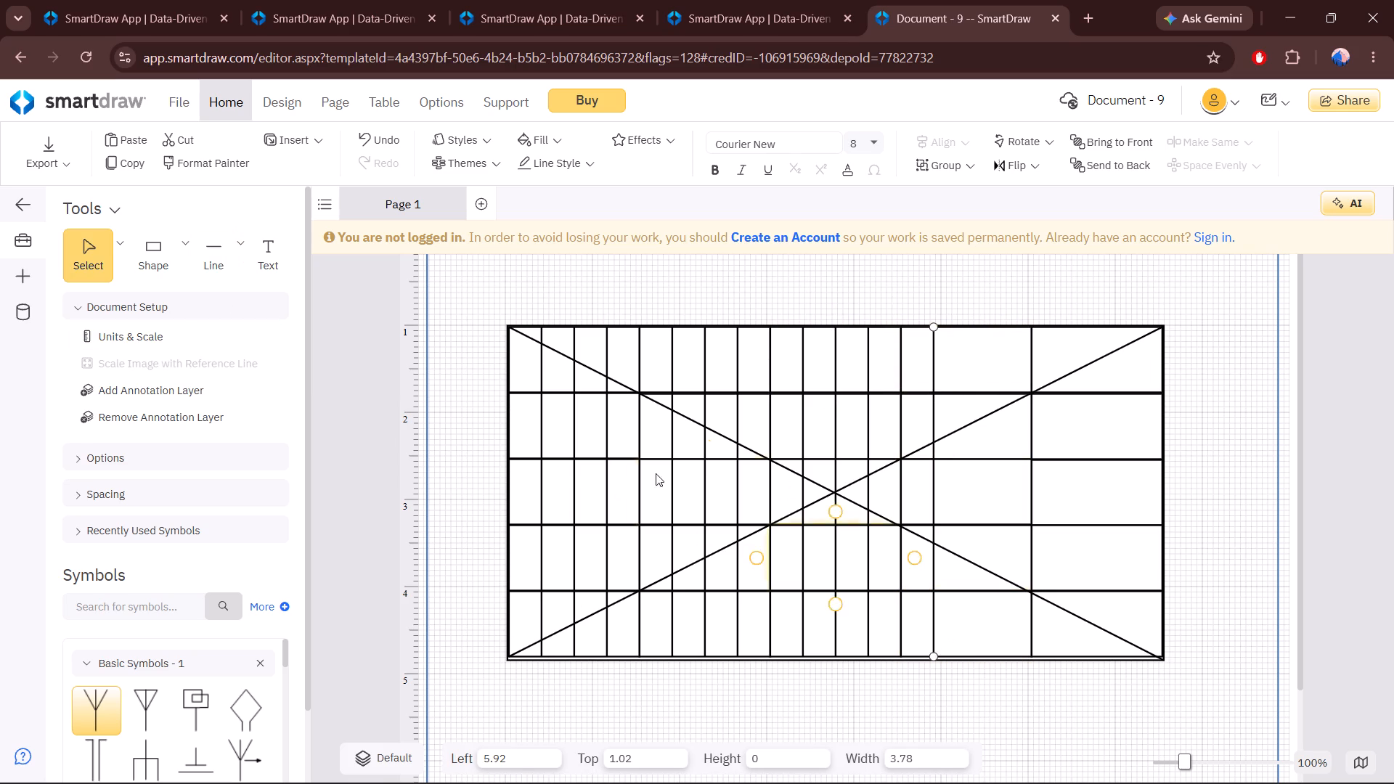
pyautogui.click(204, 248)
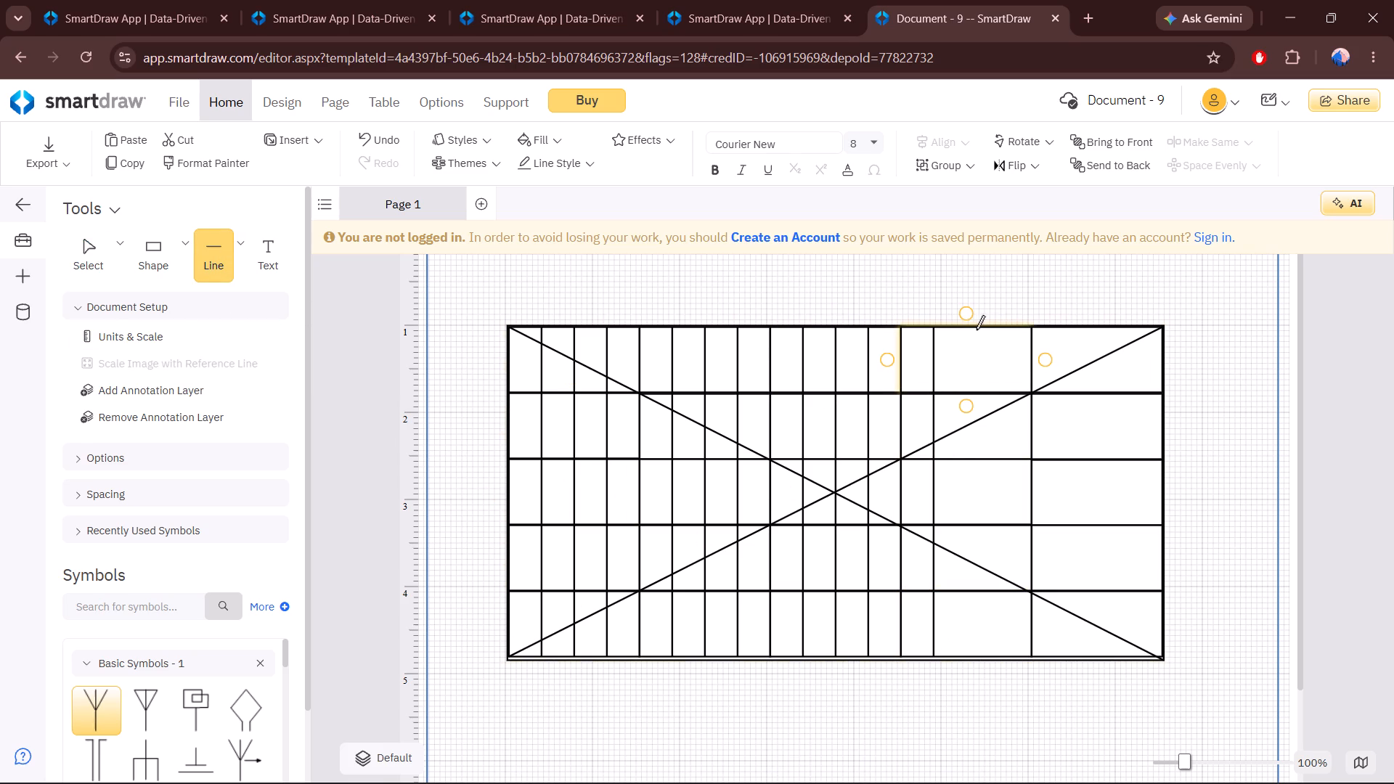
pyautogui.click(970, 330)
pyautogui.click(971, 654)
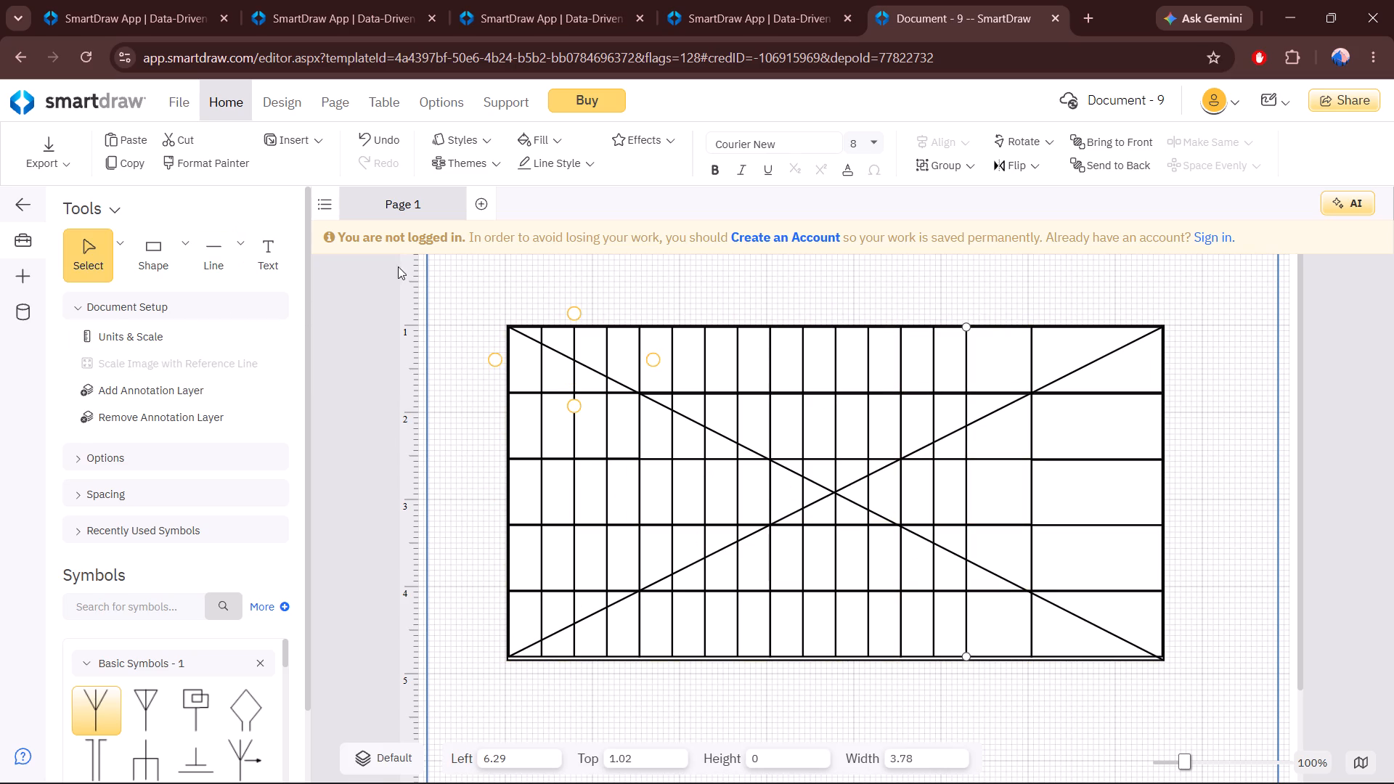
pyautogui.click(225, 243)
pyautogui.click(1002, 331)
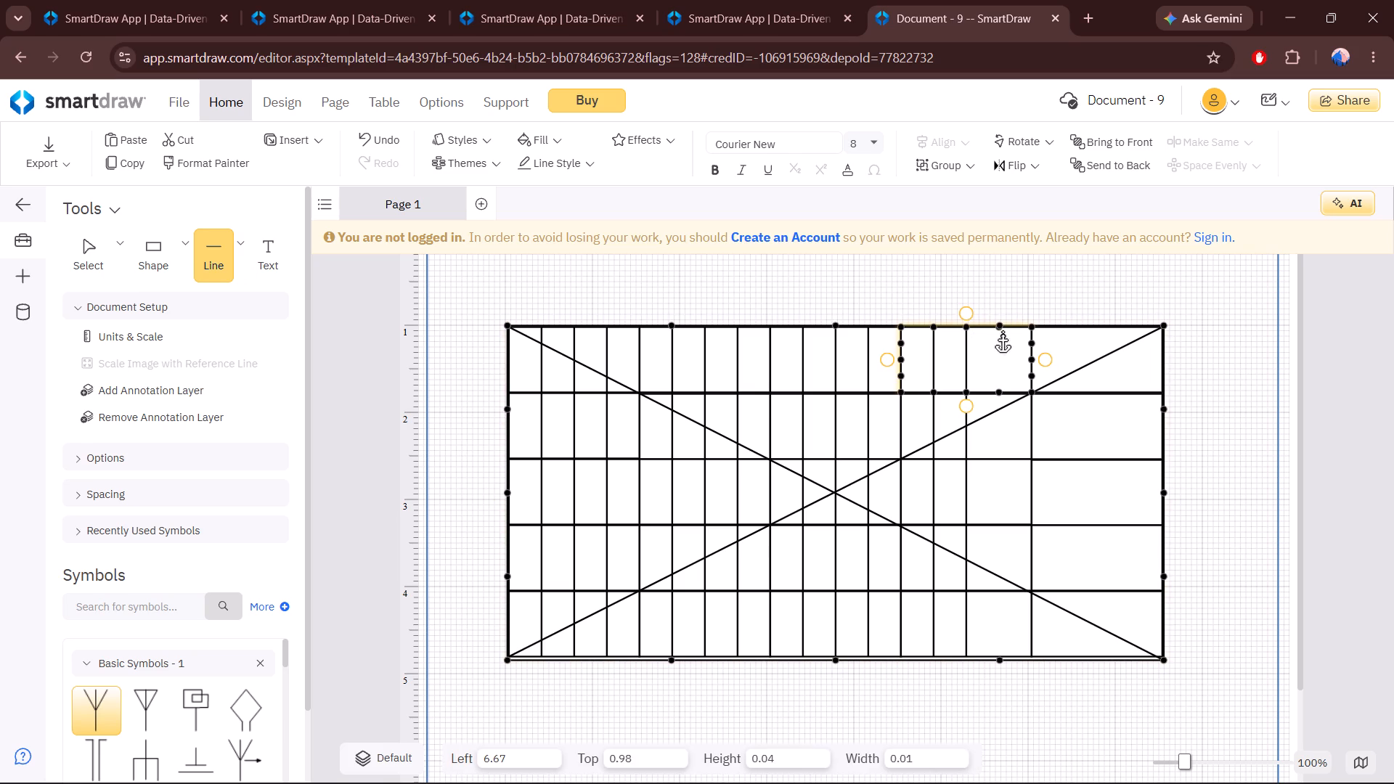
pyautogui.click(1006, 648)
# Split the fifth column into quarters with three full-height vertical lines at about 7.42, 7.79 and 8.17 horizontally.
pyautogui.click(222, 250)
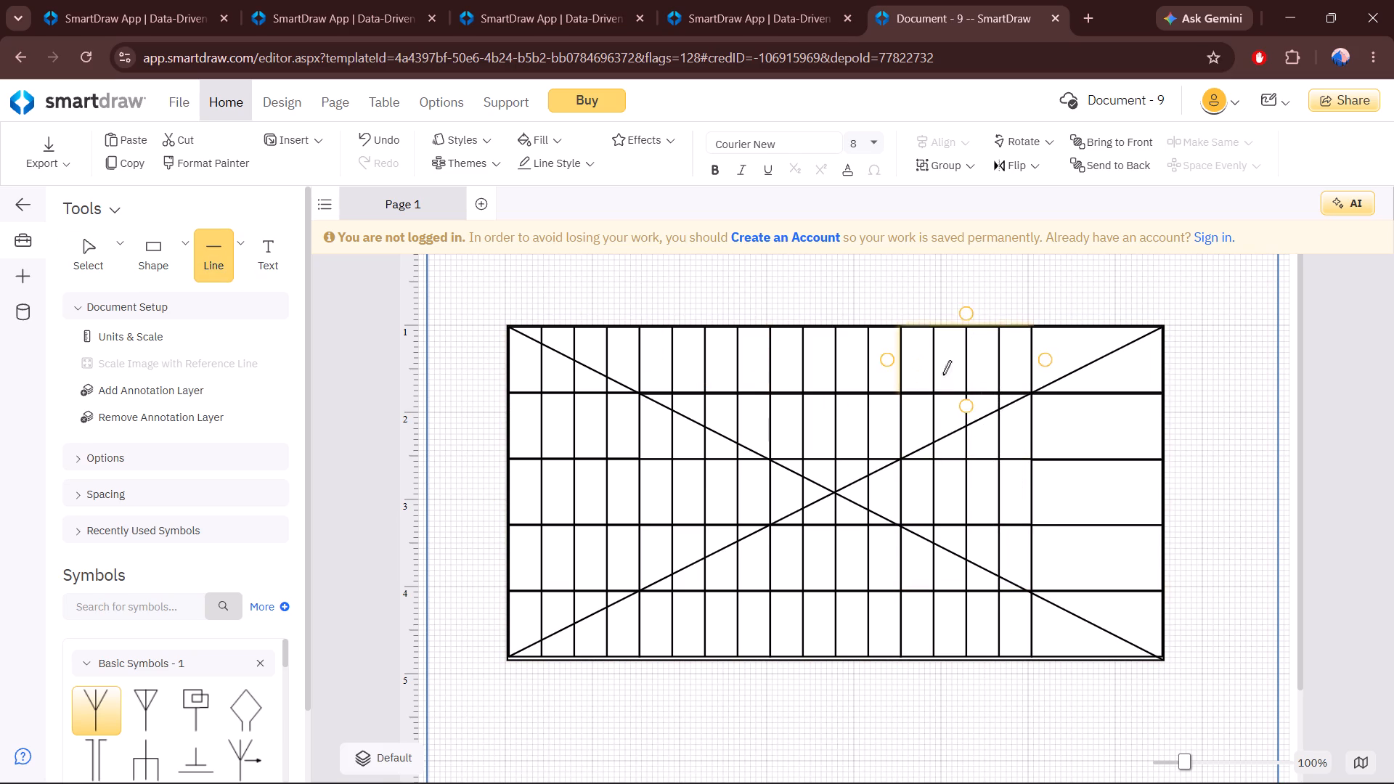
pyautogui.click(1067, 328)
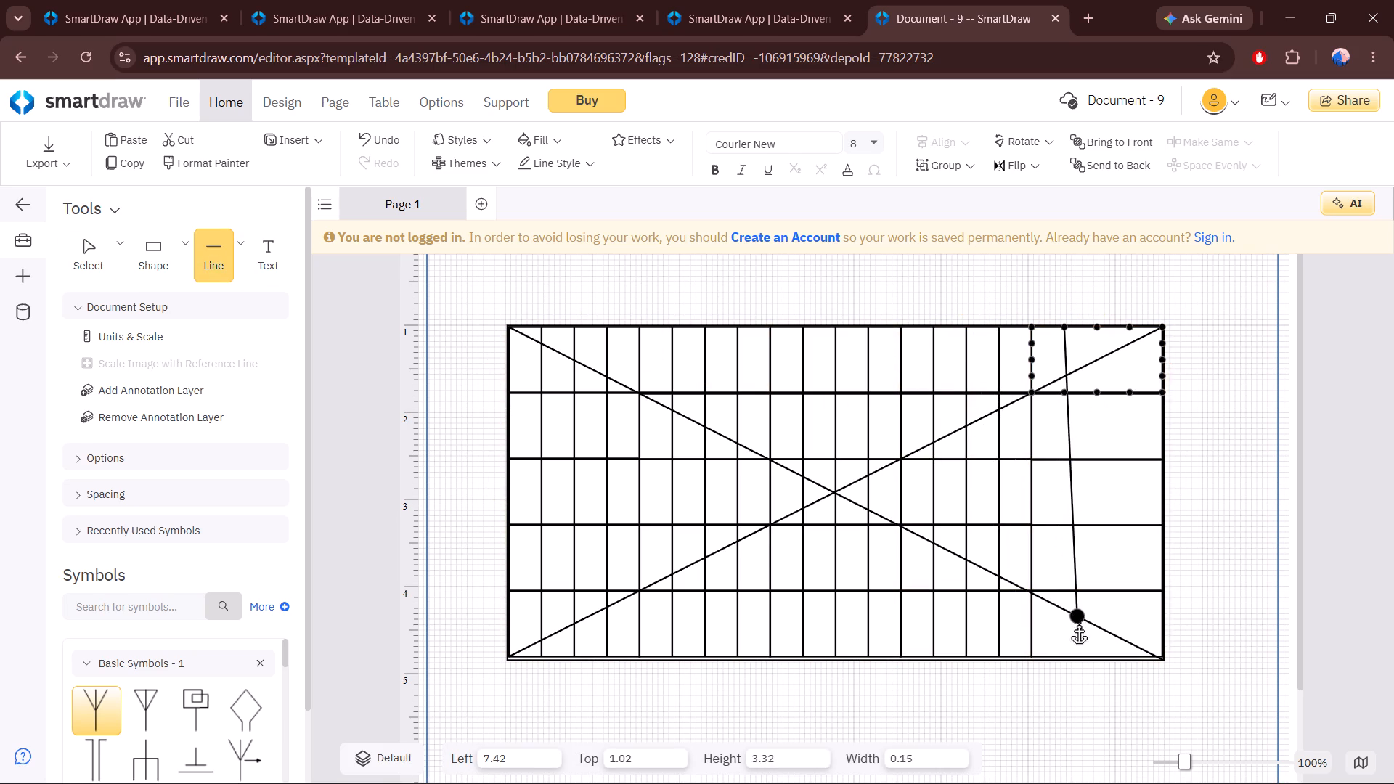
pyautogui.click(1077, 649)
pyautogui.click(204, 258)
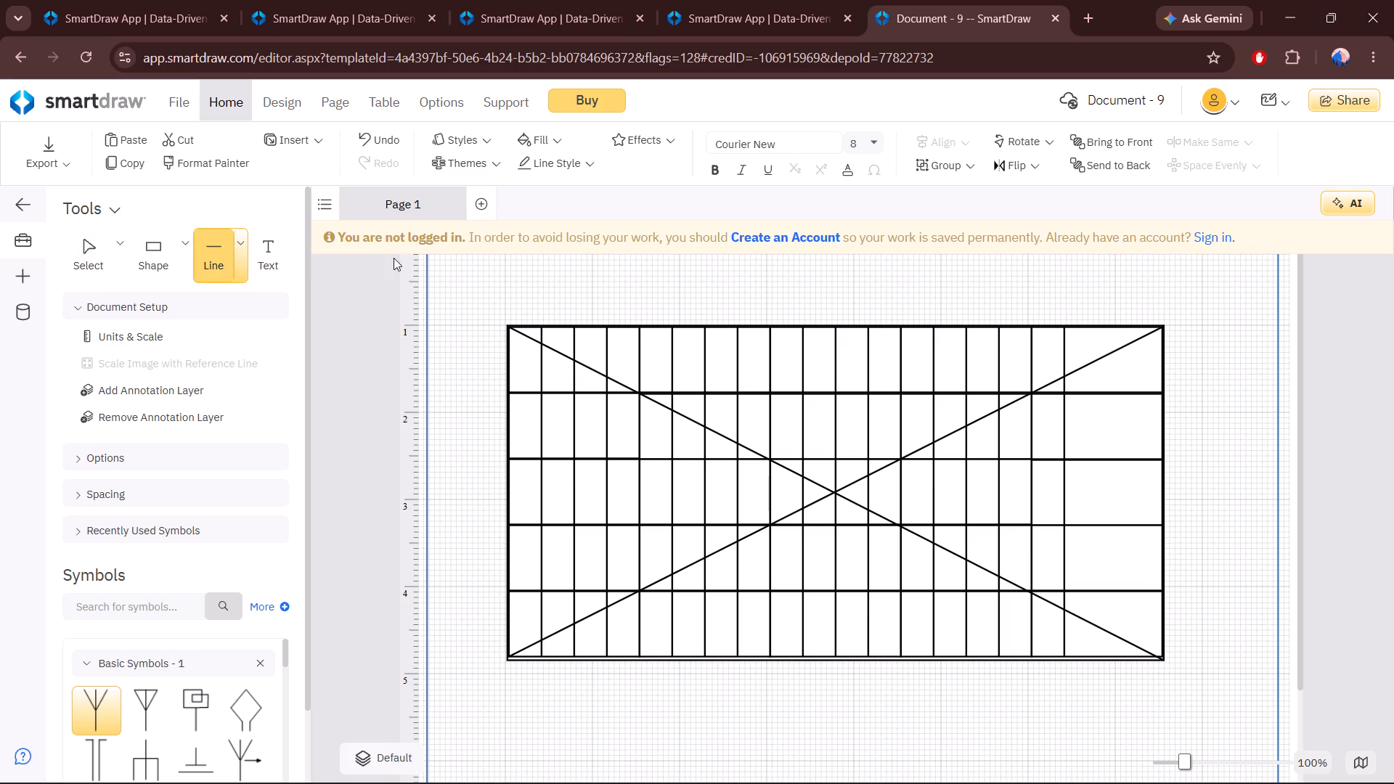
pyautogui.click(1093, 332)
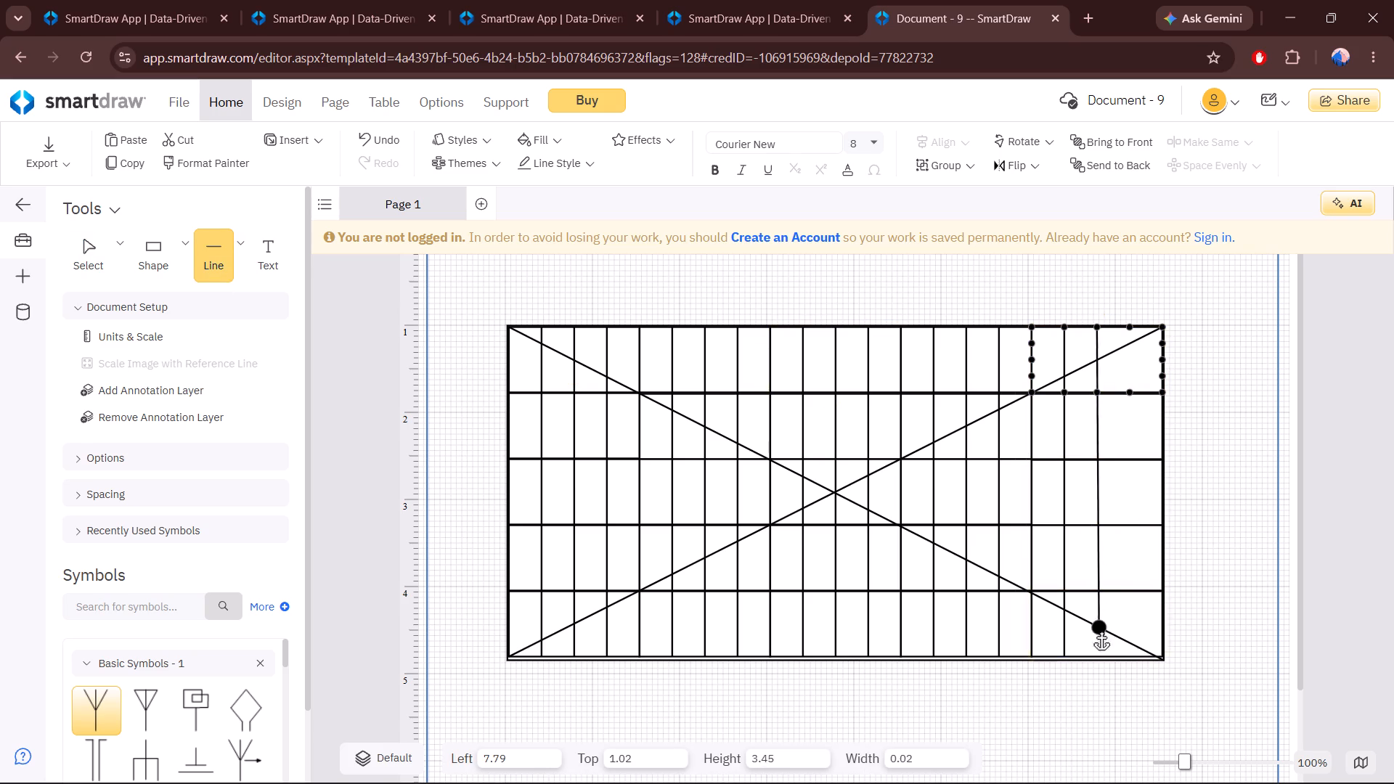
pyautogui.click(1101, 652)
pyautogui.click(220, 240)
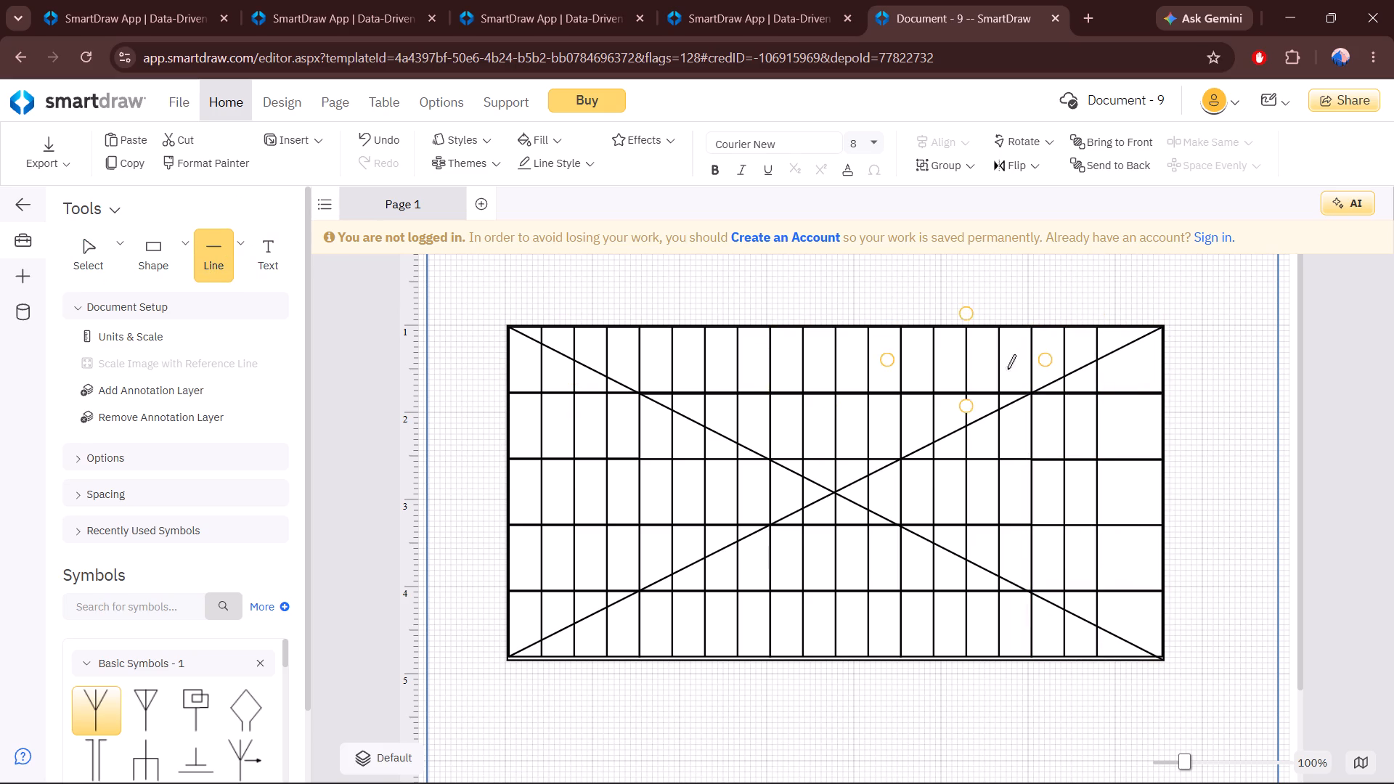
pyautogui.click(1126, 329)
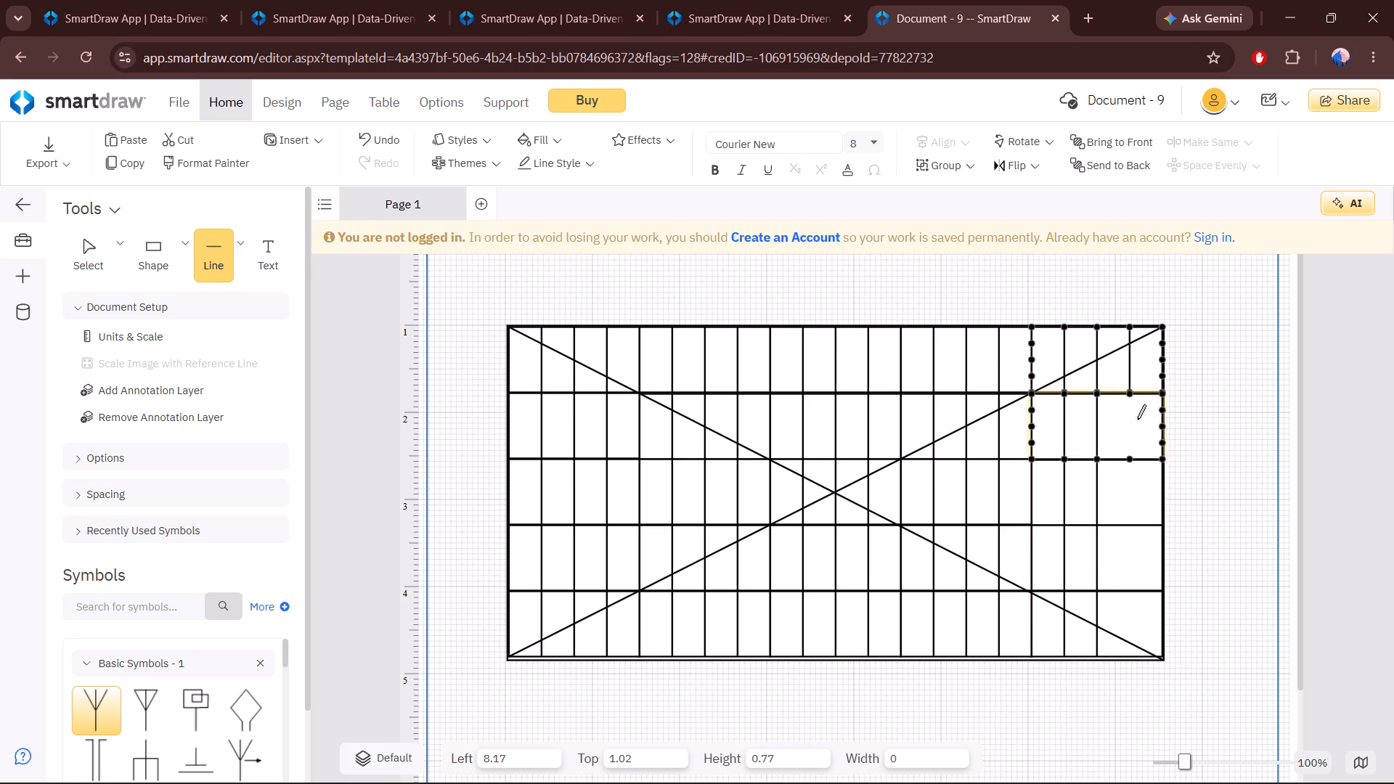
pyautogui.click(1128, 664)
pyautogui.click(1133, 661)
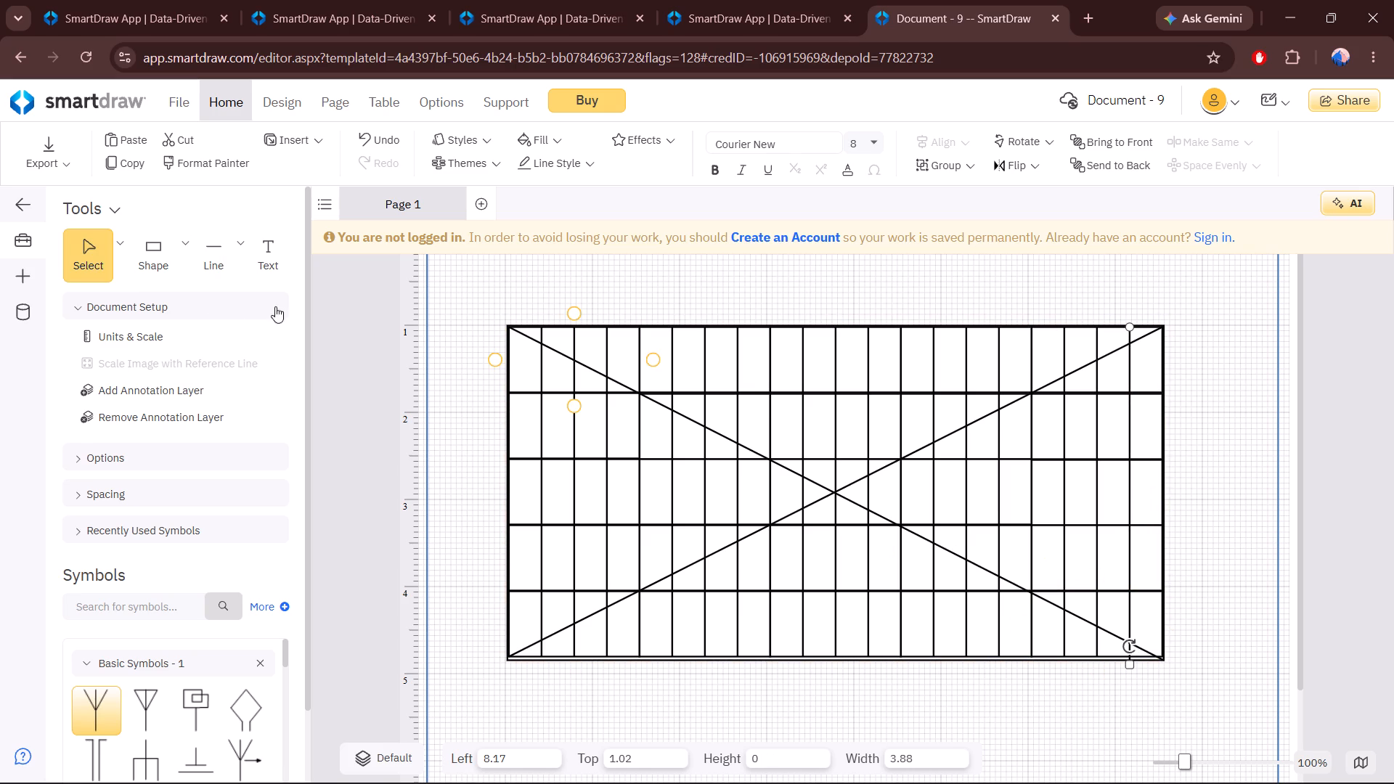
# Split the first row into quarters with three full-width horizontal lines at about 1.21, 1.40 and 1.58 vertically.
pyautogui.click(218, 260)
pyautogui.click(510, 350)
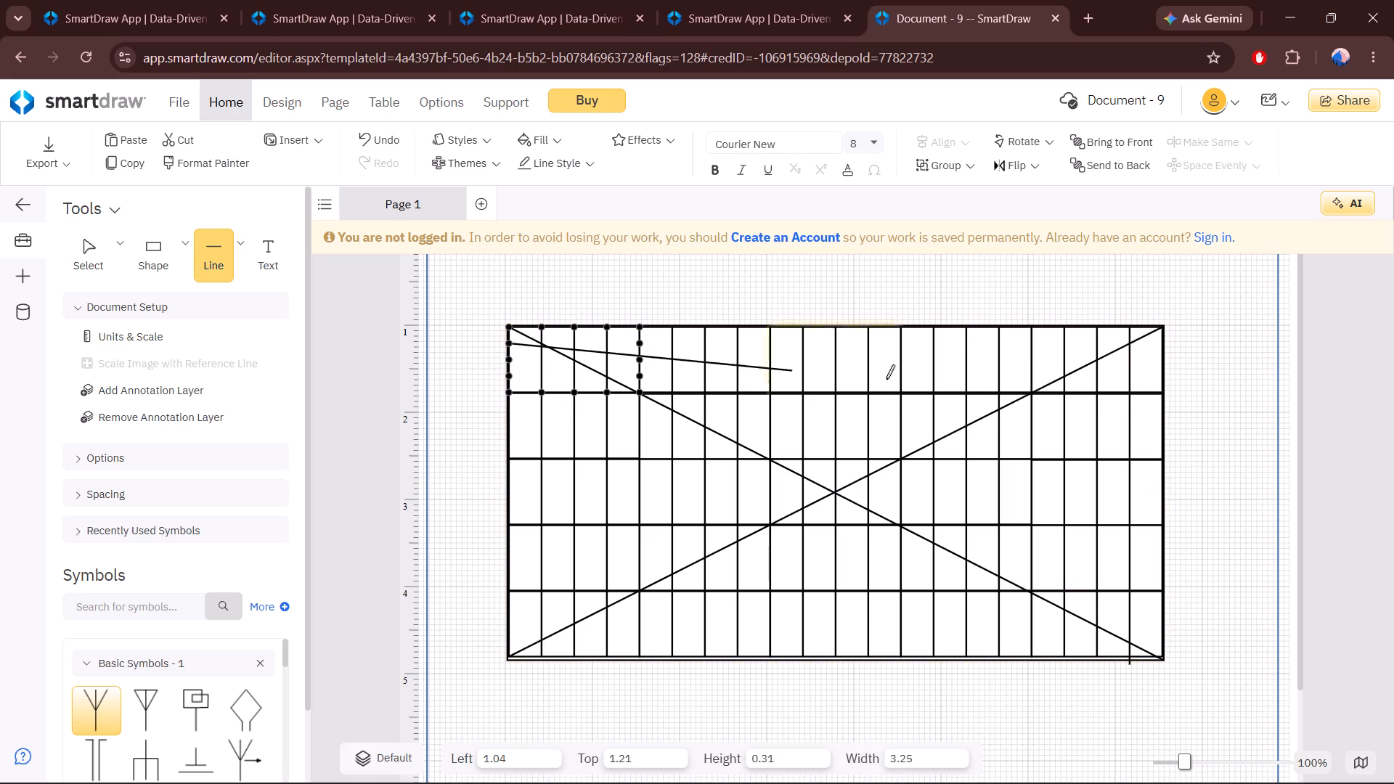
pyautogui.click(1157, 348)
pyautogui.click(203, 250)
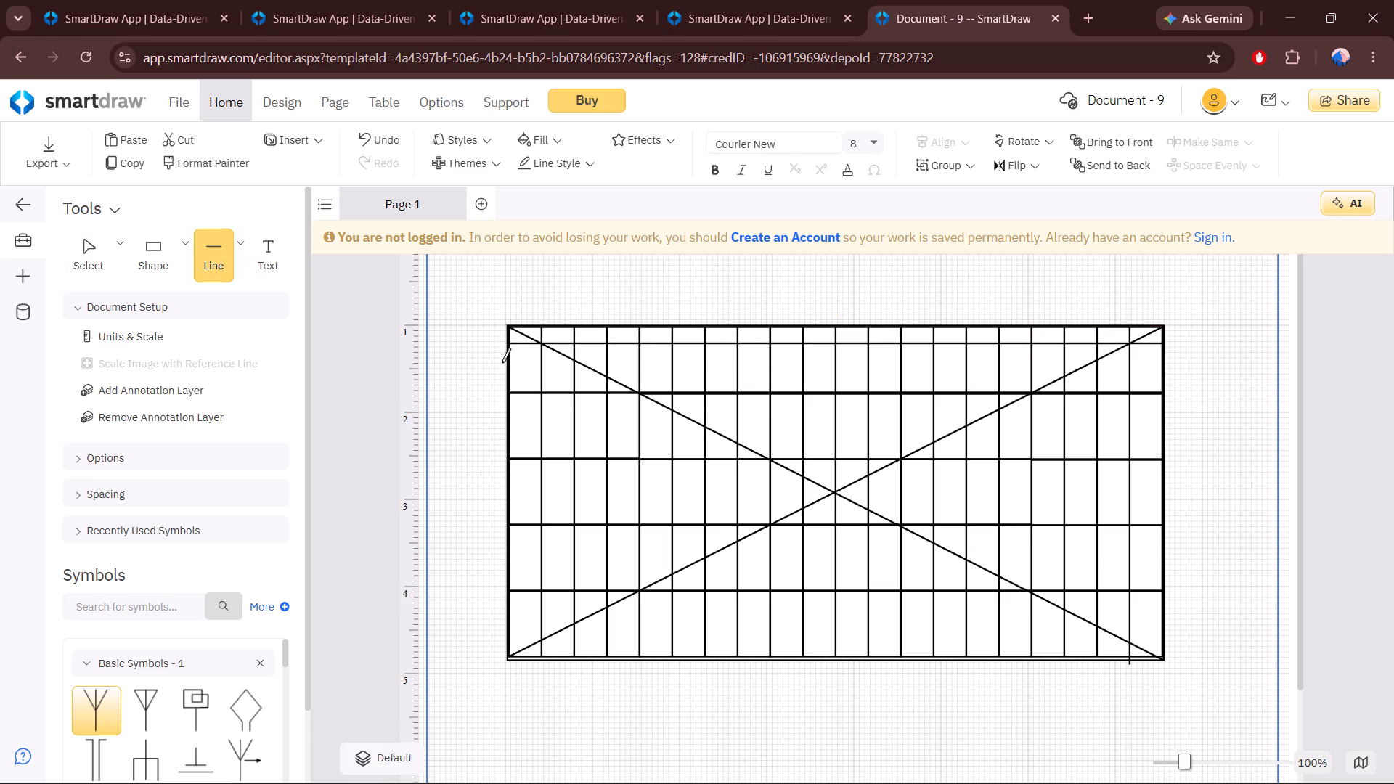
pyautogui.click(512, 359)
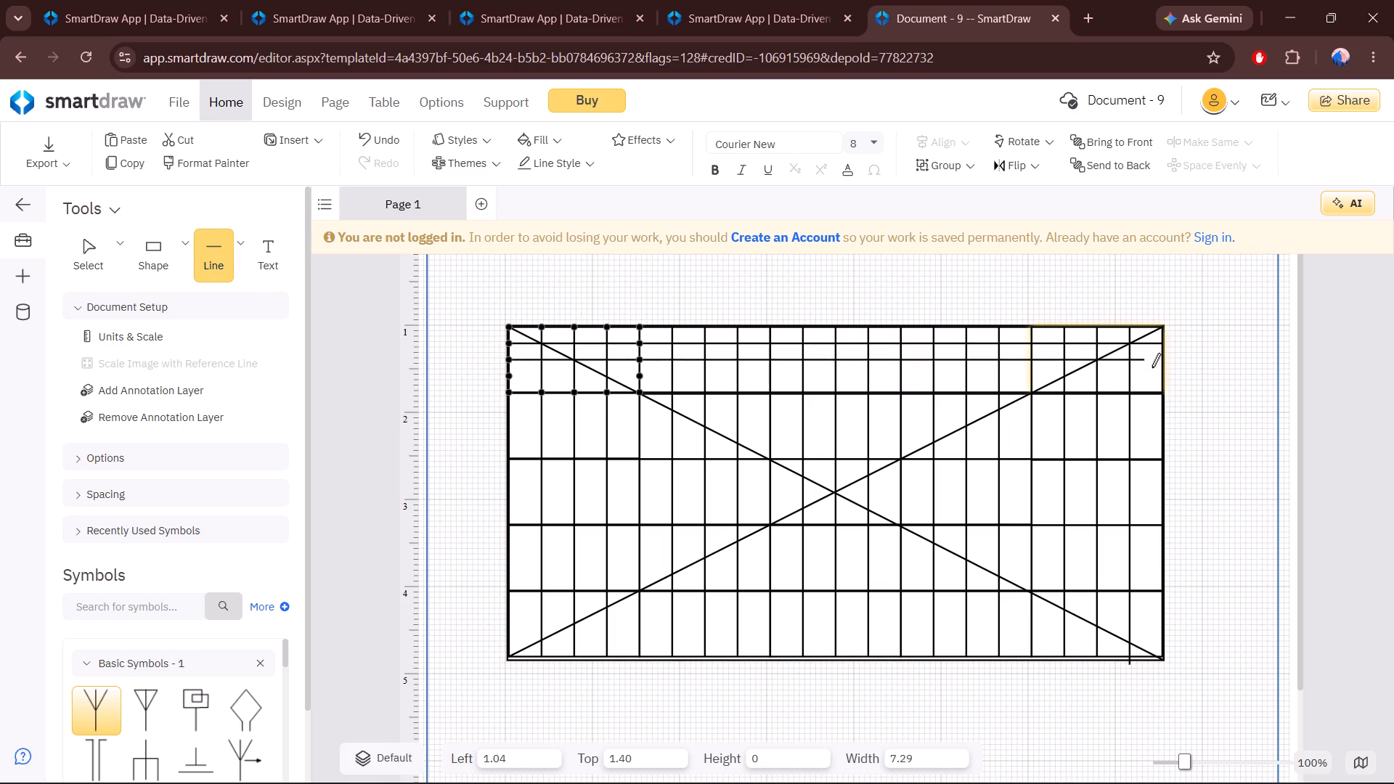
pyautogui.click(1162, 364)
pyautogui.click(206, 253)
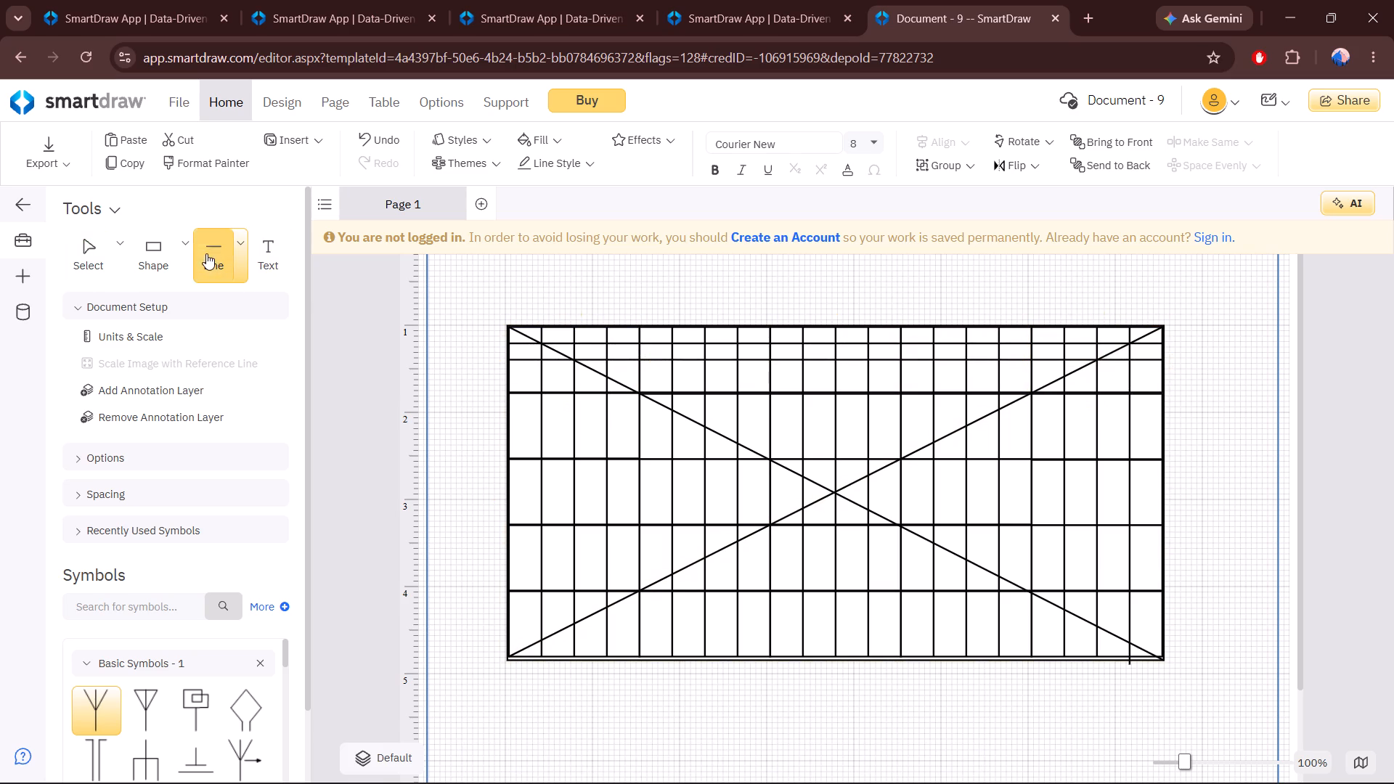
pyautogui.click(514, 372)
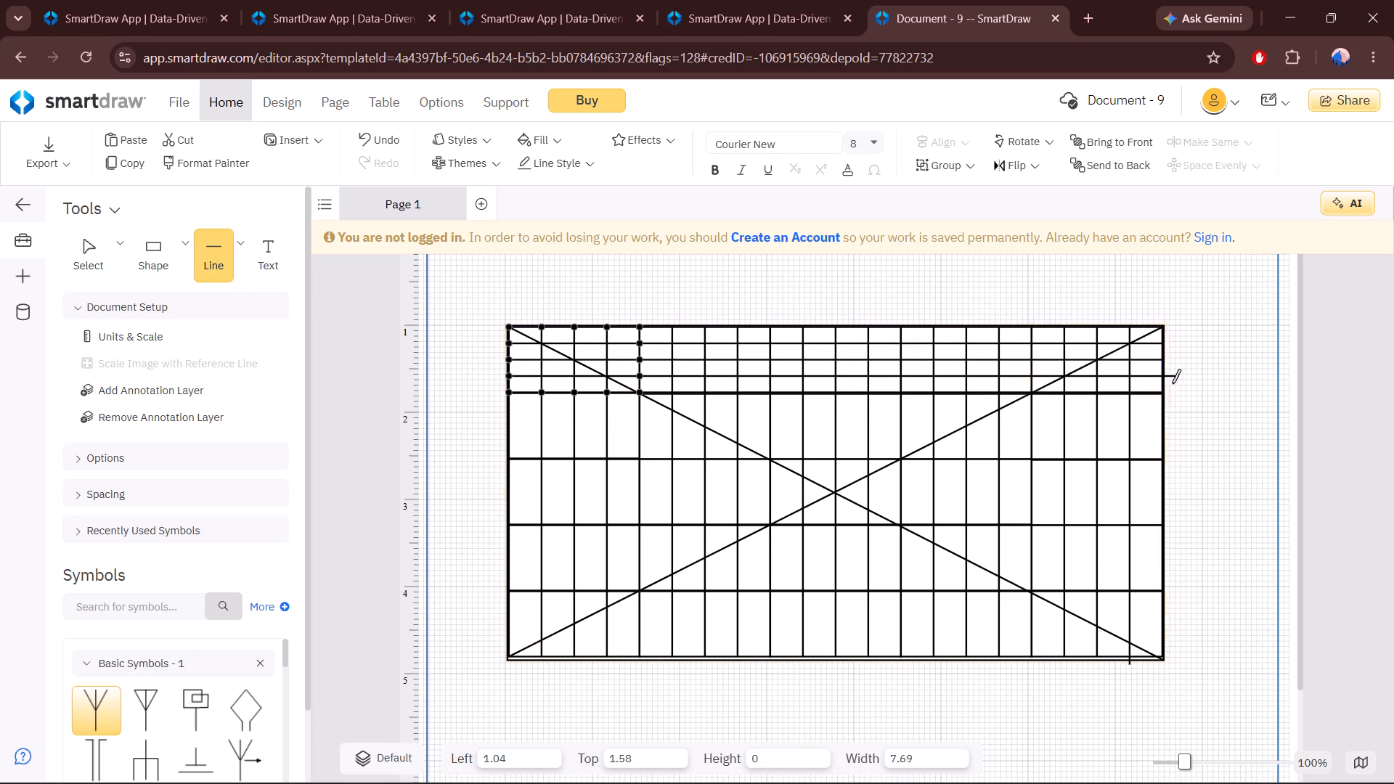
pyautogui.click(1159, 381)
# Split the second row into quarters with three full-width horizontal lines, about 7.50 long, at about 1.97, 2.15 and 2.34 vertically.
pyautogui.click(226, 253)
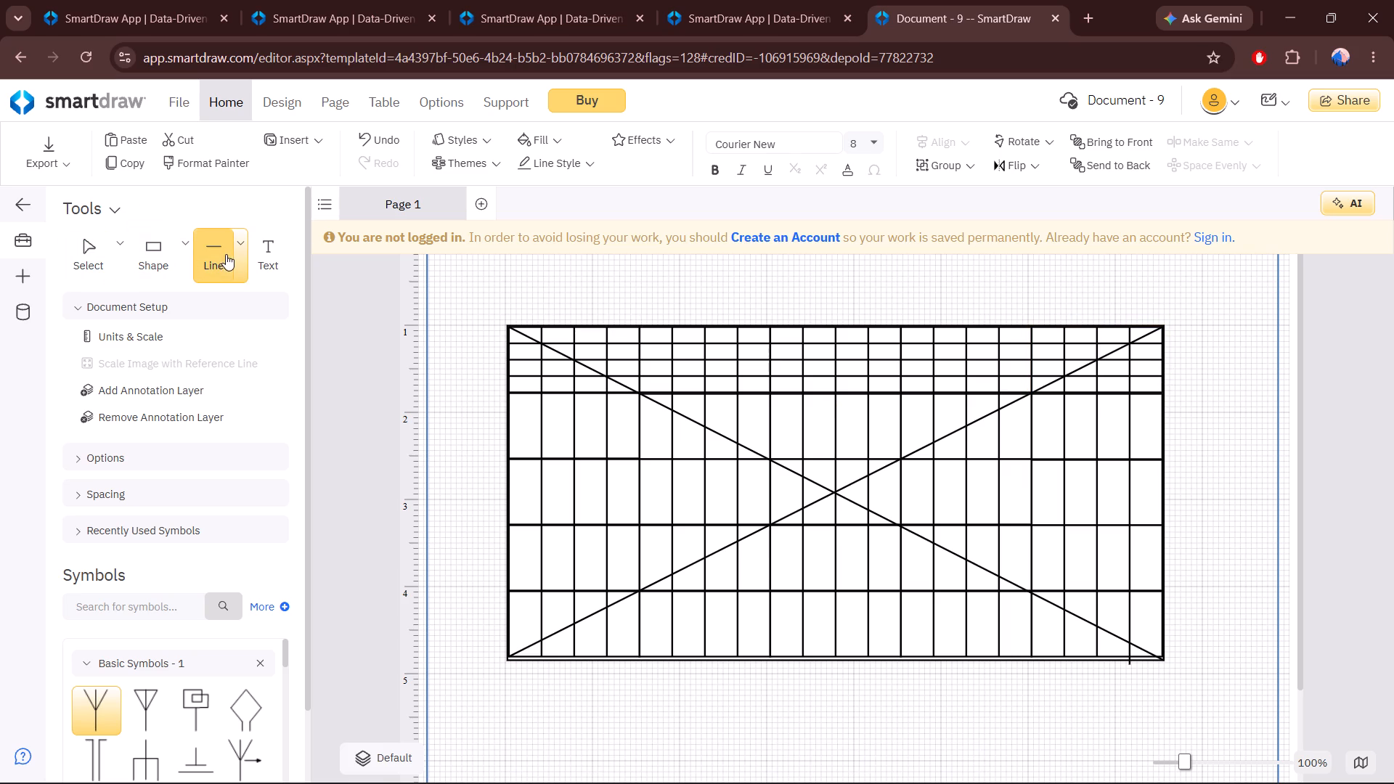
pyautogui.click(514, 412)
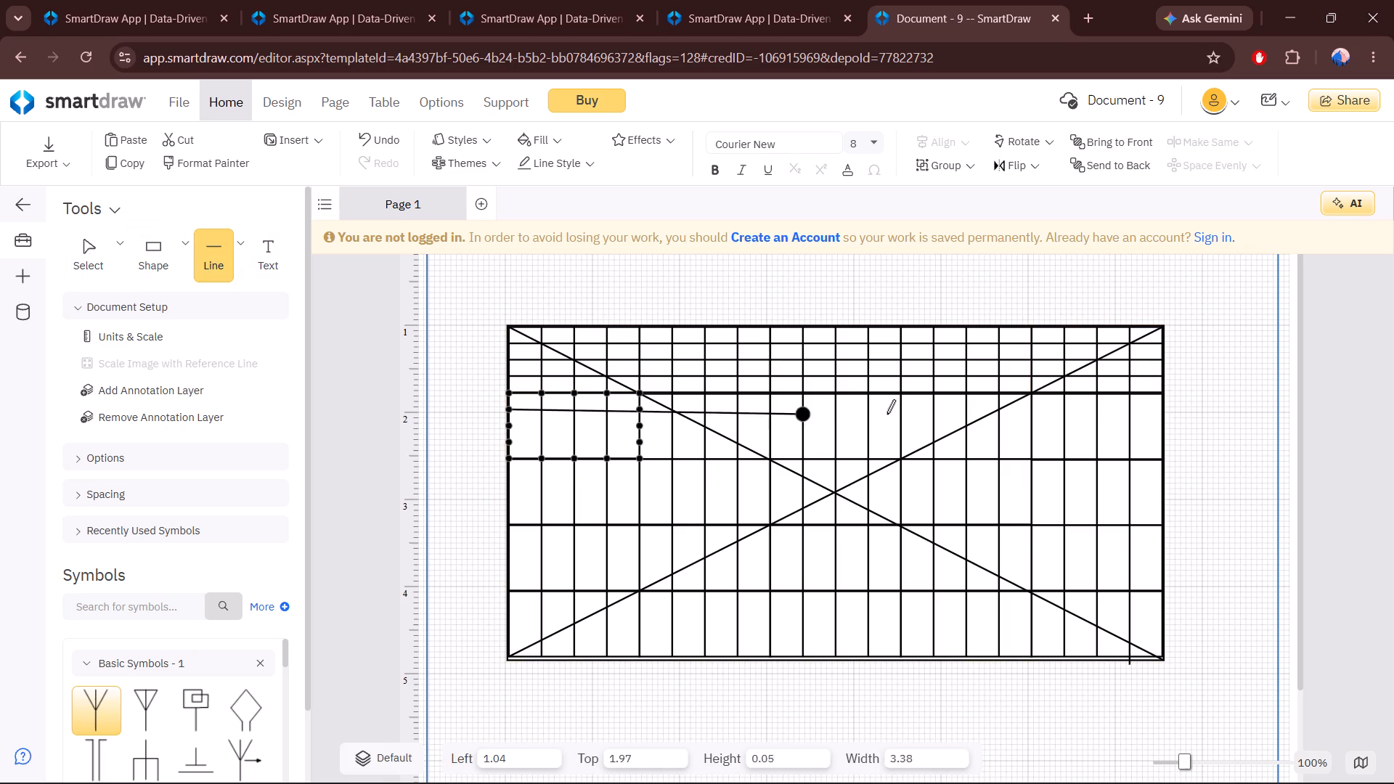
pyautogui.click(1157, 412)
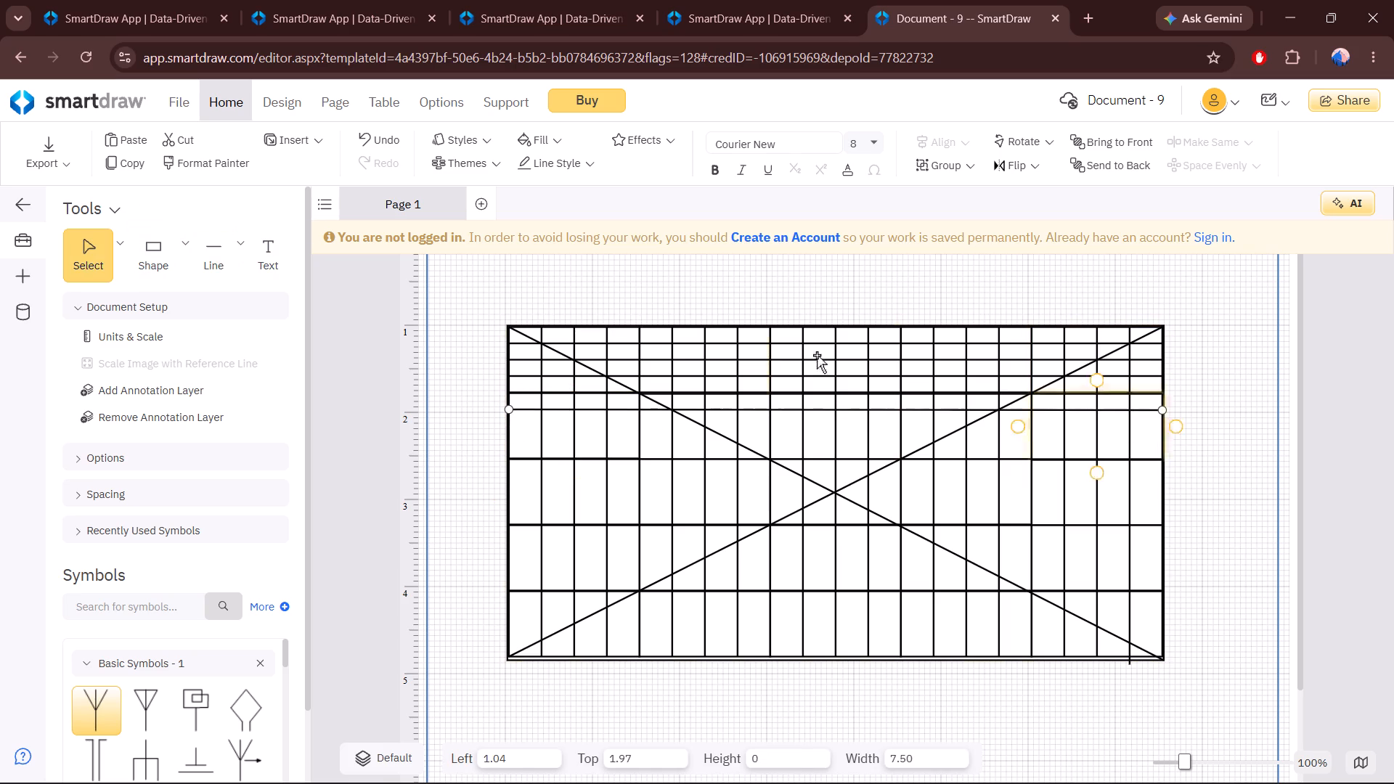
pyautogui.click(219, 259)
pyautogui.click(519, 427)
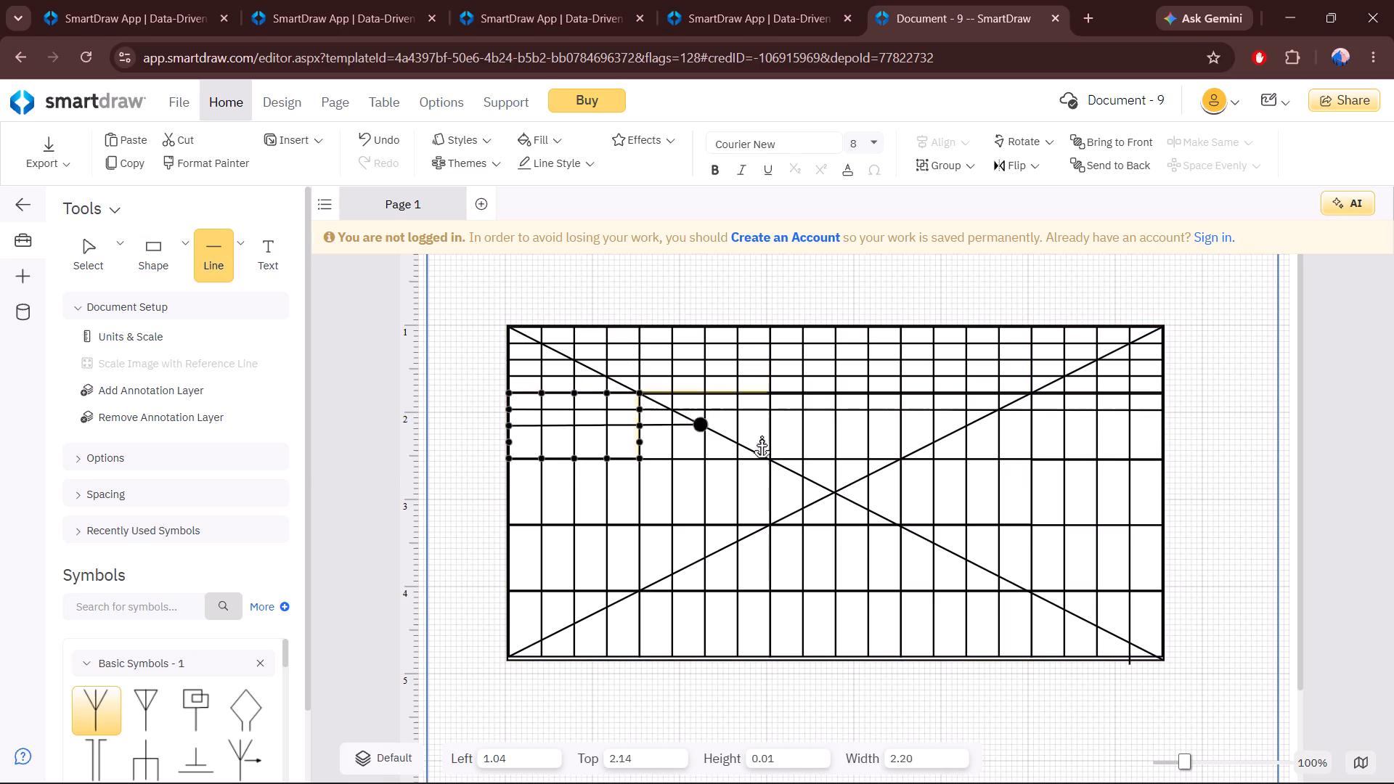
pyautogui.click(1158, 434)
pyautogui.click(205, 266)
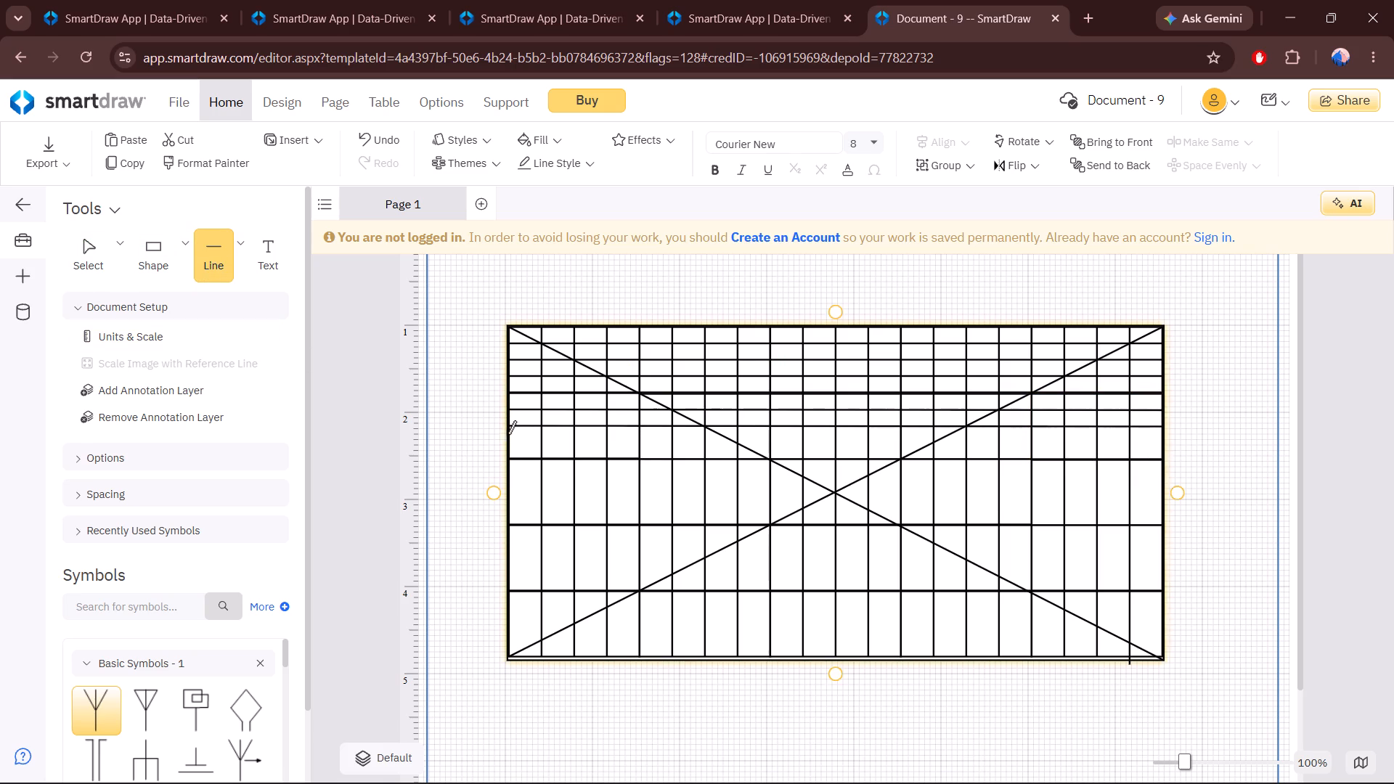
pyautogui.click(510, 436)
pyautogui.click(1155, 444)
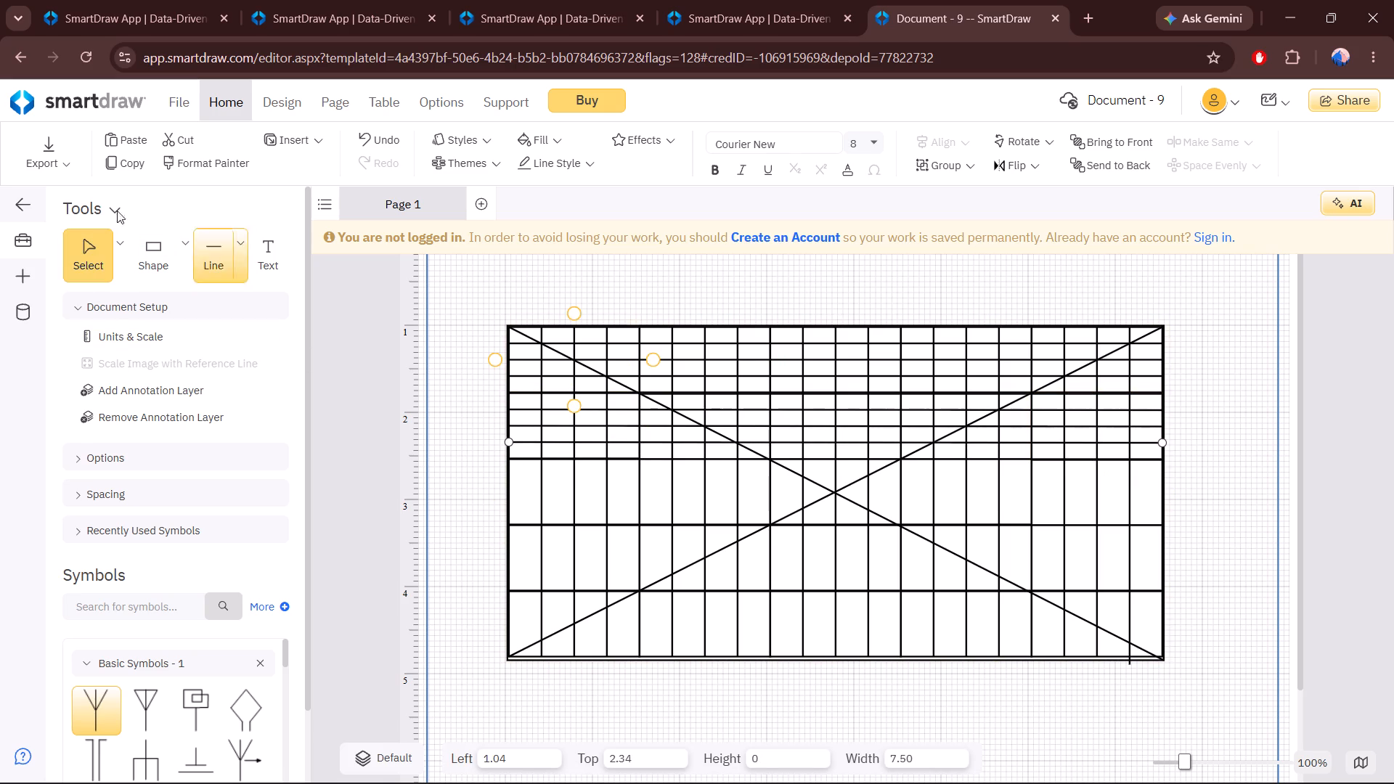
# Split the third row into quarters with three full-width horizontal lines, about 7.50 long, at about 2.73, 2.91 and 3.10 vertically.
pyautogui.click(195, 257)
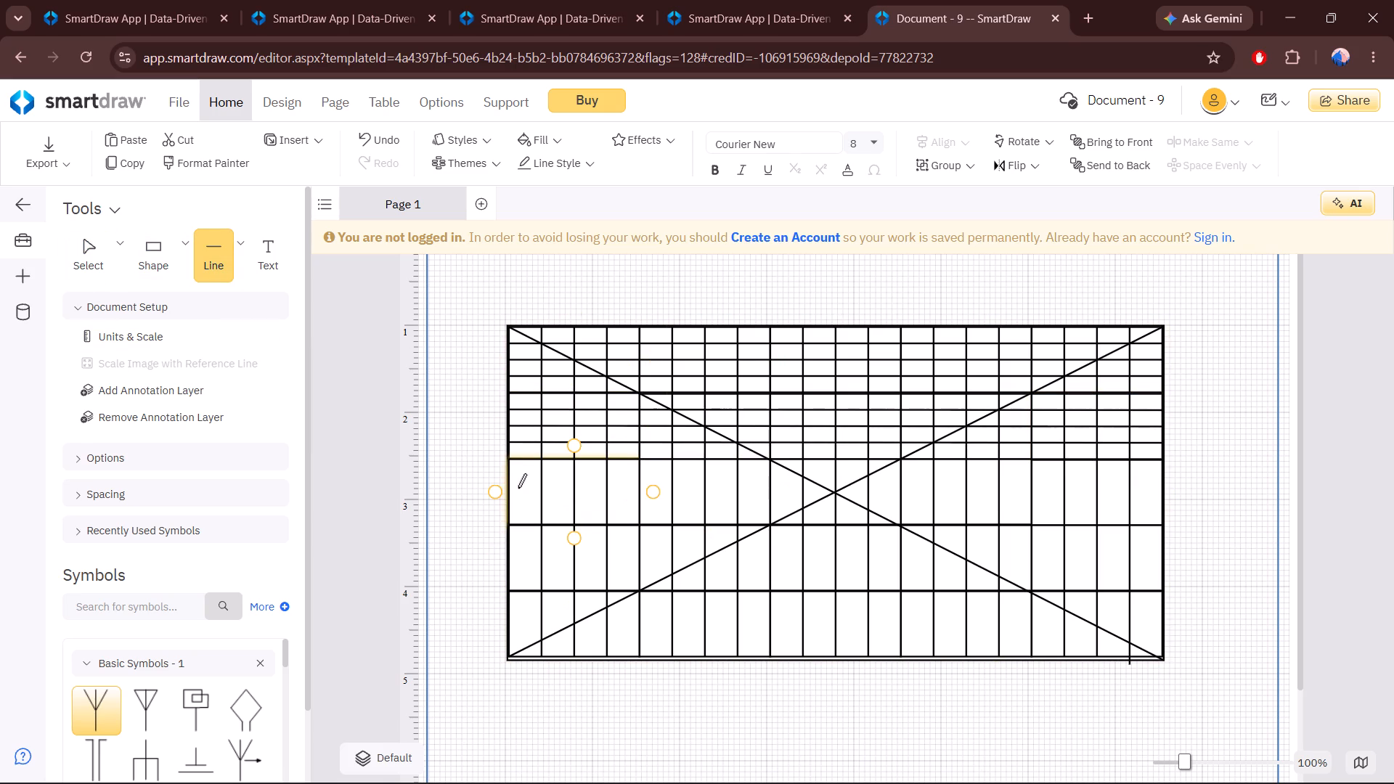
pyautogui.click(512, 478)
pyautogui.click(1152, 483)
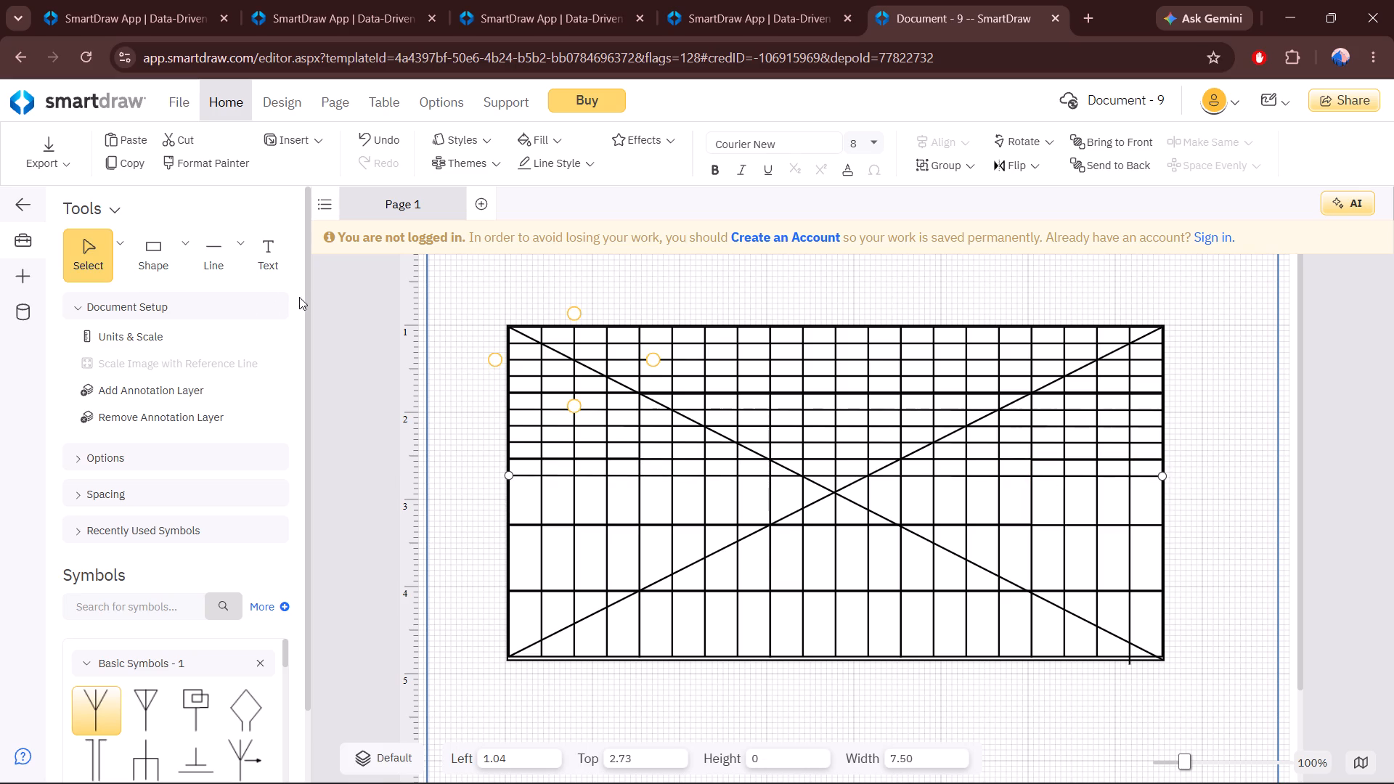
pyautogui.click(216, 272)
pyautogui.click(513, 492)
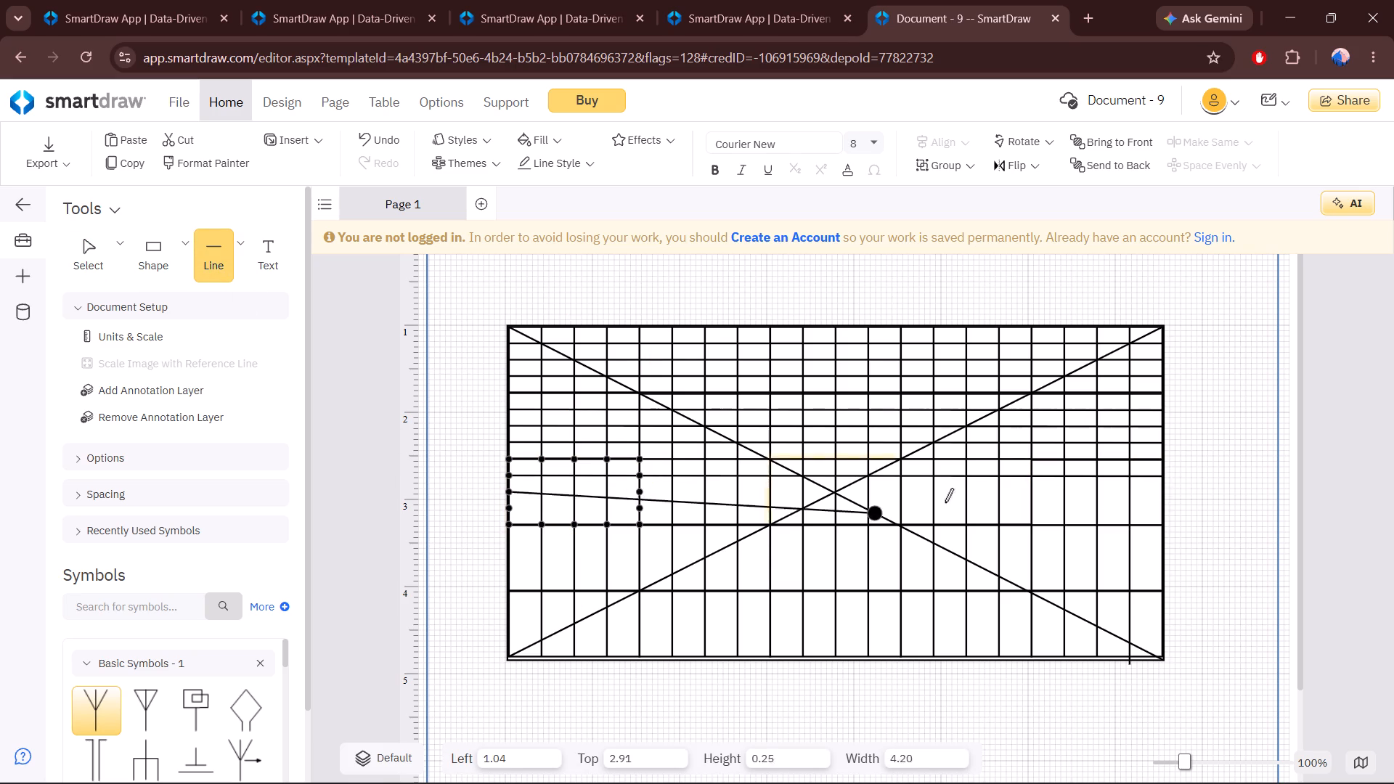
pyautogui.click(1157, 499)
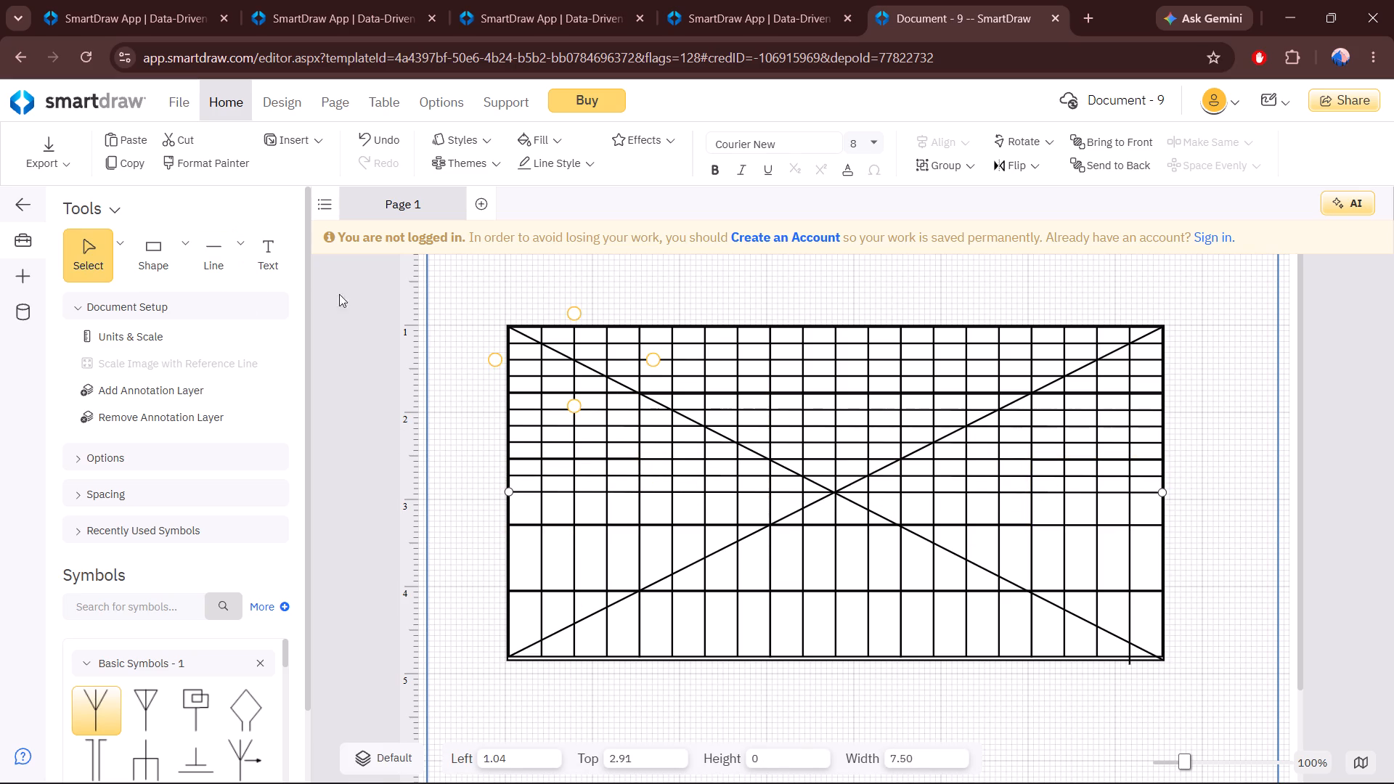
pyautogui.click(209, 242)
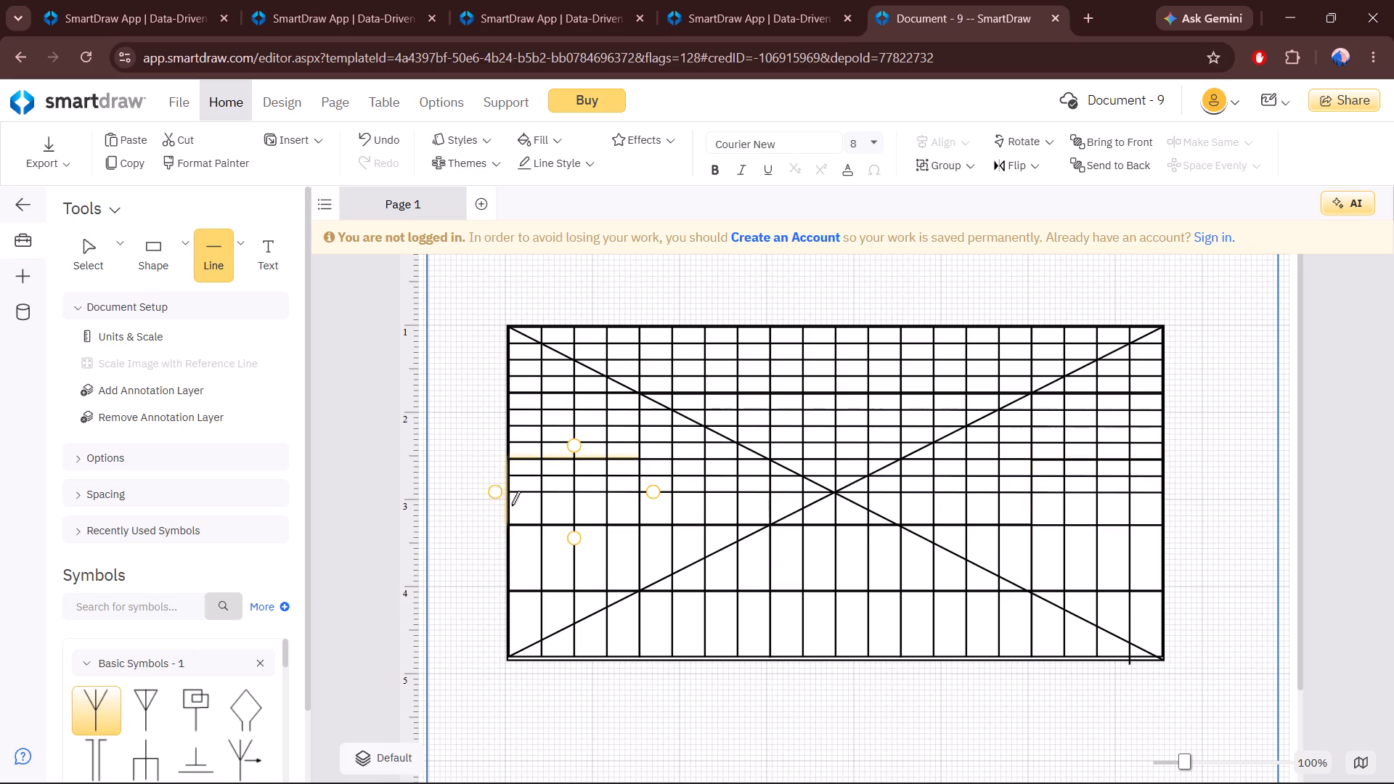
pyautogui.click(514, 505)
pyautogui.click(1158, 507)
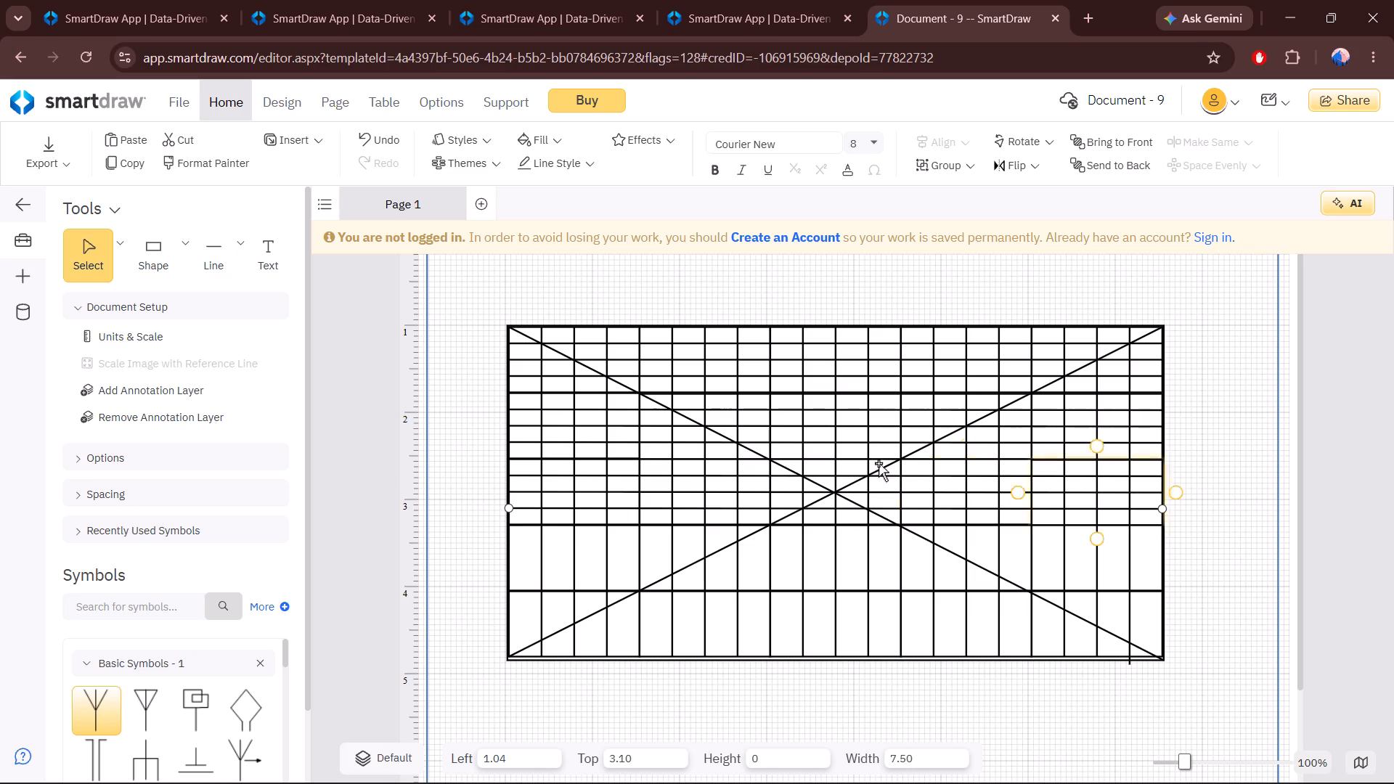
# Split the fourth row into quarters with three full-width horizontal lines, about 7.50 long, the upper two at about 3.48 and 3.67 vertically.
pyautogui.click(209, 240)
pyautogui.click(514, 539)
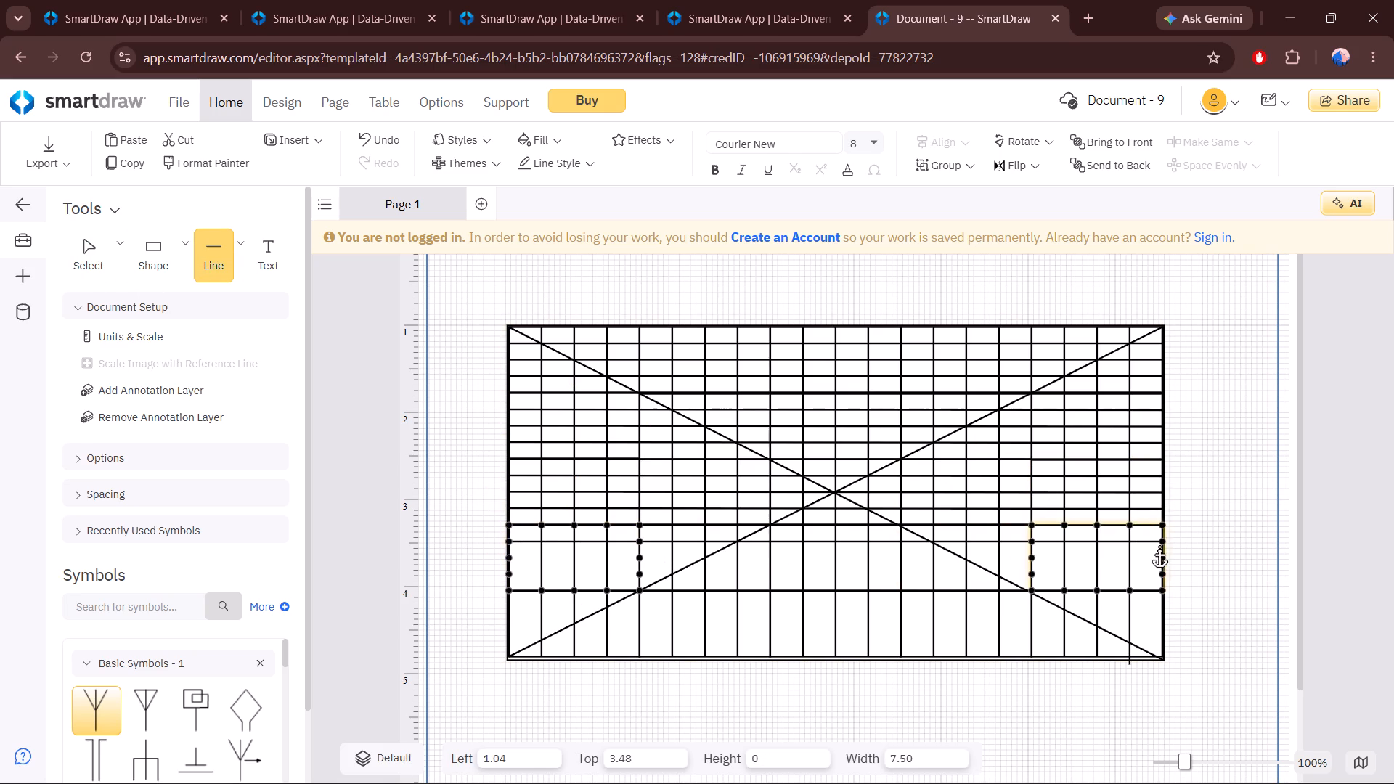
pyautogui.click(1159, 546)
pyautogui.click(230, 271)
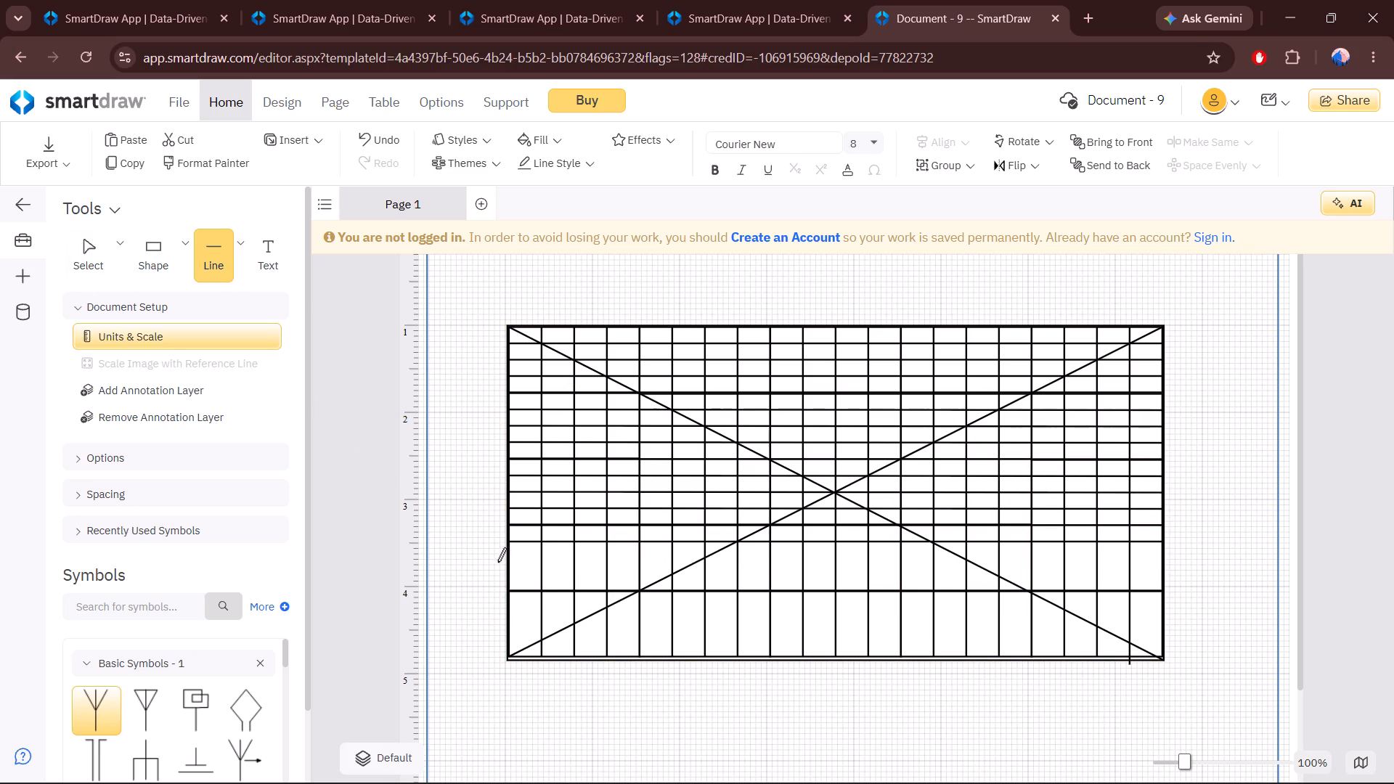
pyautogui.click(511, 552)
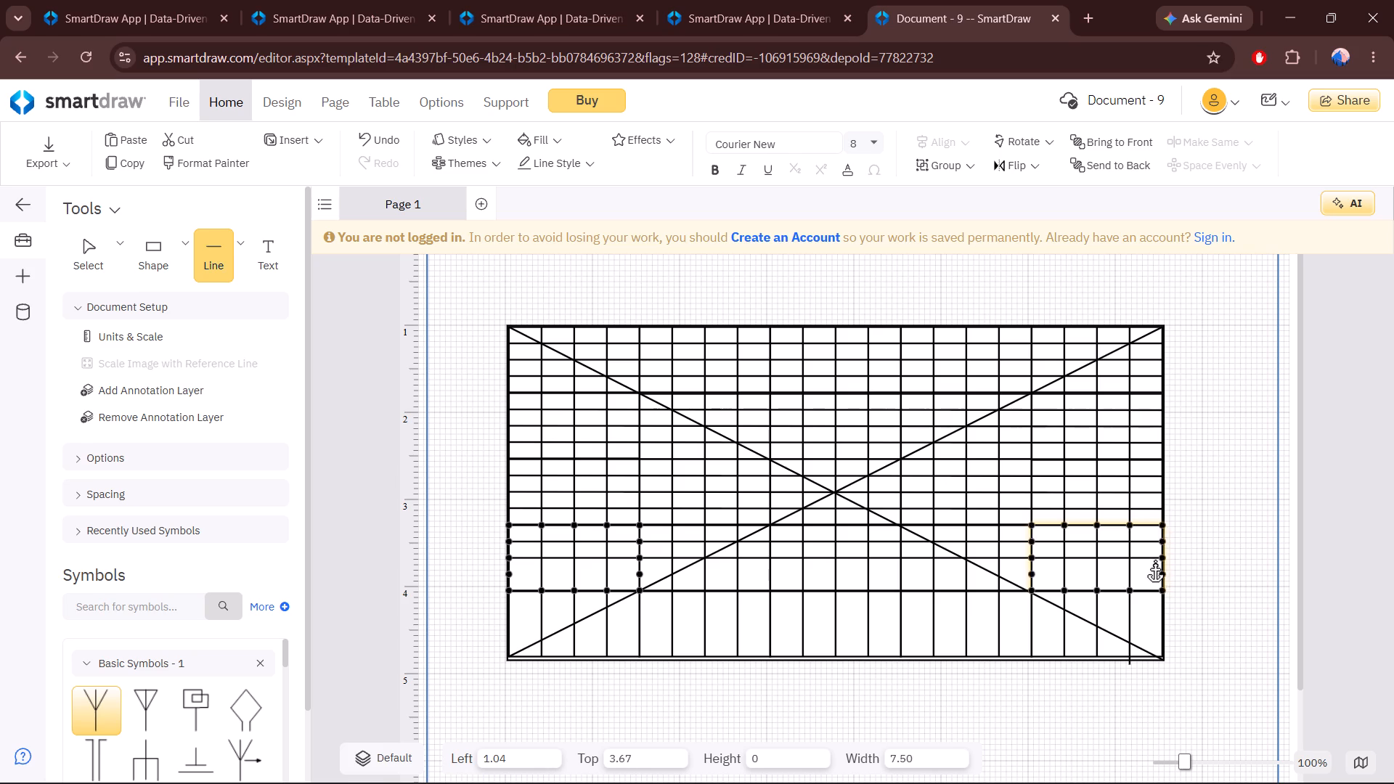
pyautogui.click(1154, 560)
pyautogui.click(207, 261)
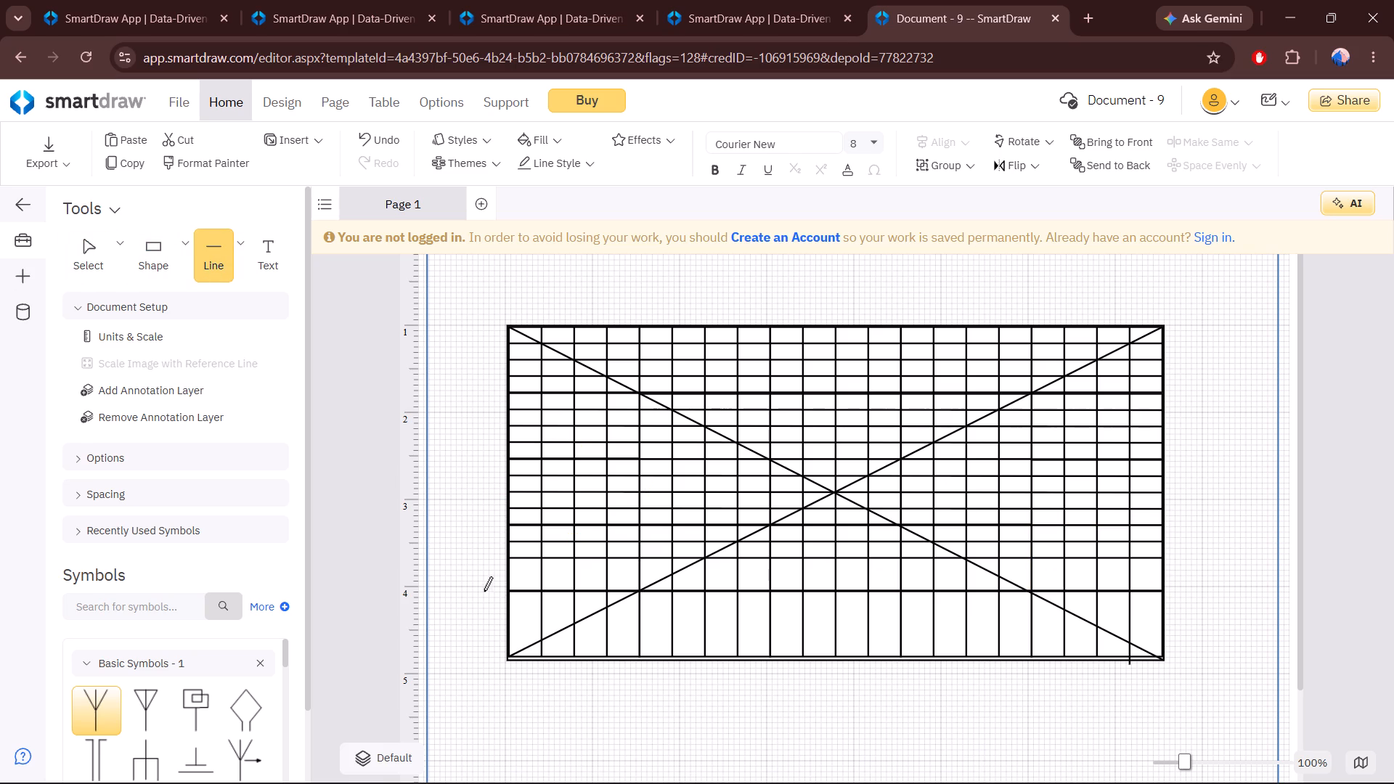
pyautogui.click(513, 573)
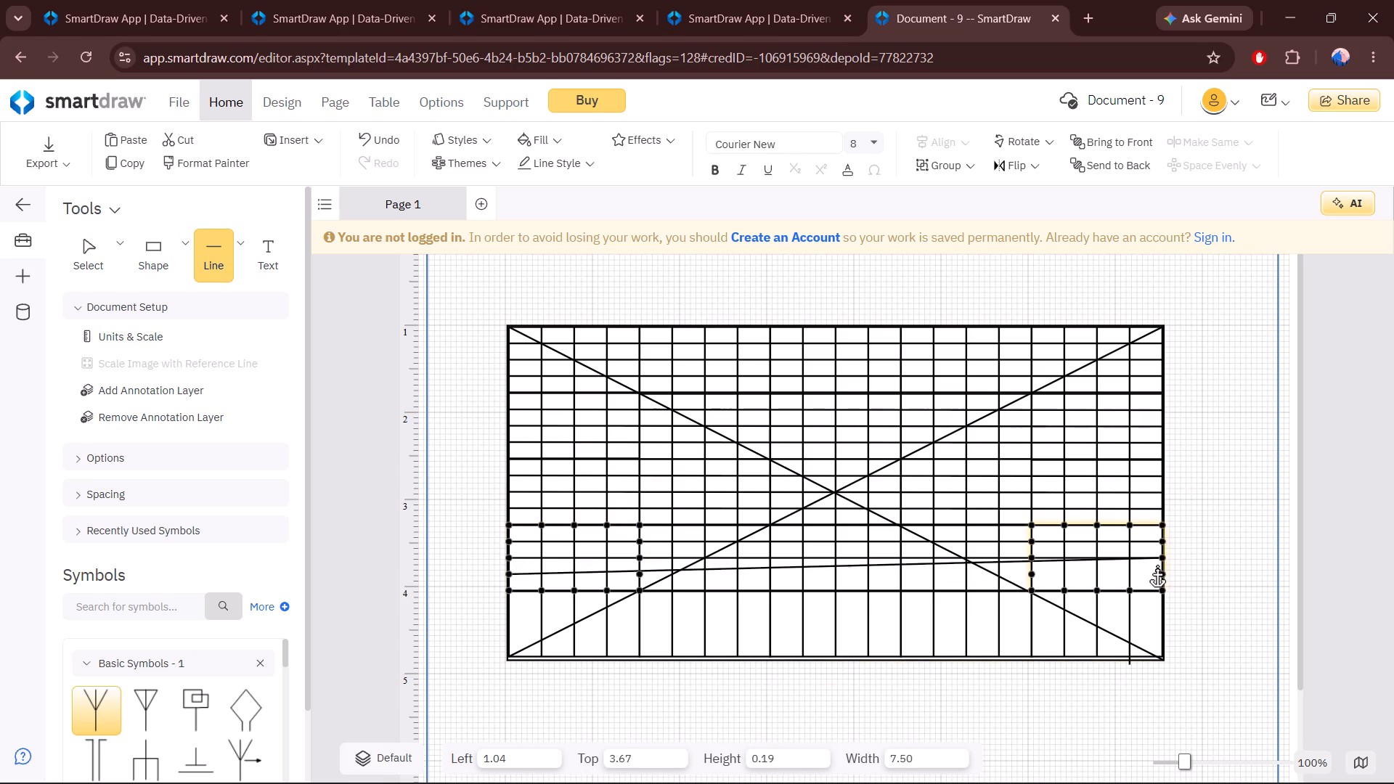
pyautogui.click(1157, 568)
# Split the fifth row into quarters with three full-width horizontal lines, about 7.50 long, at about 4.43, 4.24 and 4.62 vertically.
pyautogui.click(223, 246)
pyautogui.scroll(-2, 274, 293)
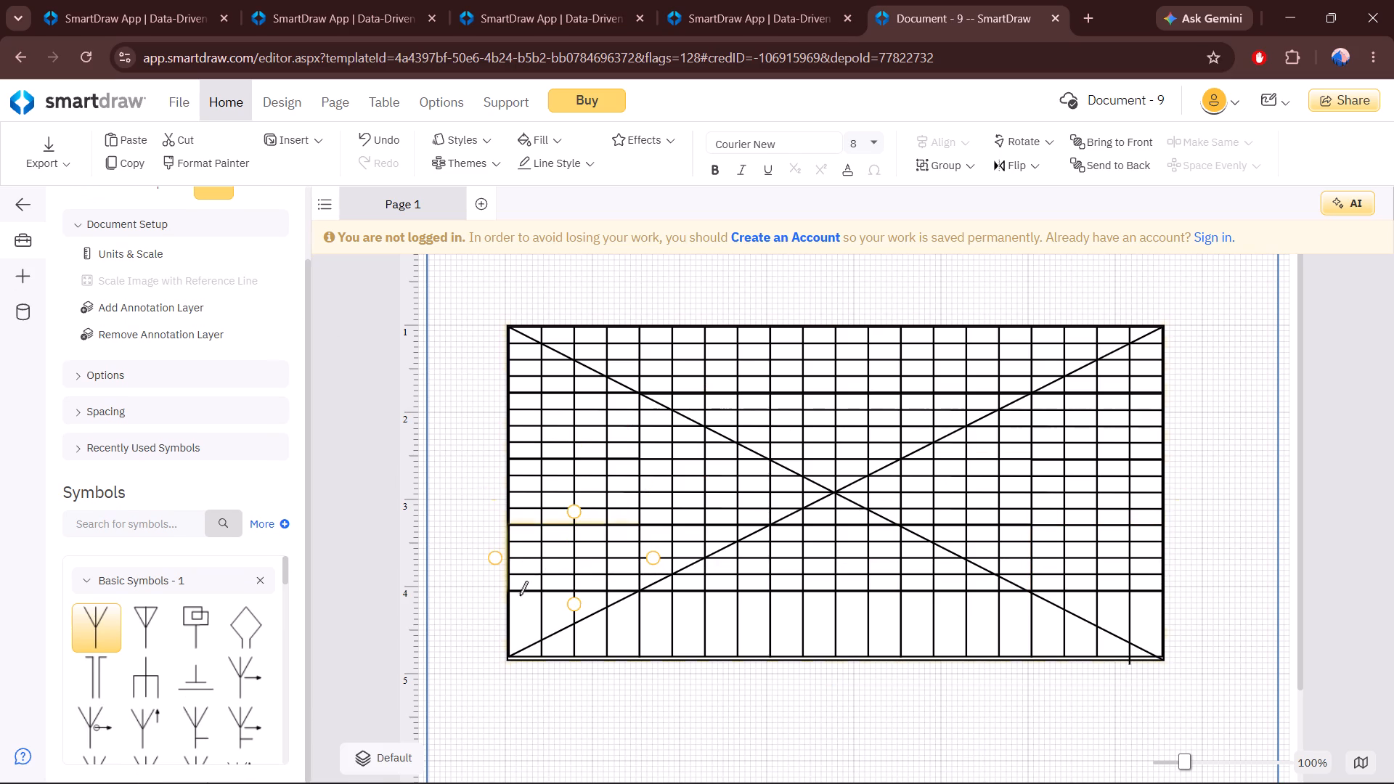
pyautogui.click(515, 616)
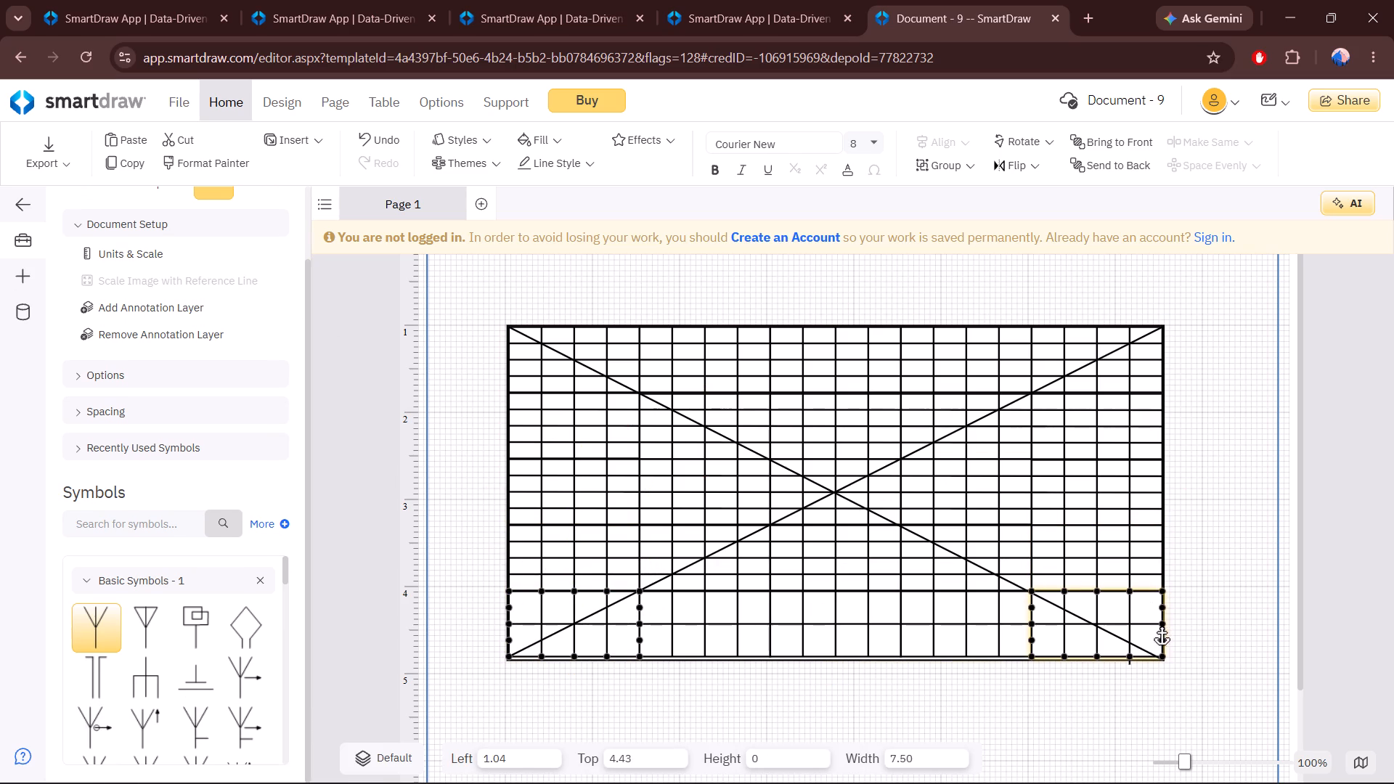
pyautogui.click(1161, 624)
pyautogui.scroll(3, 213, 417)
pyautogui.click(208, 272)
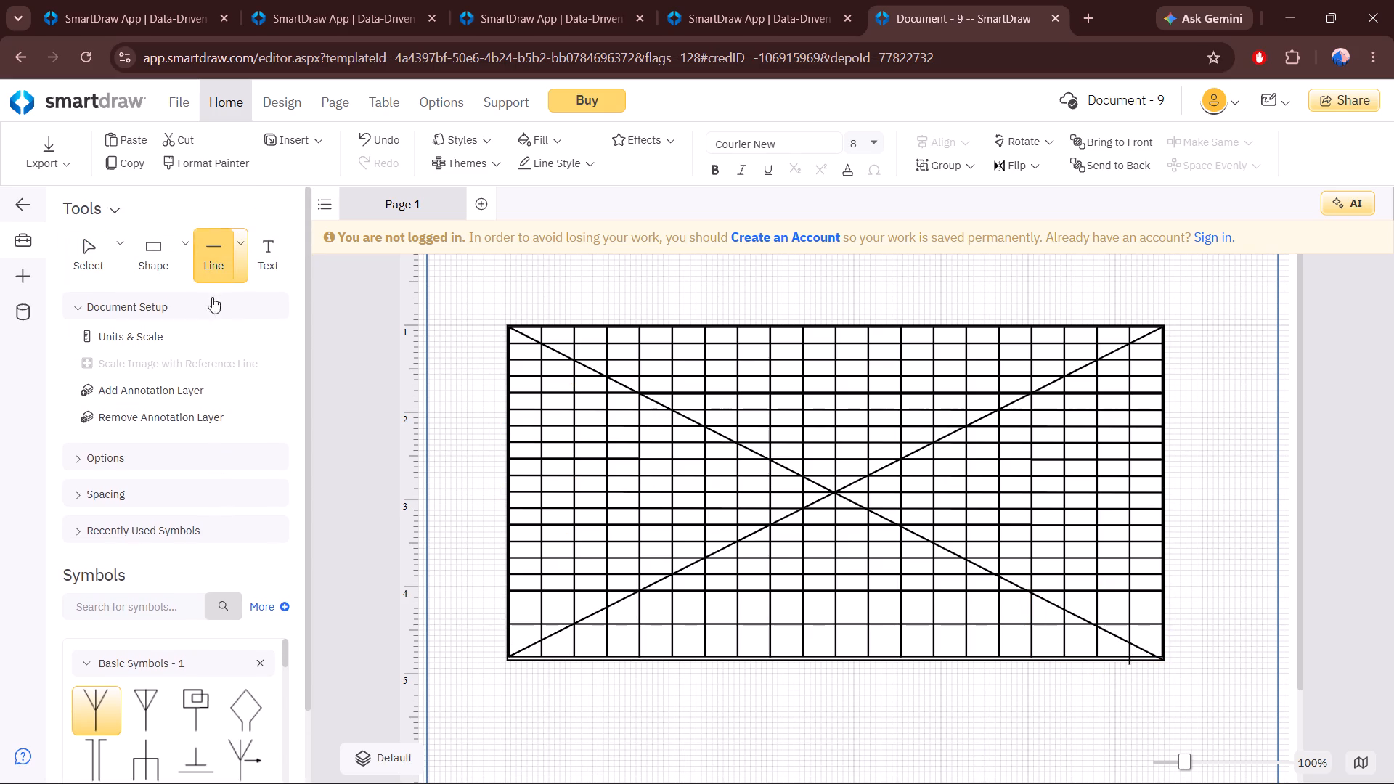
pyautogui.click(512, 600)
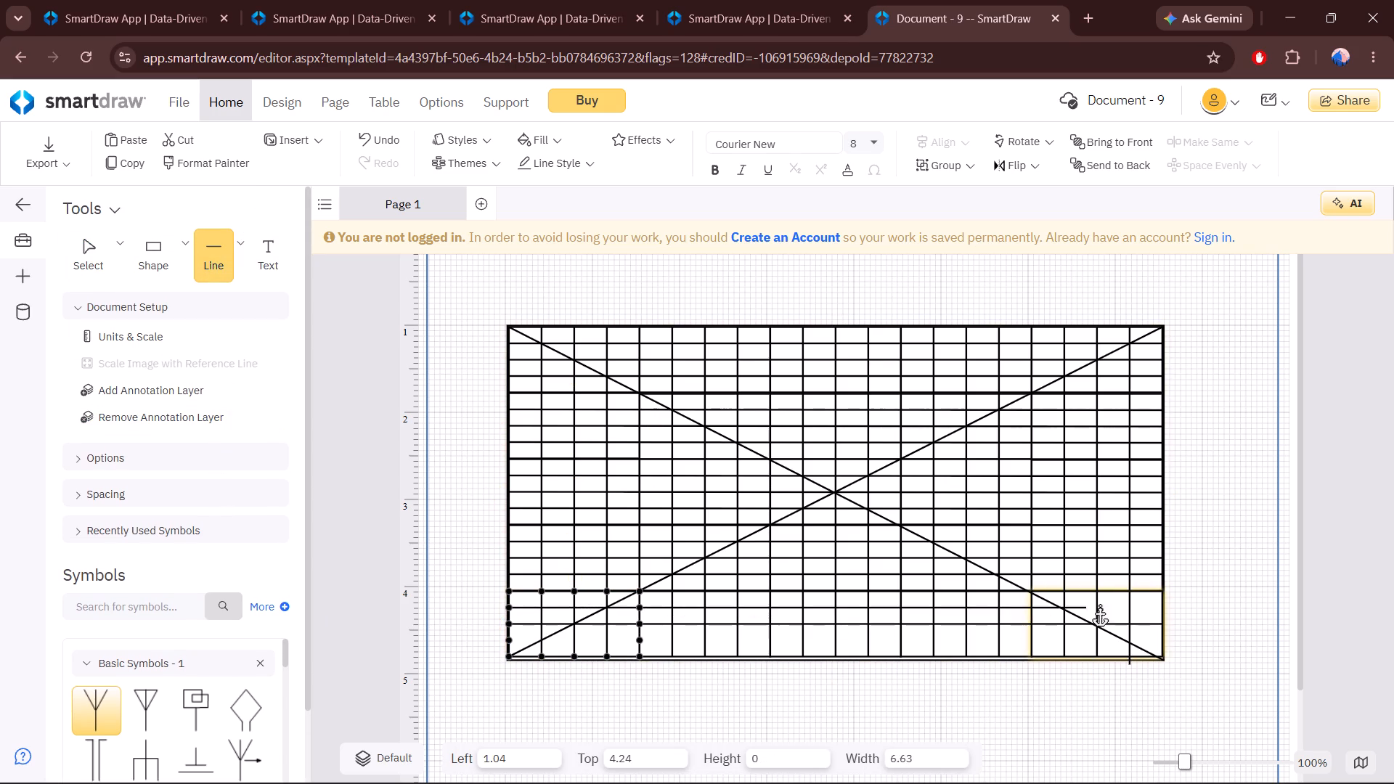
pyautogui.click(1157, 604)
pyautogui.click(216, 261)
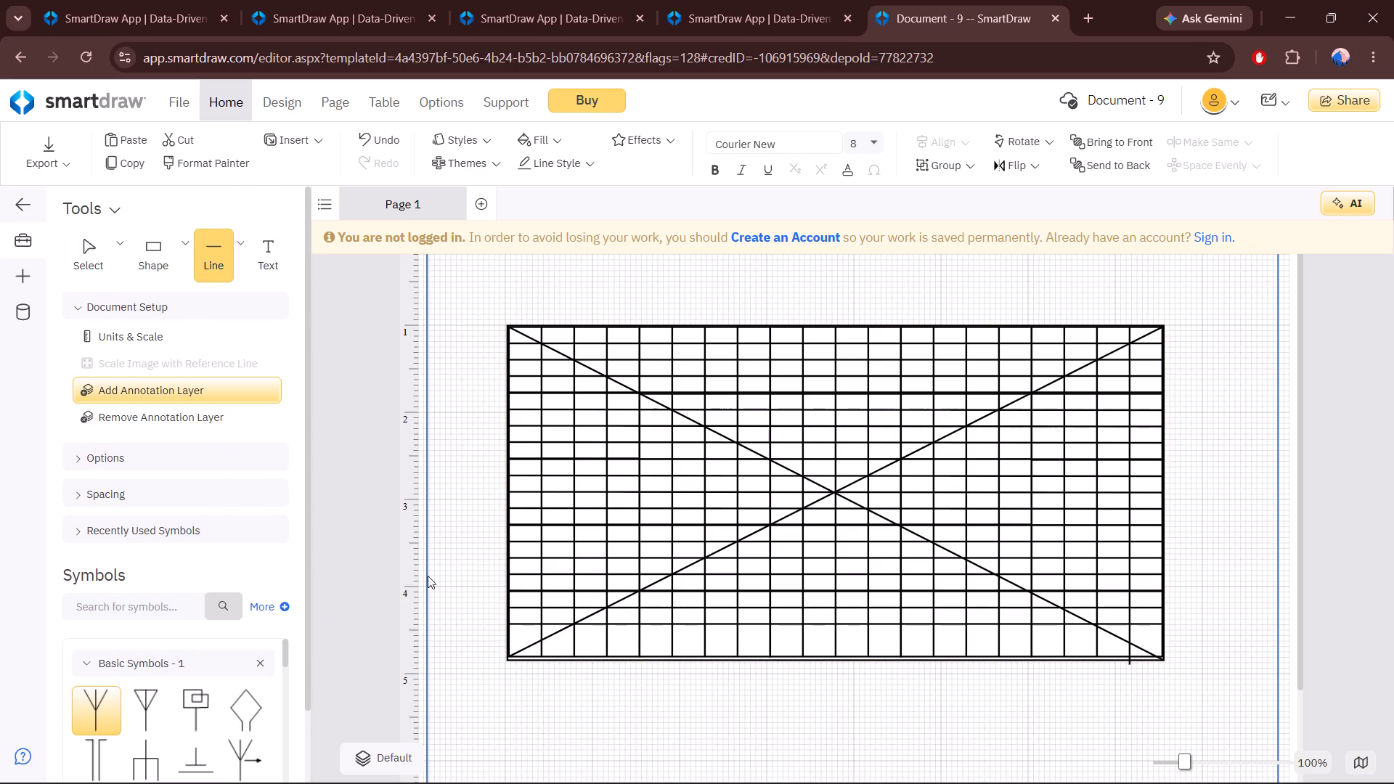
pyautogui.click(510, 637)
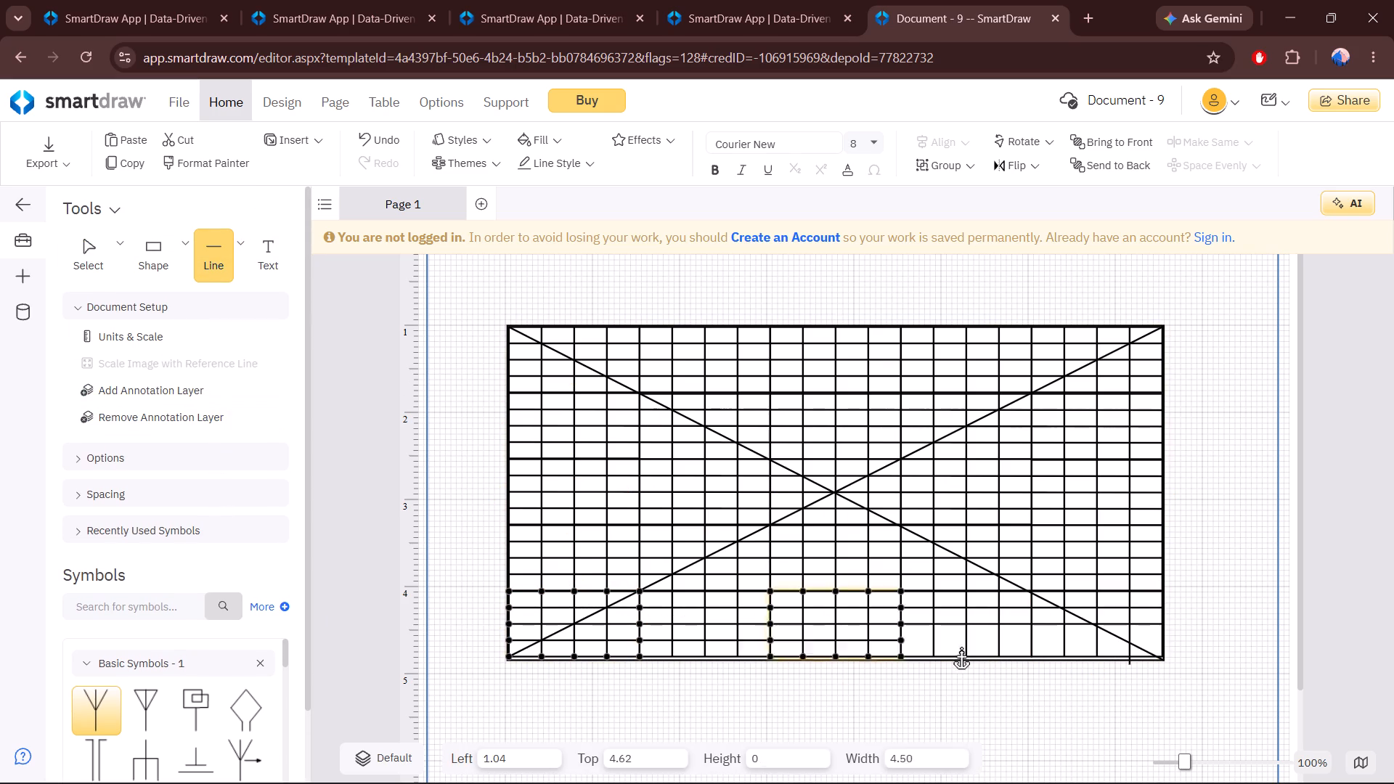
pyautogui.click(1156, 637)
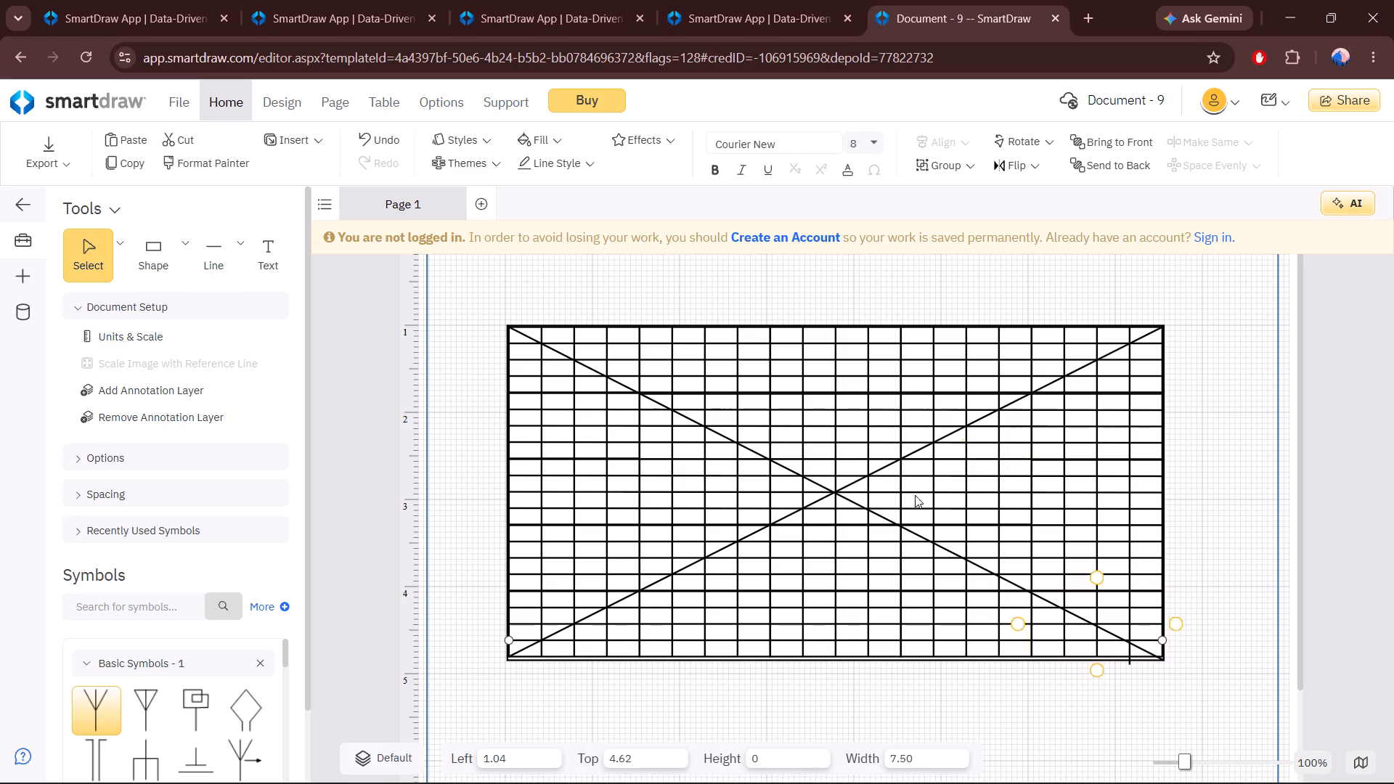
# Place a 1.50 by 0.75 parallelogram just above the grid's first column, at about 1.02 horizontally and 0.22 vertically.
pyautogui.scroll(2, 643, 438)
pyautogui.click(184, 254)
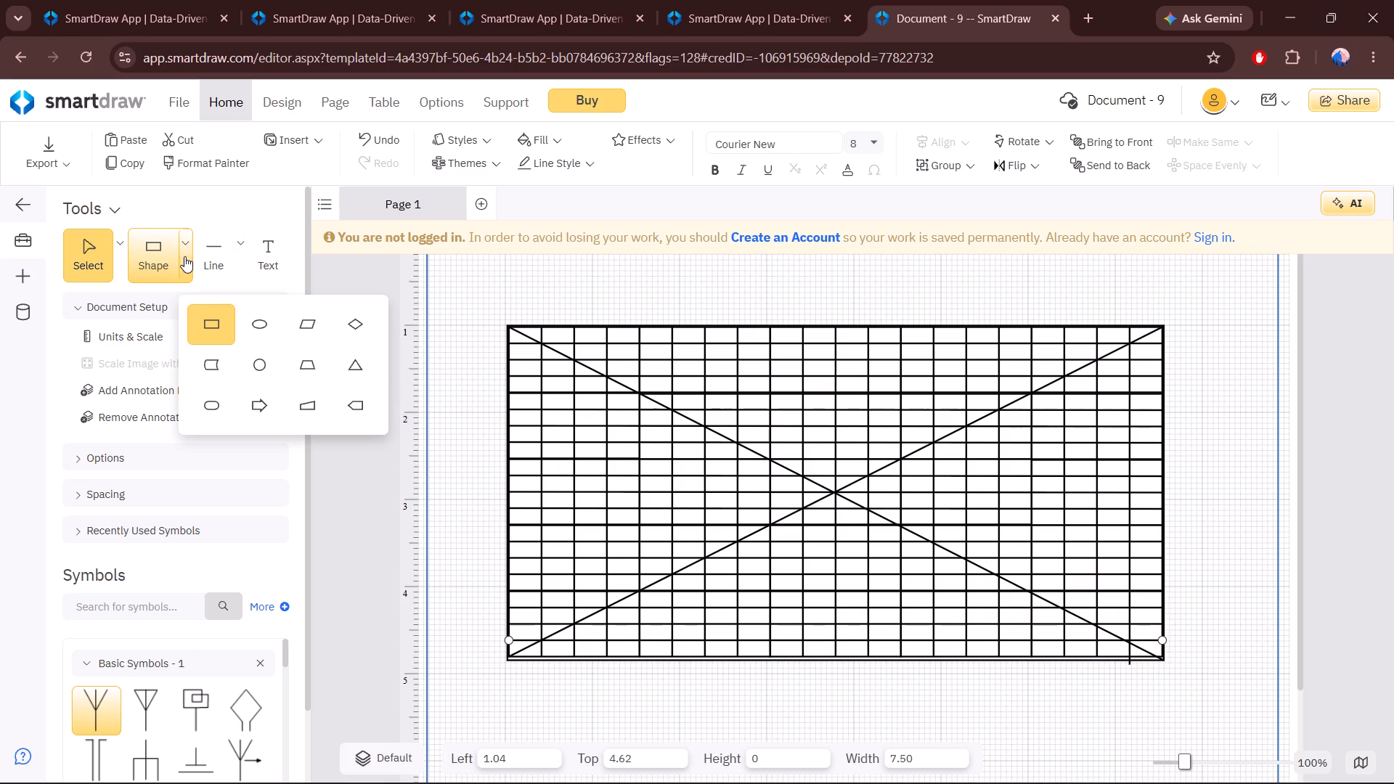
pyautogui.click(313, 336)
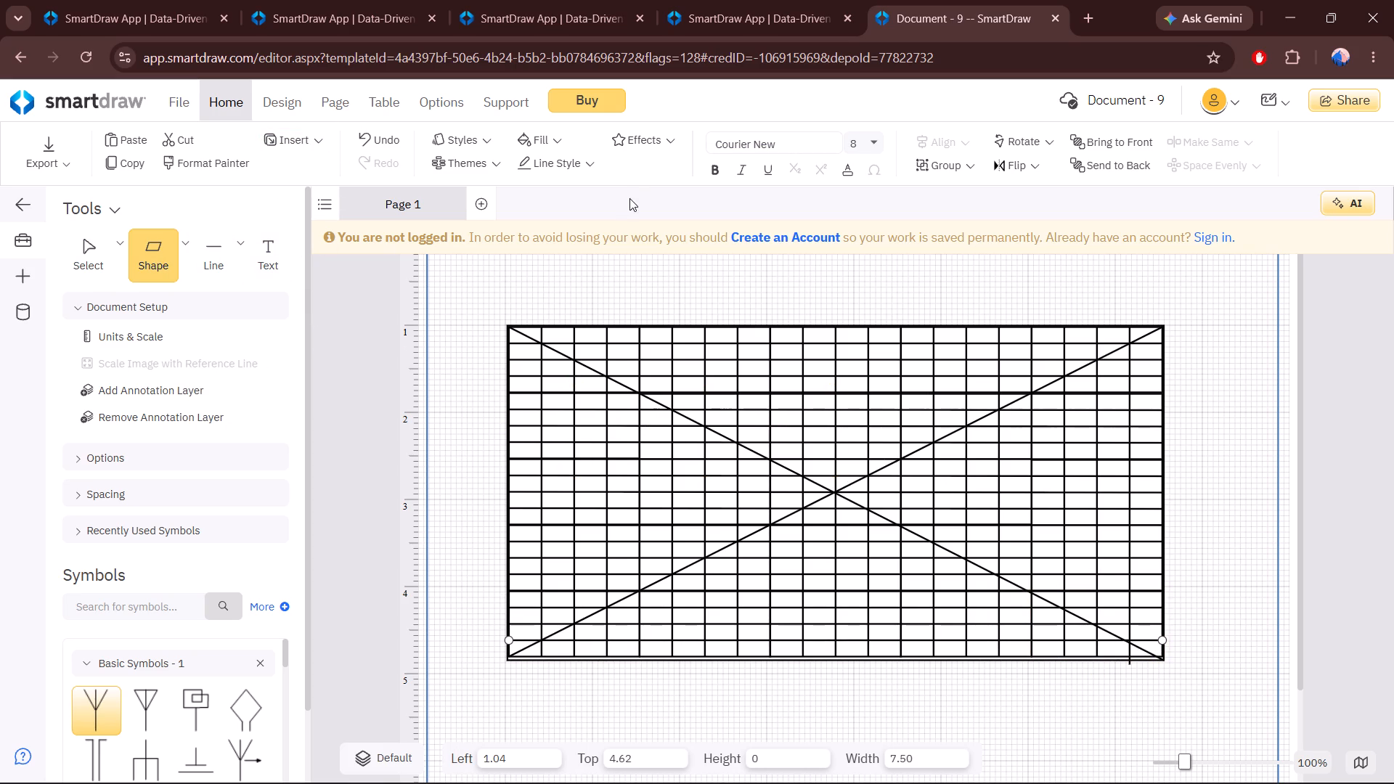
pyautogui.click(534, 134)
pyautogui.click(537, 209)
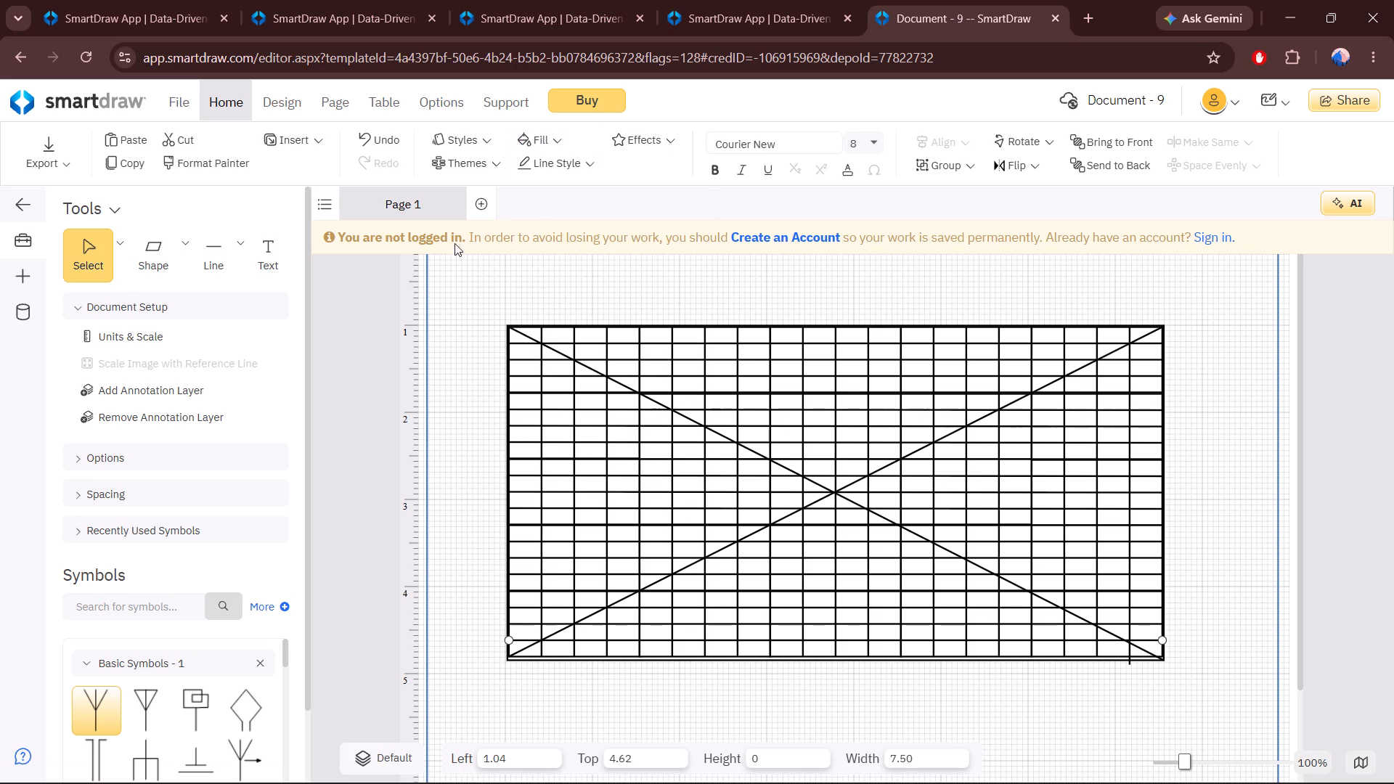
pyautogui.moveTo(142, 249); pyautogui.dragTo(559, 289)
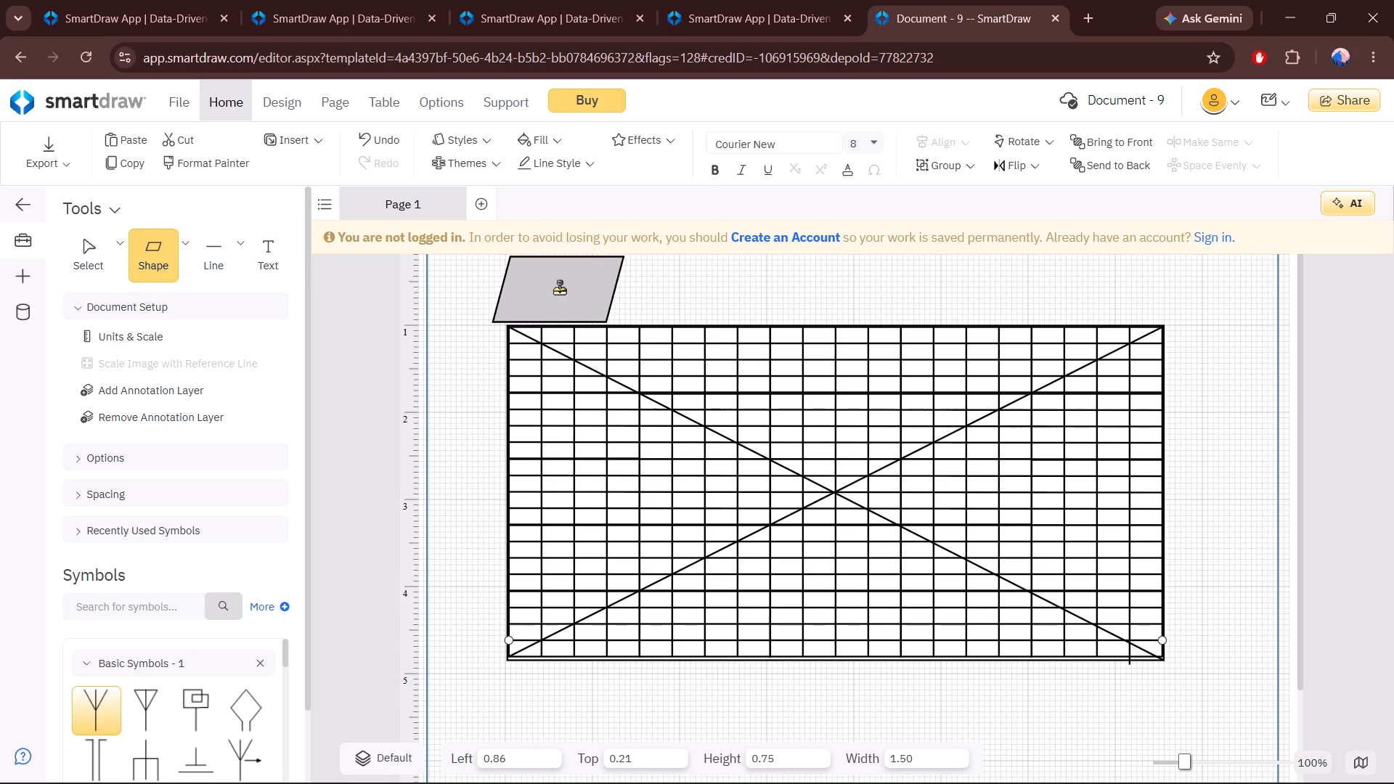
pyautogui.moveTo(559, 289); pyautogui.dragTo(569, 289)
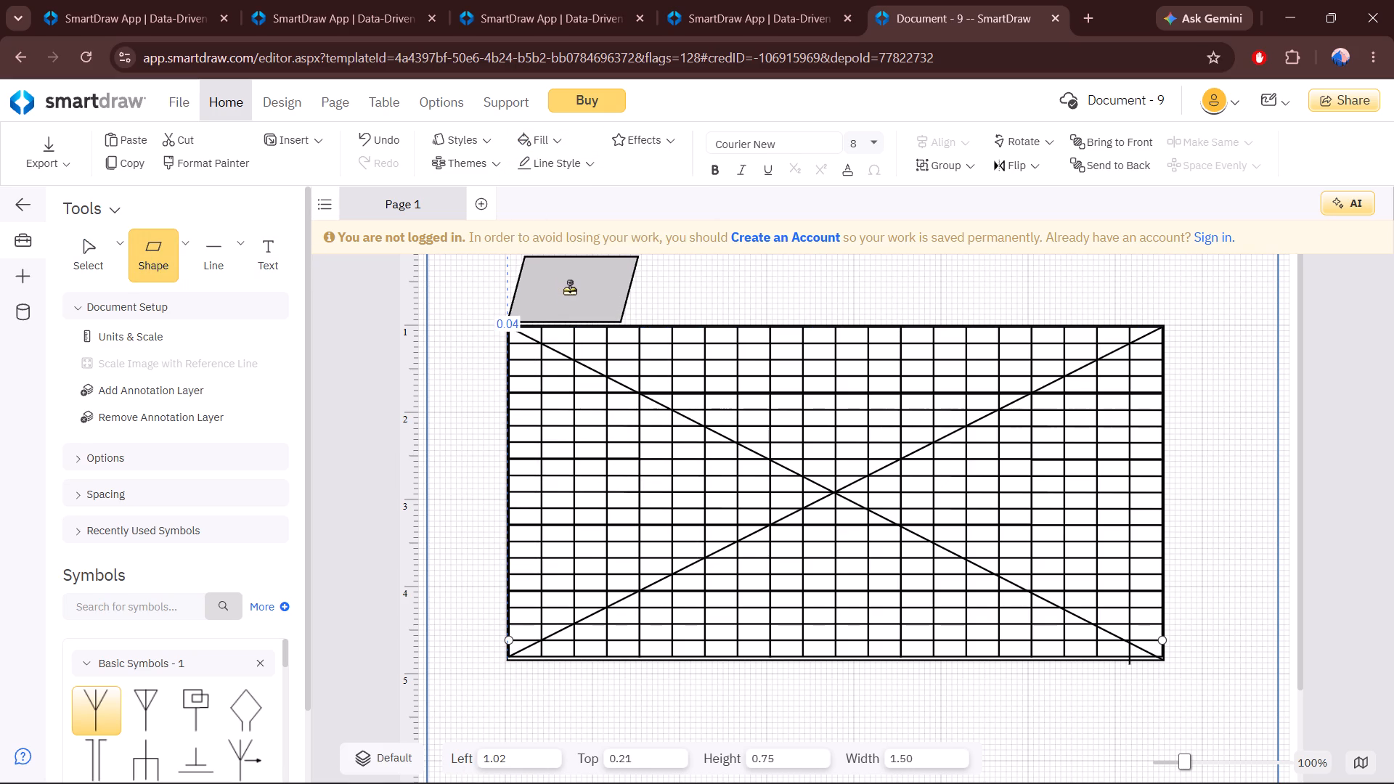
pyautogui.moveTo(569, 289); pyautogui.dragTo(569, 290)
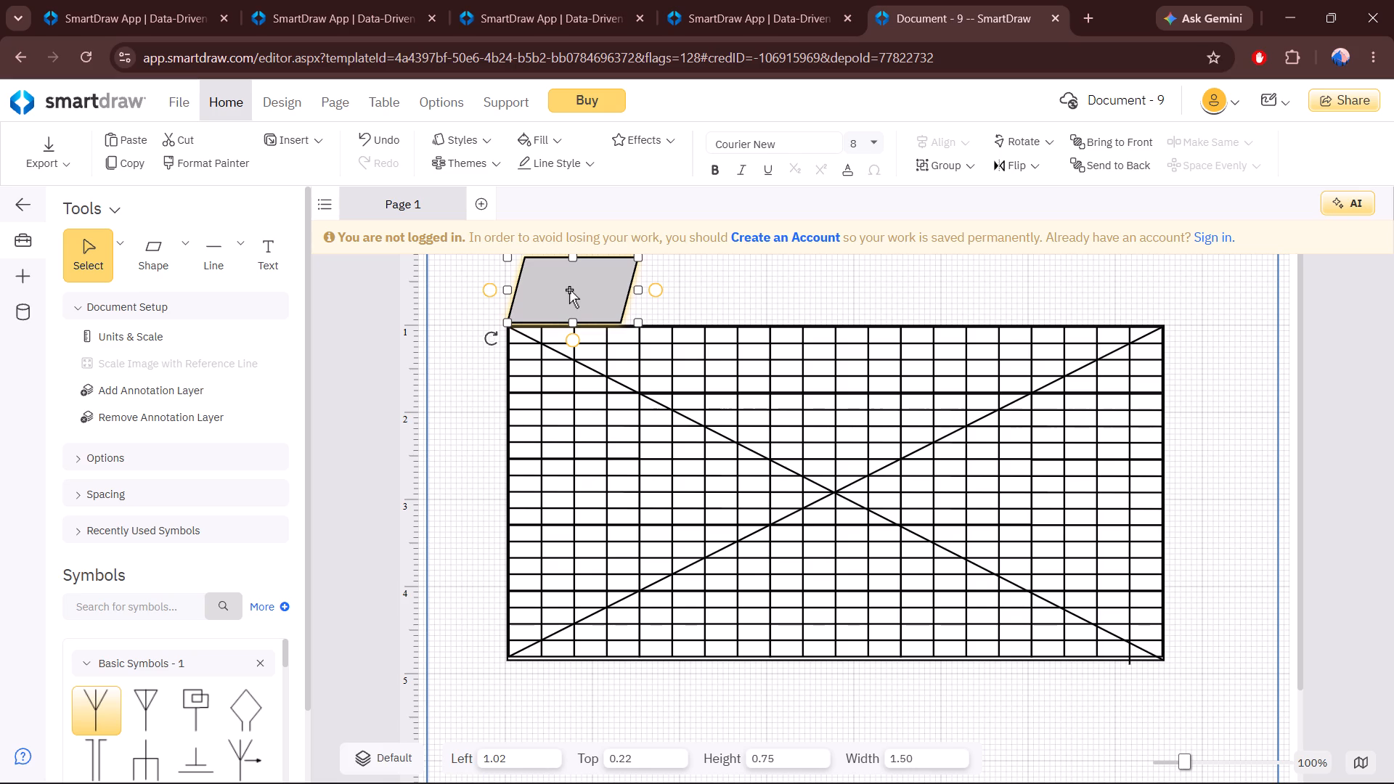
# Add two 1.50 by 0.75 parallelograms continuing the row above the grid, at about 2.3 and 3.66 horizontally and 0.22 vertically.
pyautogui.click(485, 403)
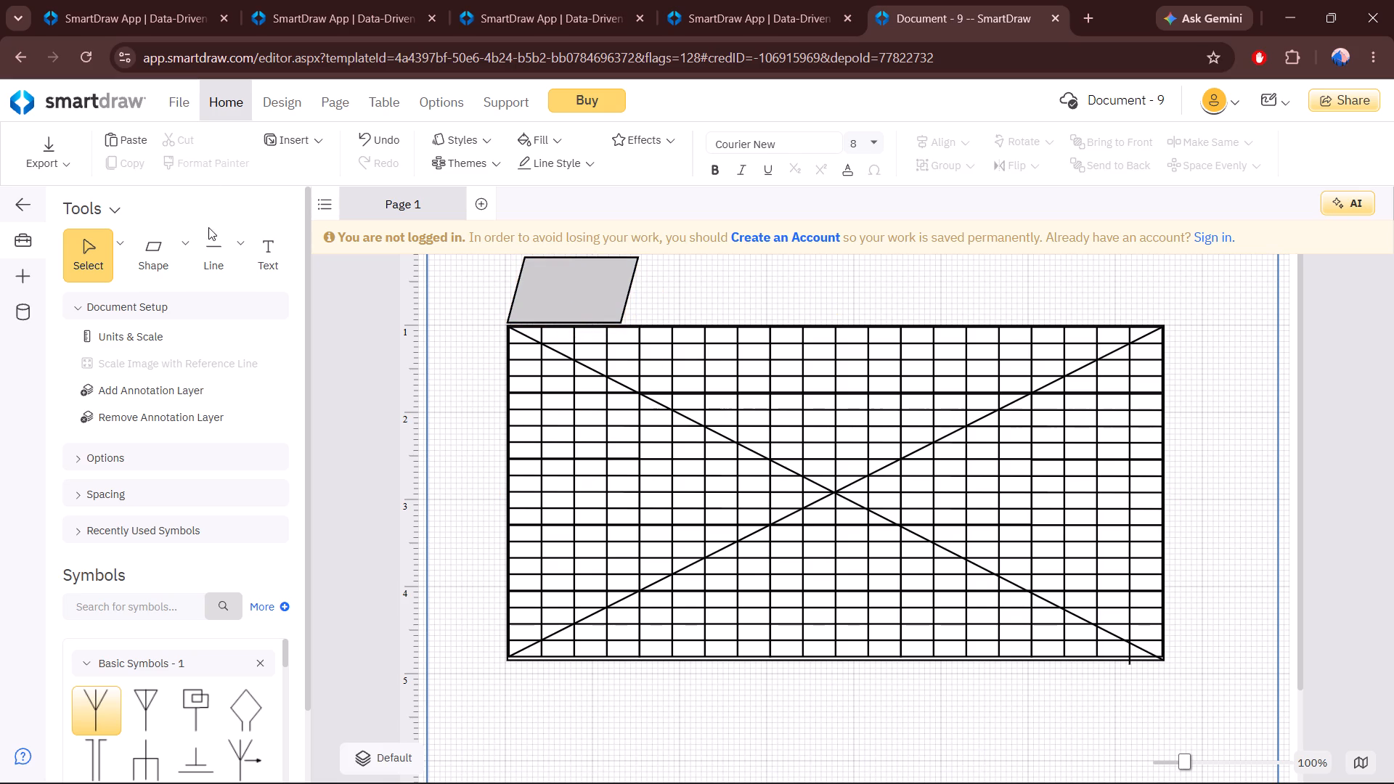
pyautogui.moveTo(151, 258); pyautogui.dragTo(686, 291)
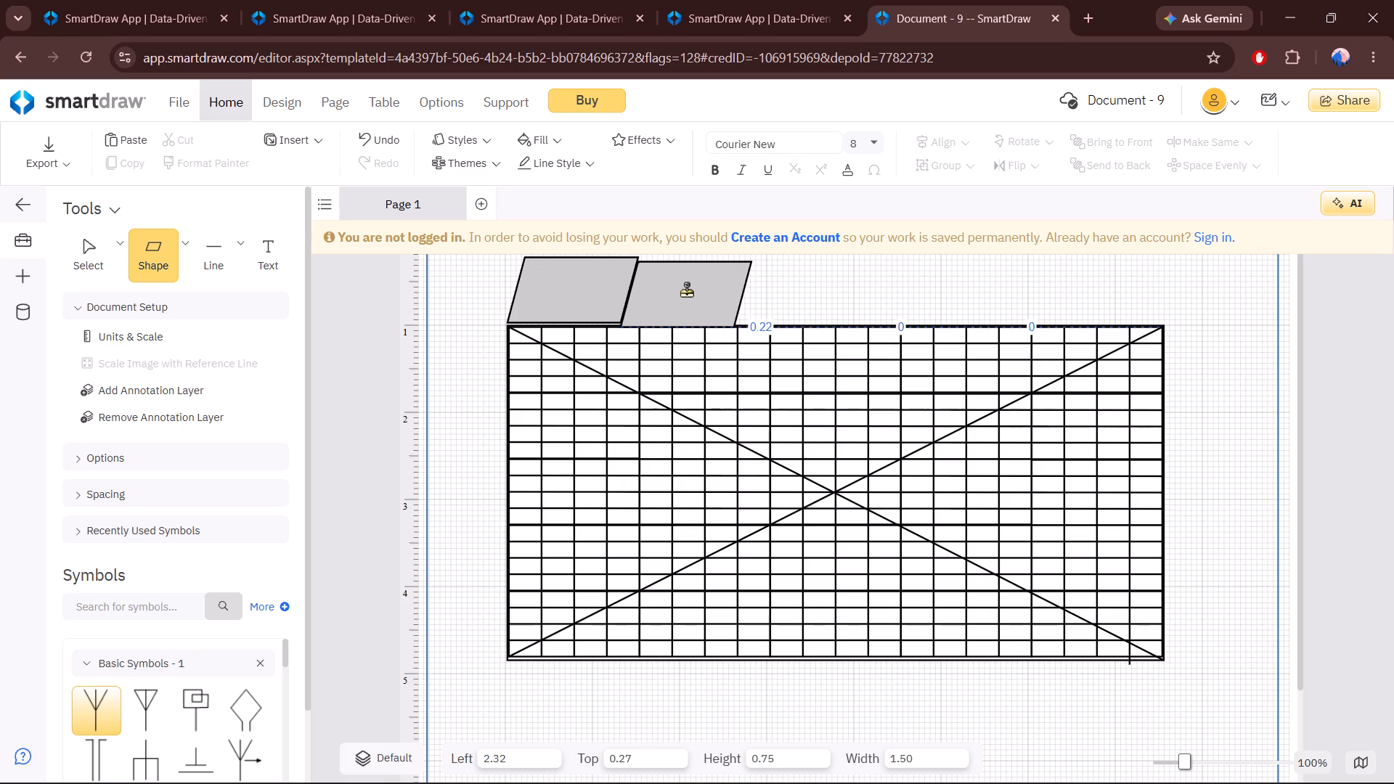
pyautogui.moveTo(686, 291); pyautogui.dragTo(685, 290)
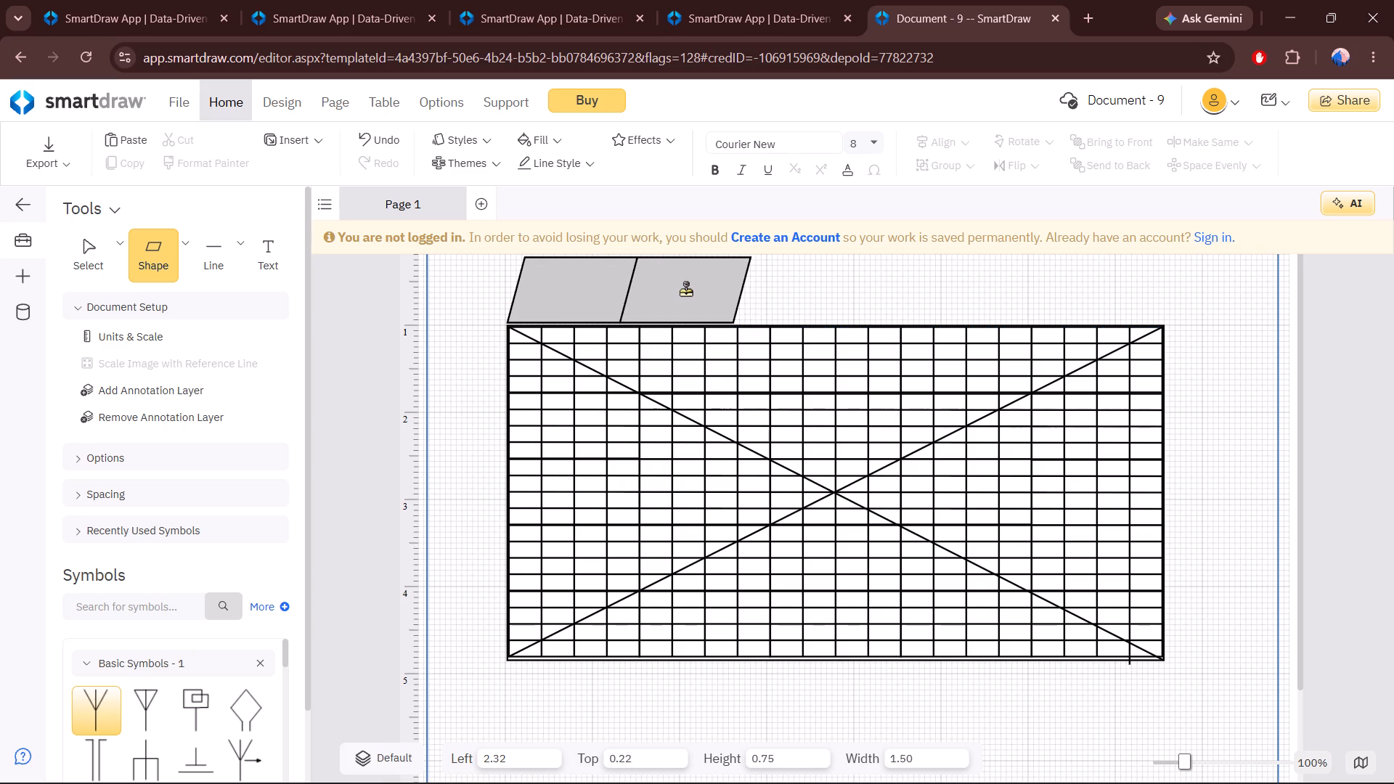
pyautogui.moveTo(685, 290); pyautogui.dragTo(692, 288)
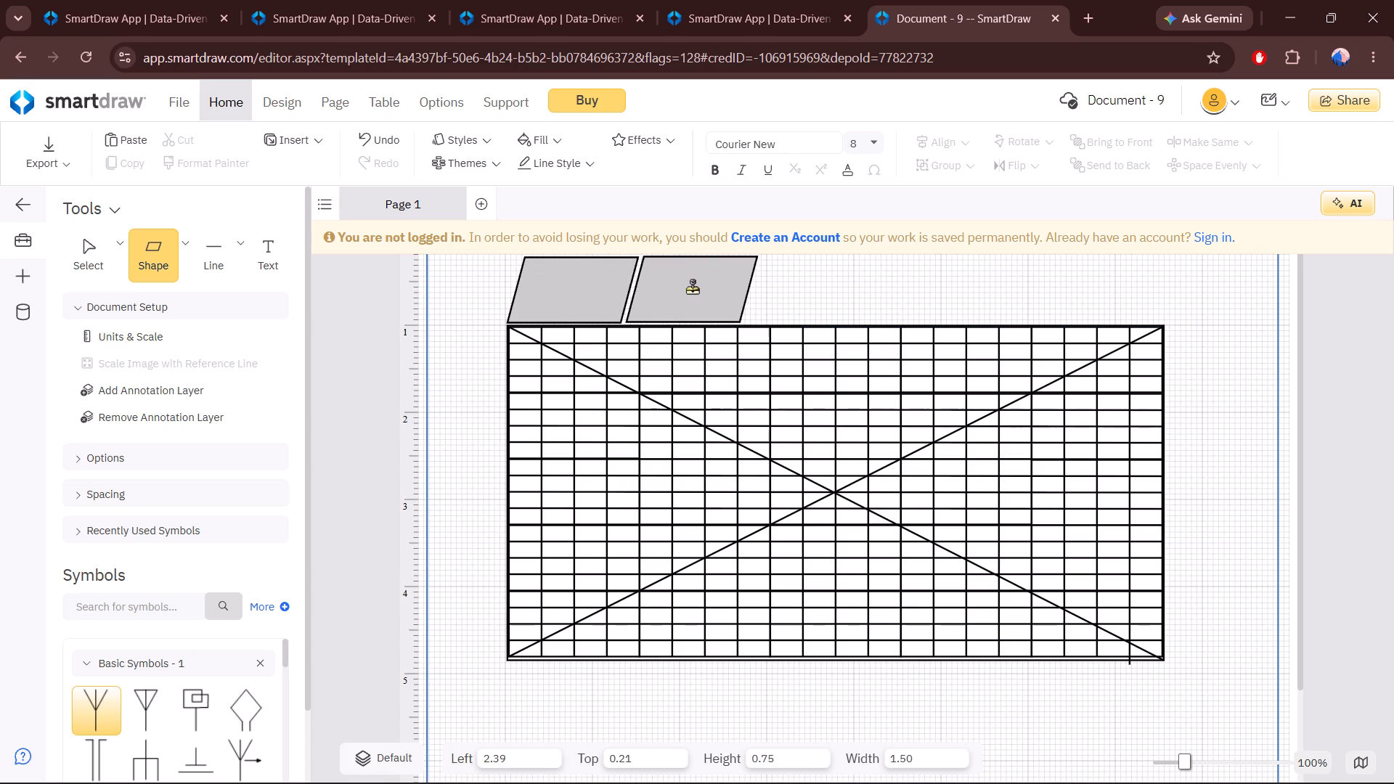
pyautogui.moveTo(692, 288); pyautogui.dragTo(687, 292)
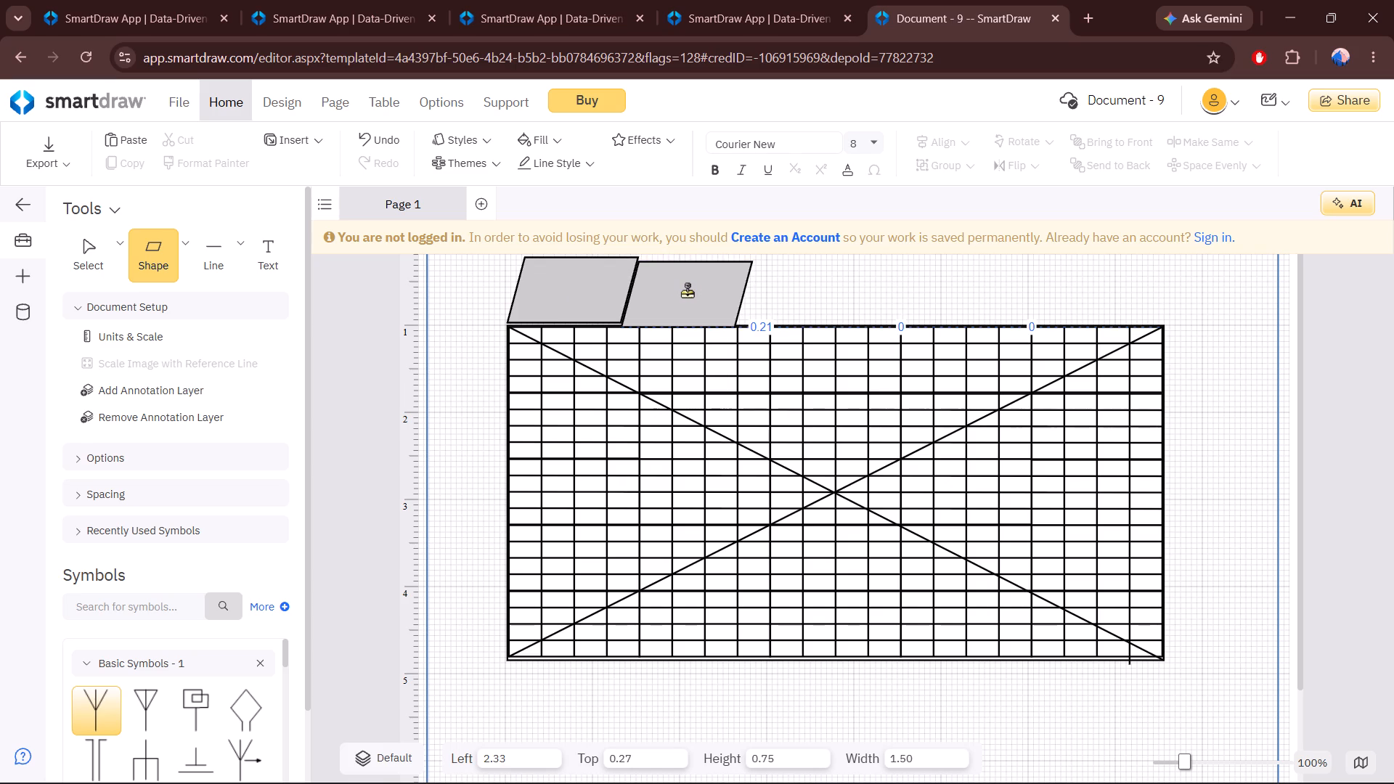
pyautogui.moveTo(687, 292); pyautogui.dragTo(688, 290)
pyautogui.moveTo(160, 253); pyautogui.dragTo(792, 301)
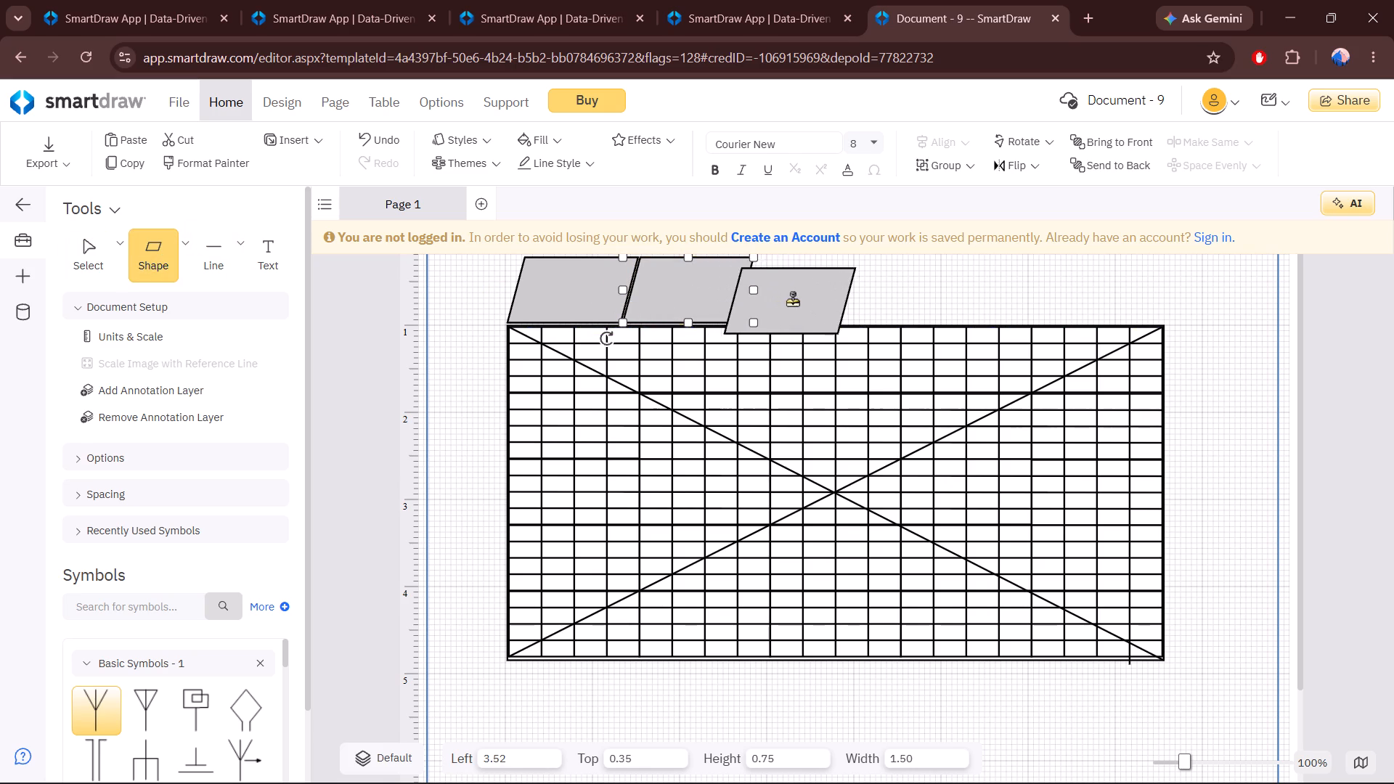
pyautogui.moveTo(792, 301); pyautogui.dragTo(802, 290)
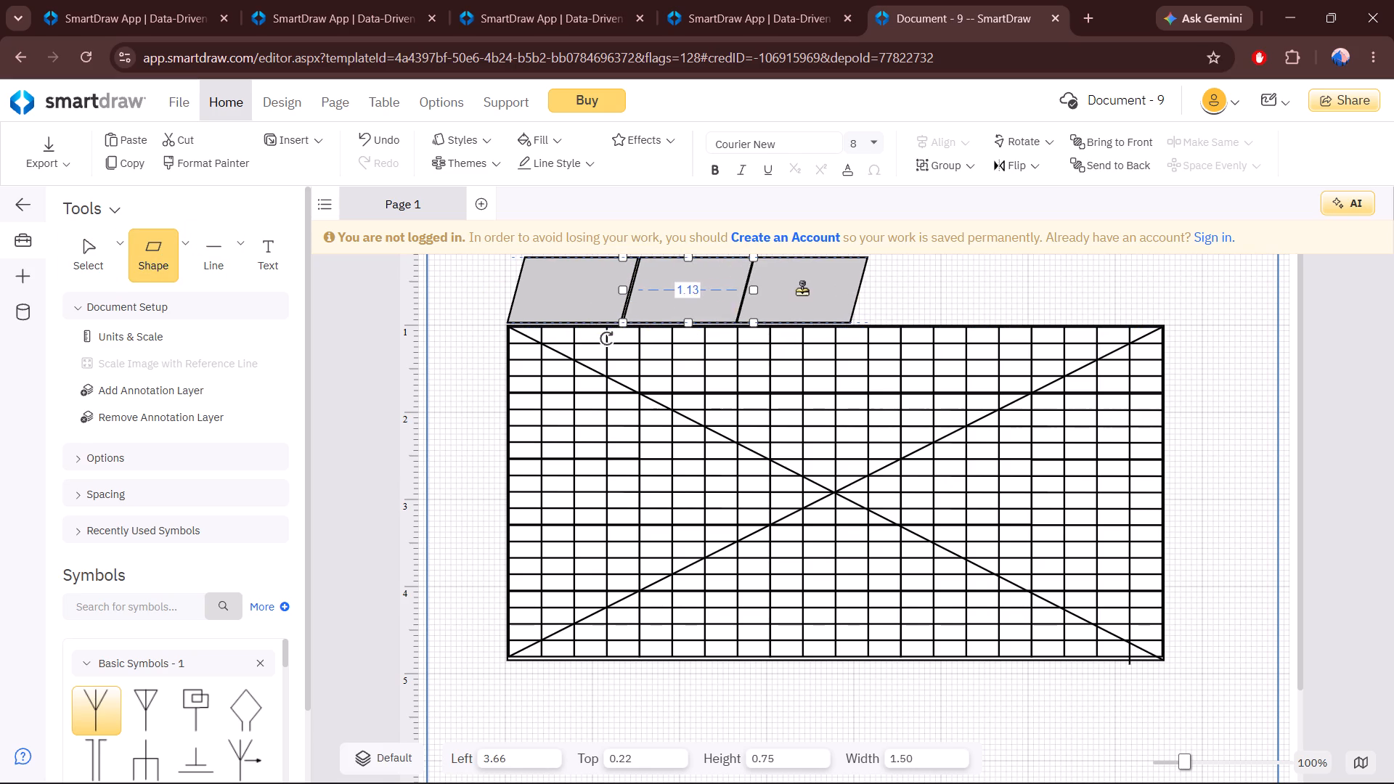
# Place the fourth and fifth 1.50 by 0.75 parallelograms in the row above the grid, at about 4.97 and 6.3 horizontally, 0.22 vertically.
pyautogui.moveTo(146, 264); pyautogui.dragTo(939, 301)
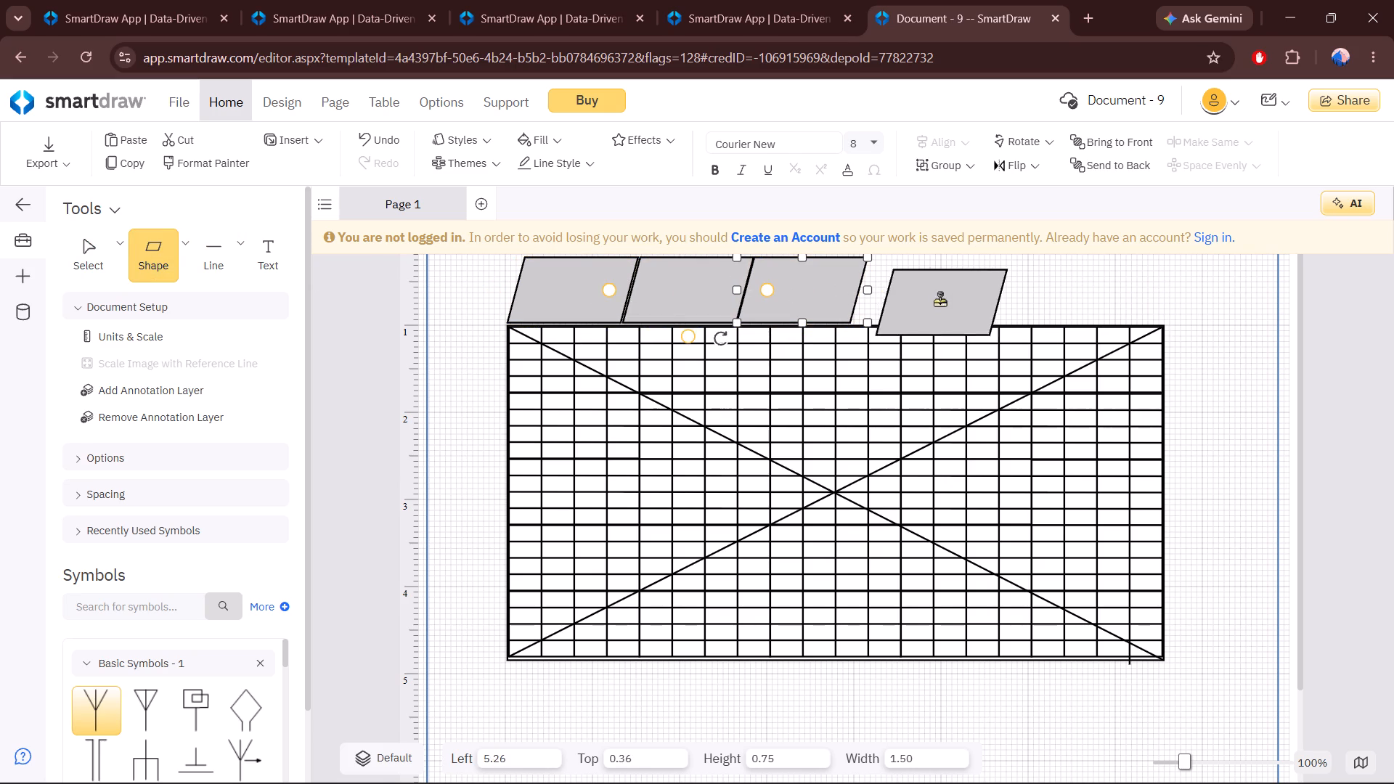
pyautogui.moveTo(939, 301); pyautogui.dragTo(916, 295)
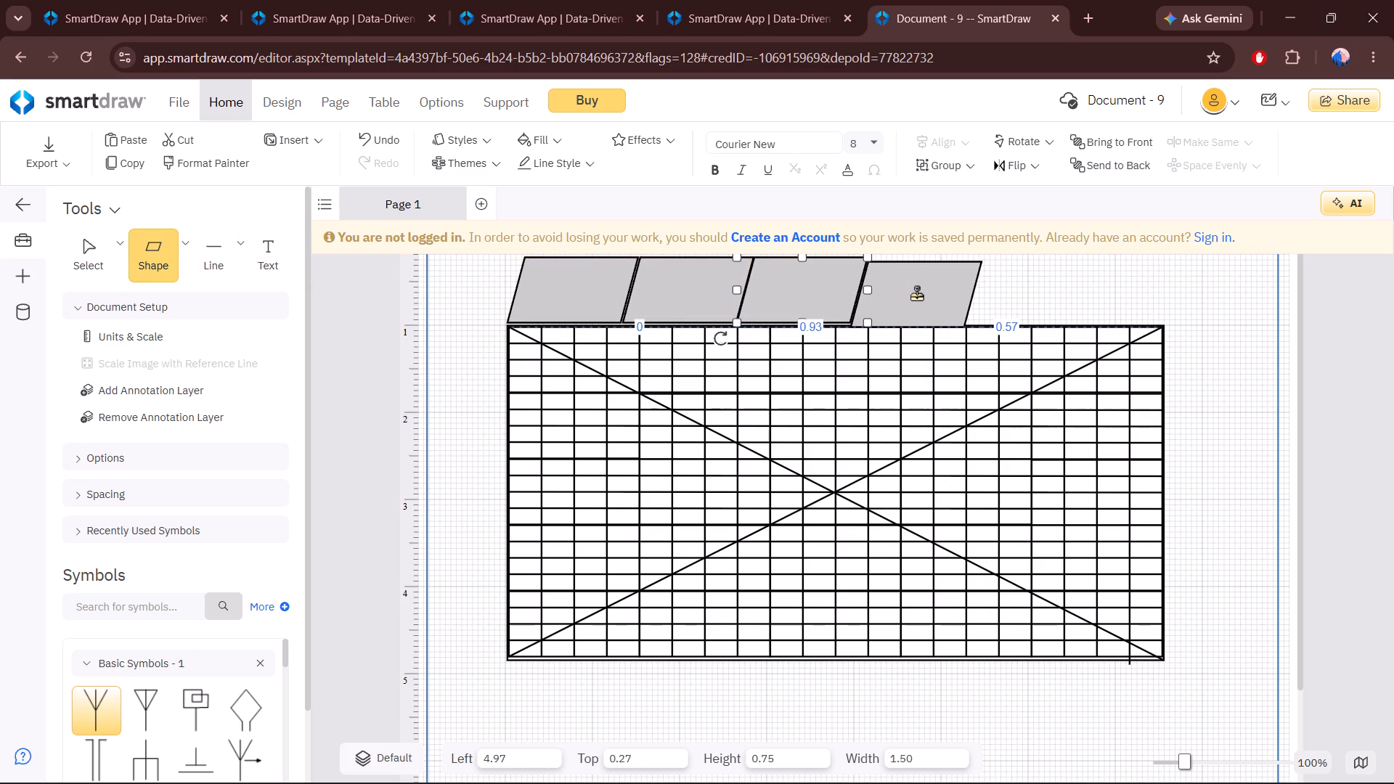
pyautogui.moveTo(916, 295); pyautogui.dragTo(916, 291)
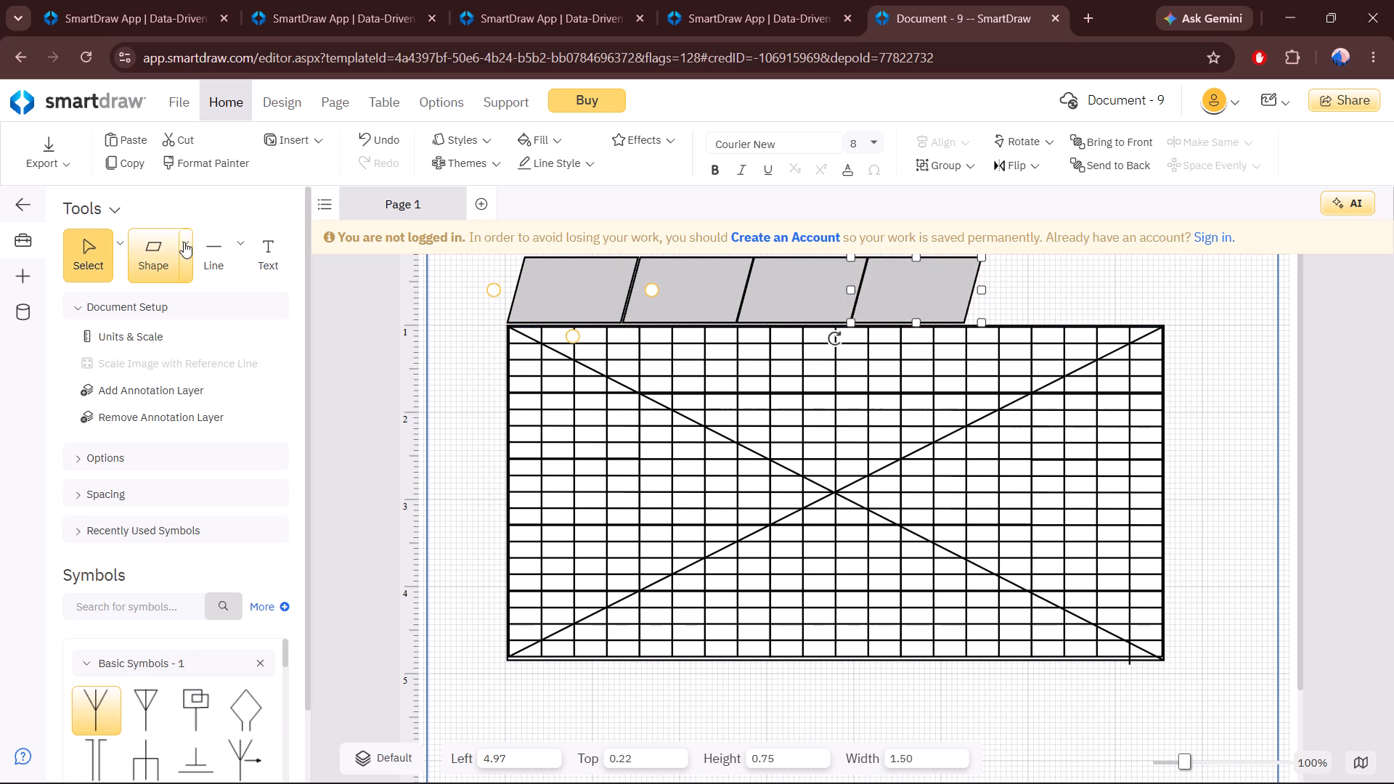
pyautogui.moveTo(176, 245); pyautogui.dragTo(1033, 289)
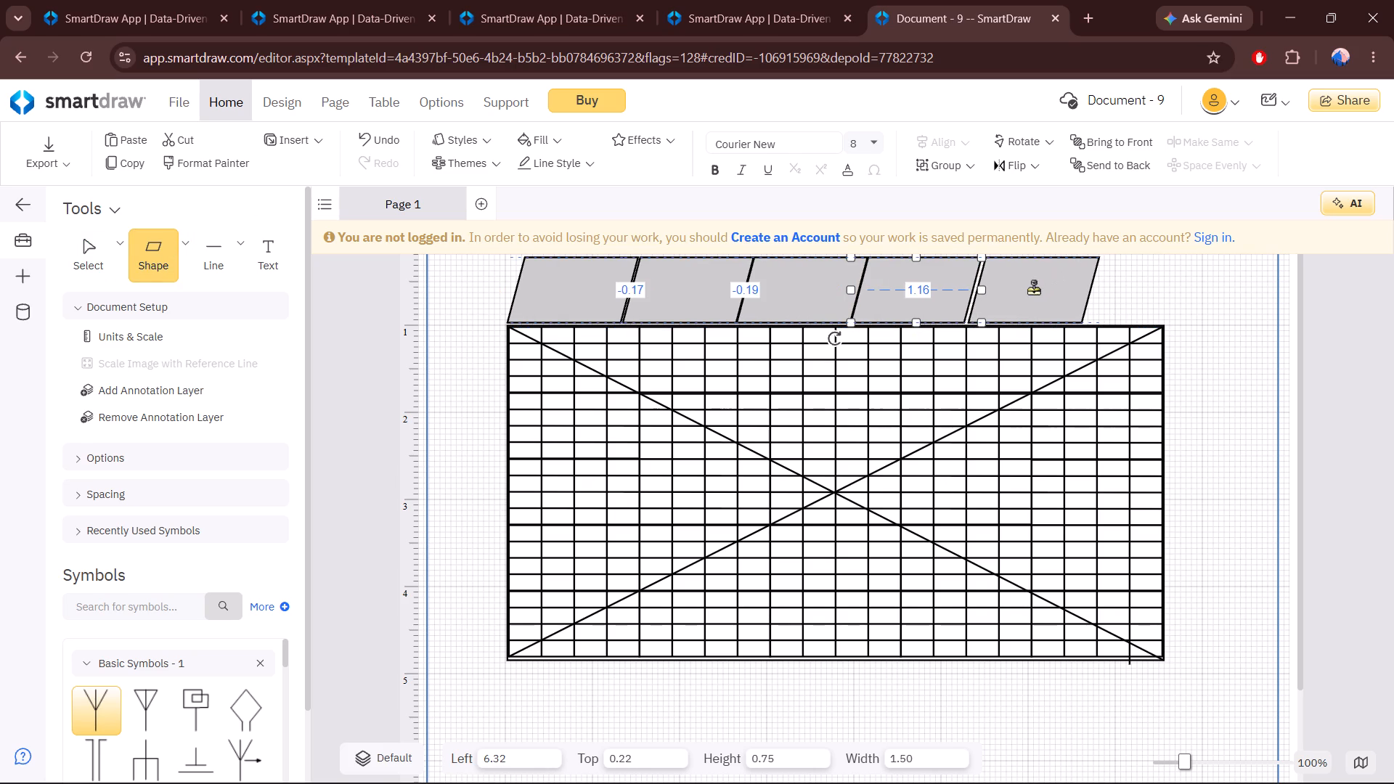
pyautogui.moveTo(1033, 289); pyautogui.dragTo(1031, 289)
# Extend the top row past the grid's right edge with two 1.50 by 0.75 parallelograms at about 7.60 and 8.92 horizontally, 0.22 vertically.
pyautogui.moveTo(150, 248); pyautogui.dragTo(1393, 327)
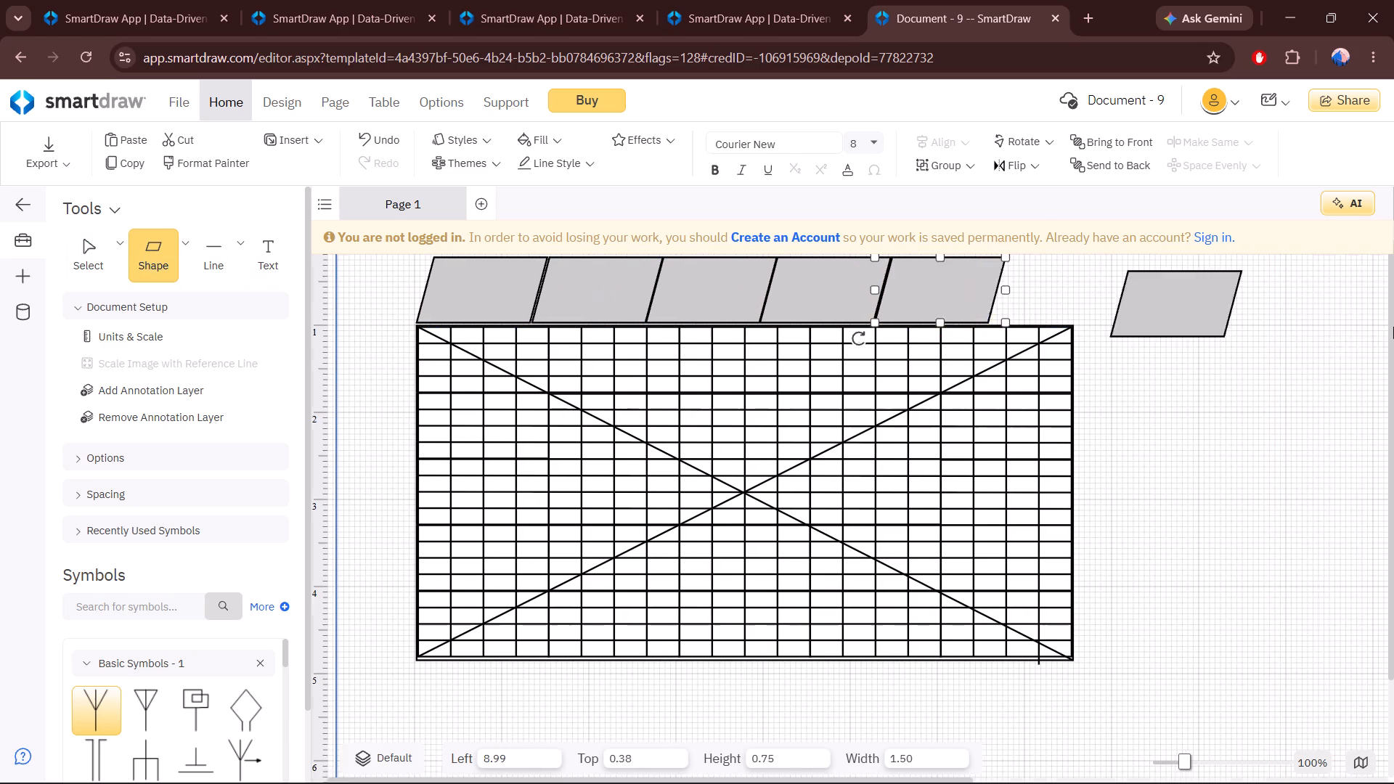
pyautogui.moveTo(1393, 327); pyautogui.dragTo(1146, 290)
pyautogui.moveTo(155, 260); pyautogui.dragTo(353, 300)
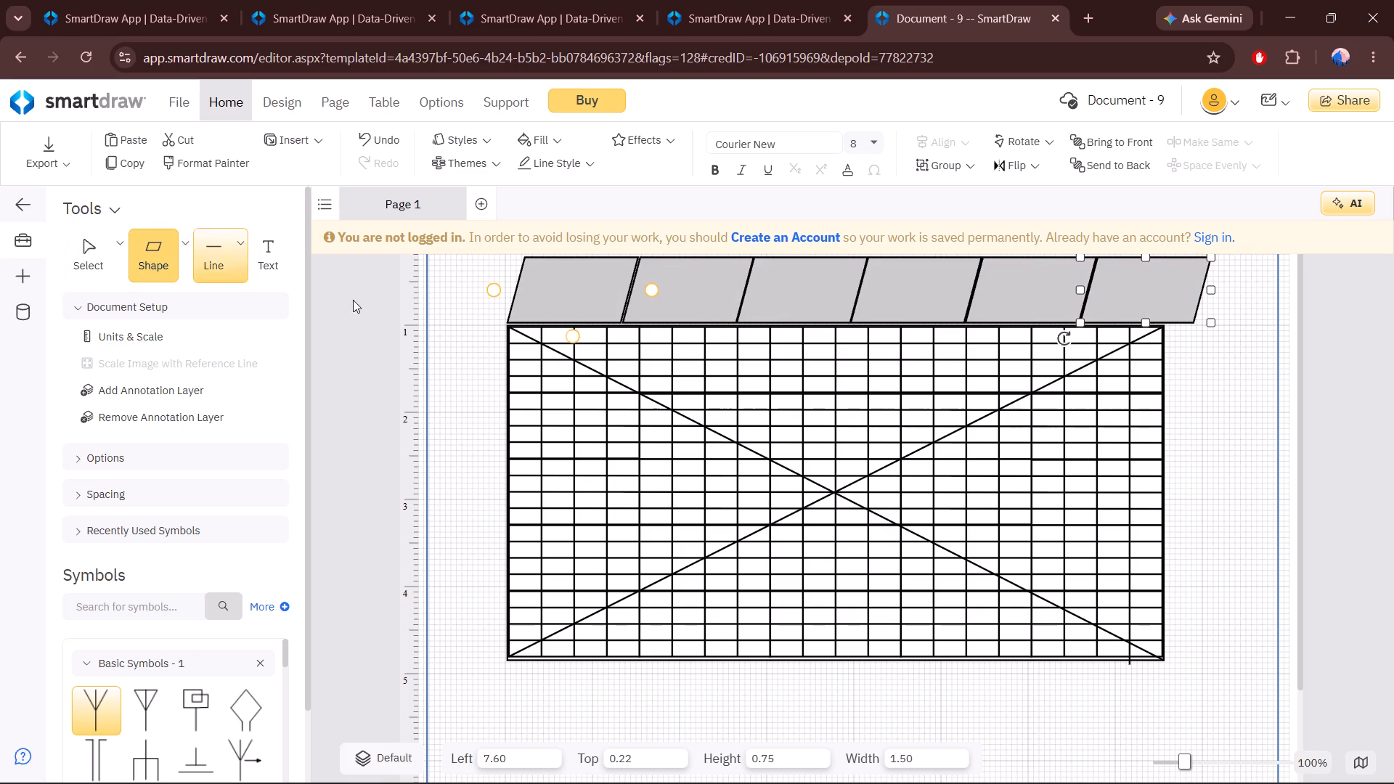
pyautogui.moveTo(353, 300); pyautogui.dragTo(1169, 296)
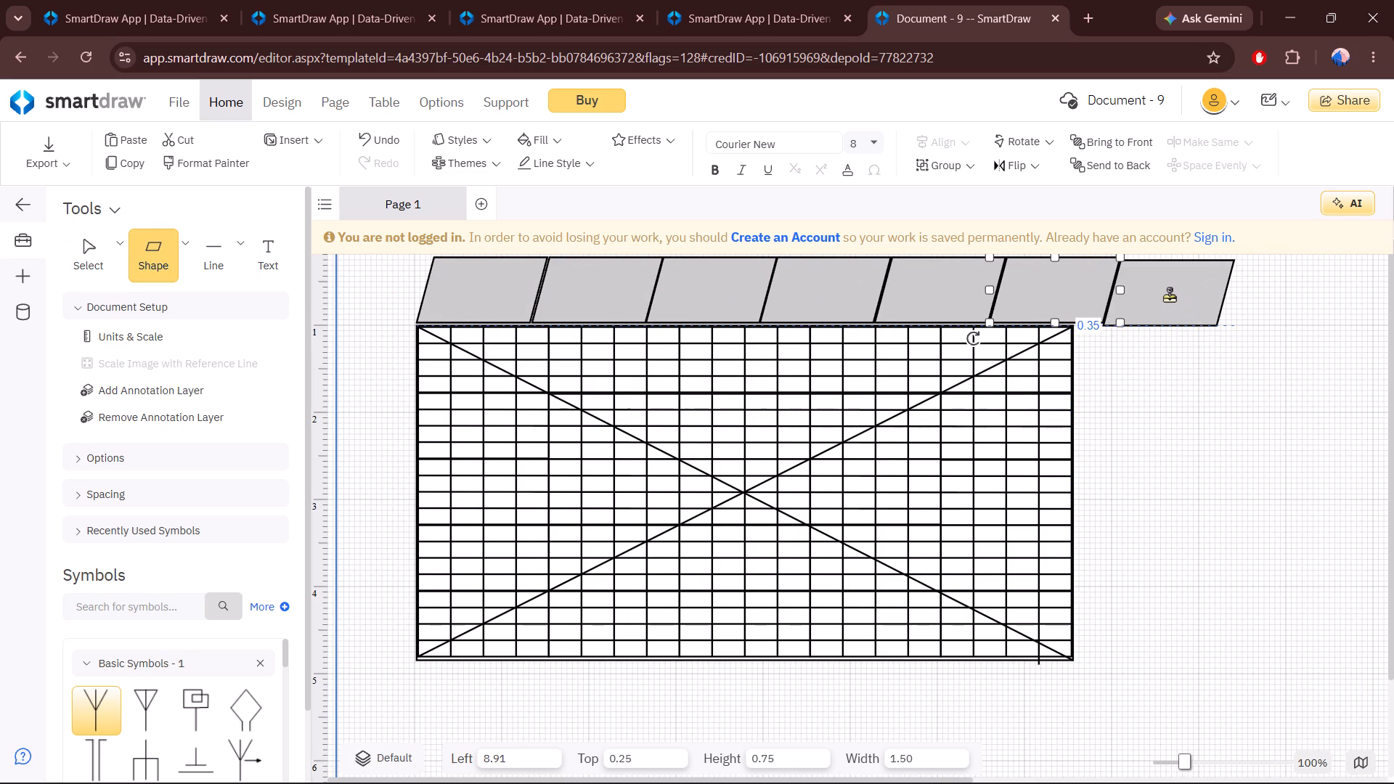
pyautogui.moveTo(1169, 296); pyautogui.dragTo(1170, 294)
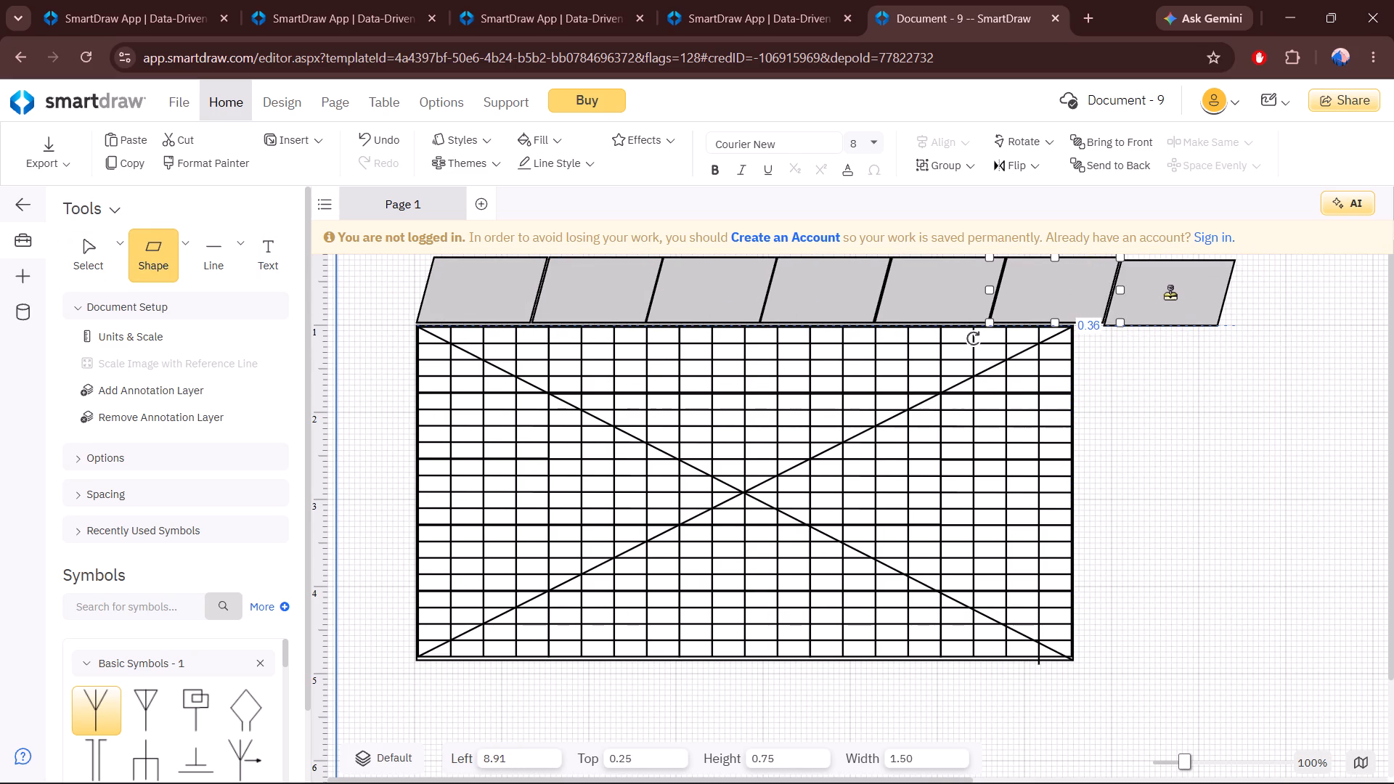
pyautogui.moveTo(1170, 294); pyautogui.dragTo(1170, 290)
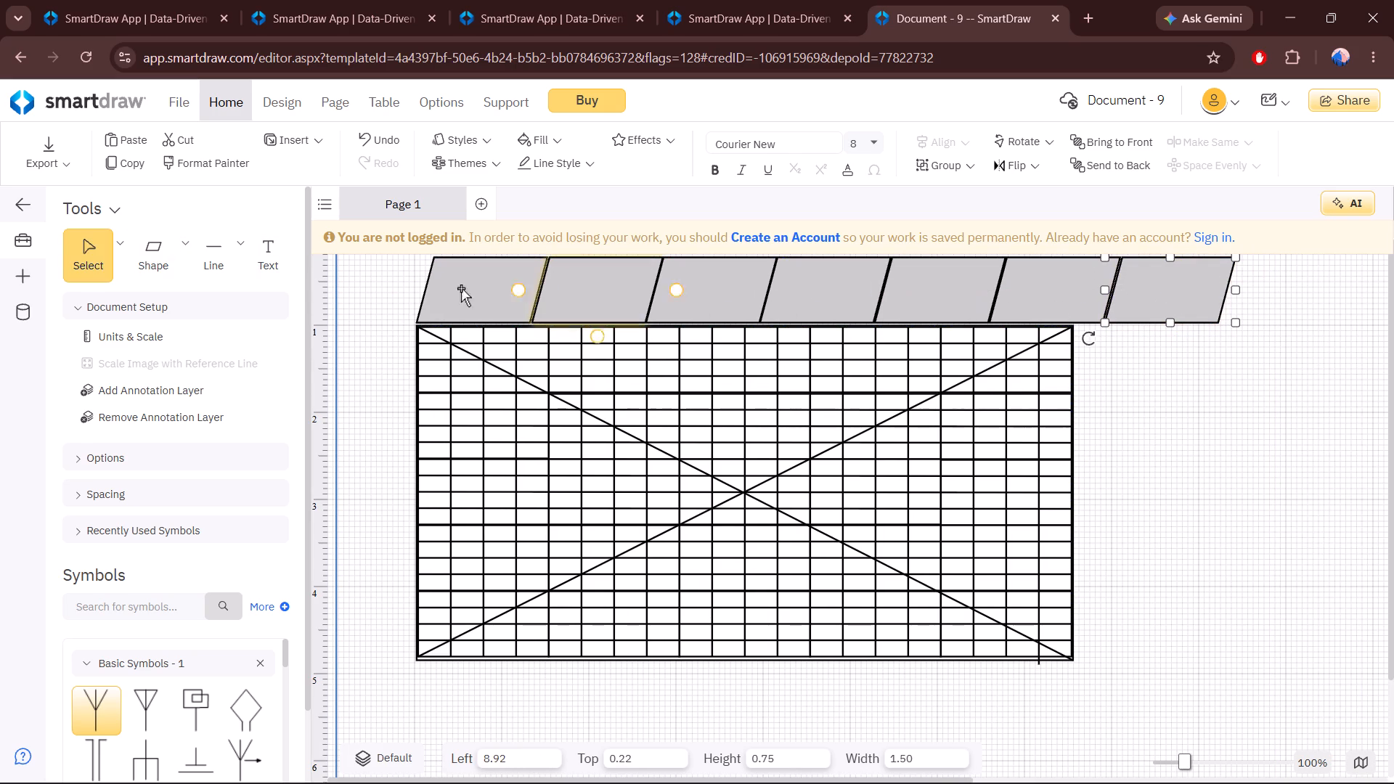
# Stack two 1.50 by 0.75 parallelograms below the top row's last one, beside the grid, at about (8.72, 1.00) and (8.54, 1.77).
pyautogui.moveTo(171, 266); pyautogui.dragTo(1138, 361)
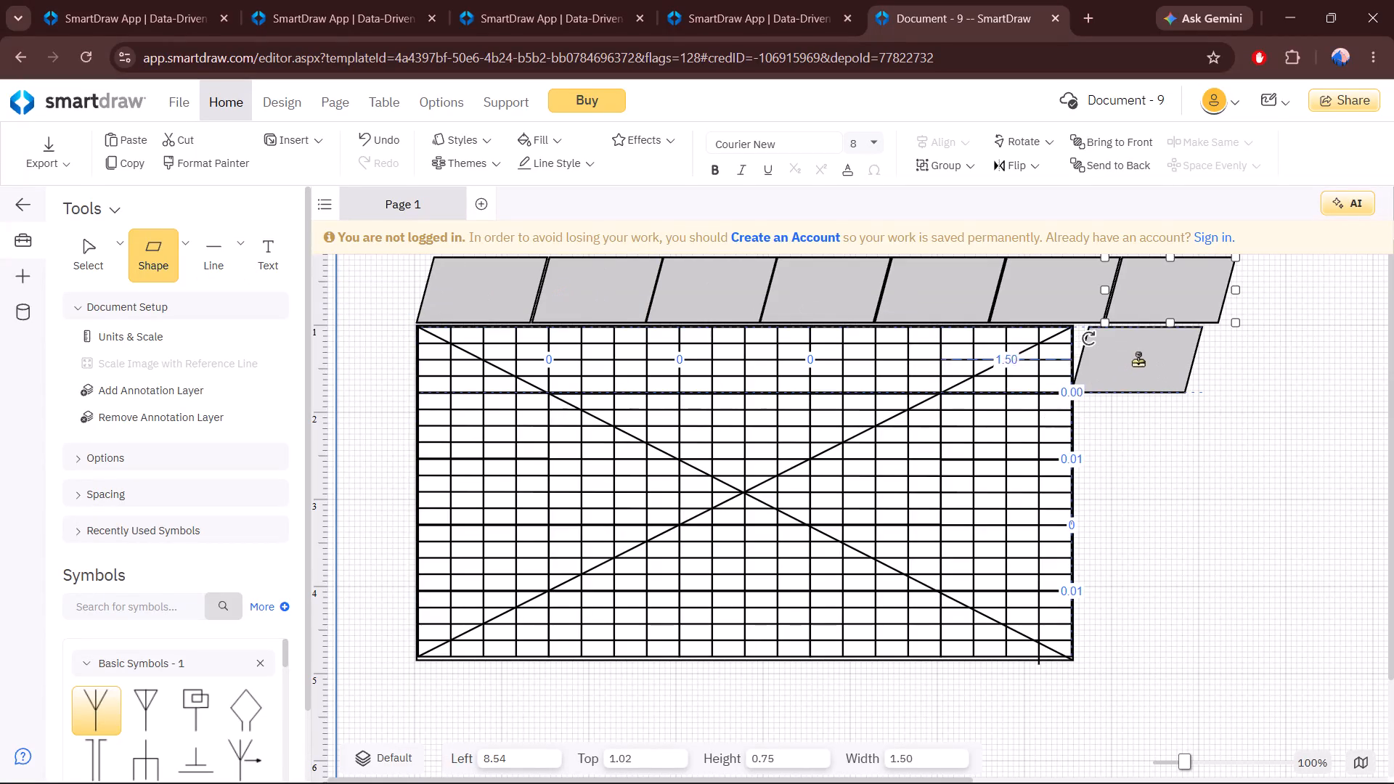
pyautogui.moveTo(1138, 361); pyautogui.dragTo(1153, 355)
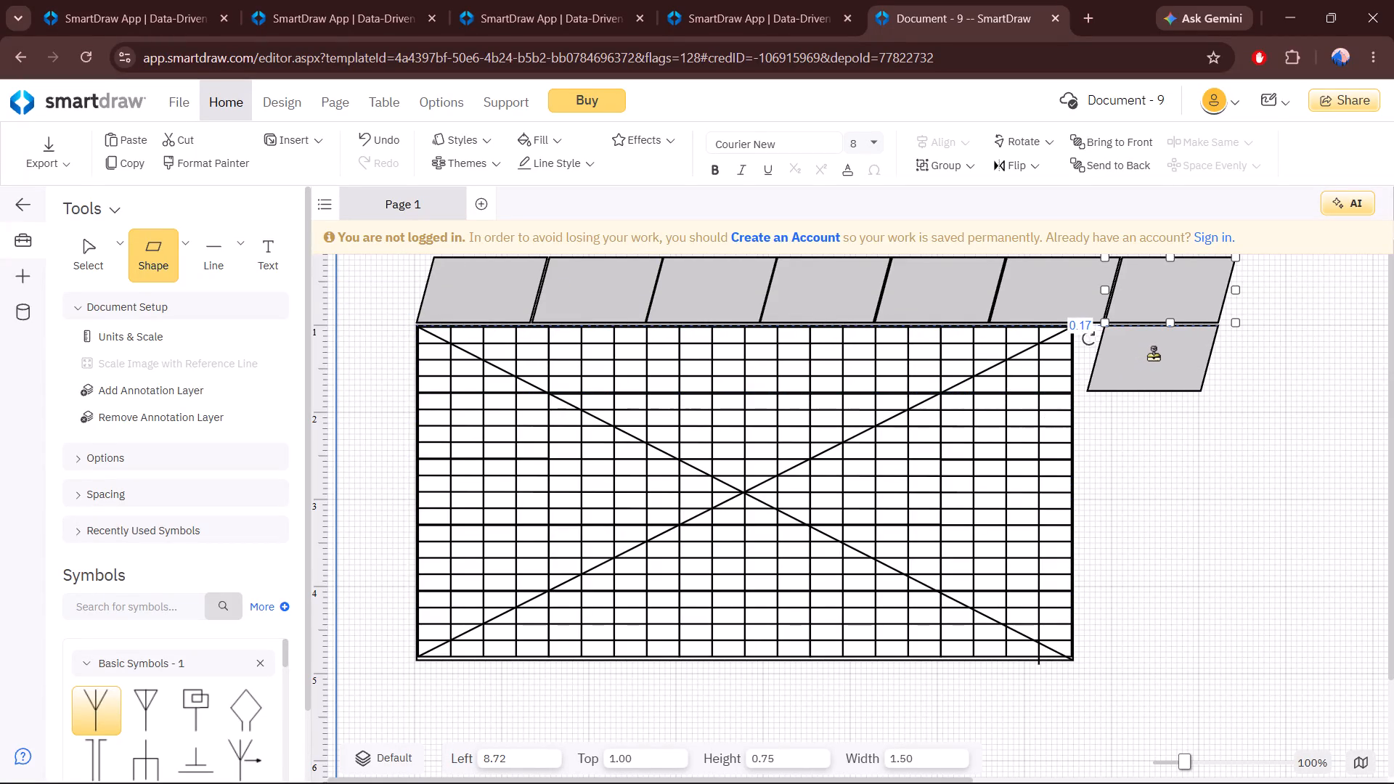
pyautogui.moveTo(1153, 355); pyautogui.dragTo(1153, 354)
pyautogui.click(1147, 484)
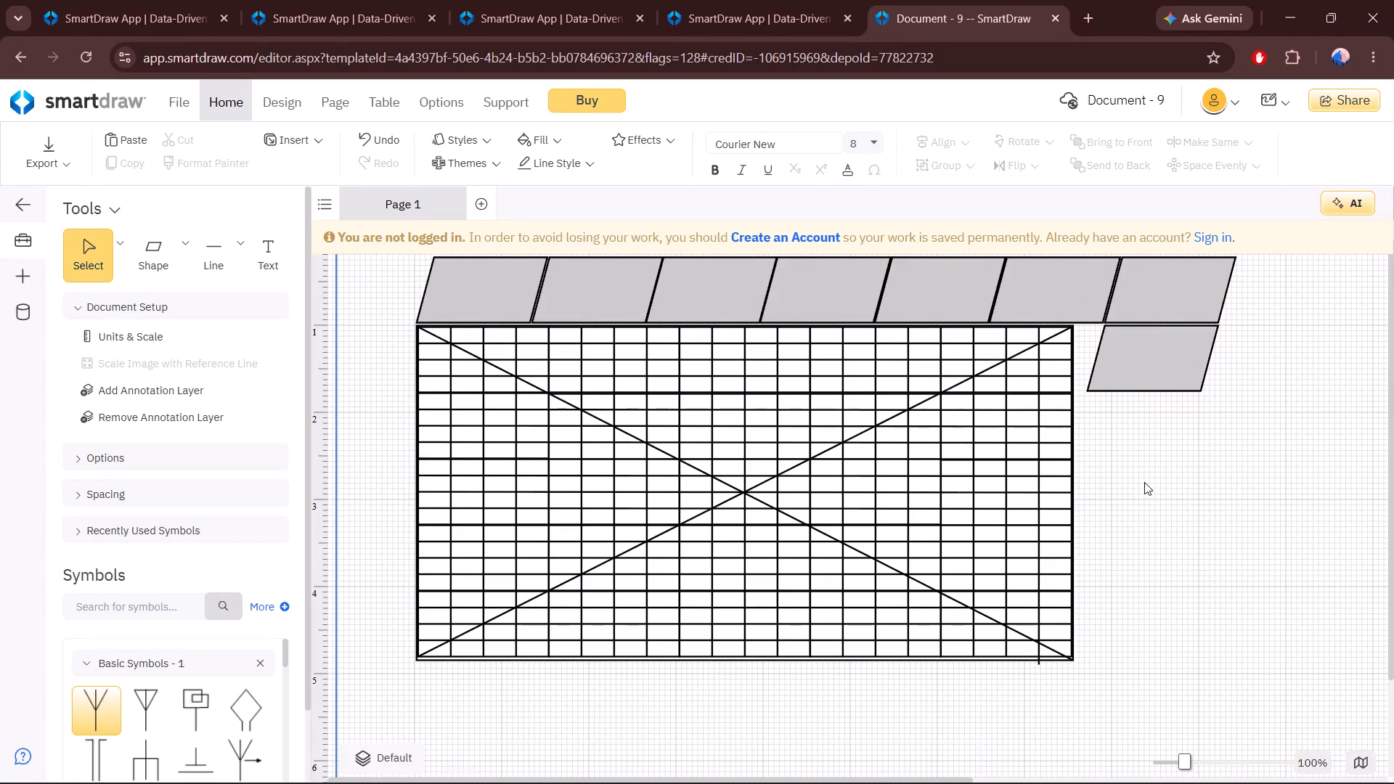
pyautogui.moveTo(131, 253); pyautogui.dragTo(1084, 423)
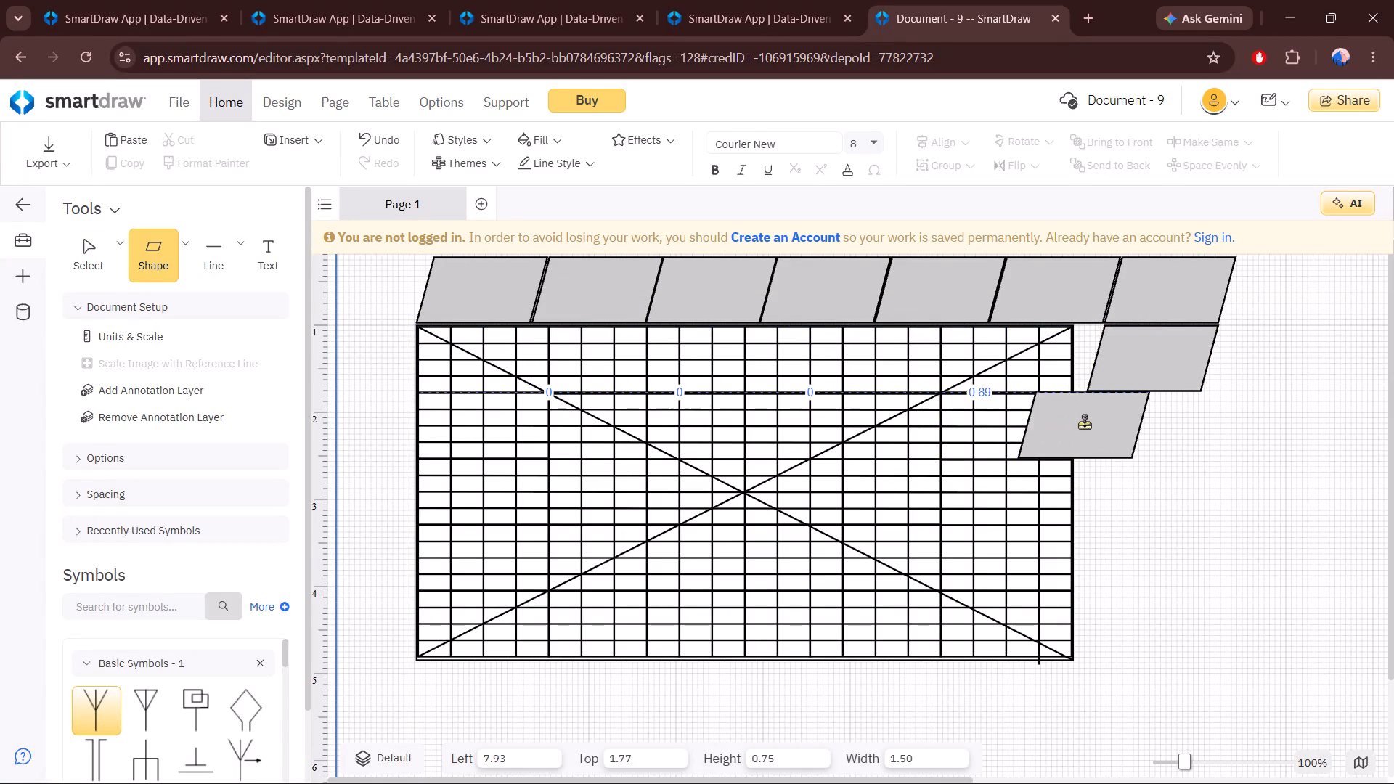
pyautogui.moveTo(1084, 423); pyautogui.dragTo(1138, 425)
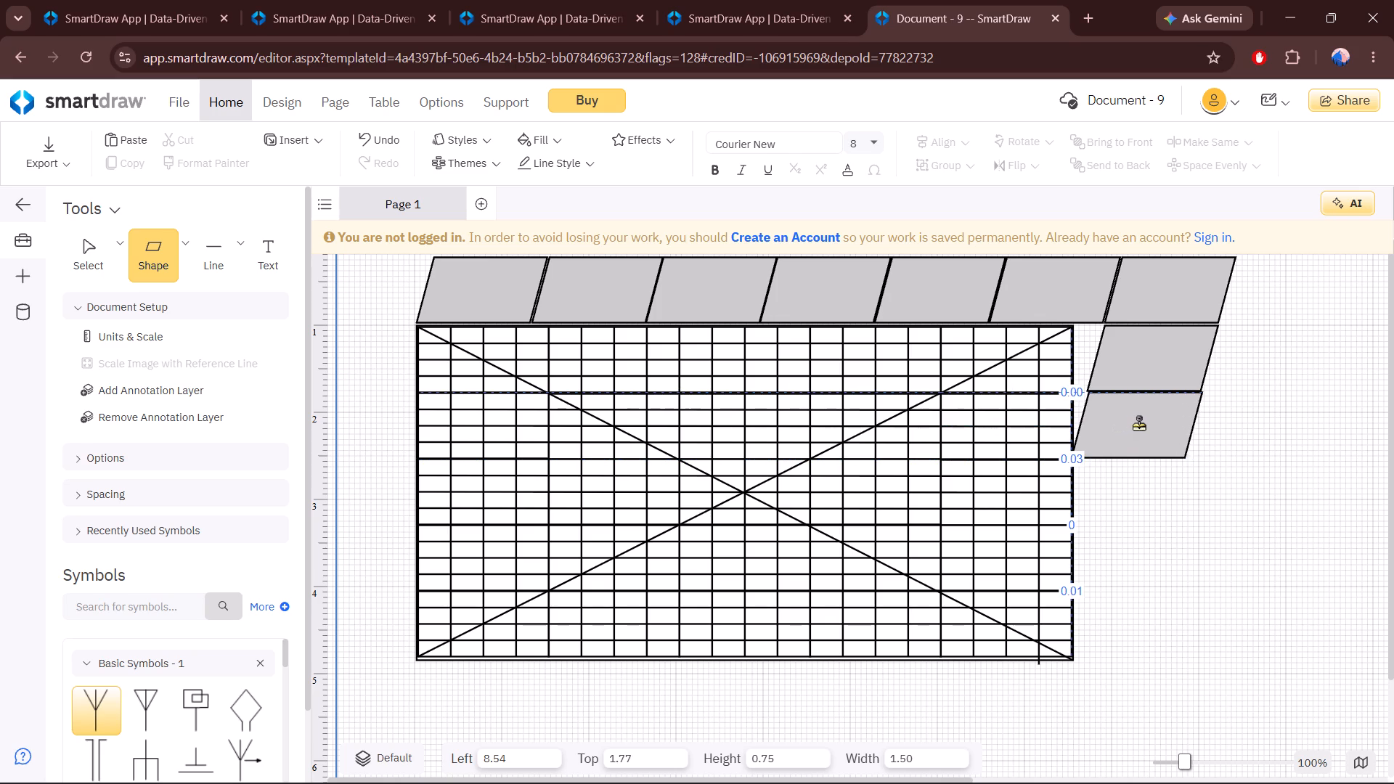
pyautogui.moveTo(1138, 425); pyautogui.dragTo(1136, 424)
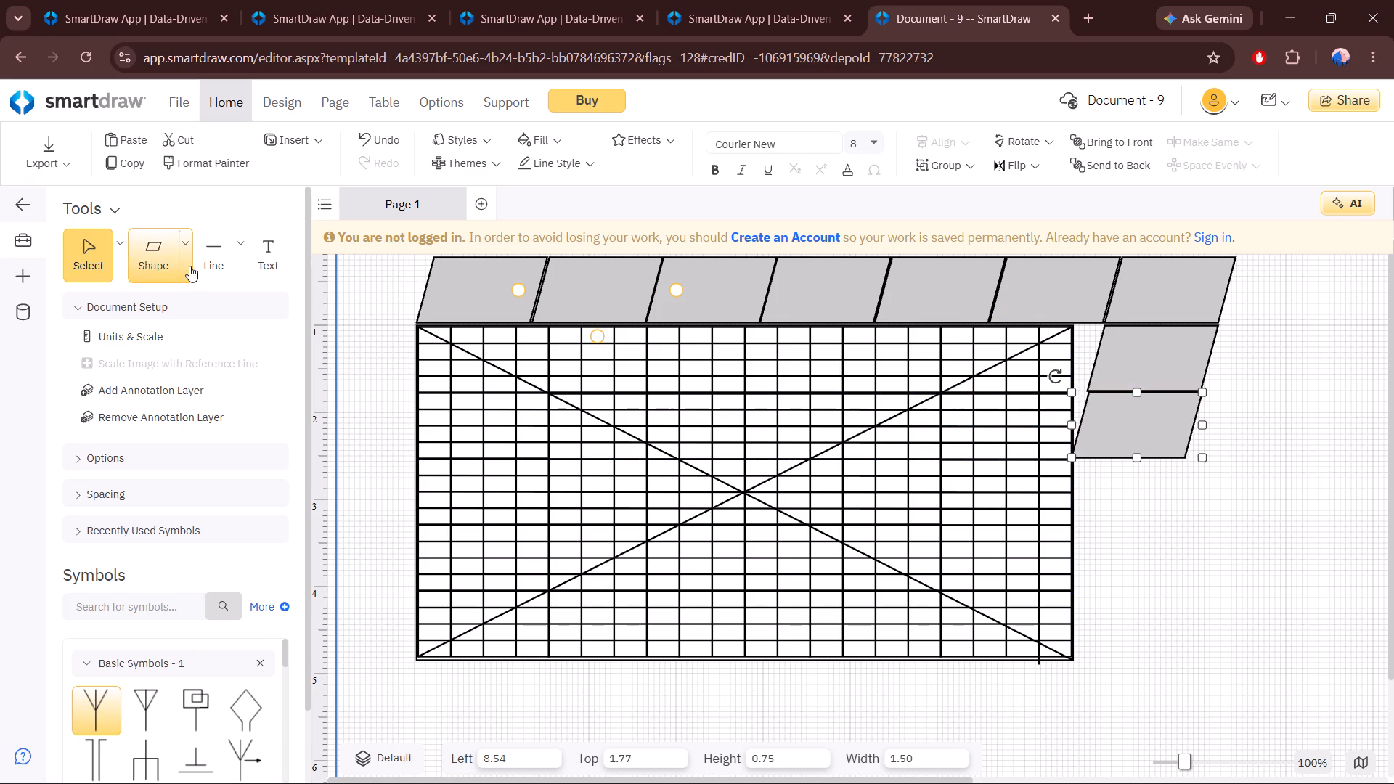
# Continue the slanted right-hand column downward with two 1.50 by 0.75 parallelograms at about (8.3, 2.5) and (8.1, 3.3).
pyautogui.moveTo(155, 250); pyautogui.dragTo(1120, 493)
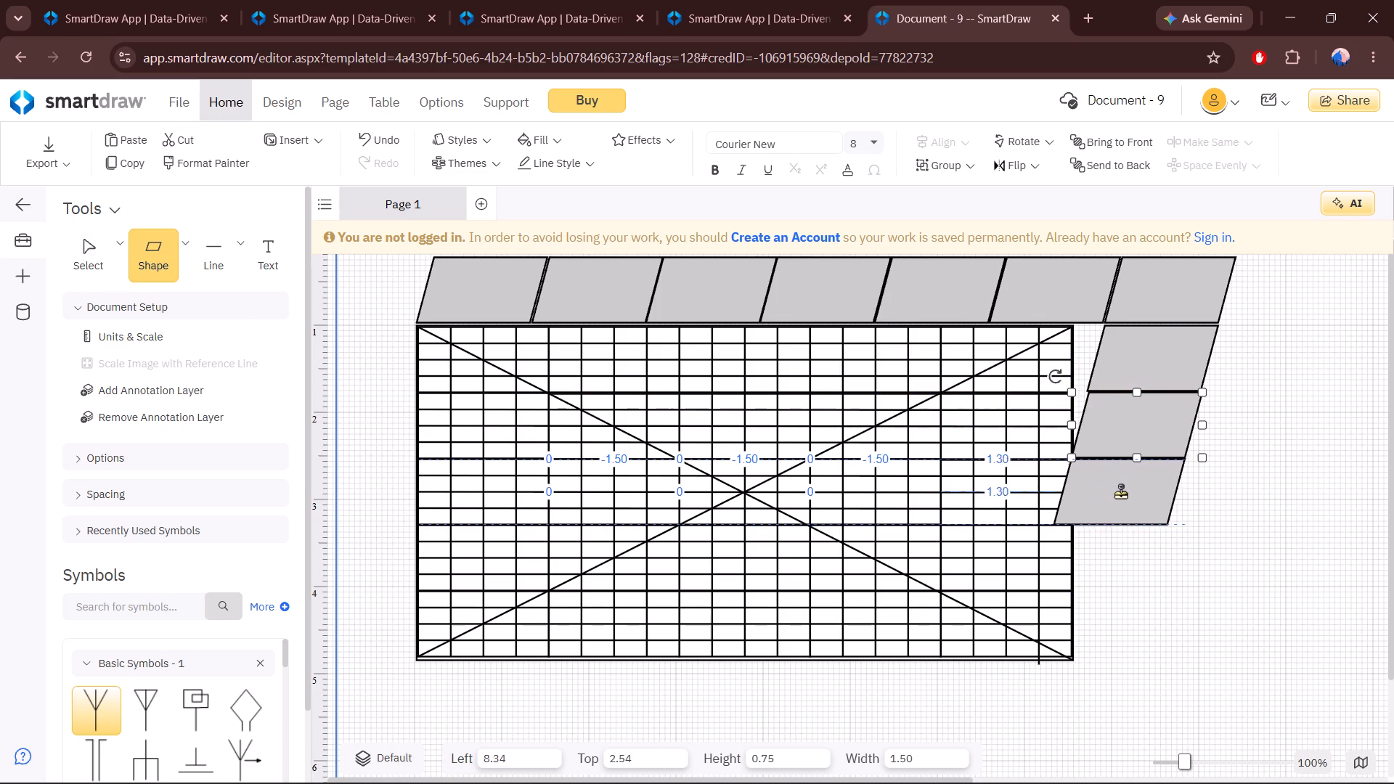
pyautogui.moveTo(1120, 493); pyautogui.dragTo(1119, 491)
pyautogui.click(1157, 592)
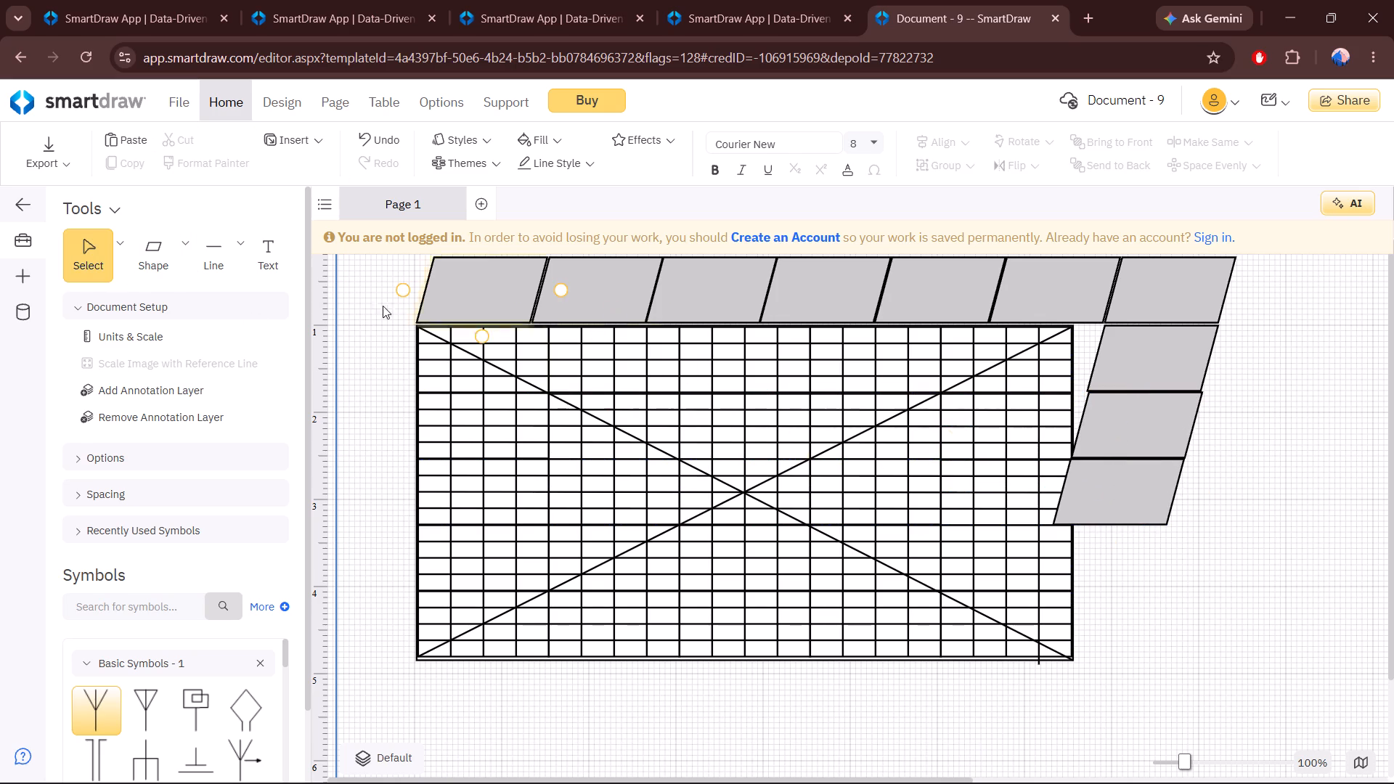
pyautogui.moveTo(152, 268); pyautogui.dragTo(1100, 562)
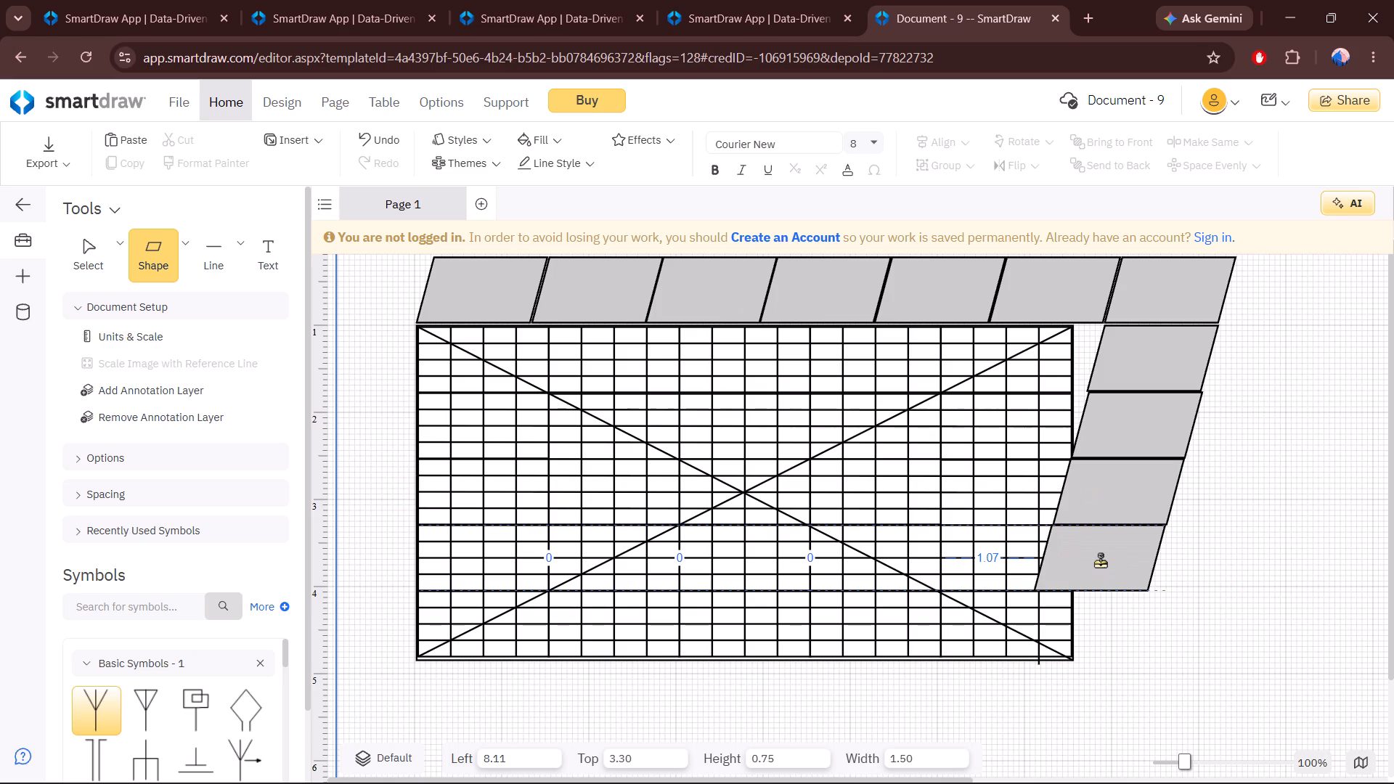
pyautogui.moveTo(1100, 562); pyautogui.dragTo(1101, 562)
pyautogui.click(1095, 676)
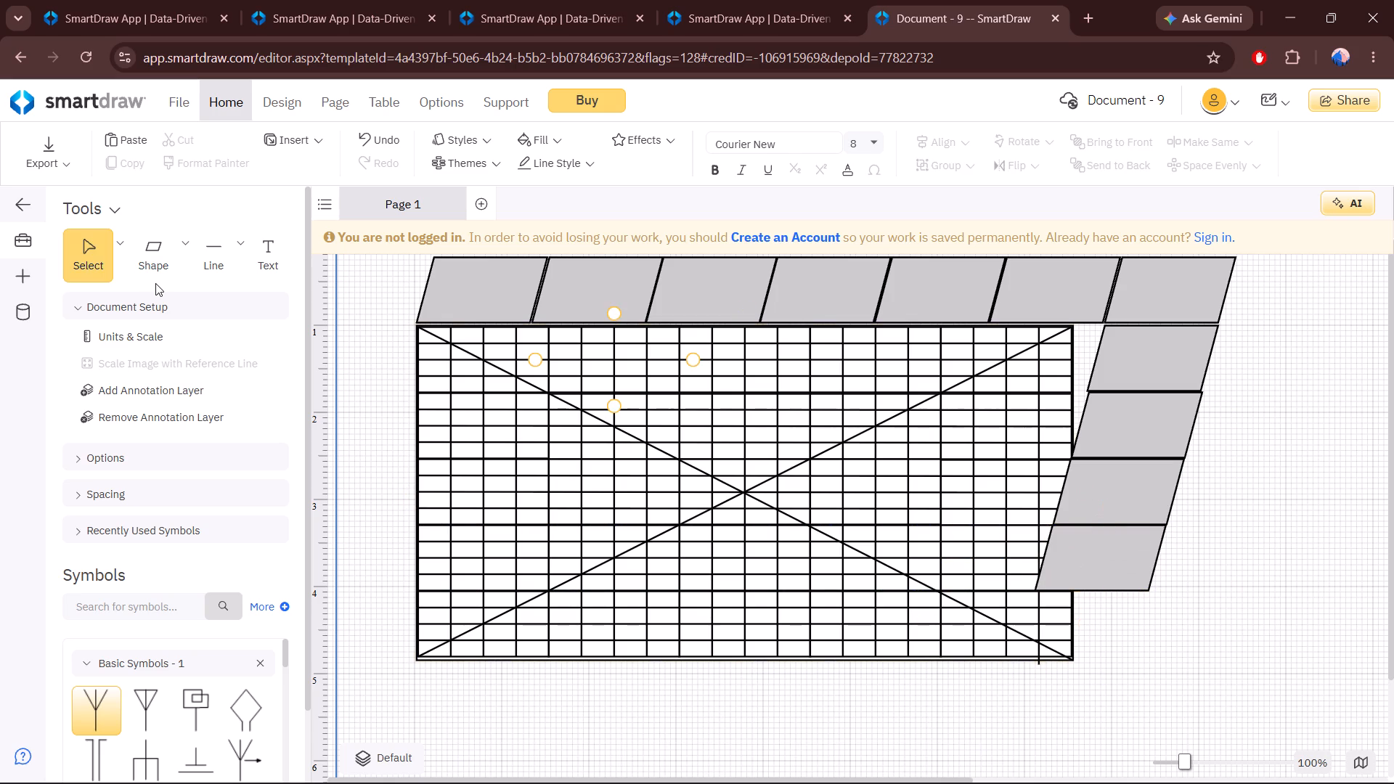
# Extend the slanted column past the grid's bottom edge with two 1.50 by 0.75 parallelograms at about (7.94, 4.05) and (7.78, 4.80).
pyautogui.moveTo(149, 260); pyautogui.dragTo(1088, 618)
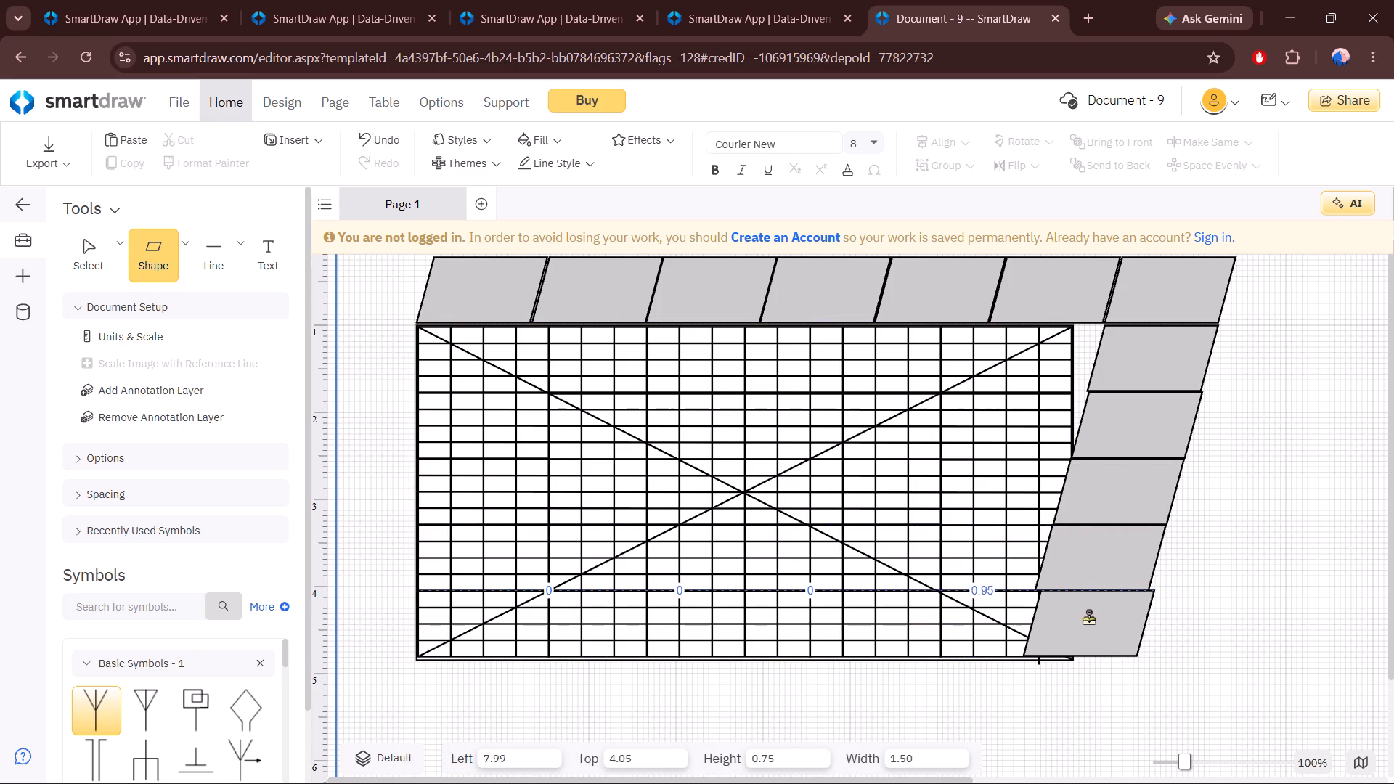
pyautogui.moveTo(1088, 618); pyautogui.dragTo(1085, 618)
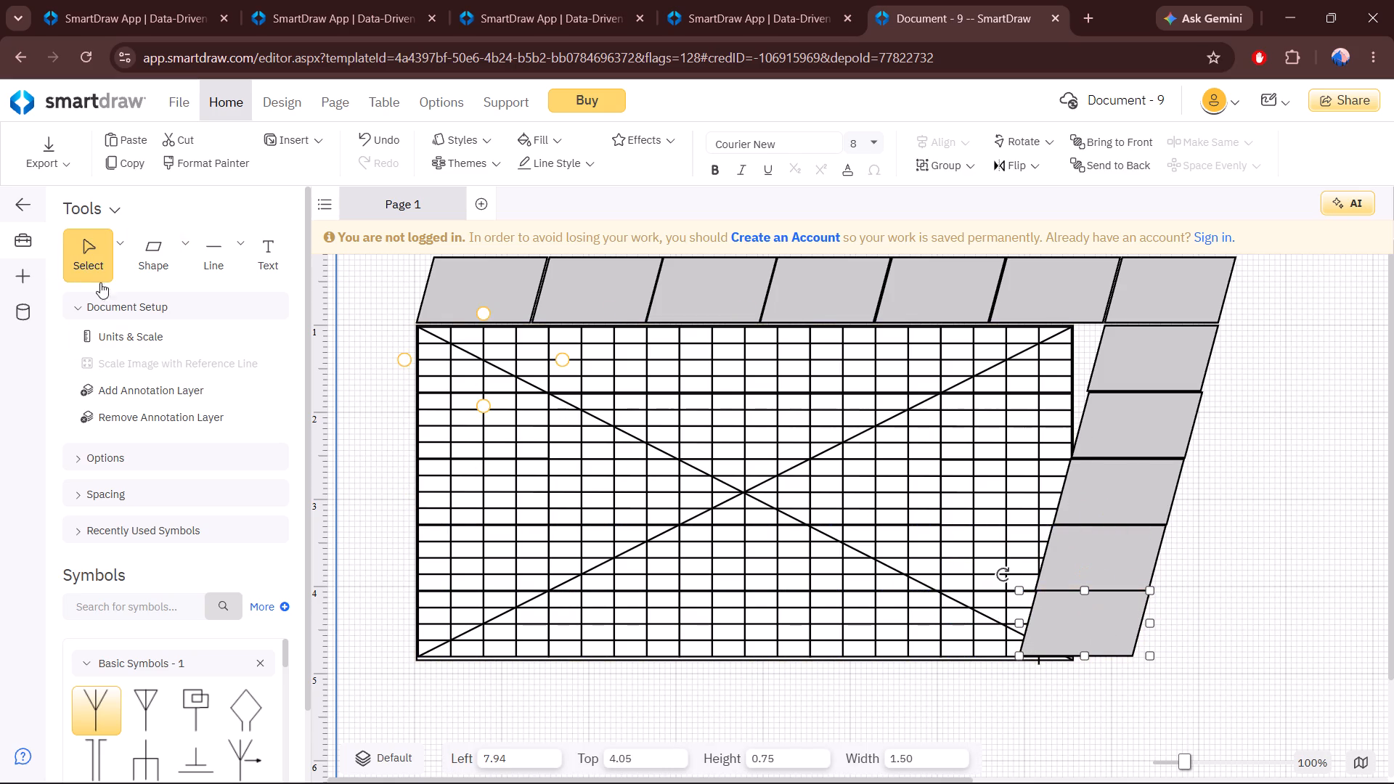
pyautogui.moveTo(142, 274); pyautogui.dragTo(1059, 674)
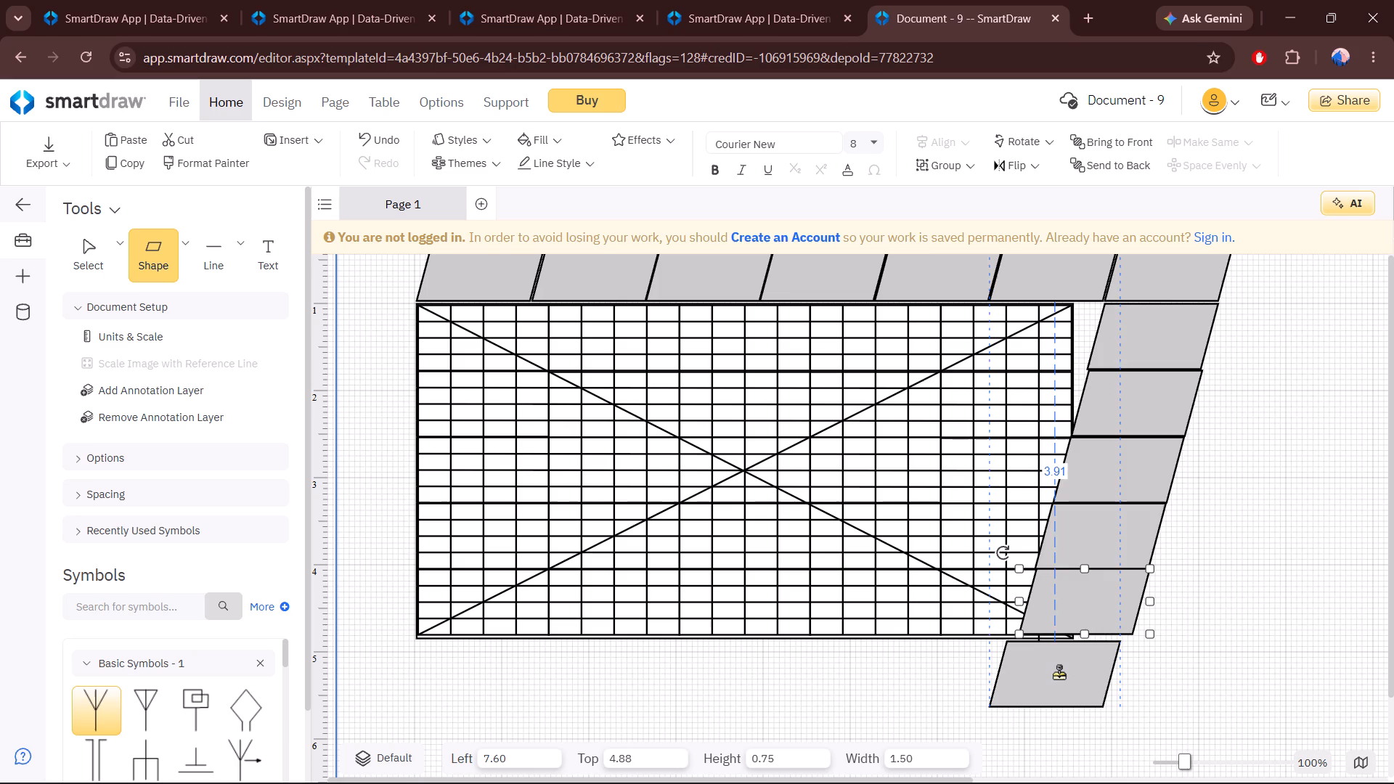
pyautogui.moveTo(1059, 674); pyautogui.dragTo(1067, 669)
pyautogui.click(1072, 677)
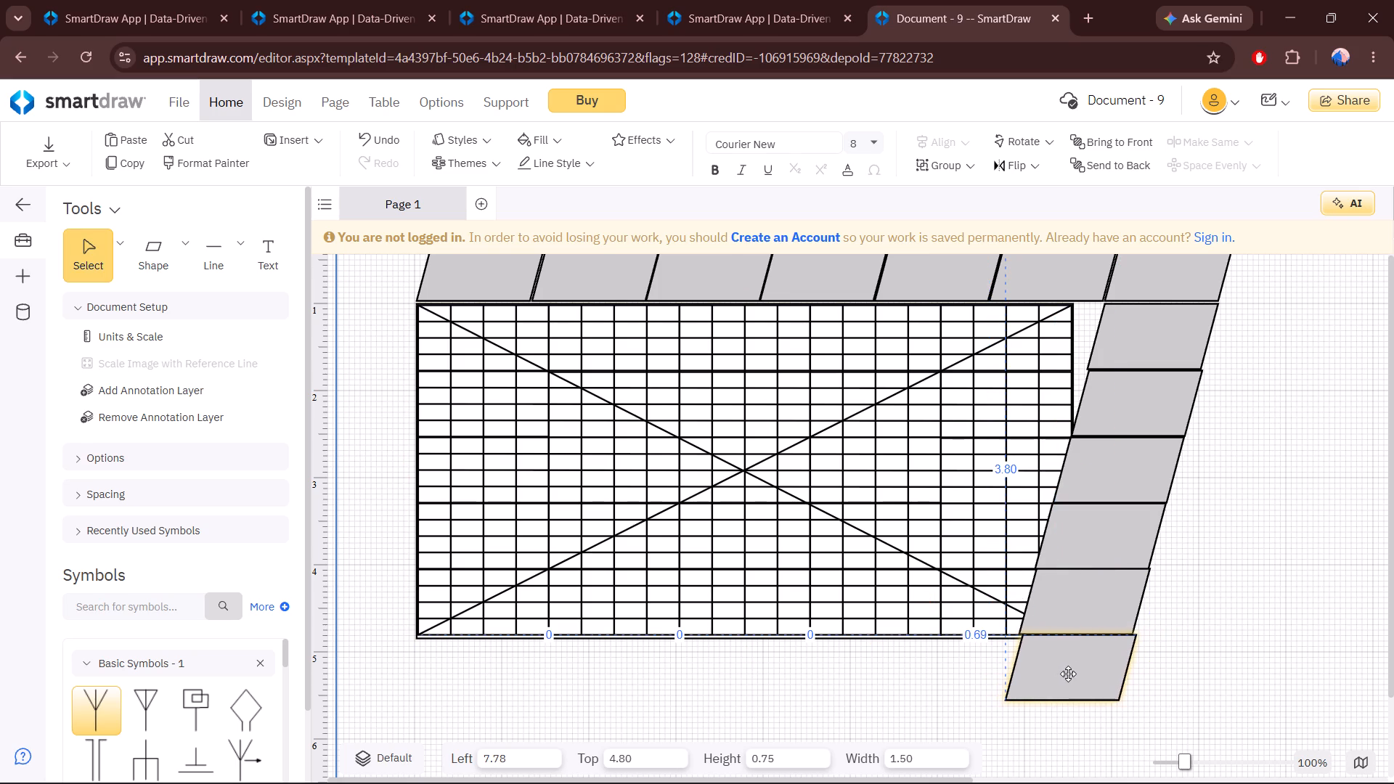
pyautogui.click(1068, 674)
# Add two 1.50 by 0.75 parallelograms leftward along the grid's bottom edge, at about 6.44 and 5.10 horizontally and 4.80 vertically.
pyautogui.moveTo(139, 246); pyautogui.dragTo(455, 494)
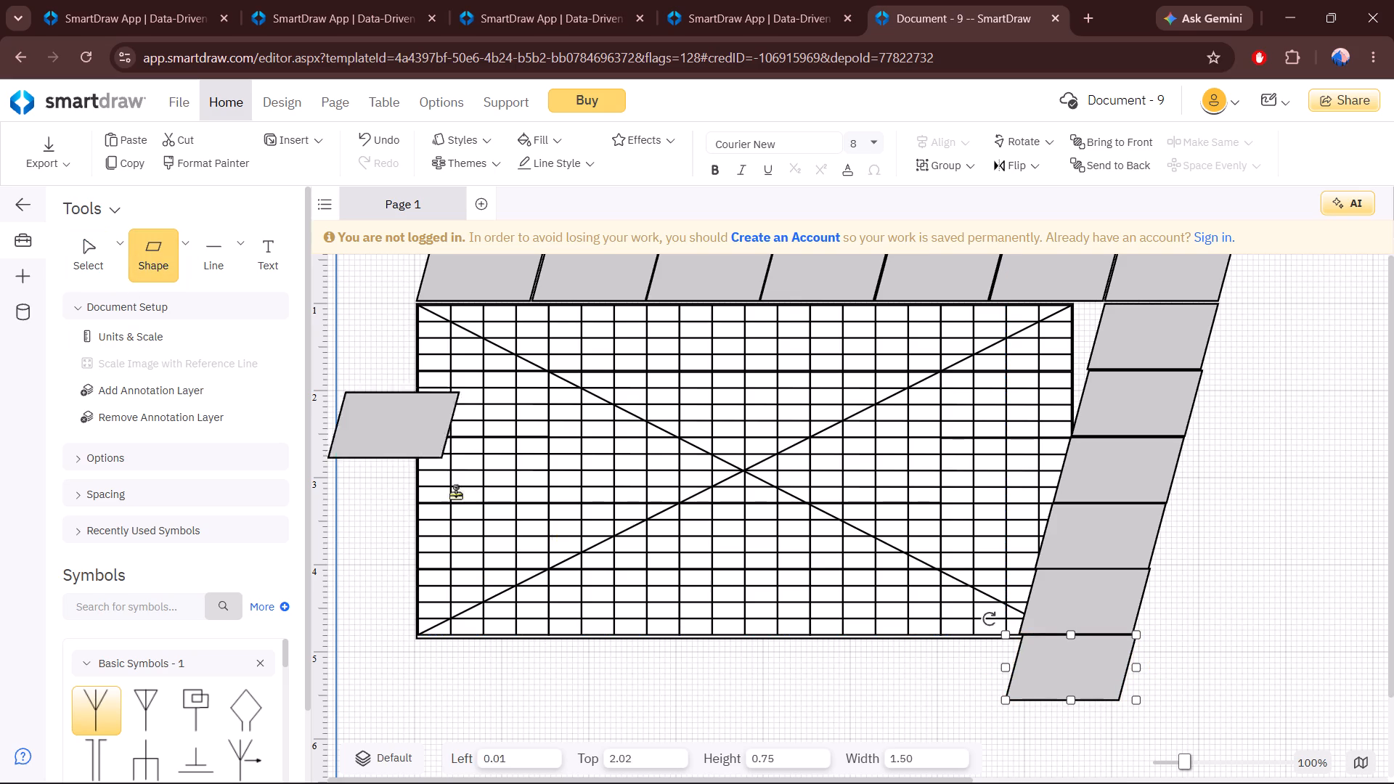
pyautogui.moveTo(455, 494); pyautogui.dragTo(952, 669)
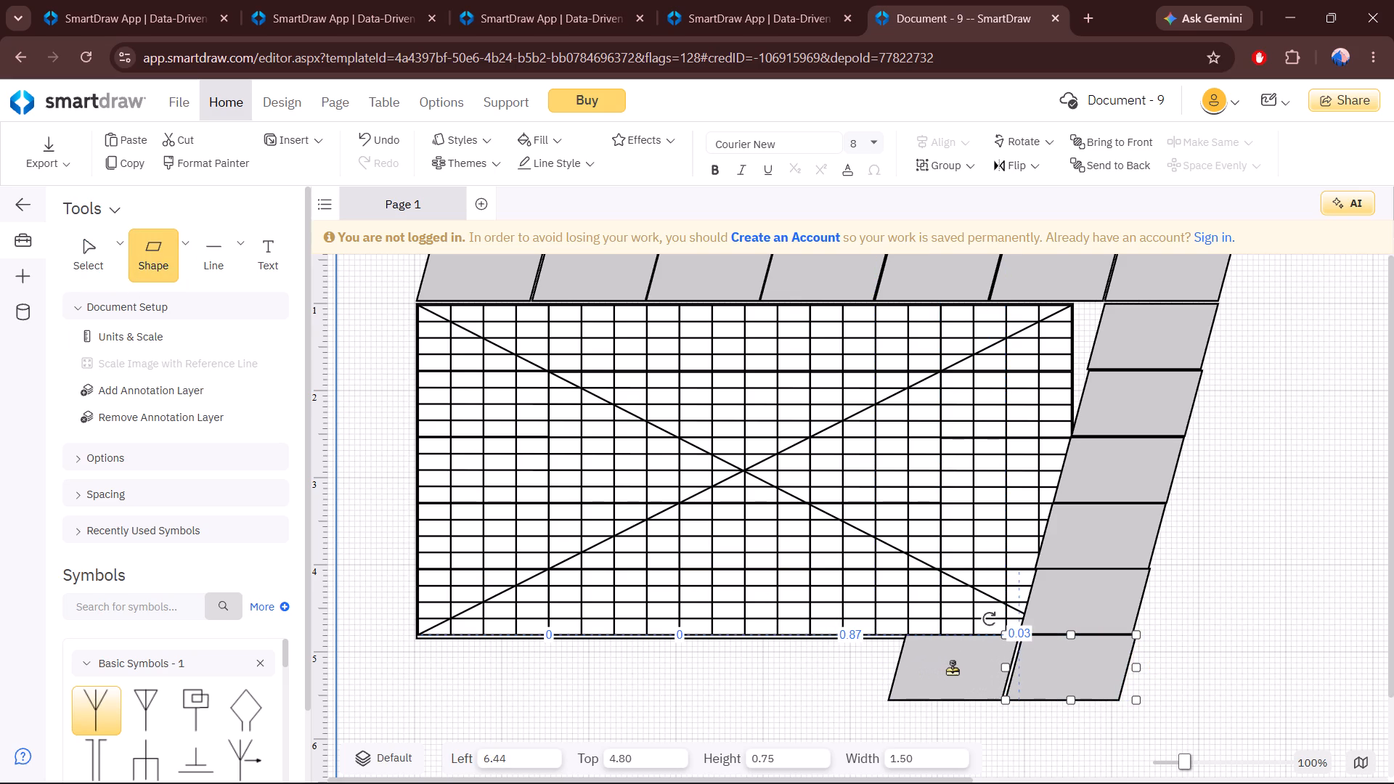
pyautogui.moveTo(952, 669); pyautogui.dragTo(953, 669)
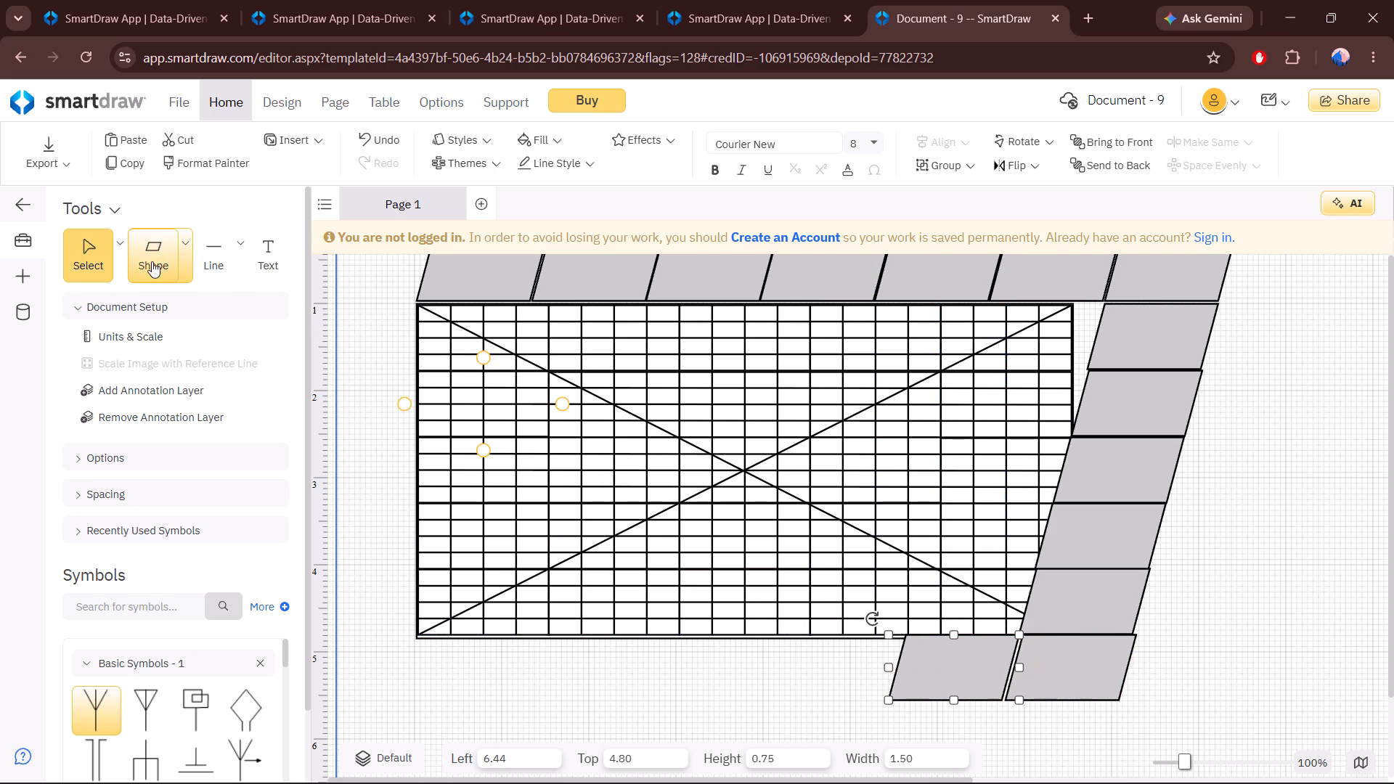
pyautogui.moveTo(152, 261); pyautogui.dragTo(839, 669)
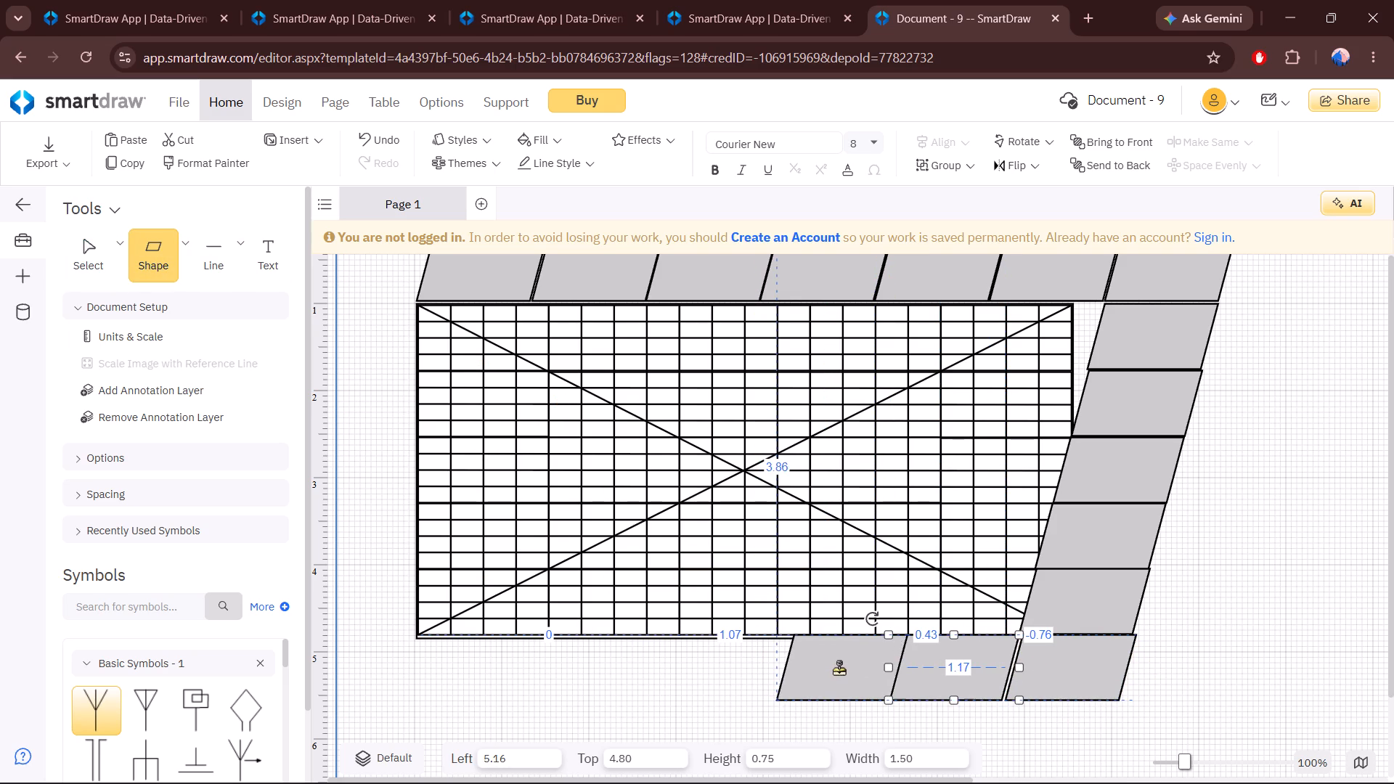
pyautogui.moveTo(839, 669); pyautogui.dragTo(837, 669)
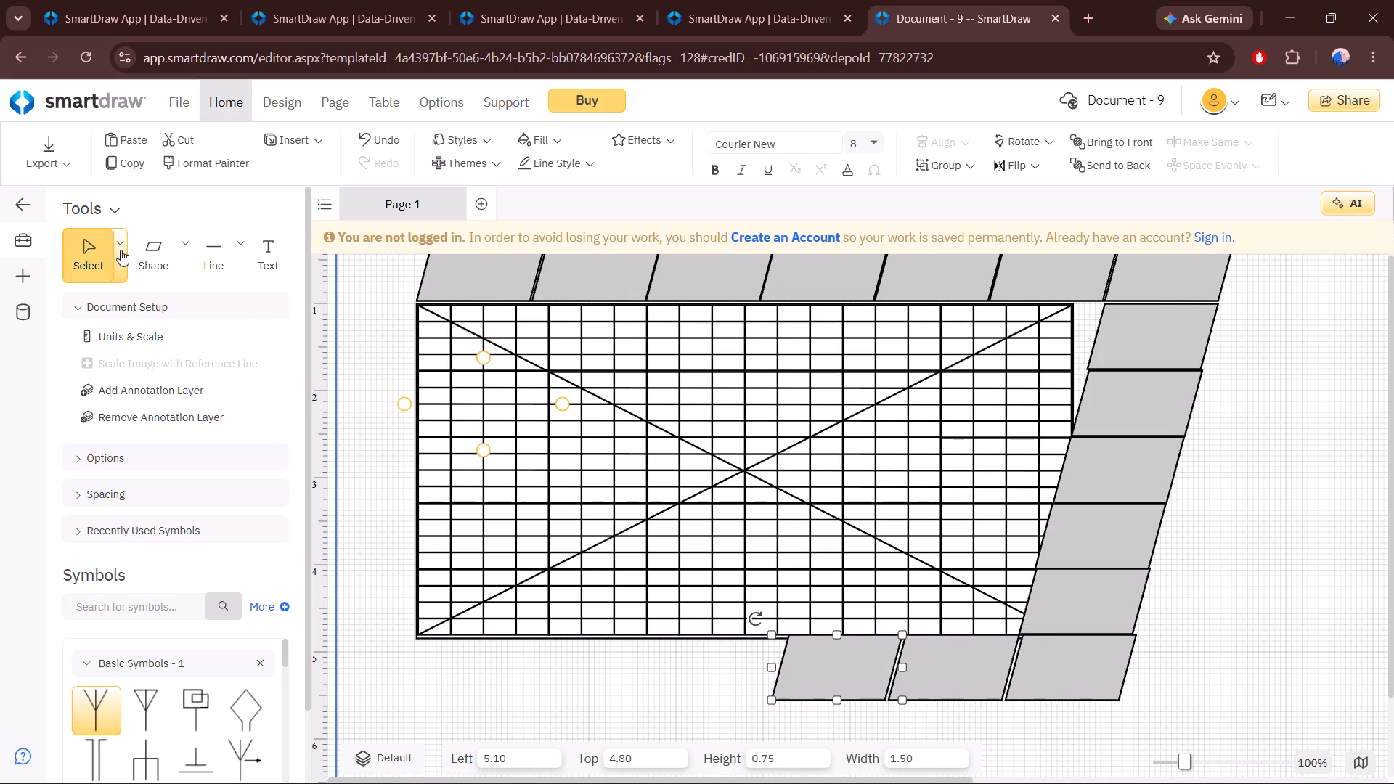
# Extend the bottom row leftward with three 1.50 by 0.75 parallelograms at about 3.8, 2.46 and 1.15 horizontally and 4.80 vertically.
pyautogui.moveTo(142, 264); pyautogui.dragTo(697, 670)
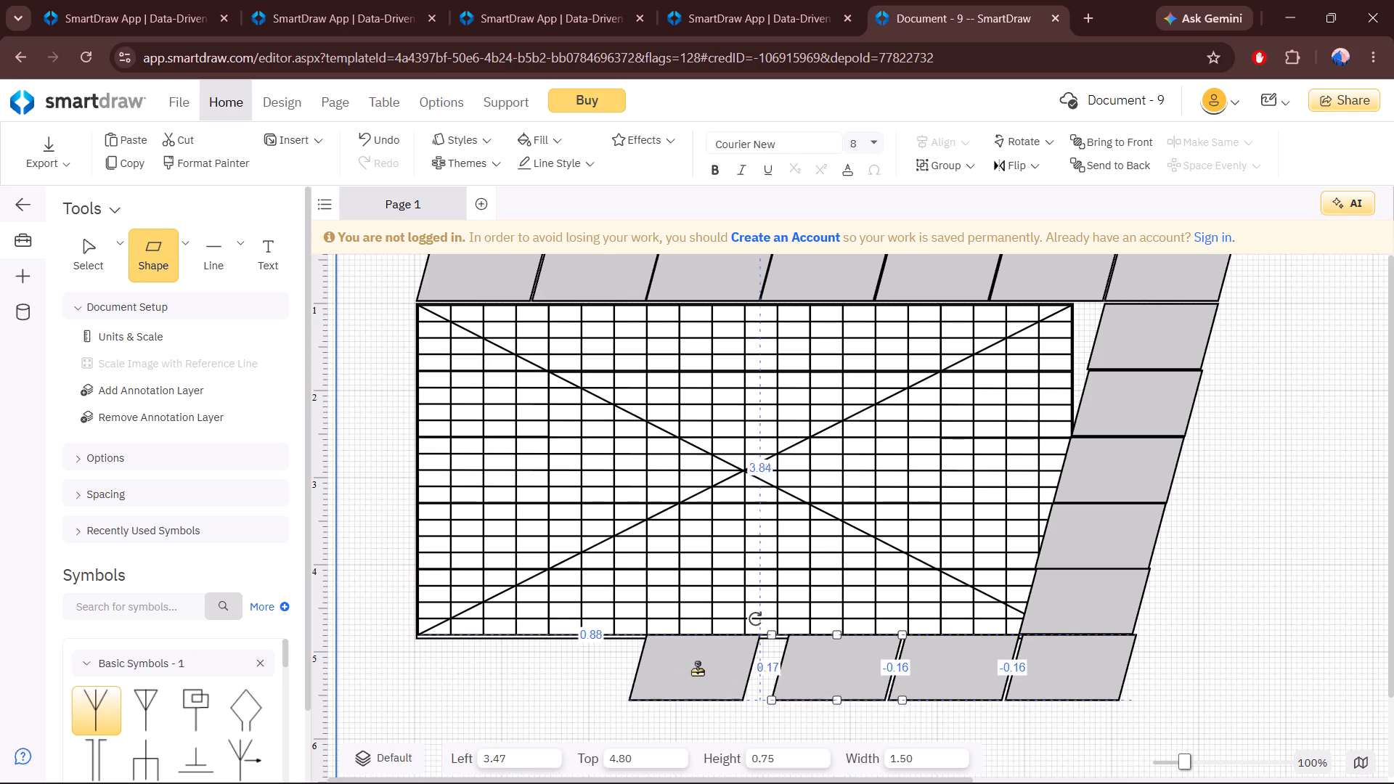
pyautogui.moveTo(697, 670); pyautogui.dragTo(722, 670)
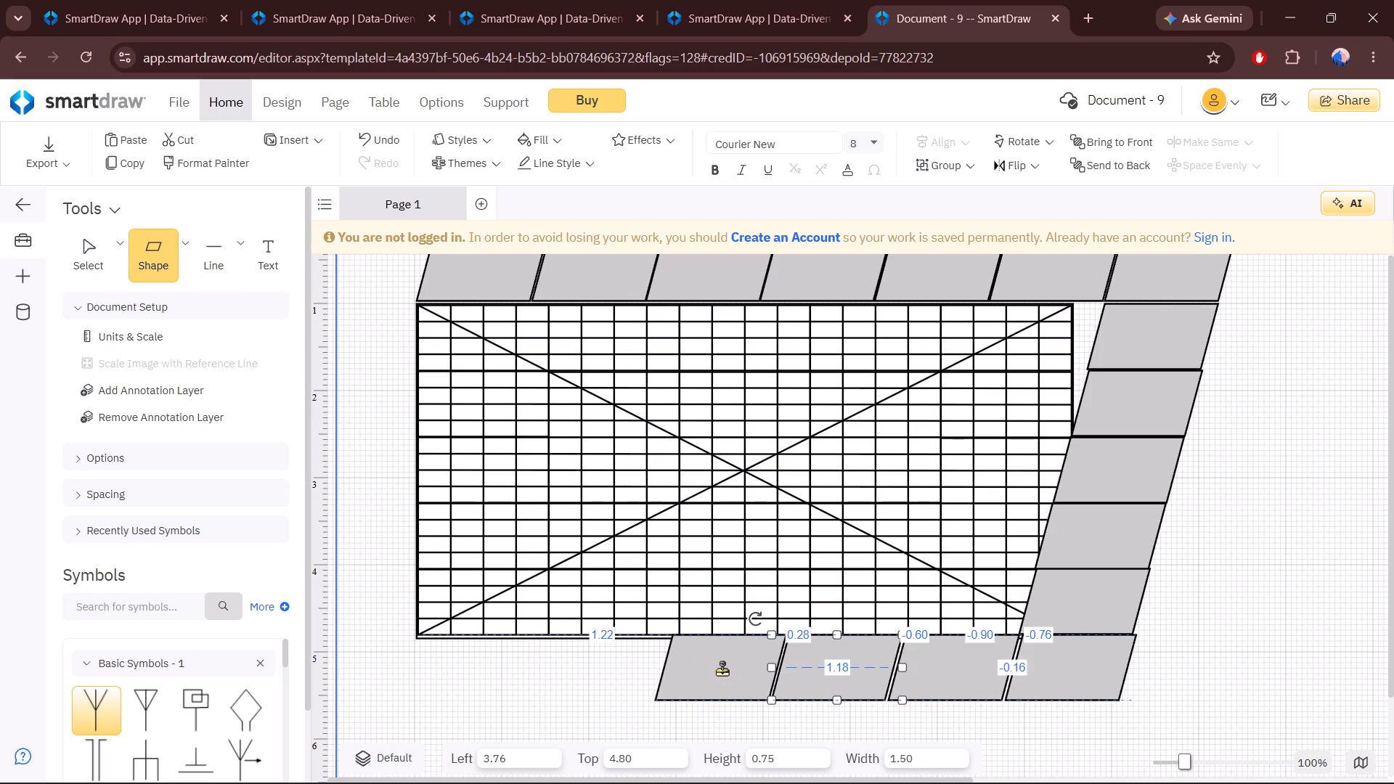
pyautogui.moveTo(722, 670); pyautogui.dragTo(723, 670)
pyautogui.moveTo(148, 258); pyautogui.dragTo(578, 704)
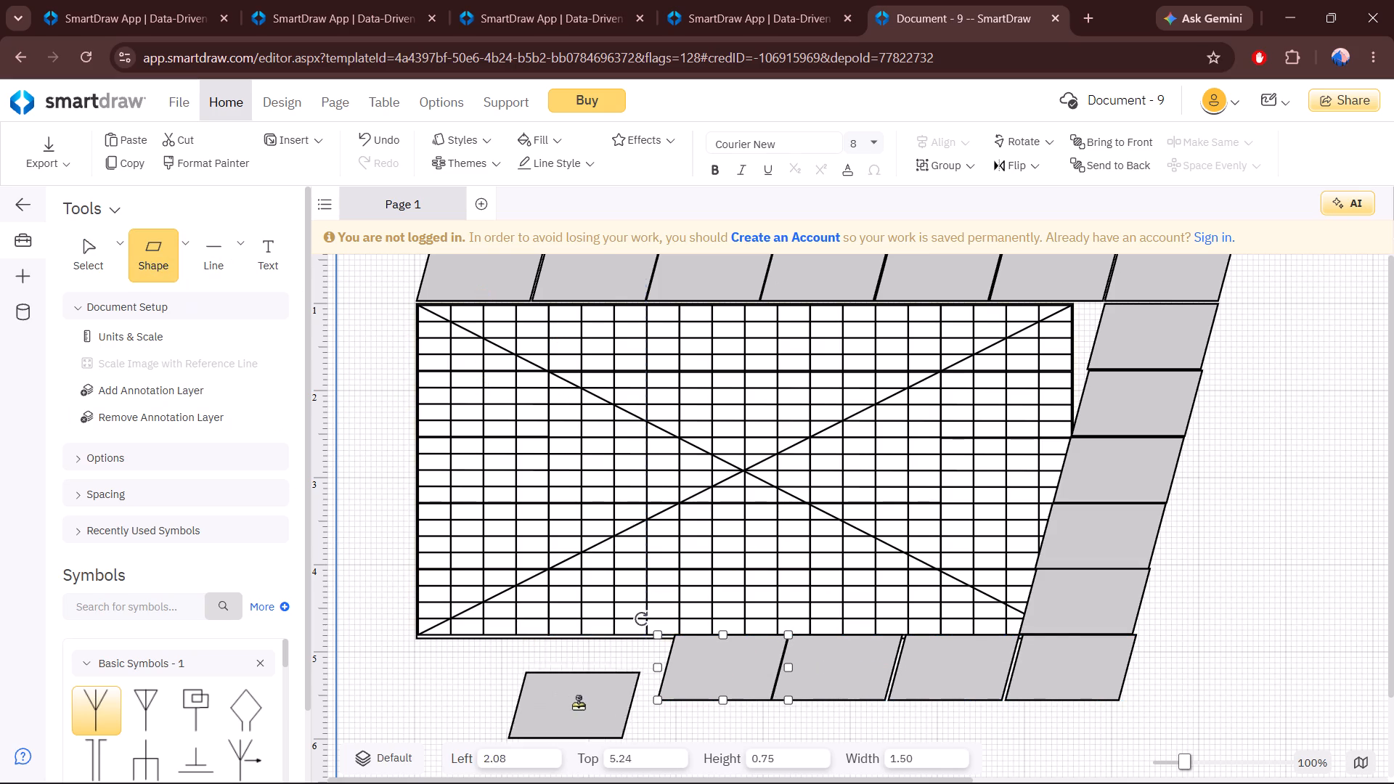
pyautogui.moveTo(578, 704); pyautogui.dragTo(606, 672)
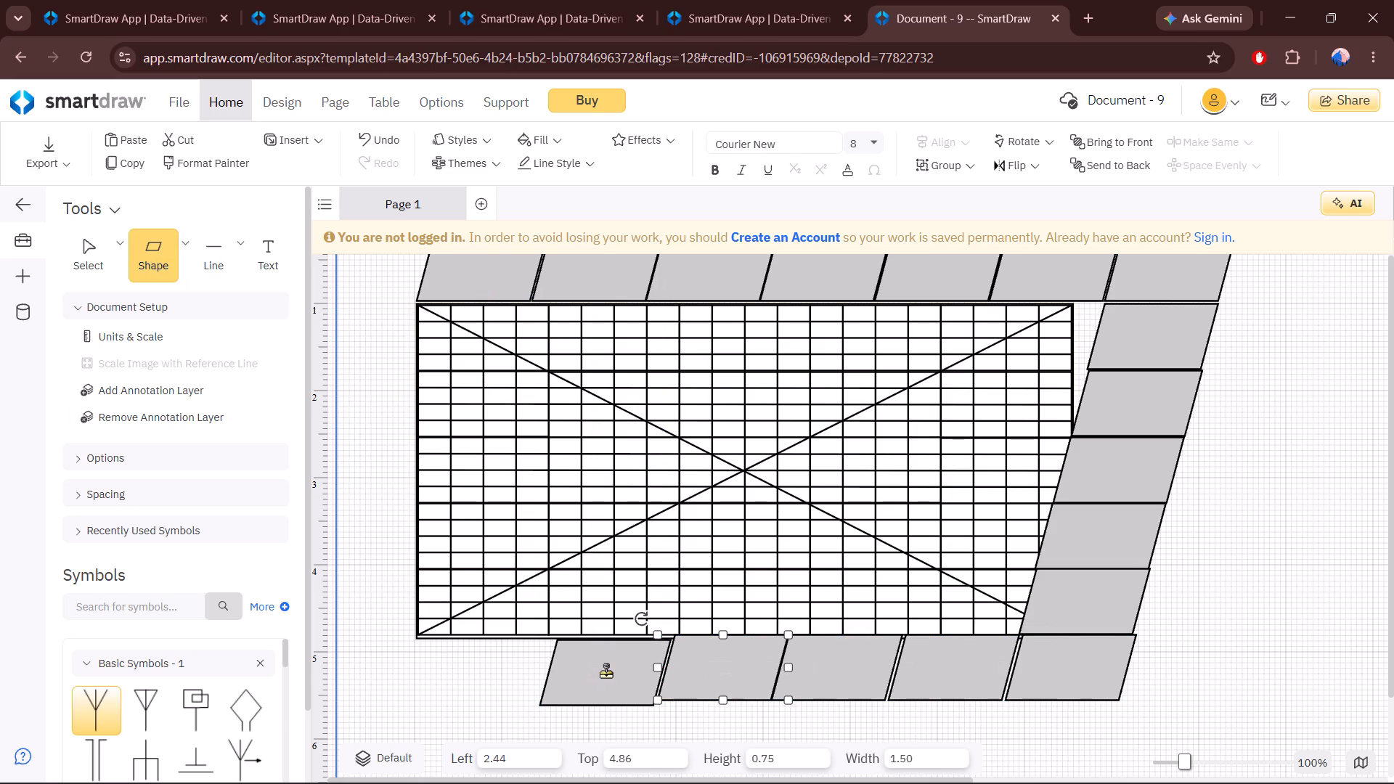
pyautogui.moveTo(606, 672); pyautogui.dragTo(608, 671)
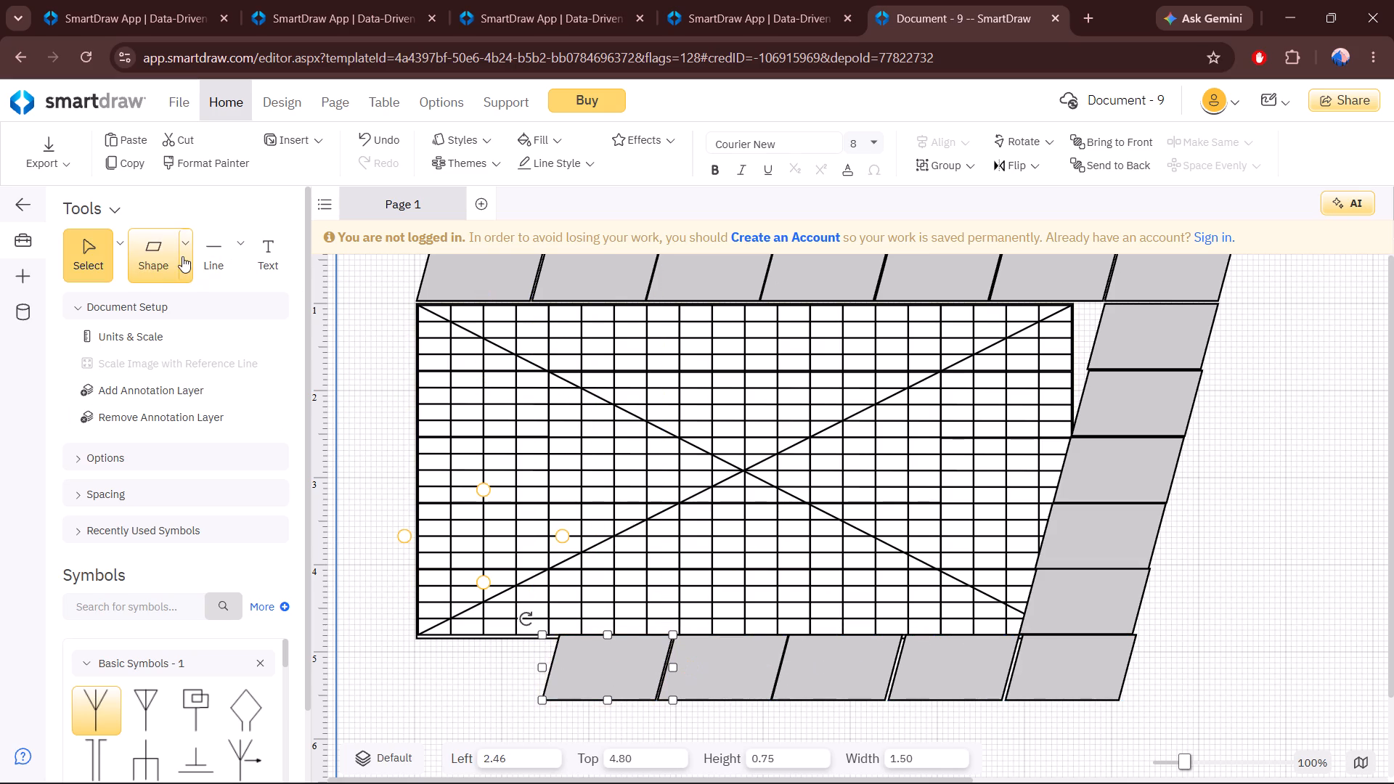
pyautogui.moveTo(164, 248); pyautogui.dragTo(484, 671)
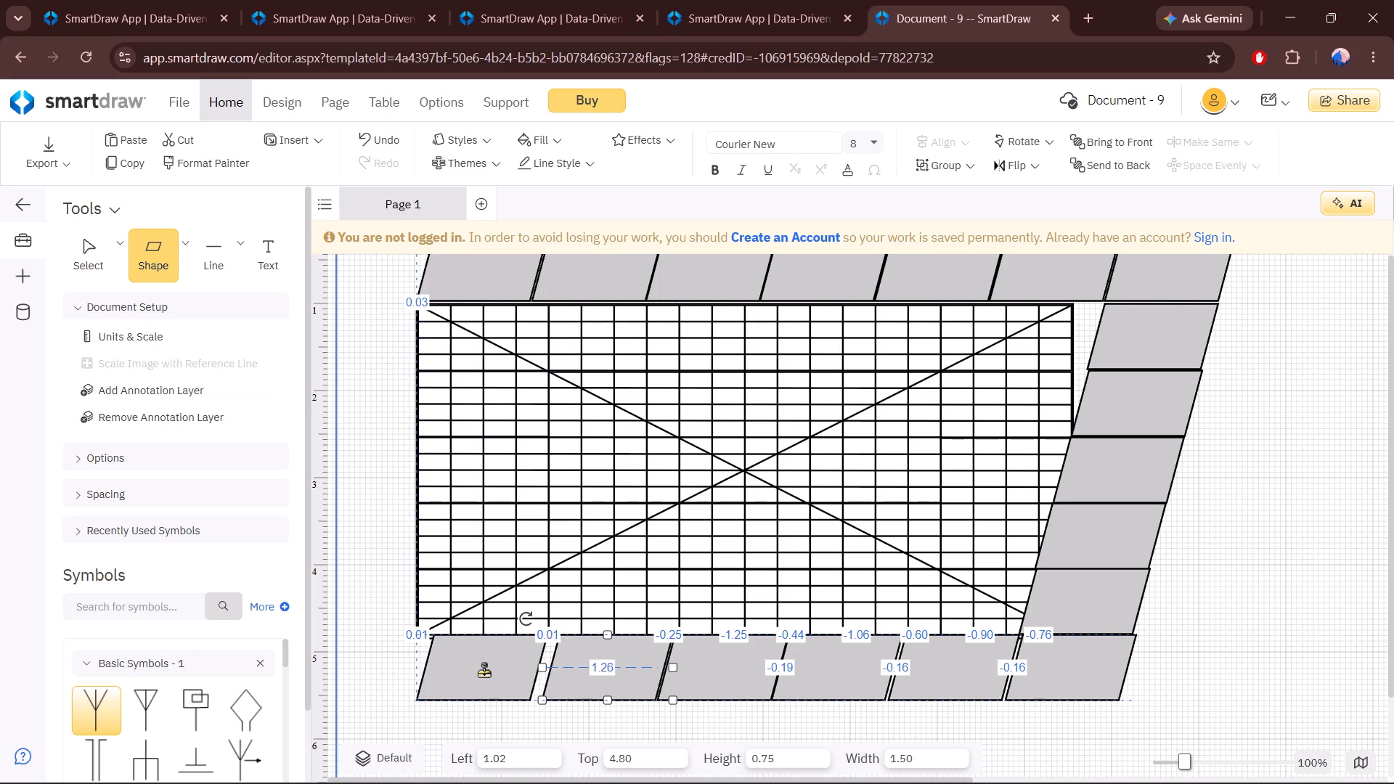
pyautogui.moveTo(484, 671); pyautogui.dragTo(493, 670)
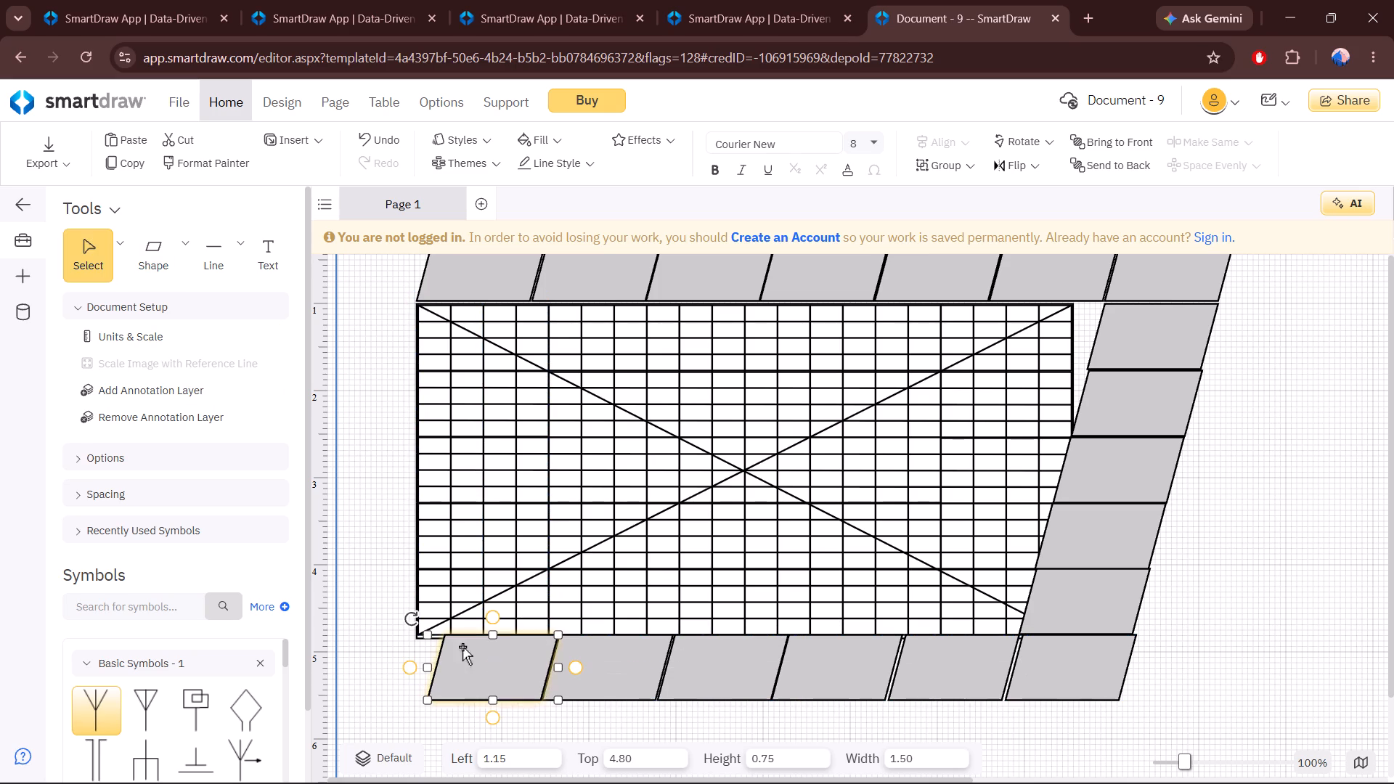
# Add a 1.50 by 0.75 parallelogram overlapping the grid's left edge, about 0.01 from the page's left side.
pyautogui.moveTo(150, 268); pyautogui.dragTo(370, 666)
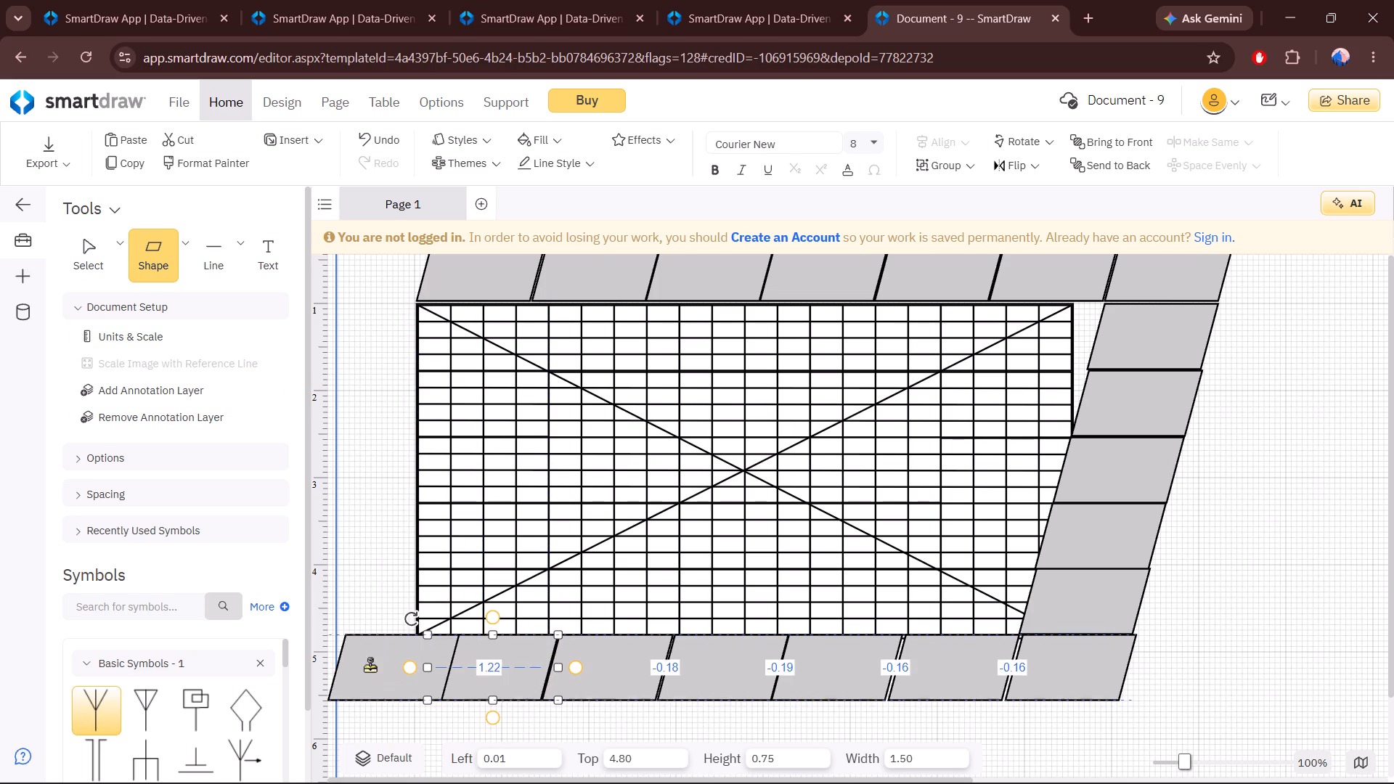
pyautogui.moveTo(370, 666); pyautogui.dragTo(381, 424)
pyautogui.moveTo(394, 372); pyautogui.dragTo(432, 340)
pyautogui.click(1289, 157)
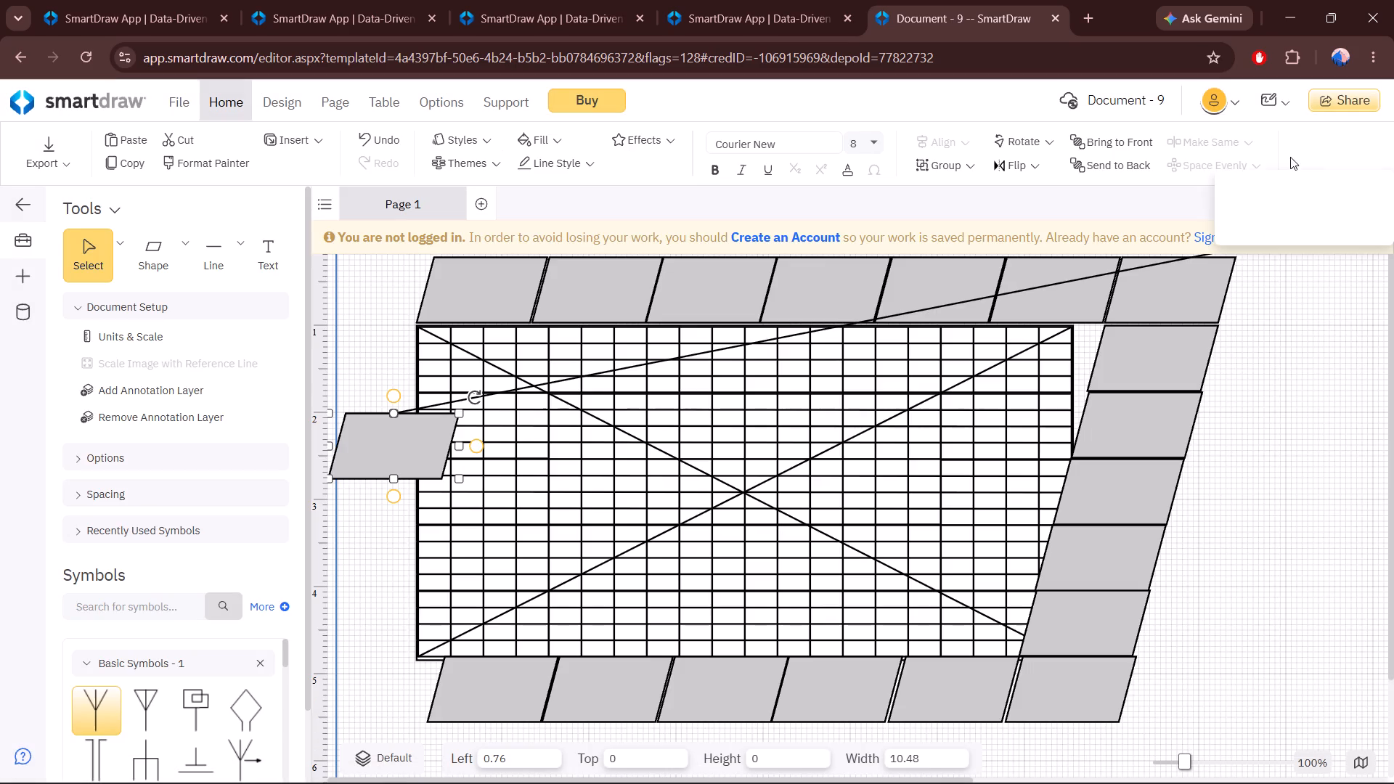
pyautogui.moveTo(383, 440); pyautogui.dragTo(469, 362)
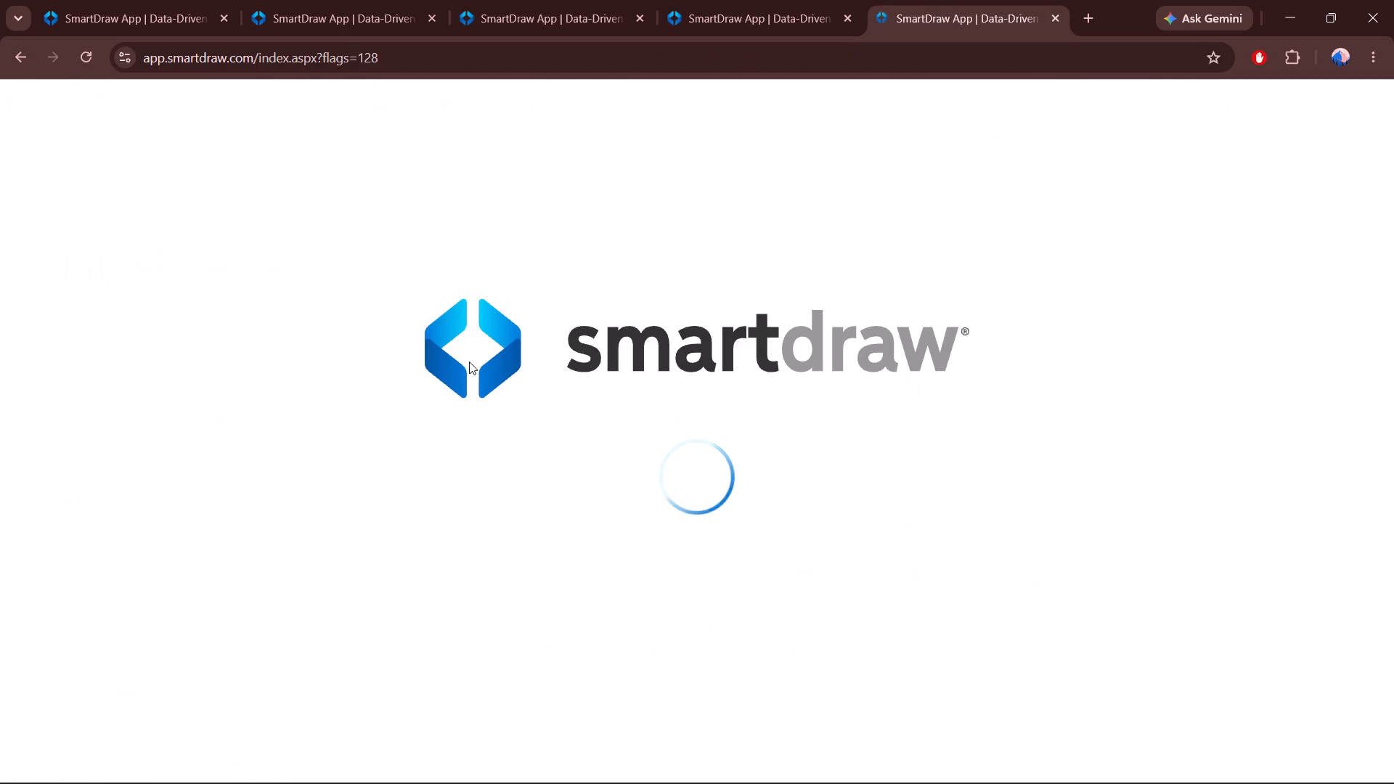
pyautogui.moveTo(469, 362); pyautogui.dragTo(469, 361)
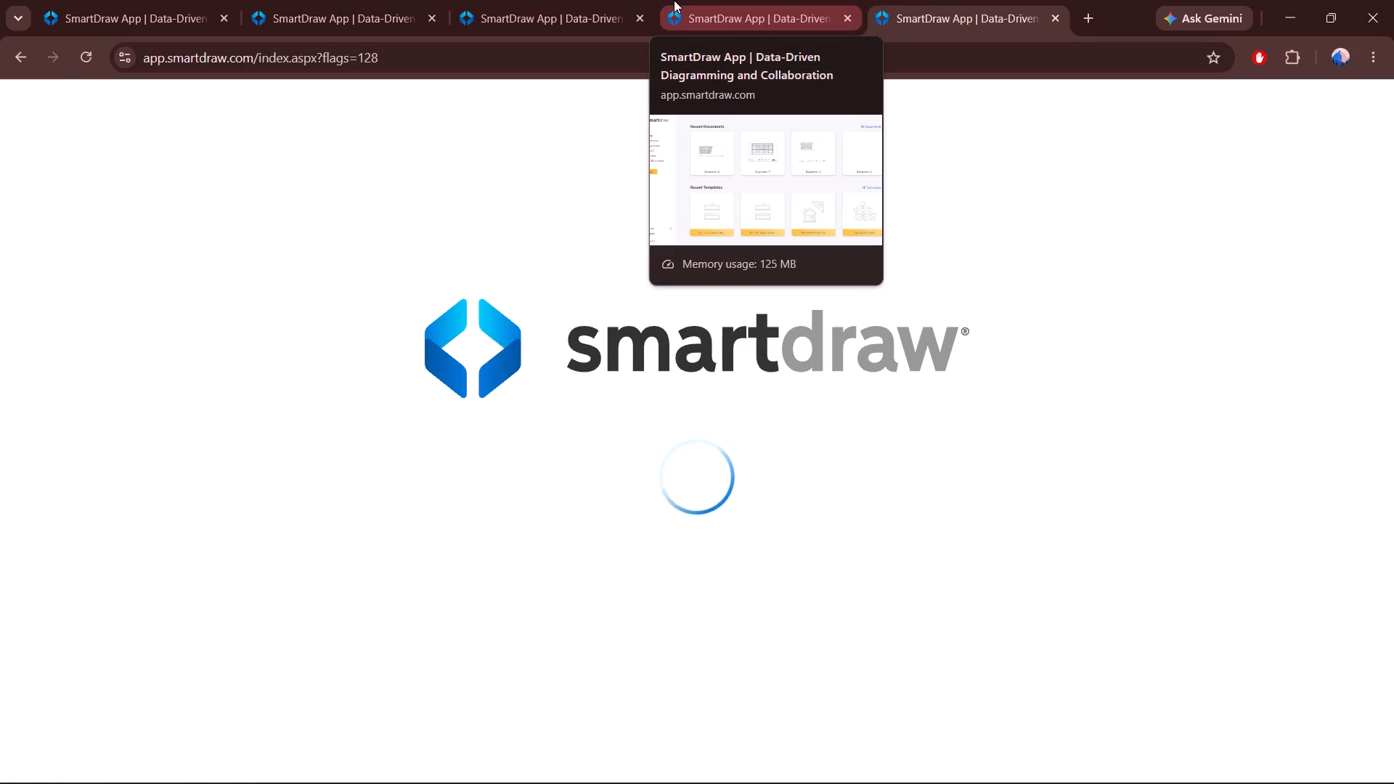
# Create a new document from the recent 1in = 1in scaled drawing template.
pyautogui.click(775, 24)
pyautogui.click(927, 27)
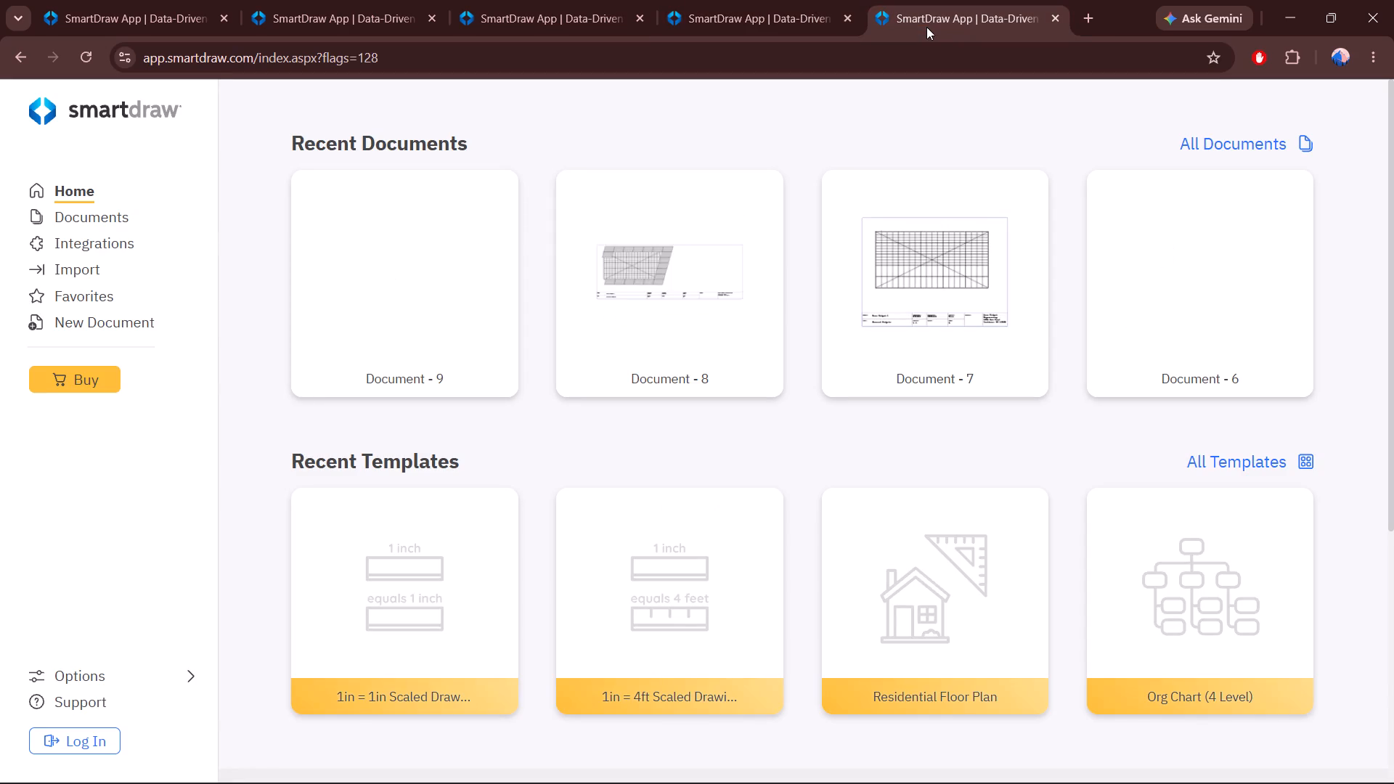
pyautogui.click(415, 571)
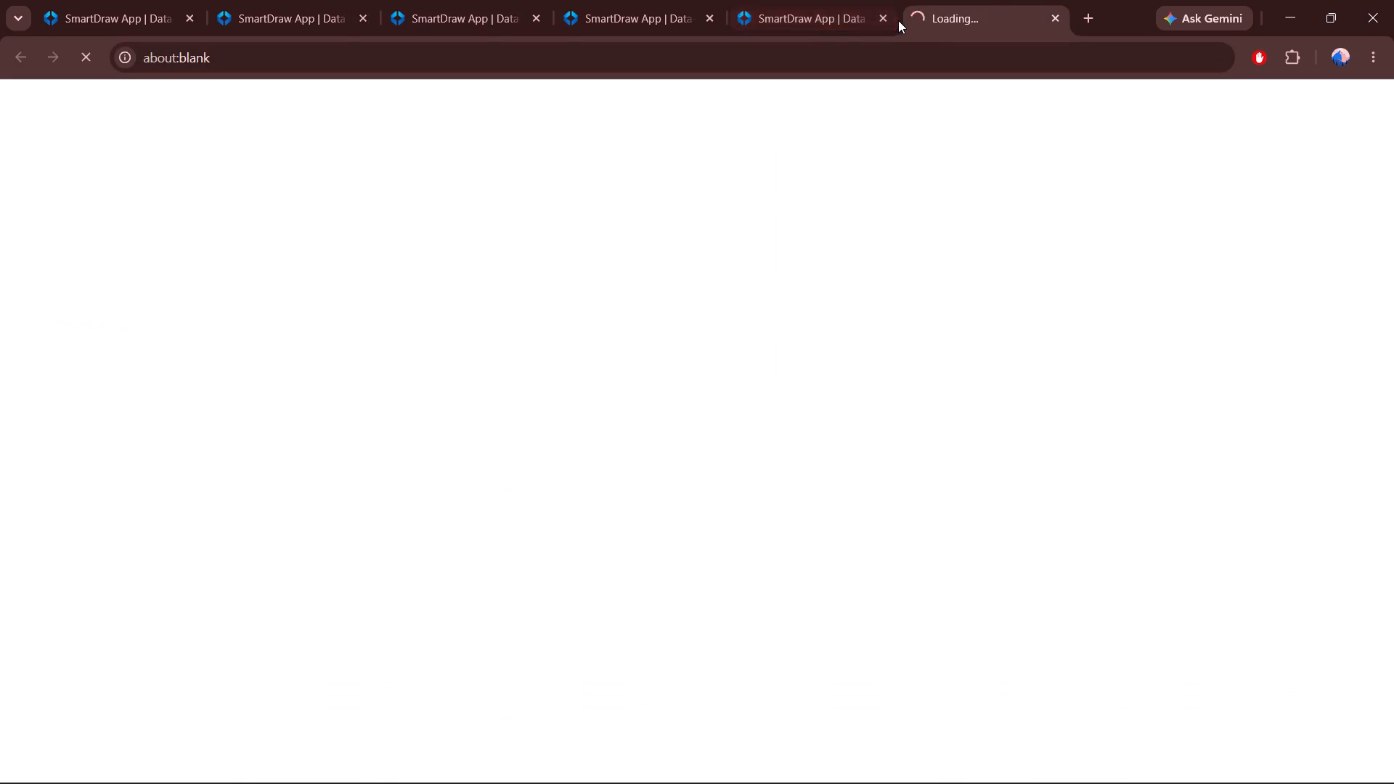
# Close two surplus SmartDraw home tabs and switch to the new untitled document.
pyautogui.click(888, 19)
pyautogui.click(687, 19)
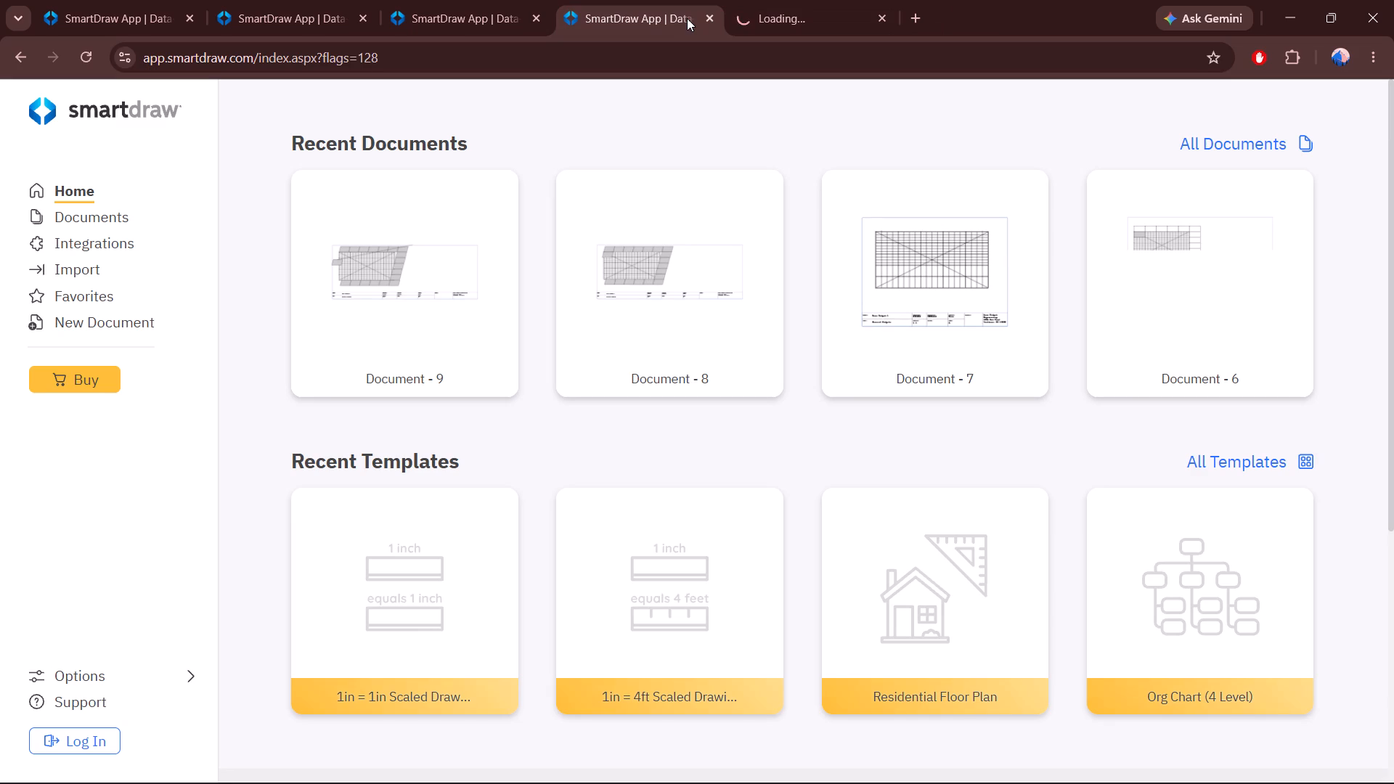
pyautogui.click(703, 14)
pyautogui.click(488, 15)
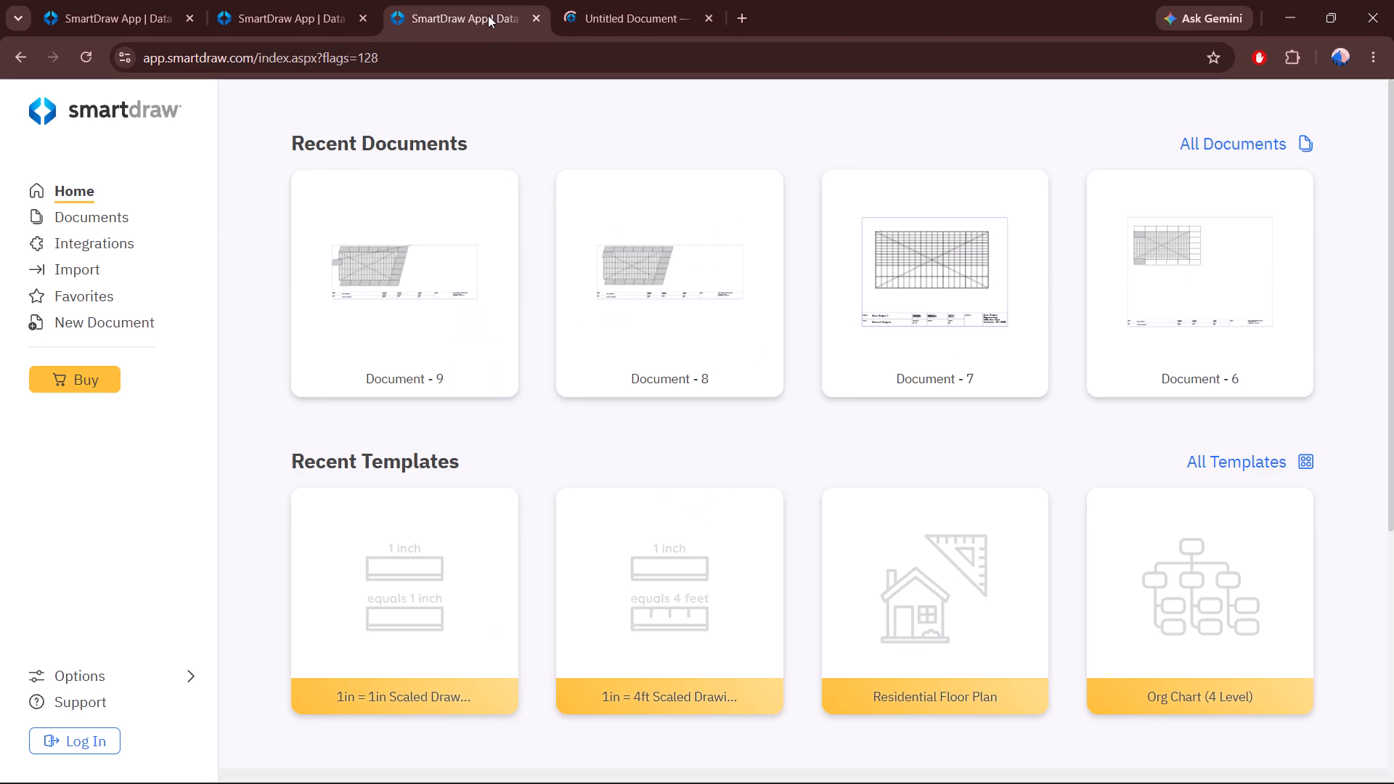
pyautogui.click(315, 15)
pyautogui.click(130, 0)
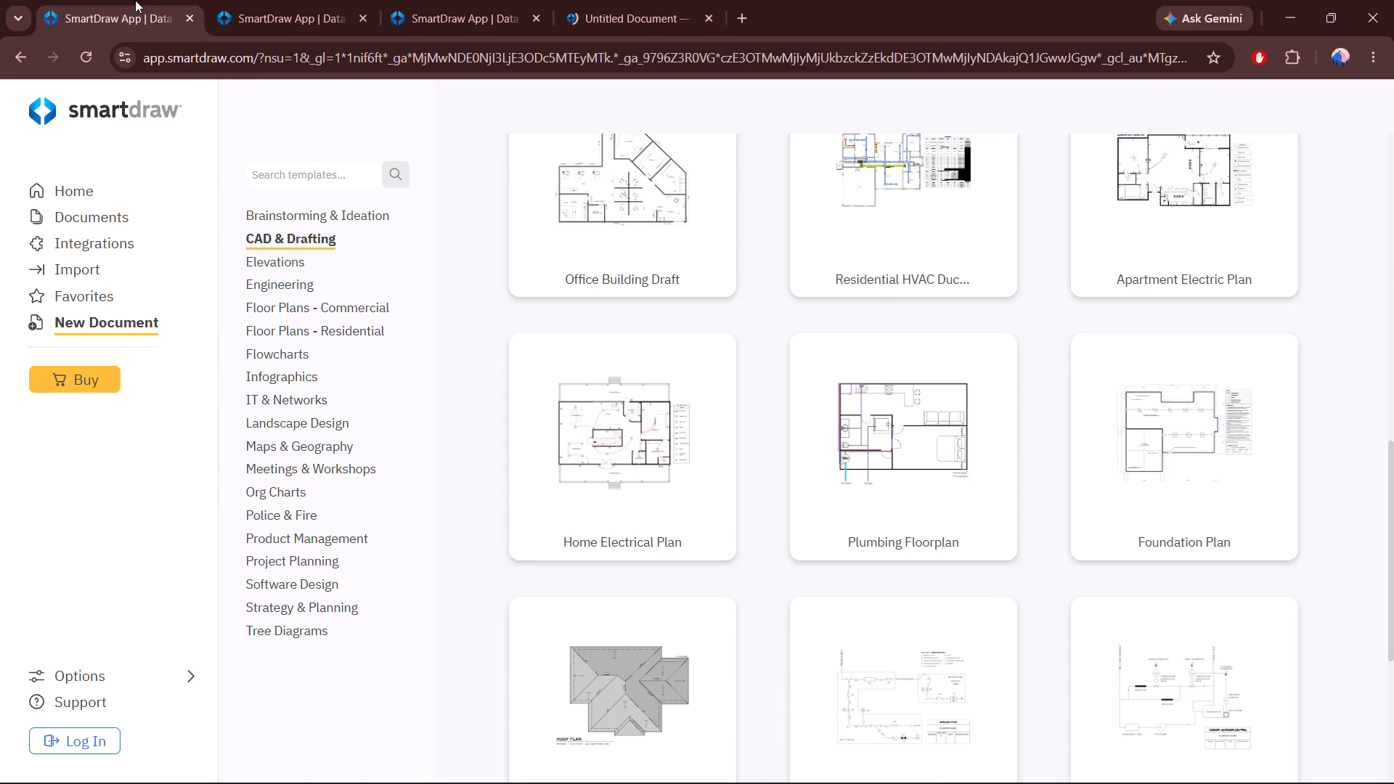
pyautogui.click(221, 15)
pyautogui.click(436, 12)
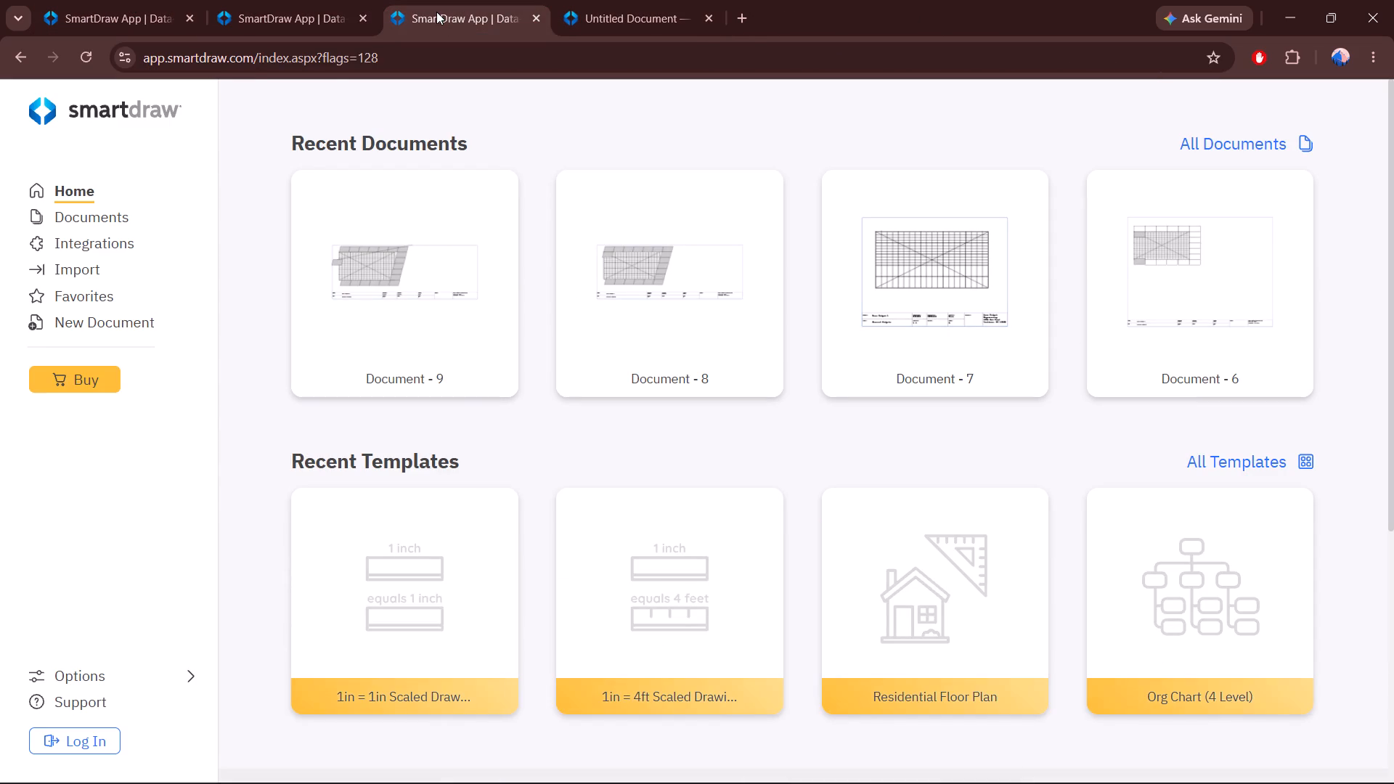
pyautogui.click(602, 9)
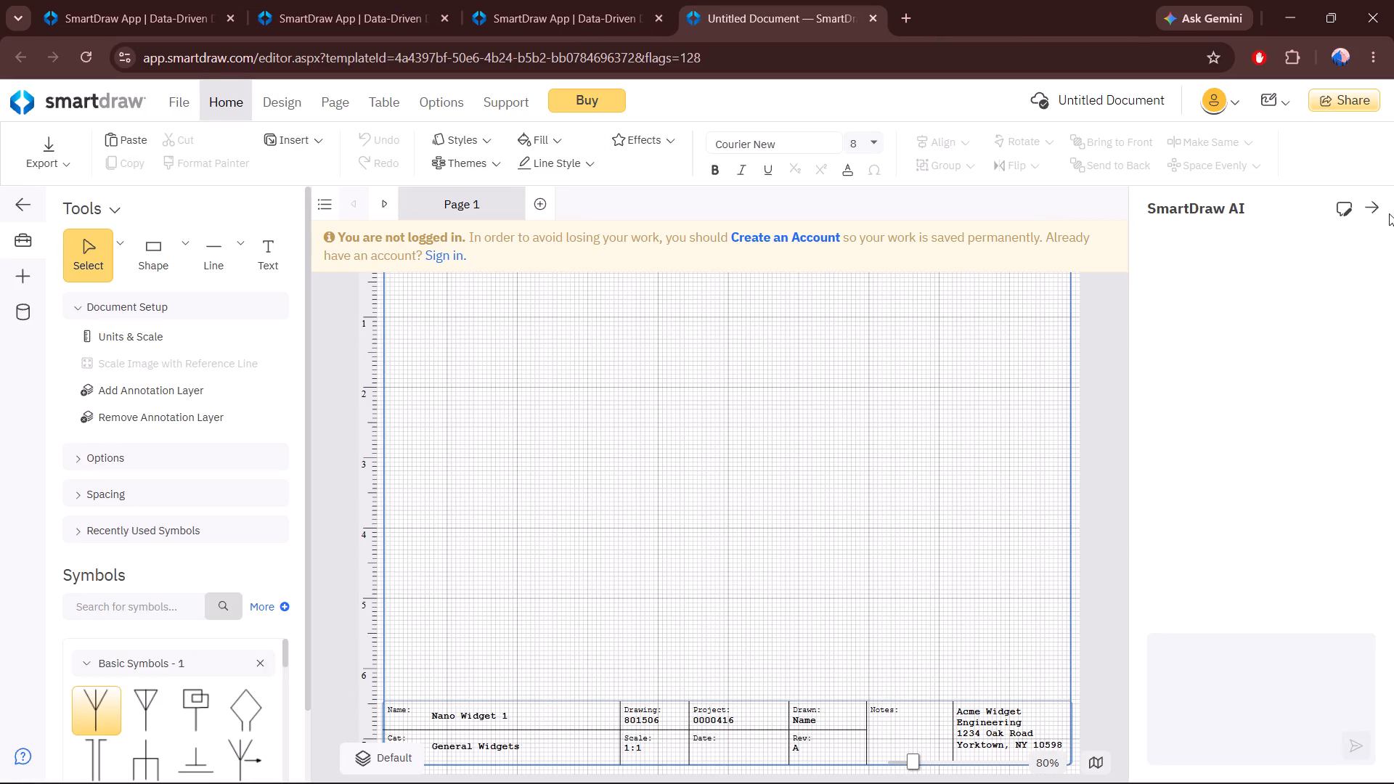
# Dismiss the AI assistant and draw a rectangular frame about 7.5 wide by 3.98 high at (1.37, 1.00).
pyautogui.click(1376, 213)
pyautogui.click(1181, 768)
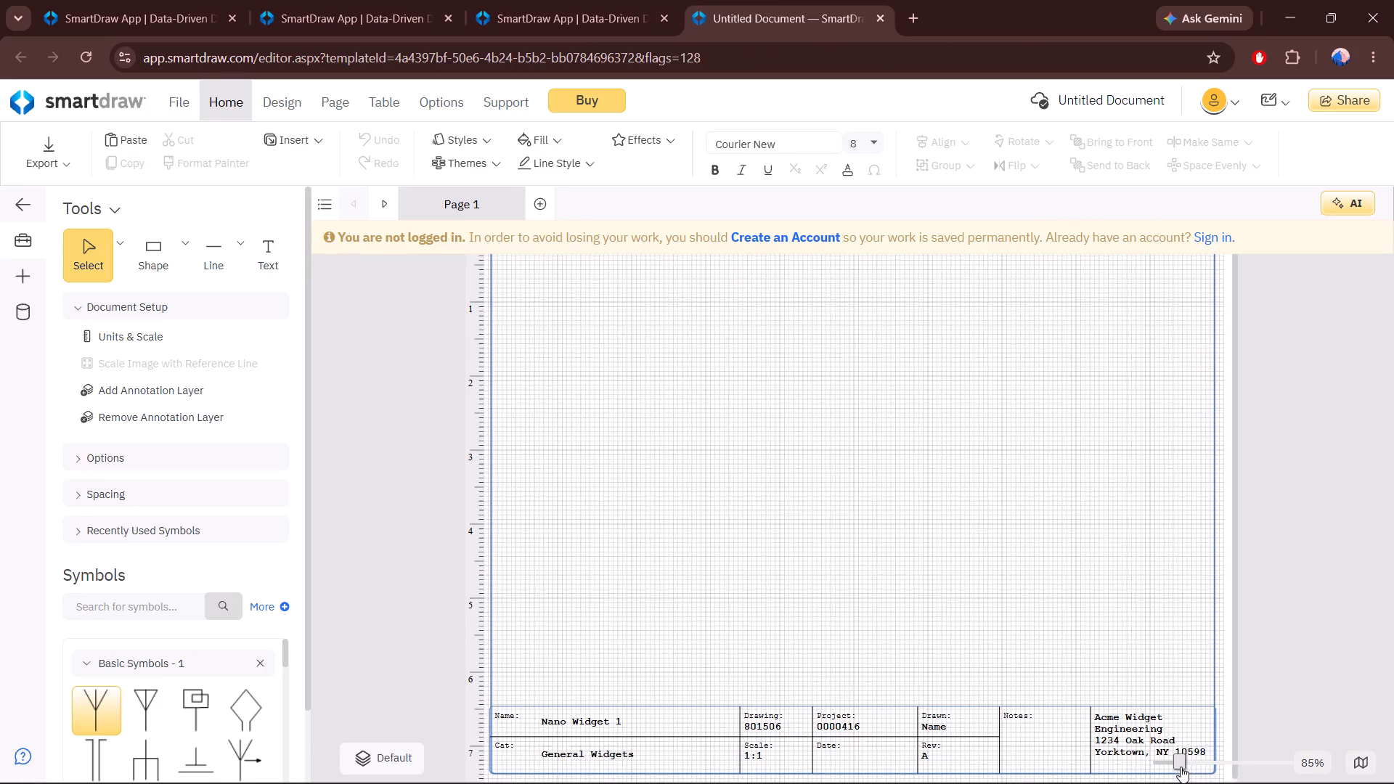
pyautogui.scroll(3, 937, 442)
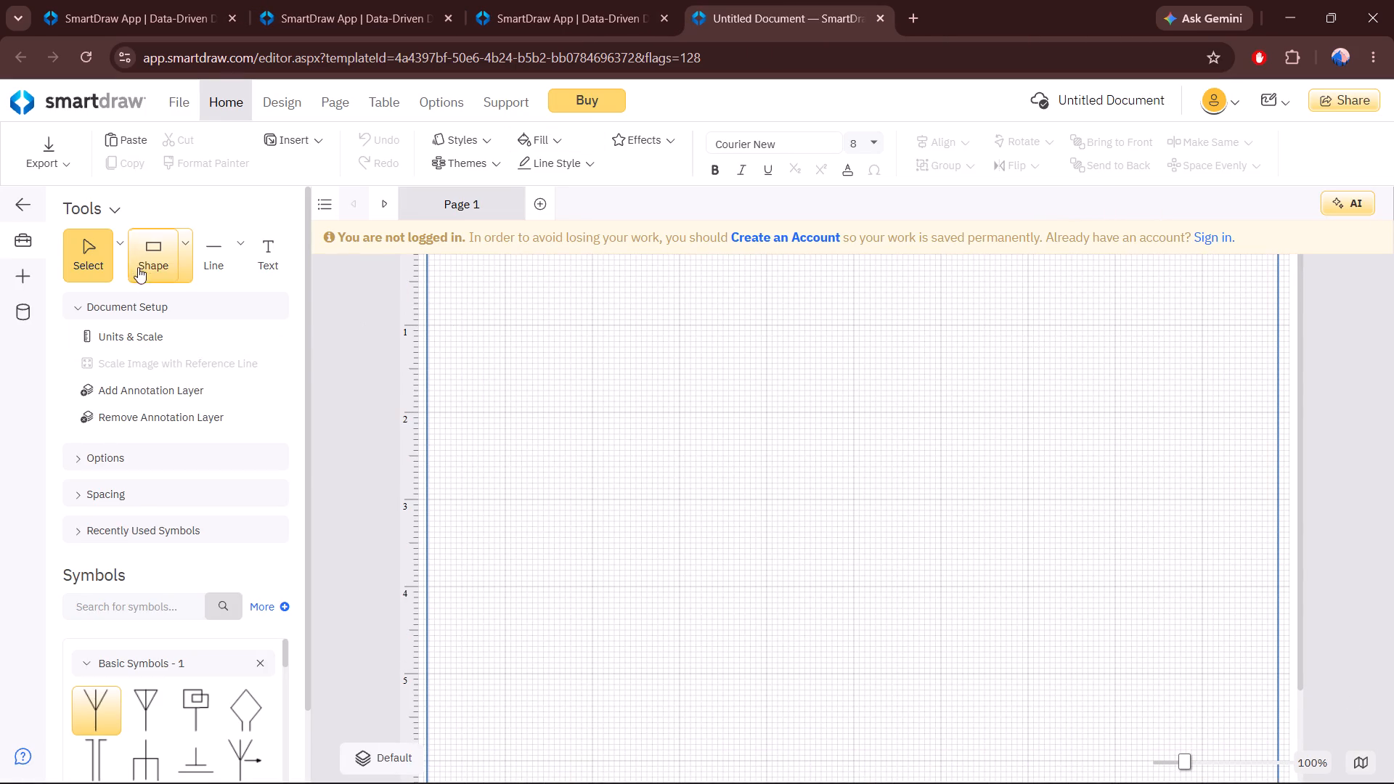
pyautogui.moveTo(136, 260); pyautogui.dragTo(603, 358)
pyautogui.moveTo(667, 391); pyautogui.dragTo(956, 613)
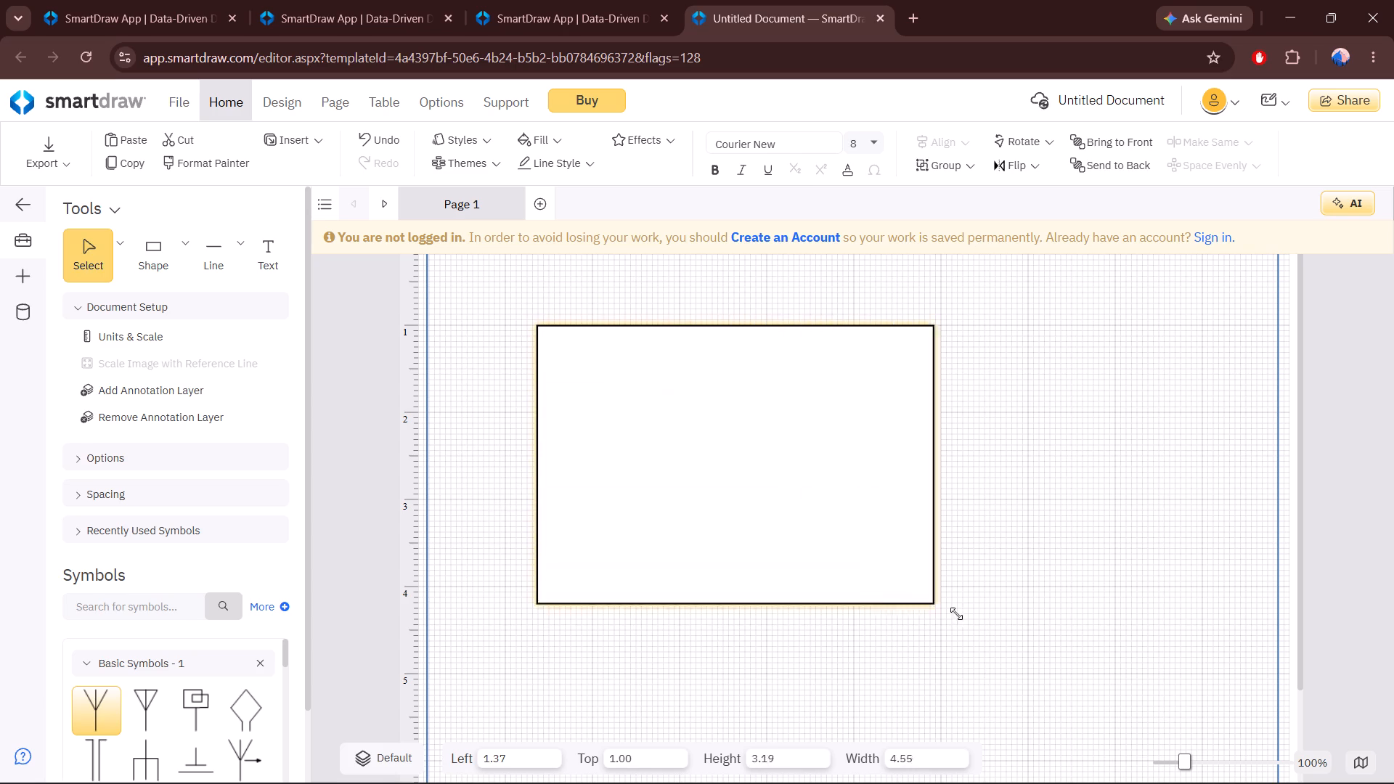
pyautogui.moveTo(956, 613); pyautogui.dragTo(1191, 671)
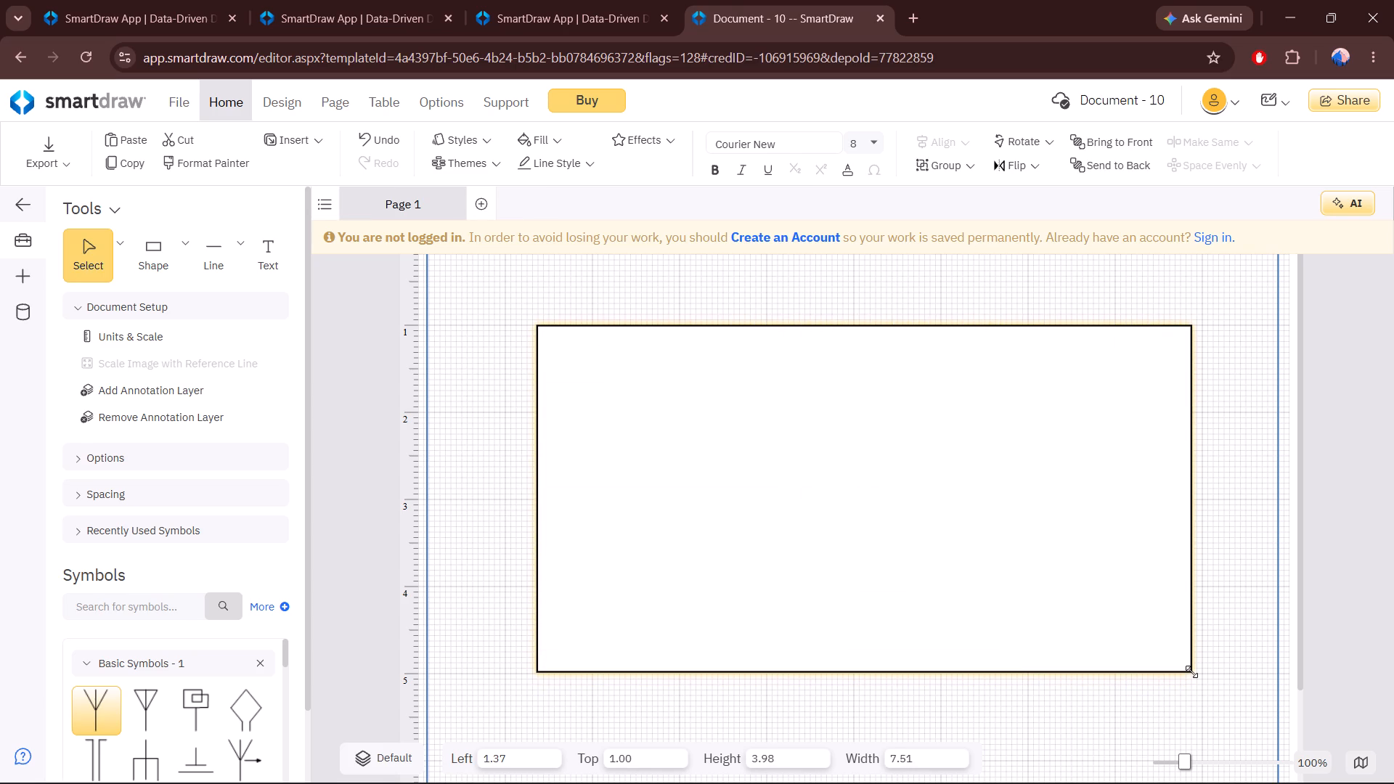
pyautogui.moveTo(1191, 671); pyautogui.dragTo(1194, 671)
# Place two 1.50 by 0.75 rectangles side by side from the frame's top-left corner, at about 1.37 and 2.87 horizontally.
pyautogui.moveTo(150, 248); pyautogui.dragTo(576, 434)
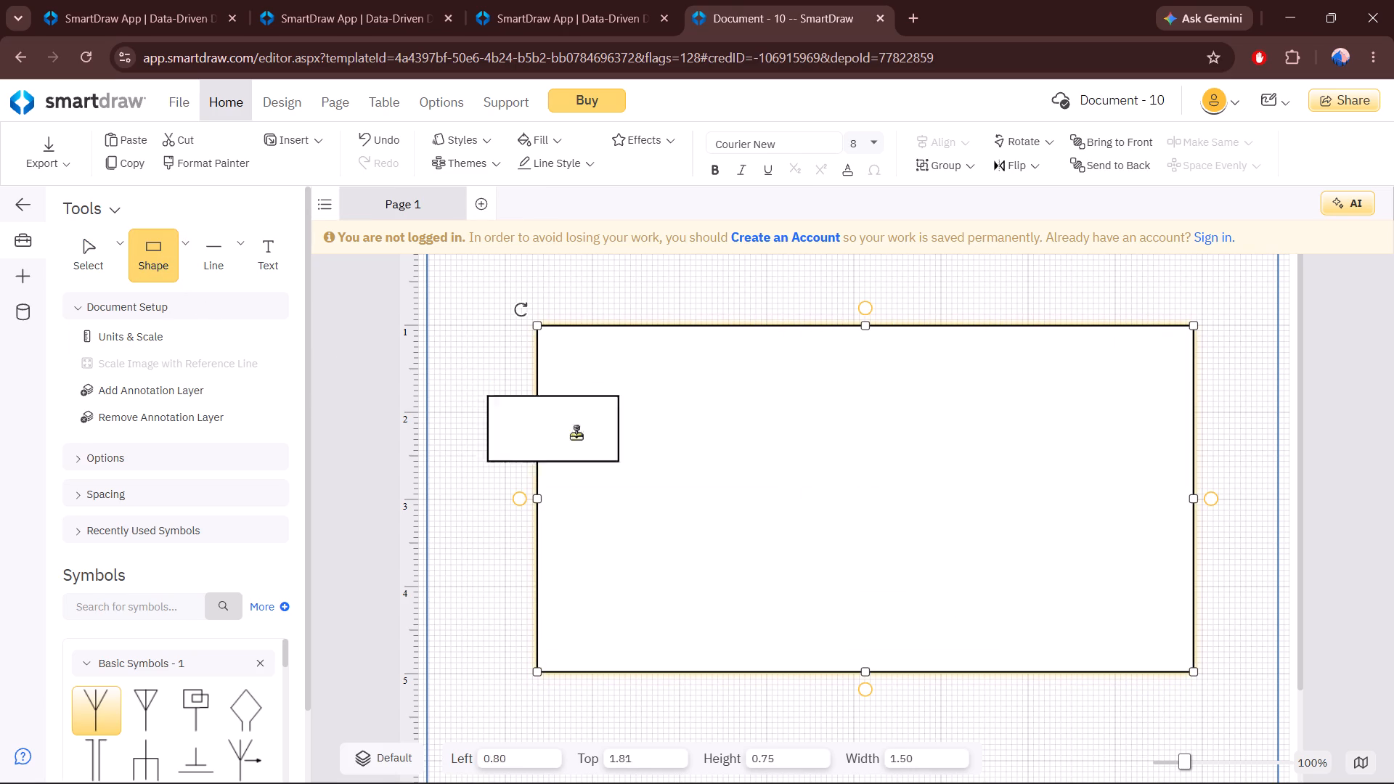
pyautogui.moveTo(576, 434); pyautogui.dragTo(603, 359)
pyautogui.moveTo(136, 264); pyautogui.dragTo(553, 385)
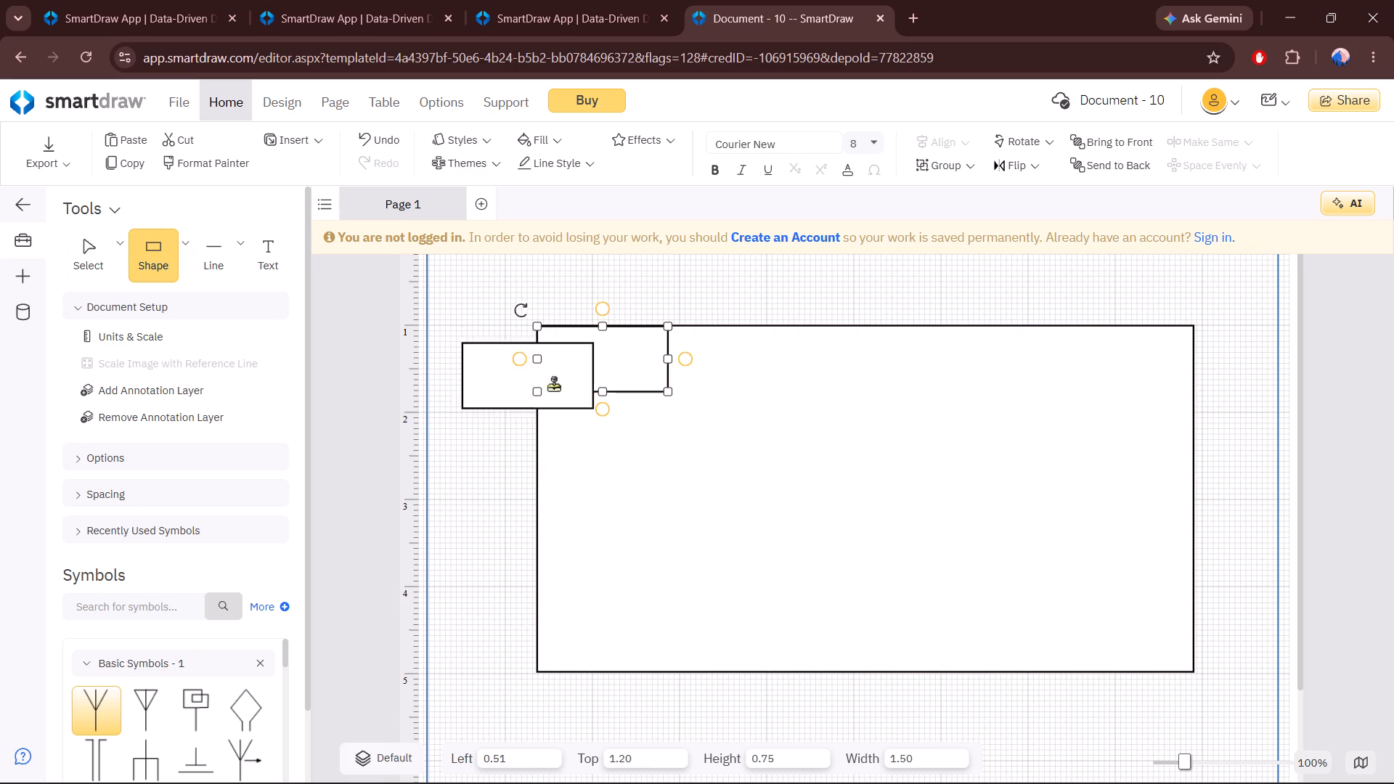
pyautogui.moveTo(553, 385); pyautogui.dragTo(736, 361)
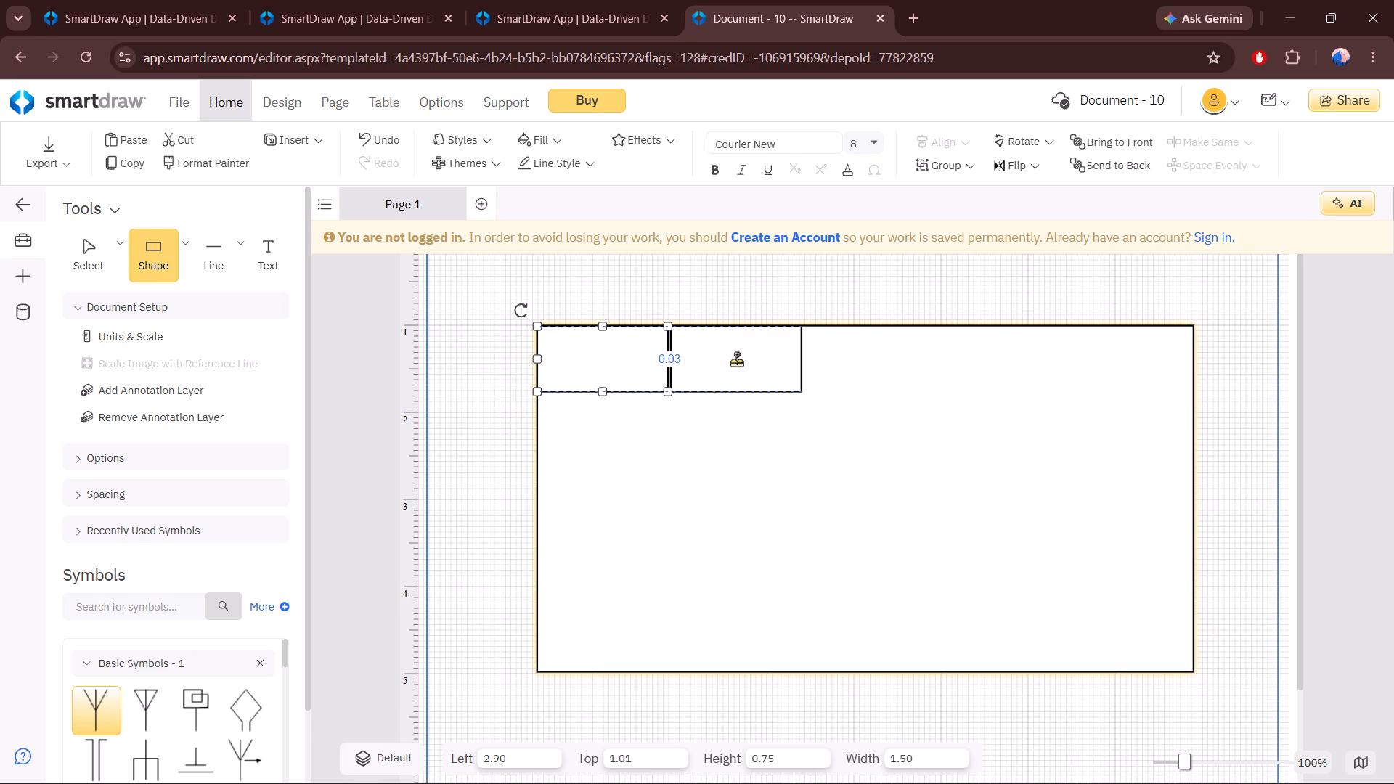
pyautogui.moveTo(736, 361); pyautogui.dragTo(733, 361)
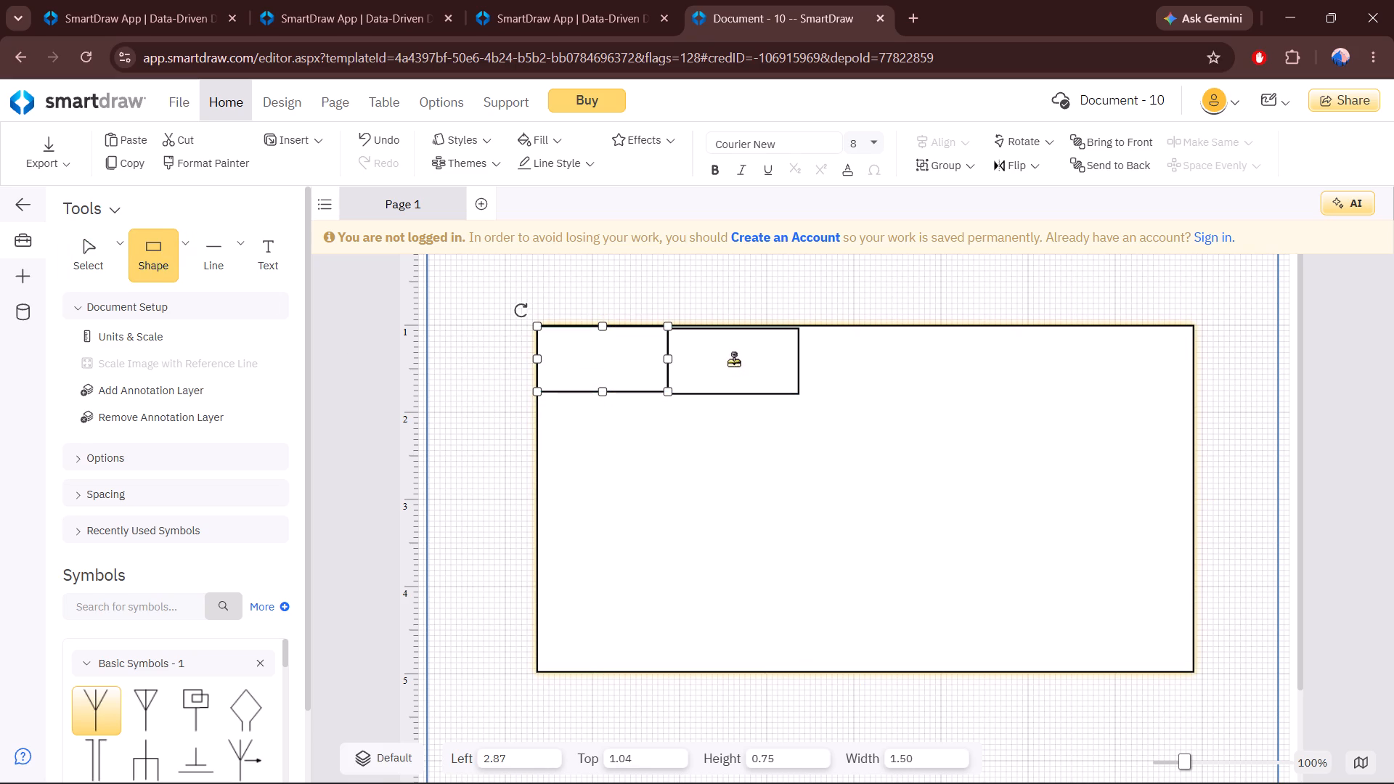
pyautogui.moveTo(733, 361); pyautogui.dragTo(733, 359)
# Continue the frame's top row with two 1.50 by 0.75 rectangles at about 4.37 and 5.87 horizontally and 1.0 vertically.
pyautogui.click(730, 550)
pyautogui.moveTo(167, 263); pyautogui.dragTo(864, 362)
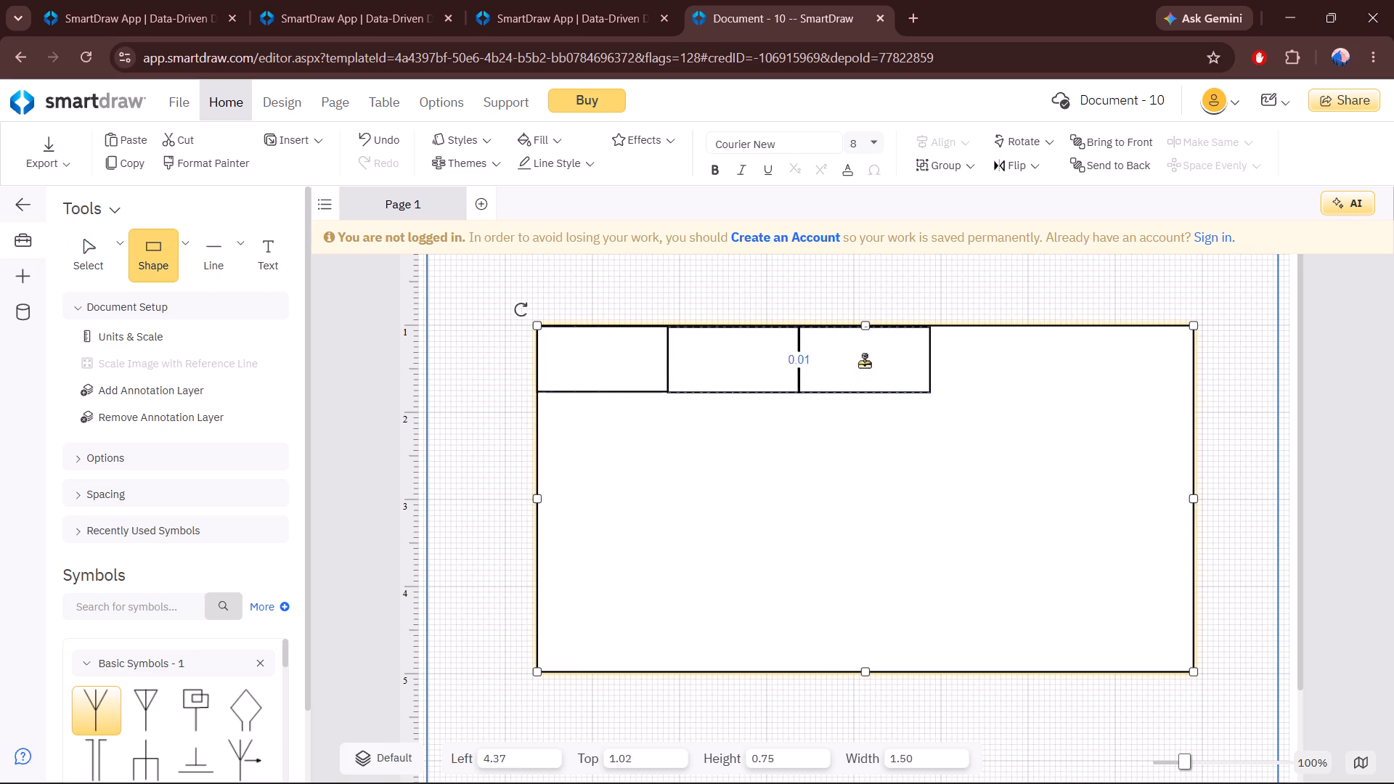
pyautogui.moveTo(864, 362); pyautogui.dragTo(864, 360)
pyautogui.click(818, 499)
pyautogui.moveTo(140, 245); pyautogui.dragTo(818, 350)
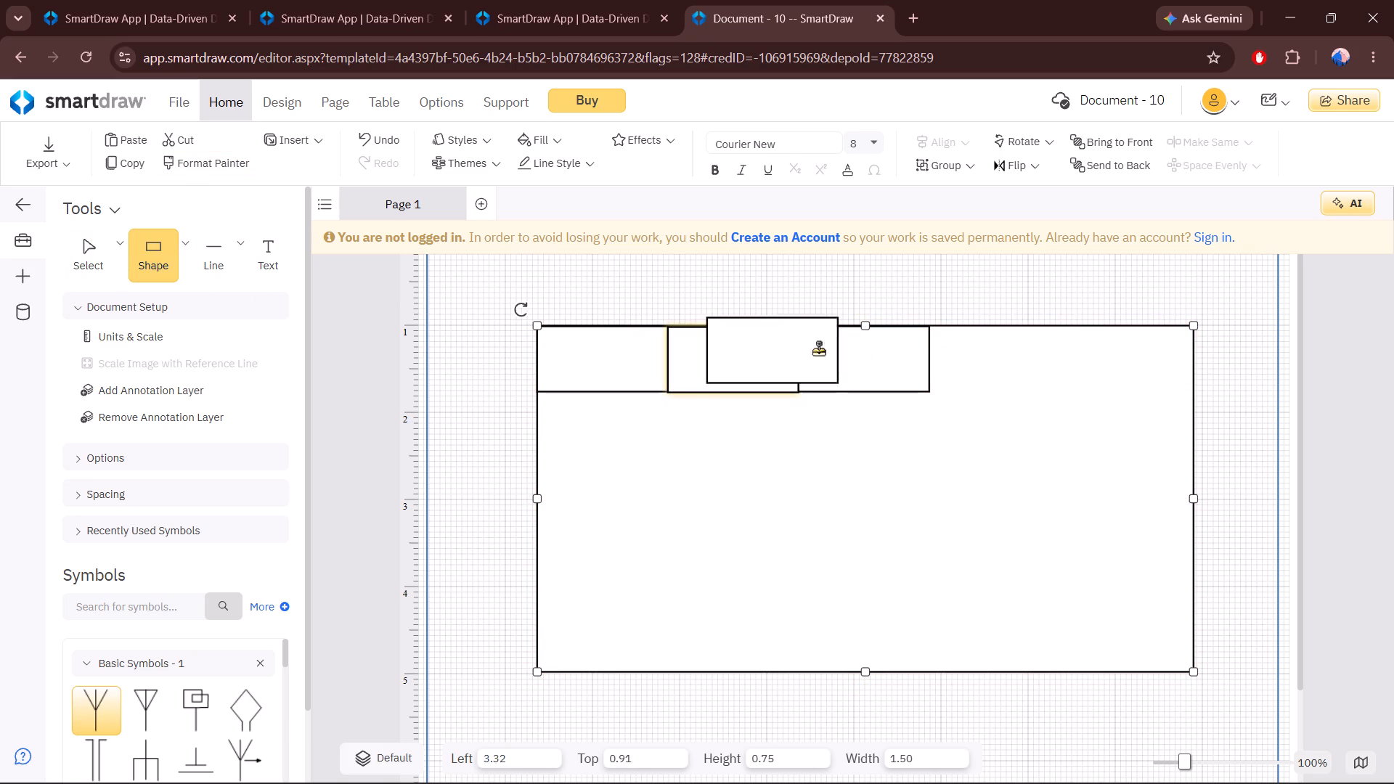
pyautogui.moveTo(818, 350); pyautogui.dragTo(997, 362)
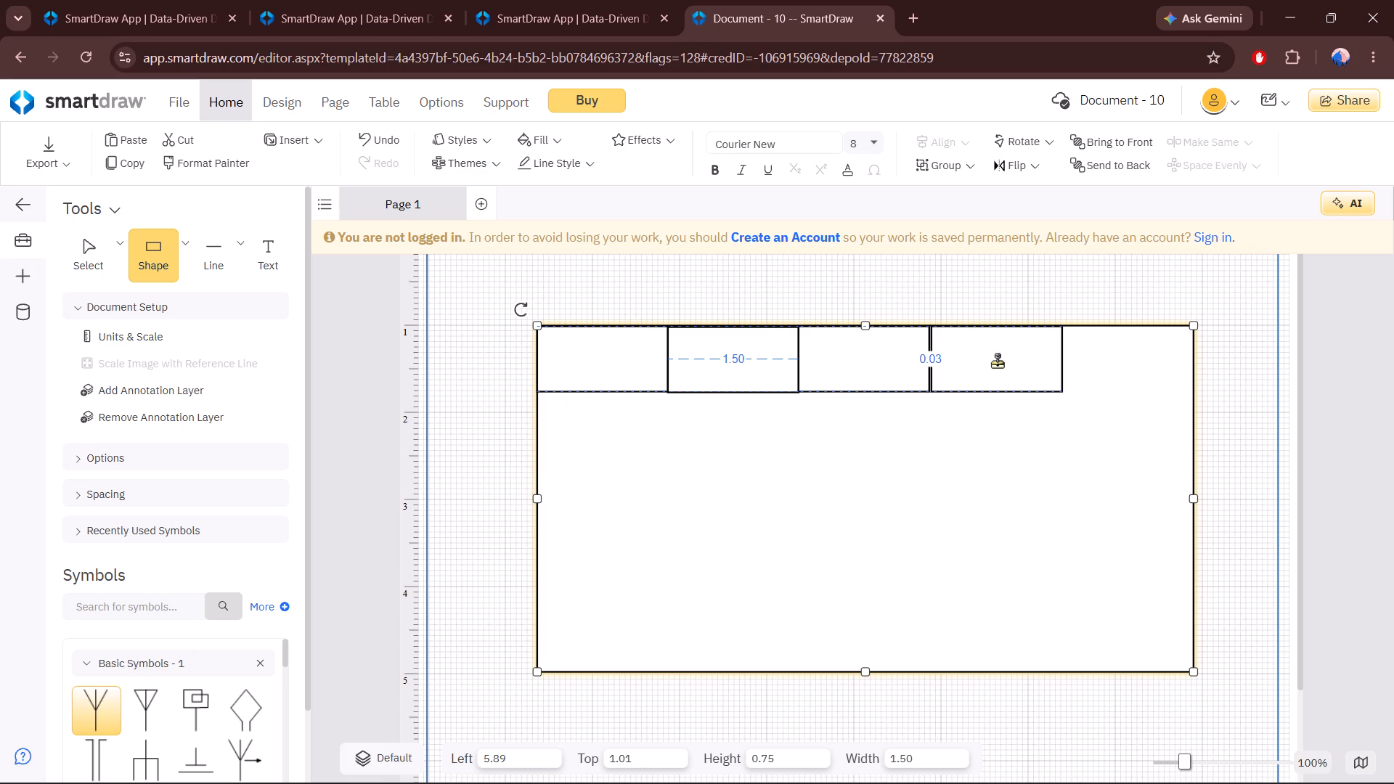
pyautogui.moveTo(997, 362); pyautogui.dragTo(995, 362)
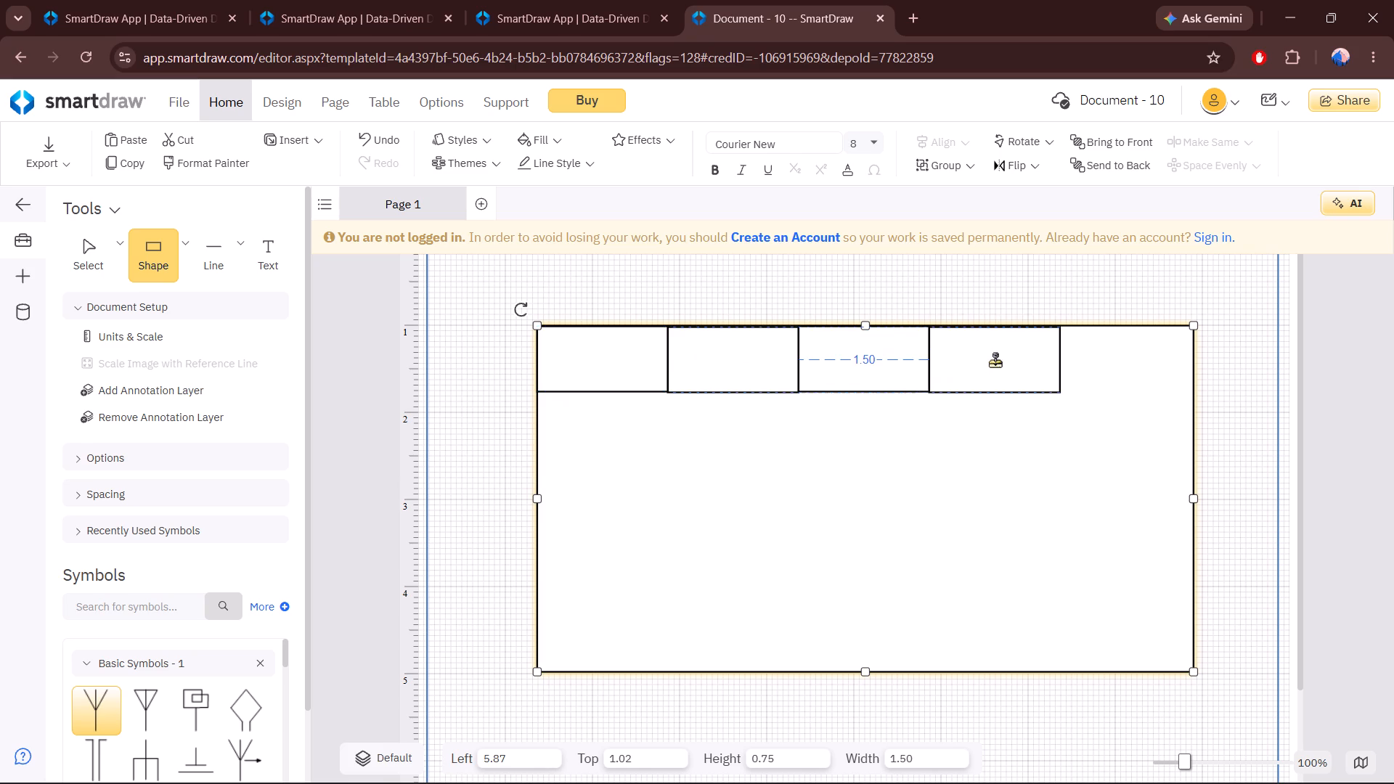
pyautogui.moveTo(995, 362); pyautogui.dragTo(995, 362)
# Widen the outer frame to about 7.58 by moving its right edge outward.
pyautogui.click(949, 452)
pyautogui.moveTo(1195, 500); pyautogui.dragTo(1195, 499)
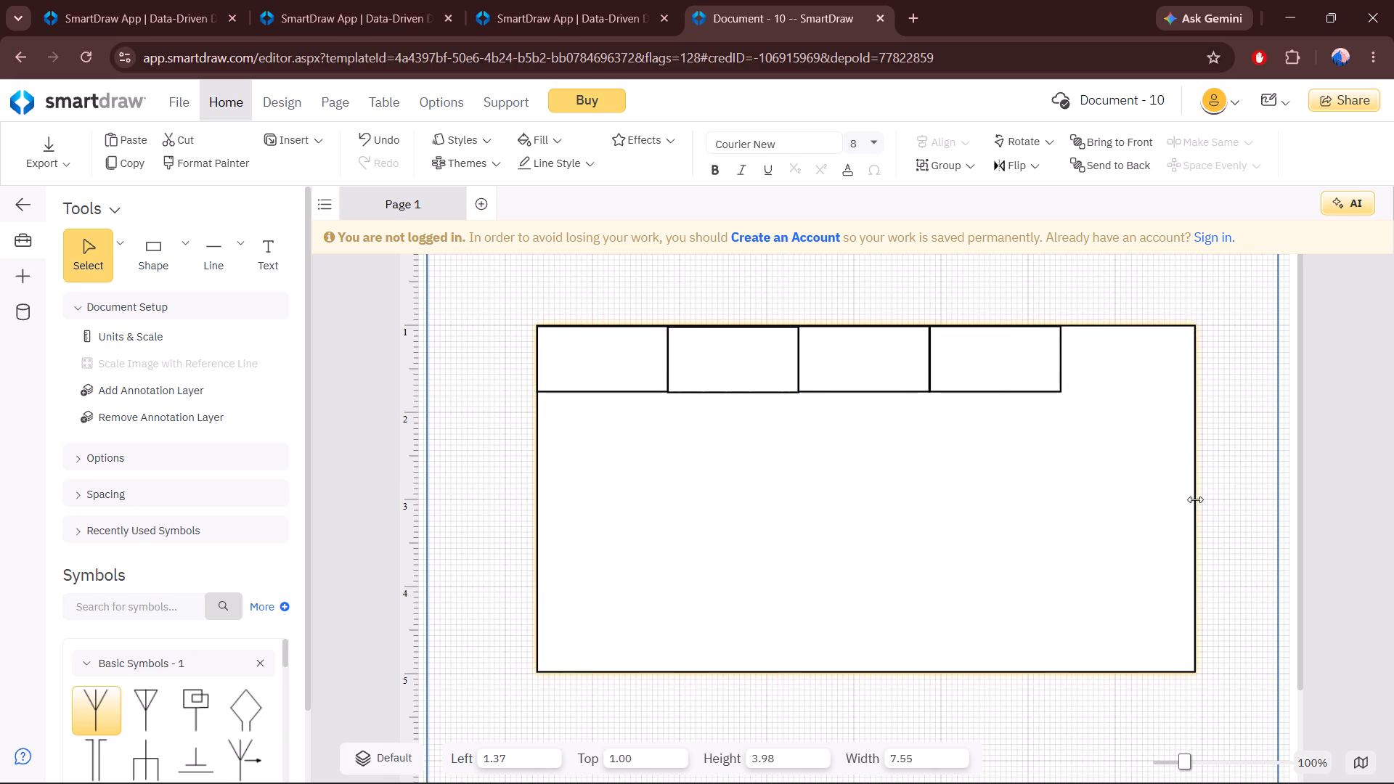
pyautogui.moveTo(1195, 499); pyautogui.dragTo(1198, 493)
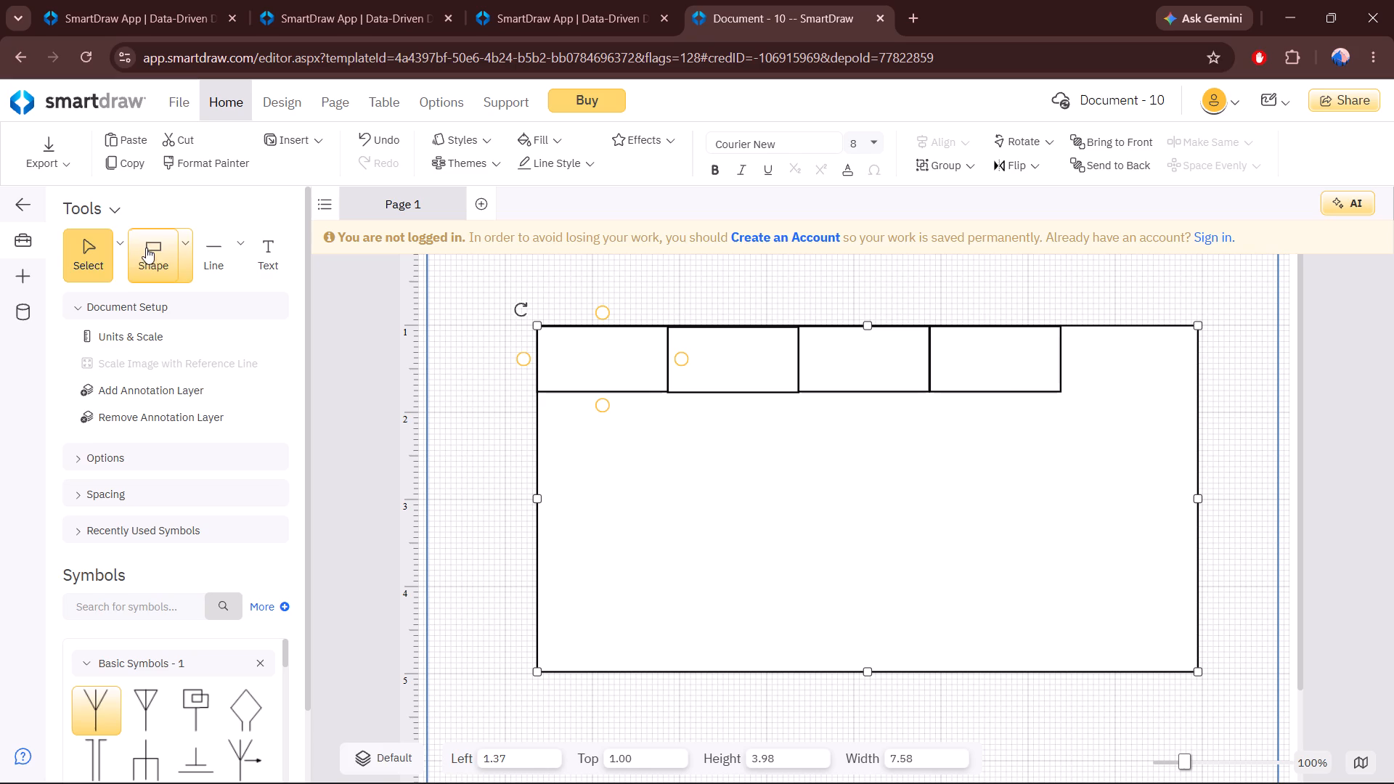
# Add a fifth 1.50 by 0.75 rectangle at the end of the frame's top row, about 7.38 horizontally.
pyautogui.moveTo(146, 248); pyautogui.dragTo(1127, 367)
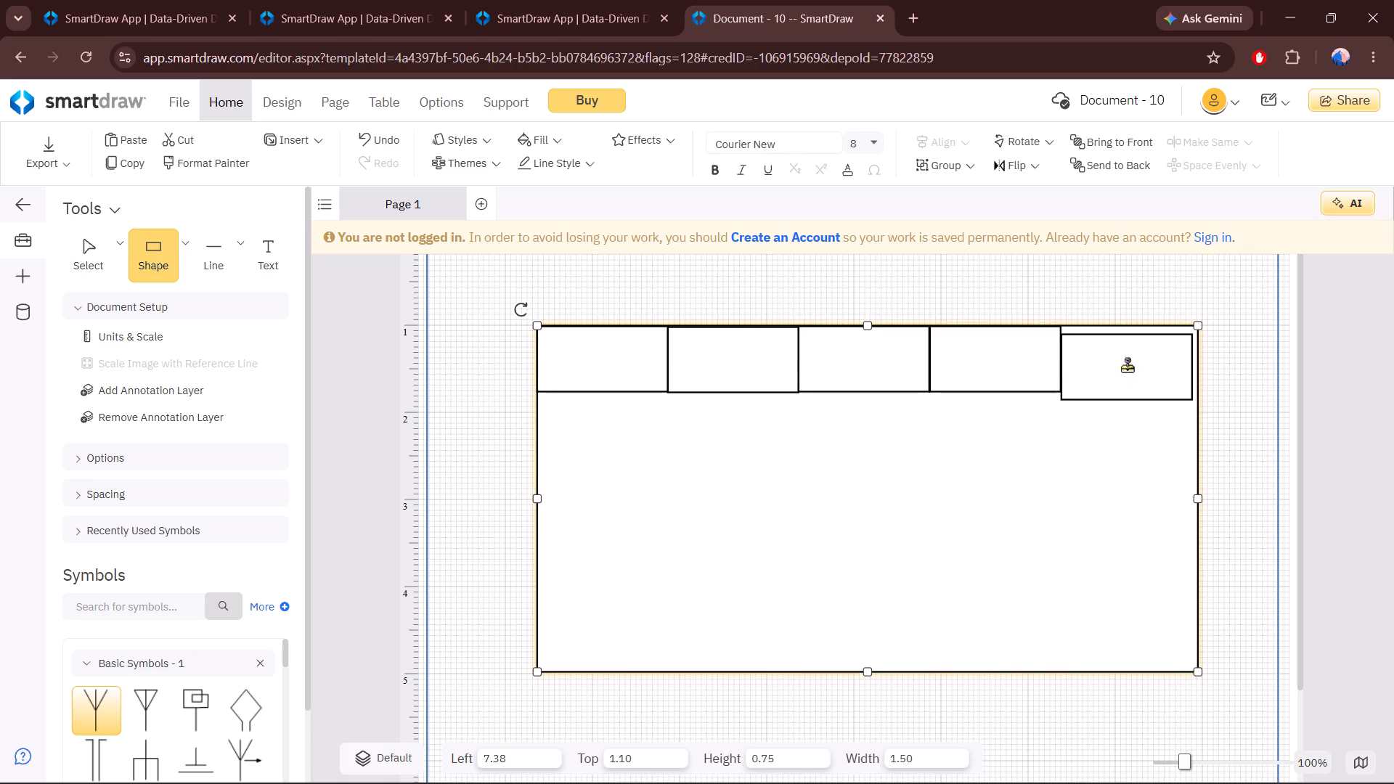
pyautogui.moveTo(1127, 367); pyautogui.dragTo(1126, 359)
# Narrow the outer frame to about 7.52 so its right edge meets the fifth rectangle.
pyautogui.click(1199, 470)
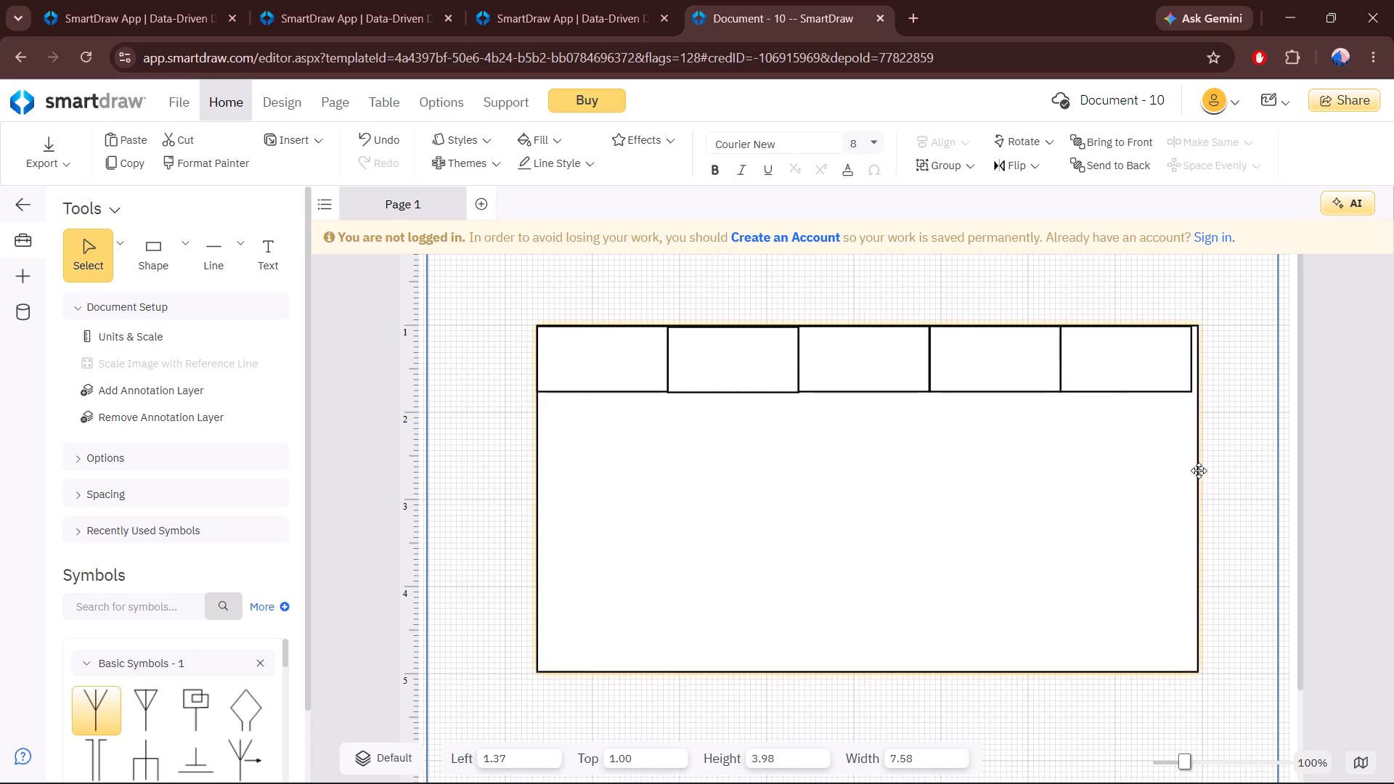
pyautogui.moveTo(1199, 499); pyautogui.dragTo(1192, 492)
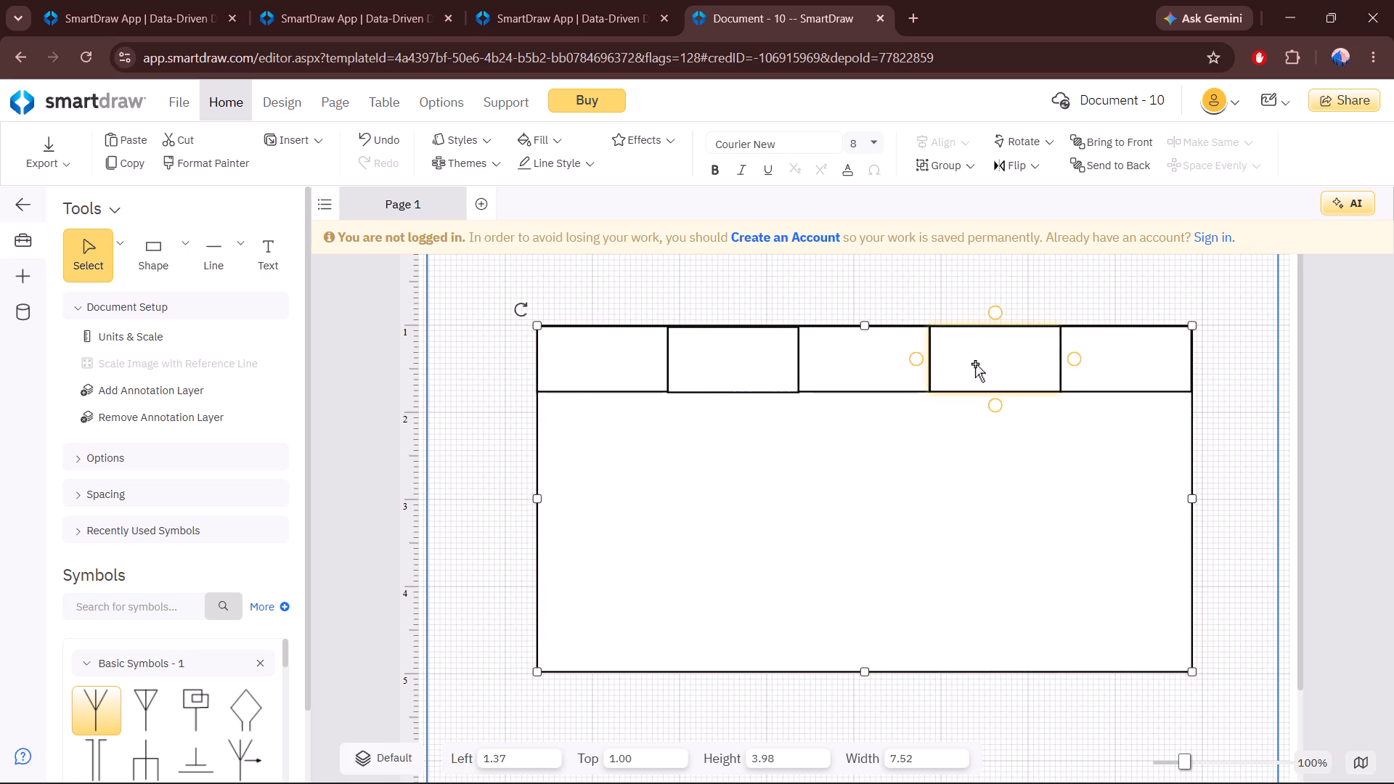
# Stack four 1.50 by 0.75 rectangles beneath the first column's top rectangle, about 1.37 horizontally, with the lowest at about 4.07 vertically.
pyautogui.moveTo(155, 261); pyautogui.dragTo(601, 452)
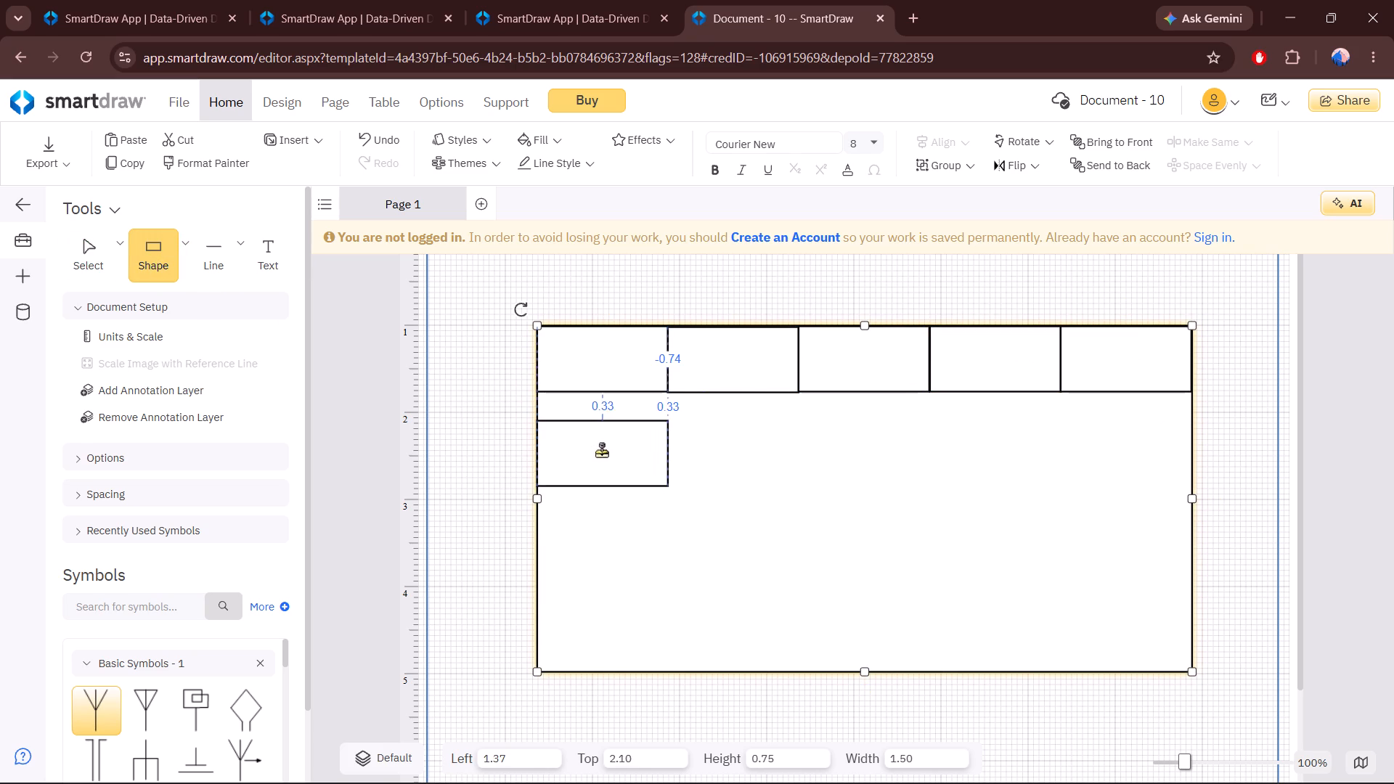
pyautogui.moveTo(601, 452); pyautogui.dragTo(600, 428)
pyautogui.moveTo(155, 254); pyautogui.dragTo(603, 494)
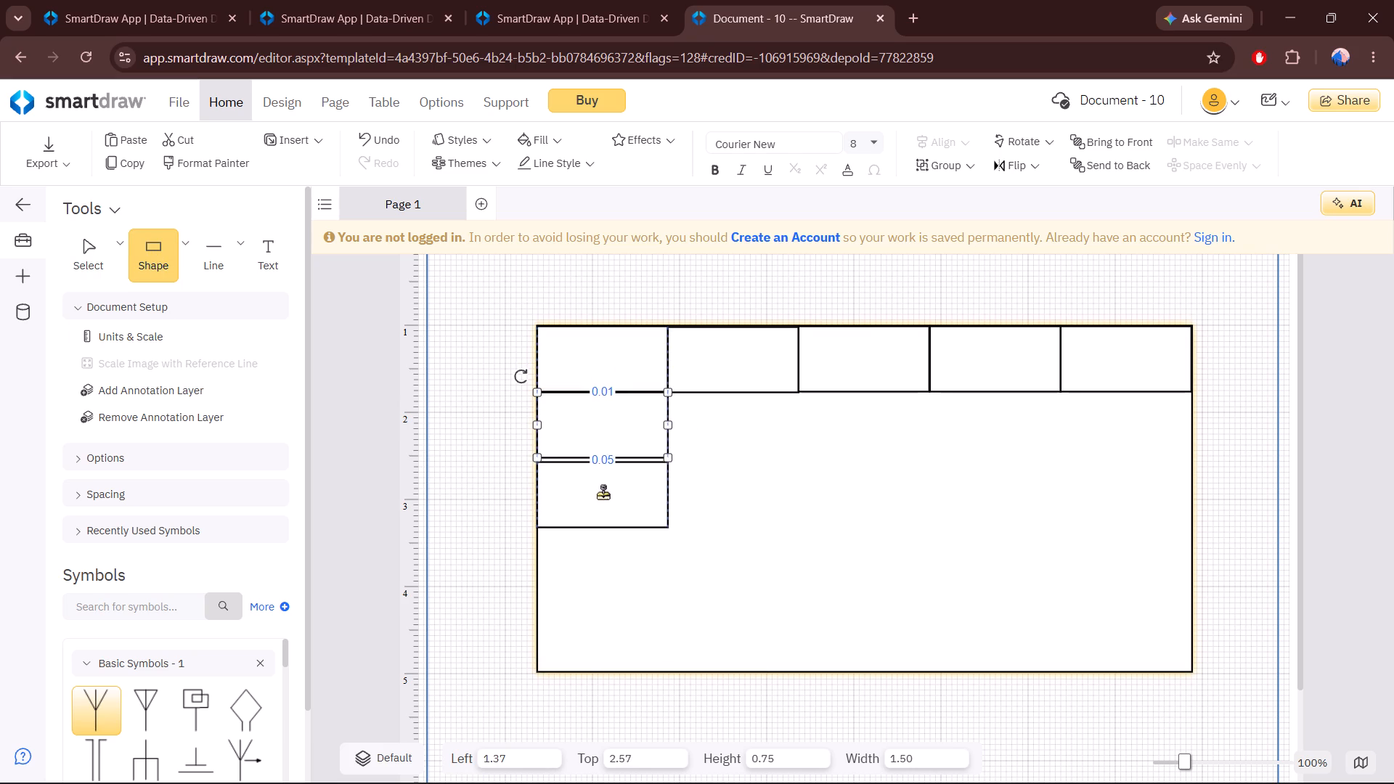
pyautogui.moveTo(603, 494); pyautogui.dragTo(604, 491)
pyautogui.click(753, 443)
pyautogui.moveTo(139, 257); pyautogui.dragTo(566, 600)
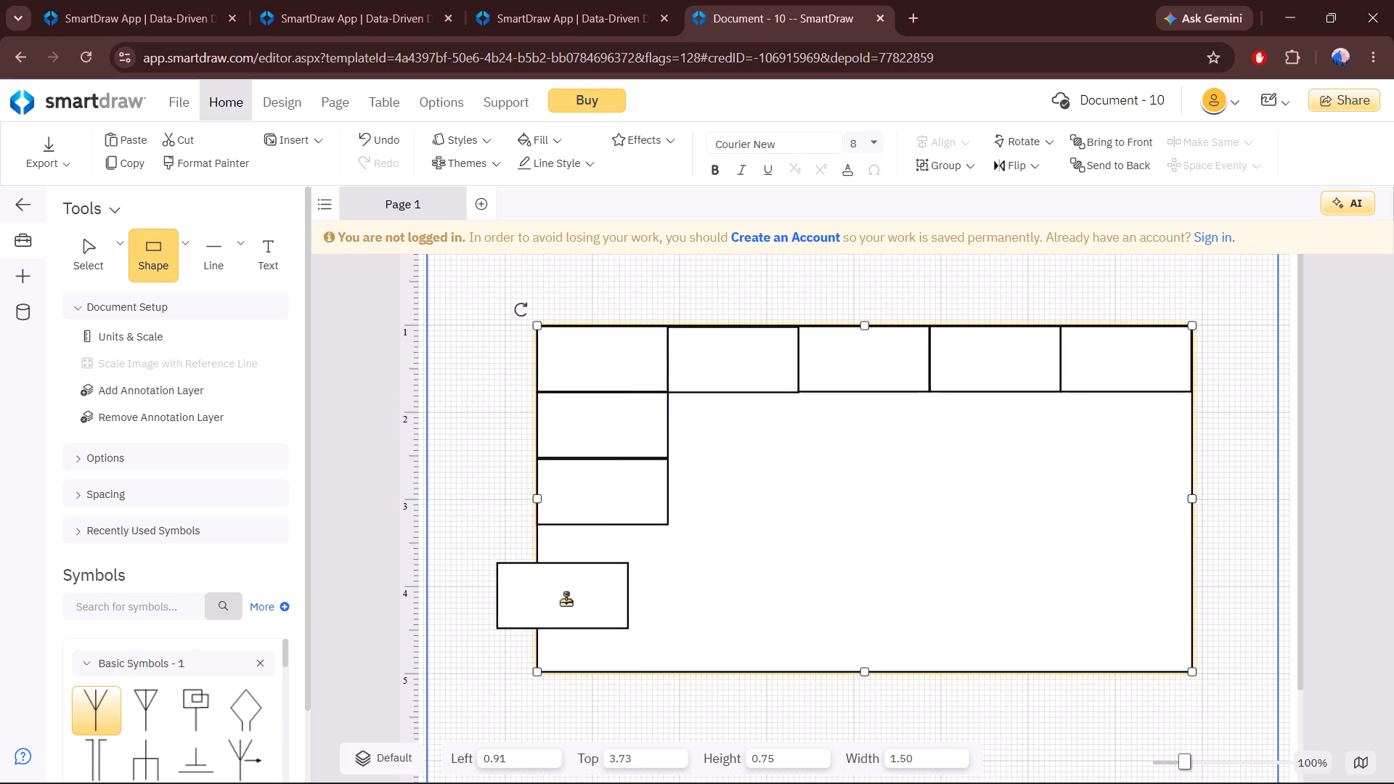
pyautogui.moveTo(566, 600); pyautogui.dragTo(603, 561)
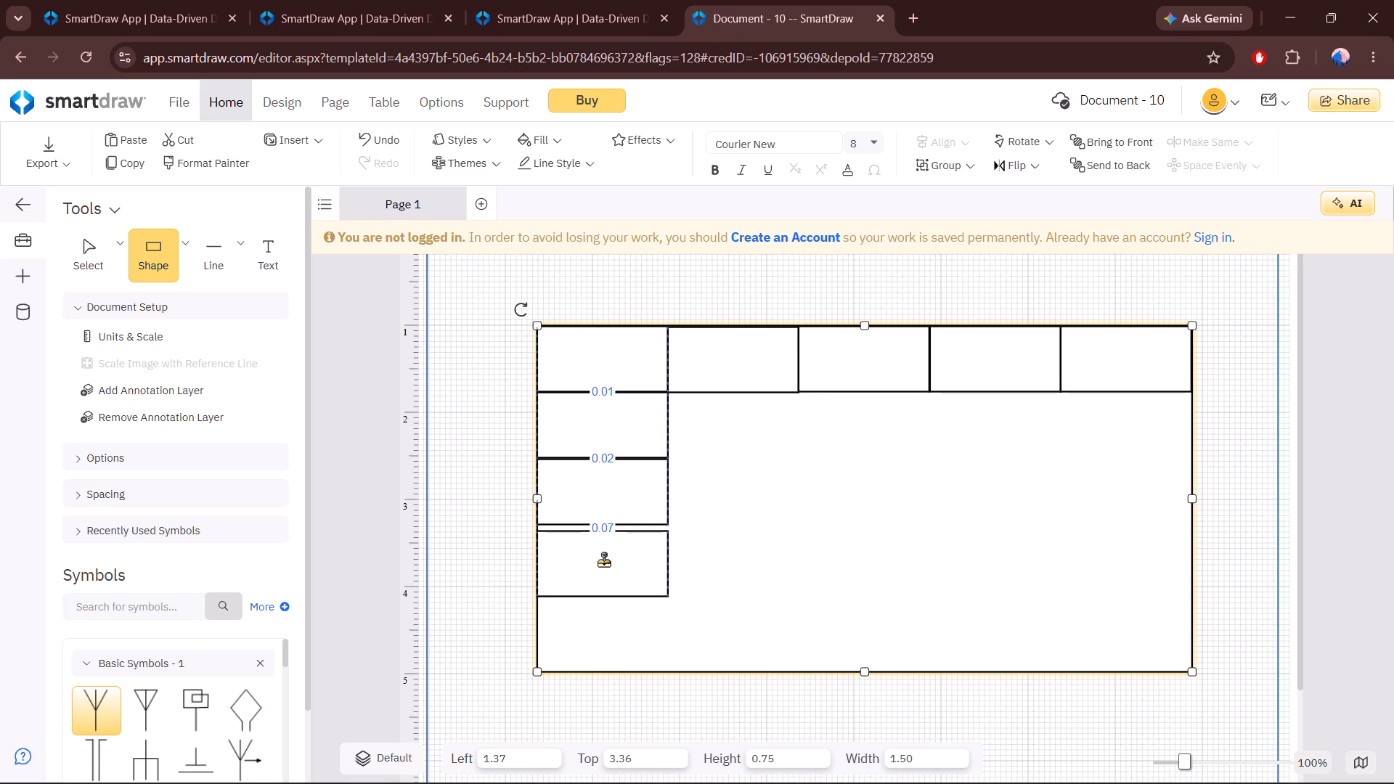
pyautogui.moveTo(603, 561); pyautogui.dragTo(603, 554)
pyautogui.click(585, 550)
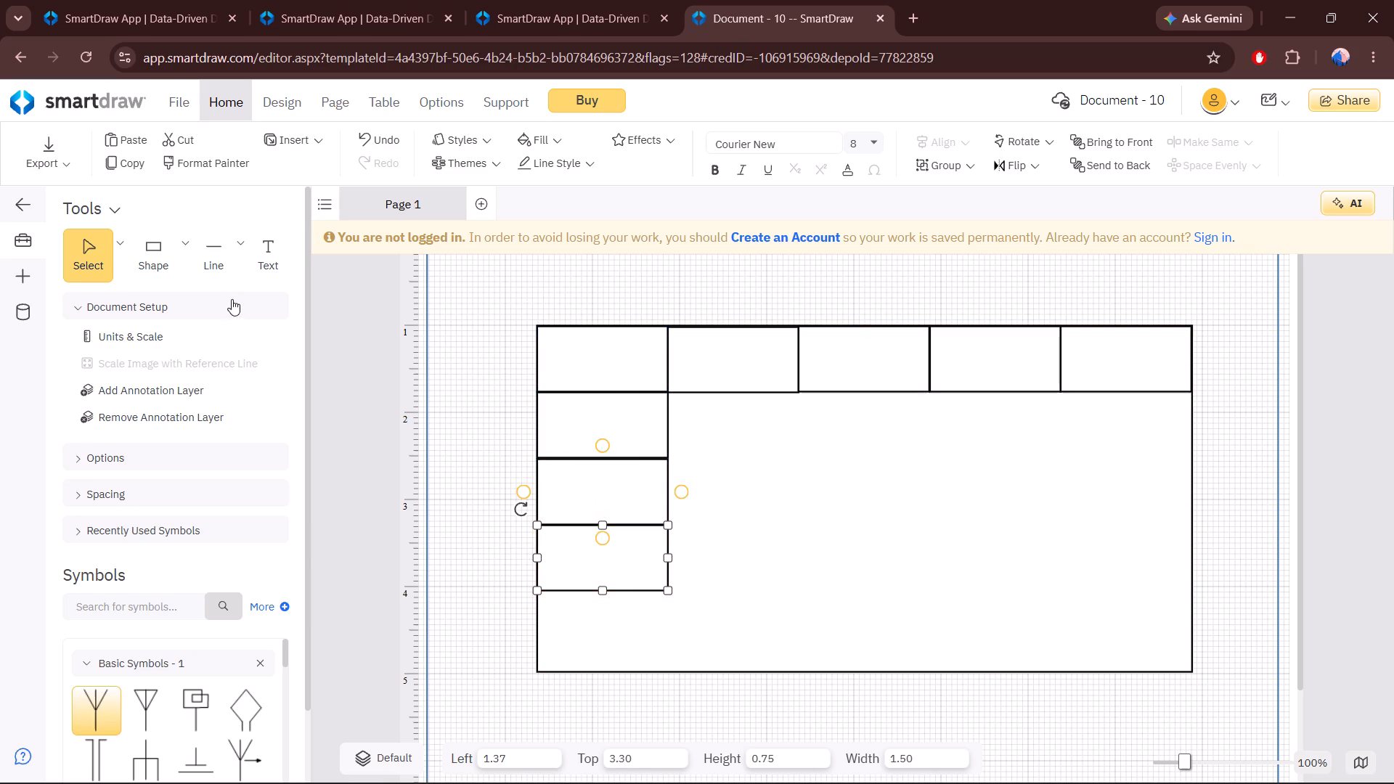
pyautogui.moveTo(159, 266); pyautogui.dragTo(606, 636)
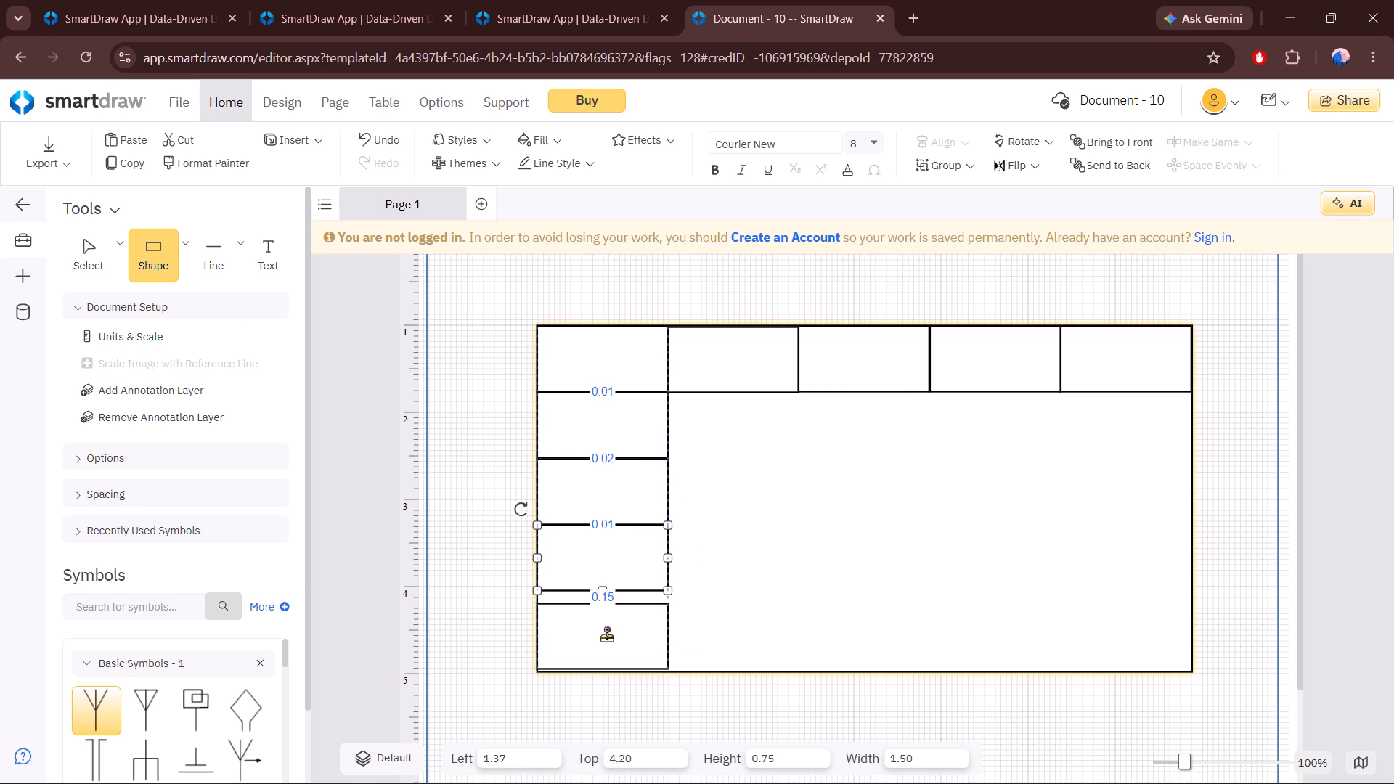
pyautogui.moveTo(606, 636); pyautogui.dragTo(606, 625)
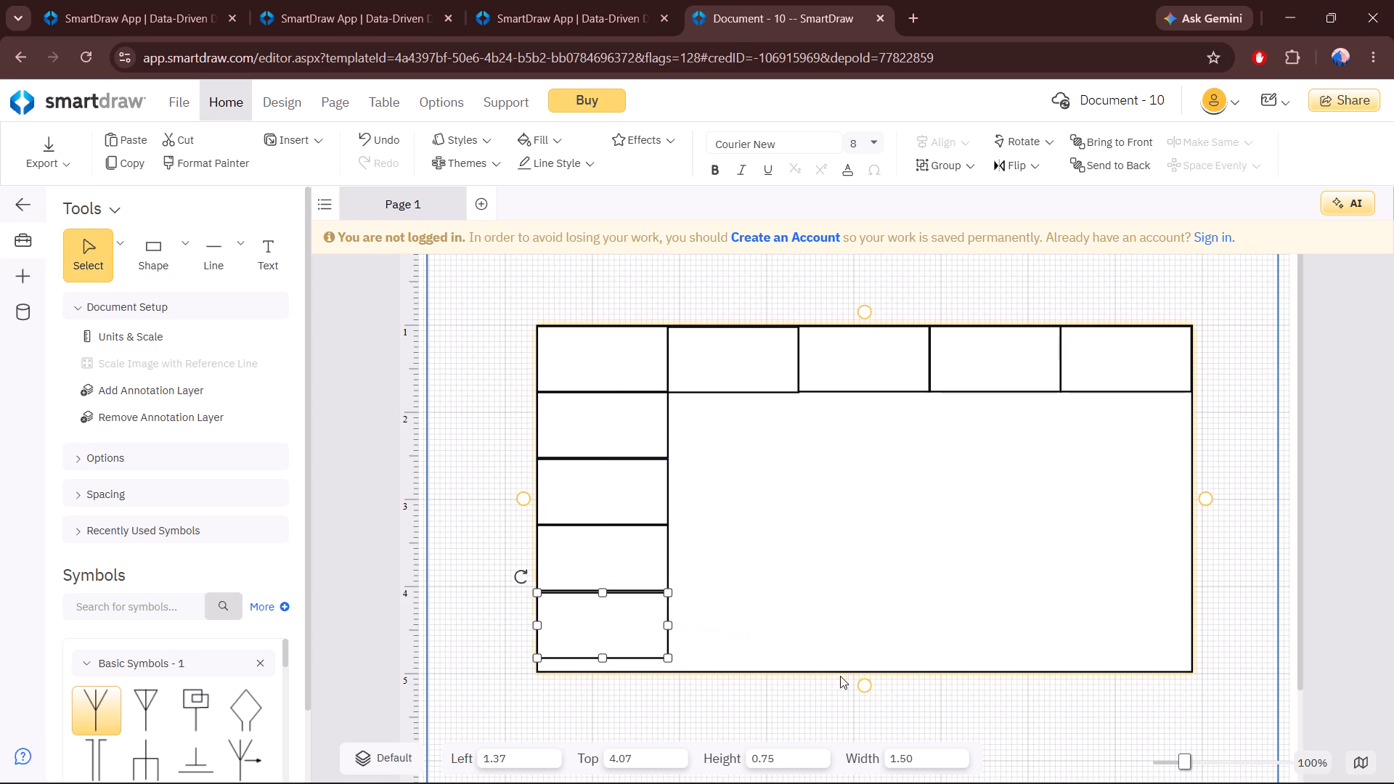
# Reduce the outer frame's height to about 3.86 by moving its bottom edge up toward the first column's lowest rectangle.
pyautogui.click(844, 676)
pyautogui.click(847, 671)
pyautogui.moveTo(863, 671); pyautogui.dragTo(863, 666)
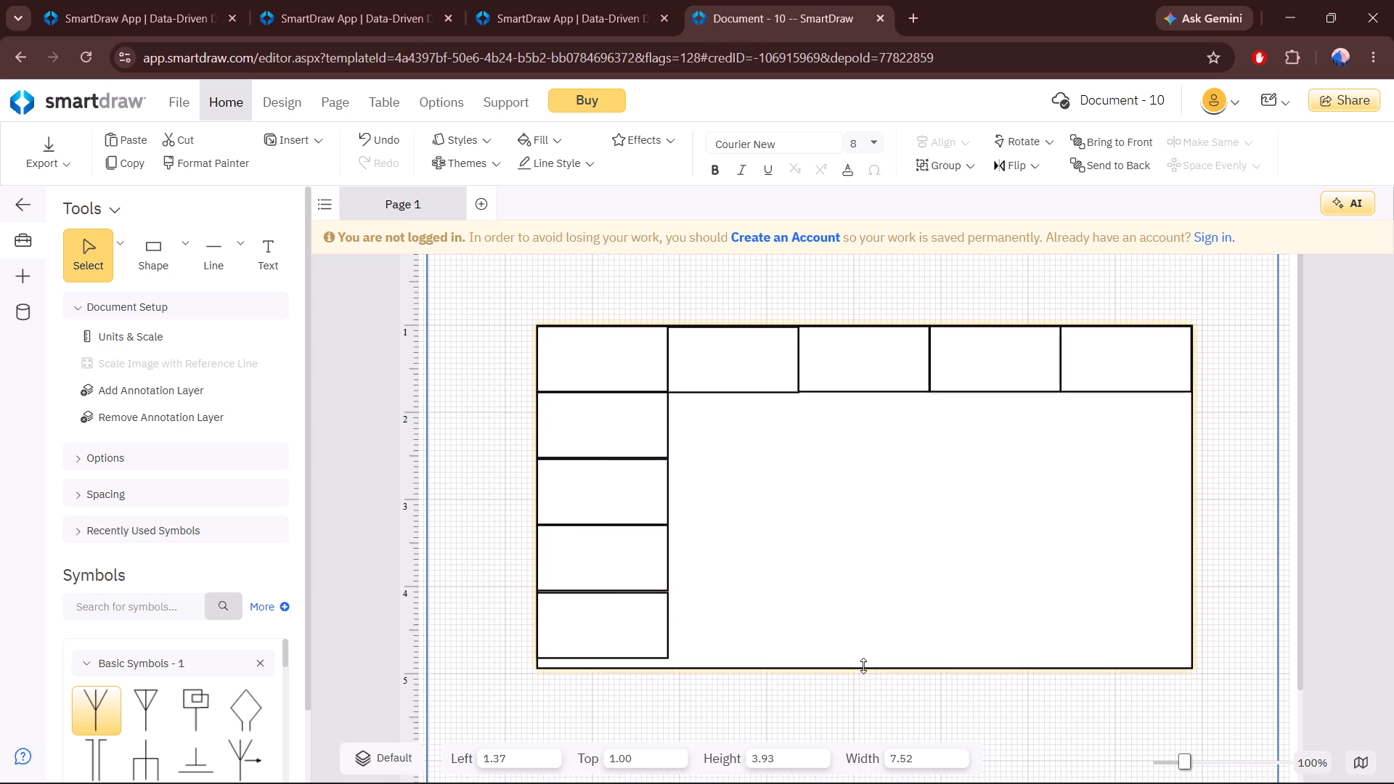
pyautogui.moveTo(863, 666); pyautogui.dragTo(864, 661)
# Fill the second column with four 1.50 by 0.75 rectangles stacked below its top one, about 2.87 horizontally.
pyautogui.moveTo(136, 255); pyautogui.dragTo(148, 258)
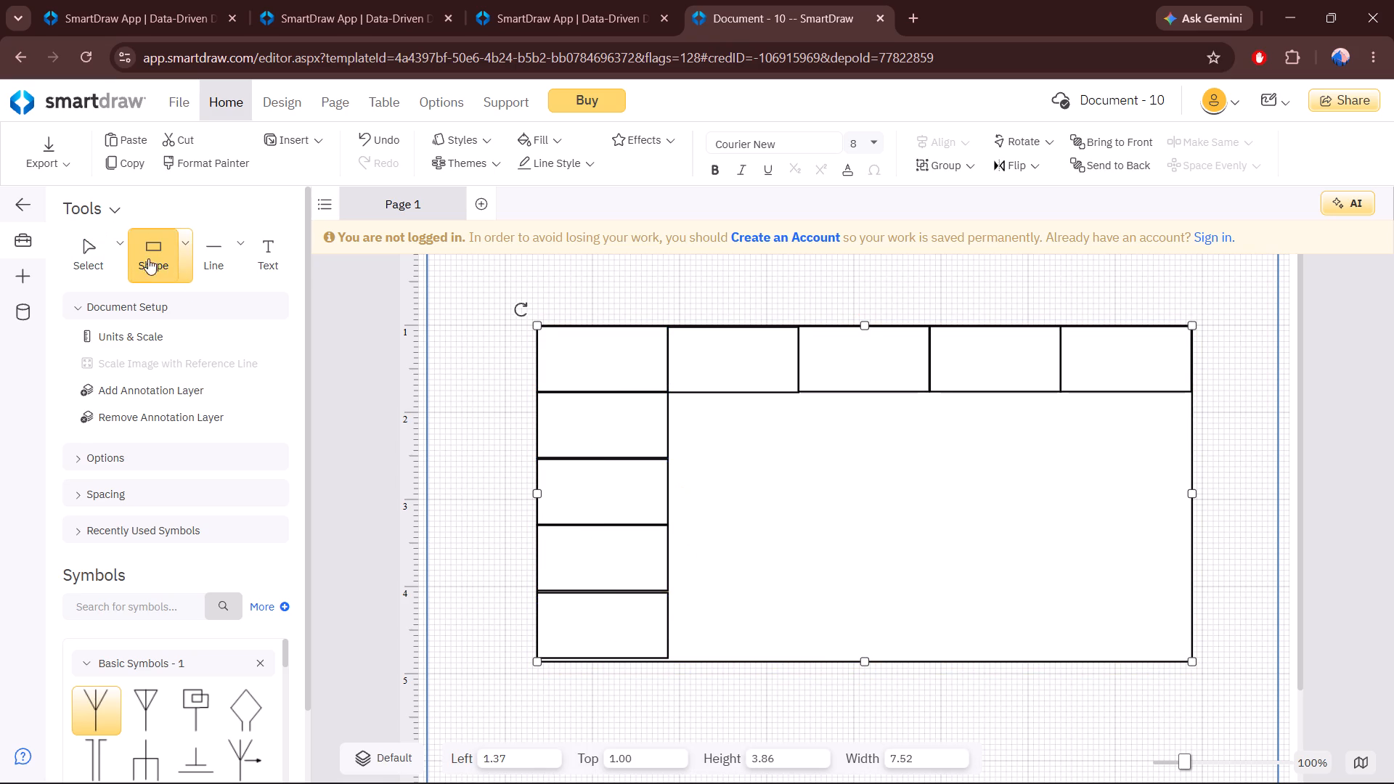
pyautogui.moveTo(148, 258); pyautogui.dragTo(731, 436)
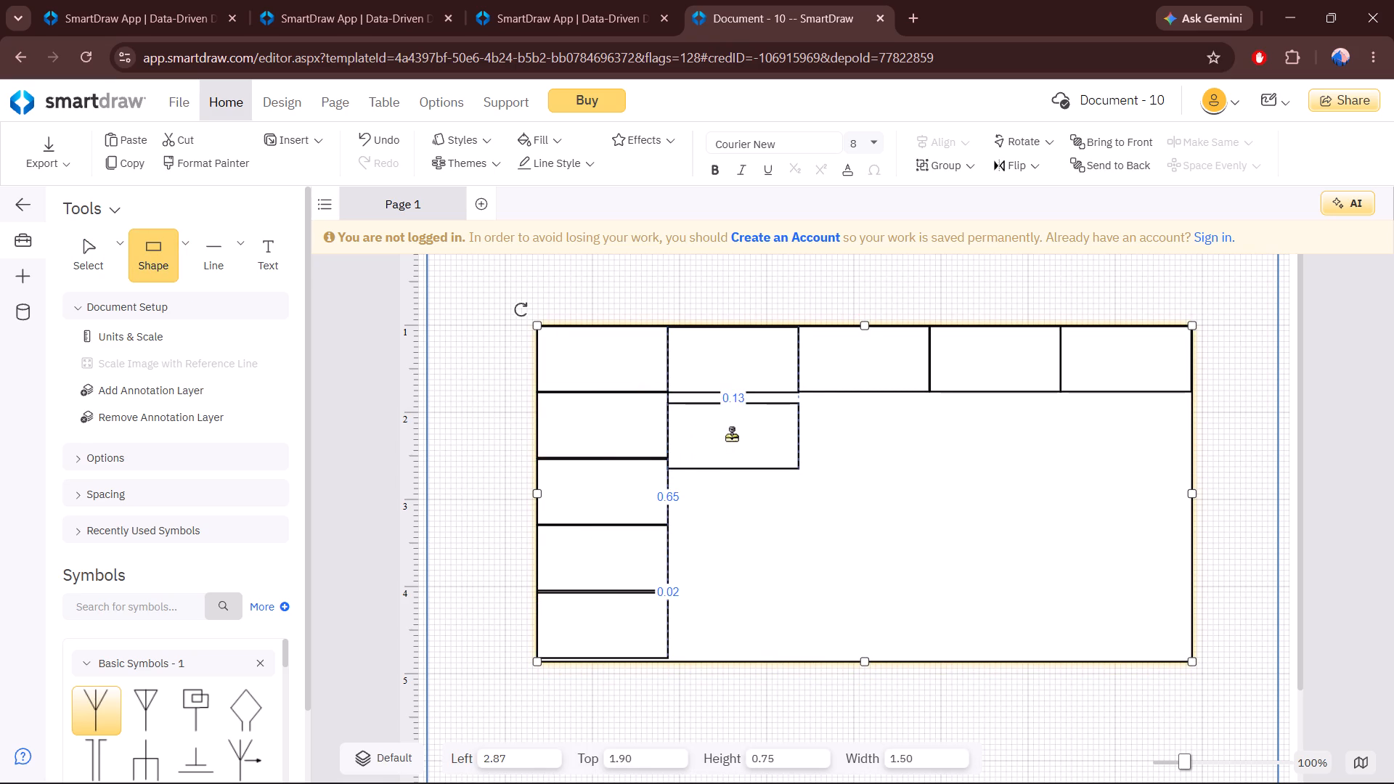
pyautogui.moveTo(731, 436); pyautogui.dragTo(731, 428)
pyautogui.moveTo(150, 242); pyautogui.dragTo(731, 502)
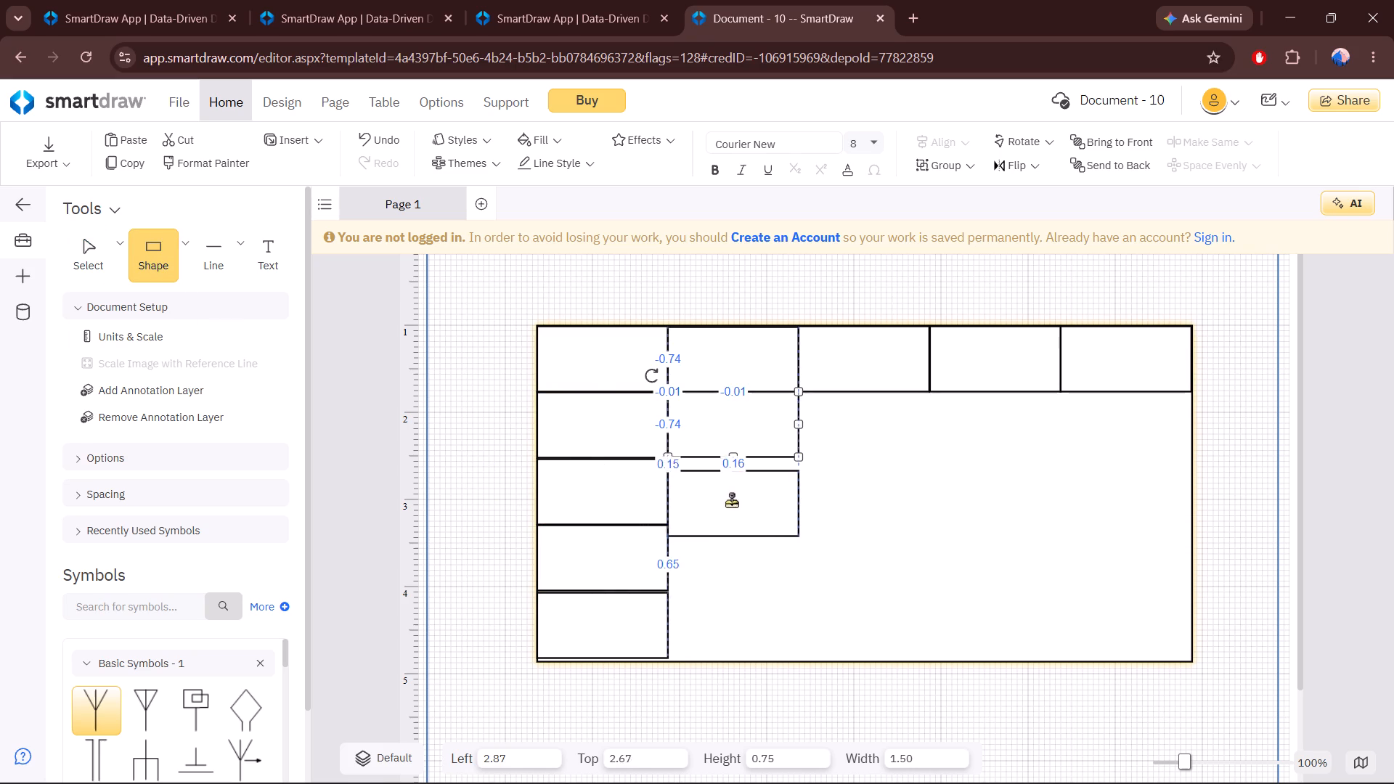
pyautogui.moveTo(731, 502); pyautogui.dragTo(733, 492)
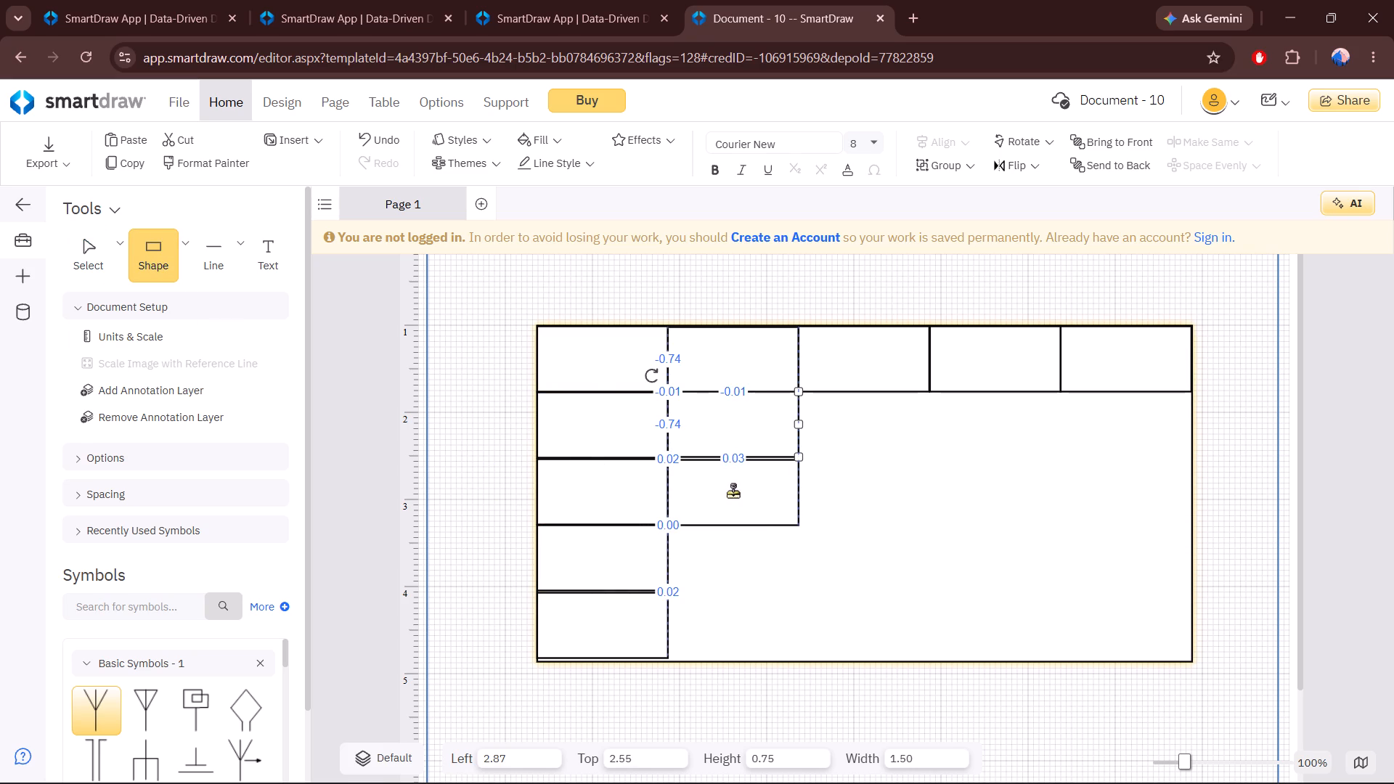
pyautogui.moveTo(733, 492); pyautogui.dragTo(734, 491)
pyautogui.click(726, 584)
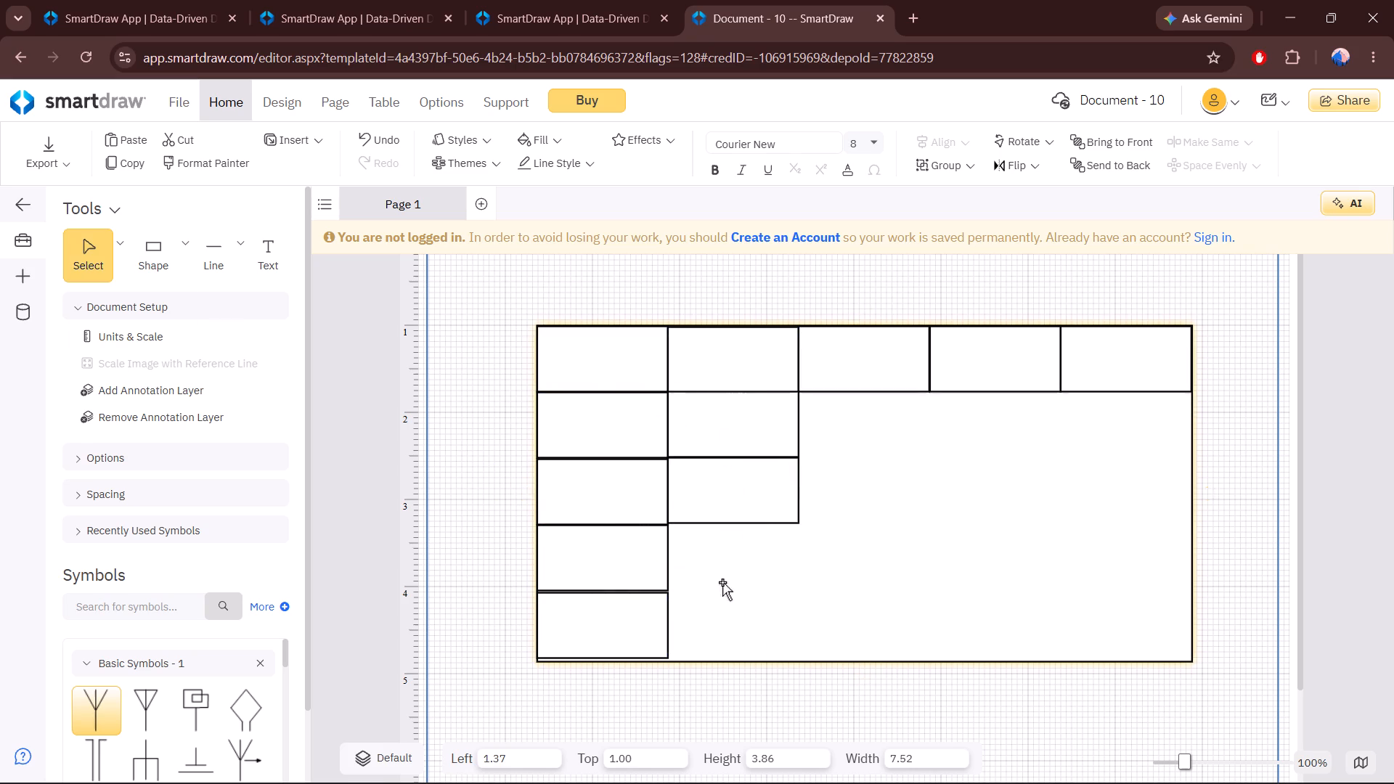
pyautogui.moveTo(145, 271); pyautogui.dragTo(733, 570)
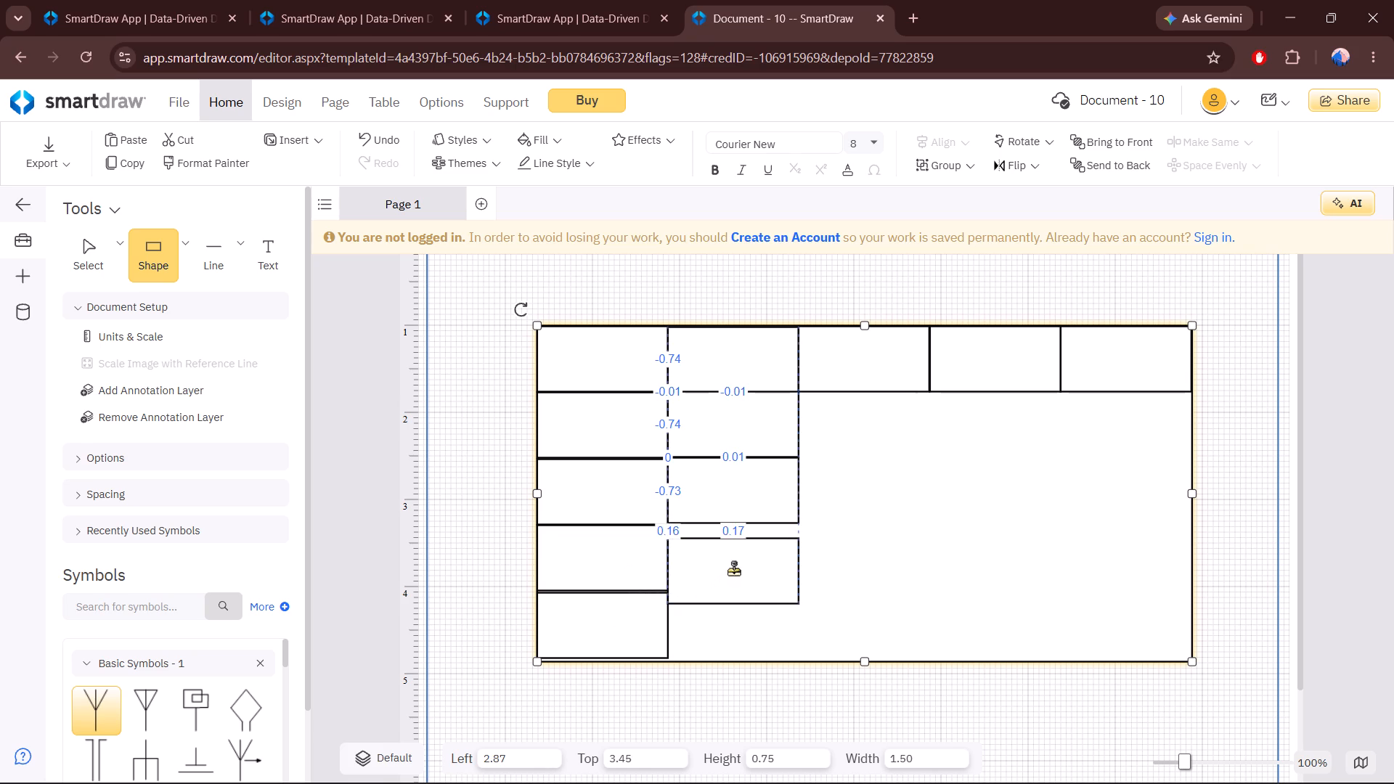
pyautogui.moveTo(733, 570); pyautogui.dragTo(734, 561)
pyautogui.click(732, 640)
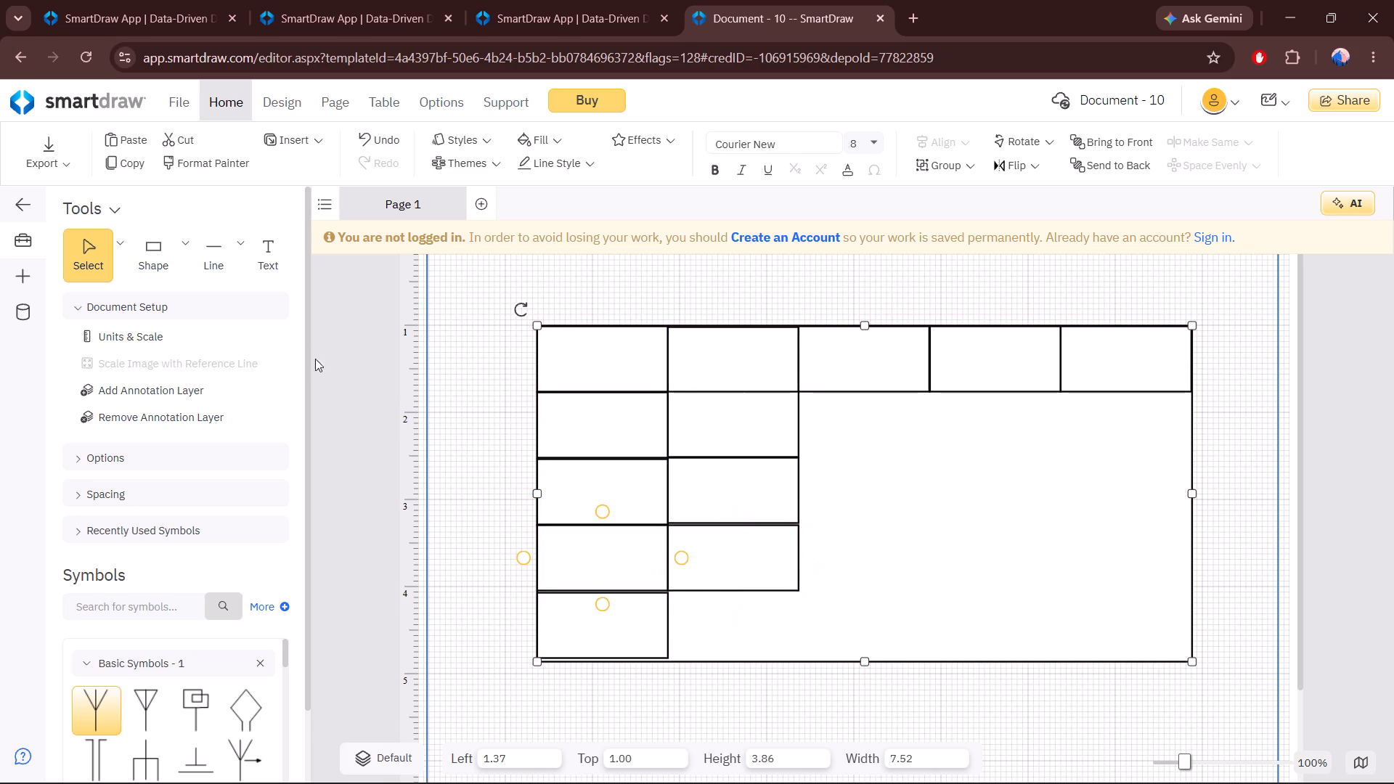
pyautogui.moveTo(160, 240); pyautogui.dragTo(733, 627)
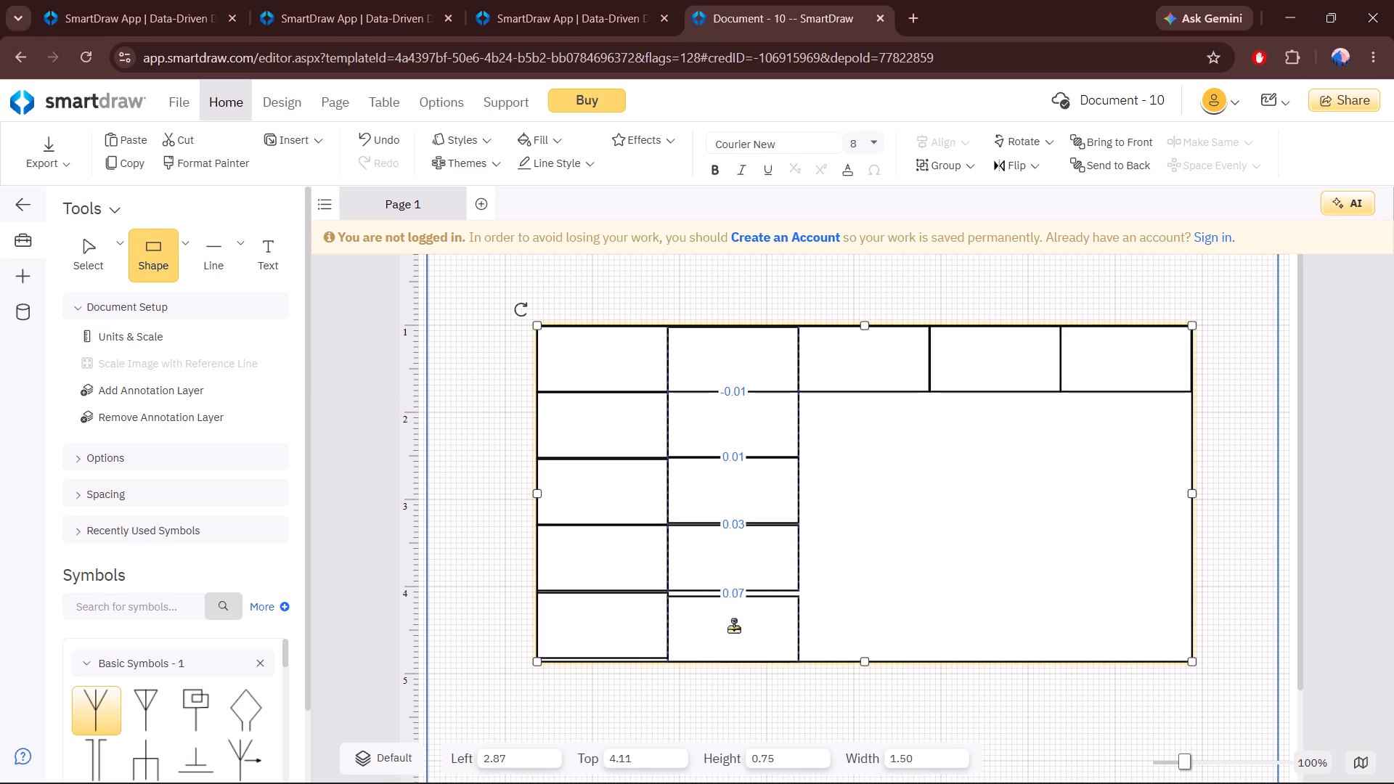
pyautogui.moveTo(733, 627); pyautogui.dragTo(734, 626)
# Fill the third column with four 1.50 by 0.75 rectangles below its top one, about 4.37 horizontally, the lowest at about 4.07 vertically.
pyautogui.moveTo(163, 263); pyautogui.dragTo(773, 438)
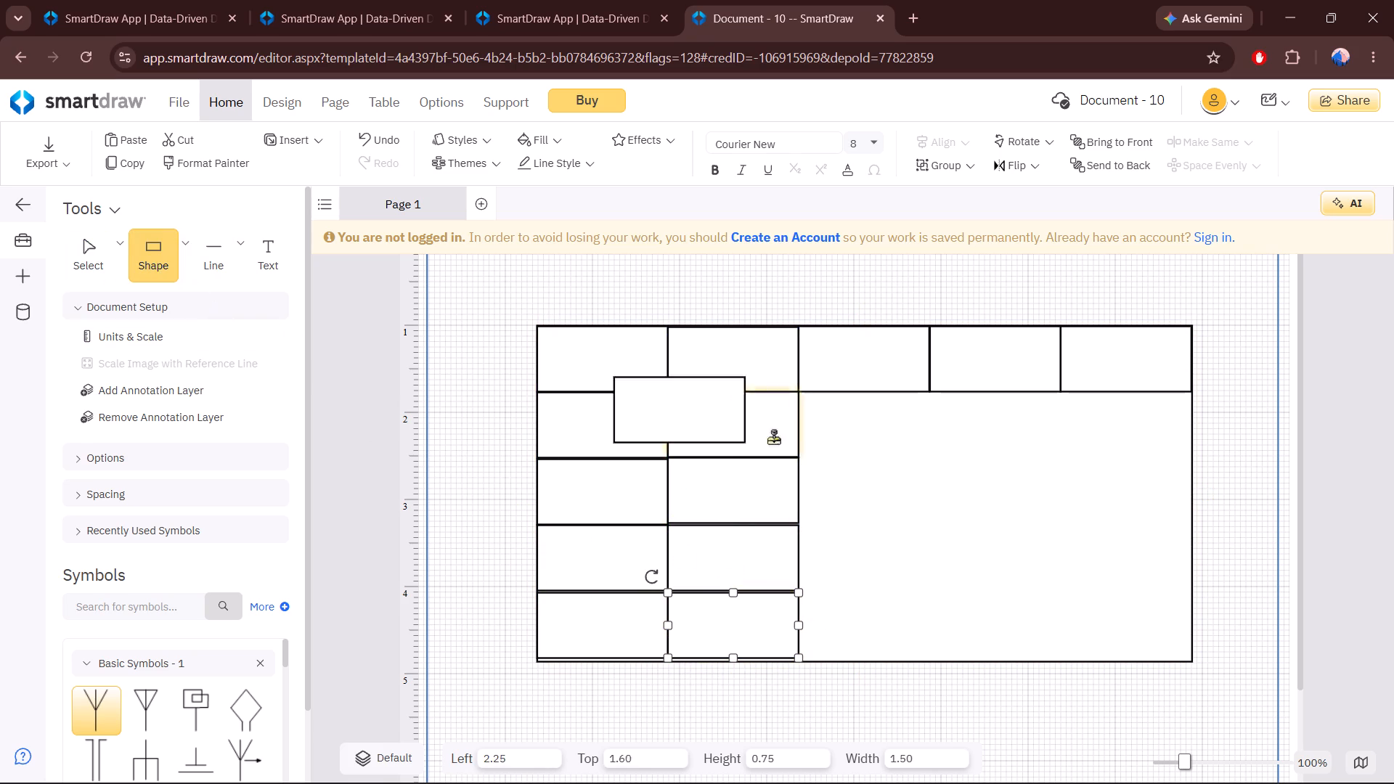
pyautogui.moveTo(773, 438); pyautogui.dragTo(863, 430)
pyautogui.click(872, 532)
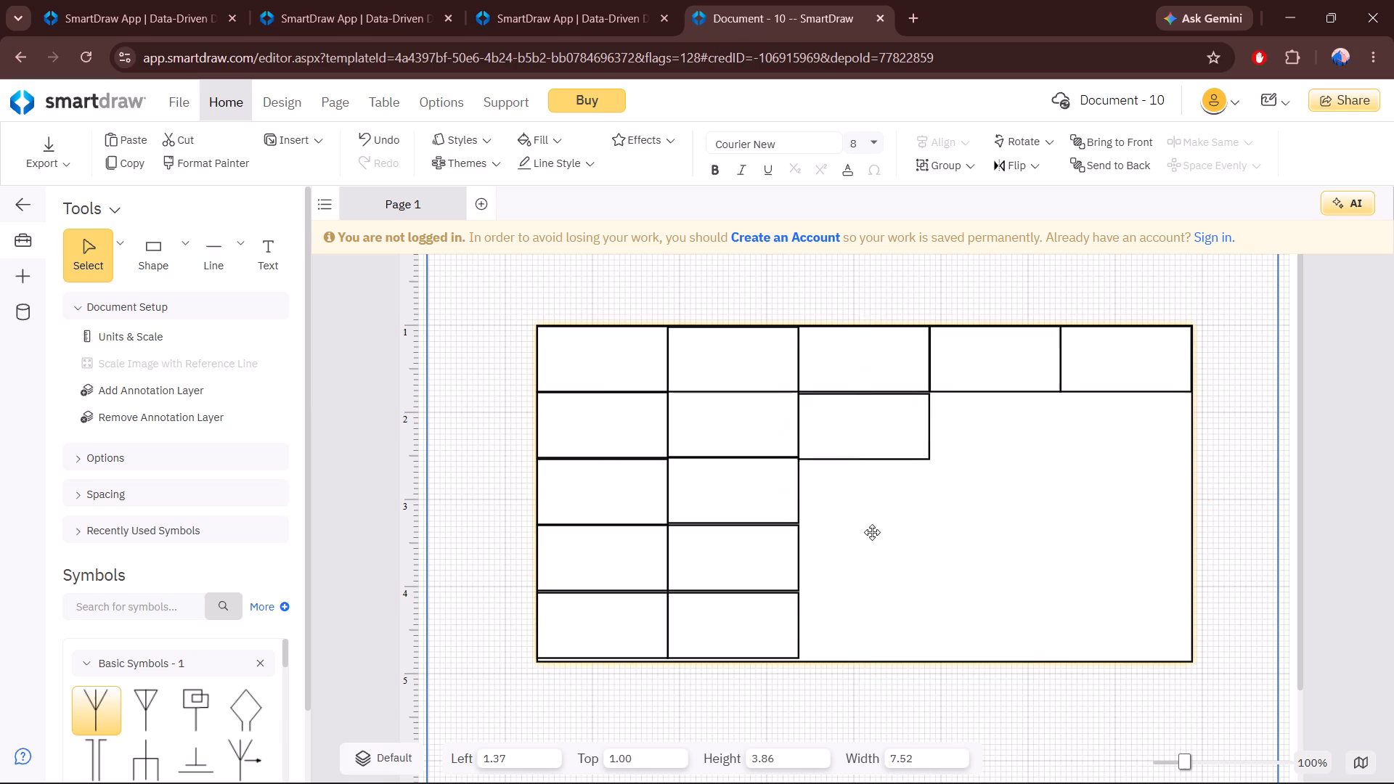
pyautogui.moveTo(168, 263); pyautogui.dragTo(868, 516)
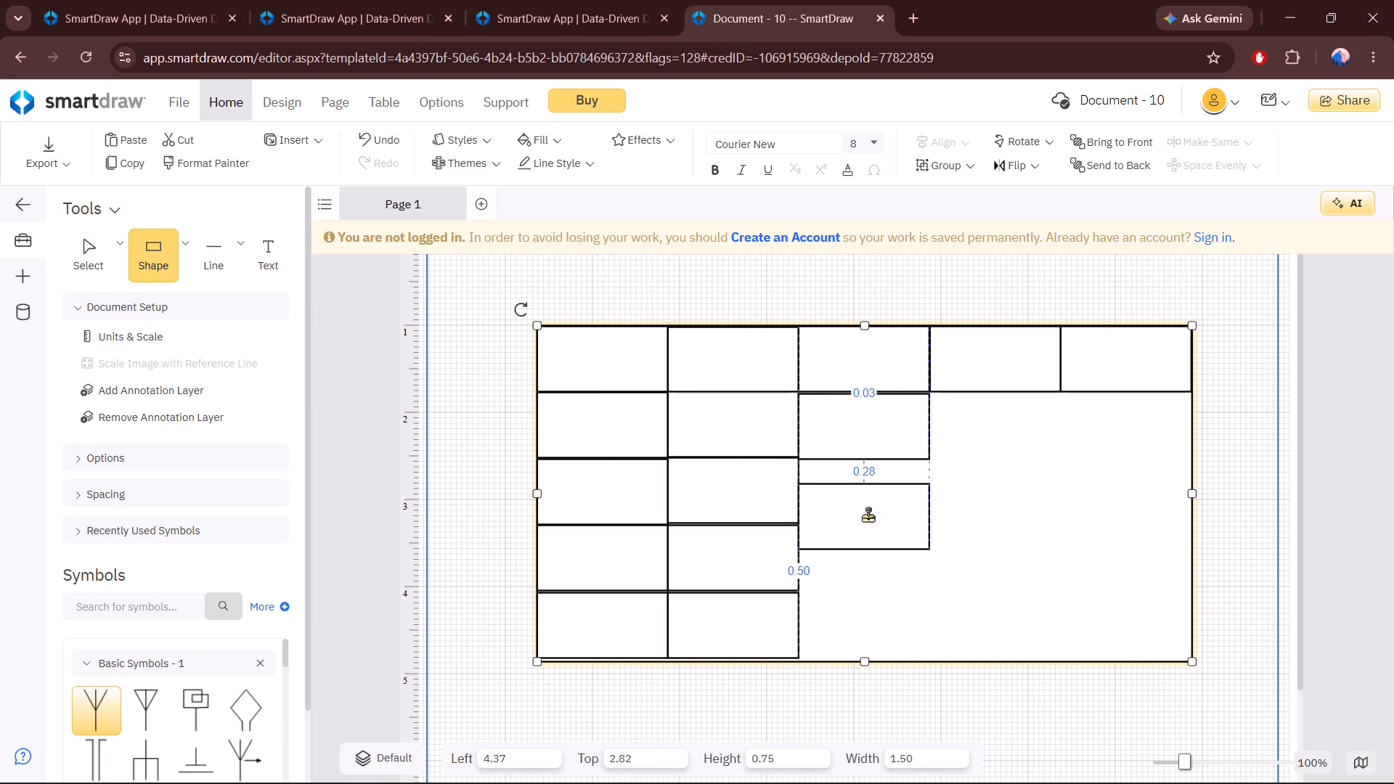
pyautogui.moveTo(868, 516); pyautogui.dragTo(867, 494)
pyautogui.click(871, 430)
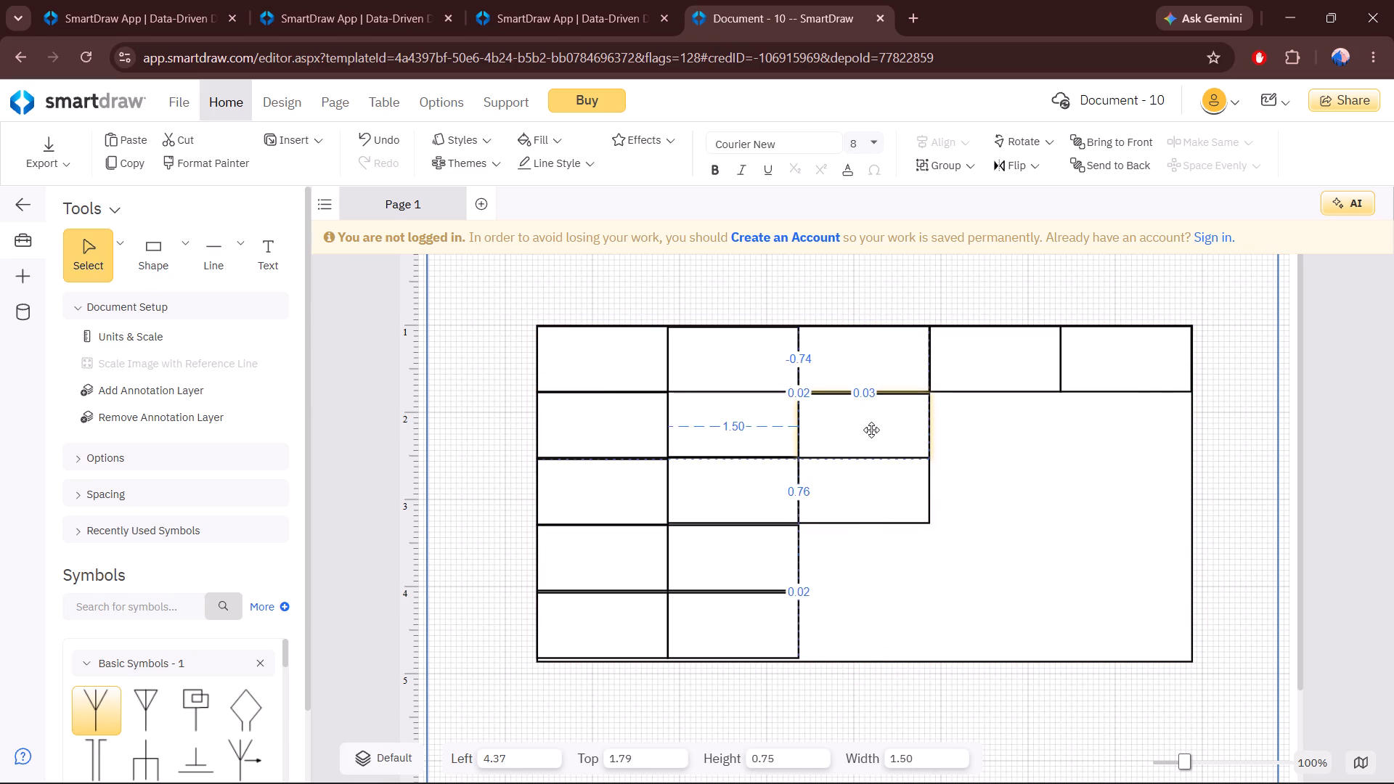
pyautogui.click(839, 614)
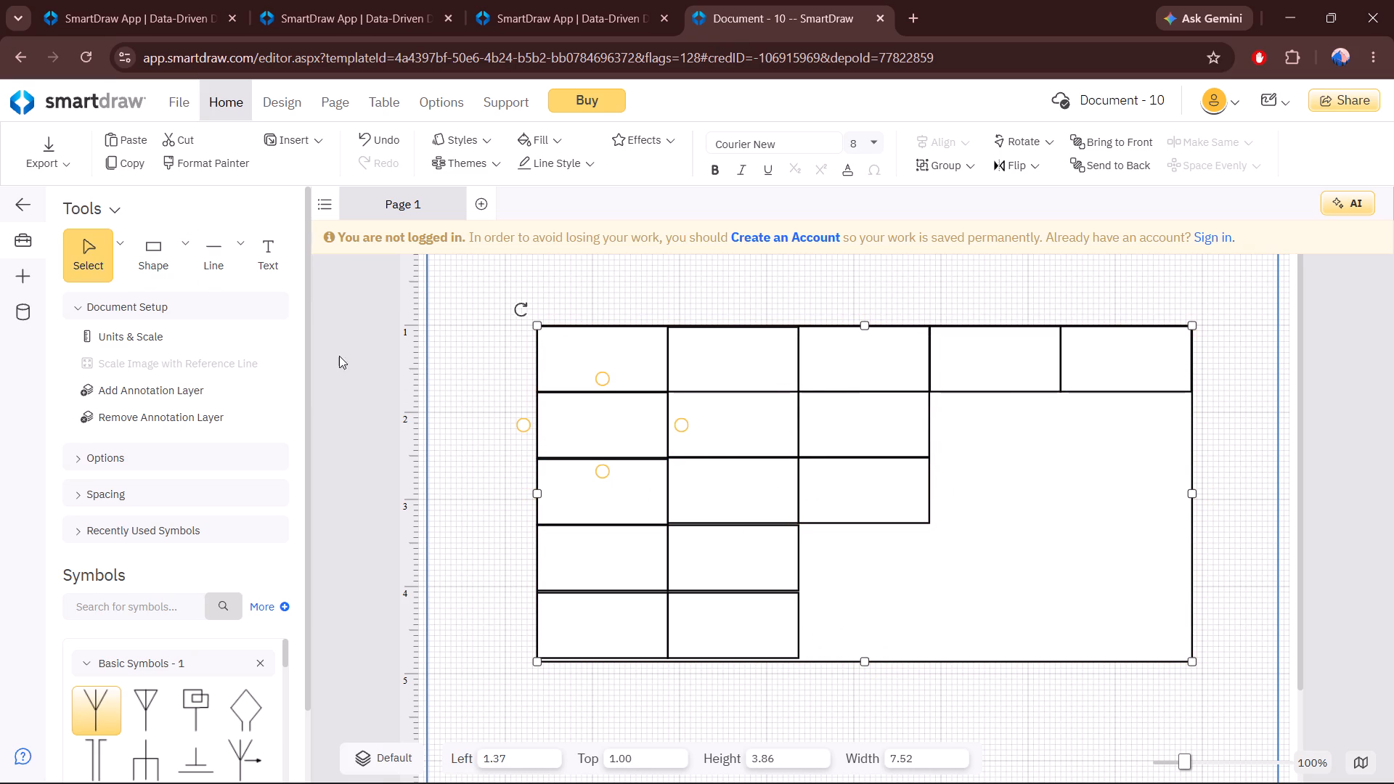
pyautogui.moveTo(148, 263); pyautogui.dragTo(863, 565)
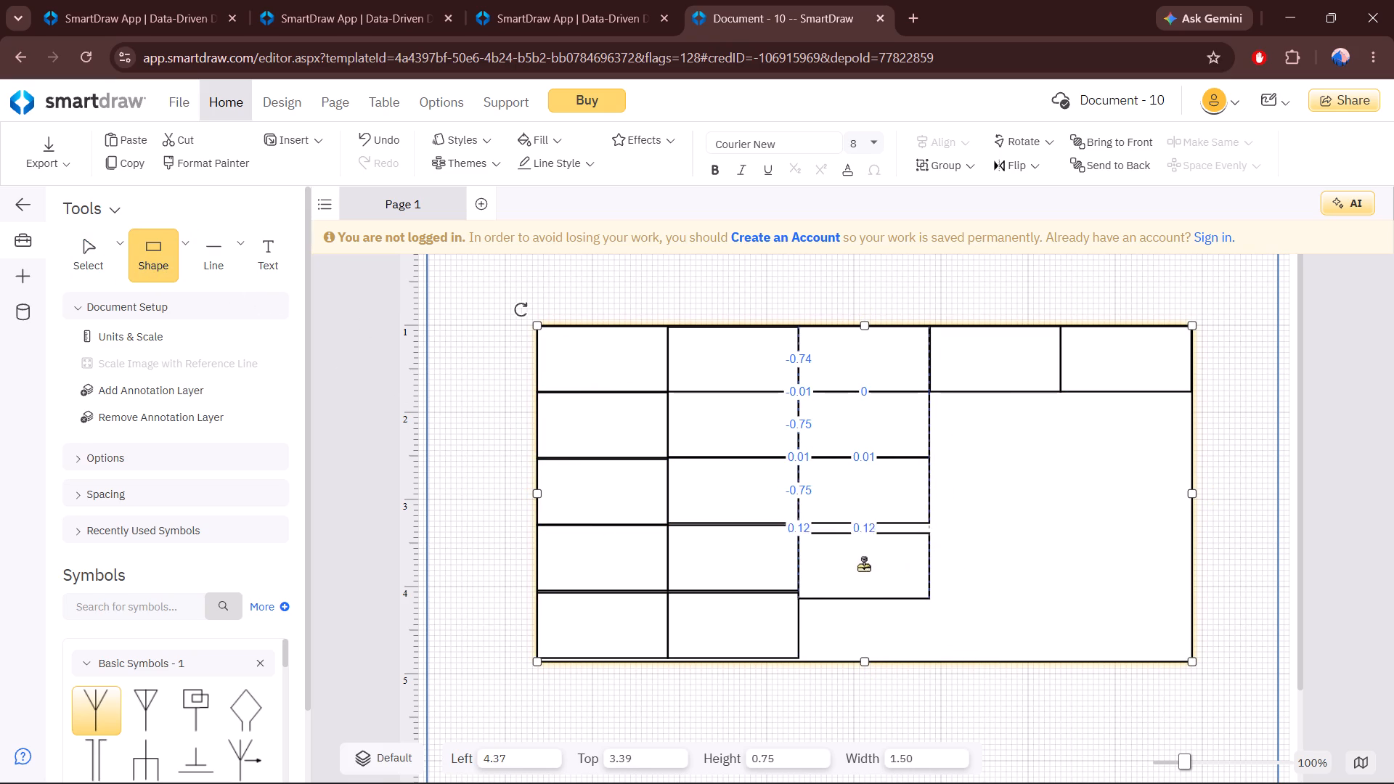
pyautogui.moveTo(863, 565); pyautogui.dragTo(862, 562)
pyautogui.click(904, 618)
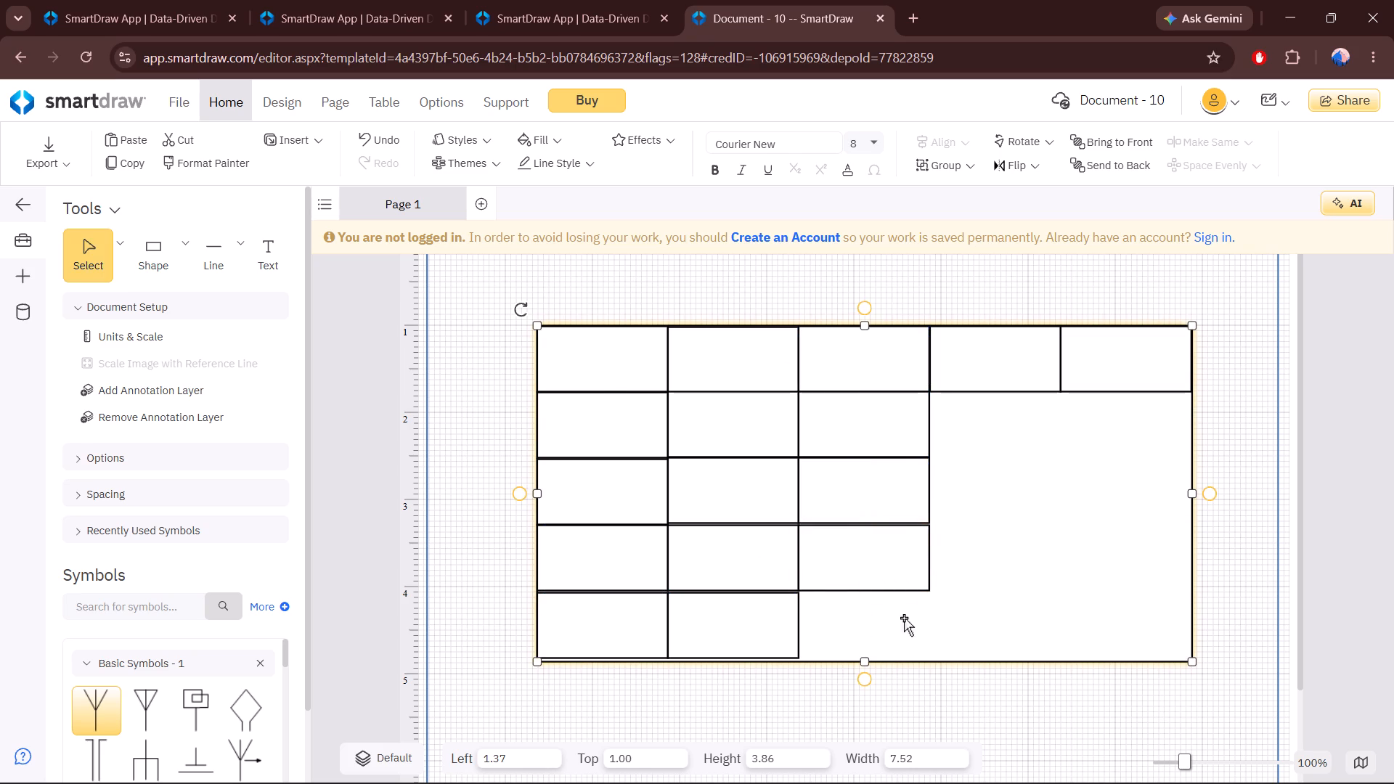
pyautogui.moveTo(145, 243); pyautogui.dragTo(863, 634)
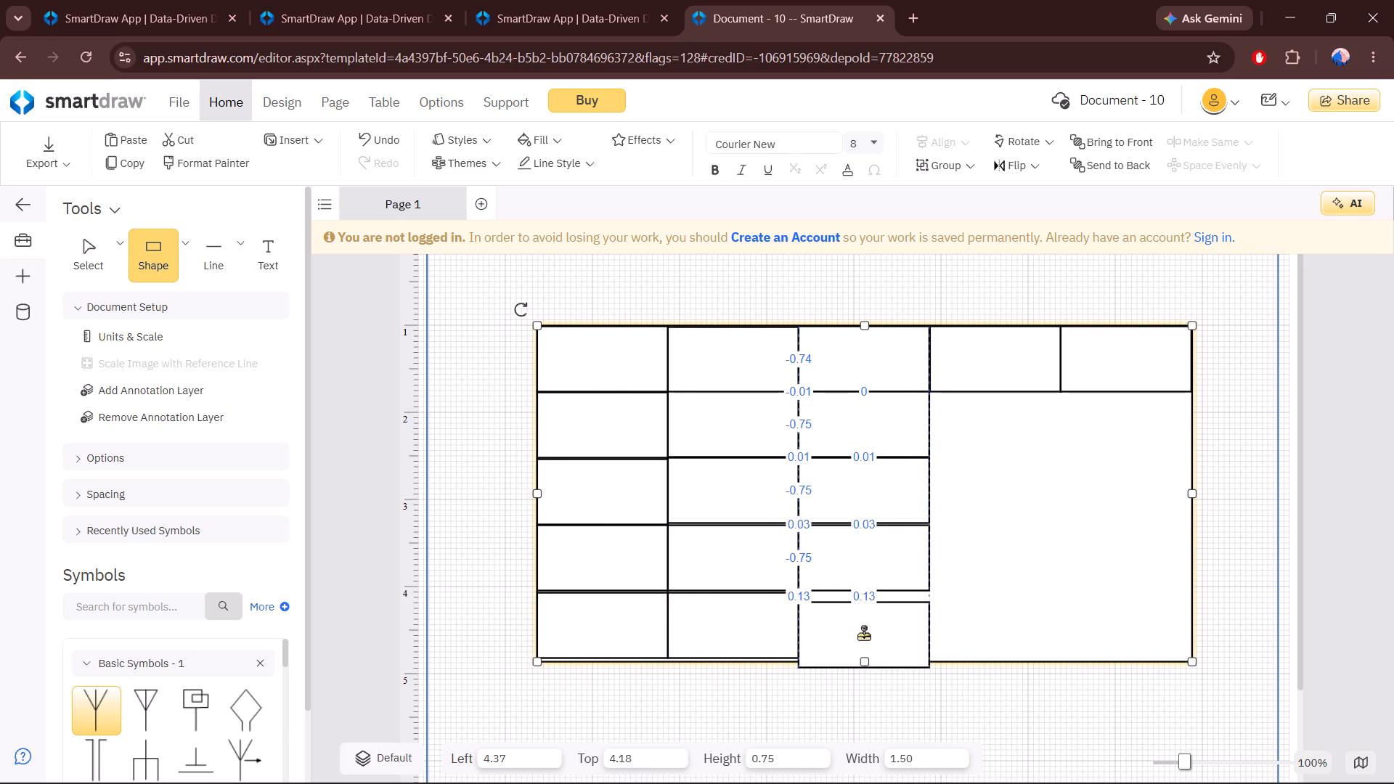
pyautogui.moveTo(863, 634); pyautogui.dragTo(863, 627)
# Fill the fourth column with four 1.50 by 0.75 rectangles stacked below its top one, about 5.87 horizontally.
pyautogui.moveTo(139, 257); pyautogui.dragTo(160, 264)
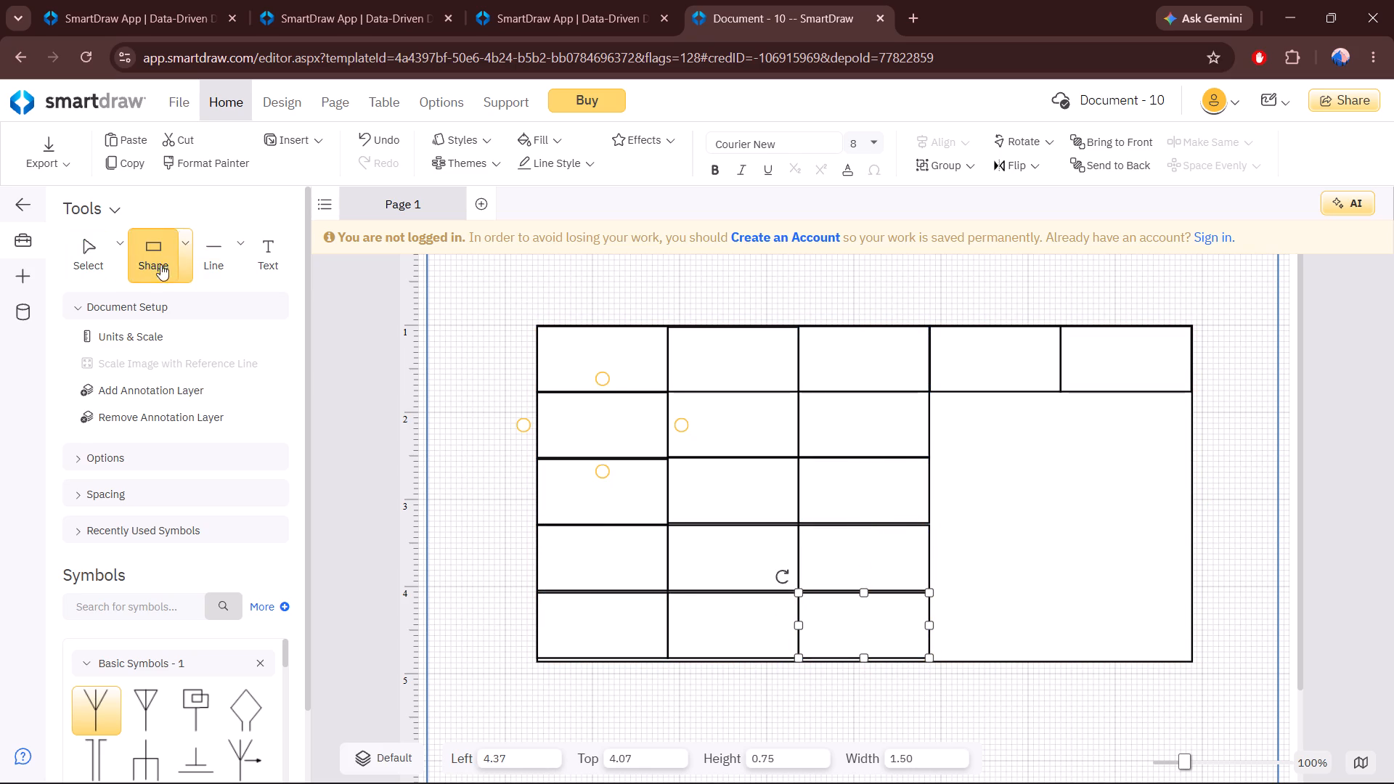
pyautogui.moveTo(160, 264); pyautogui.dragTo(993, 427)
pyautogui.moveTo(162, 237); pyautogui.dragTo(995, 489)
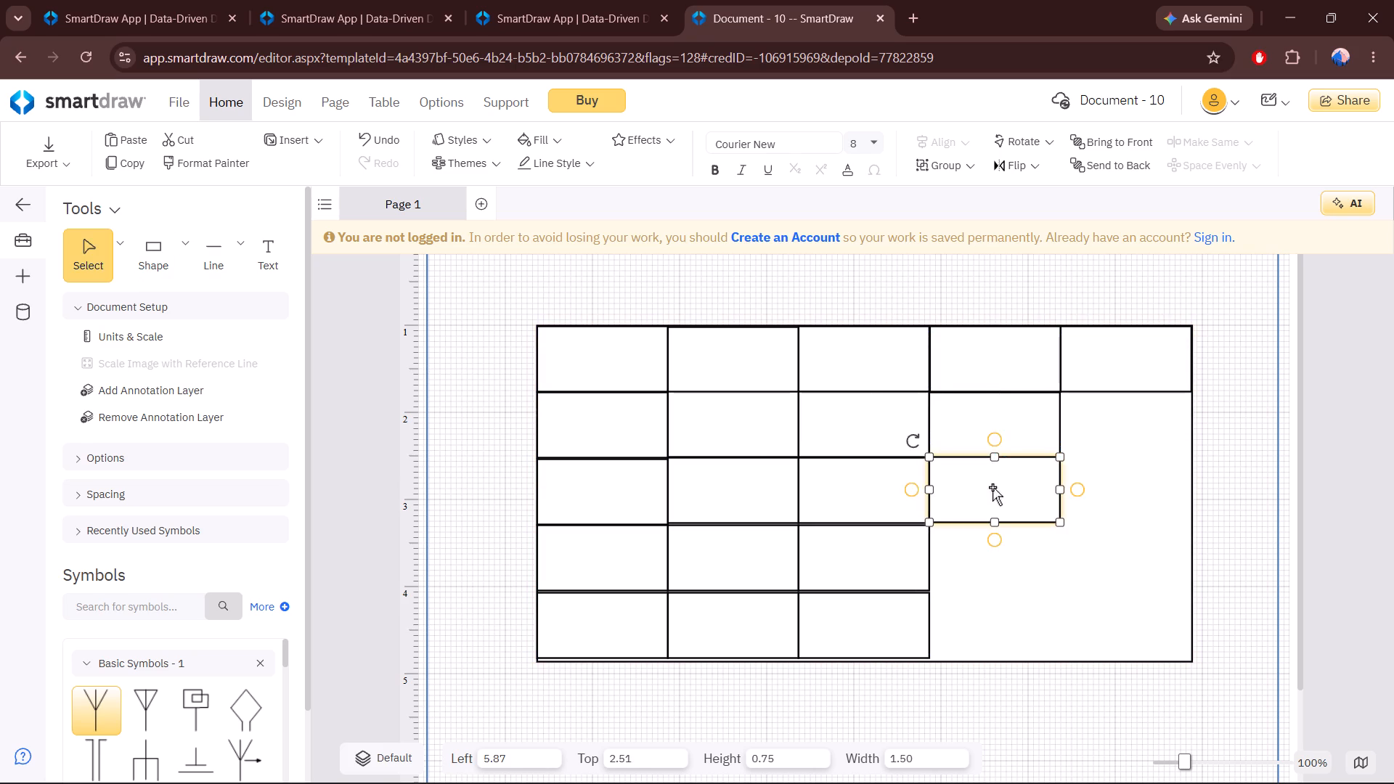
pyautogui.click(1022, 544)
pyautogui.moveTo(144, 266); pyautogui.dragTo(995, 569)
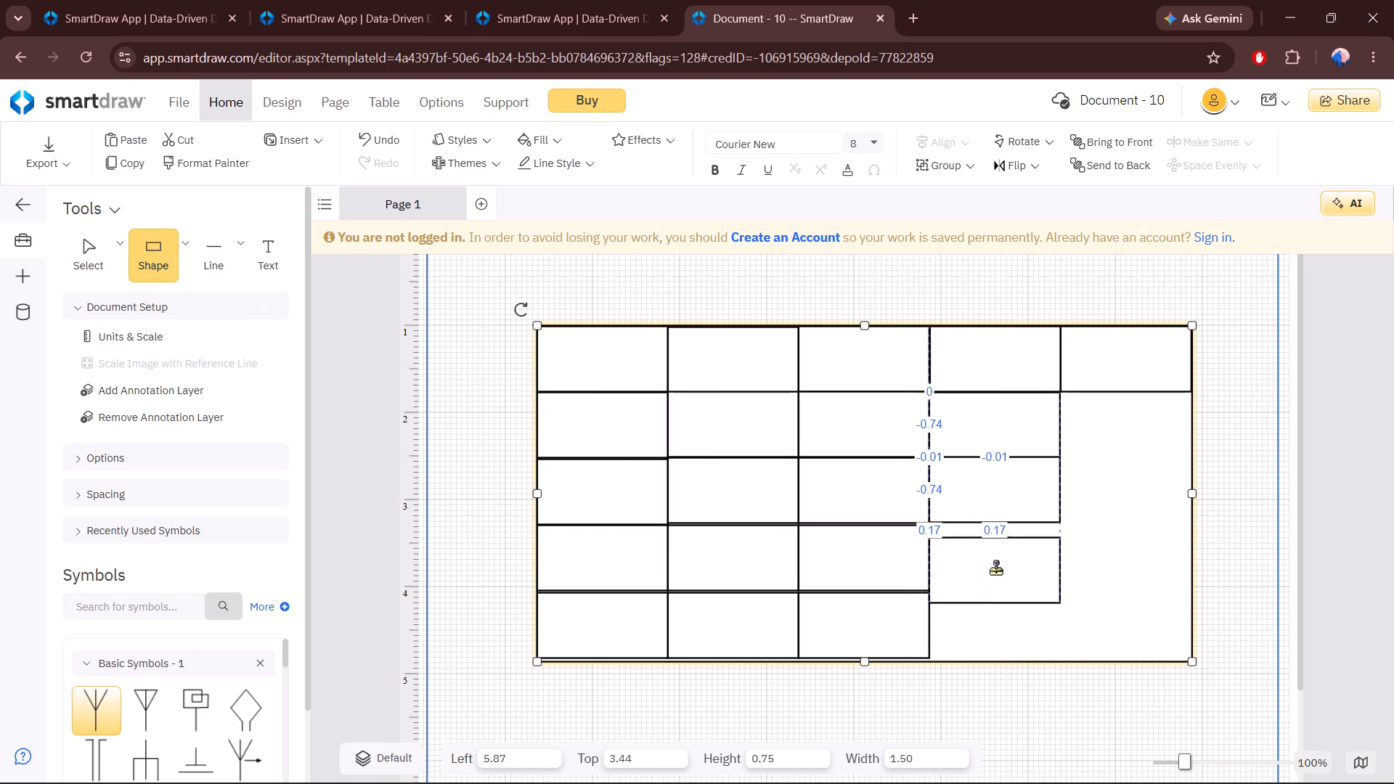
pyautogui.moveTo(995, 569); pyautogui.dragTo(996, 560)
pyautogui.moveTo(142, 256); pyautogui.dragTo(920, 608)
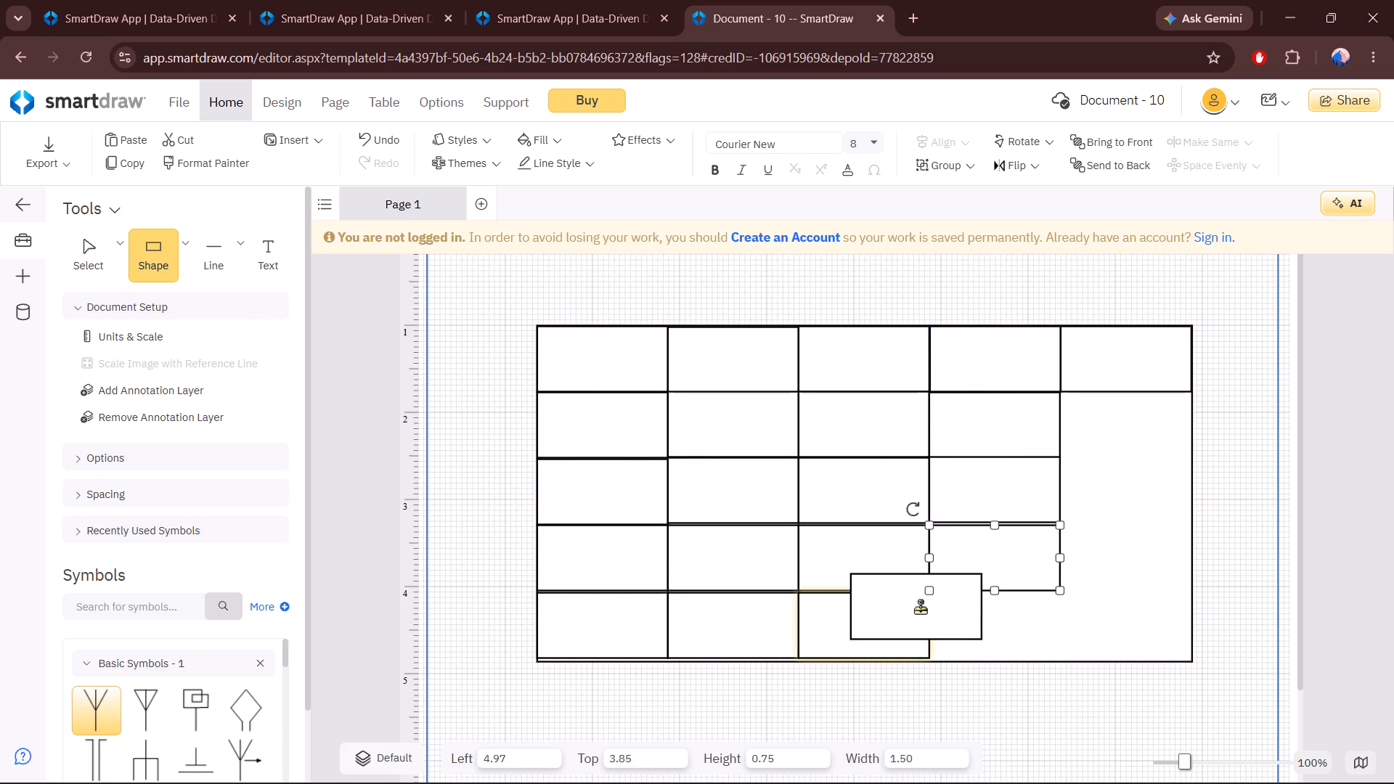
pyautogui.moveTo(920, 608); pyautogui.dragTo(994, 629)
pyautogui.click(1005, 561)
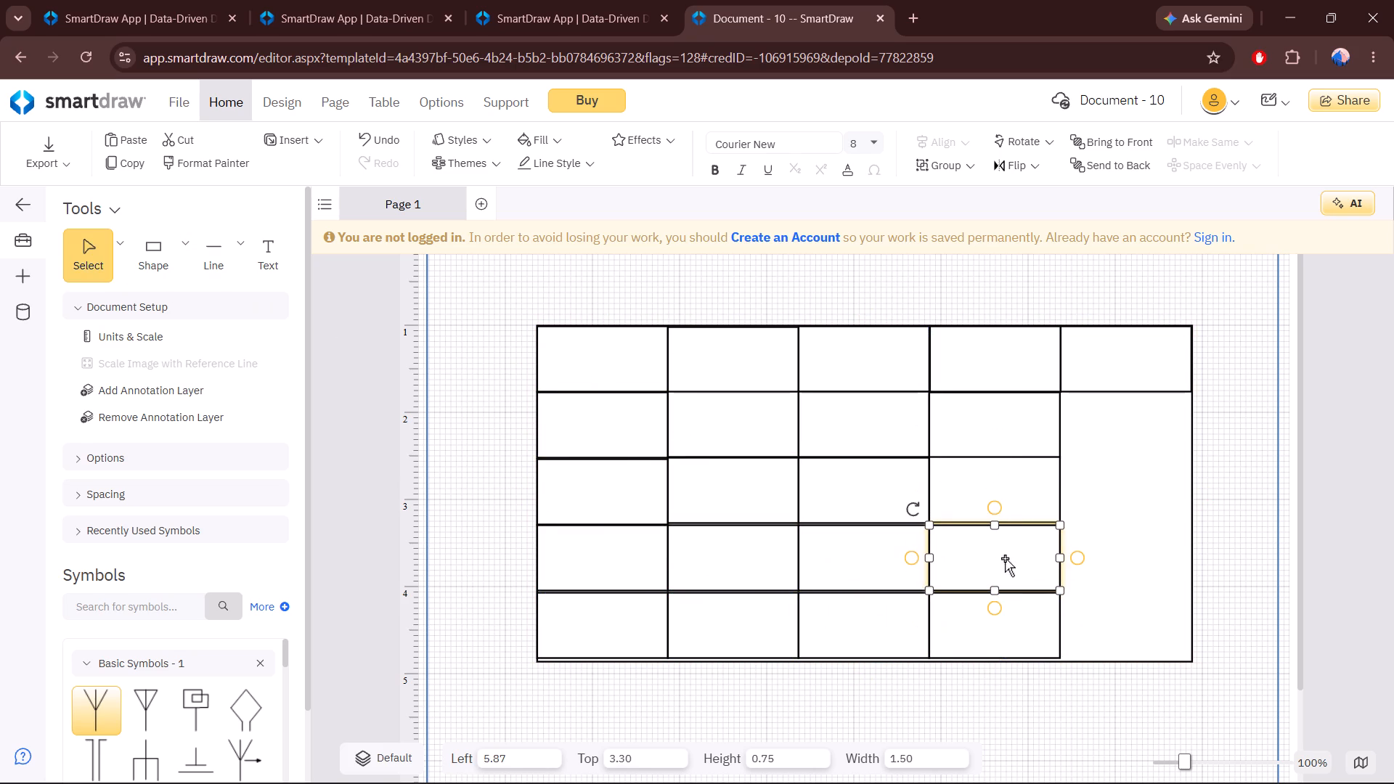
# Place two 1.50 by 0.75 rectangles below the fifth column's top one, about 7.37 horizontally, at about 1.76 and 2.51 vertically.
pyautogui.moveTo(158, 253); pyautogui.dragTo(952, 390)
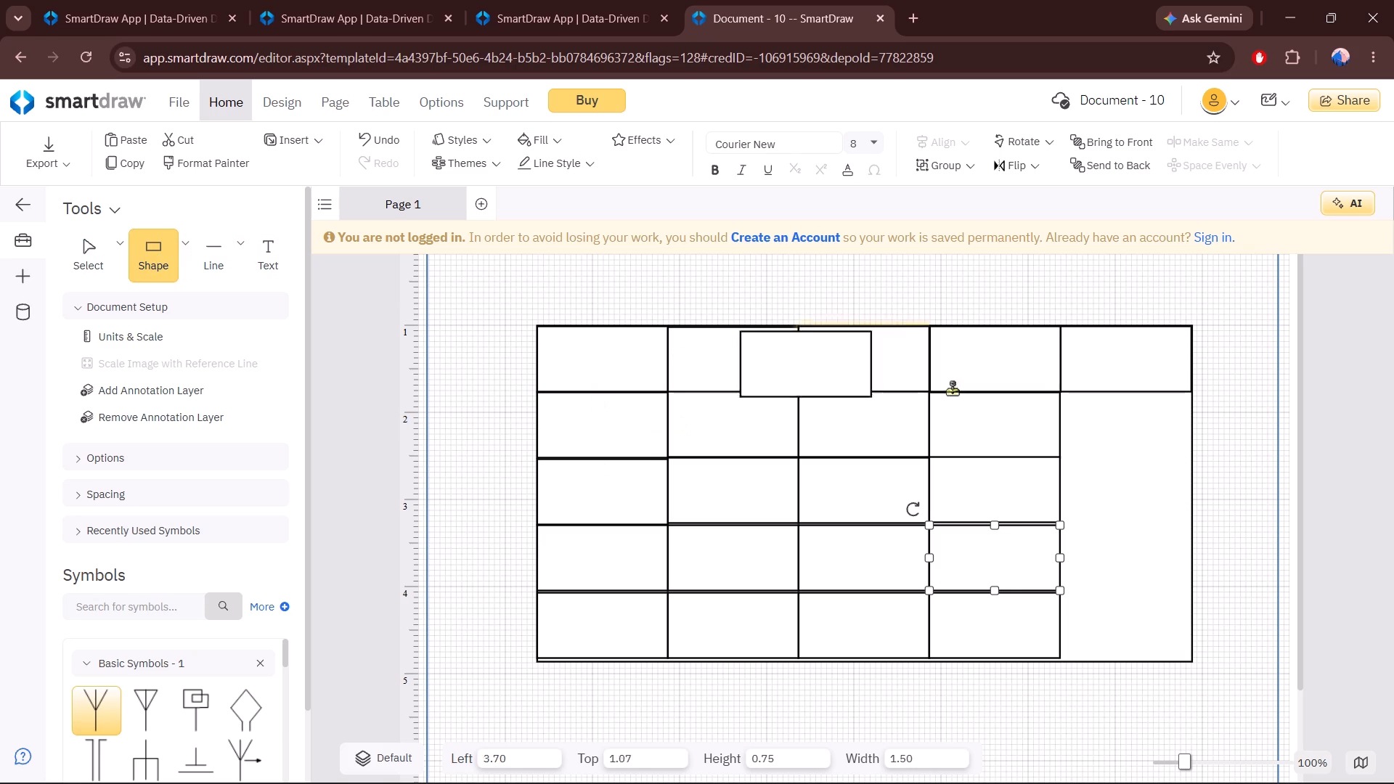
pyautogui.moveTo(952, 390); pyautogui.dragTo(1128, 430)
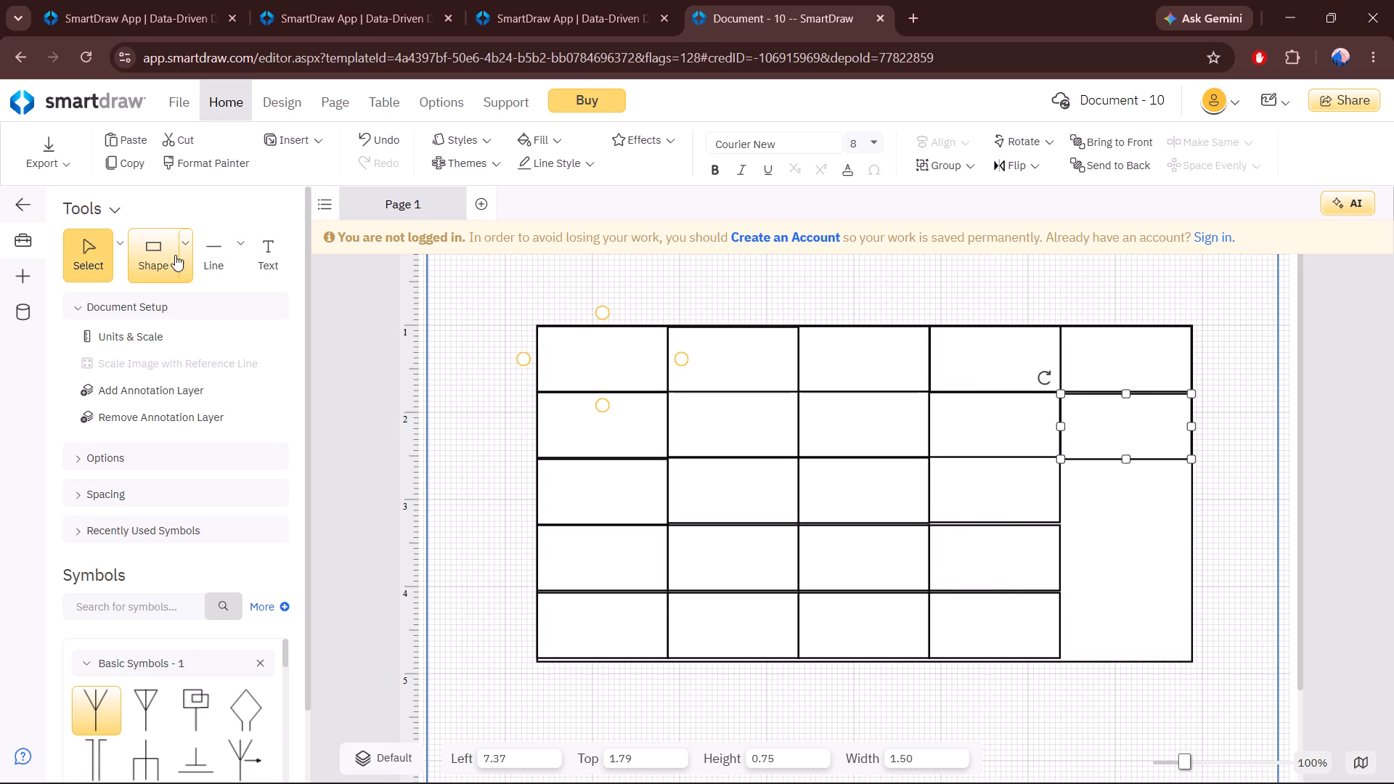
pyautogui.moveTo(160, 253); pyautogui.dragTo(1125, 497)
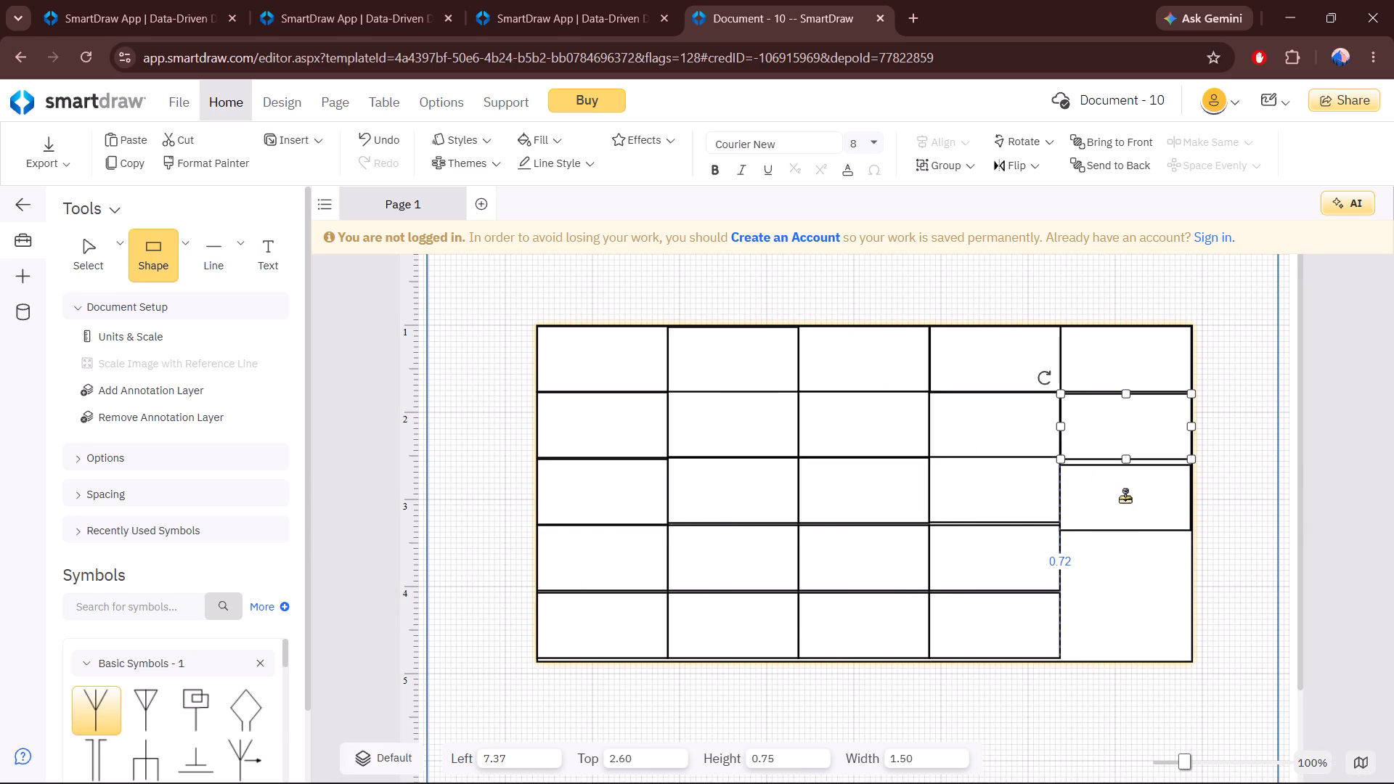
pyautogui.moveTo(1125, 497); pyautogui.dragTo(1125, 494)
pyautogui.click(1182, 635)
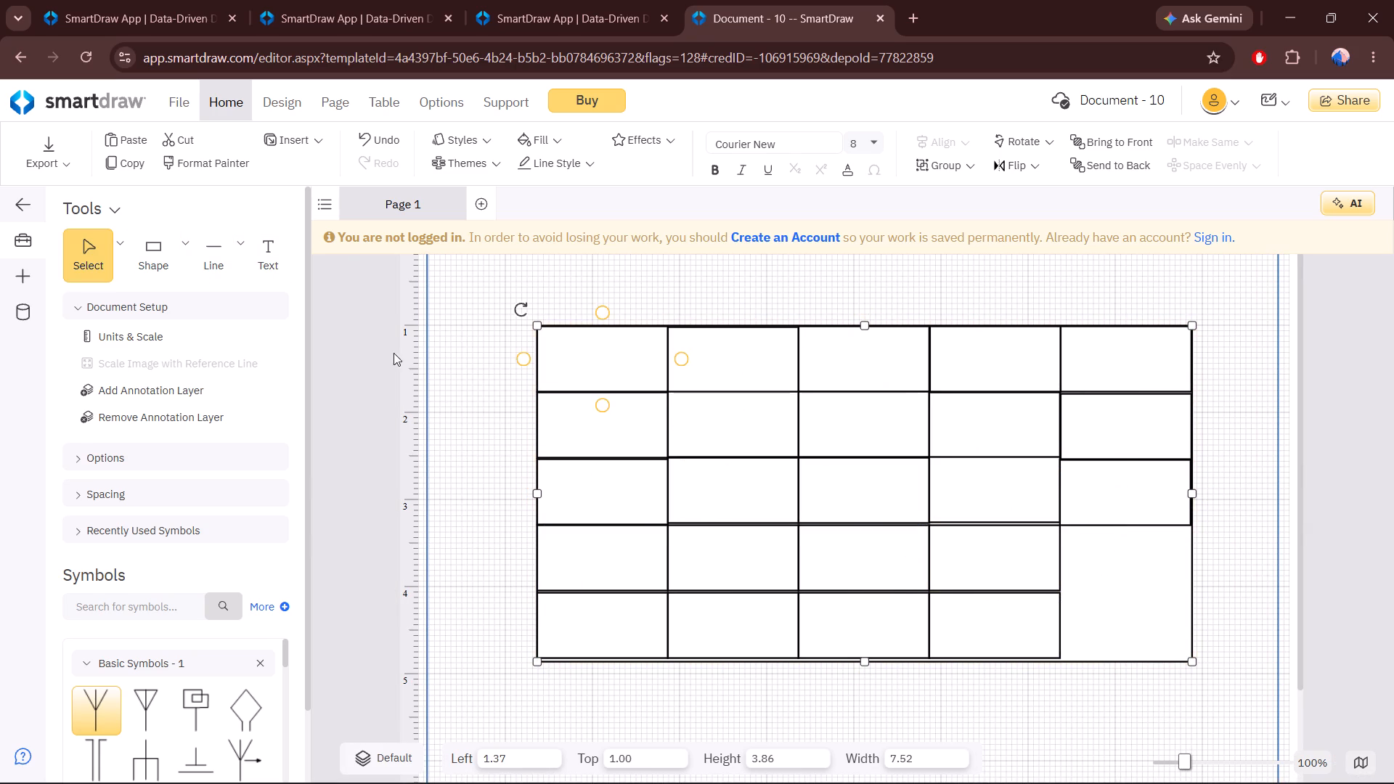
pyautogui.click(1125, 436)
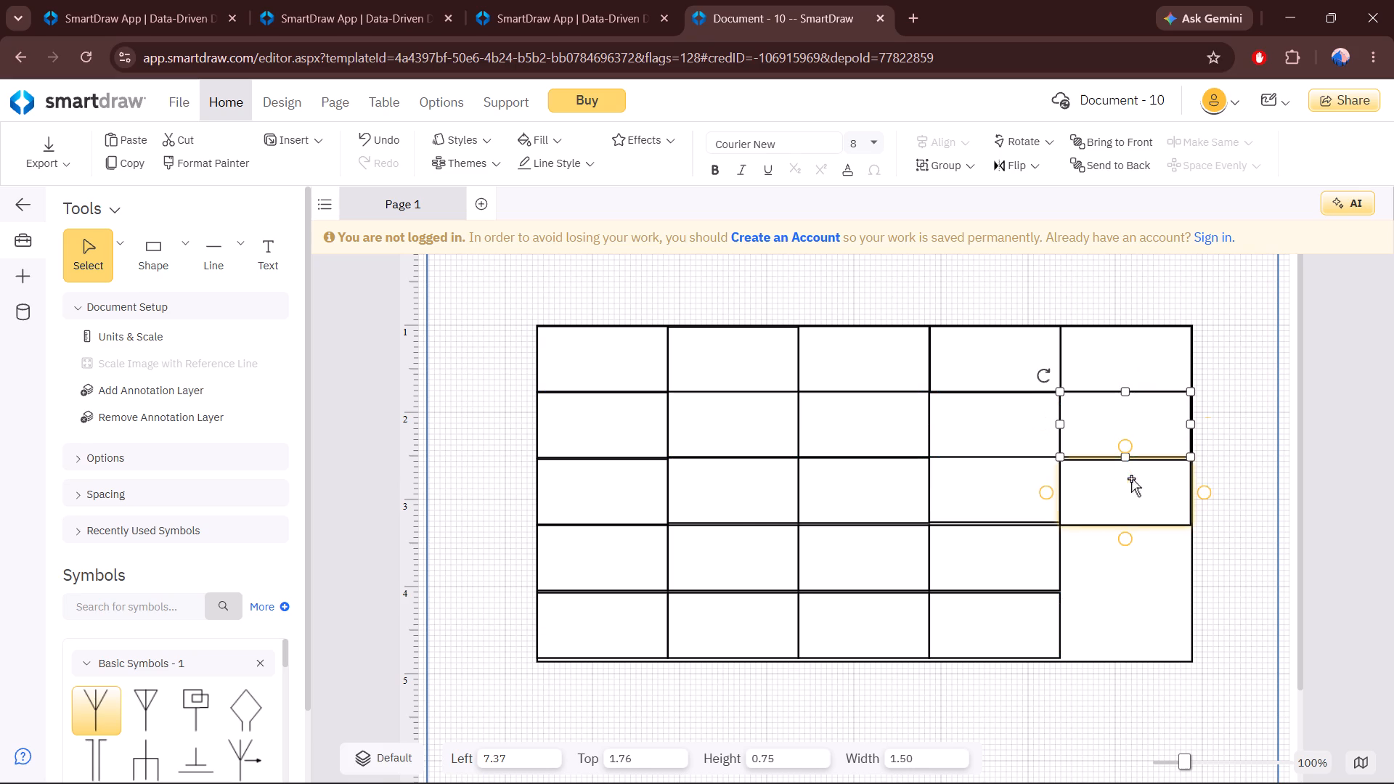
pyautogui.click(1131, 478)
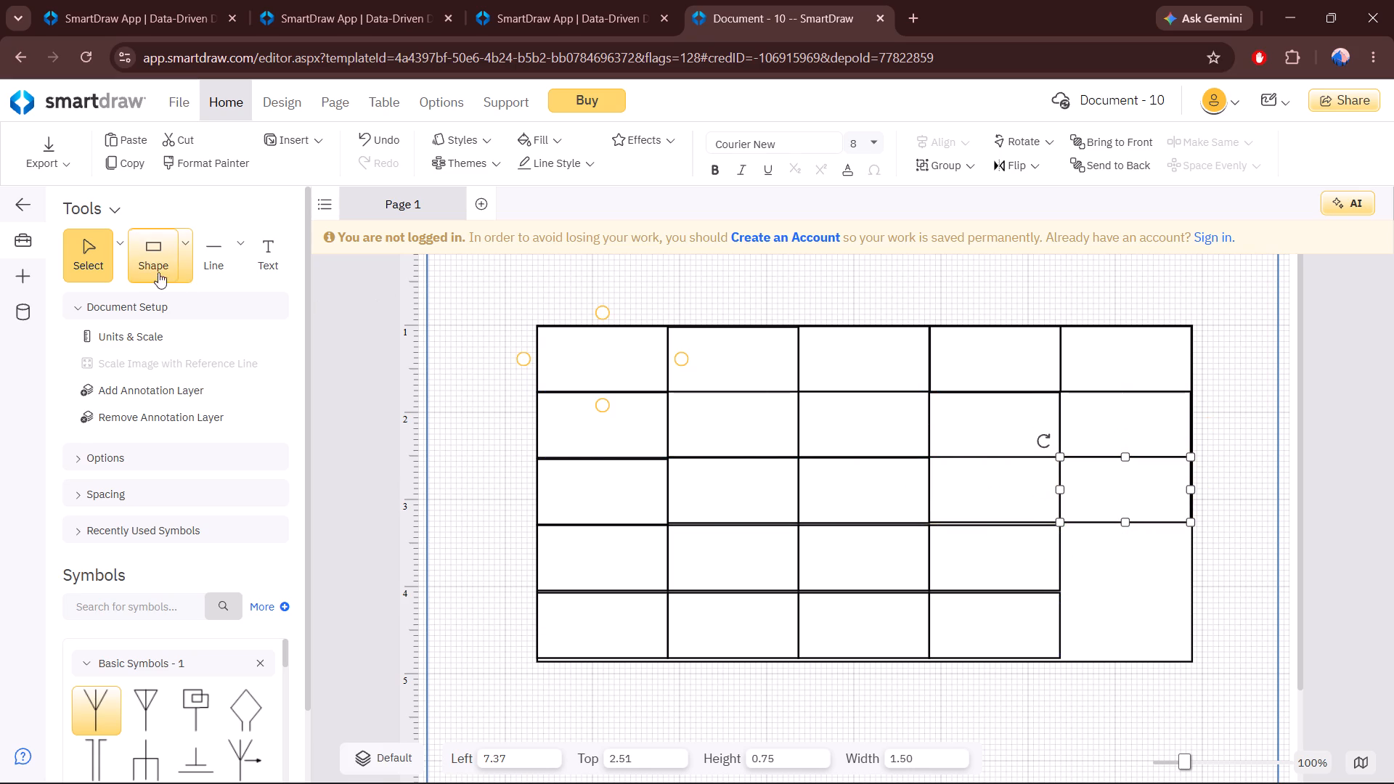
# Complete the fifth column with two more 1.50 by 0.75 rectangles, at about 3.30 and 4.07 vertically.
pyautogui.moveTo(146, 266); pyautogui.dragTo(1123, 560)
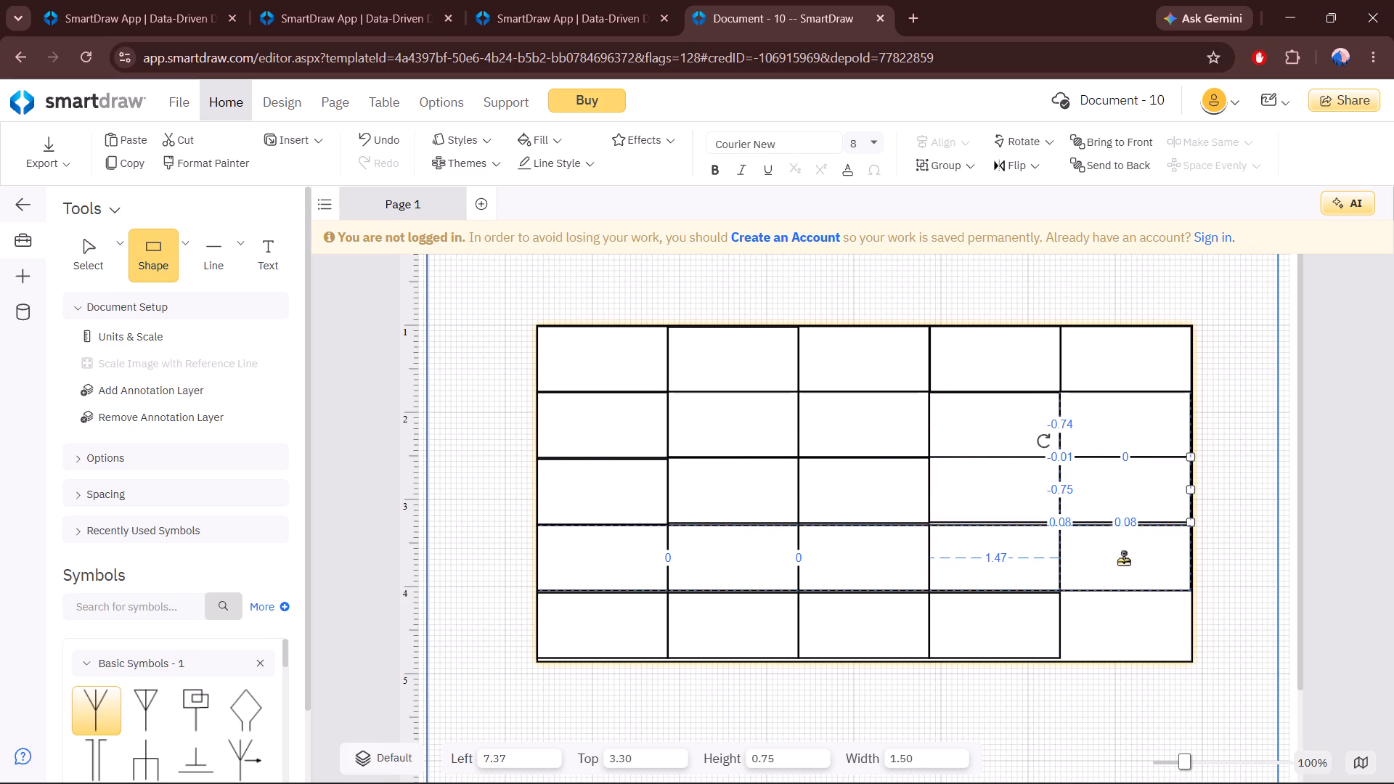
pyautogui.moveTo(1123, 560); pyautogui.dragTo(1123, 558)
pyautogui.click(1135, 631)
pyautogui.click(1122, 586)
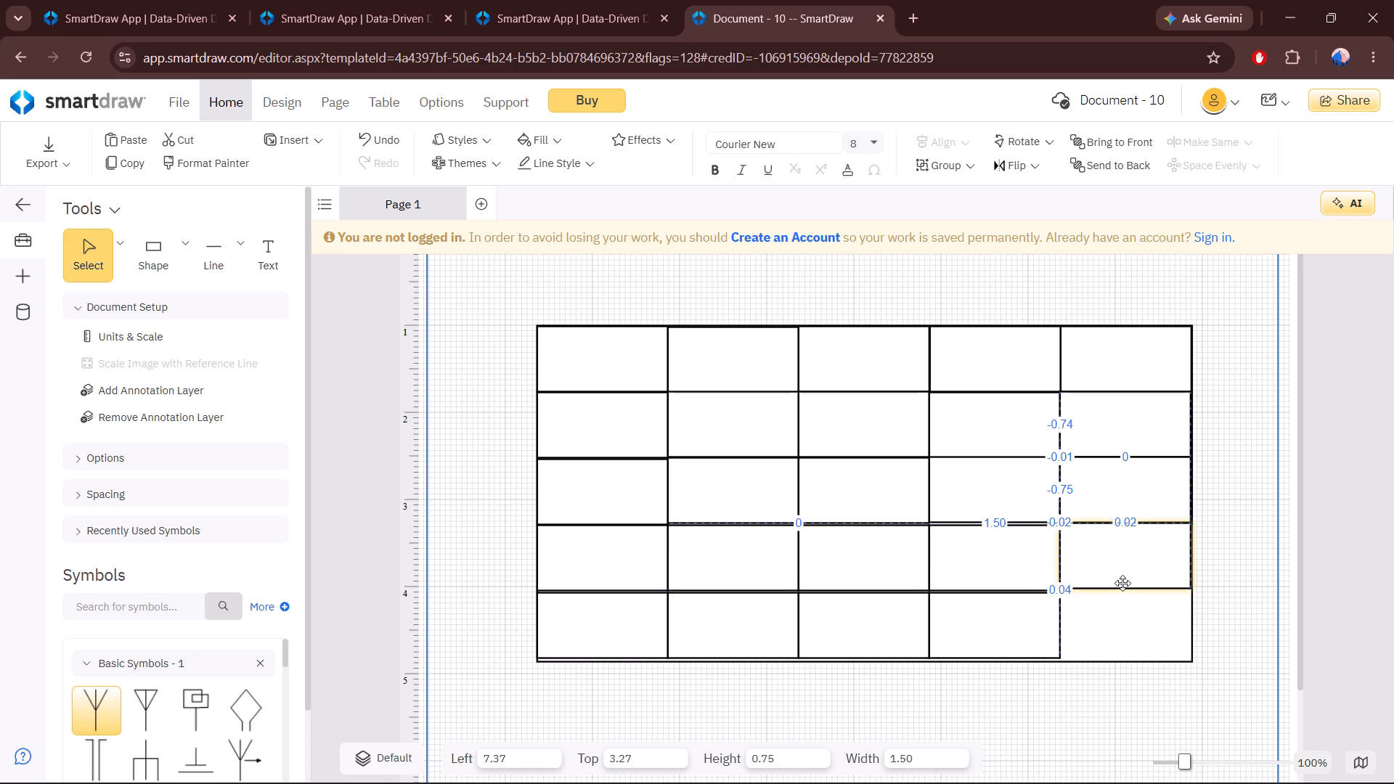
pyautogui.click(1122, 621)
pyautogui.click(1109, 581)
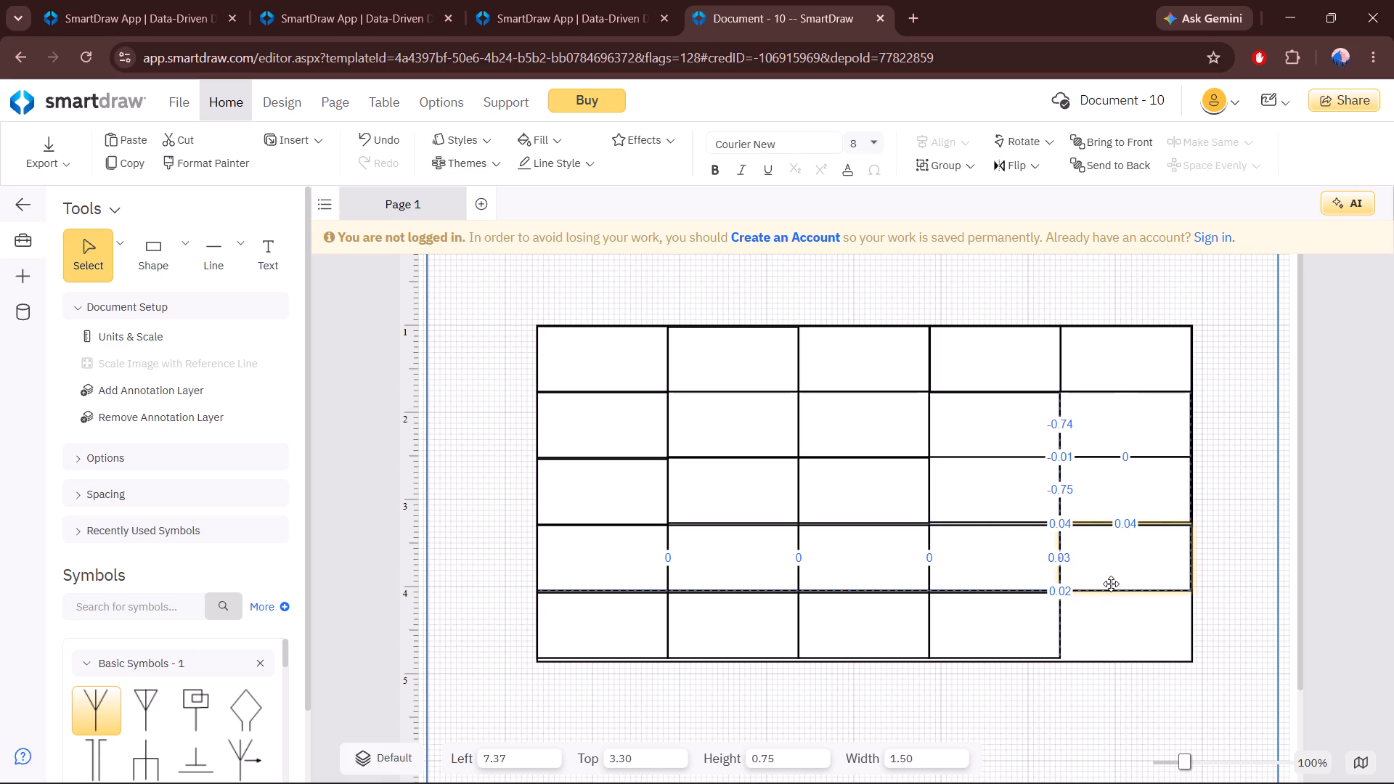
pyautogui.click(1244, 489)
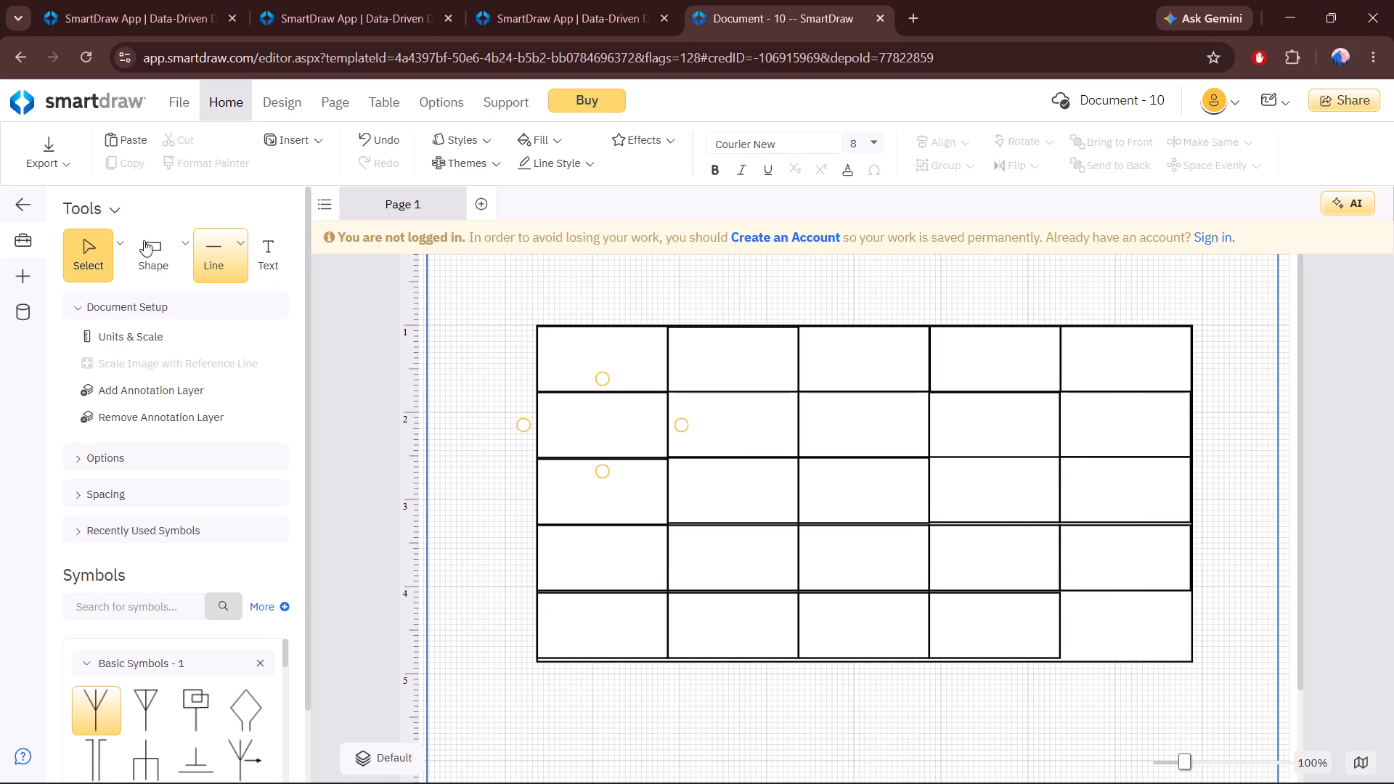
pyautogui.moveTo(144, 244); pyautogui.dragTo(1128, 642)
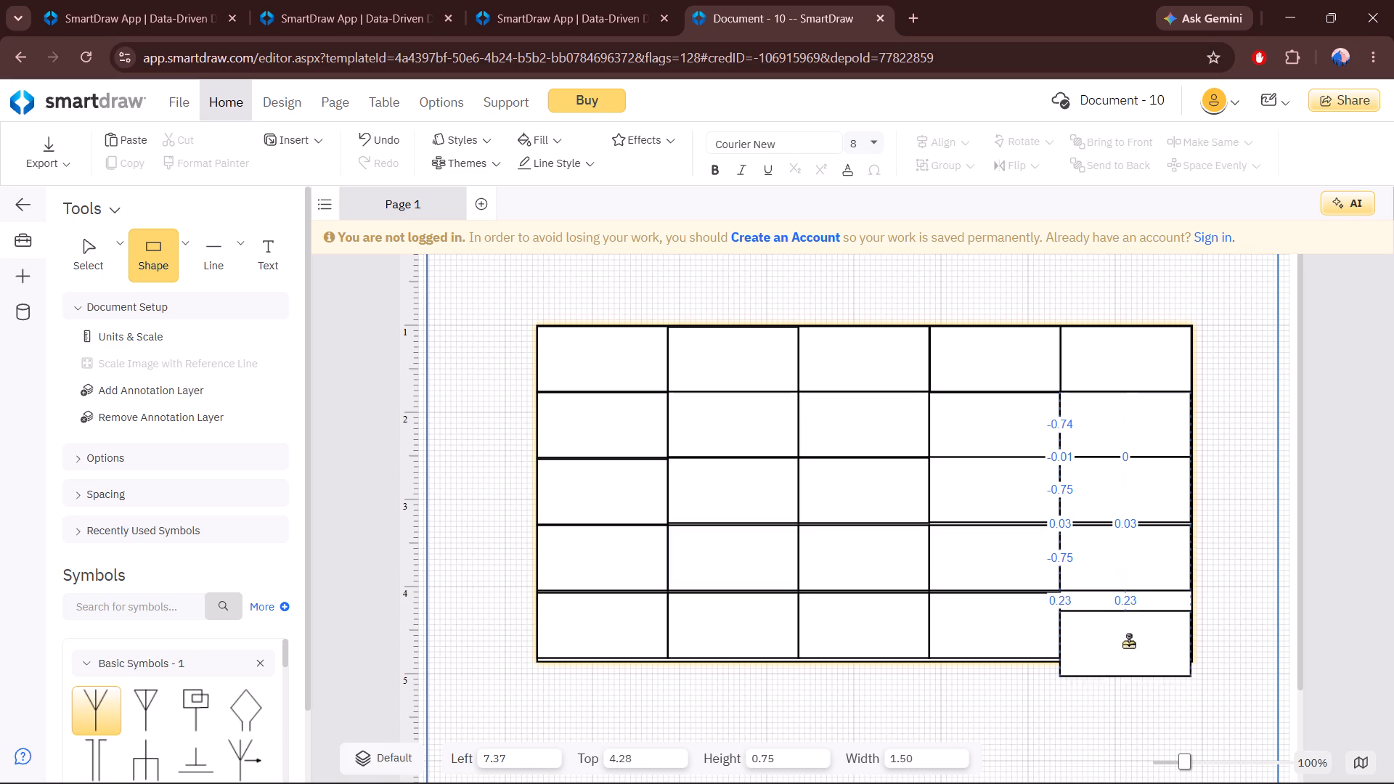
pyautogui.moveTo(1128, 642); pyautogui.dragTo(1128, 629)
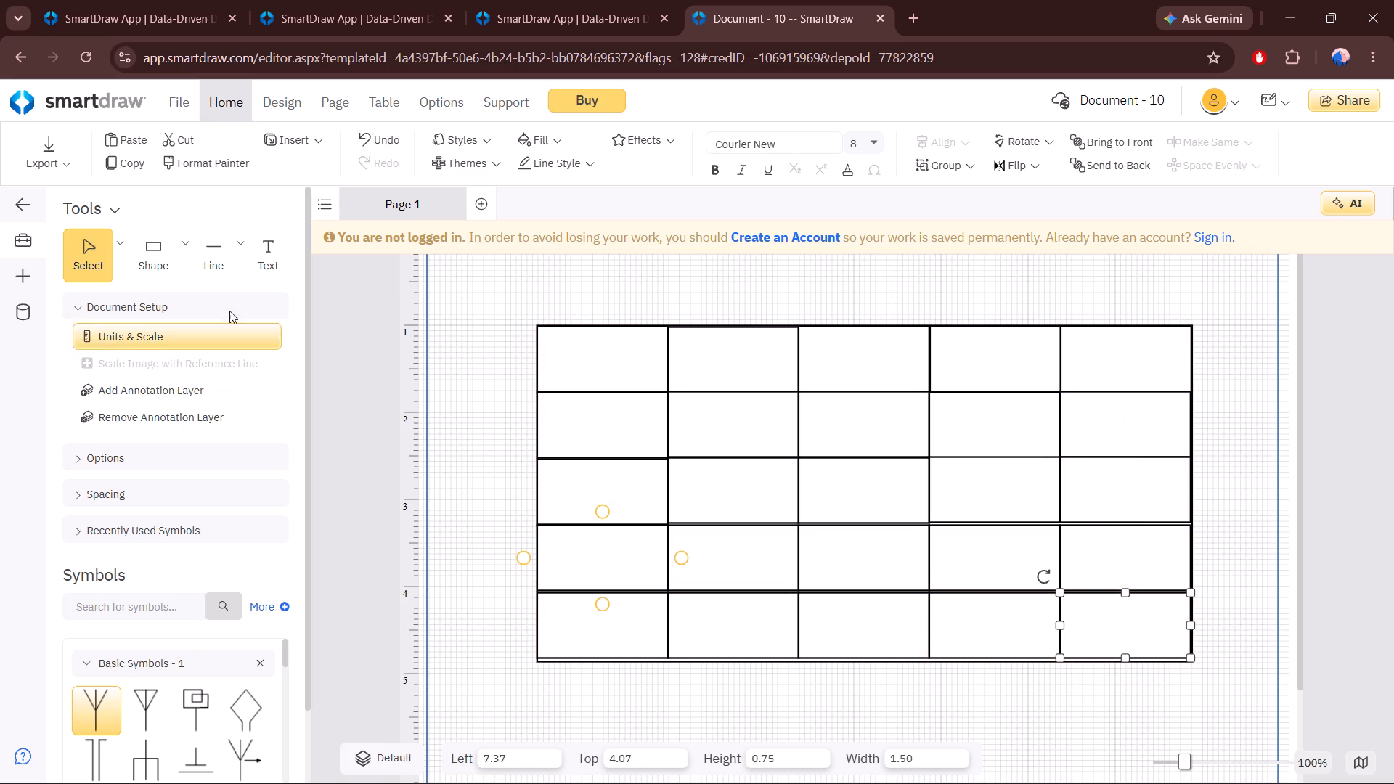
# Draw two straight diagonal lines crossing the whole grid from corner to opposite corner.
pyautogui.click(233, 242)
pyautogui.click(219, 253)
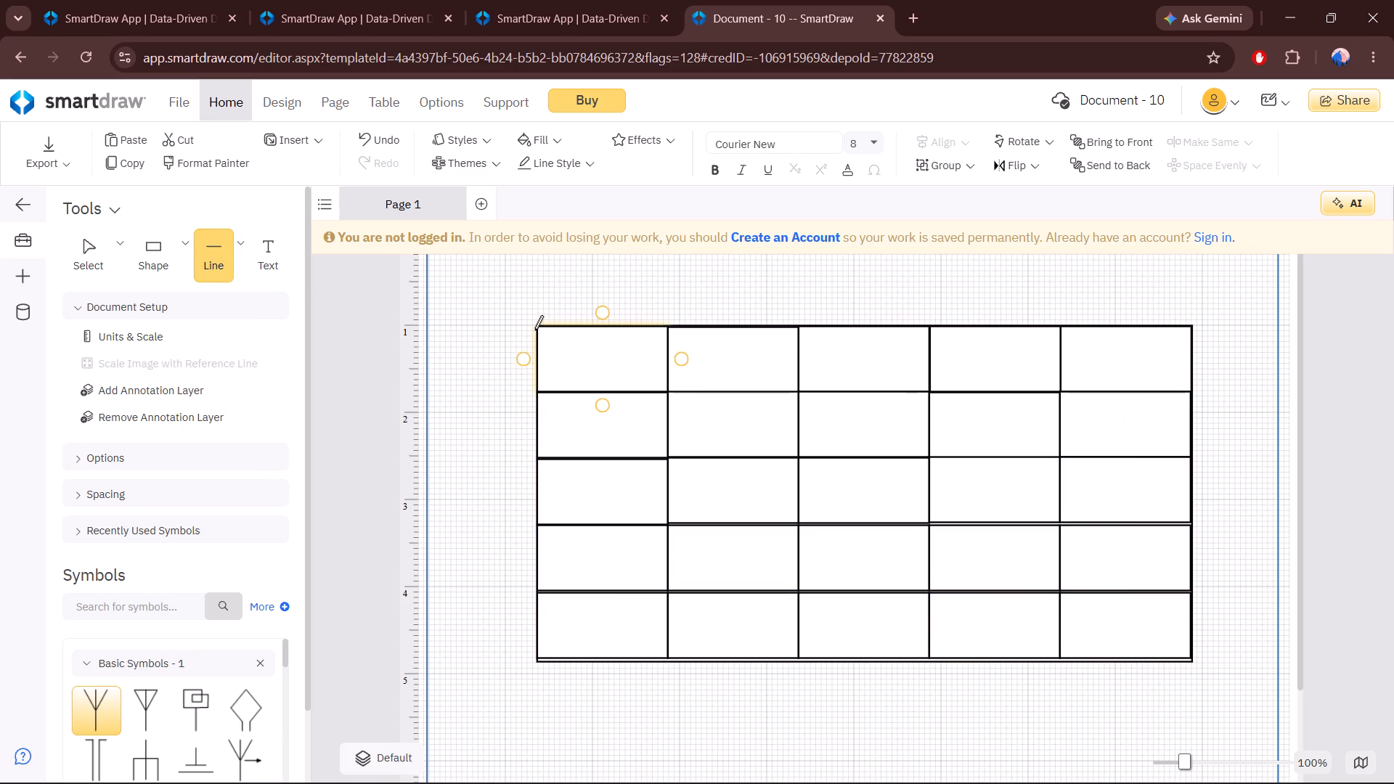
pyautogui.click(536, 330)
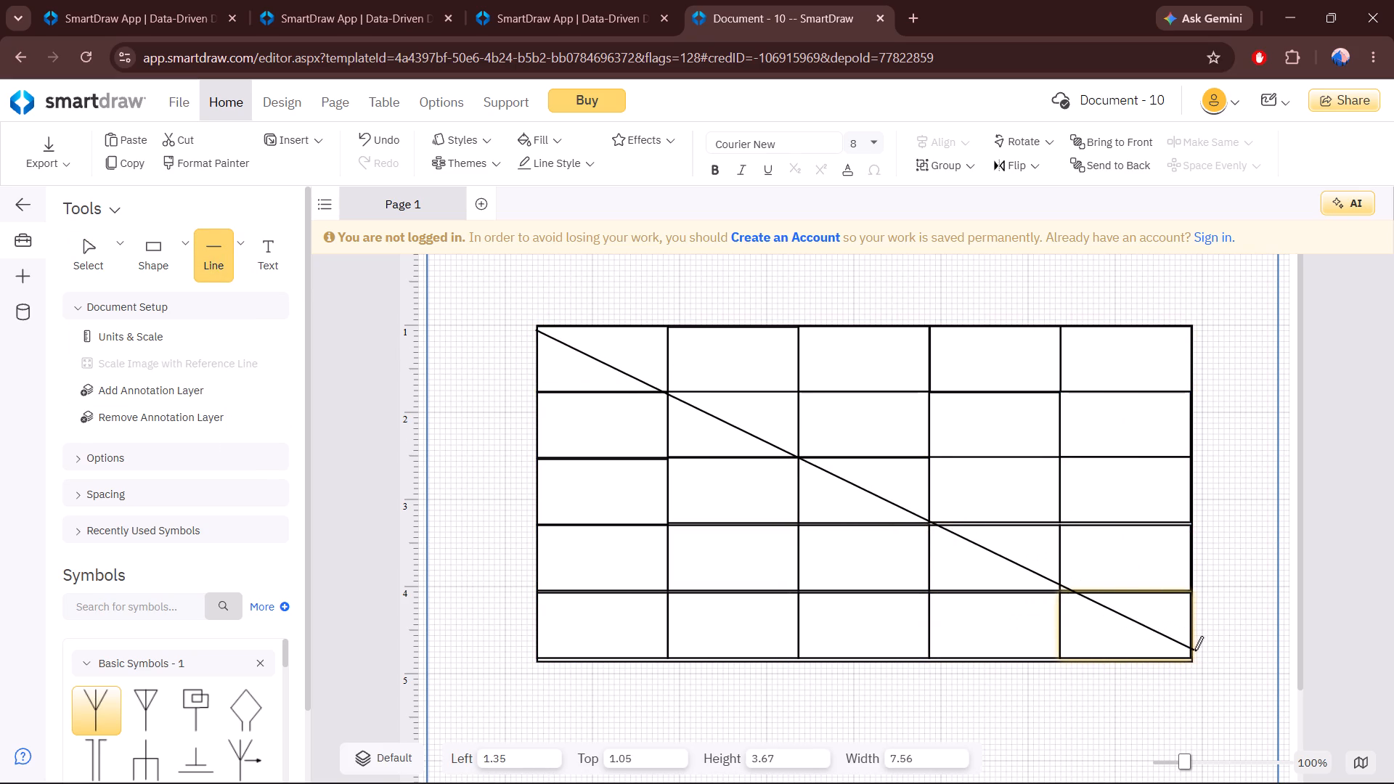
pyautogui.click(1189, 658)
pyautogui.click(209, 250)
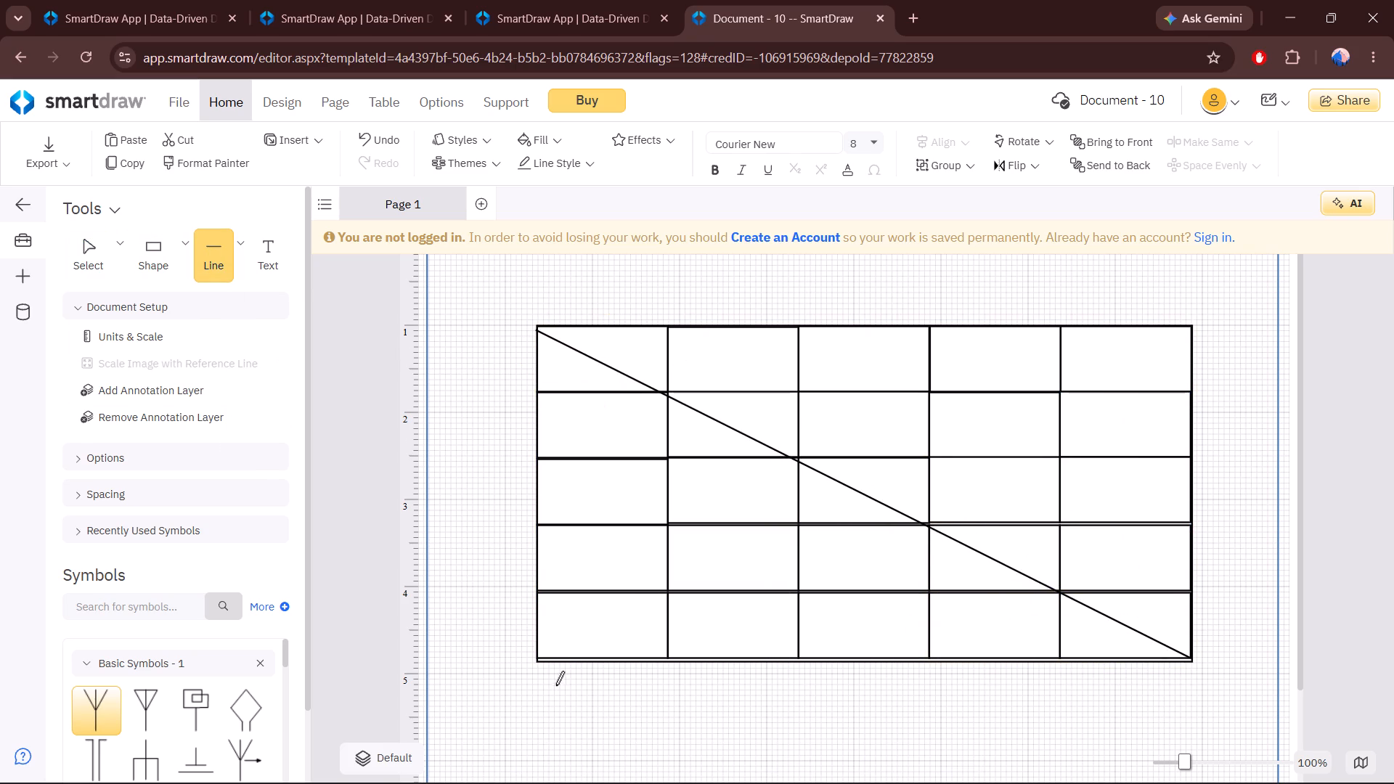
pyautogui.click(542, 654)
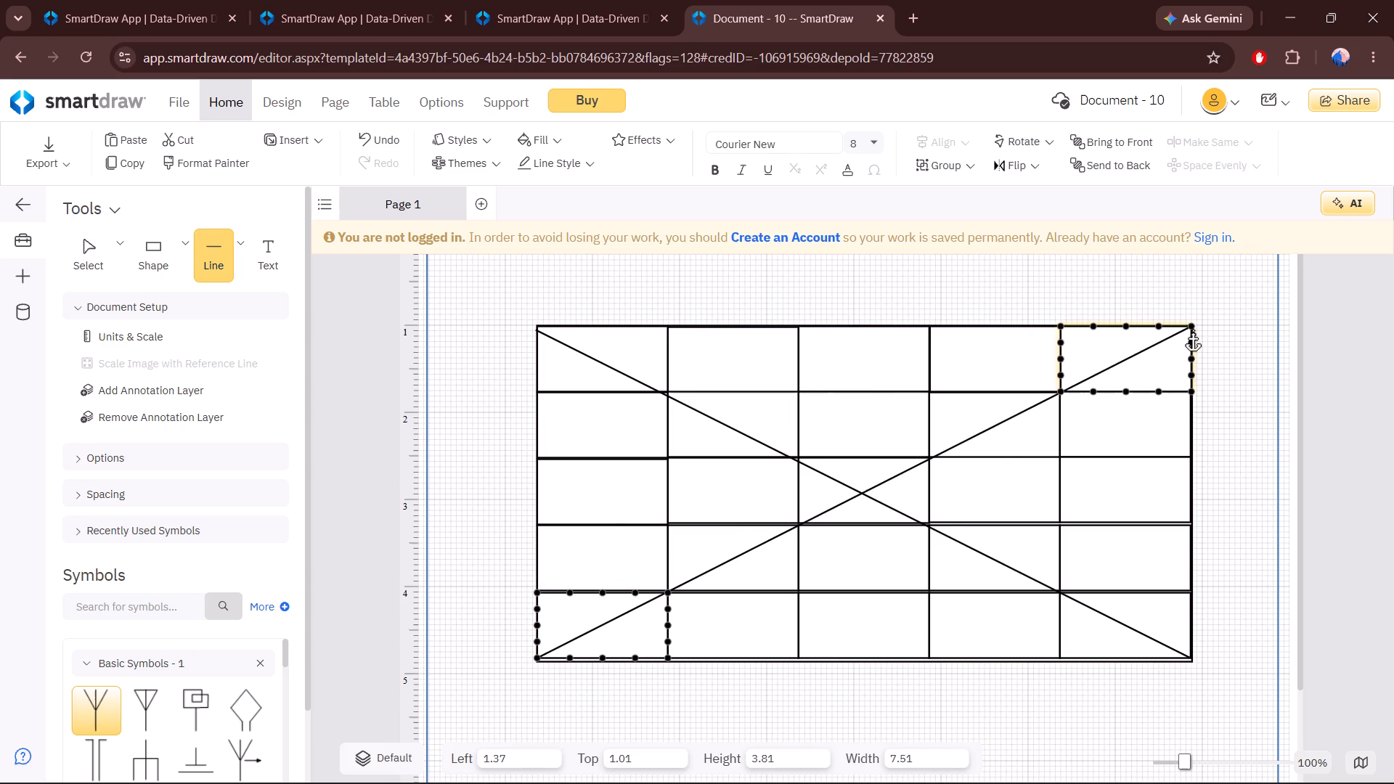
pyautogui.click(1192, 324)
# Divide the third column with three full-height vertical lines at about 5.12, 4.74 and 5.49 horizontally.
pyautogui.click(213, 250)
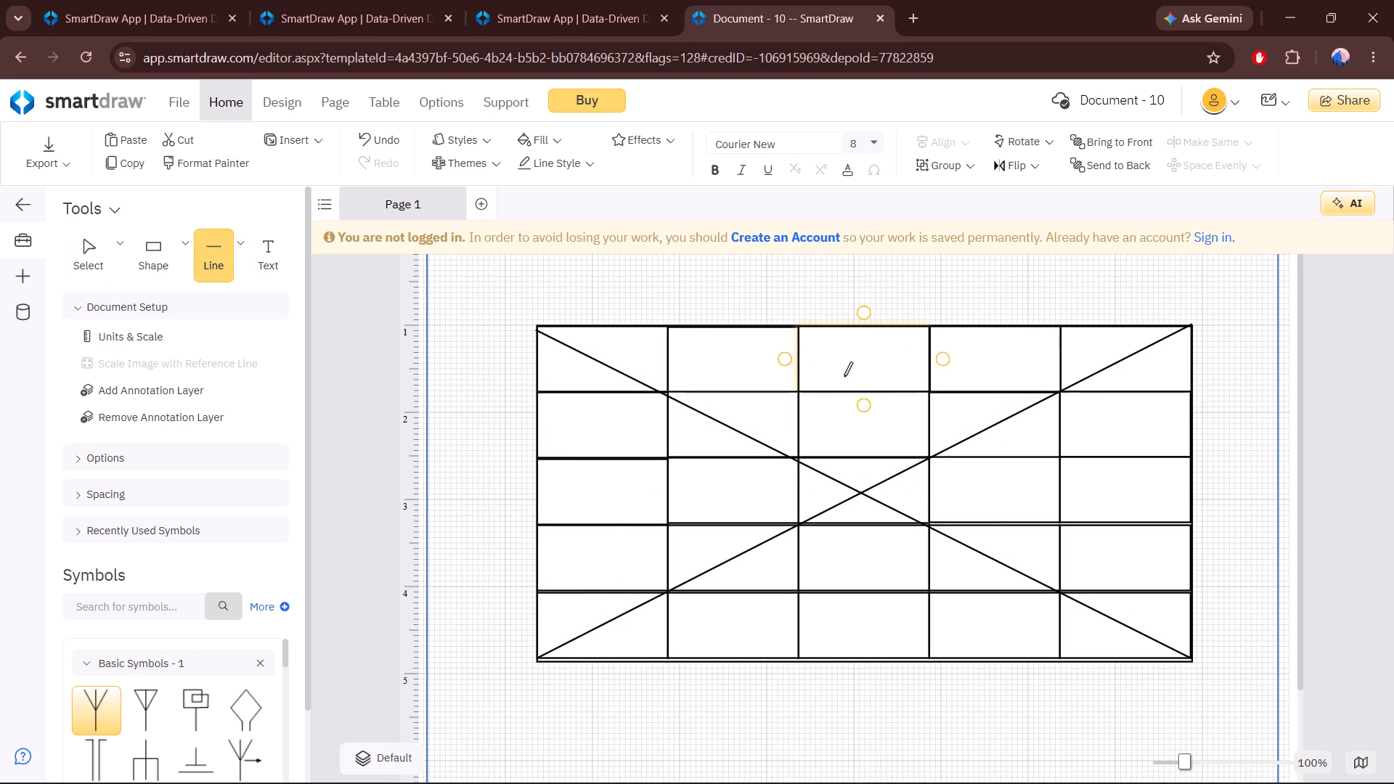
pyautogui.click(865, 330)
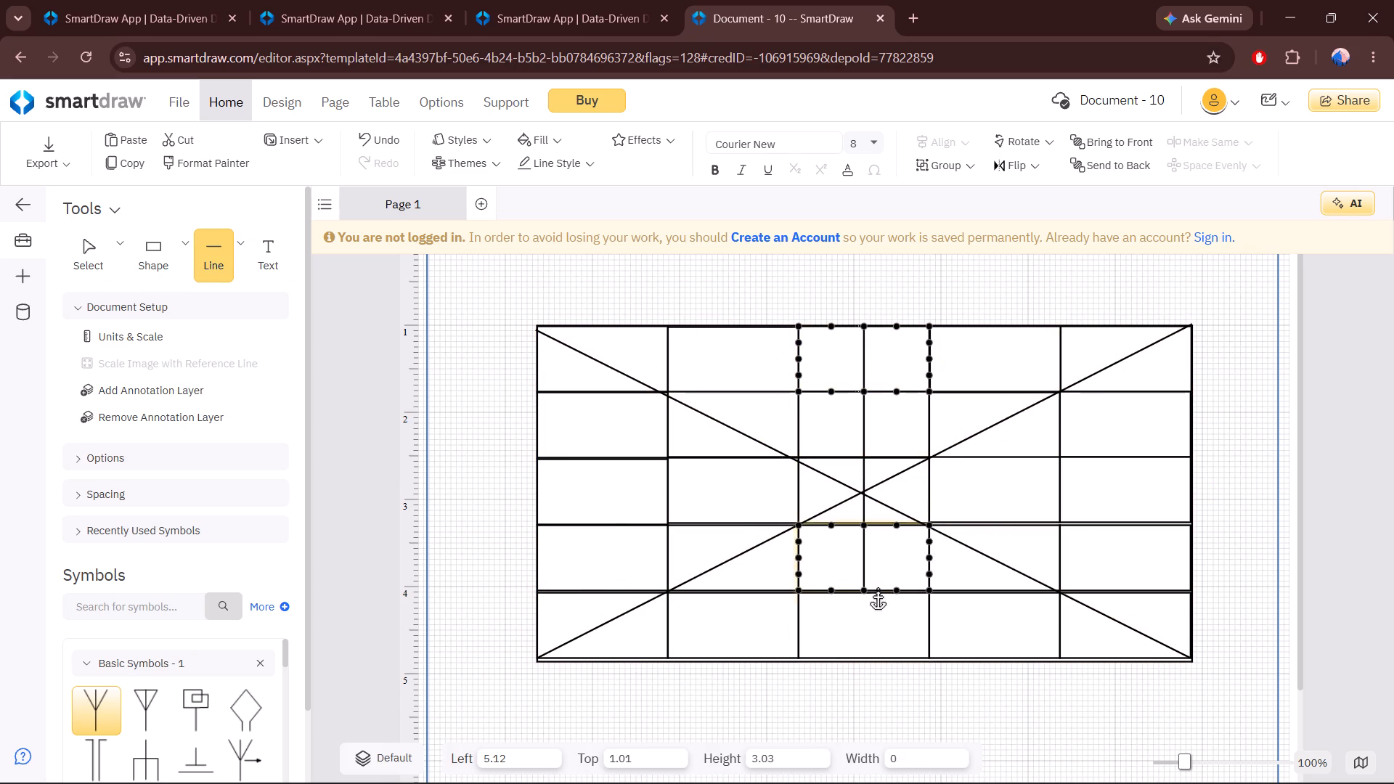
pyautogui.click(869, 652)
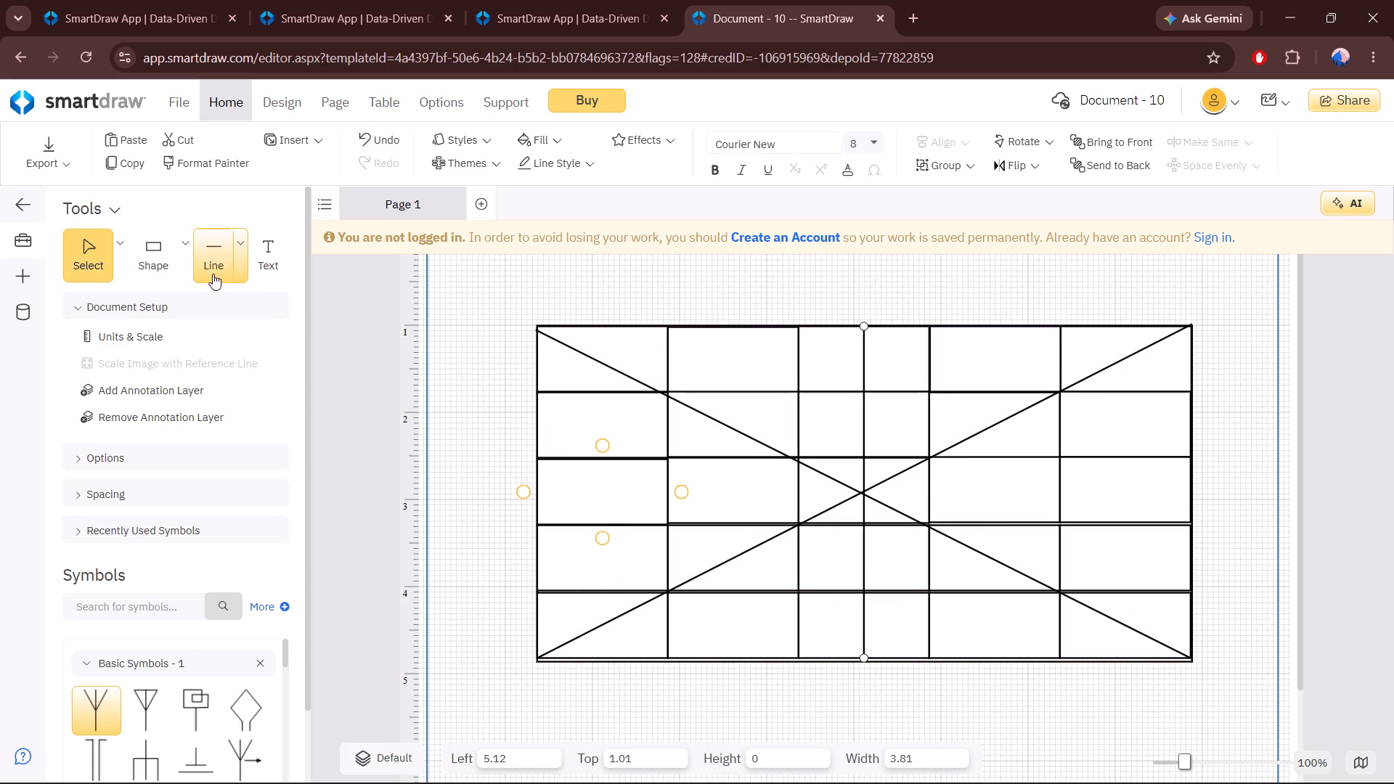
pyautogui.click(211, 271)
pyautogui.click(832, 330)
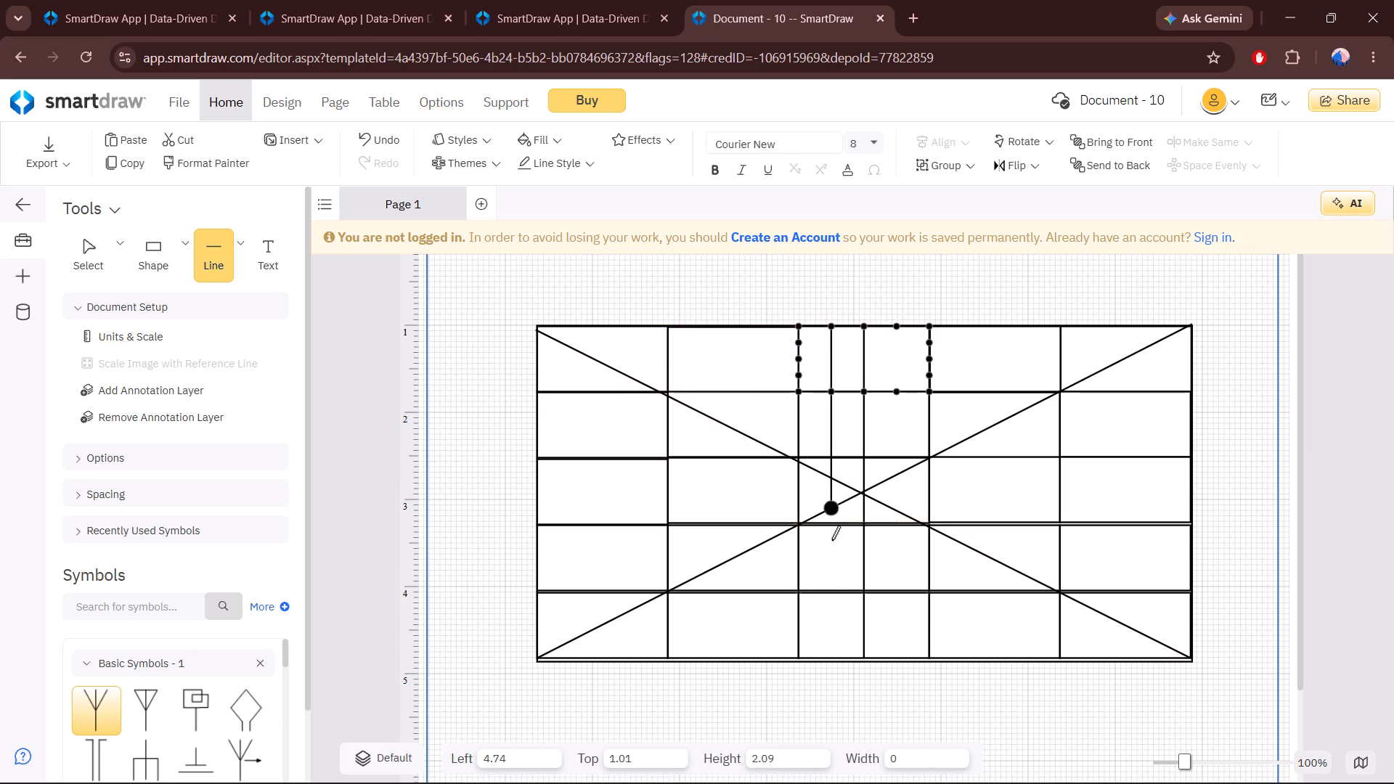
pyautogui.click(831, 657)
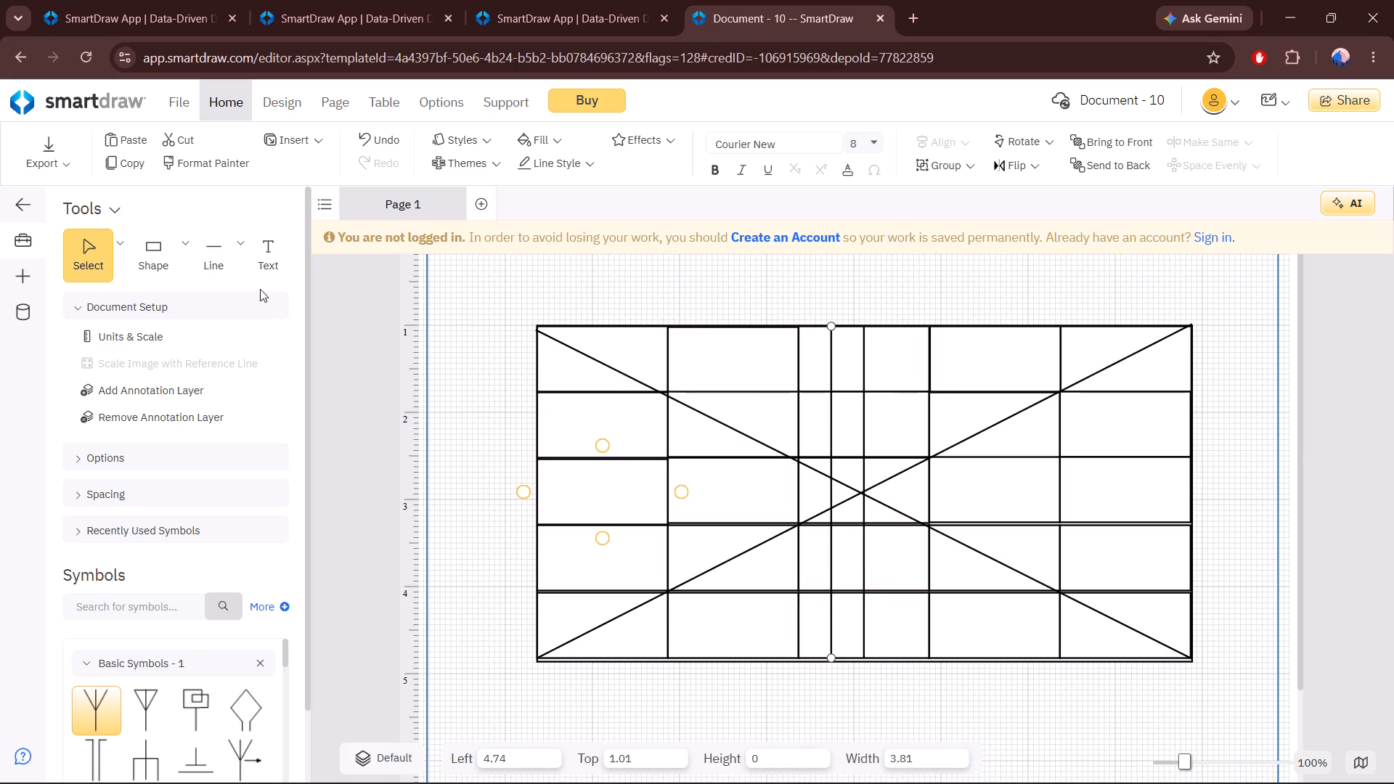
pyautogui.click(201, 242)
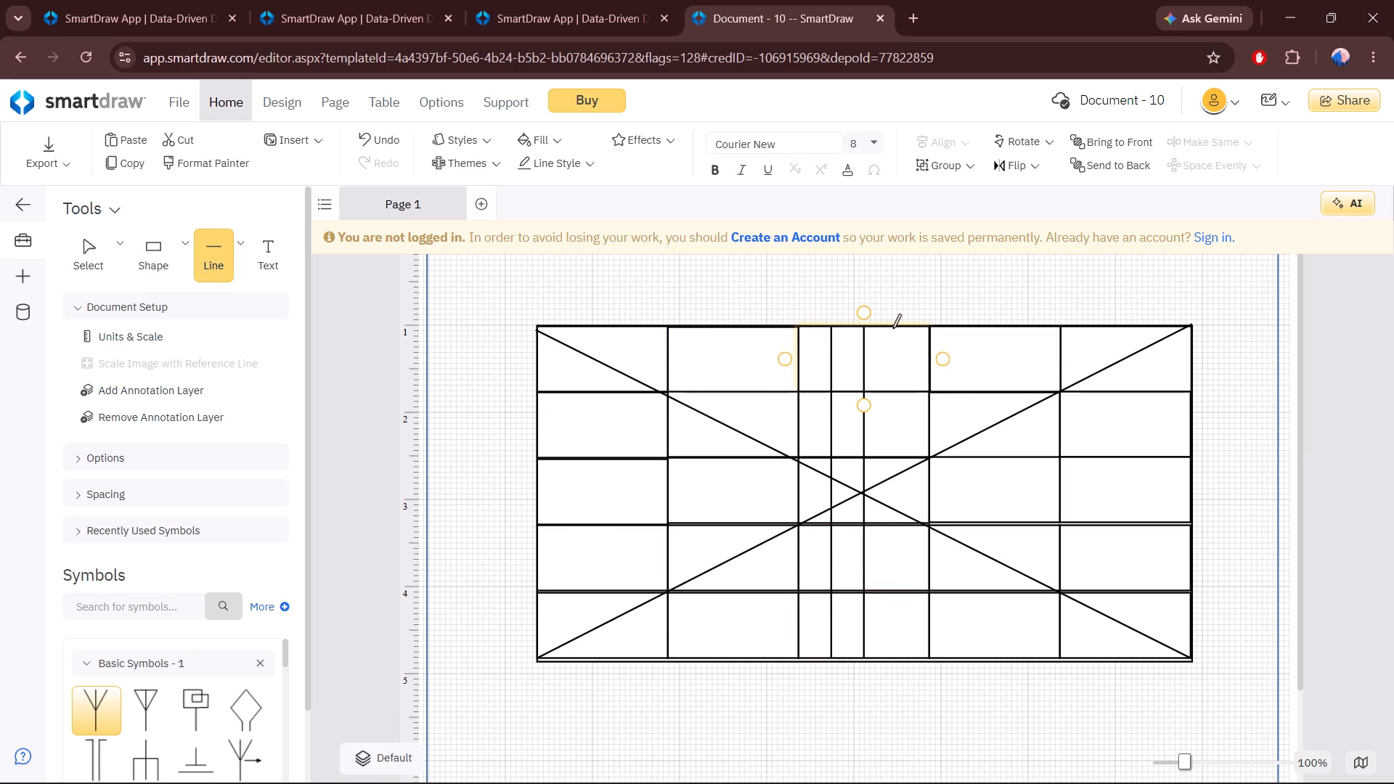
pyautogui.click(892, 328)
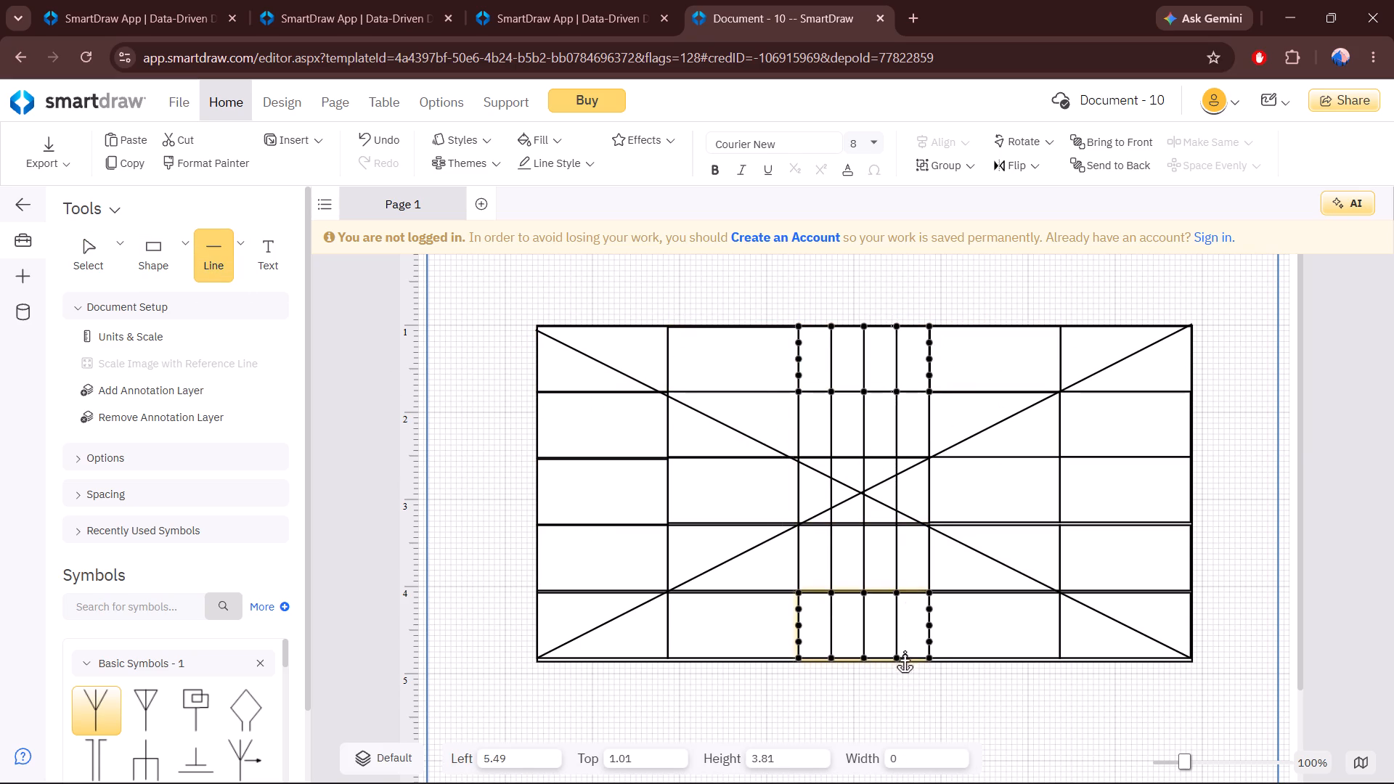
pyautogui.click(904, 653)
# Divide the second column with three full-height vertical lines at about 3.99, 3.62 and 3.24 horizontally.
pyautogui.click(203, 250)
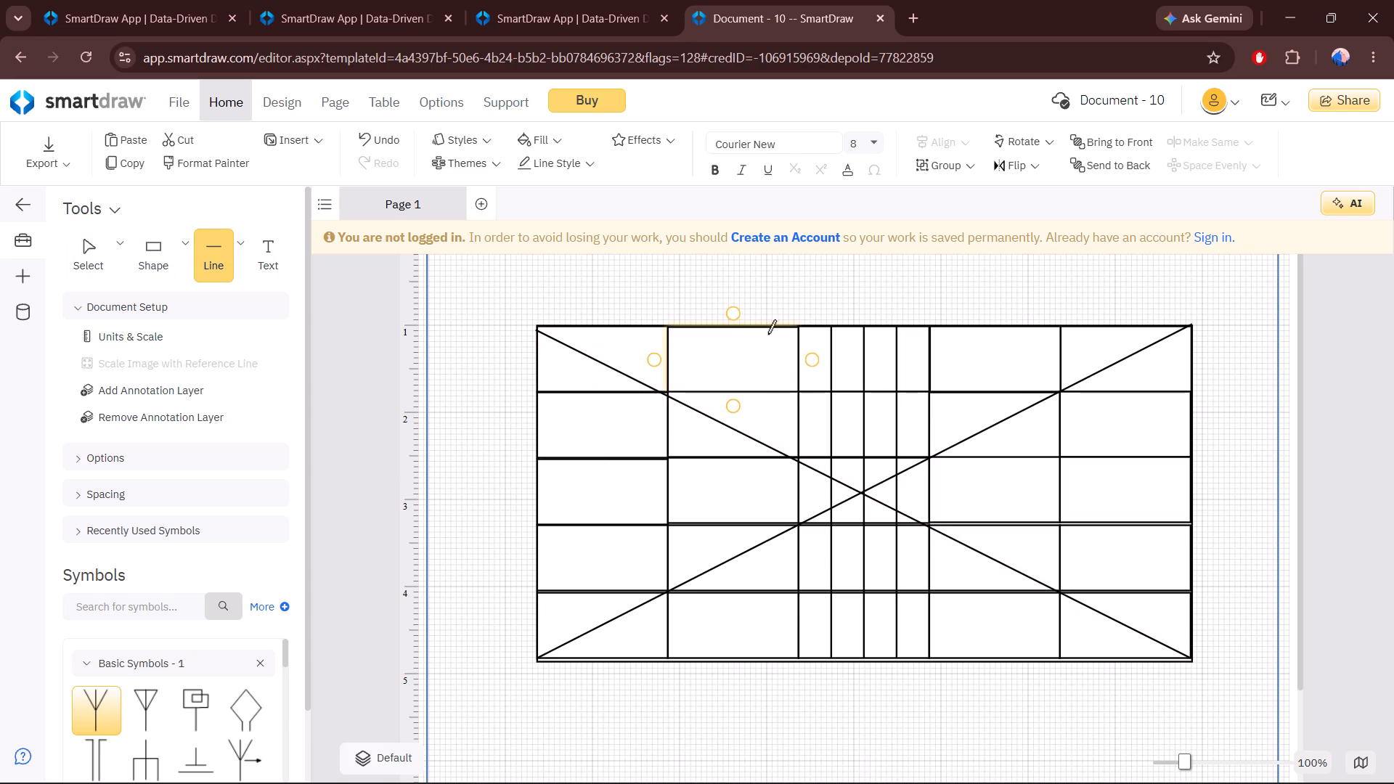
pyautogui.click(766, 329)
pyautogui.click(781, 656)
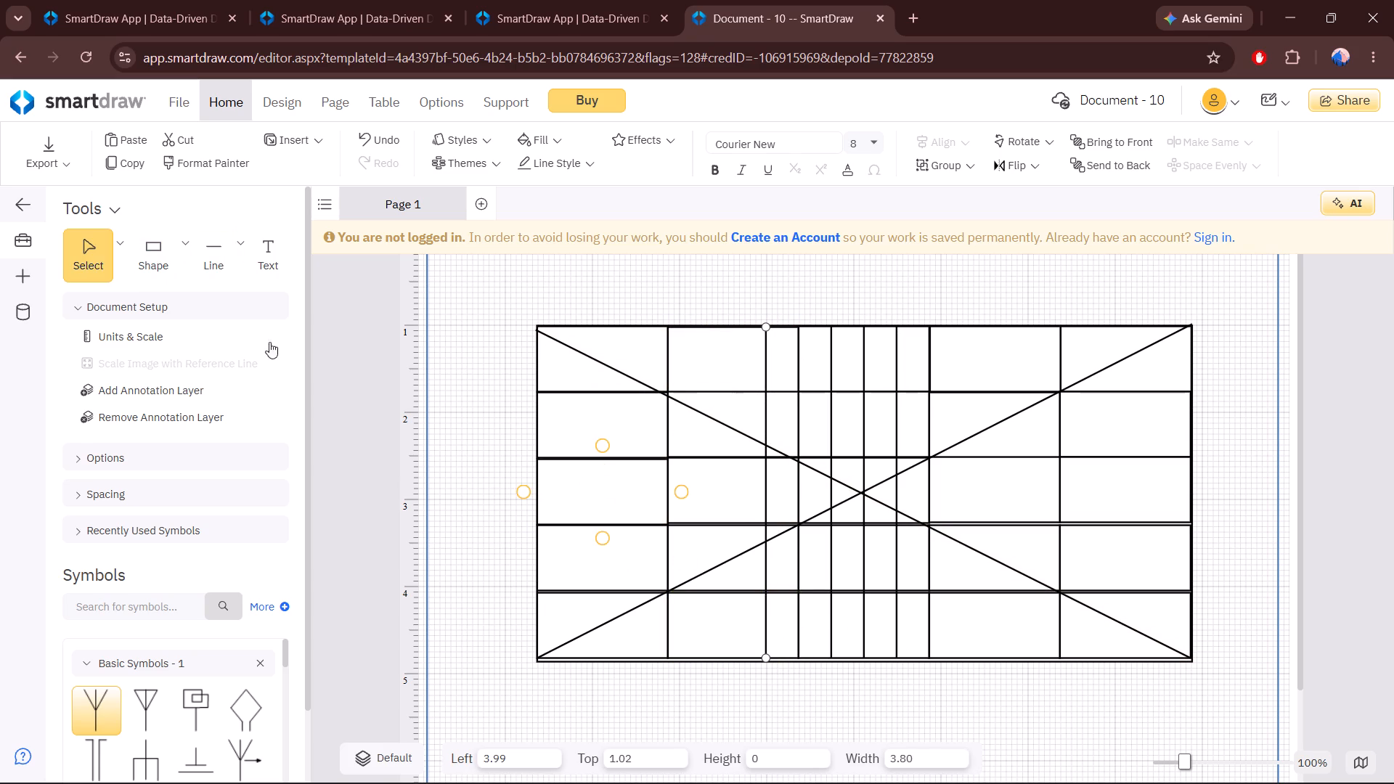
pyautogui.click(222, 253)
pyautogui.click(738, 331)
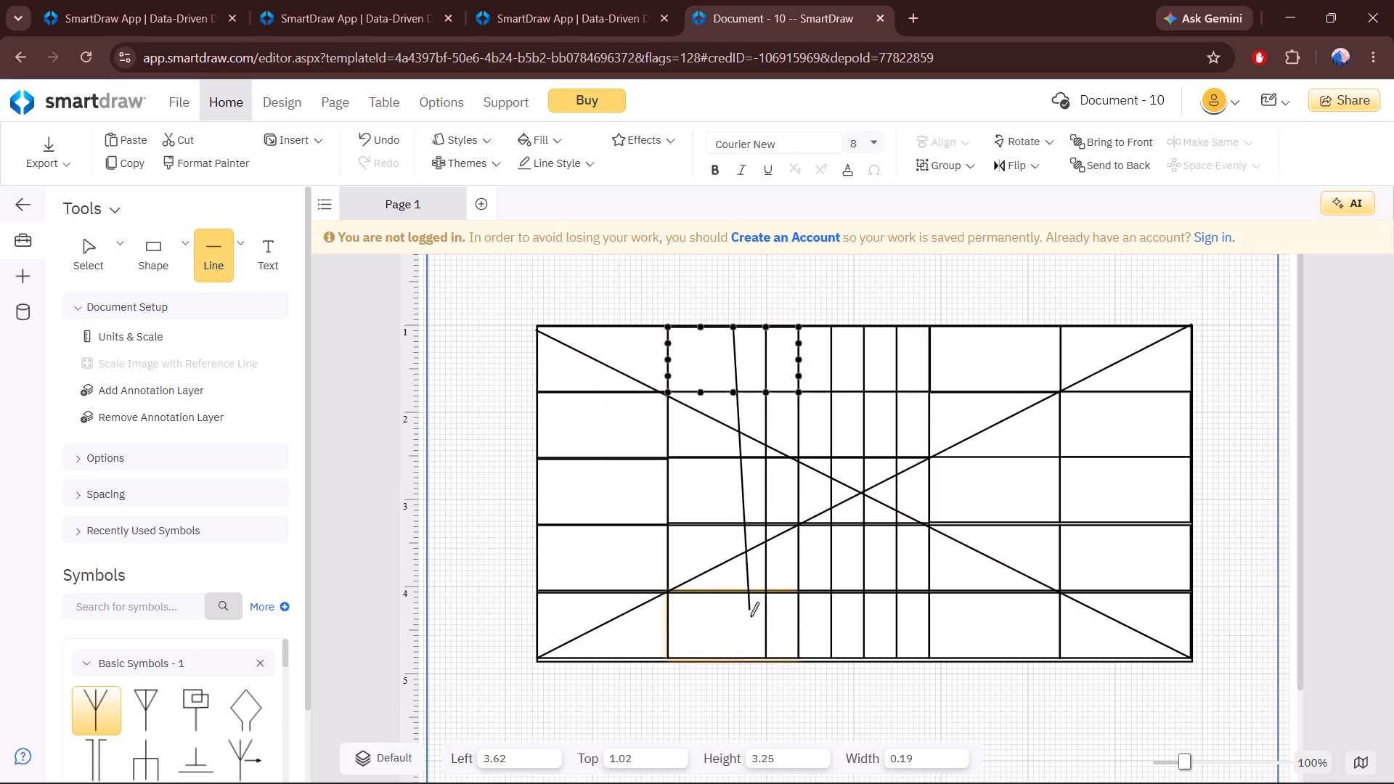
pyautogui.click(744, 655)
pyautogui.click(215, 240)
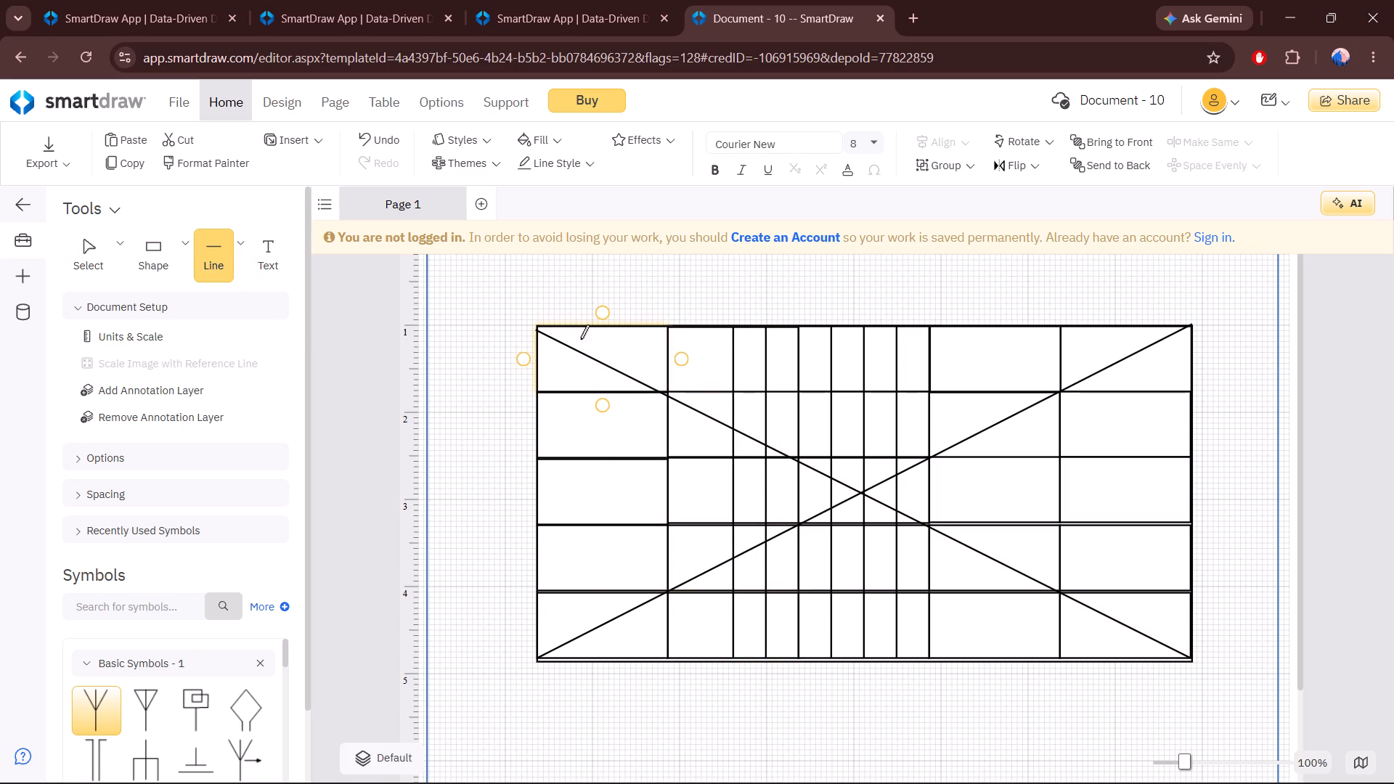
pyautogui.click(702, 327)
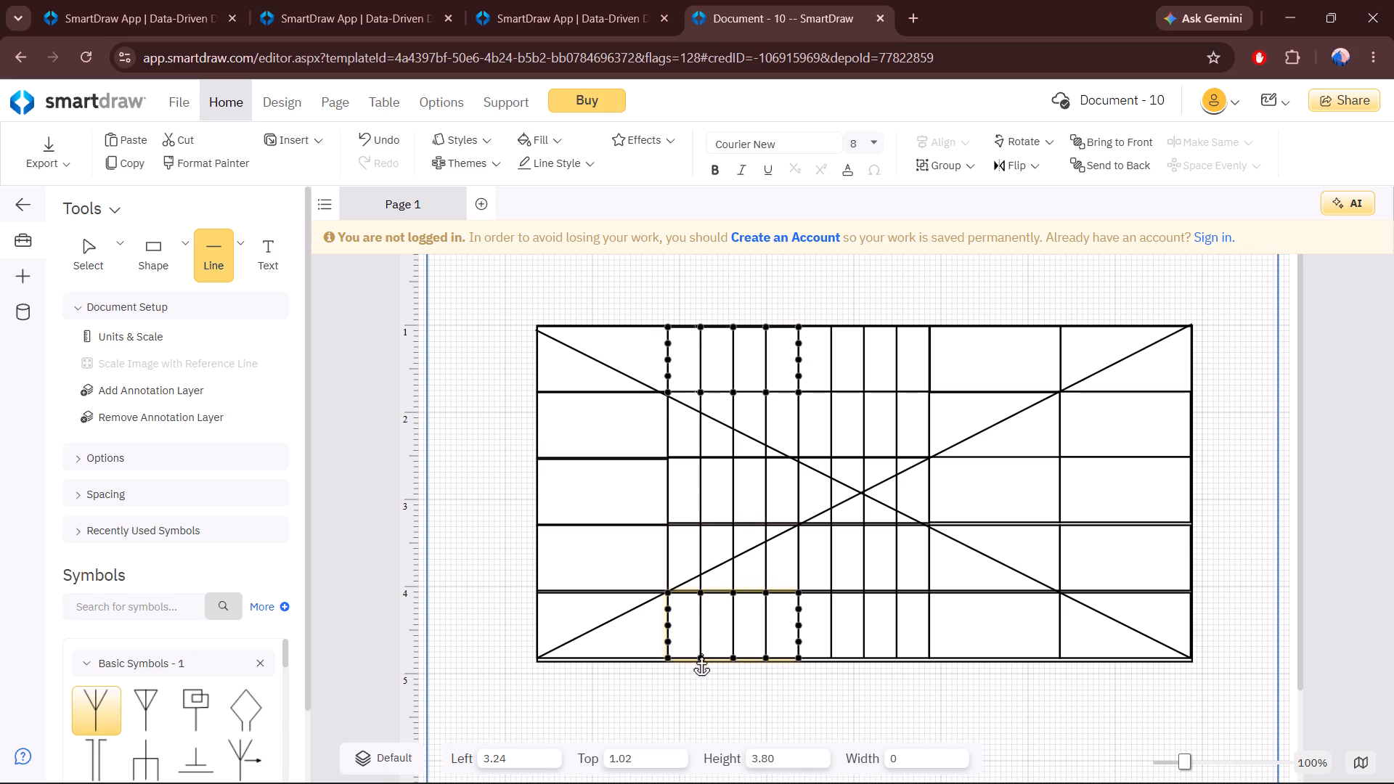
pyautogui.click(701, 654)
# Divide the first column with three full-height vertical straight lines at about 2.49, 2.12 and 1.74 horizontally.
pyautogui.click(234, 244)
pyautogui.click(312, 309)
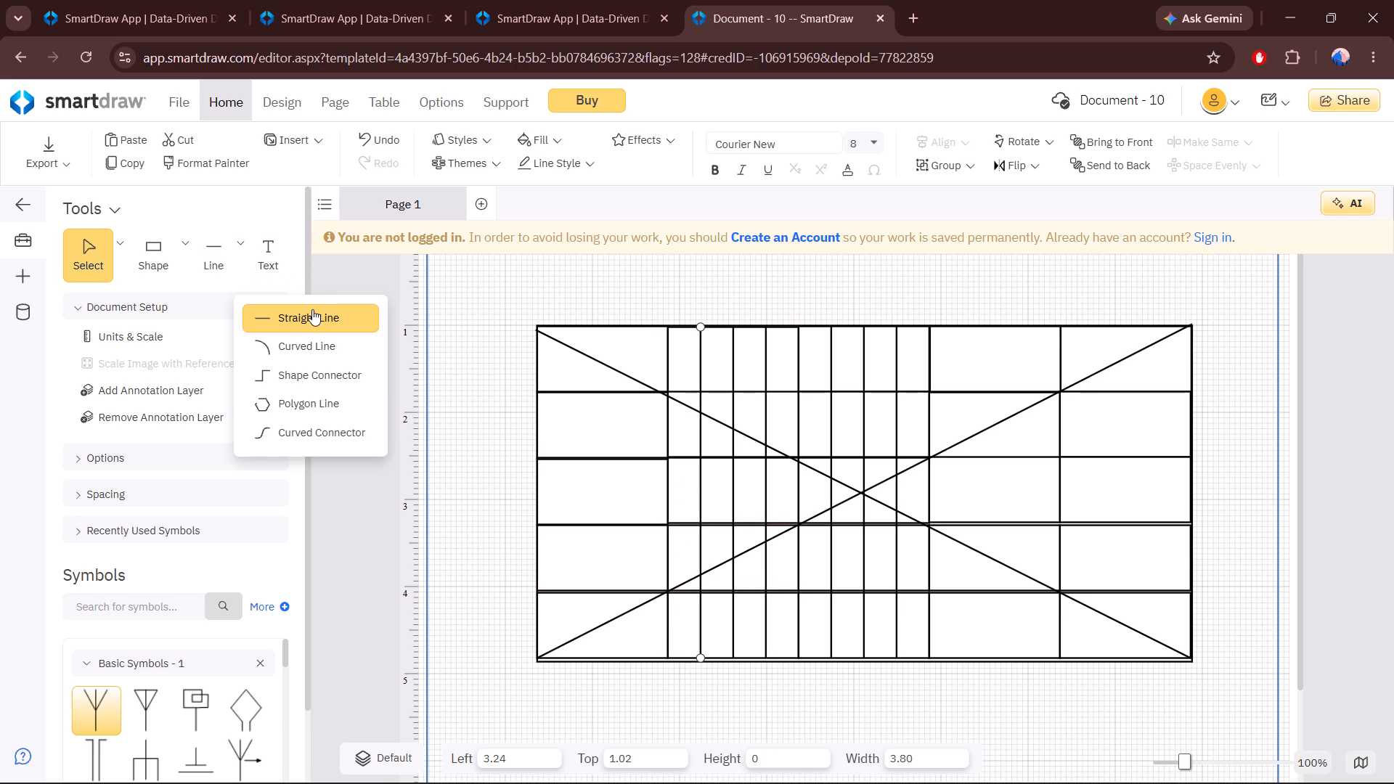
pyautogui.click(639, 329)
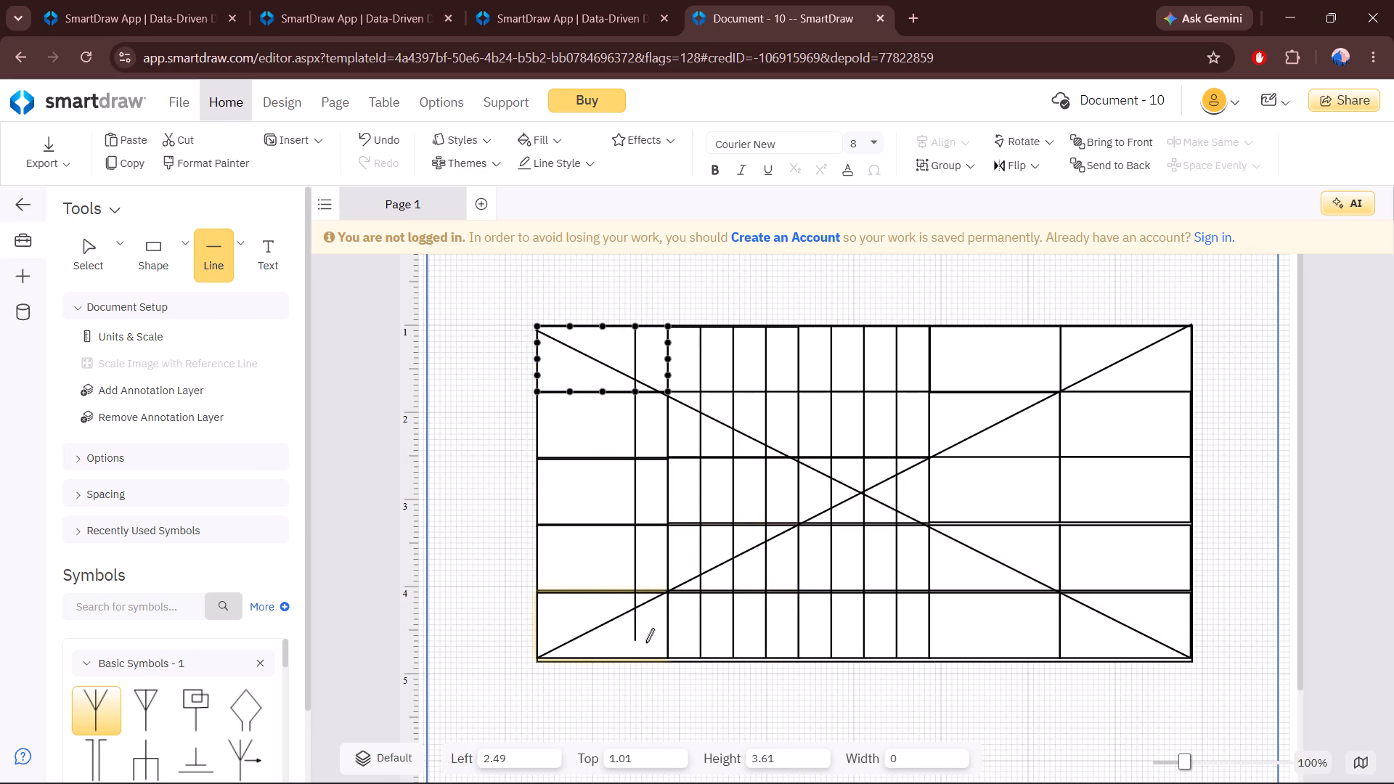
pyautogui.click(642, 653)
pyautogui.click(225, 253)
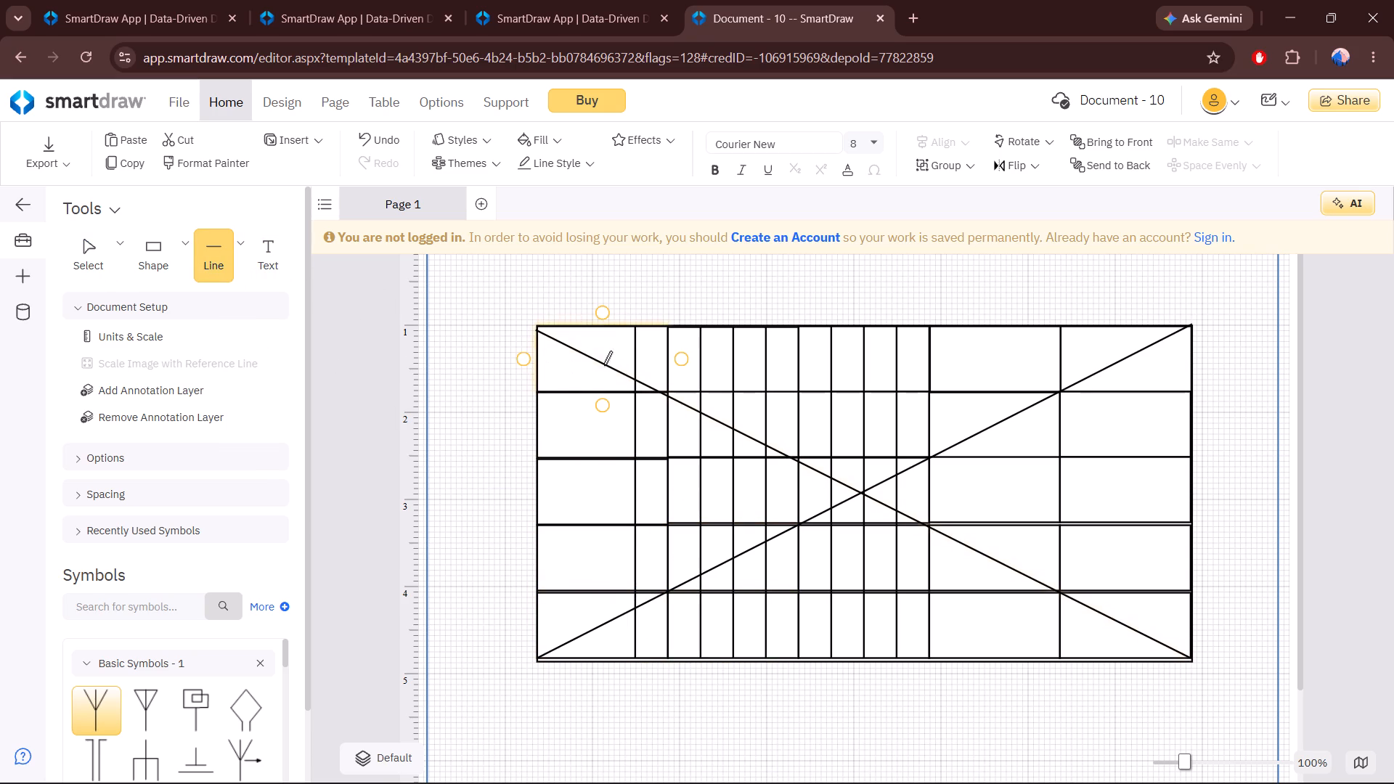
pyautogui.click(614, 329)
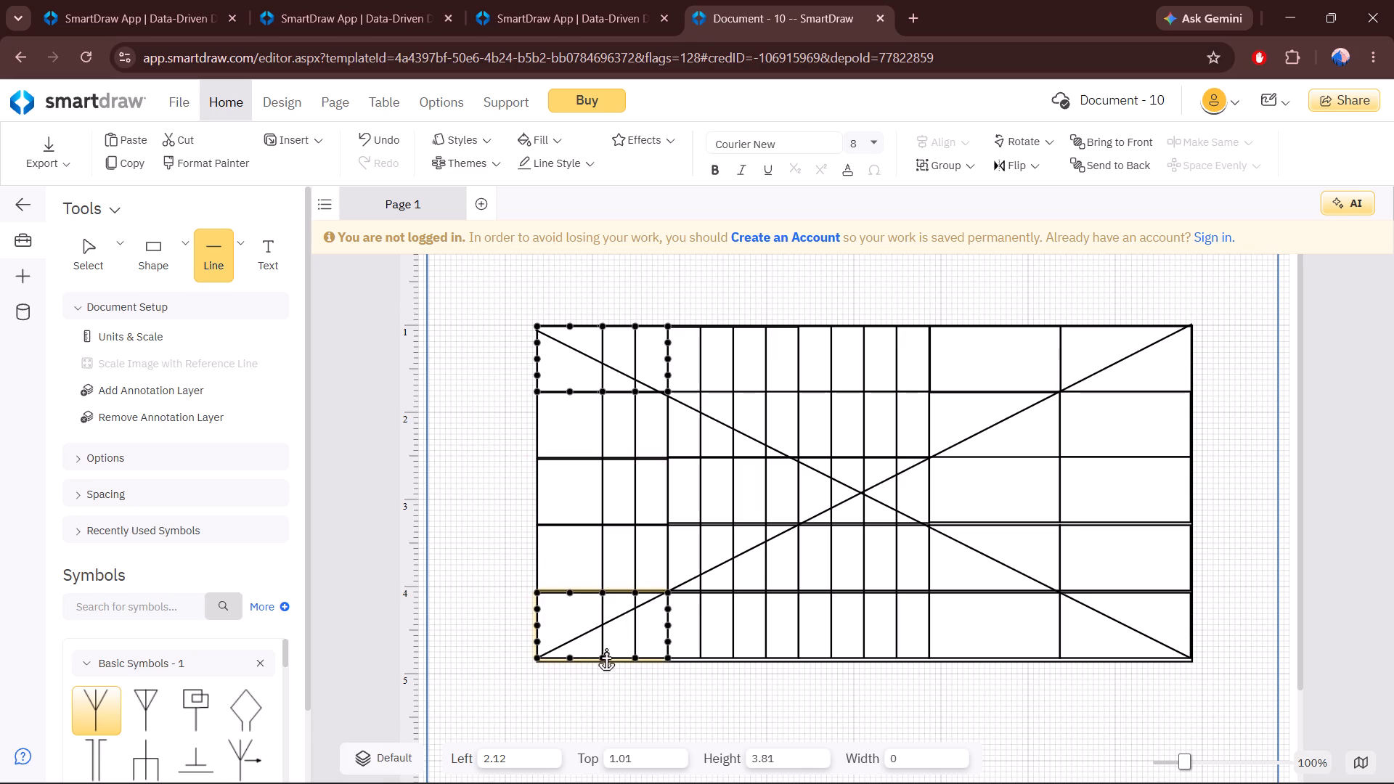
pyautogui.click(606, 649)
pyautogui.click(229, 243)
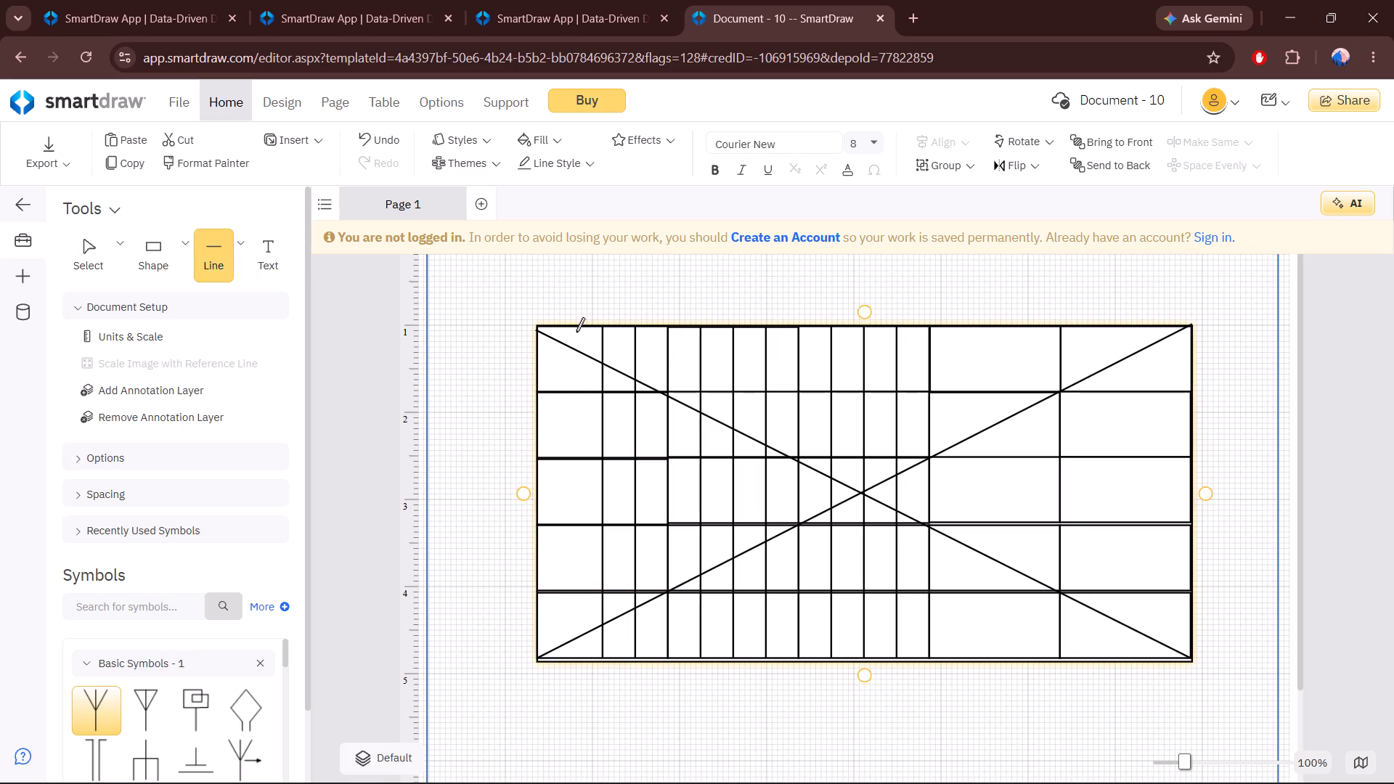
pyautogui.click(568, 326)
pyautogui.click(579, 658)
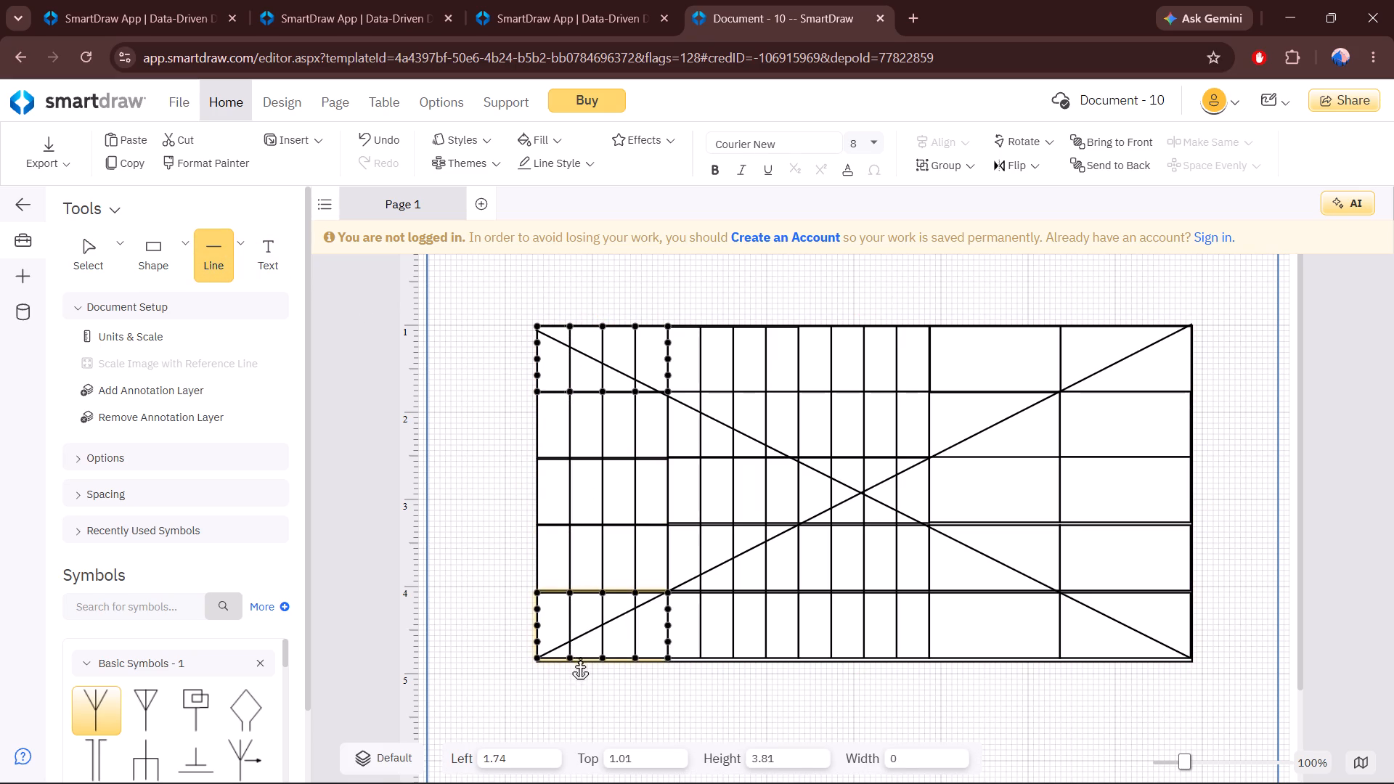
# Divide the fourth column with three full-height vertical lines at about 6.99, 6.62 and 6.24 horizontally.
pyautogui.click(218, 237)
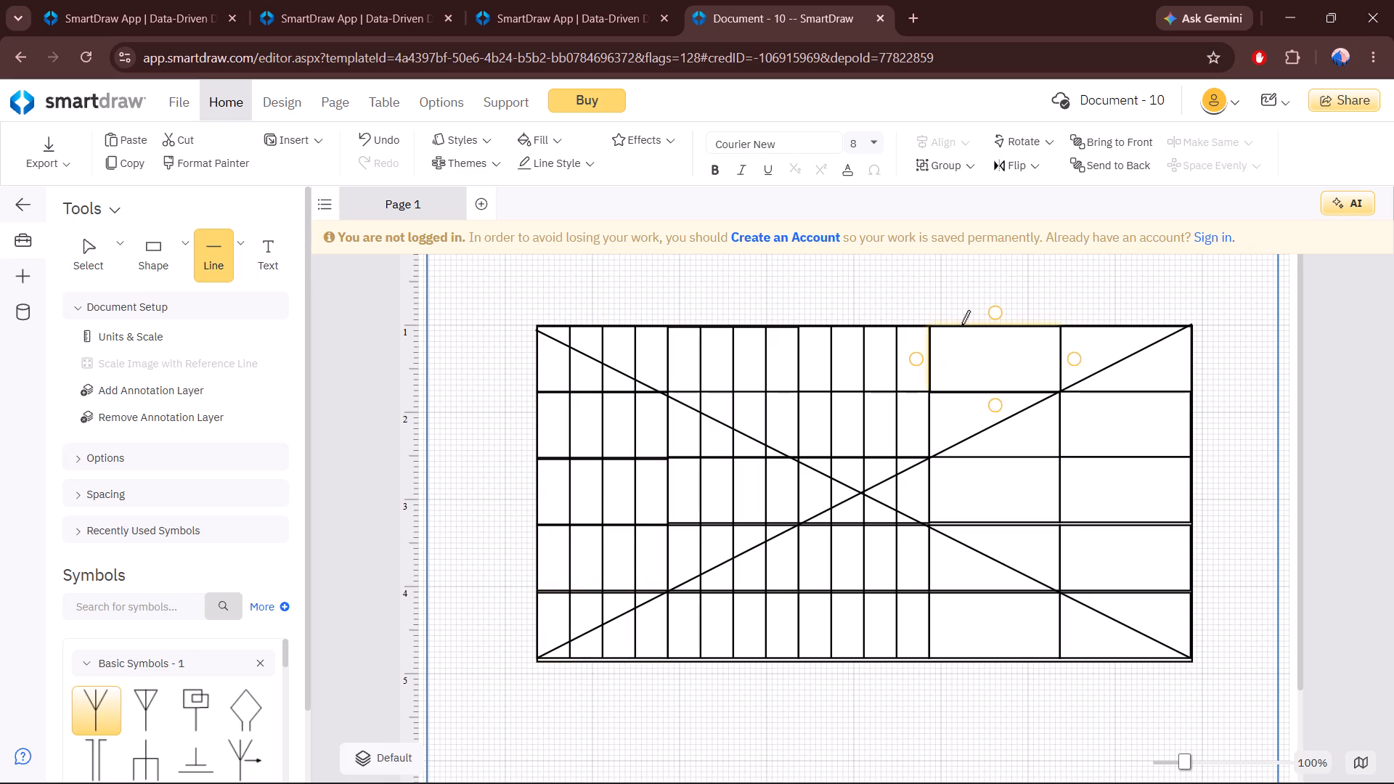
pyautogui.click(962, 324)
pyautogui.click(1019, 650)
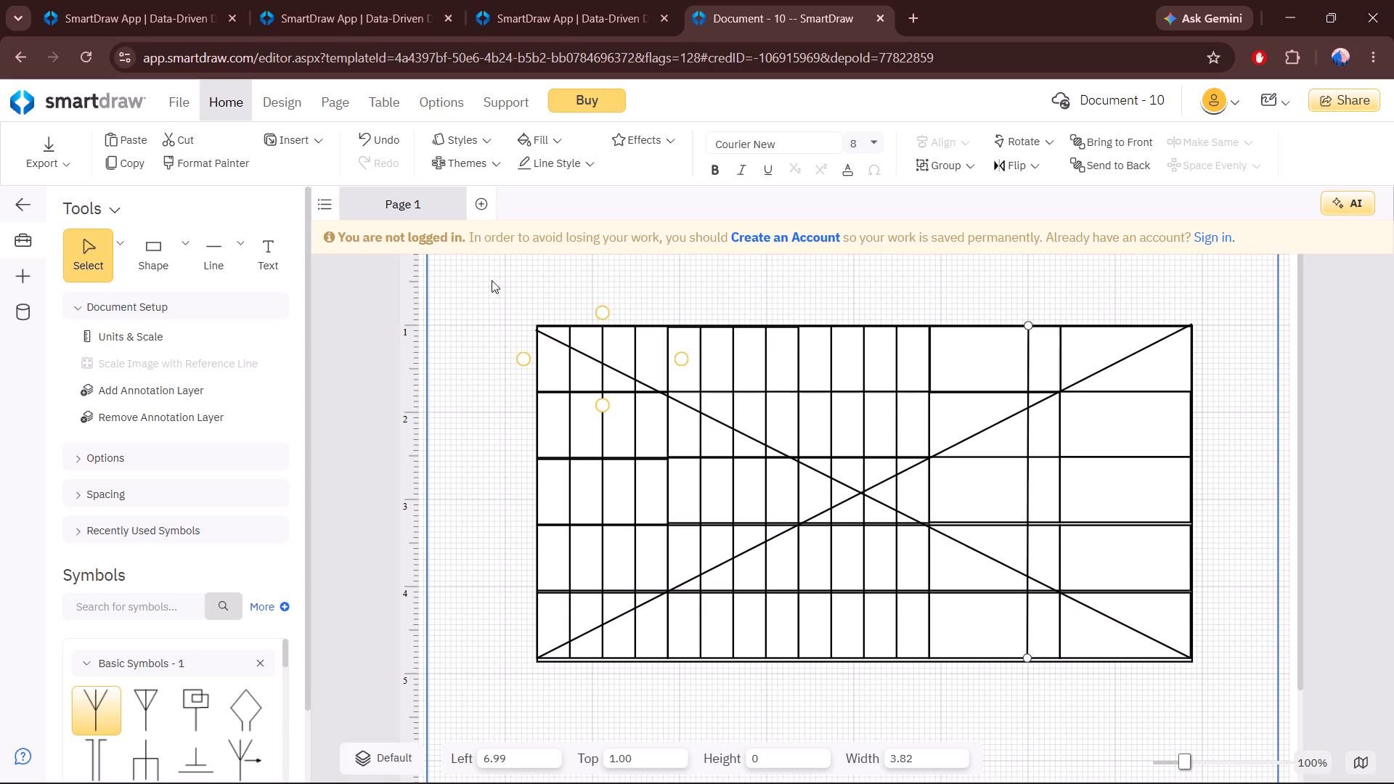
pyautogui.click(227, 241)
pyautogui.click(992, 328)
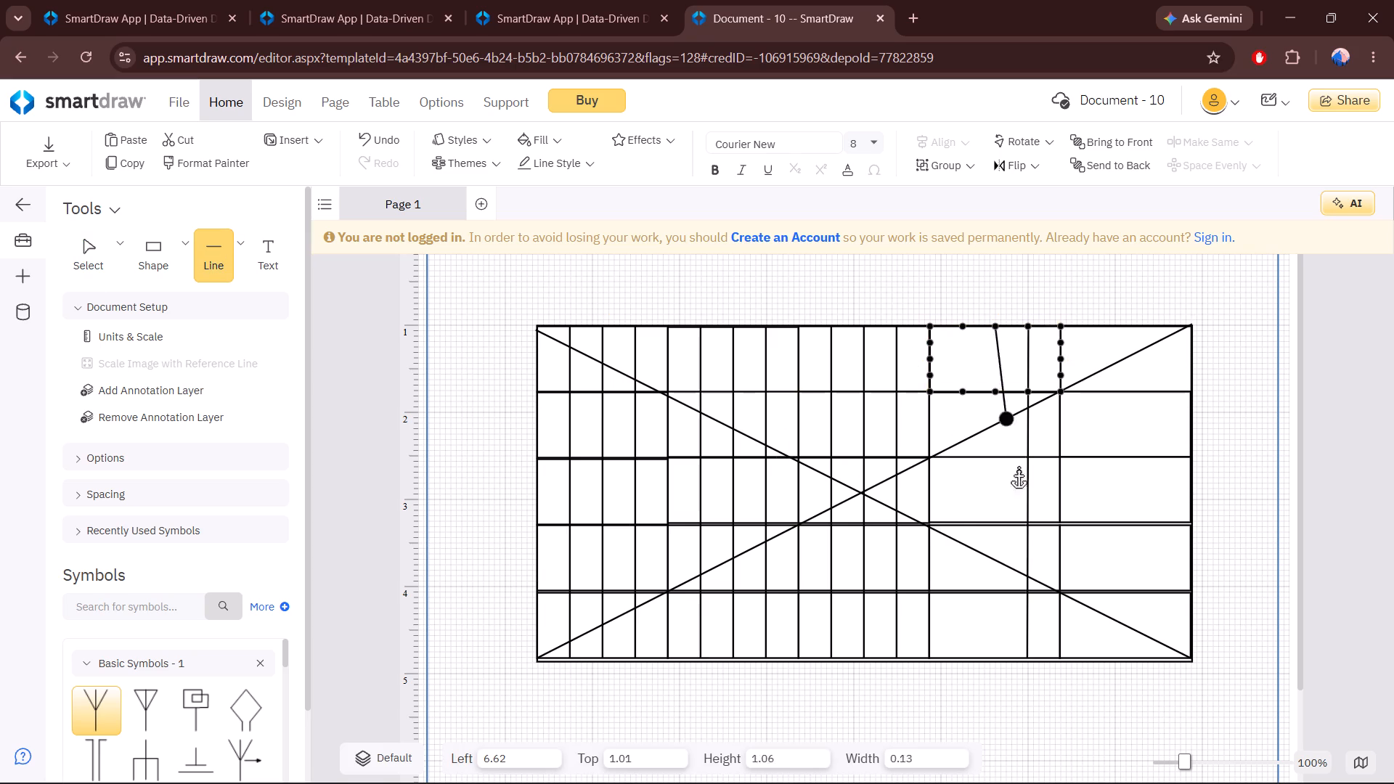
pyautogui.click(999, 650)
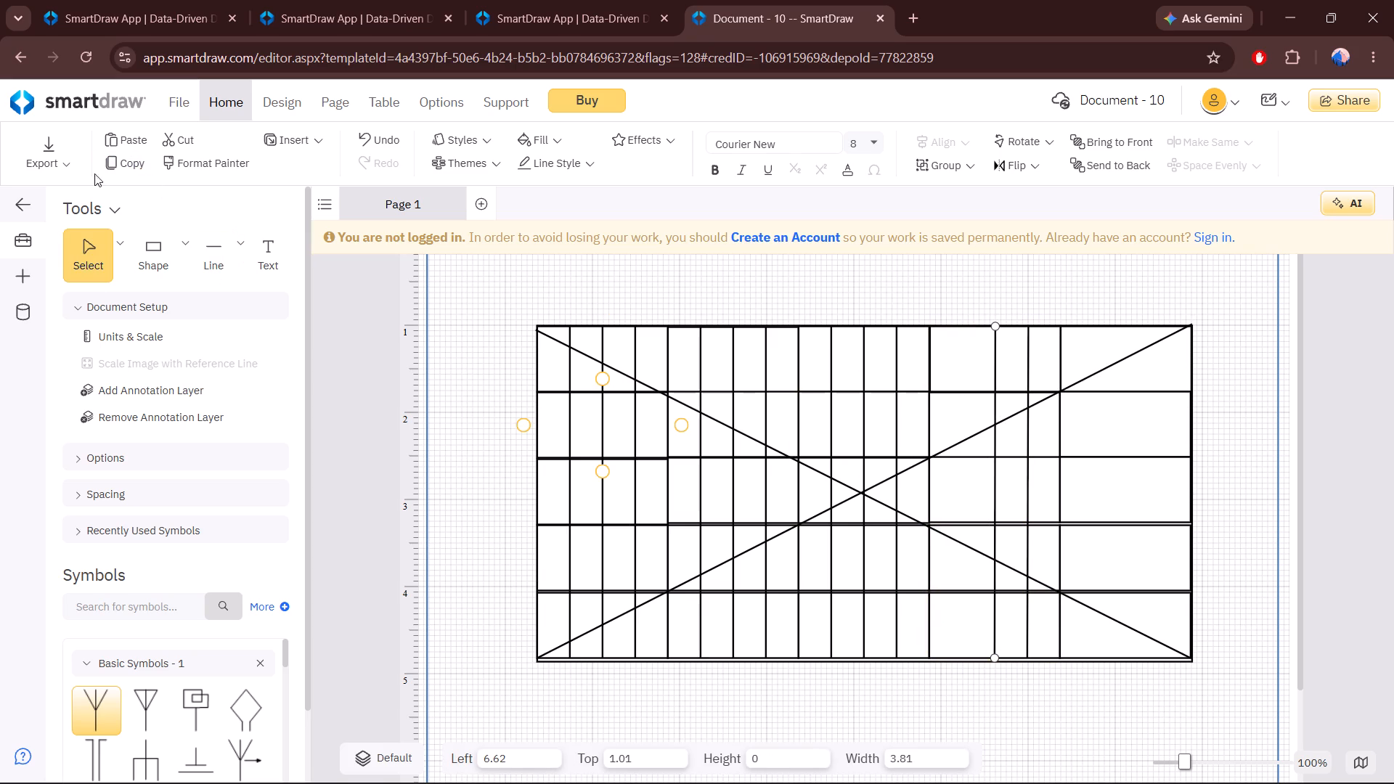
pyautogui.click(219, 253)
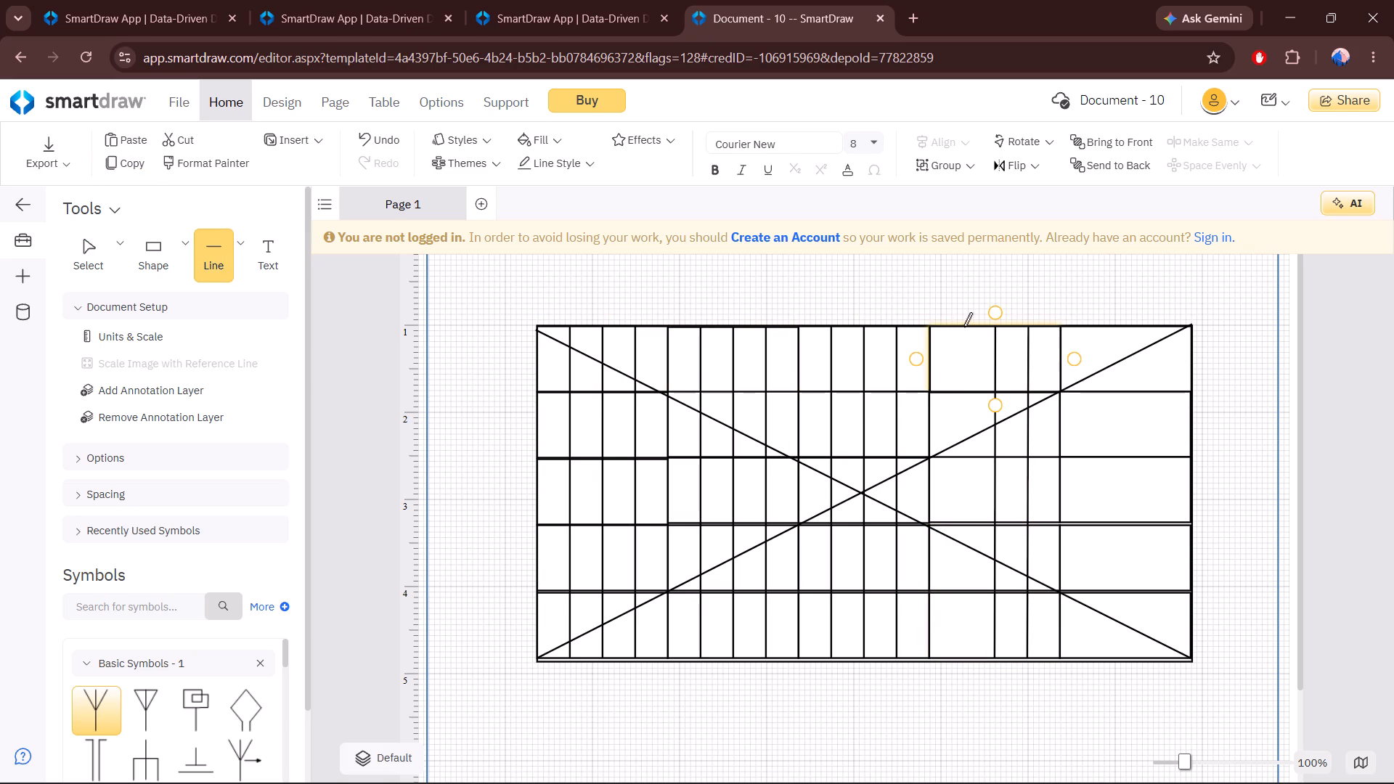
pyautogui.click(963, 327)
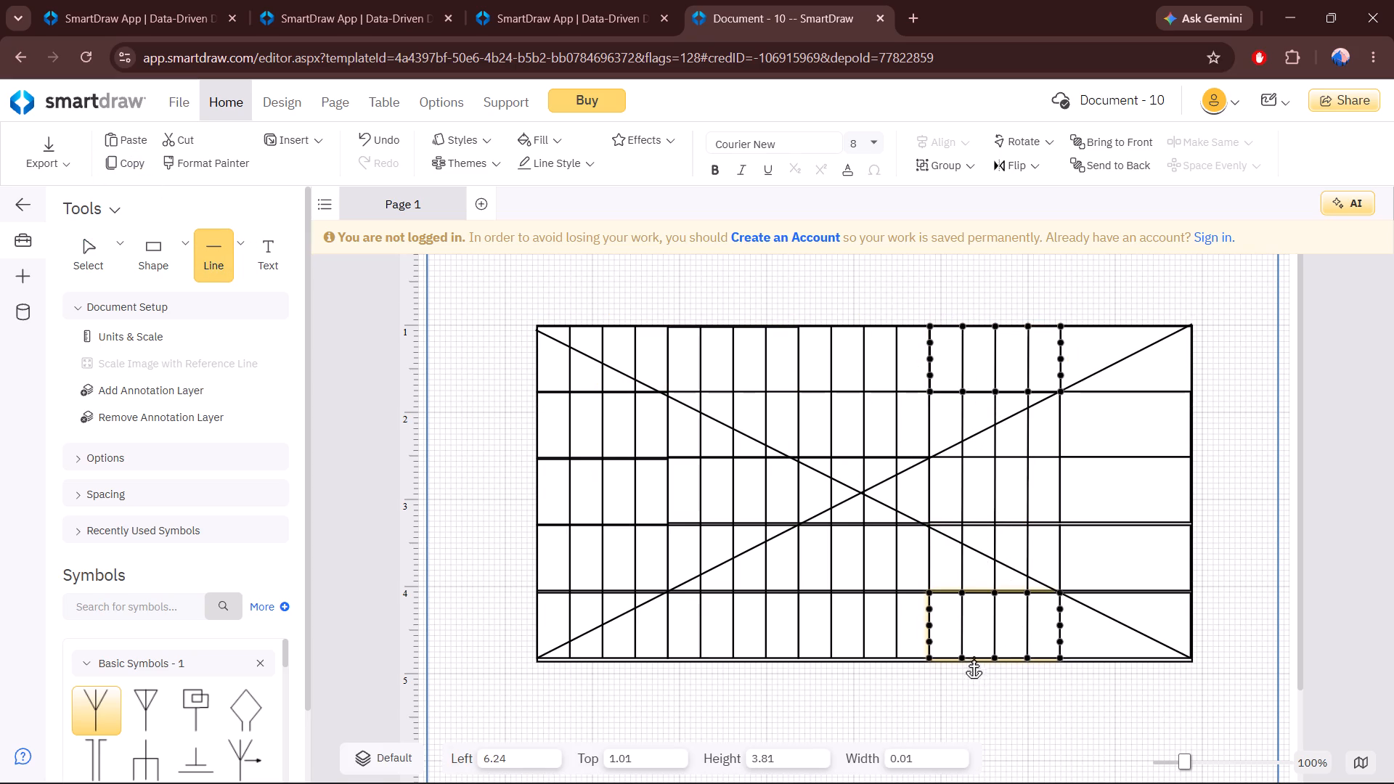
pyautogui.click(967, 650)
# Divide the fifth column with three full-height vertical straight lines at about 7.74, 8.12 and 8.49 horizontally.
pyautogui.click(219, 257)
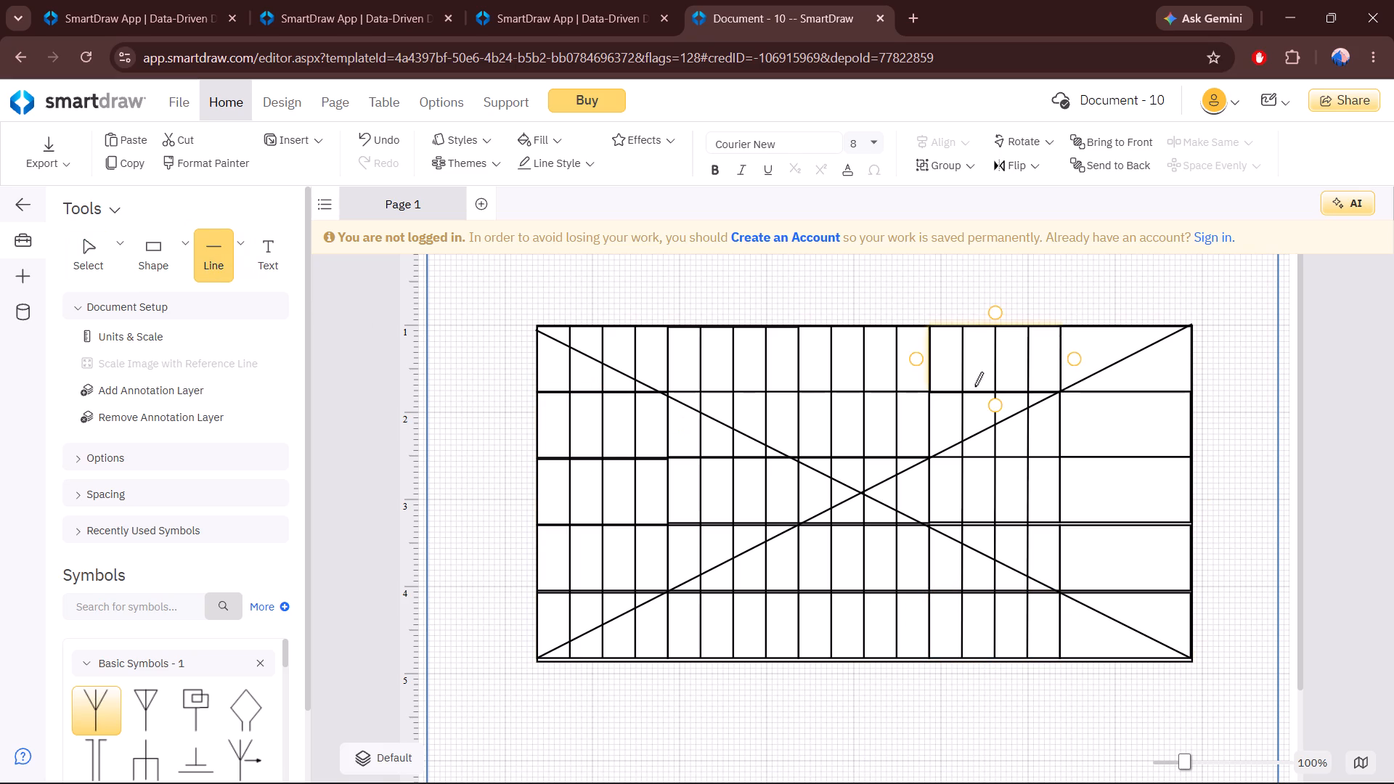
pyautogui.click(1091, 331)
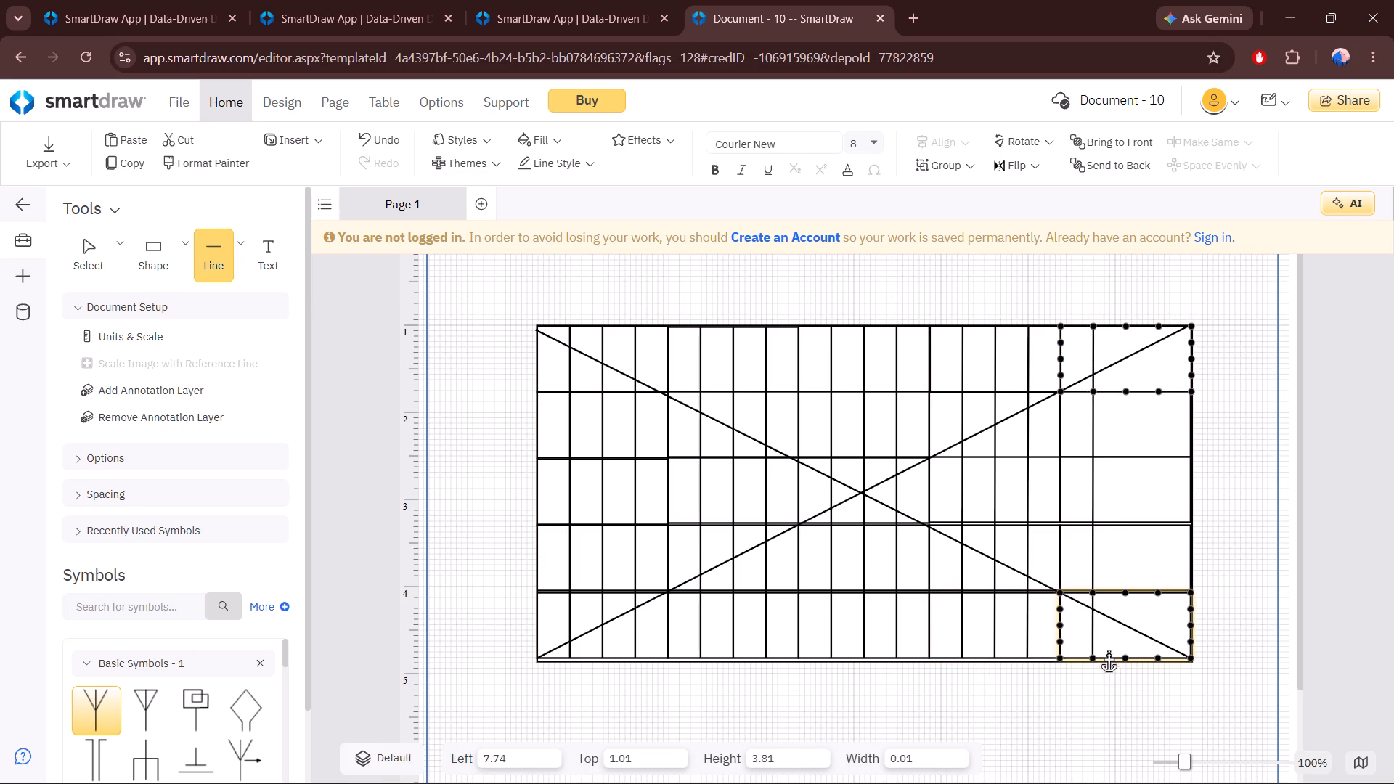
pyautogui.click(1104, 658)
pyautogui.click(219, 242)
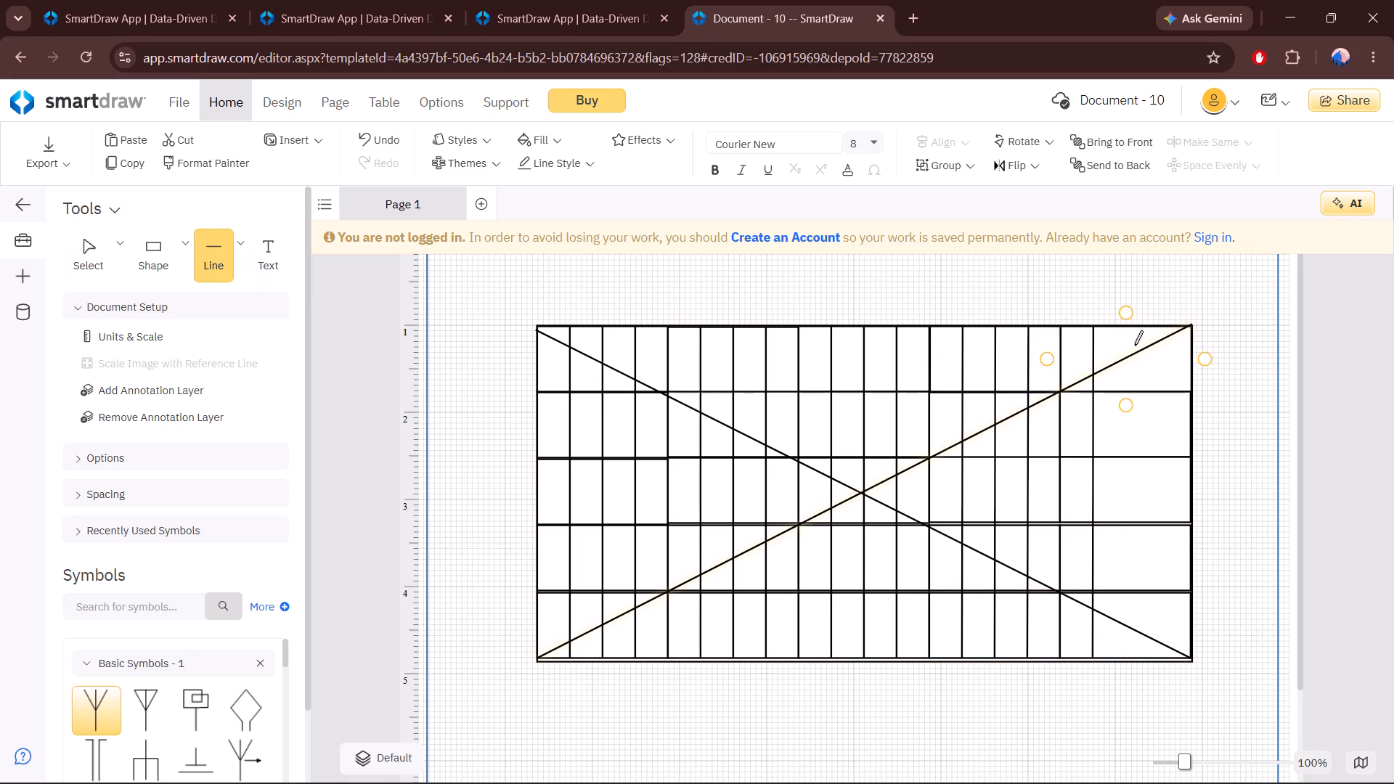
pyautogui.click(1120, 323)
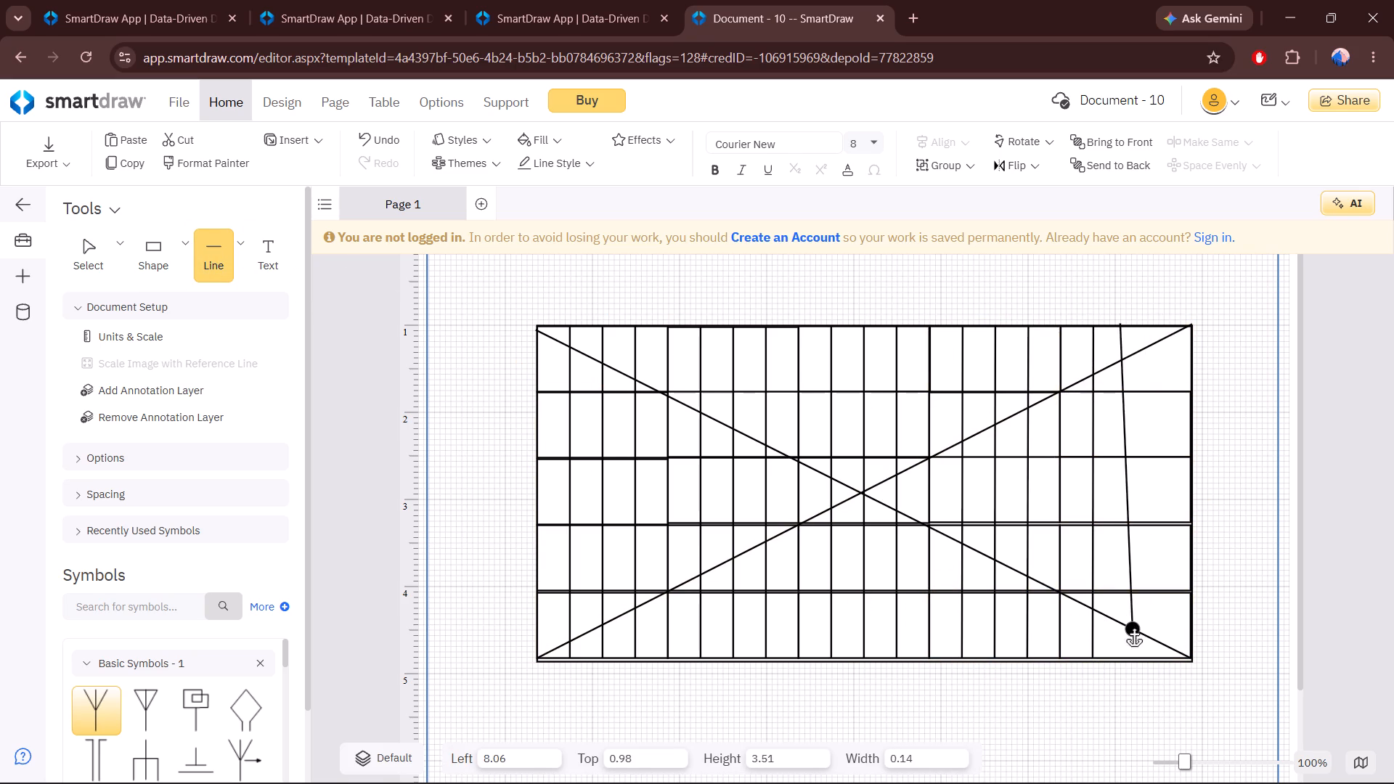
pyautogui.click(1132, 650)
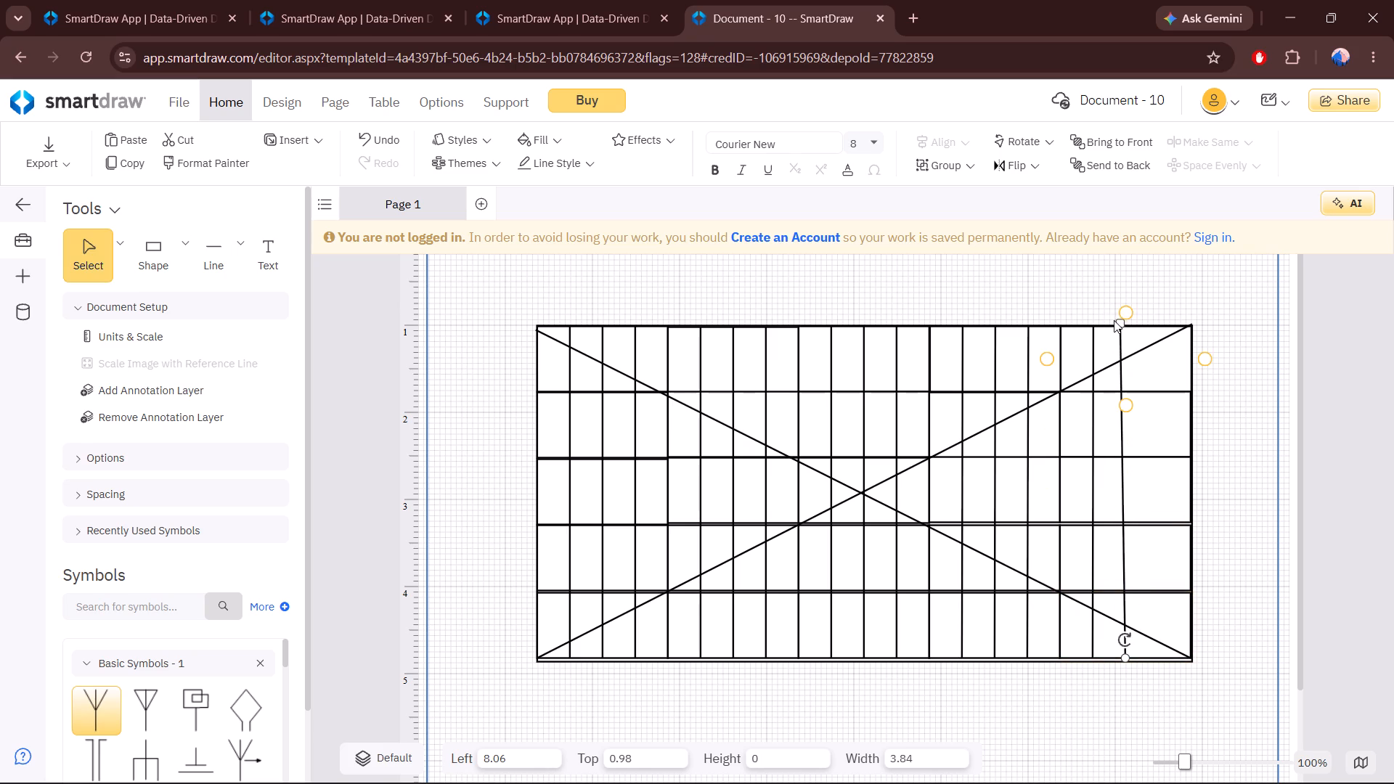
pyautogui.moveTo(1117, 320); pyautogui.dragTo(1133, 332)
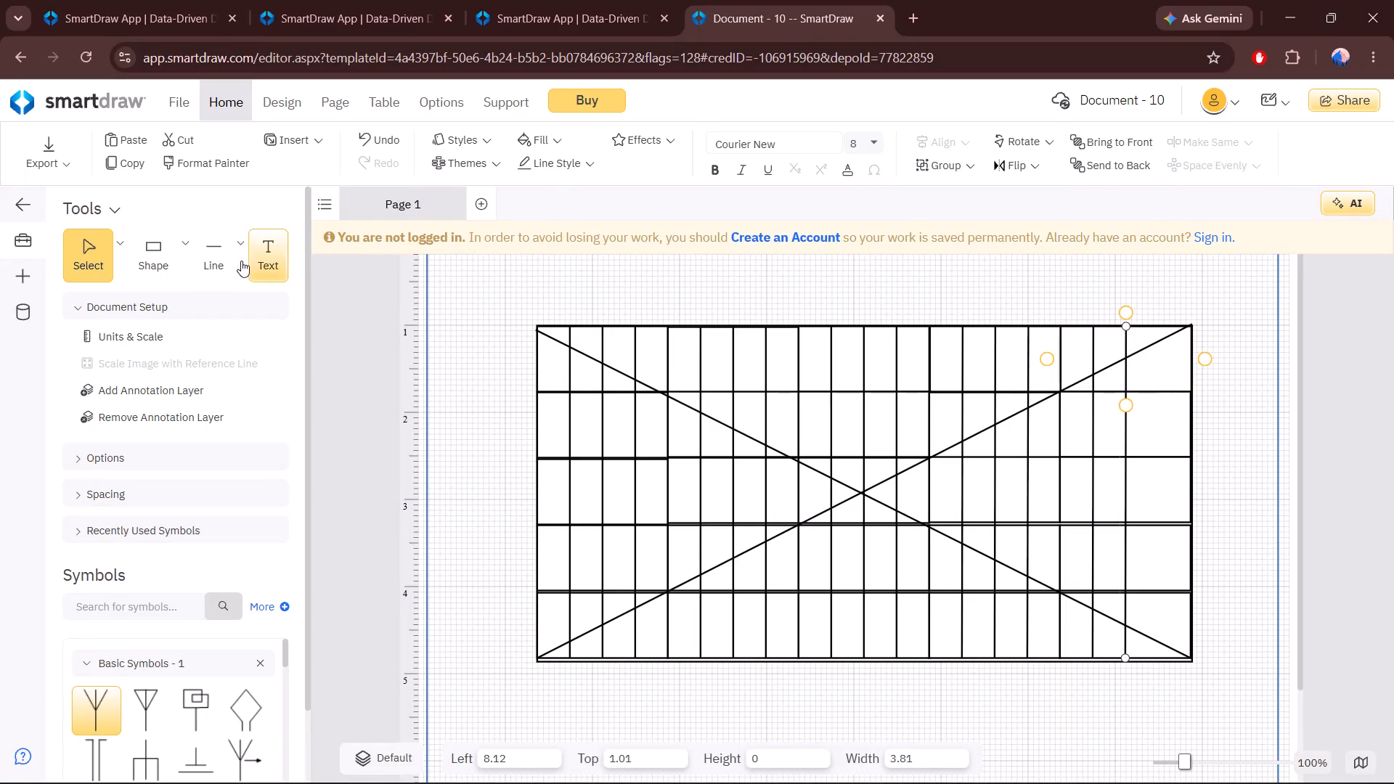
pyautogui.click(226, 256)
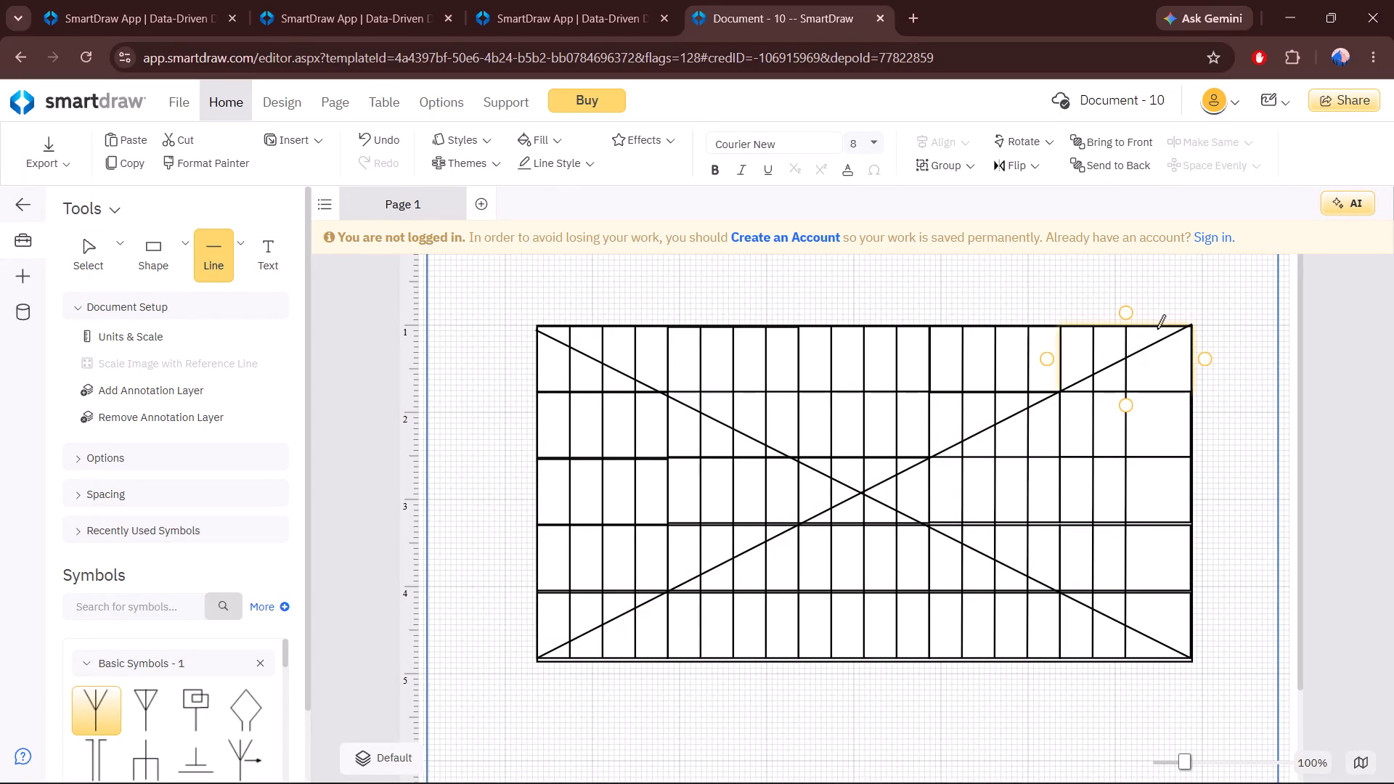
pyautogui.click(1157, 328)
pyautogui.click(1154, 658)
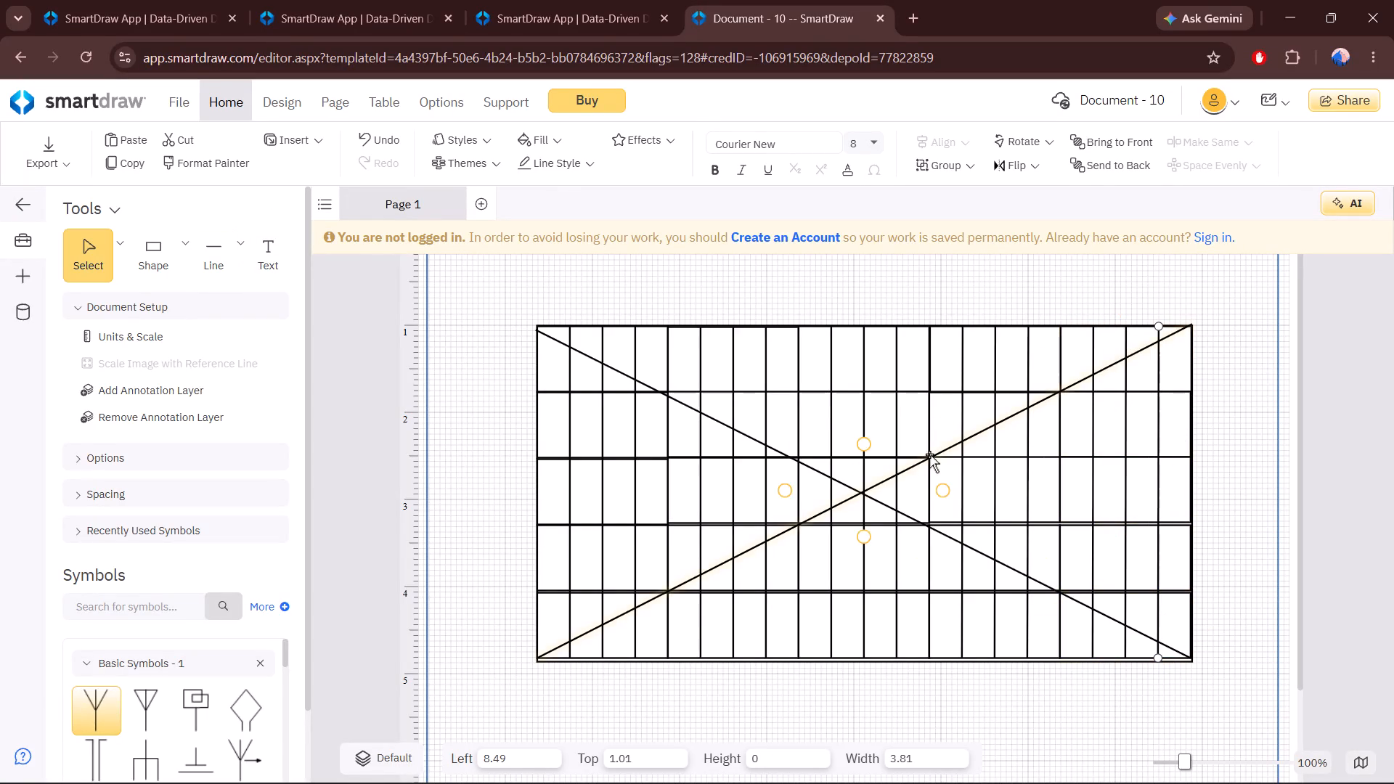
# Divide the first row with three full-width horizontal lines at about 1.20, 1.39 and 1.58 vertically.
pyautogui.click(217, 257)
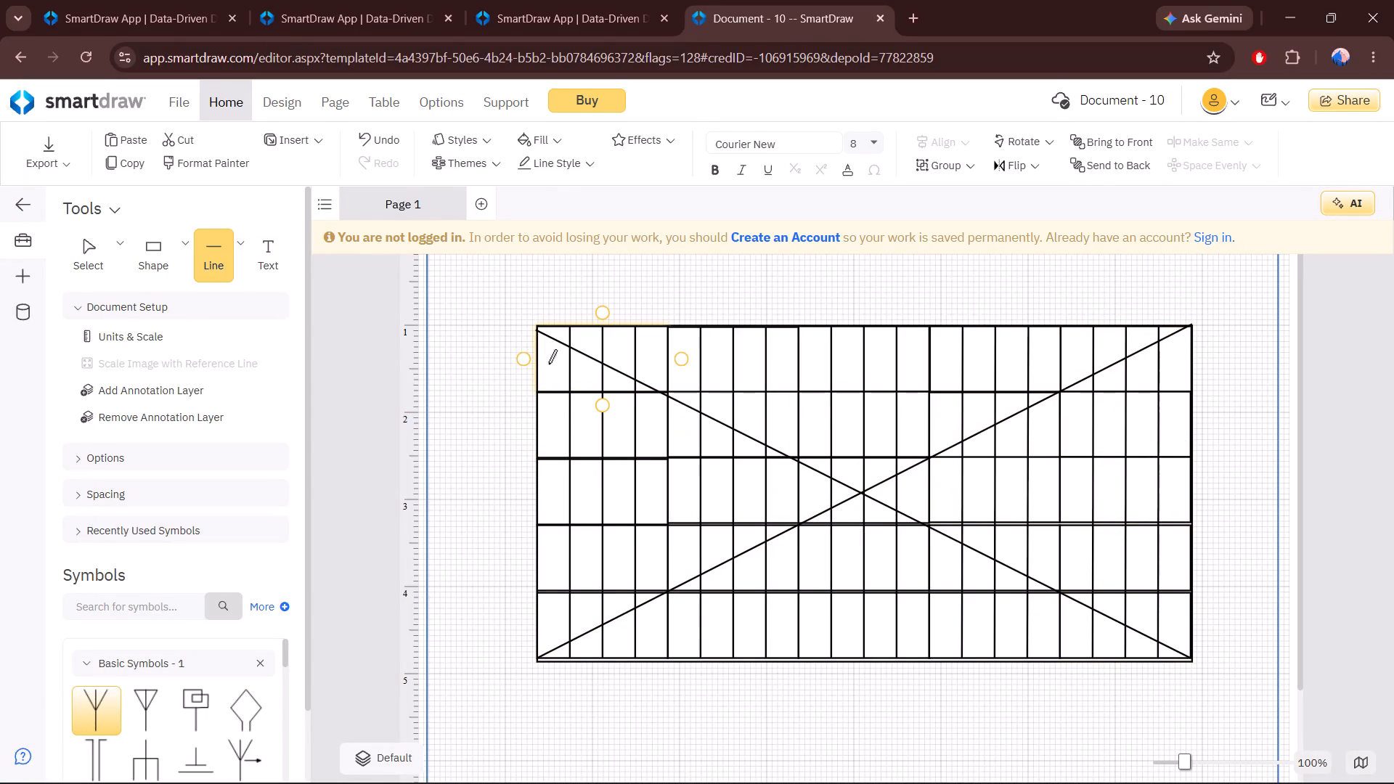
pyautogui.click(542, 348)
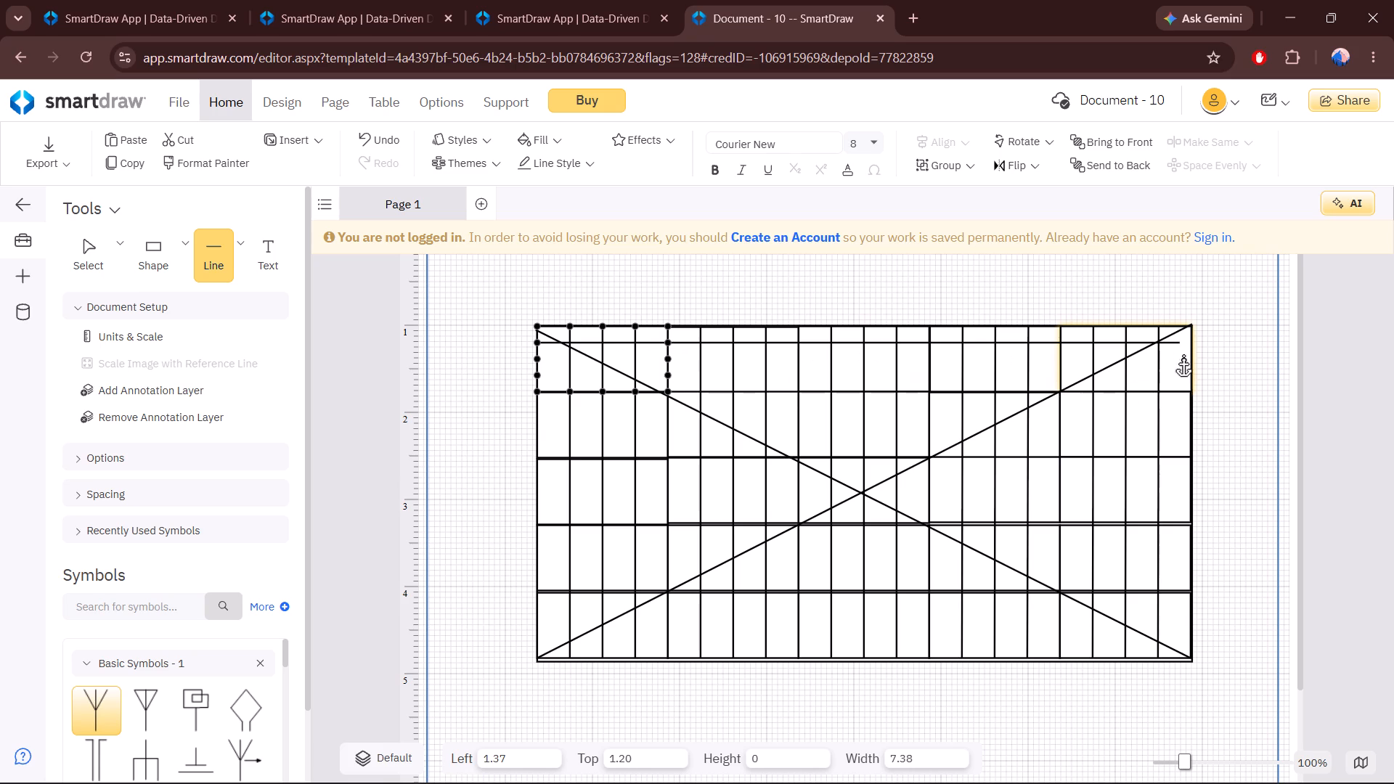
pyautogui.click(1183, 345)
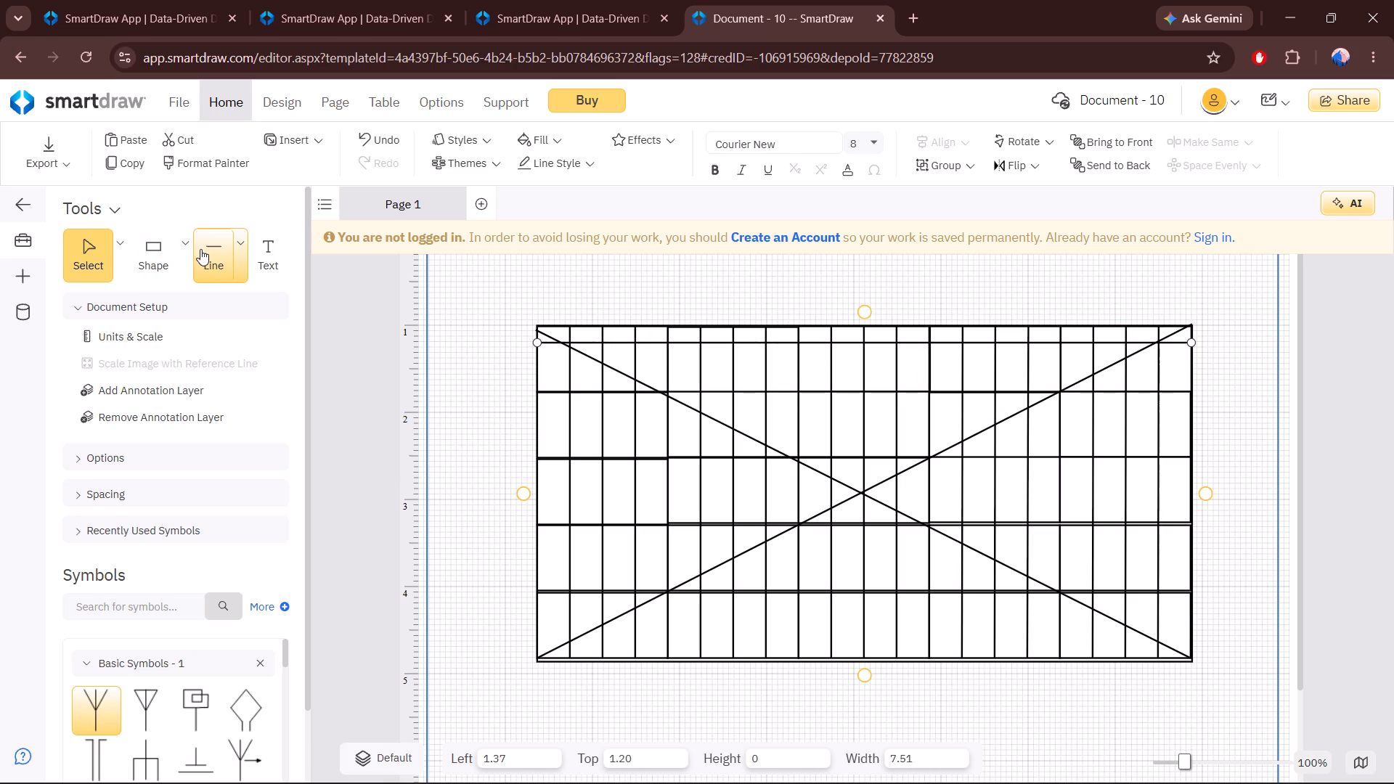
pyautogui.click(200, 249)
pyautogui.click(545, 356)
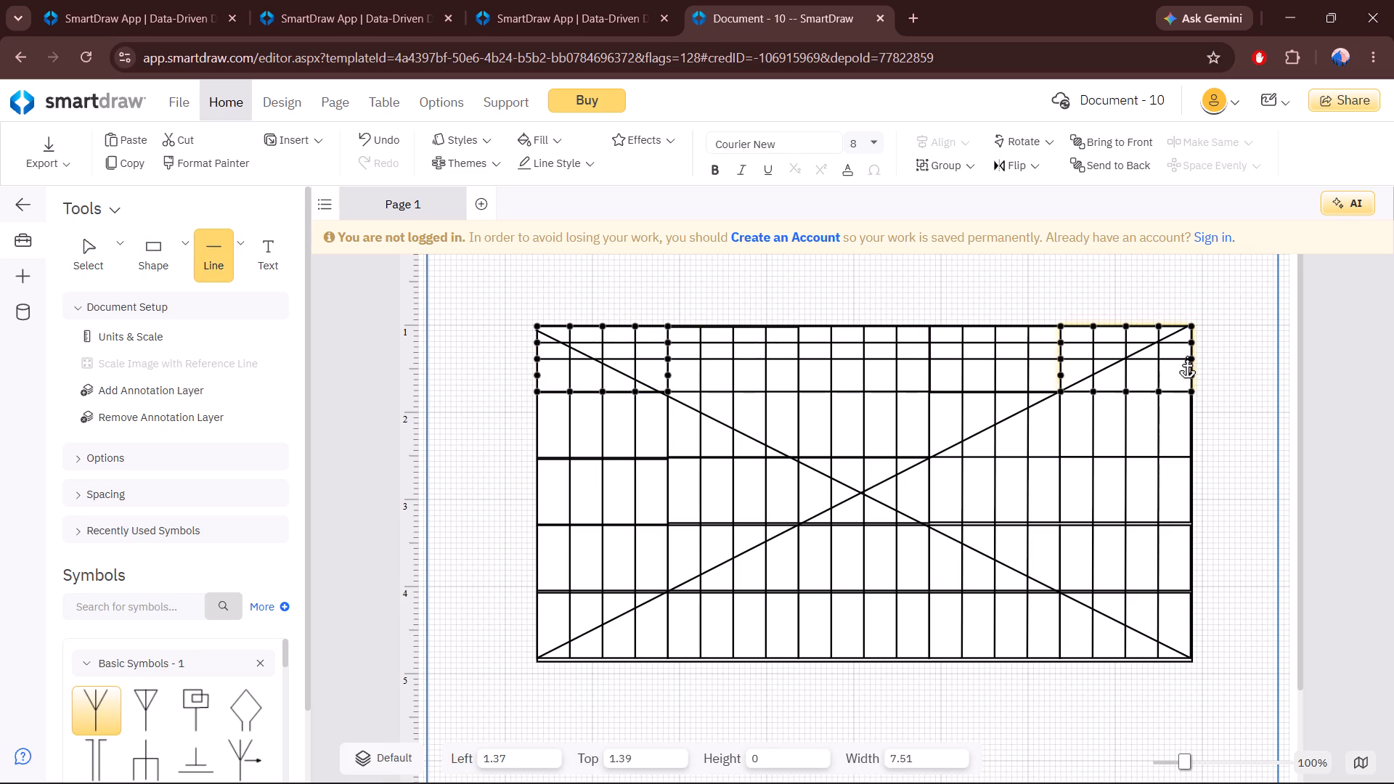
pyautogui.click(1186, 356)
pyautogui.click(213, 258)
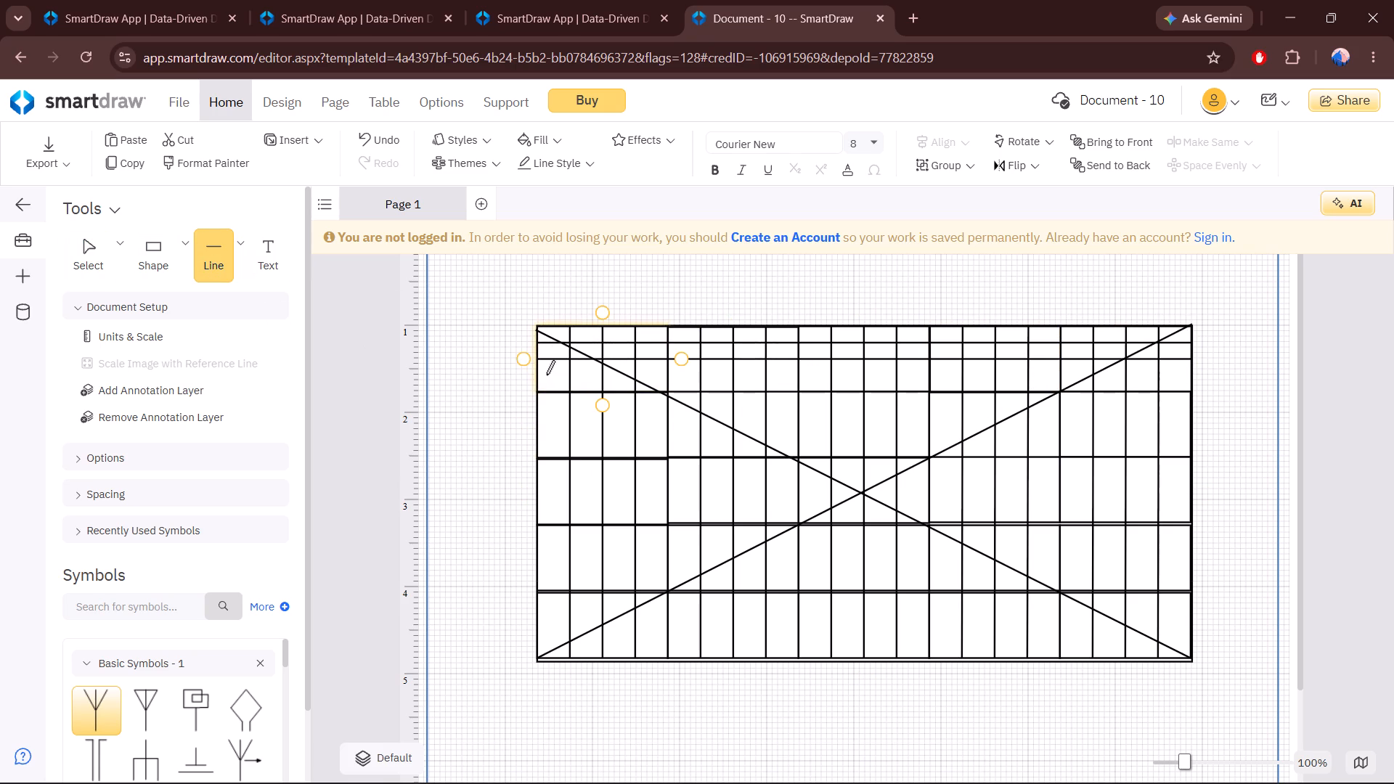
pyautogui.click(546, 375)
pyautogui.click(1187, 380)
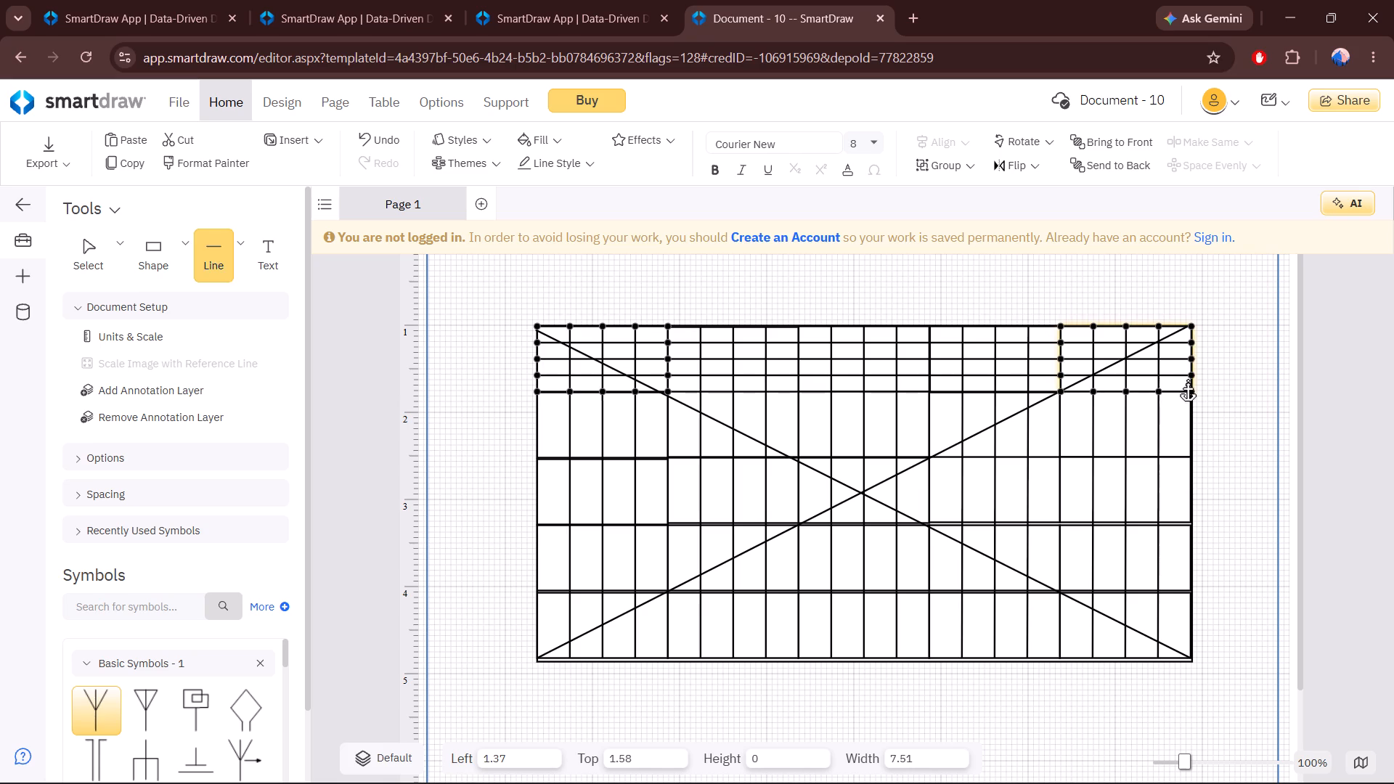
# Divide the second row with three full-width horizontal lines at about 1.95, 2.14 and 2.33 vertically.
pyautogui.click(193, 251)
pyautogui.click(545, 414)
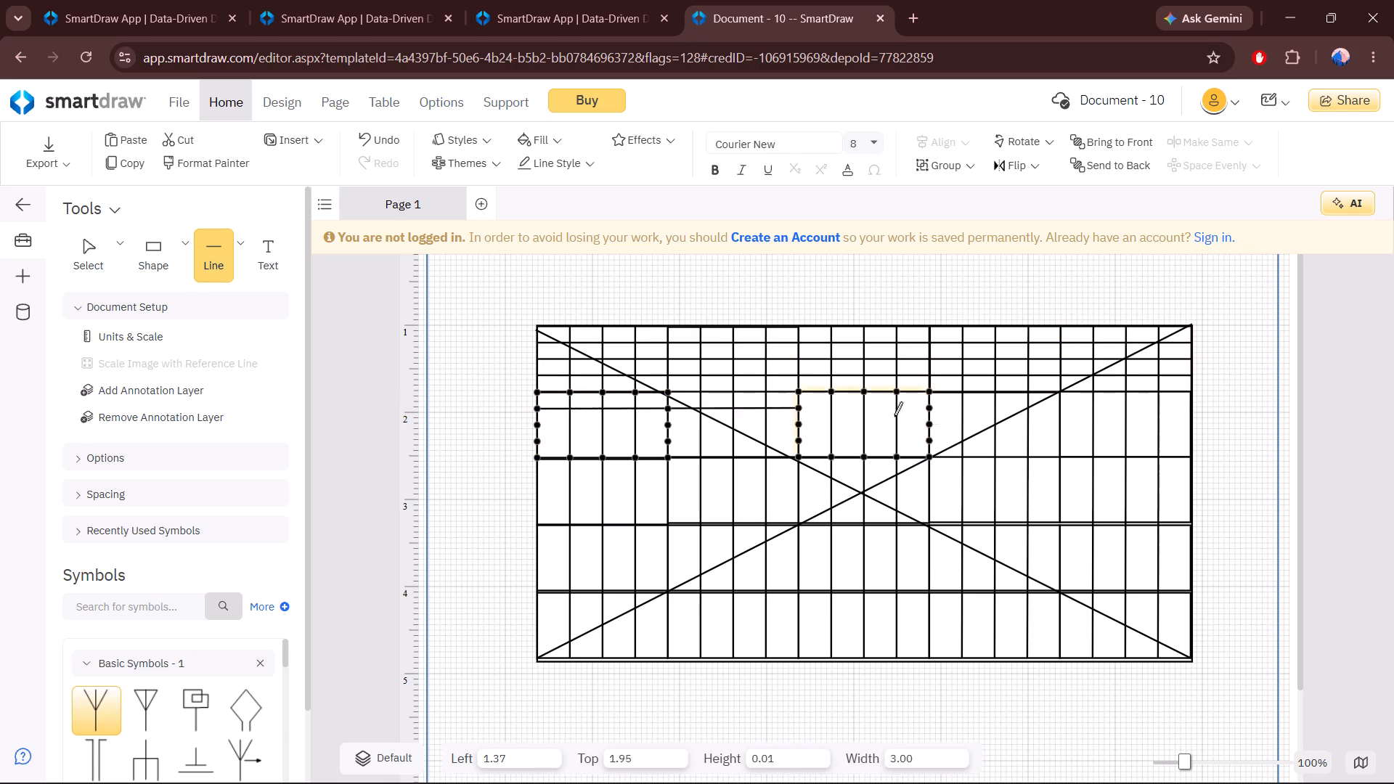
pyautogui.click(1182, 407)
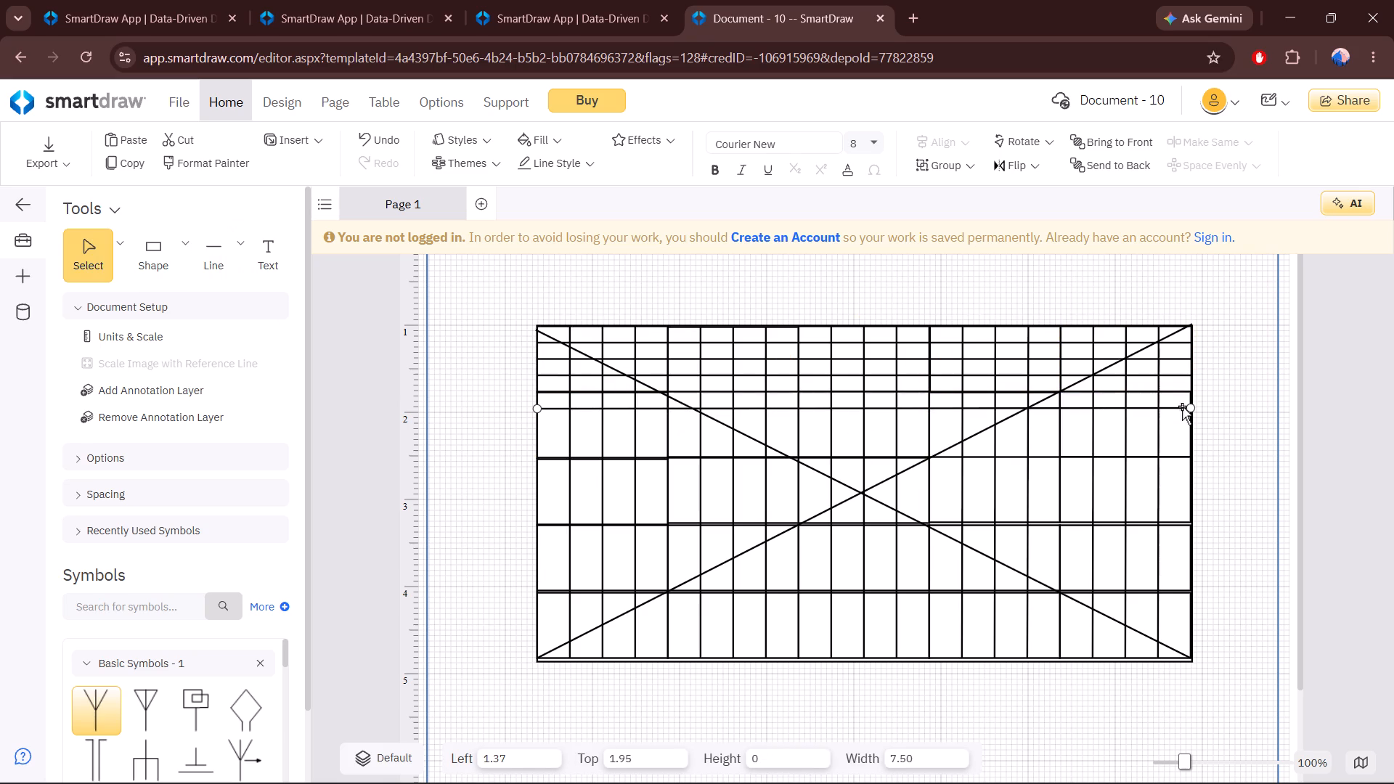
pyautogui.click(211, 238)
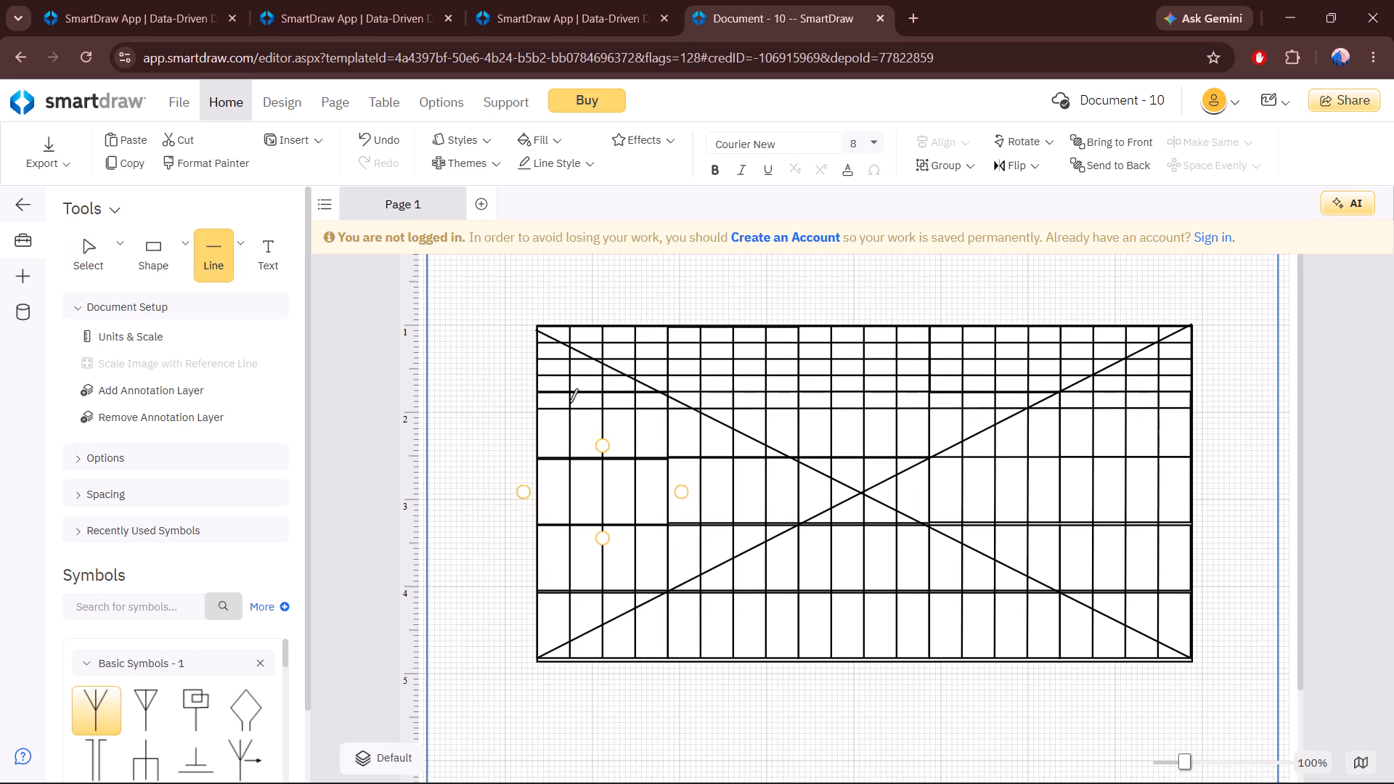
pyautogui.click(541, 424)
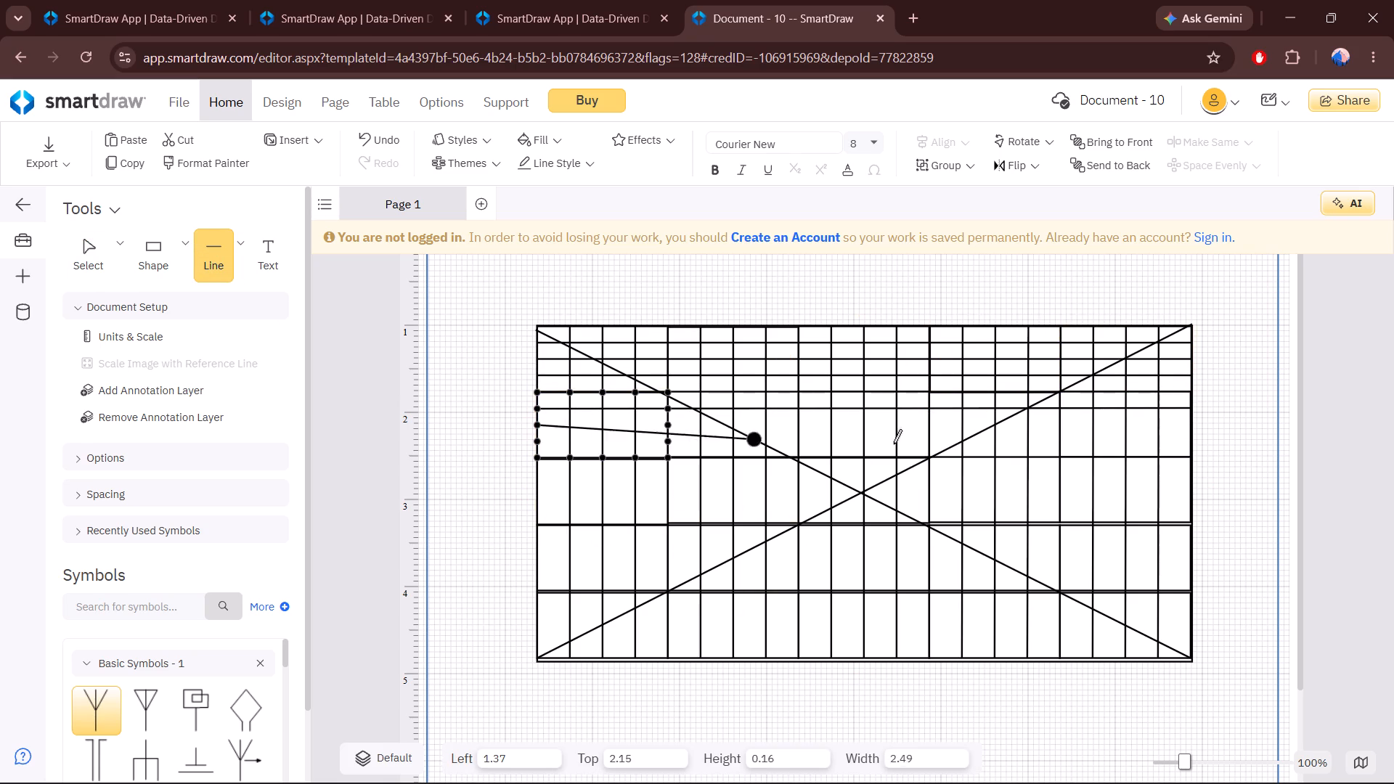
pyautogui.click(1189, 428)
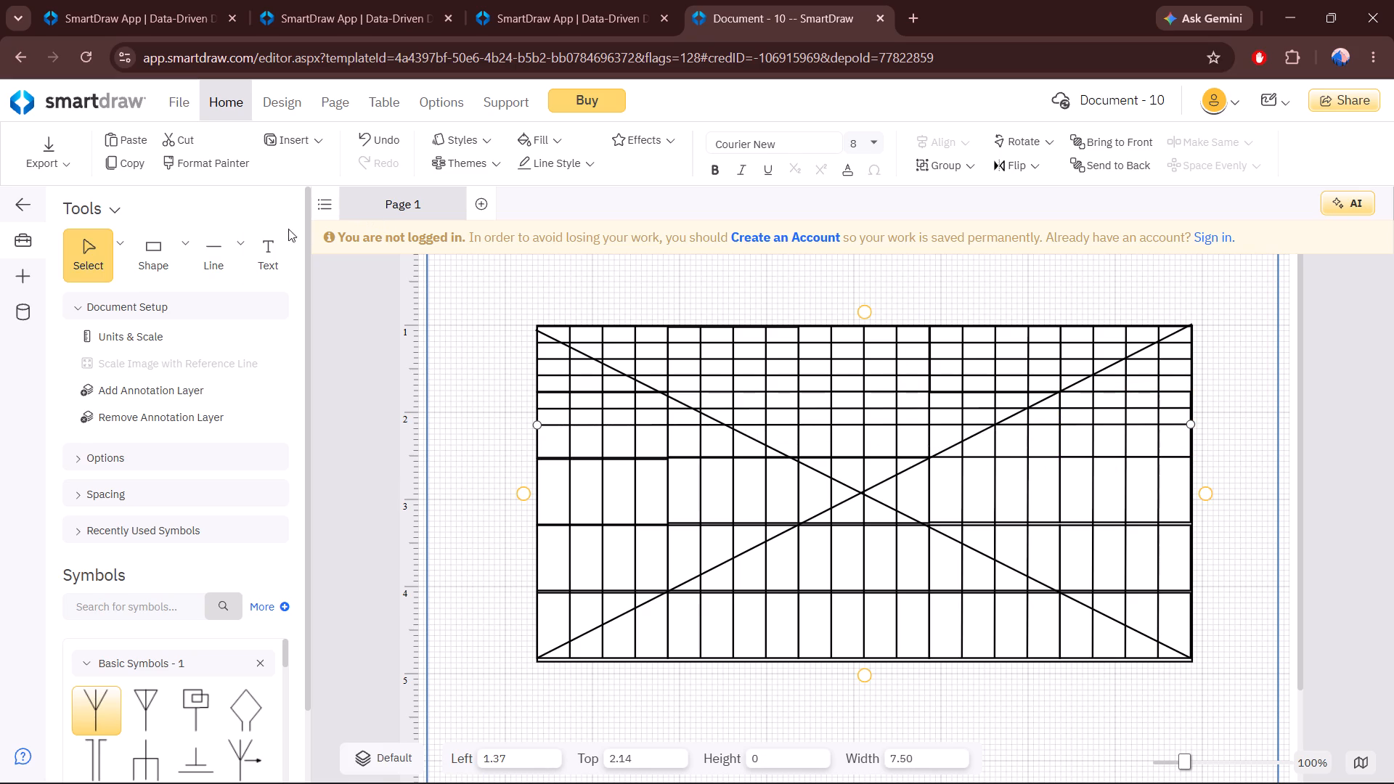
pyautogui.click(213, 239)
pyautogui.click(544, 438)
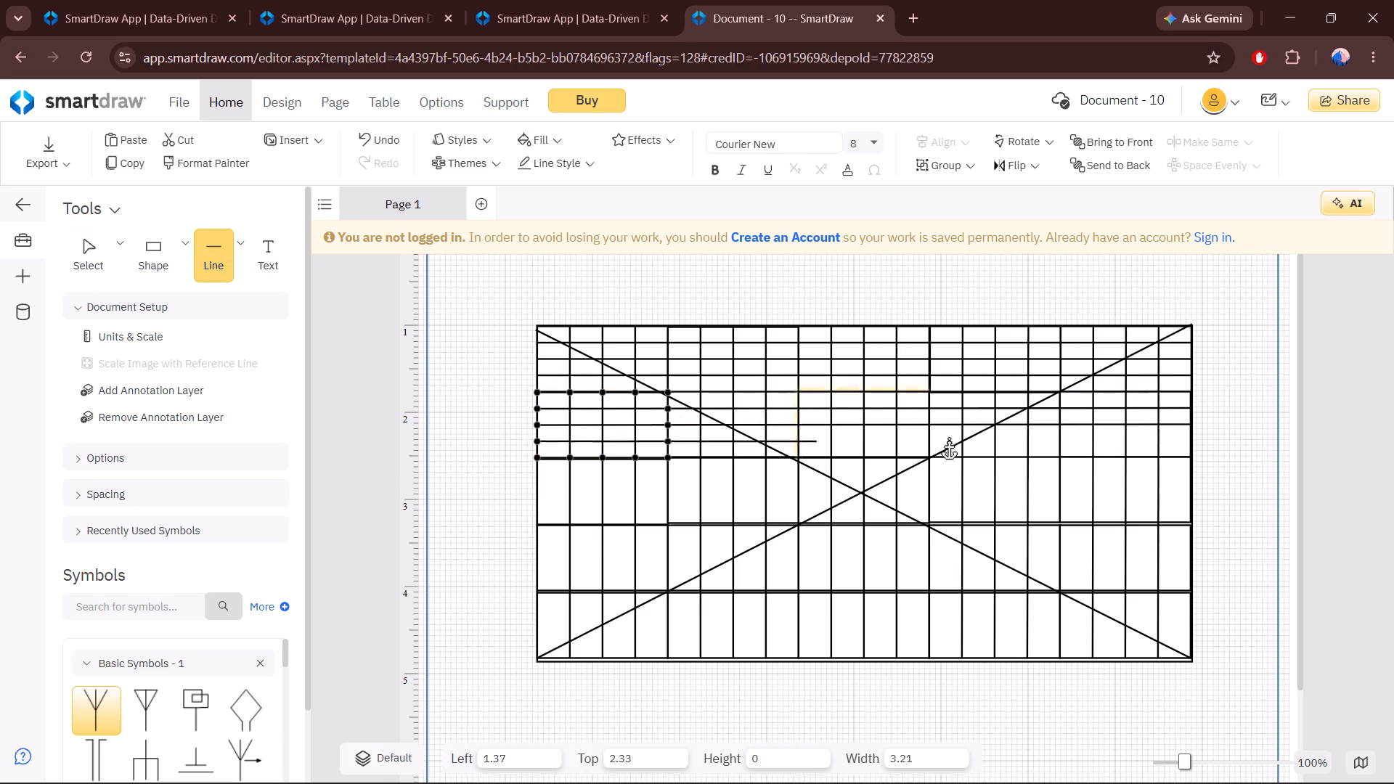
pyautogui.click(1183, 436)
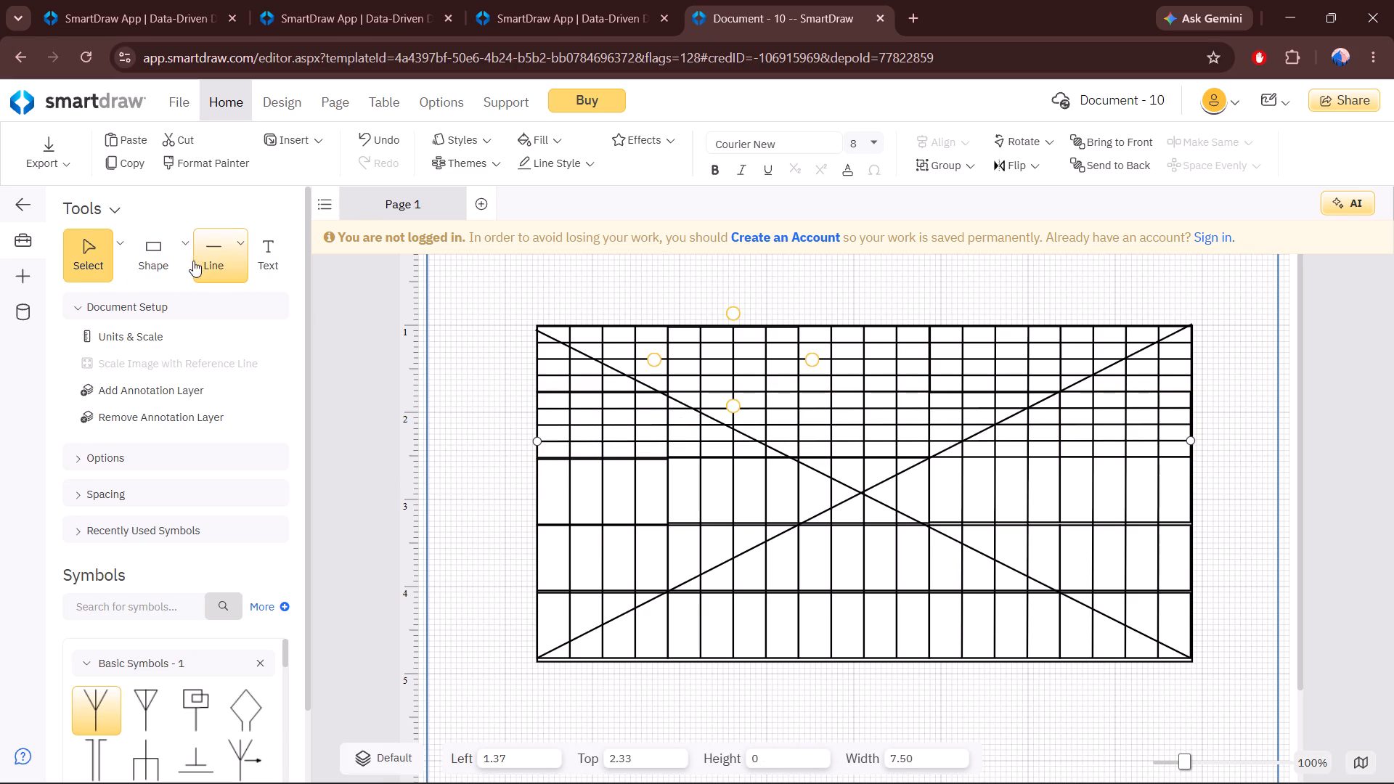
# Divide the third row with three full-width horizontal lines at about 2.70, 2.89 and 3.08 vertically.
pyautogui.click(198, 261)
pyautogui.click(542, 475)
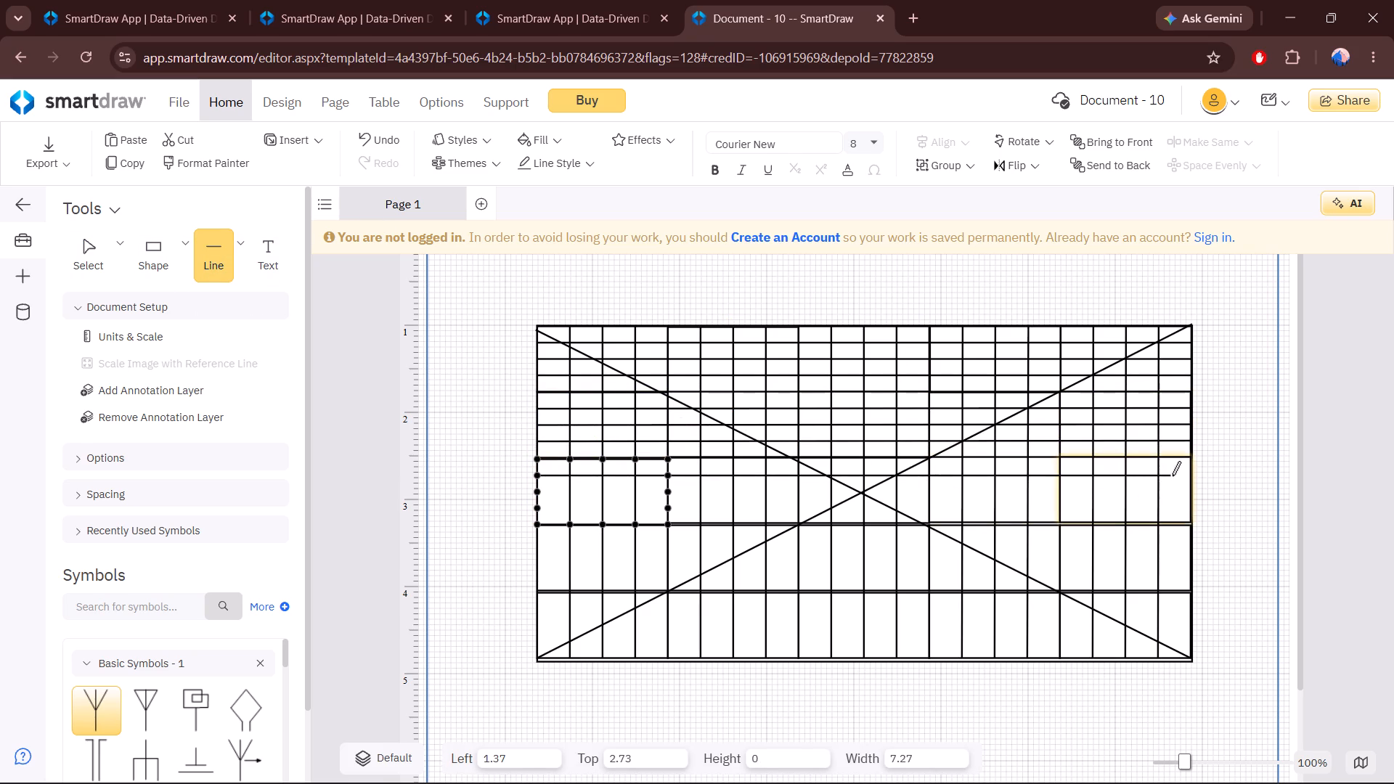
pyautogui.click(1183, 473)
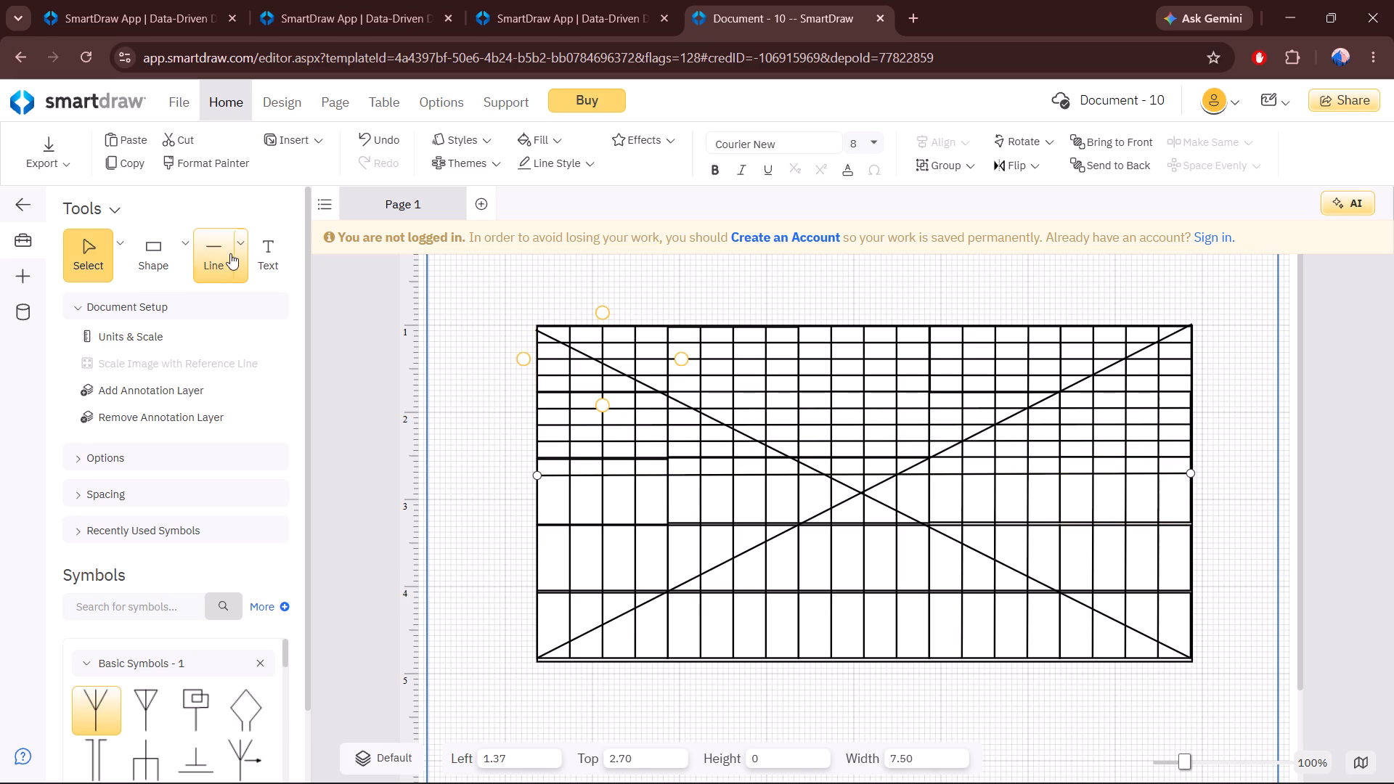
pyautogui.click(230, 253)
pyautogui.click(542, 488)
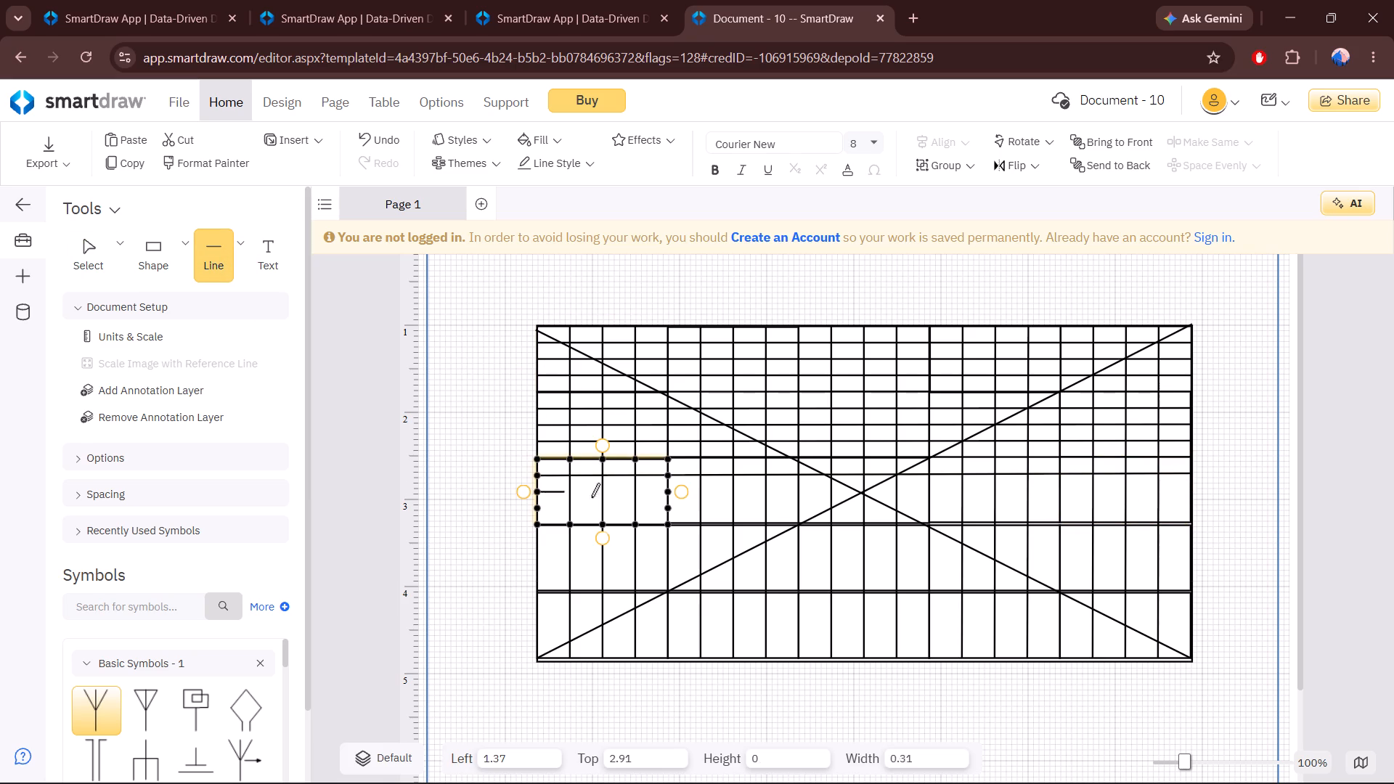
pyautogui.click(1189, 492)
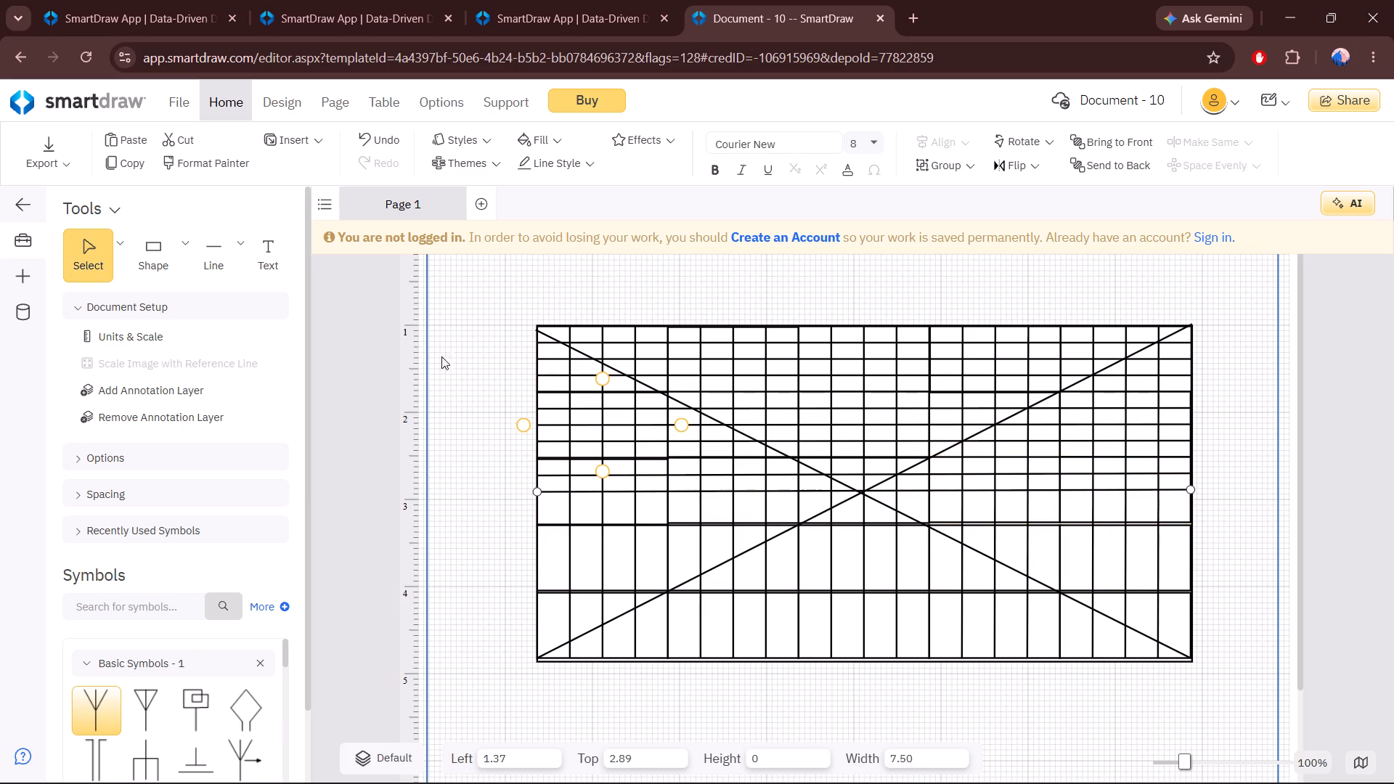
pyautogui.click(213, 268)
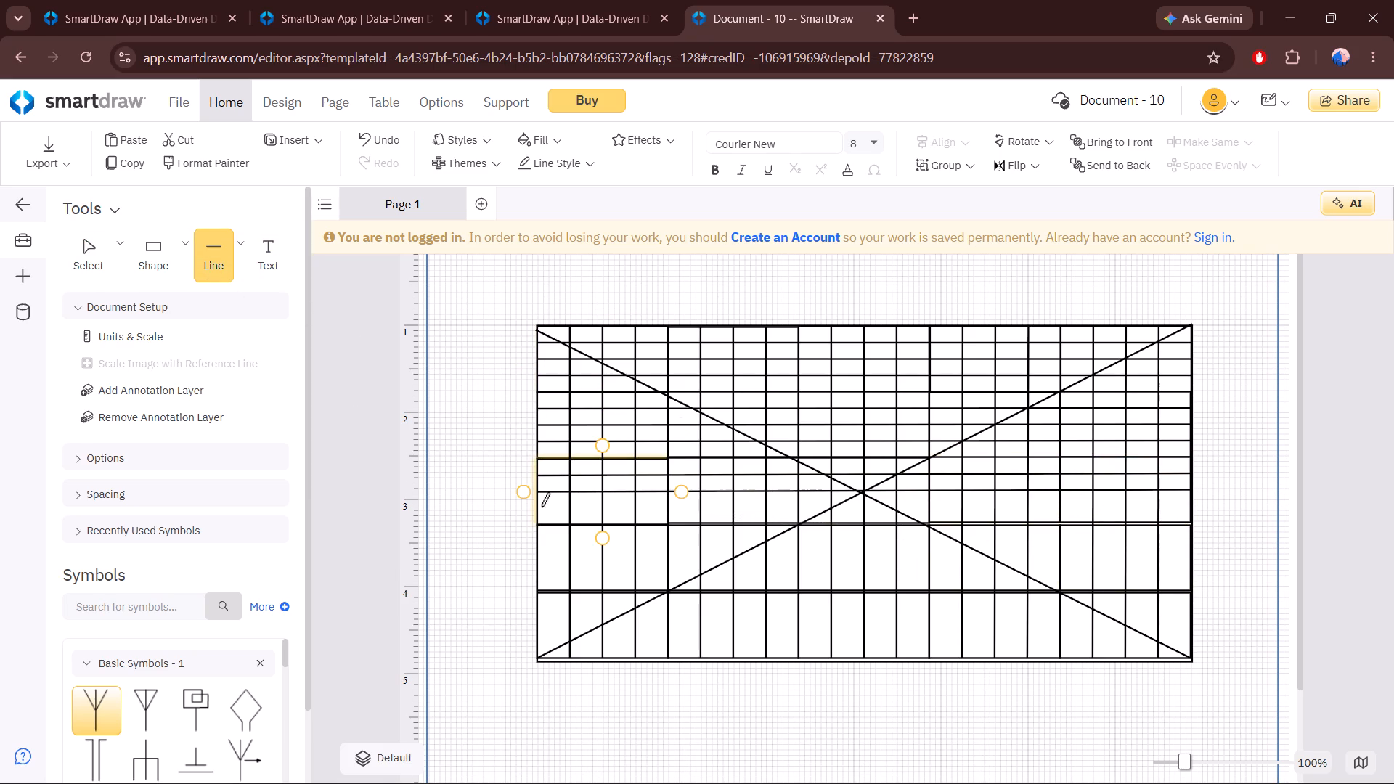
pyautogui.click(540, 506)
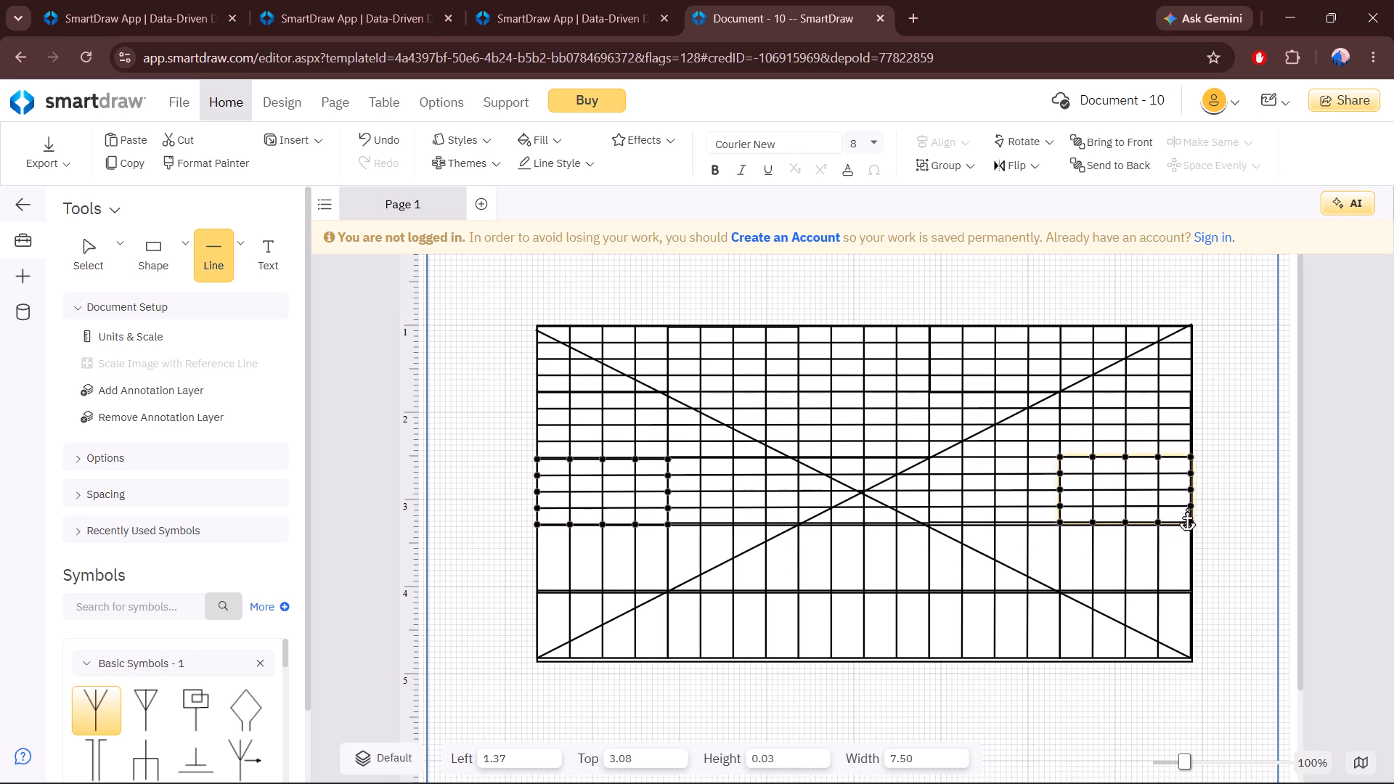
pyautogui.click(1186, 509)
# Divide the fourth row with three full-width horizontal lines at about 3.48, 3.67 and 3.86 vertically.
pyautogui.click(217, 252)
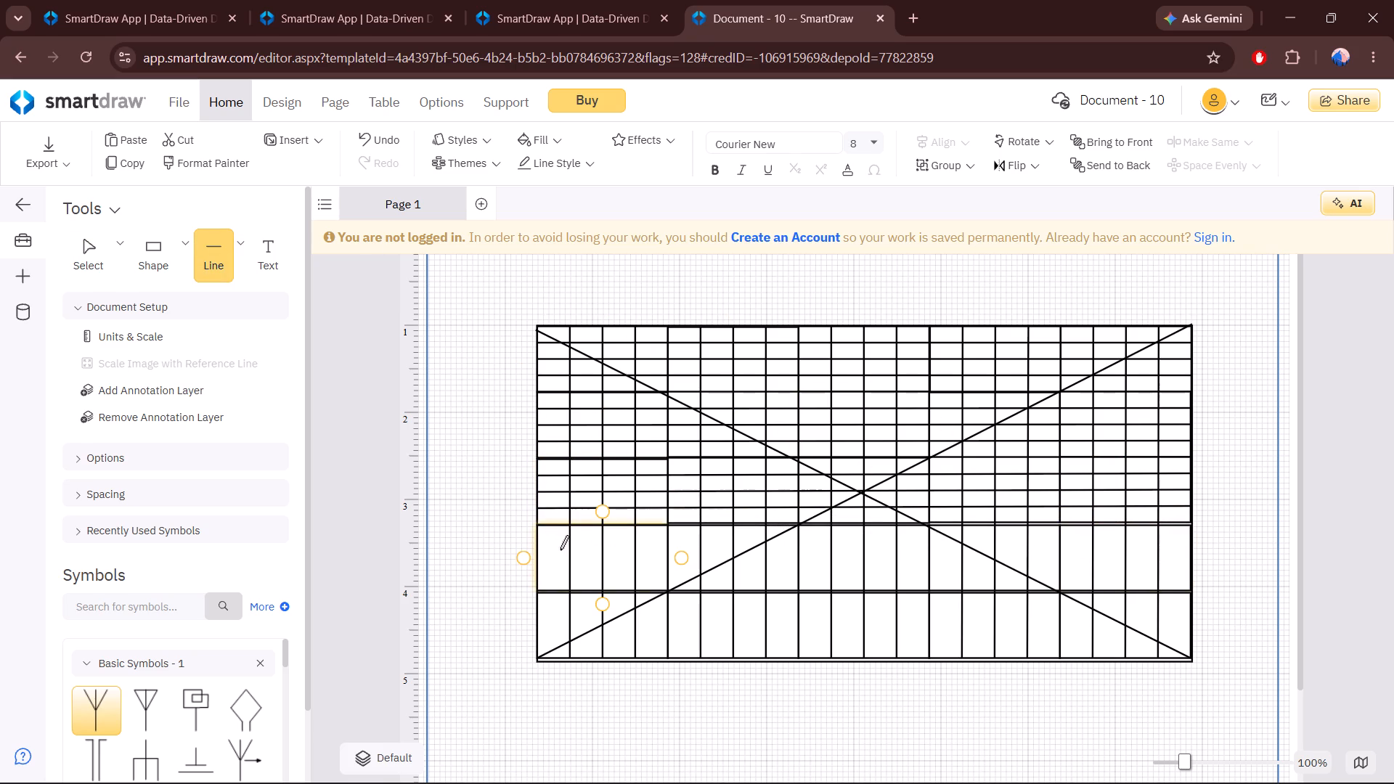
pyautogui.click(542, 543)
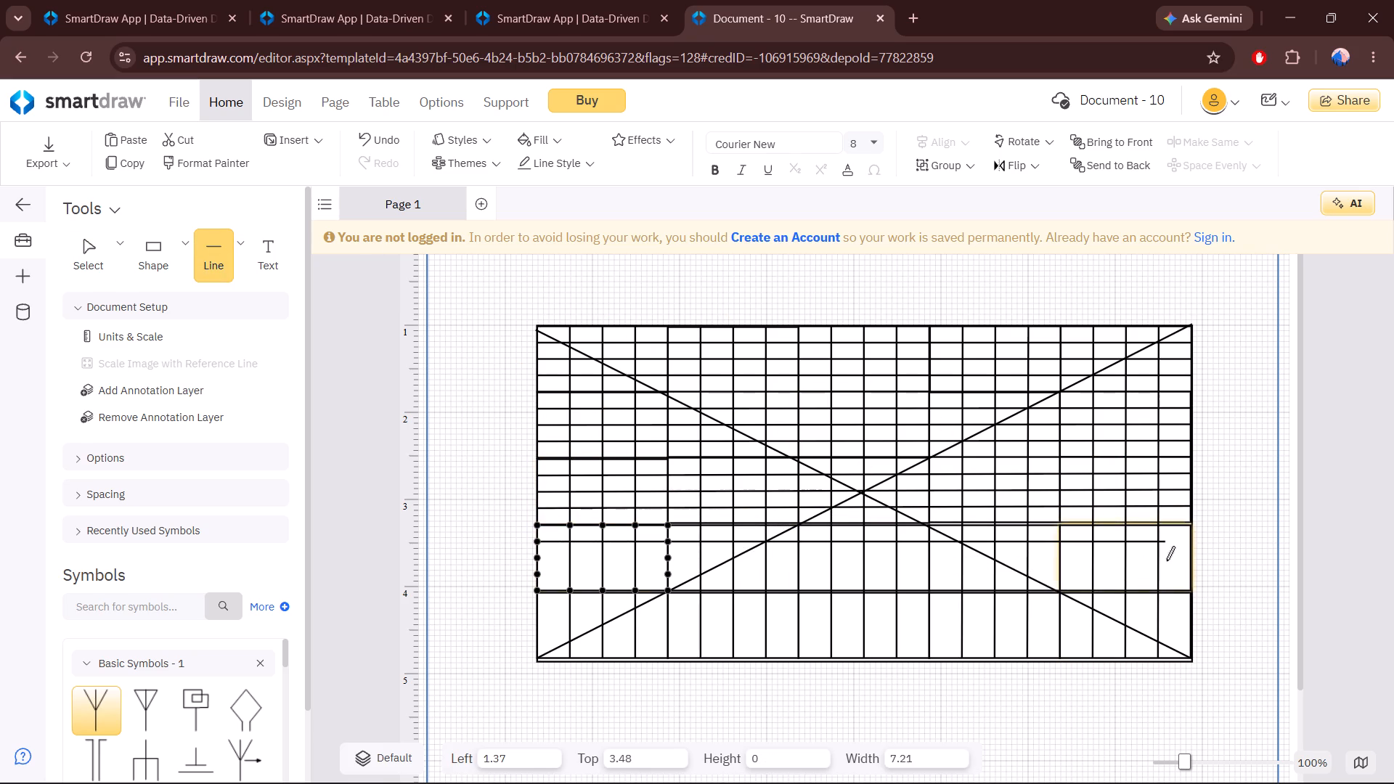
pyautogui.click(1185, 547)
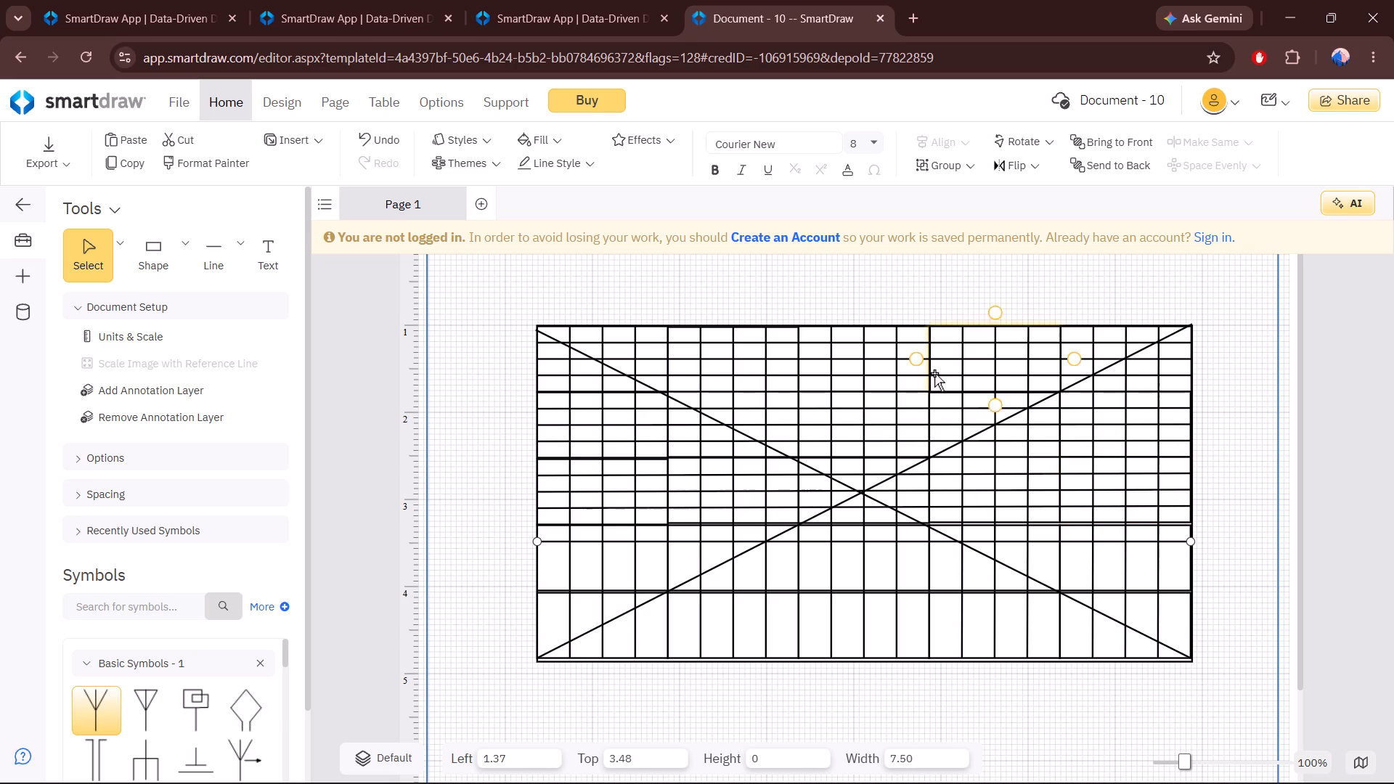
pyautogui.click(208, 234)
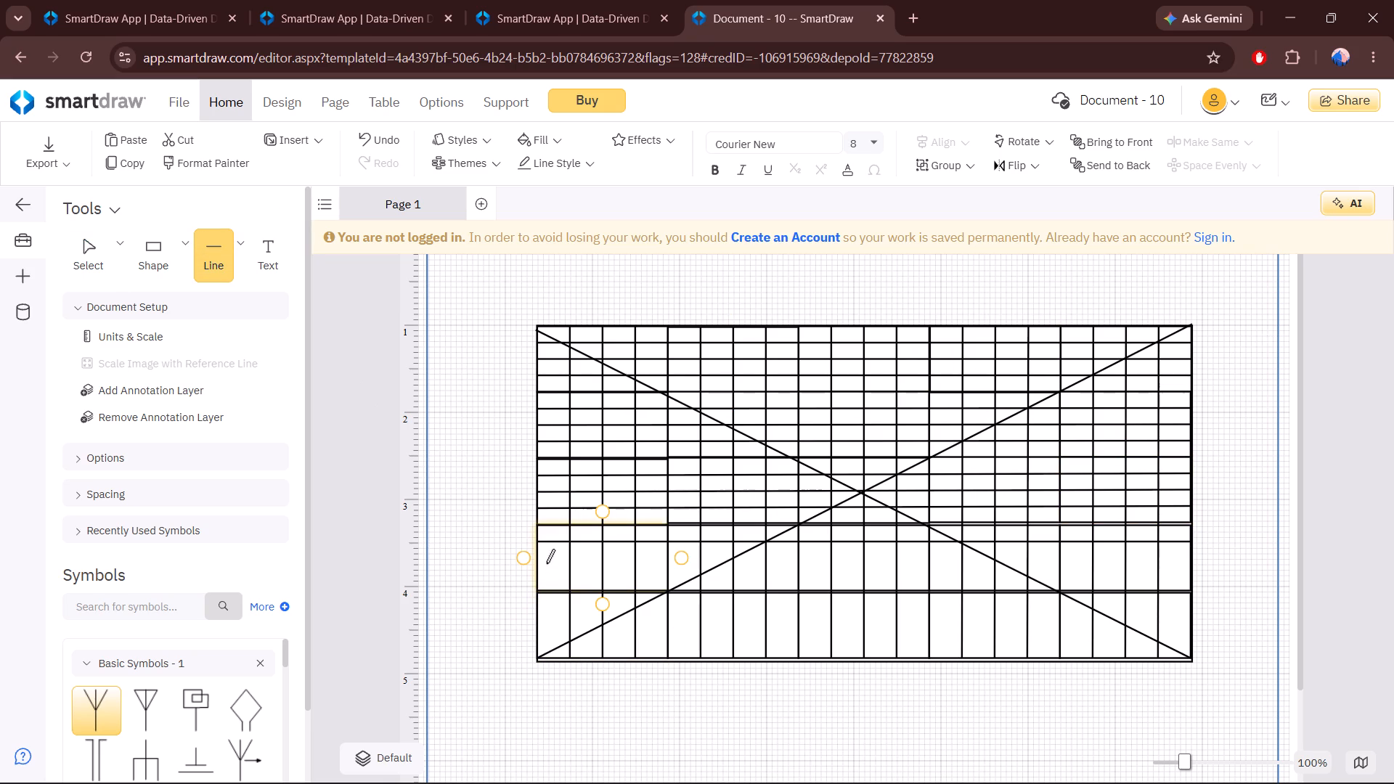
pyautogui.click(546, 554)
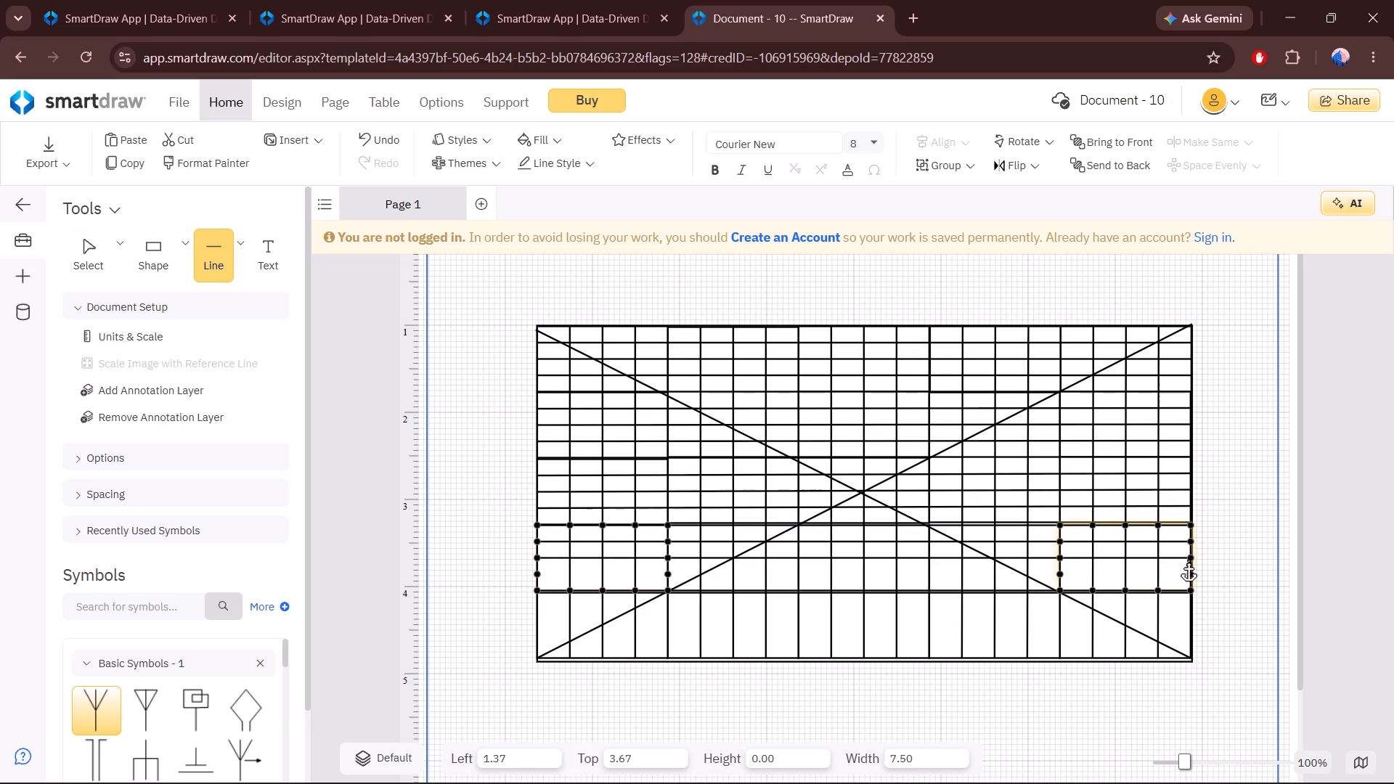
pyautogui.click(1188, 558)
pyautogui.click(208, 259)
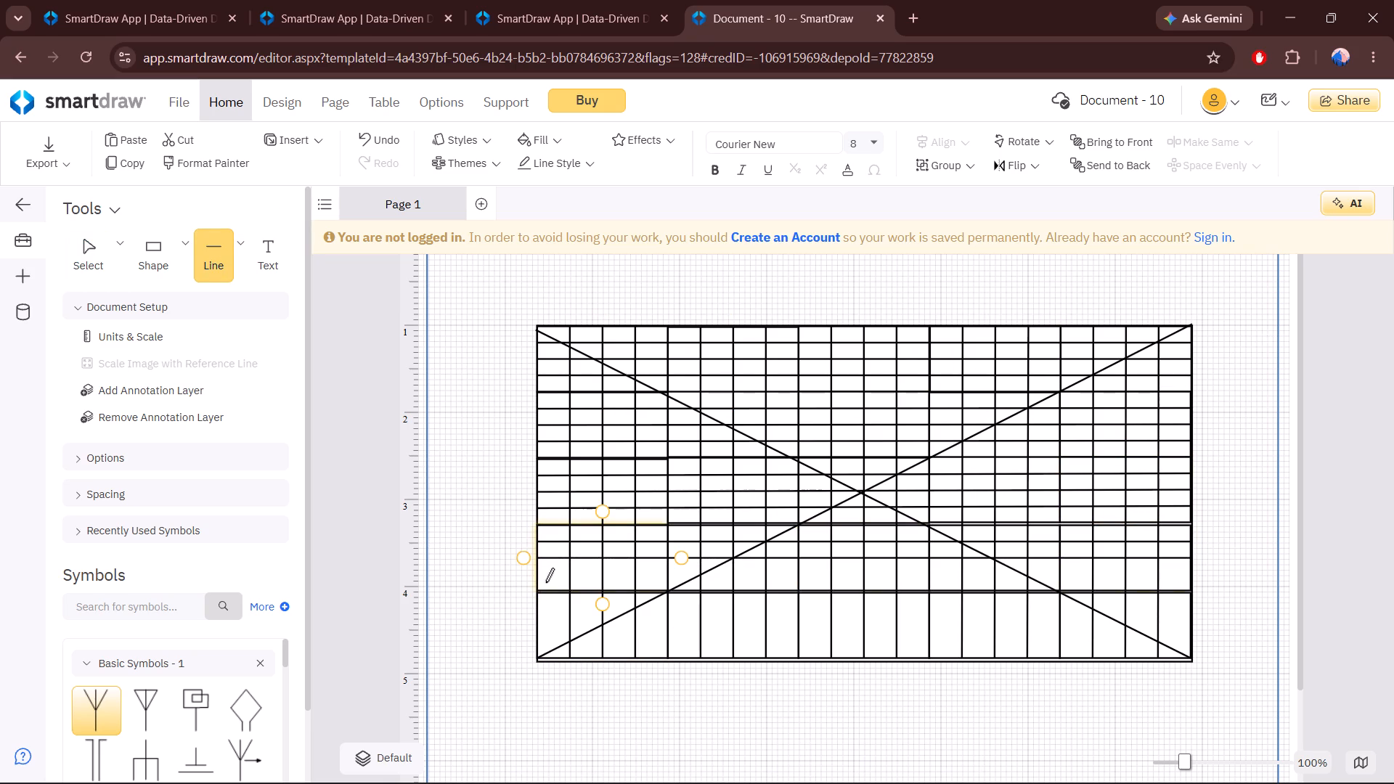
pyautogui.click(542, 573)
pyautogui.click(1189, 579)
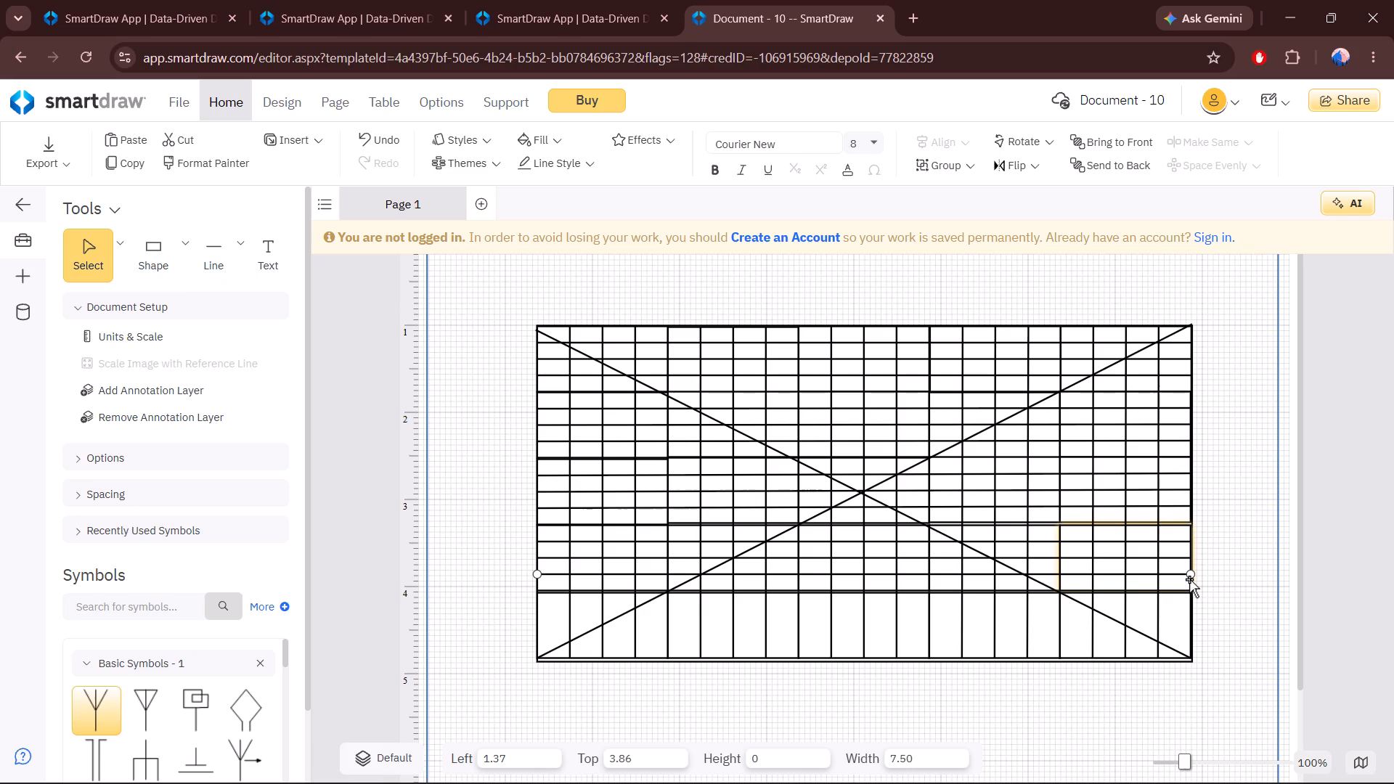
# Divide the fifth row with three full-width horizontal lines at about 4.26, 4.45 and 4.63 vertically.
pyautogui.click(216, 260)
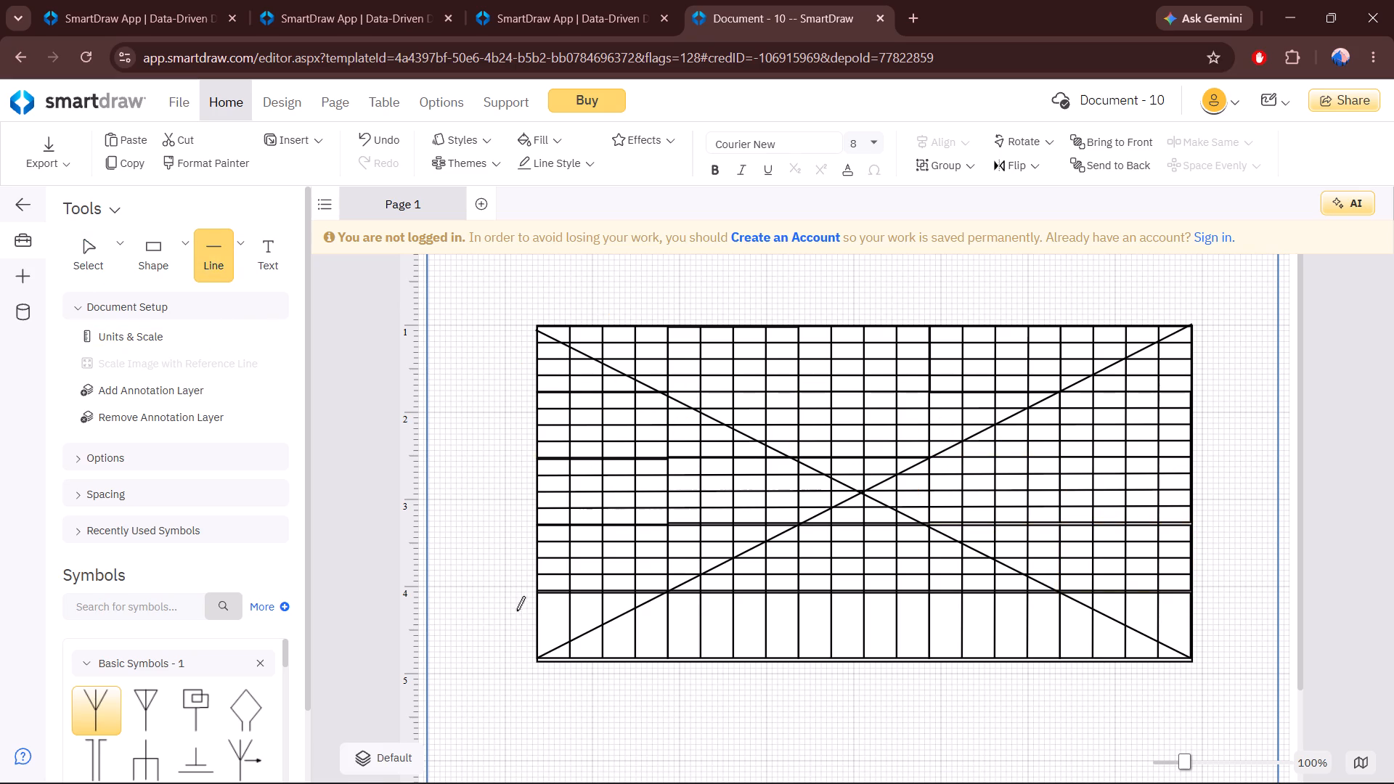
pyautogui.click(539, 612)
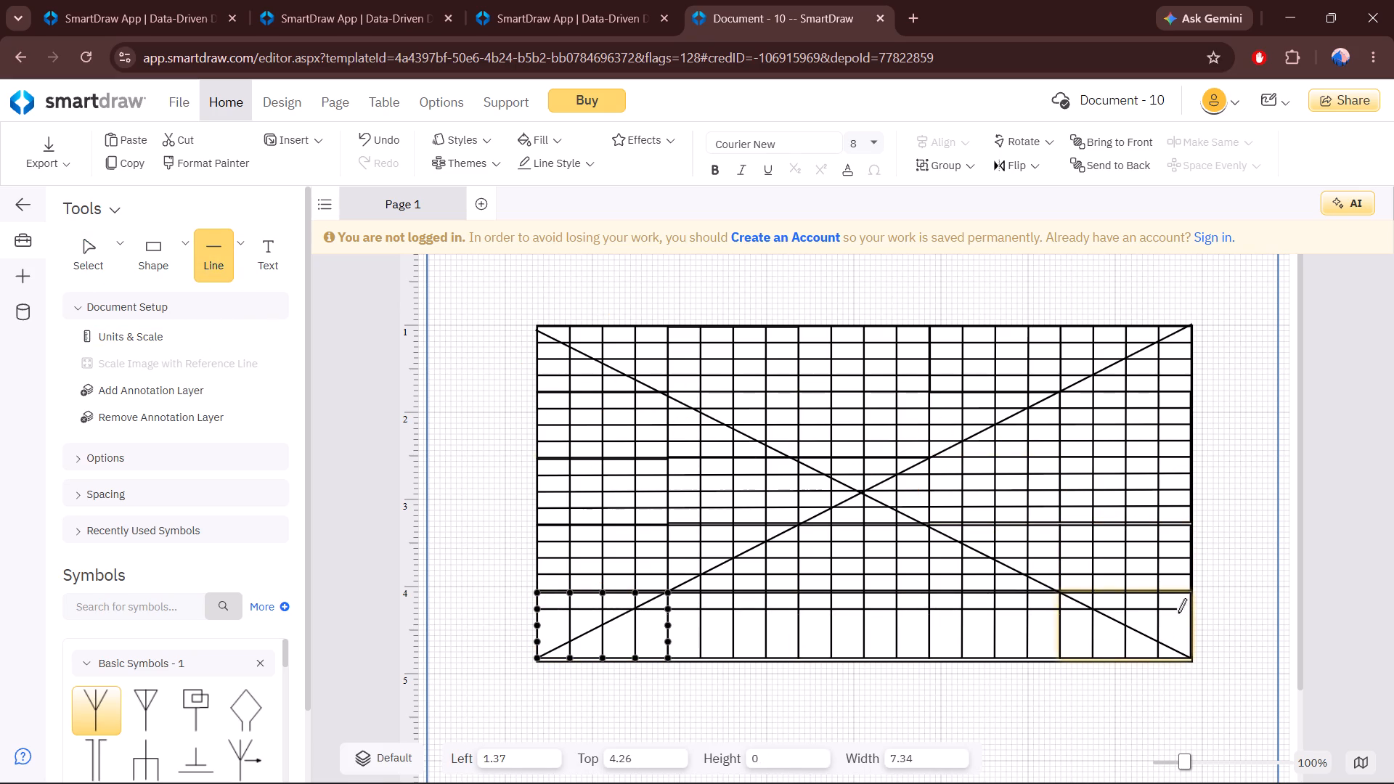
pyautogui.click(1184, 612)
pyautogui.click(197, 256)
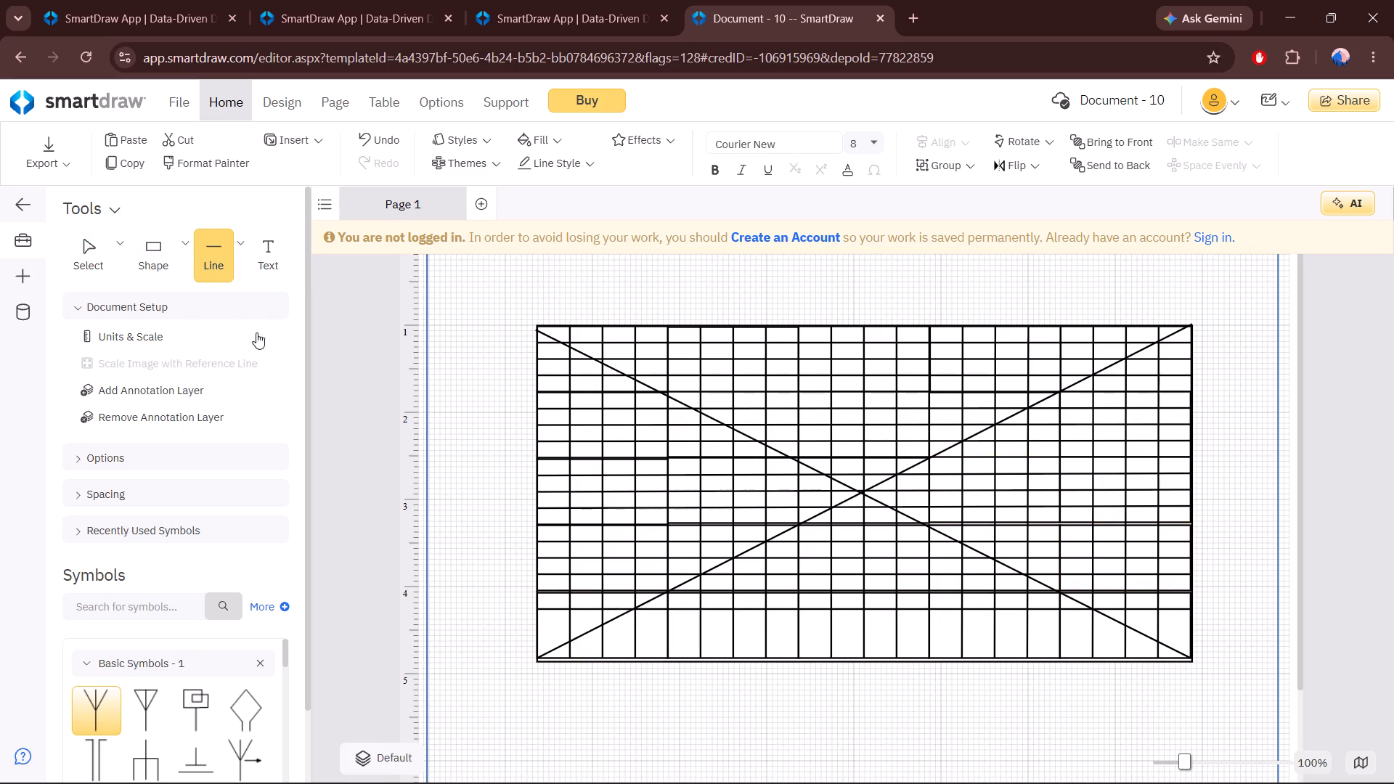
pyautogui.click(542, 624)
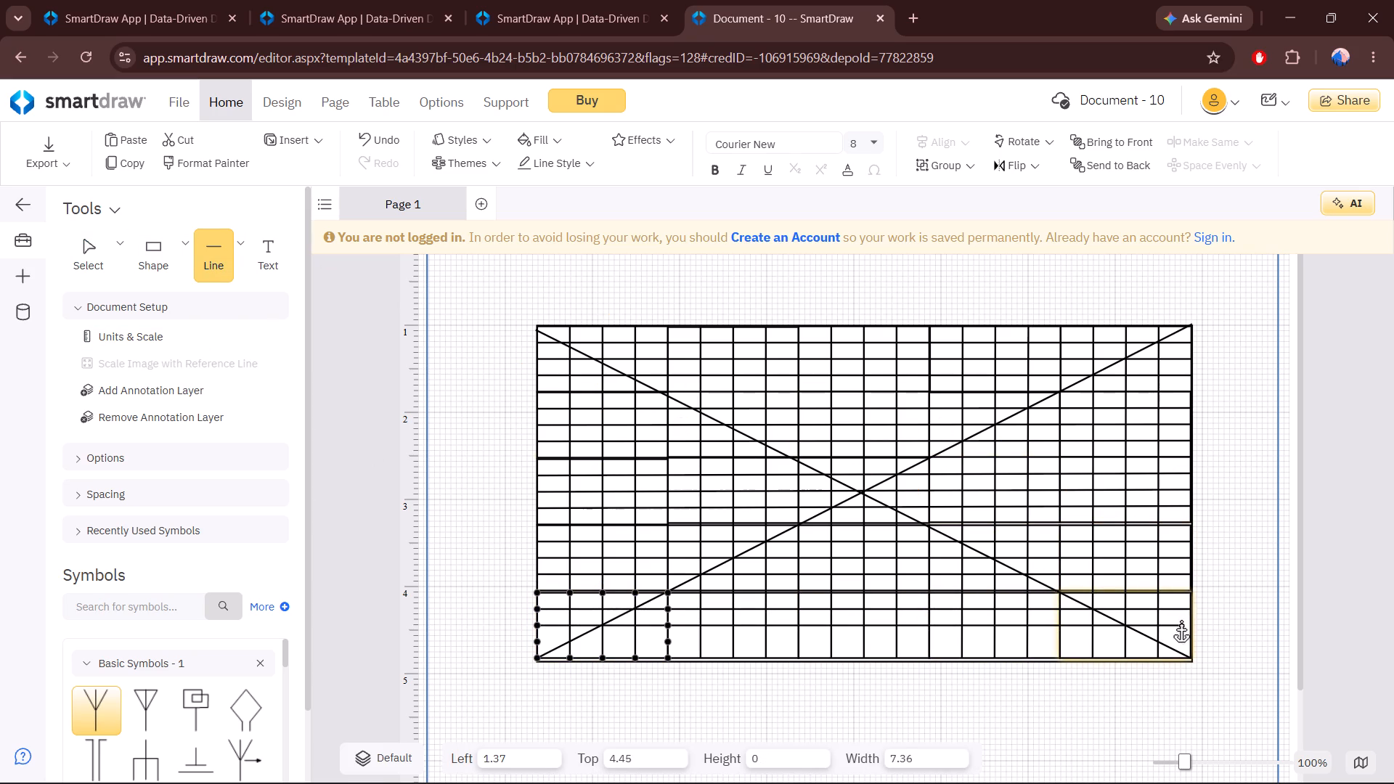
pyautogui.click(1184, 621)
pyautogui.click(205, 251)
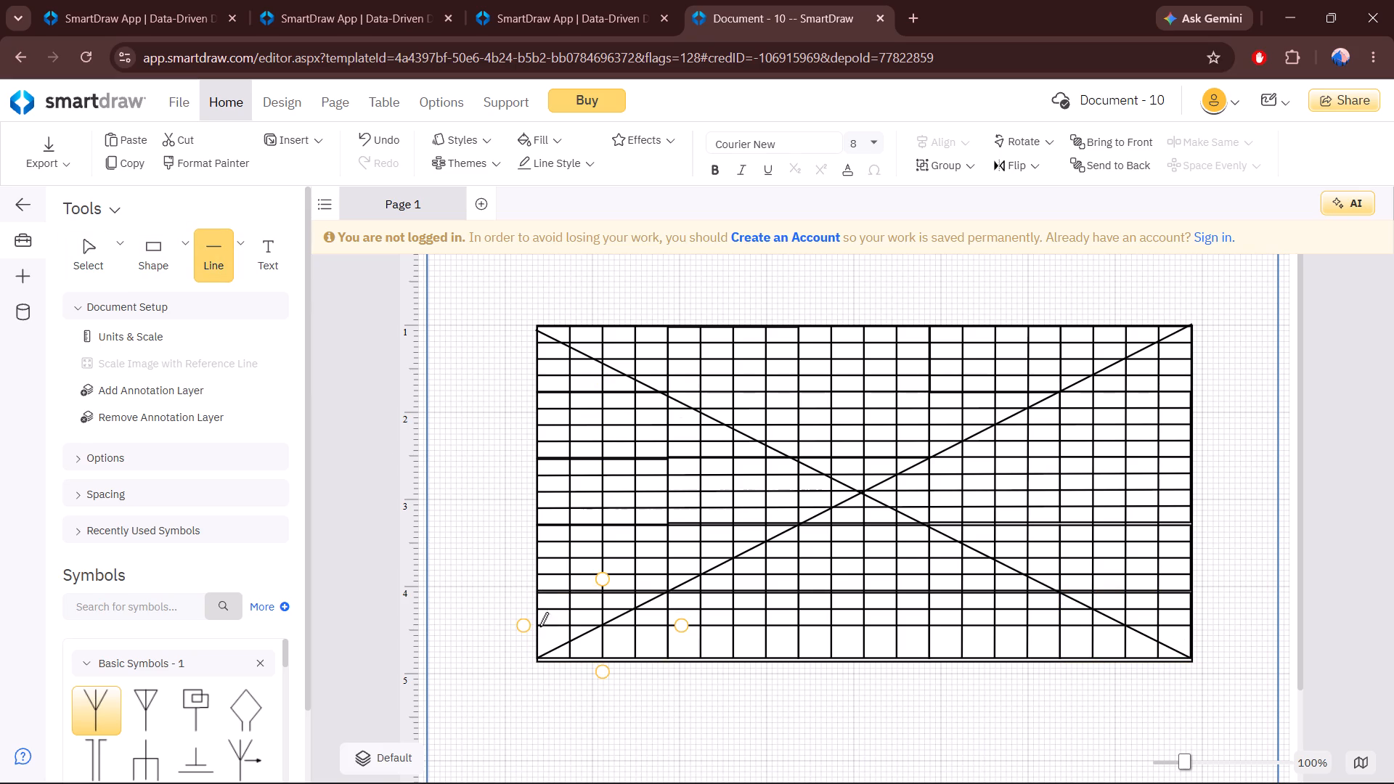
pyautogui.click(540, 636)
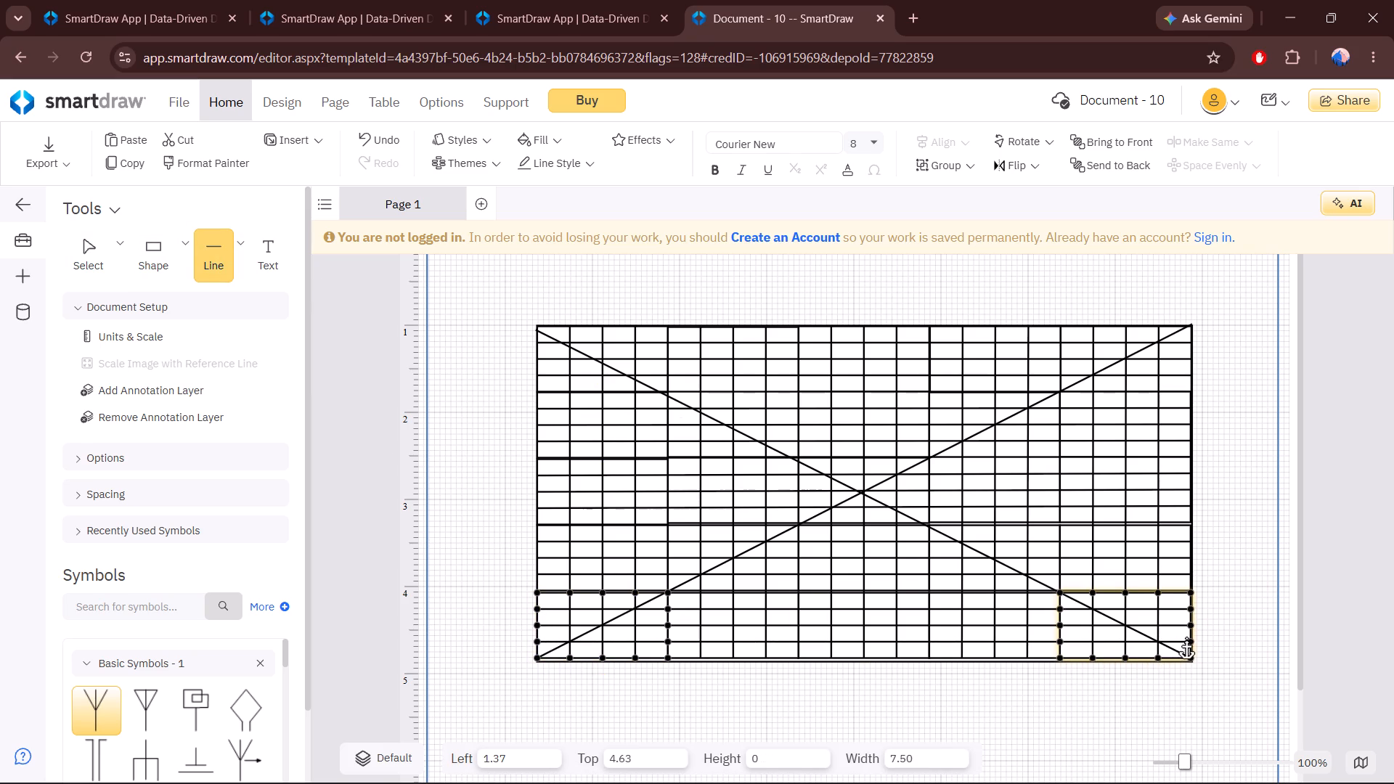
pyautogui.click(1186, 637)
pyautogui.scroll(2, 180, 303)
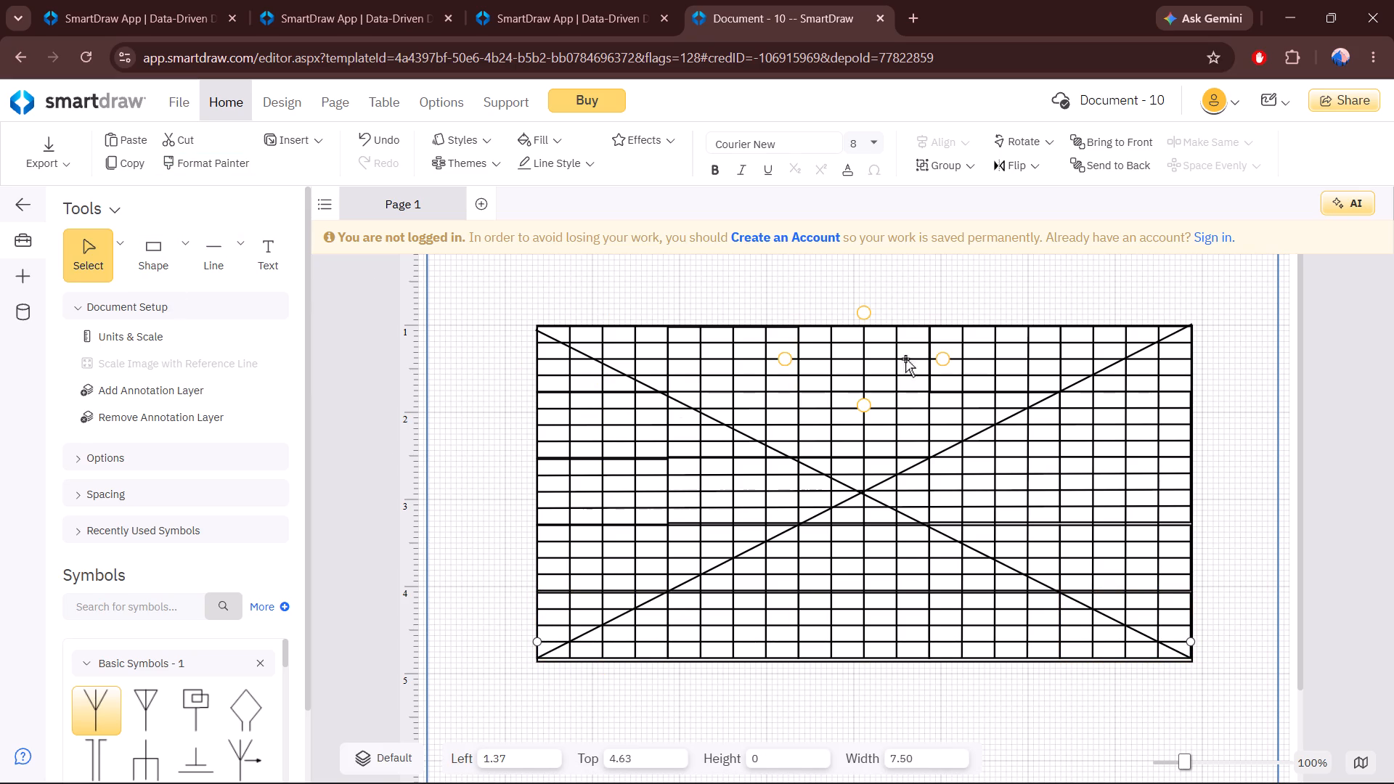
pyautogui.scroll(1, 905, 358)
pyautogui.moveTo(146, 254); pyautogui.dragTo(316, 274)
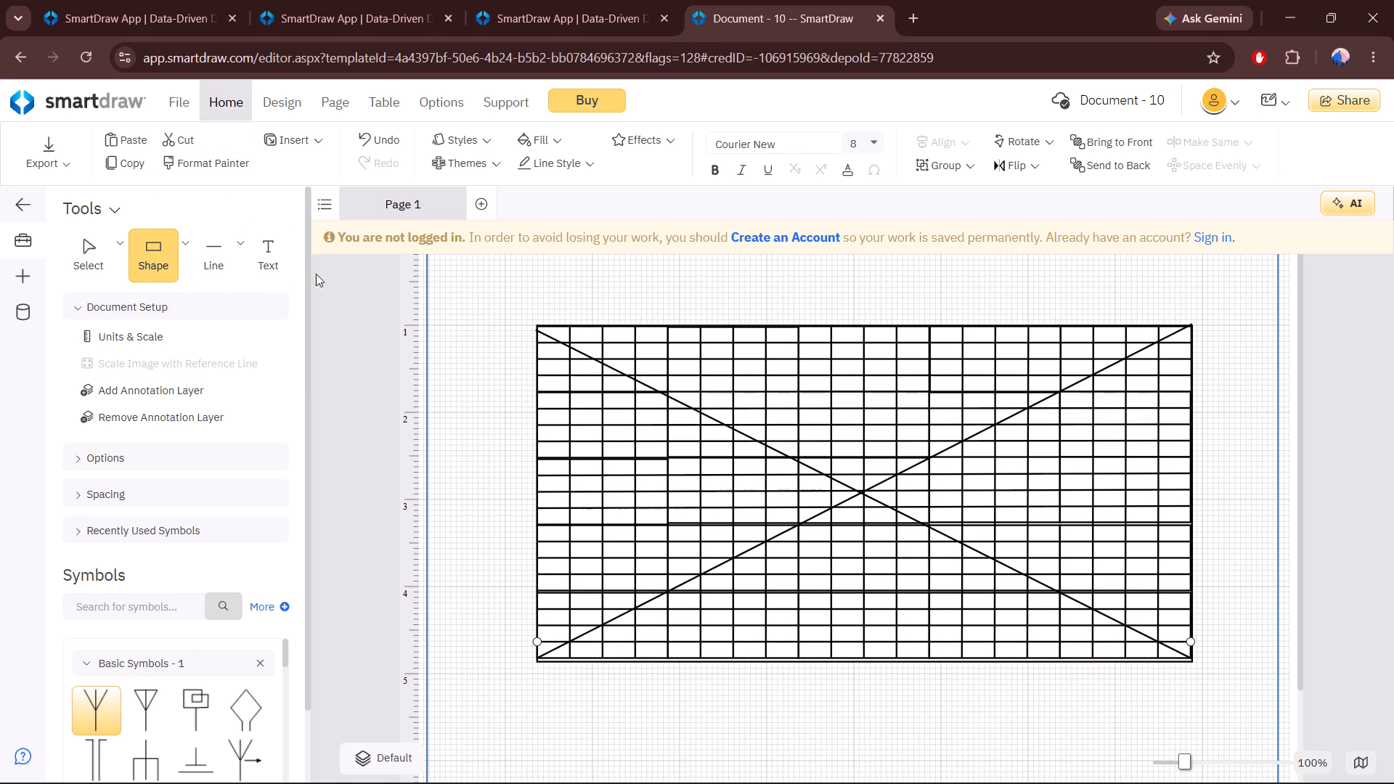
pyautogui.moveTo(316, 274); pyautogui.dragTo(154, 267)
# Place three light grey 1.50 by 0.75 parallelograms side by side on the grid's top edge, from about 1.37 to 4.02 horizontally.
pyautogui.click(532, 139)
pyautogui.click(538, 210)
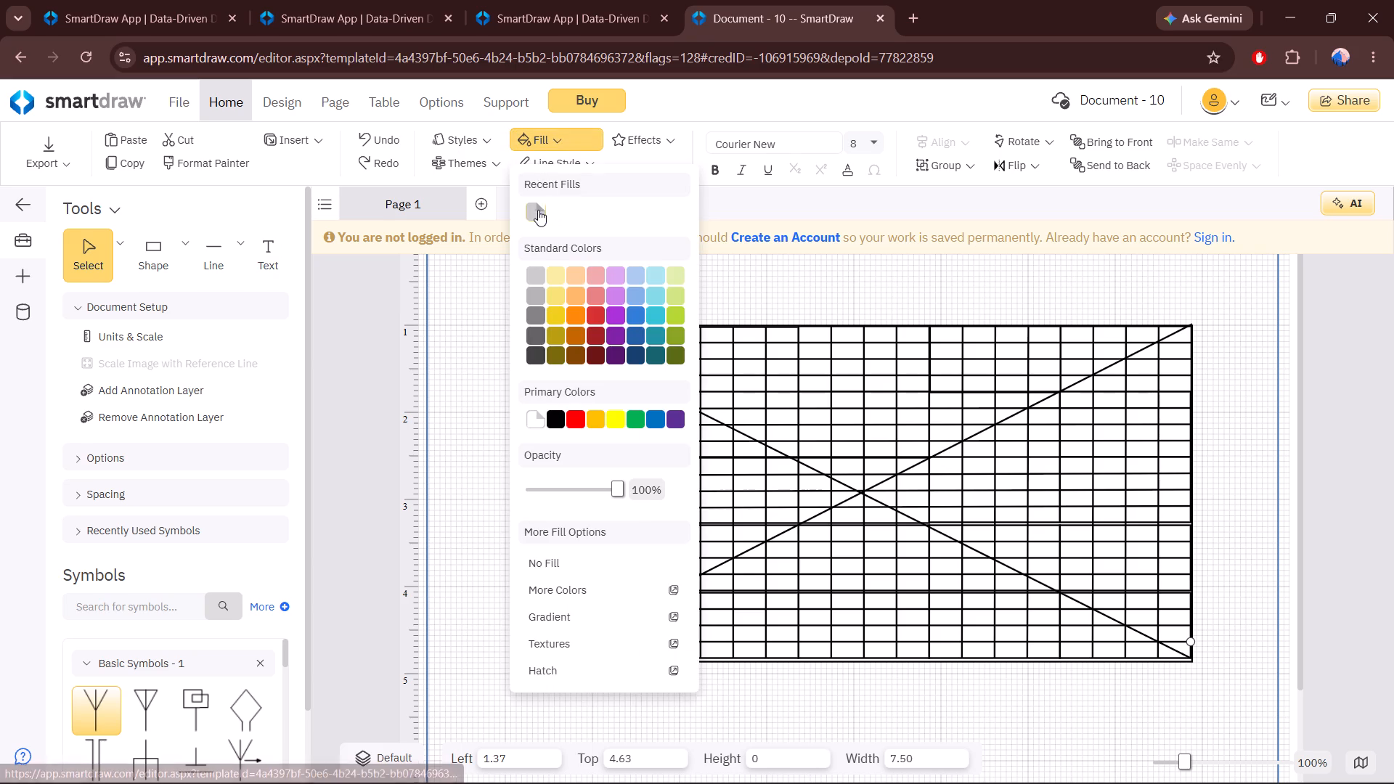
pyautogui.click(184, 239)
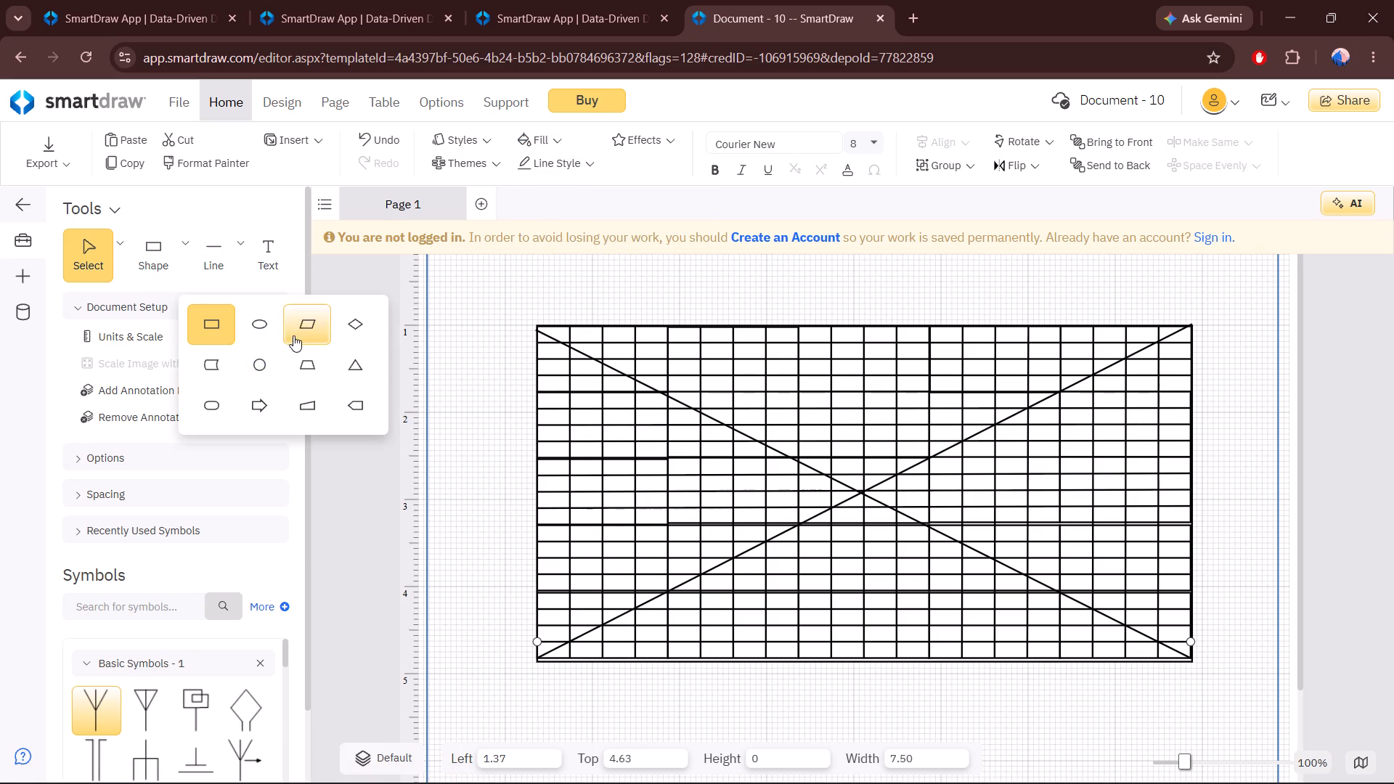
pyautogui.click(294, 334)
pyautogui.scroll(2, 198, 265)
pyautogui.moveTo(140, 249); pyautogui.dragTo(576, 287)
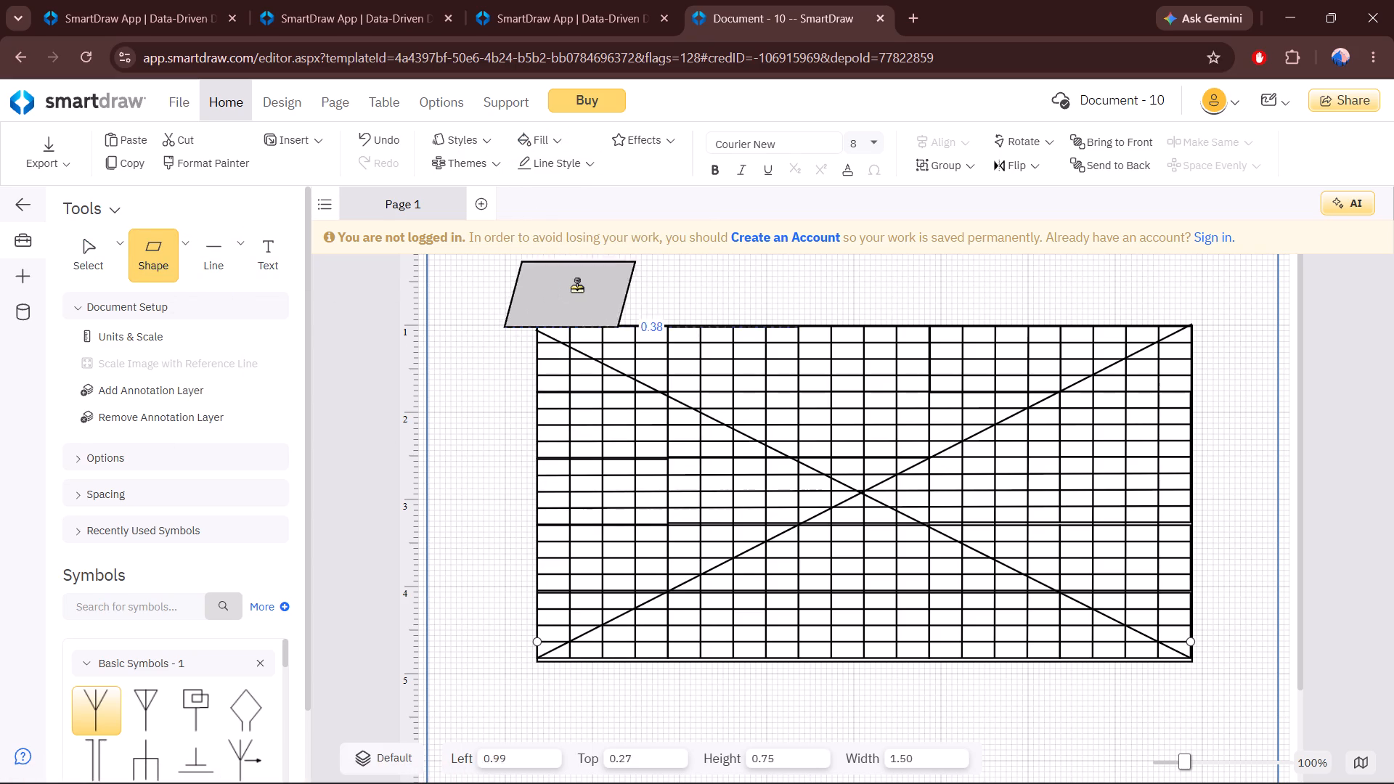
pyautogui.moveTo(576, 287); pyautogui.dragTo(599, 291)
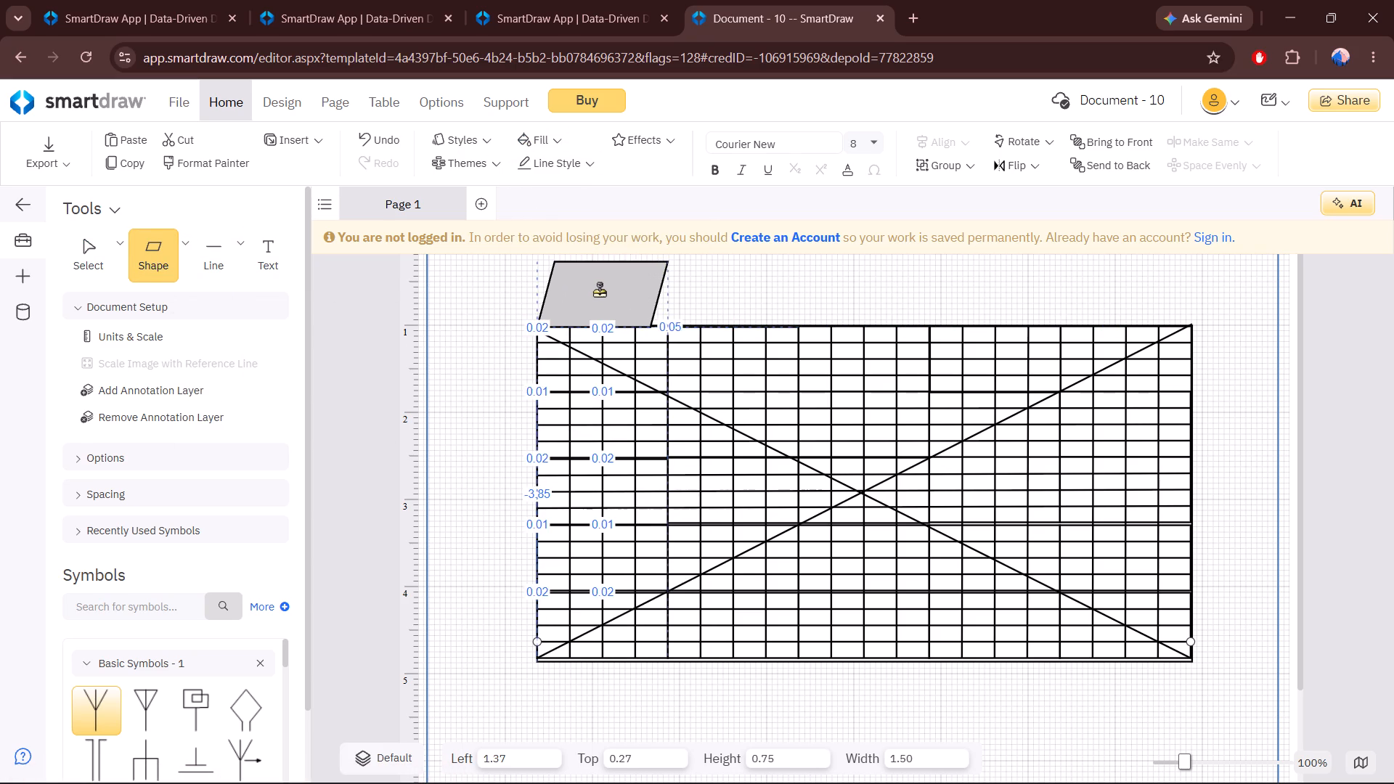
pyautogui.moveTo(599, 291); pyautogui.dragTo(600, 291)
pyautogui.click(494, 354)
pyautogui.moveTo(166, 249); pyautogui.dragTo(718, 291)
pyautogui.moveTo(146, 249); pyautogui.dragTo(830, 308)
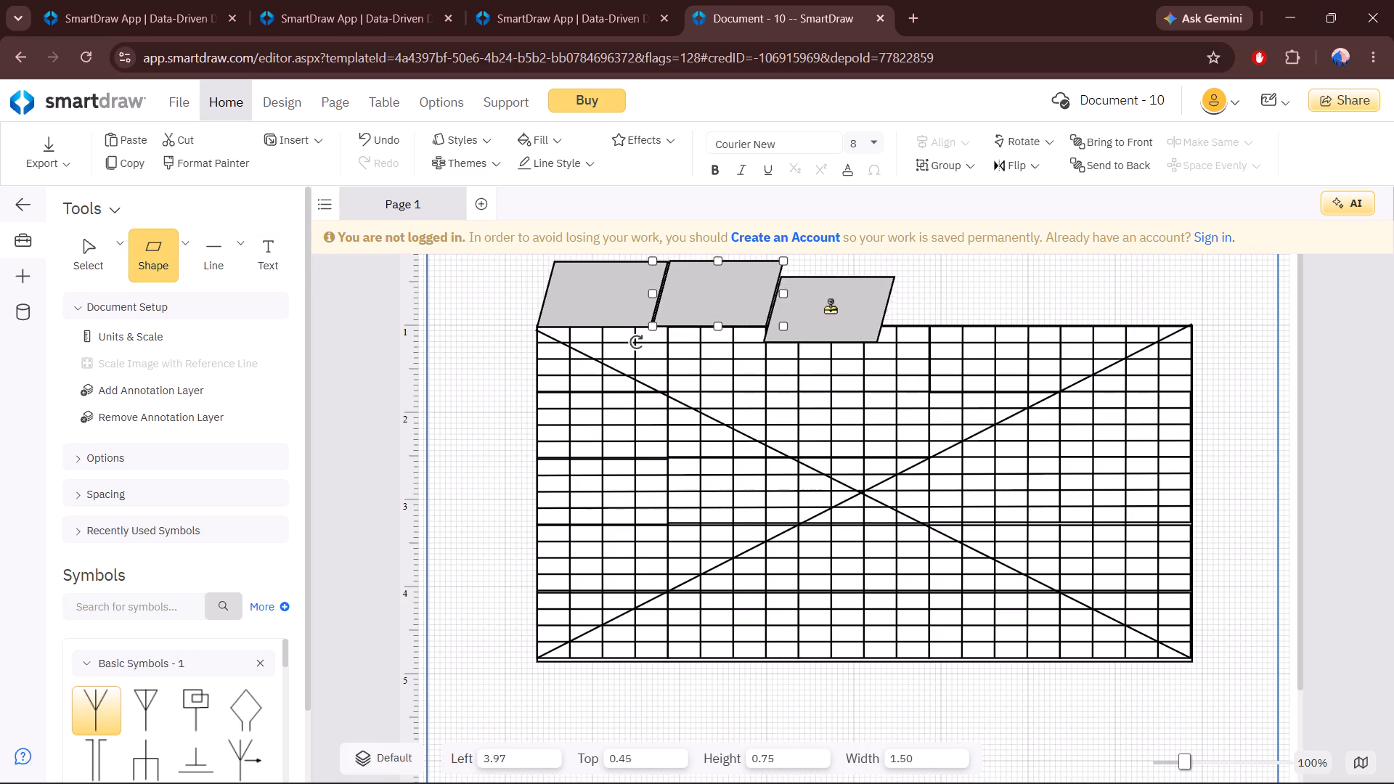
pyautogui.moveTo(830, 308); pyautogui.dragTo(831, 297)
pyautogui.click(831, 297)
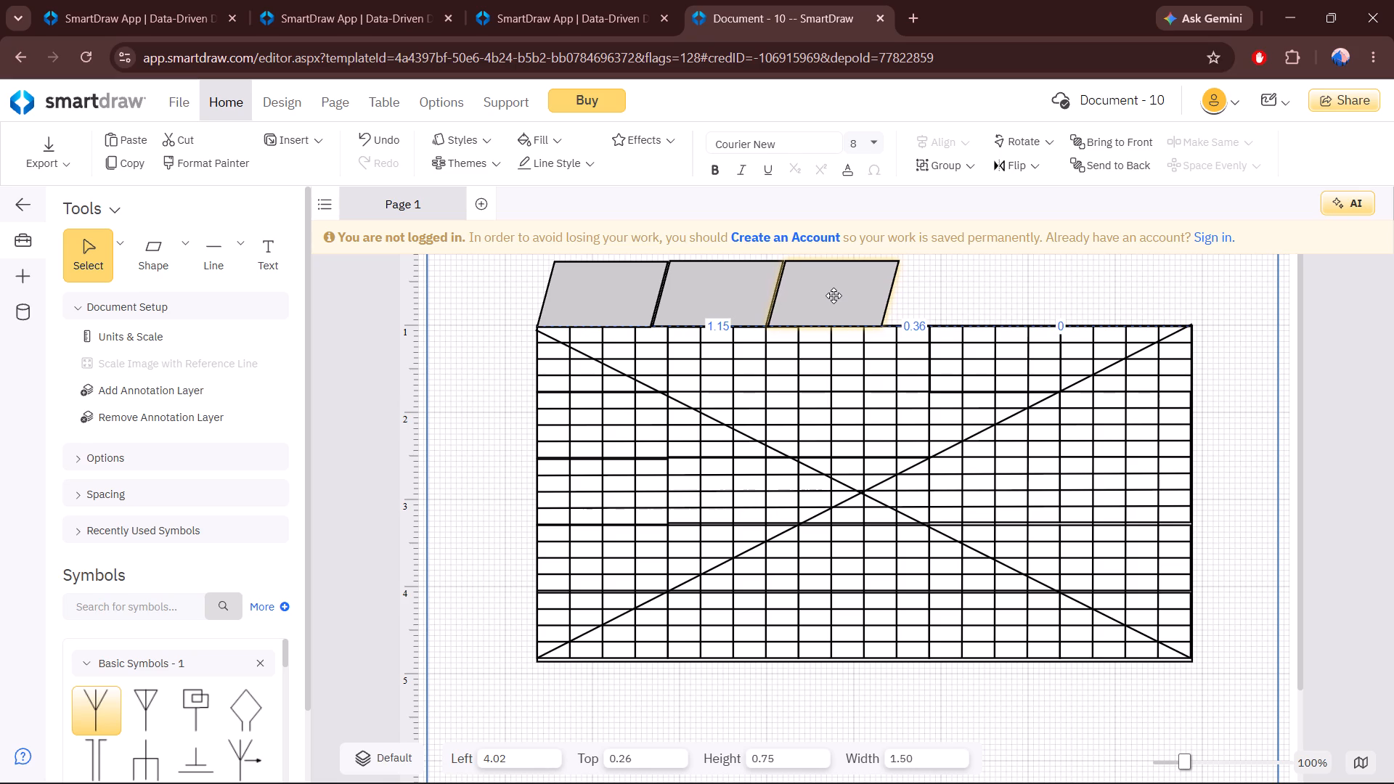
# Extend the row with four more 1.50 by 0.75 parallelograms, ending at about 9.29 horizontally and 0.26 vertically.
pyautogui.scroll(1, 989, 345)
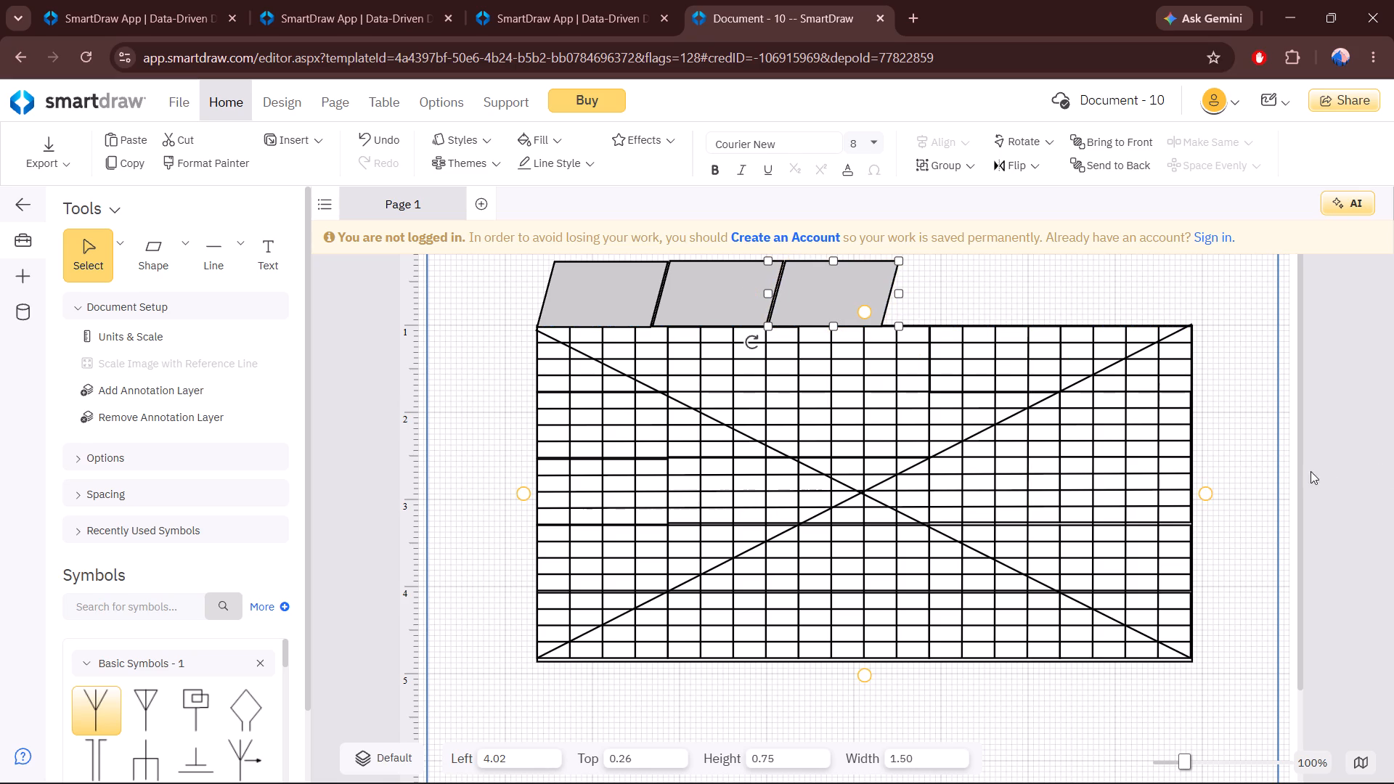
pyautogui.moveTo(1298, 481); pyautogui.dragTo(1298, 465)
pyautogui.moveTo(152, 242); pyautogui.dragTo(839, 317)
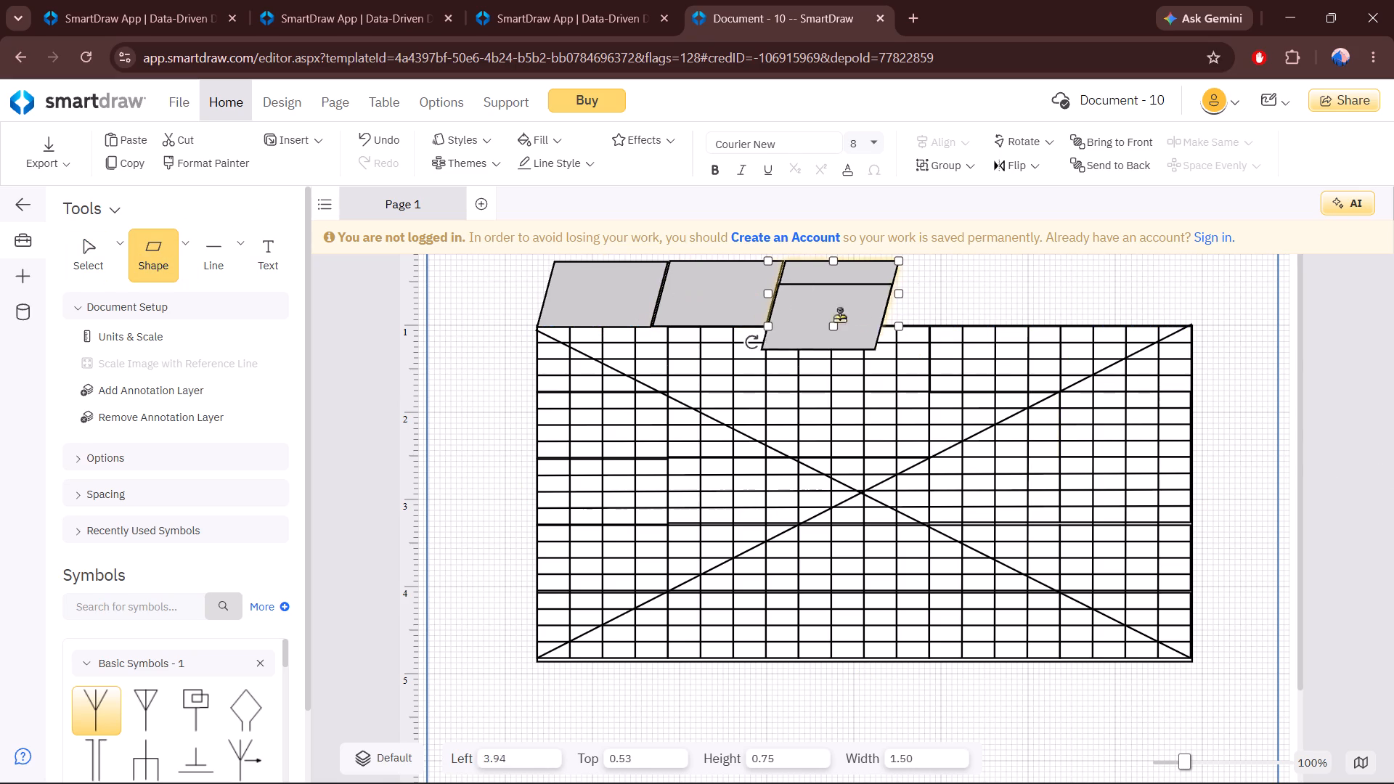
pyautogui.moveTo(839, 317); pyautogui.dragTo(950, 295)
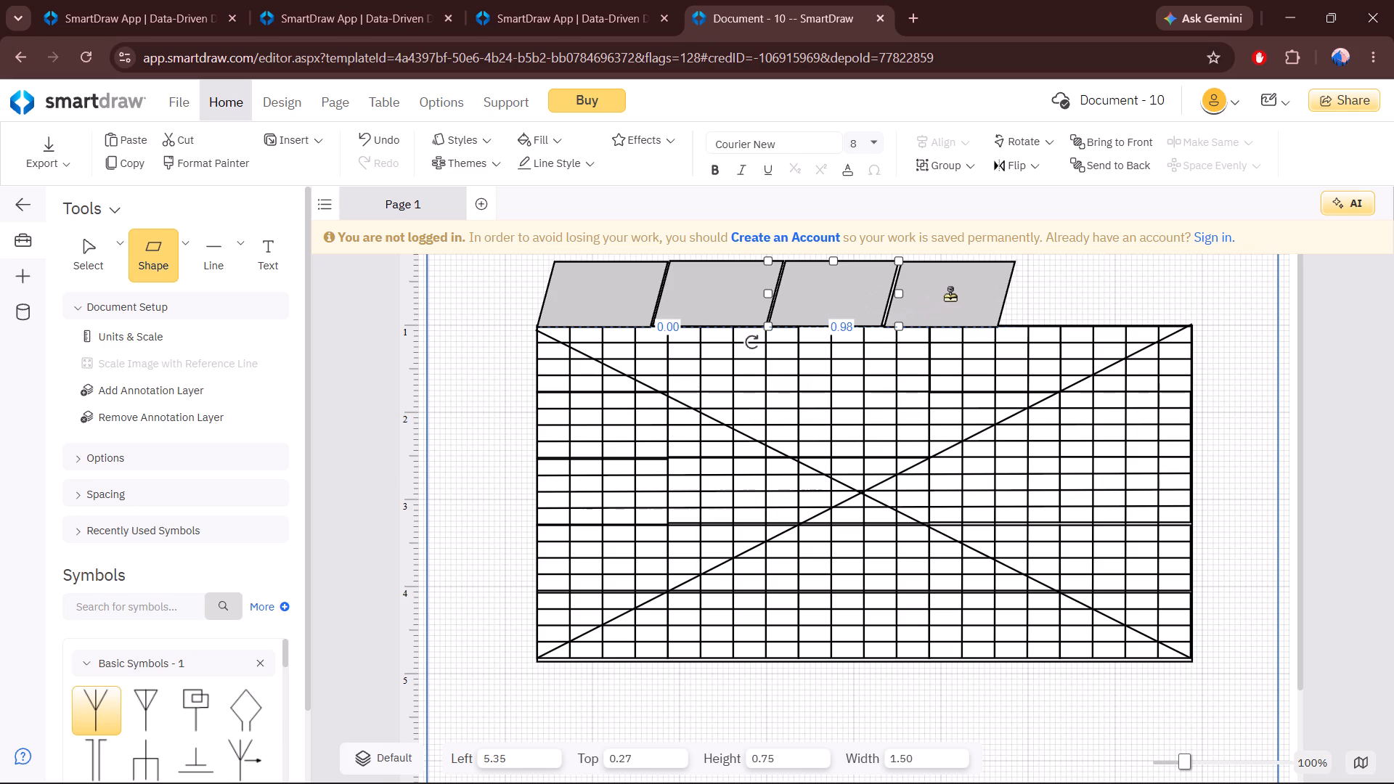
pyautogui.moveTo(950, 295); pyautogui.dragTo(948, 295)
pyautogui.moveTo(158, 254); pyautogui.dragTo(1011, 322)
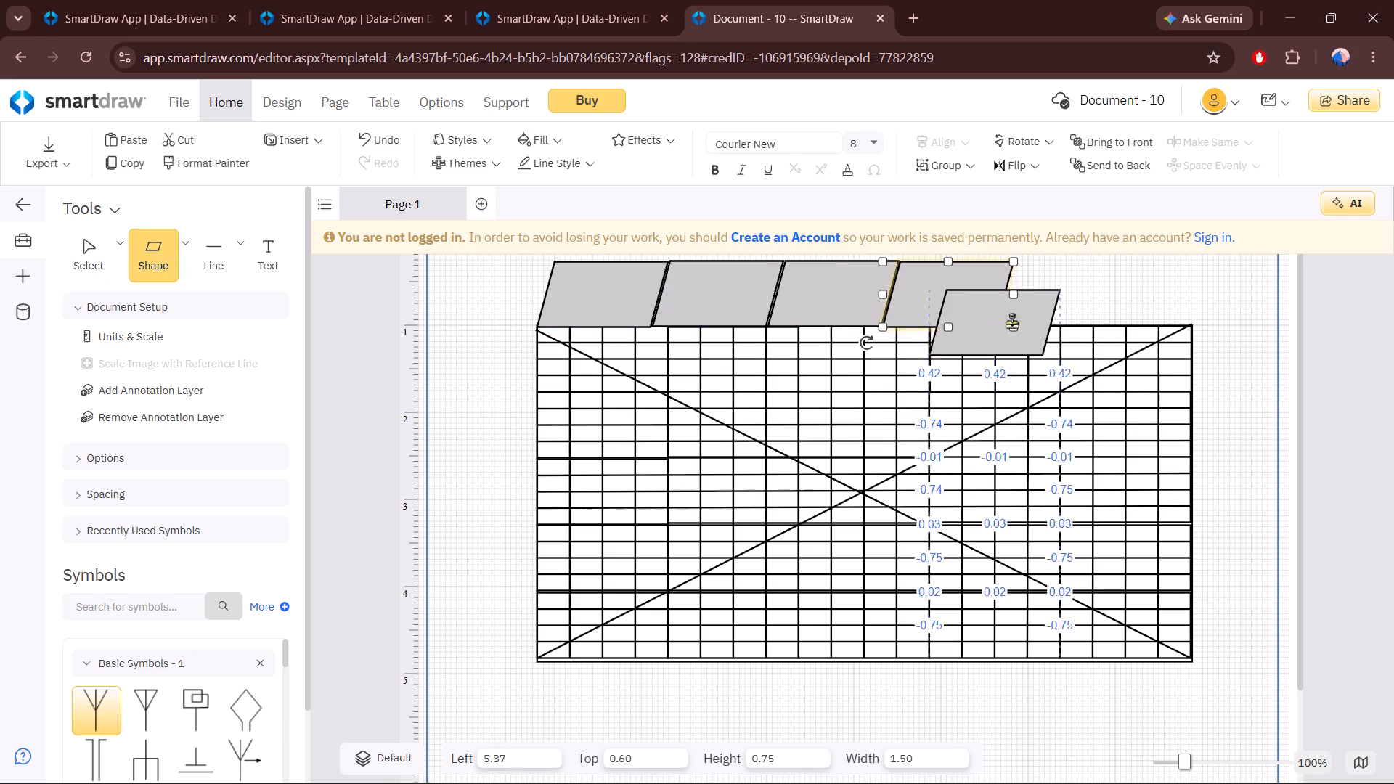
pyautogui.moveTo(1011, 322); pyautogui.dragTo(1063, 295)
pyautogui.moveTo(132, 253); pyautogui.dragTo(1201, 309)
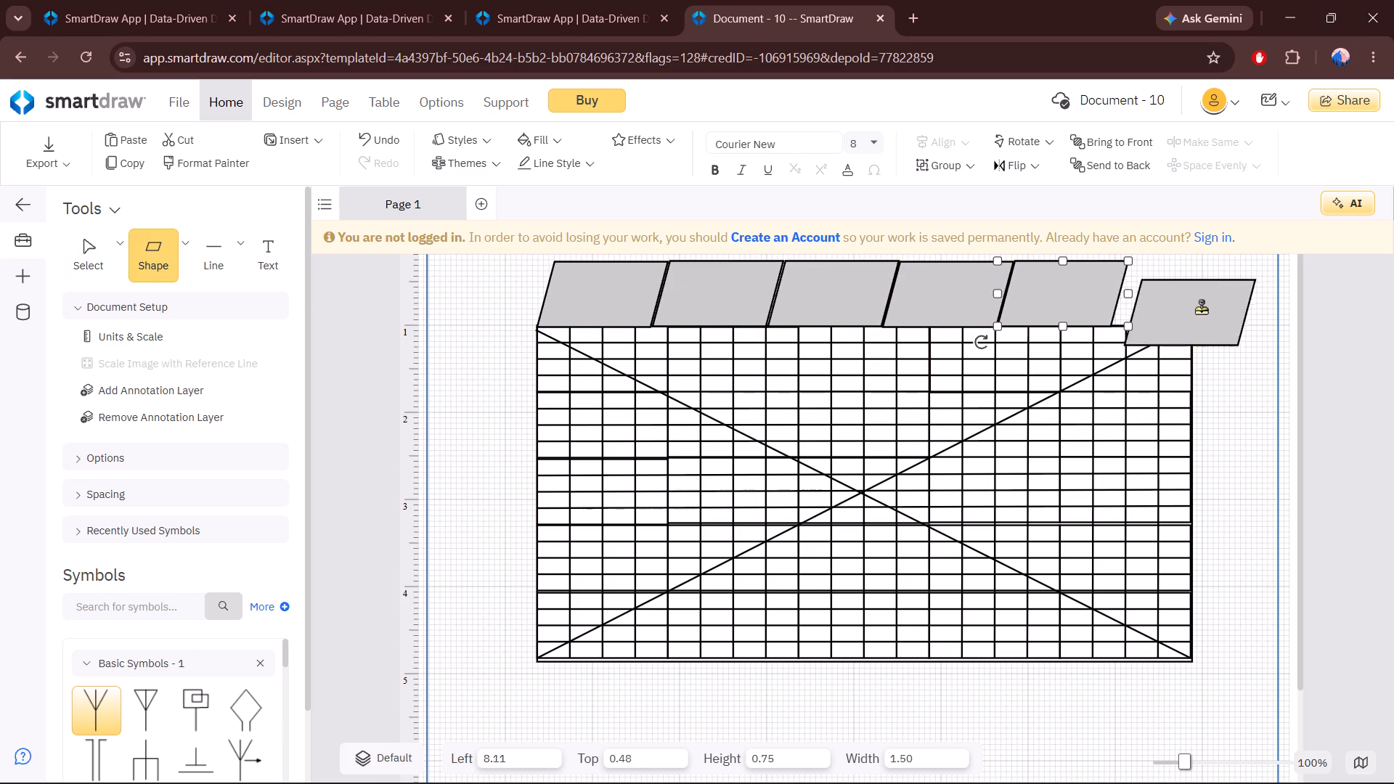
pyautogui.moveTo(1201, 309); pyautogui.dragTo(1181, 292)
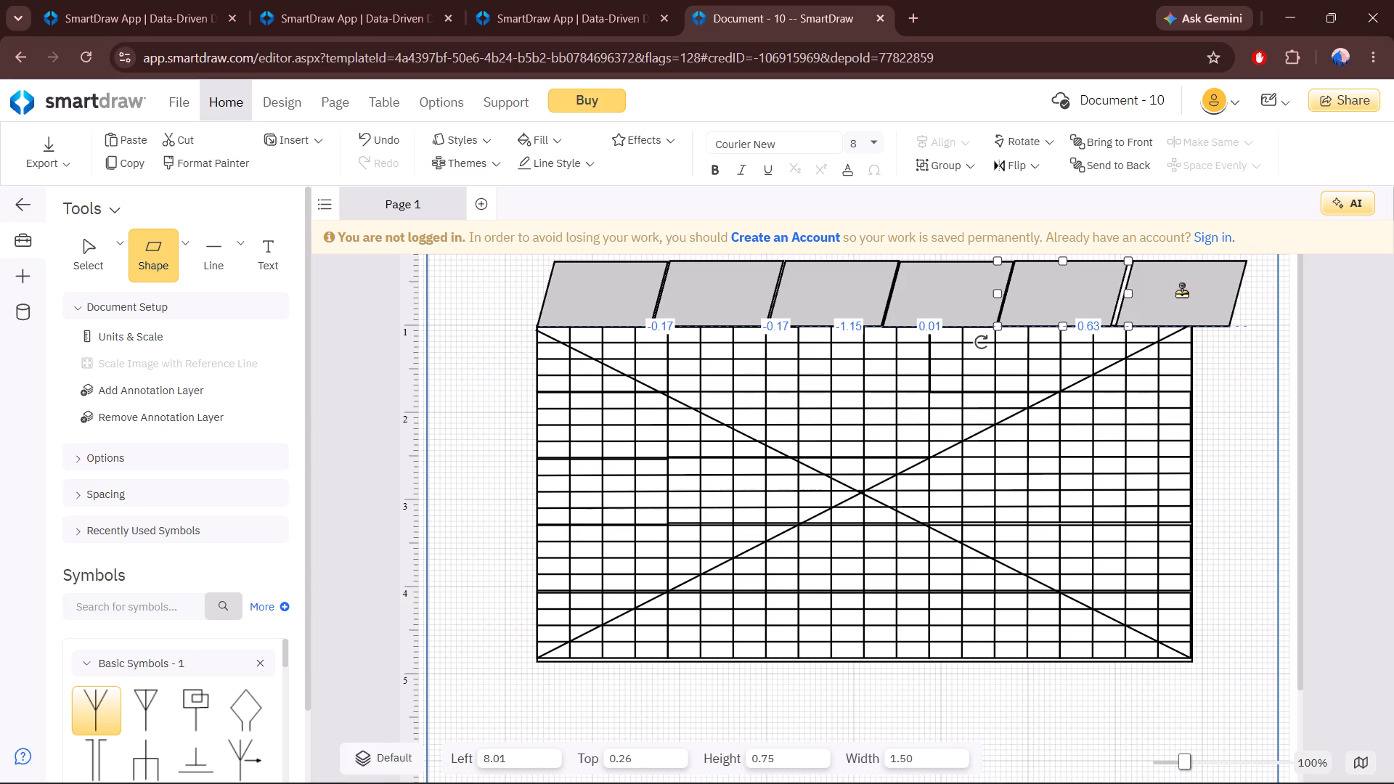
pyautogui.moveTo(1181, 292); pyautogui.dragTo(1178, 291)
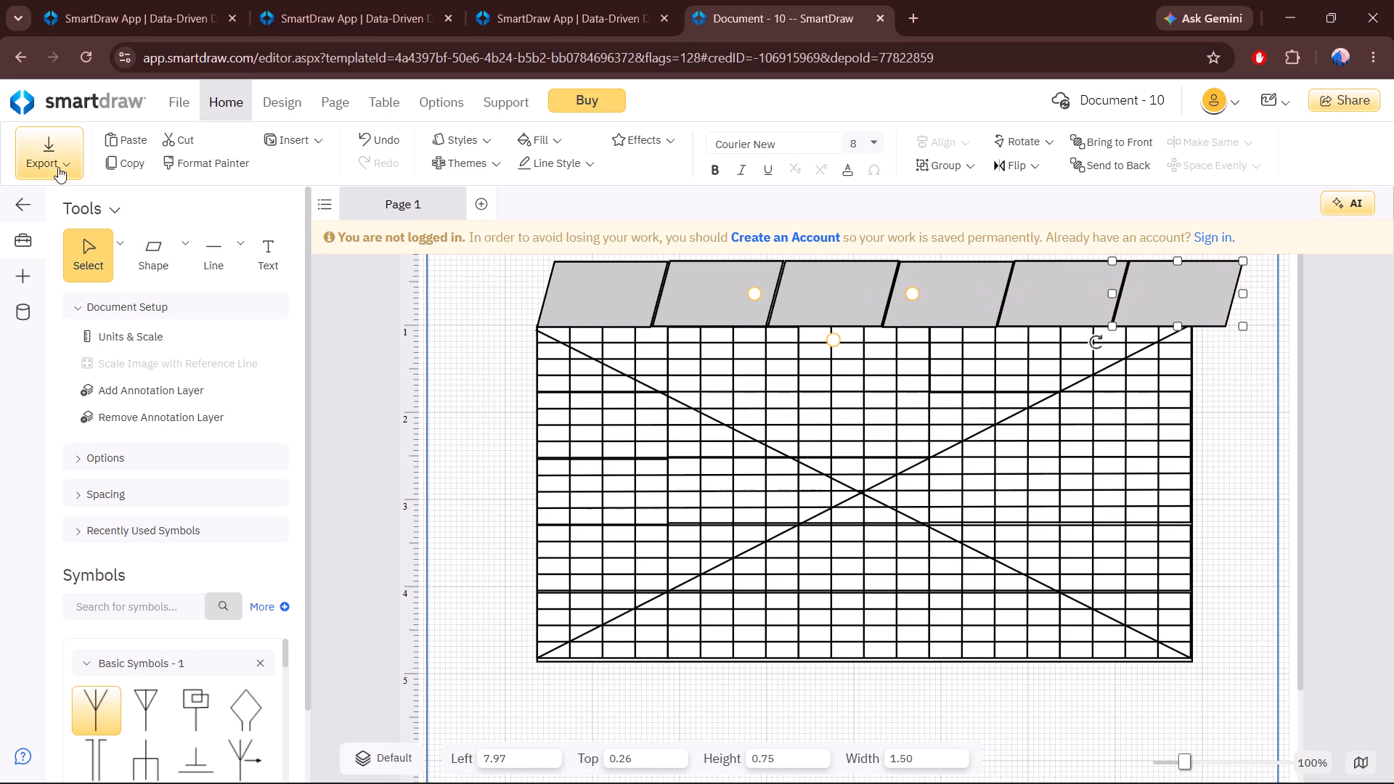
pyautogui.moveTo(166, 251); pyautogui.dragTo(1202, 297)
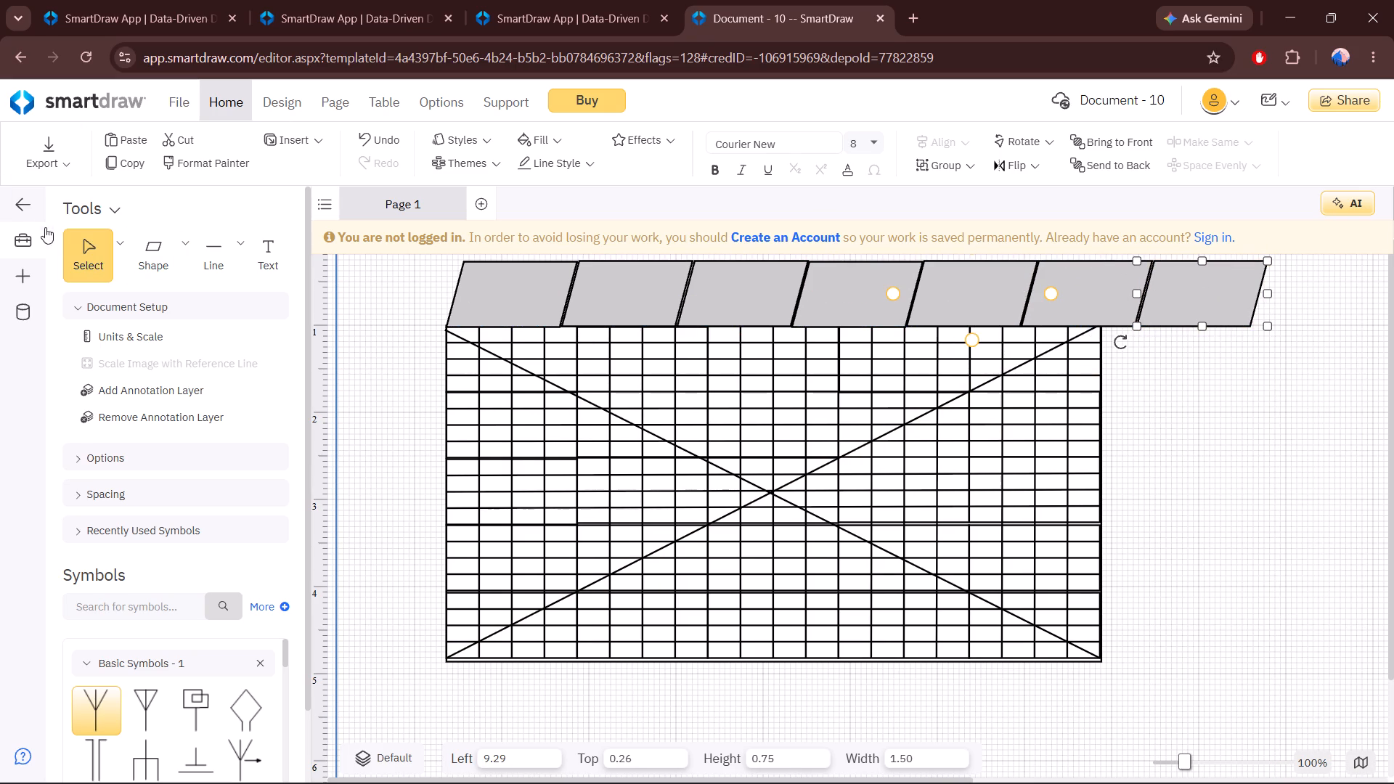
# Stack three 1.50 by 0.75 parallelograms down the grid's right side, from about 9.08, 1.01 to about 8.68, 2.52.
pyautogui.moveTo(135, 251); pyautogui.dragTo(1184, 374)
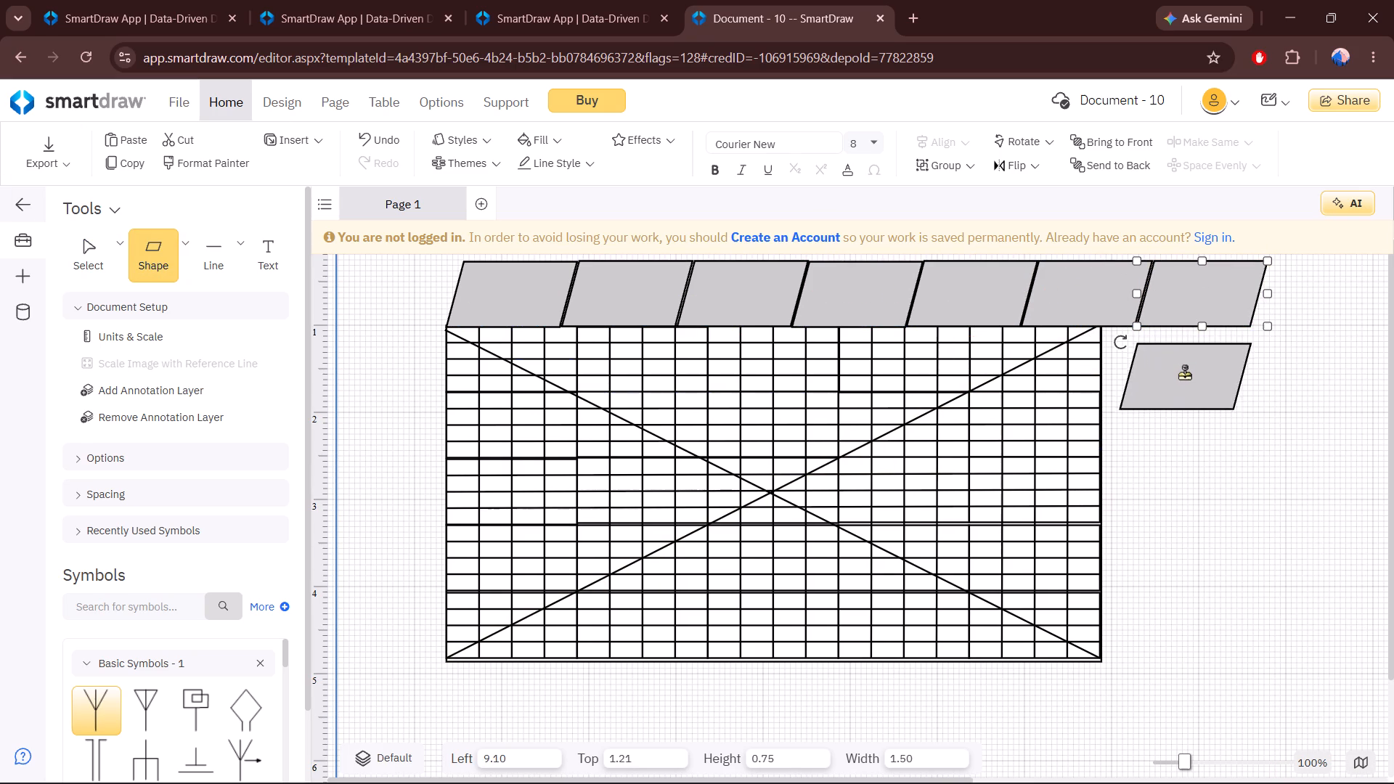
pyautogui.moveTo(1184, 374); pyautogui.dragTo(1184, 363)
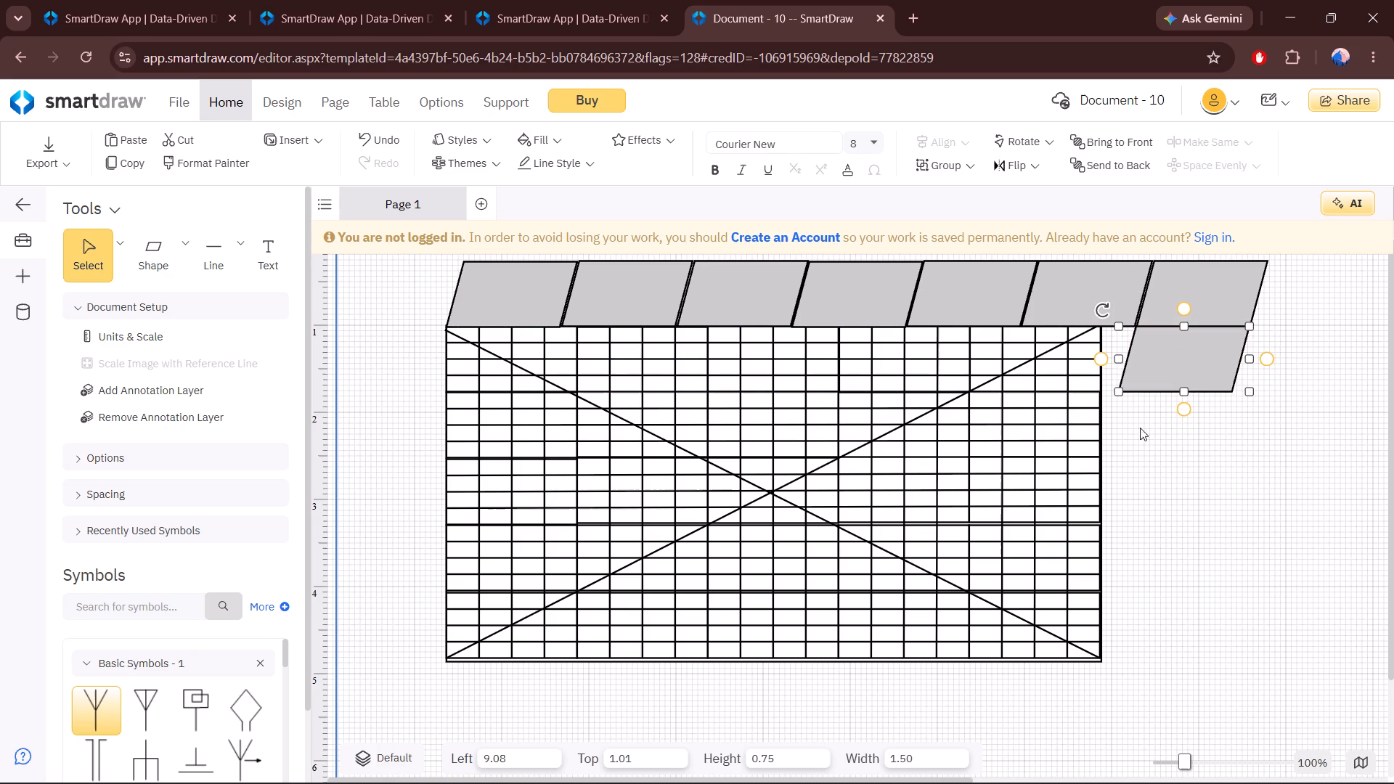
pyautogui.moveTo(134, 251); pyautogui.dragTo(1027, 468)
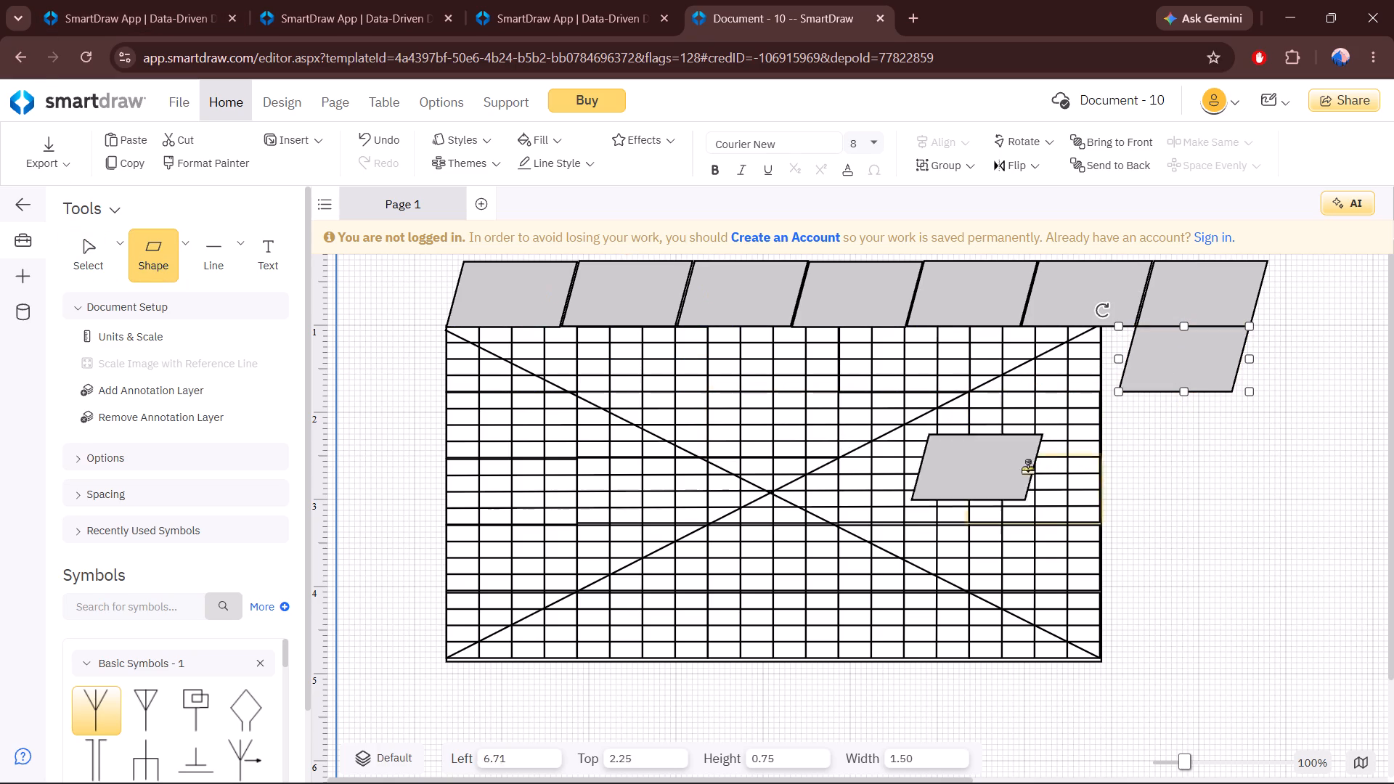
pyautogui.moveTo(1027, 468); pyautogui.dragTo(1170, 426)
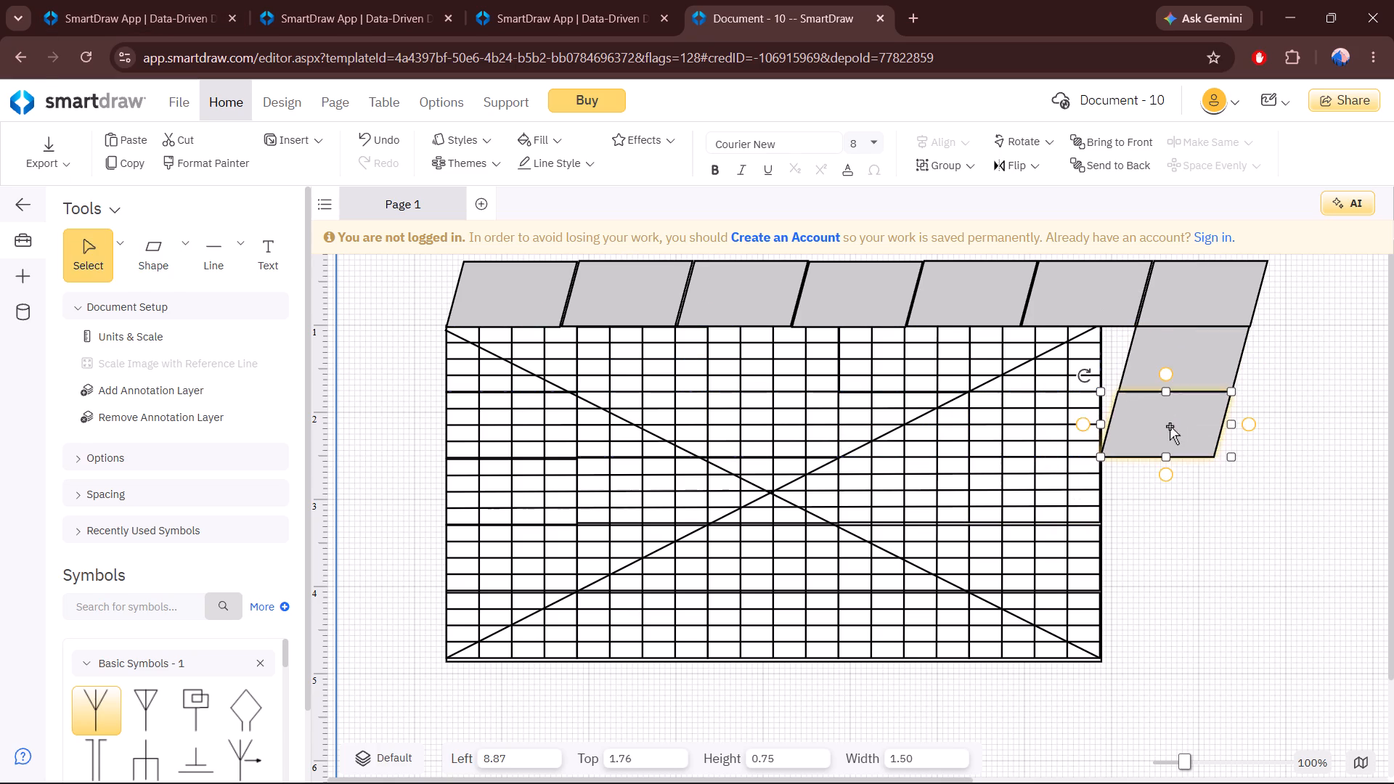
pyautogui.moveTo(139, 244); pyautogui.dragTo(1119, 494)
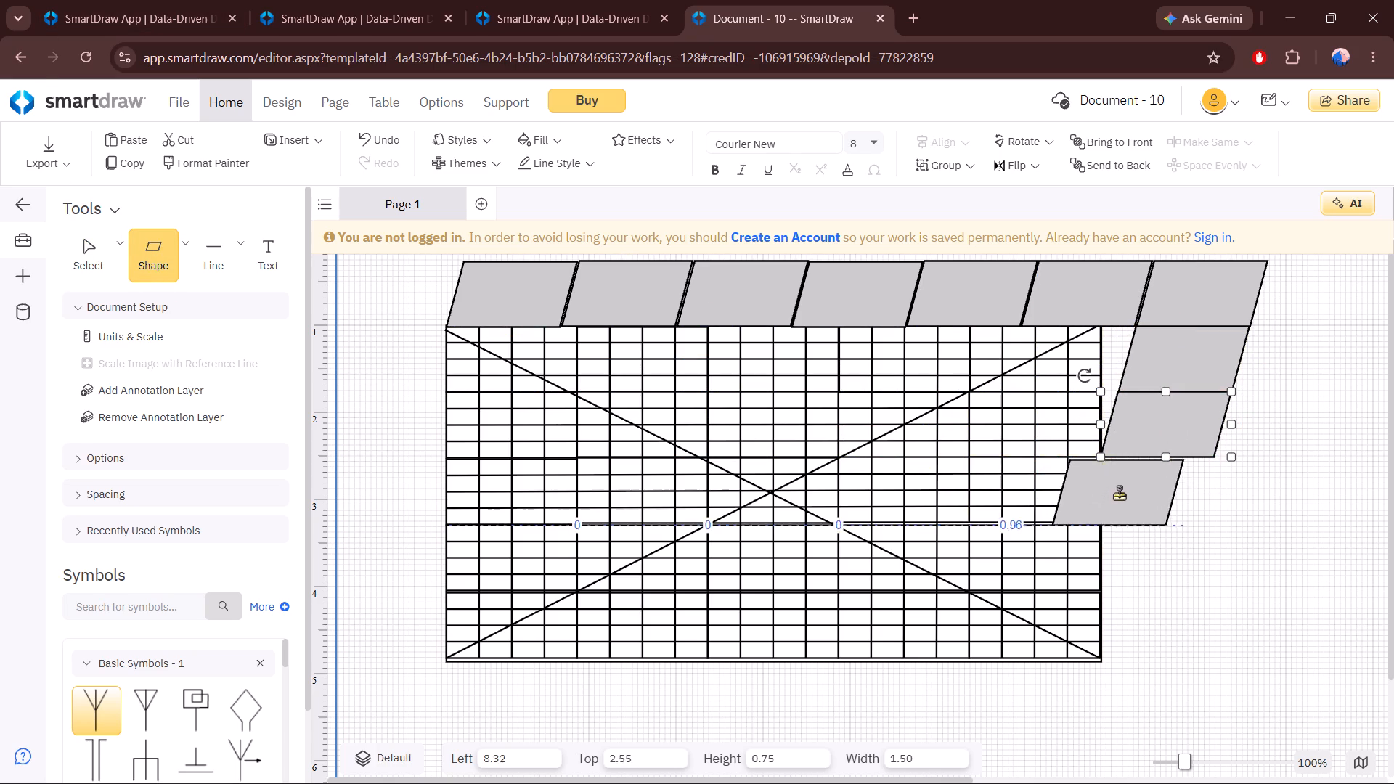
pyautogui.moveTo(1119, 494); pyautogui.dragTo(1149, 491)
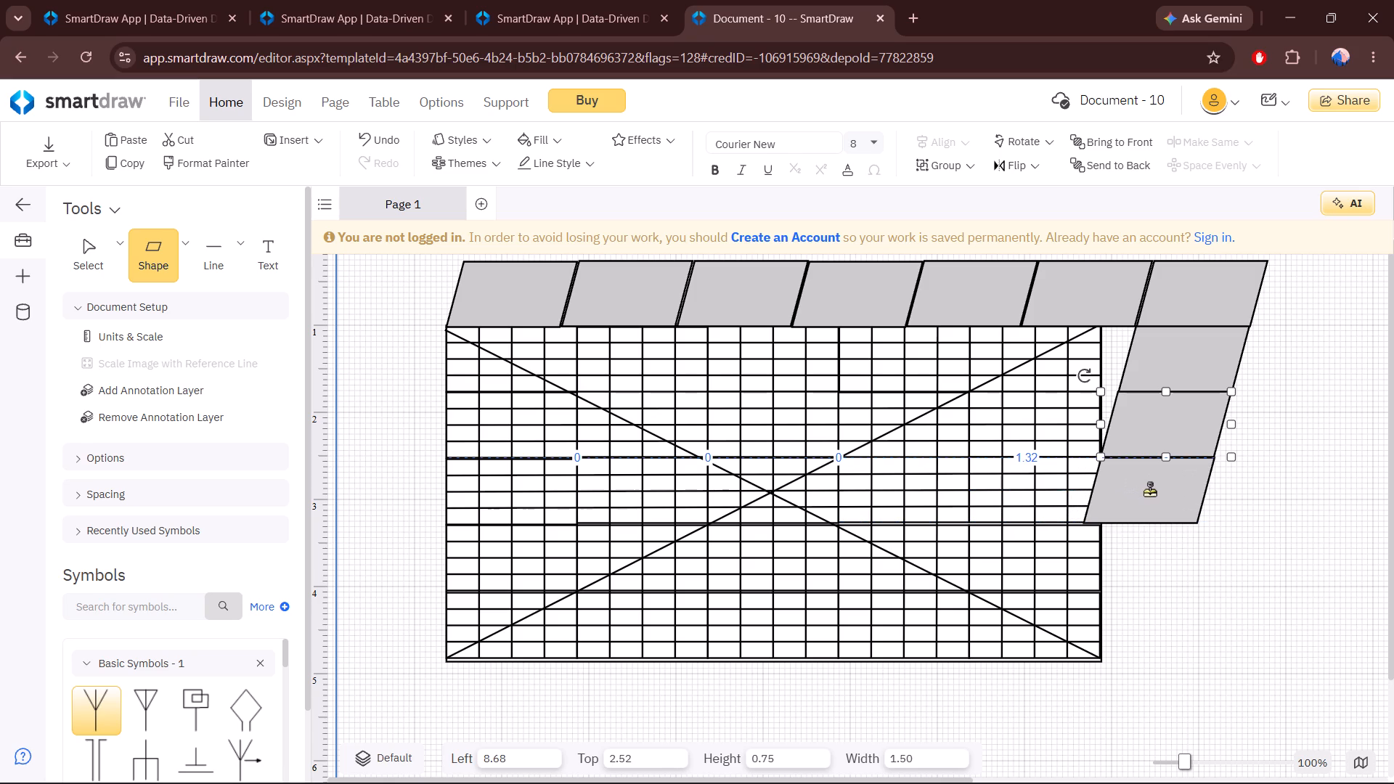
pyautogui.moveTo(1149, 491); pyautogui.dragTo(1149, 493)
pyautogui.click(1162, 603)
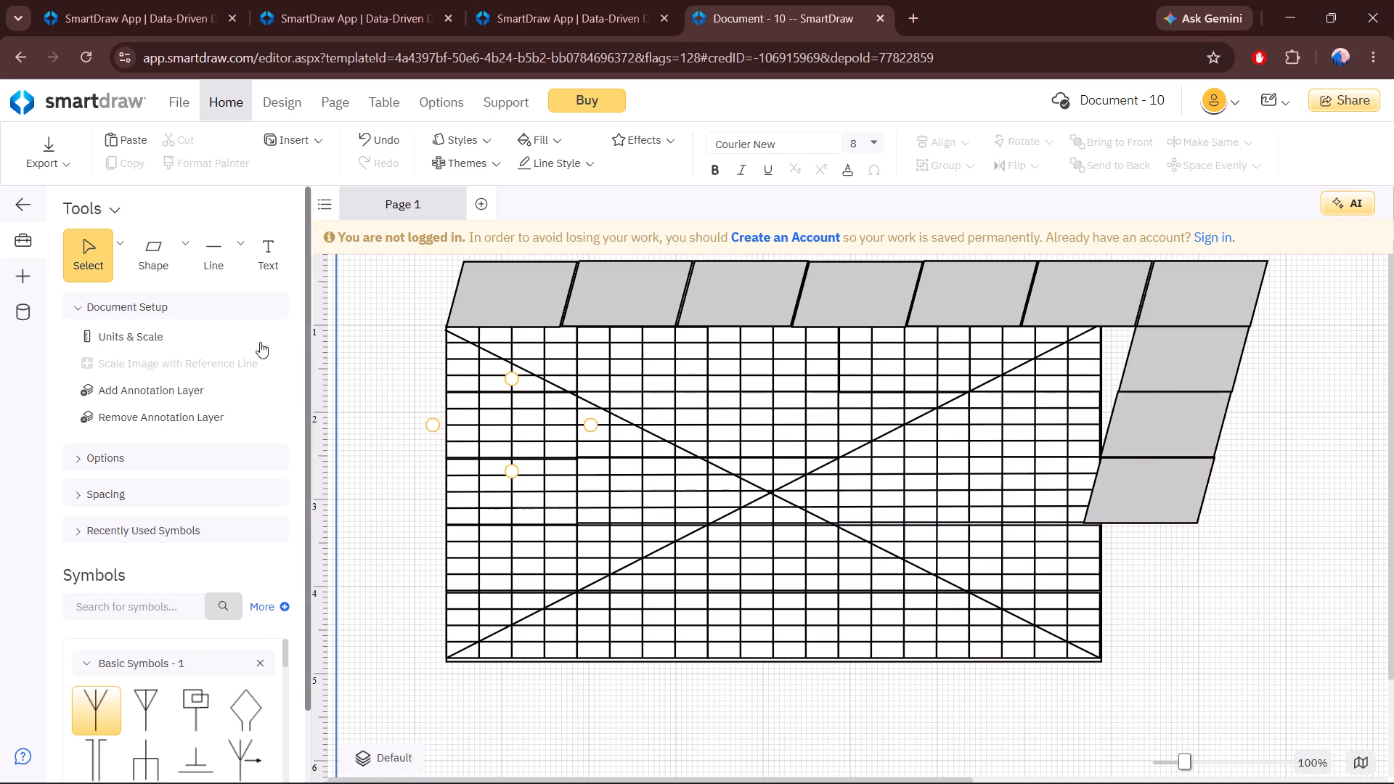
# Continue the slanted right-hand column with two more 1.50 by 0.75 parallelograms, ending level with the grid's bottom edge.
pyautogui.moveTo(157, 256); pyautogui.dragTo(1130, 563)
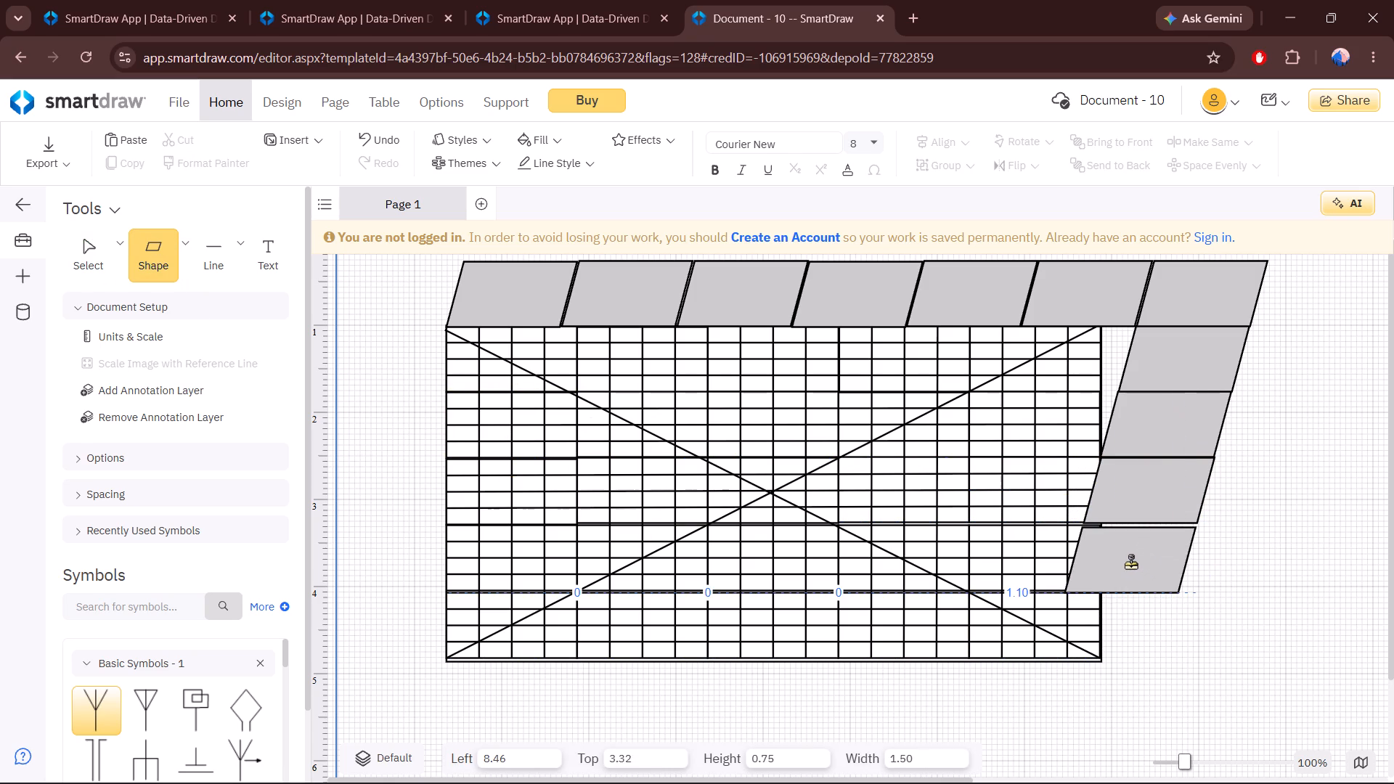
pyautogui.moveTo(1130, 563); pyautogui.dragTo(1130, 560)
pyautogui.click(1332, 535)
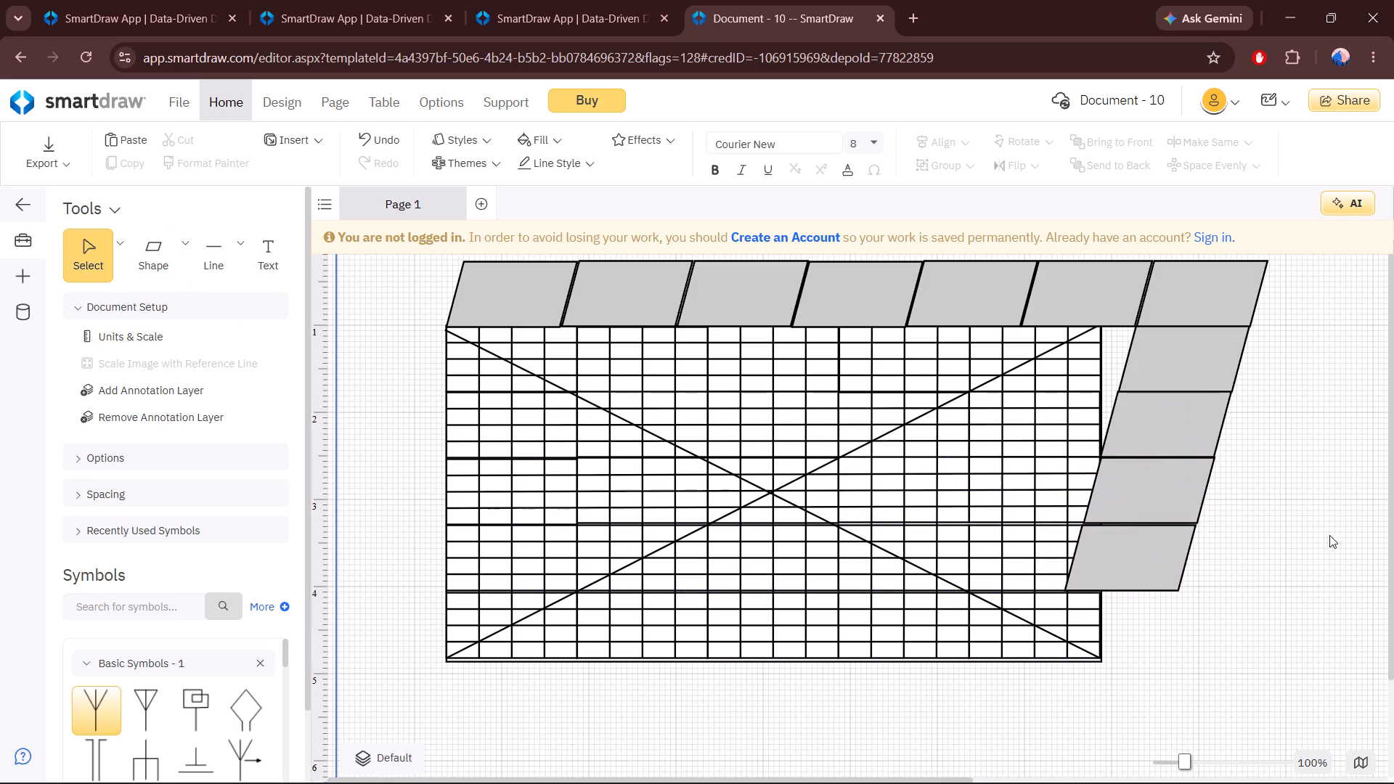
pyautogui.moveTo(173, 257); pyautogui.dragTo(1085, 682)
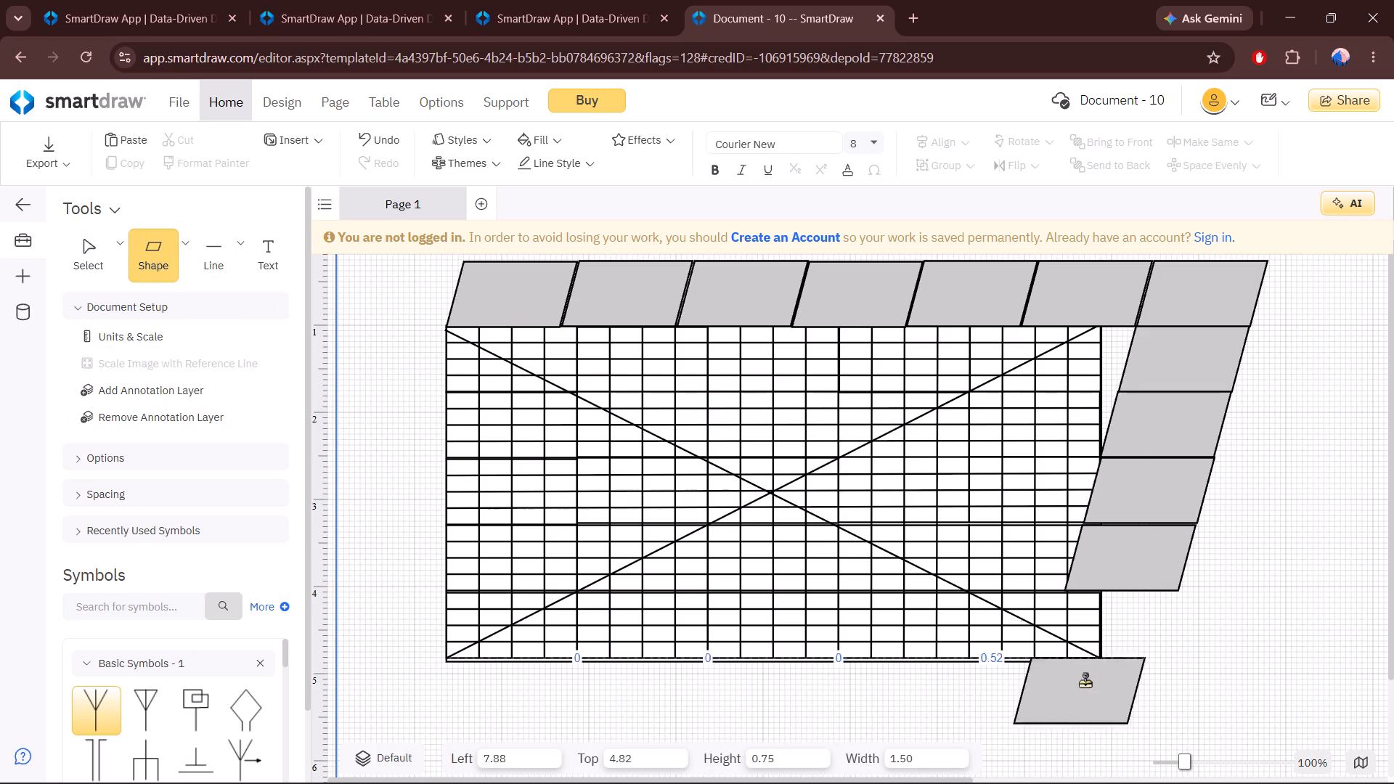
pyautogui.moveTo(1085, 682); pyautogui.dragTo(1112, 626)
pyautogui.click(1314, 549)
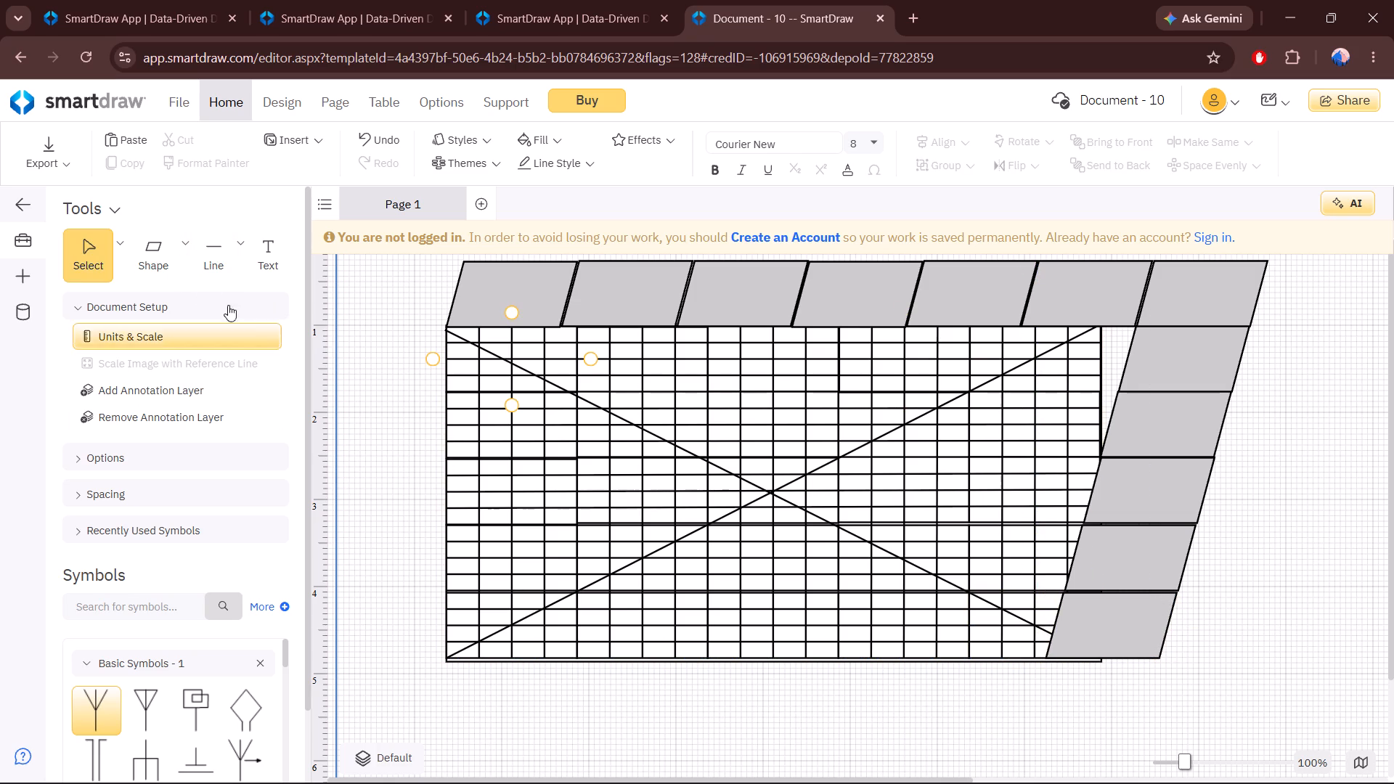
# Place two 1.50 by 0.75 parallelograms along the grid's bottom edge at about 8.05 and 6.72 horizontally, 4.82 vertically.
pyautogui.moveTo(171, 261); pyautogui.dragTo(1077, 626)
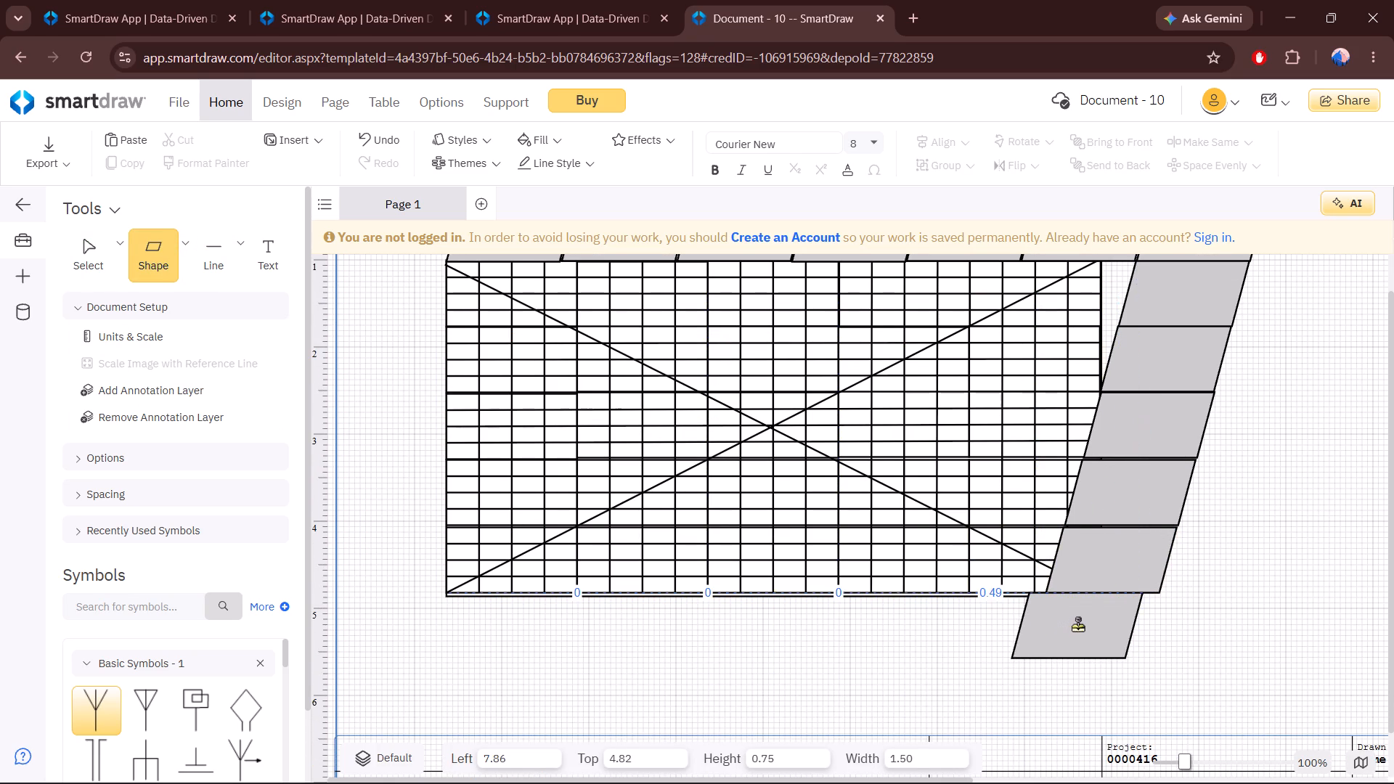
pyautogui.moveTo(1077, 626); pyautogui.dragTo(1096, 626)
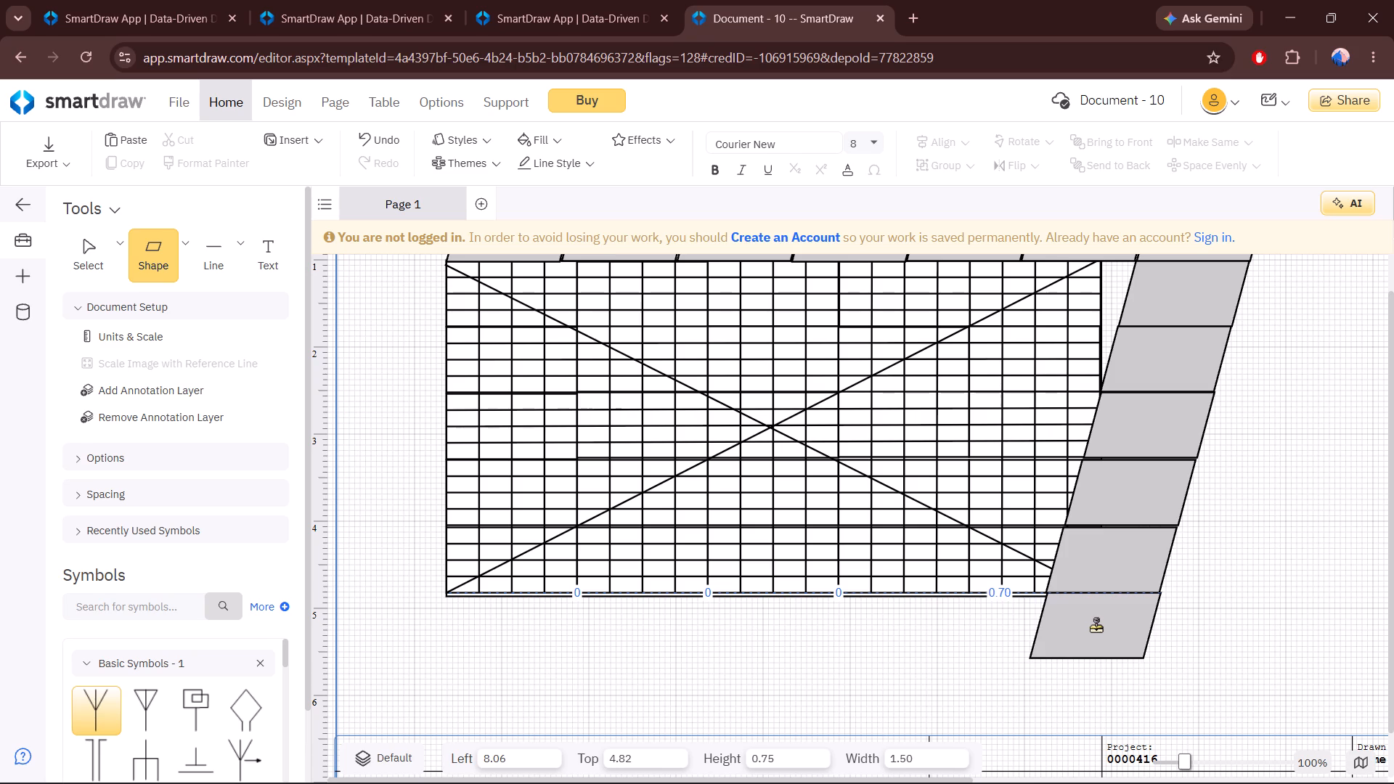
pyautogui.moveTo(1096, 626); pyautogui.dragTo(1094, 626)
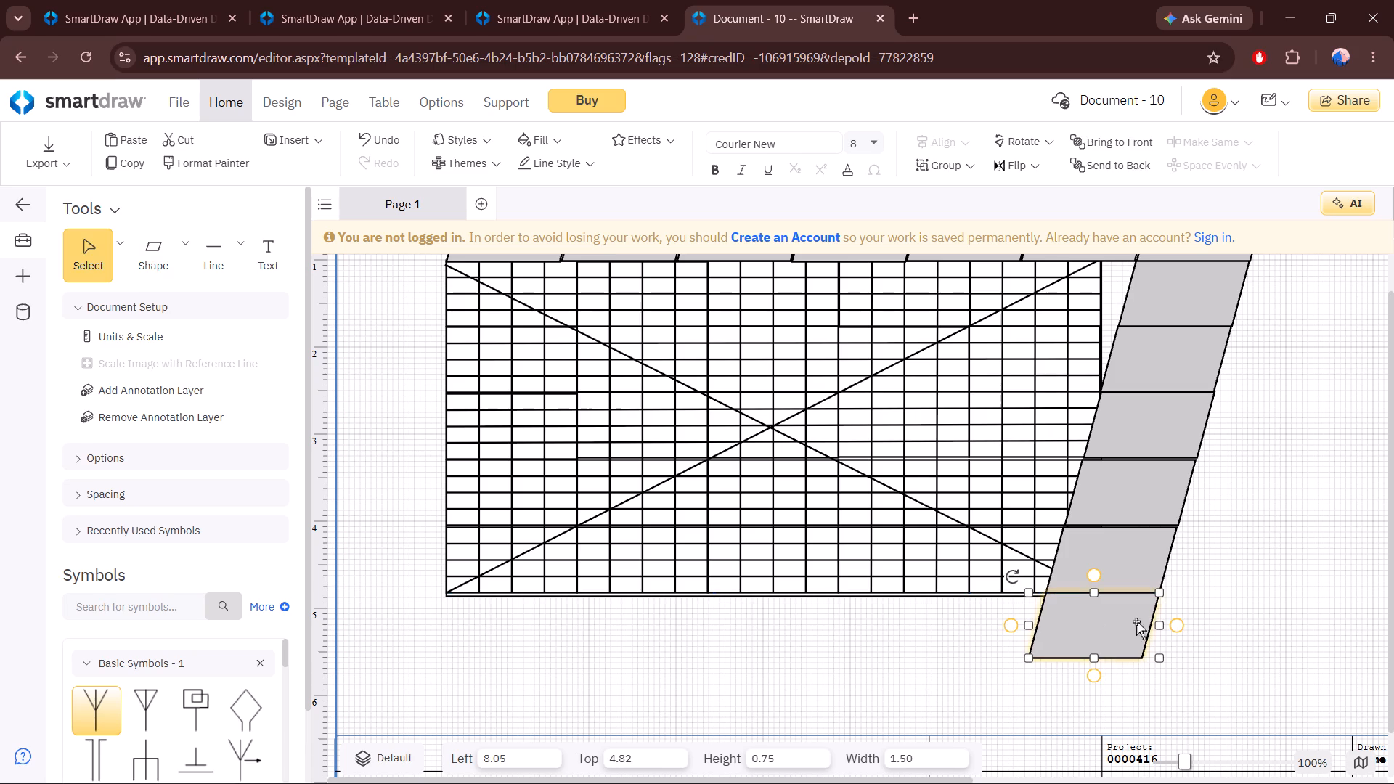
pyautogui.click(1328, 608)
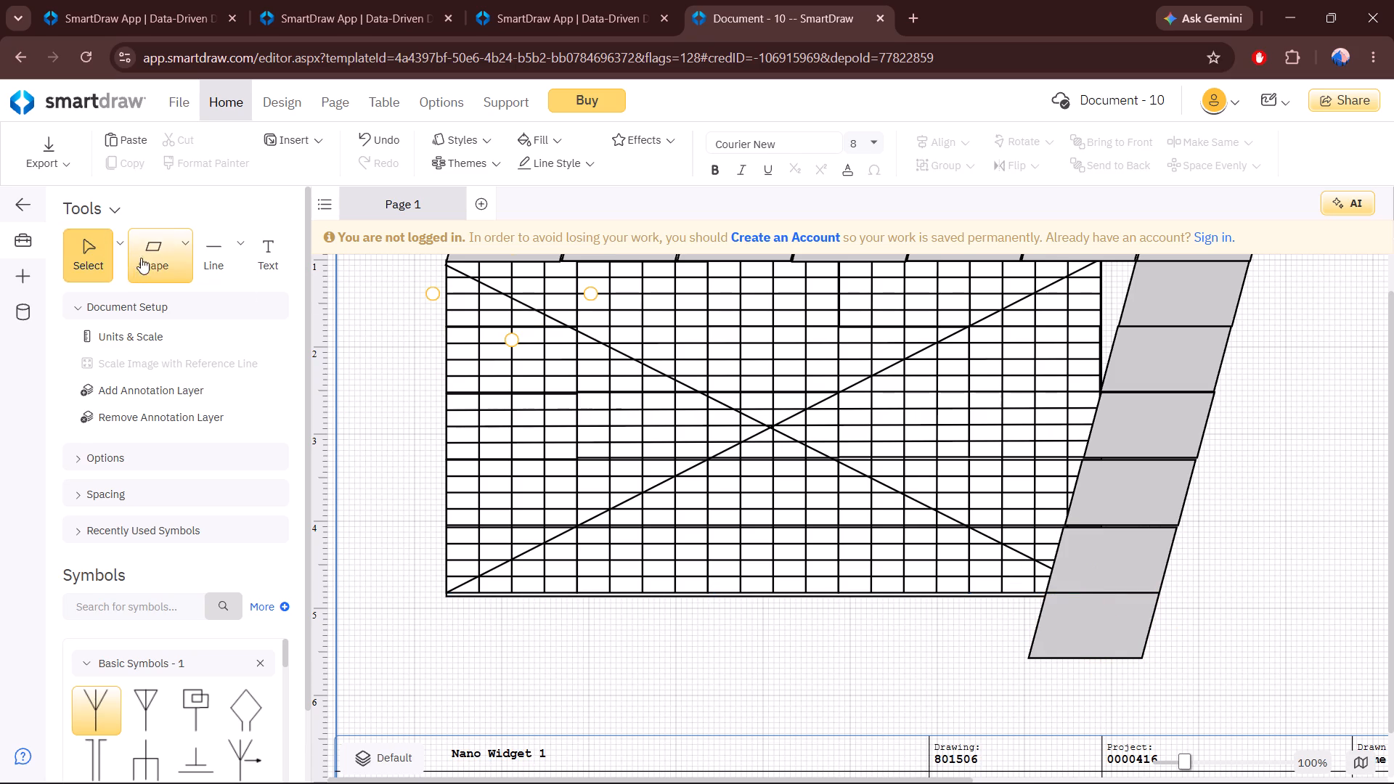
pyautogui.moveTo(149, 258); pyautogui.dragTo(982, 624)
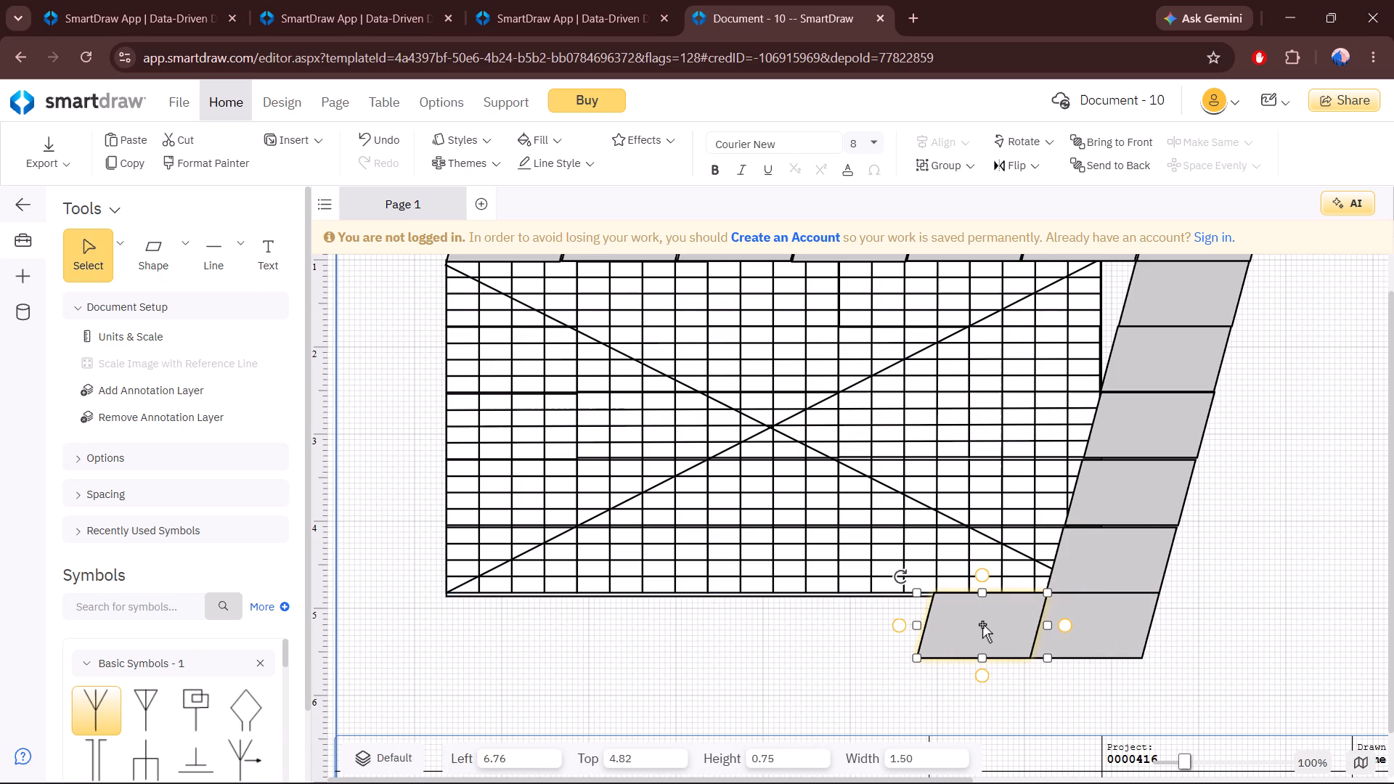
pyautogui.click(990, 637)
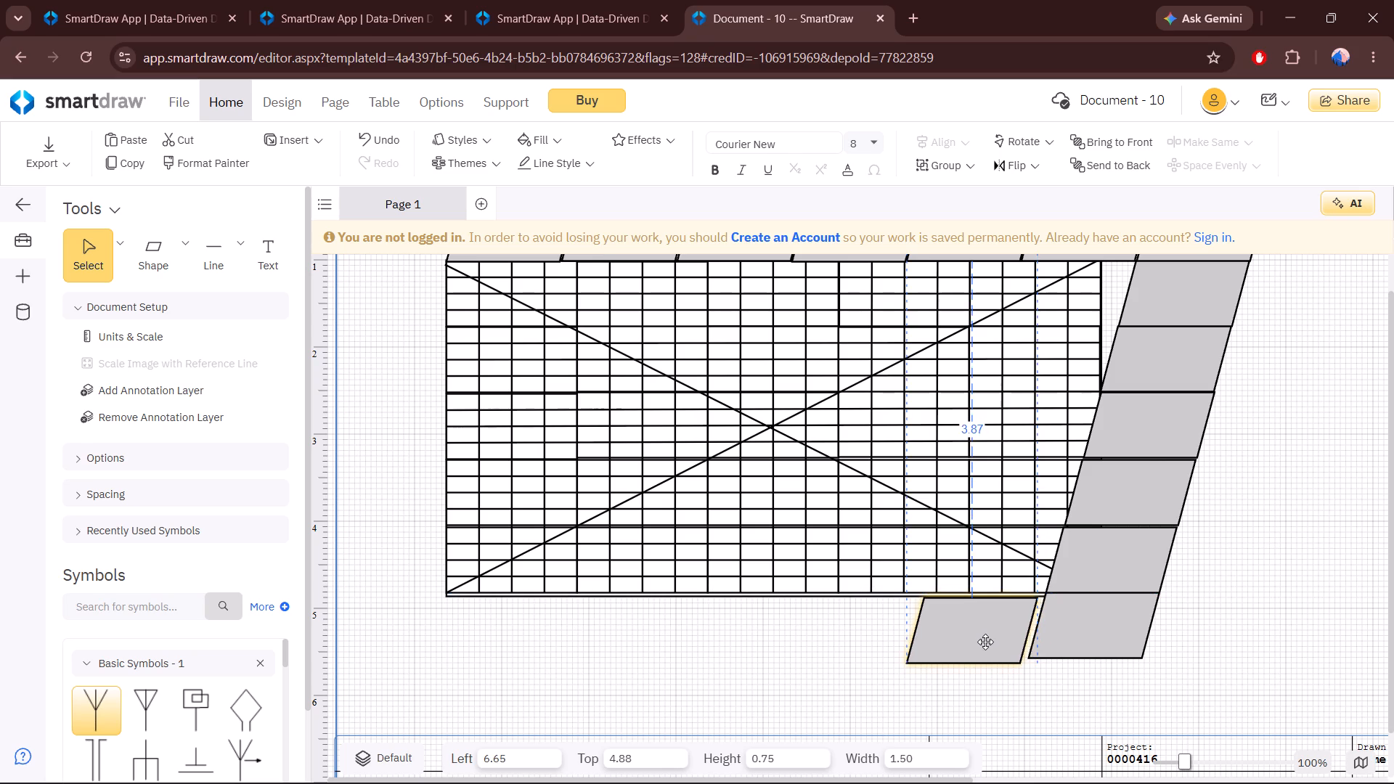
pyautogui.click(993, 641)
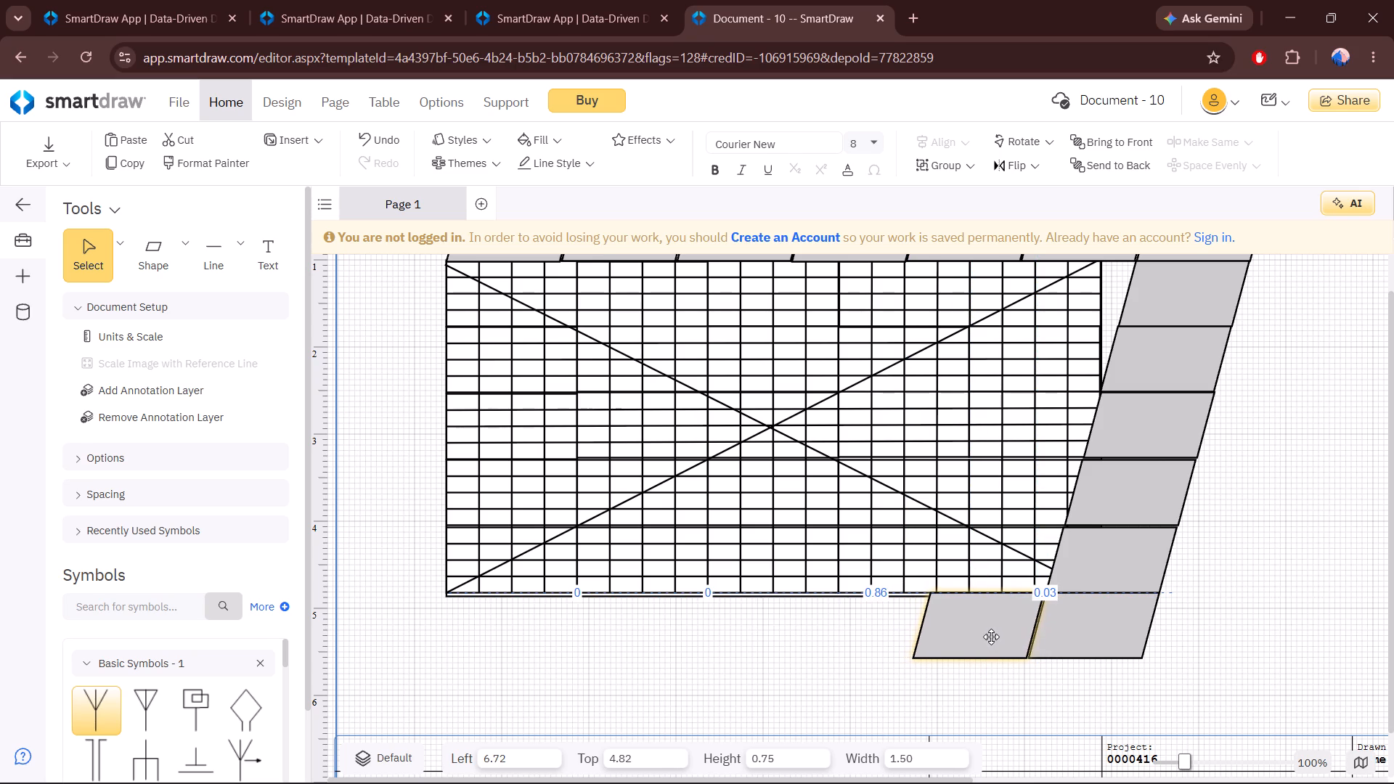
pyautogui.click(1321, 574)
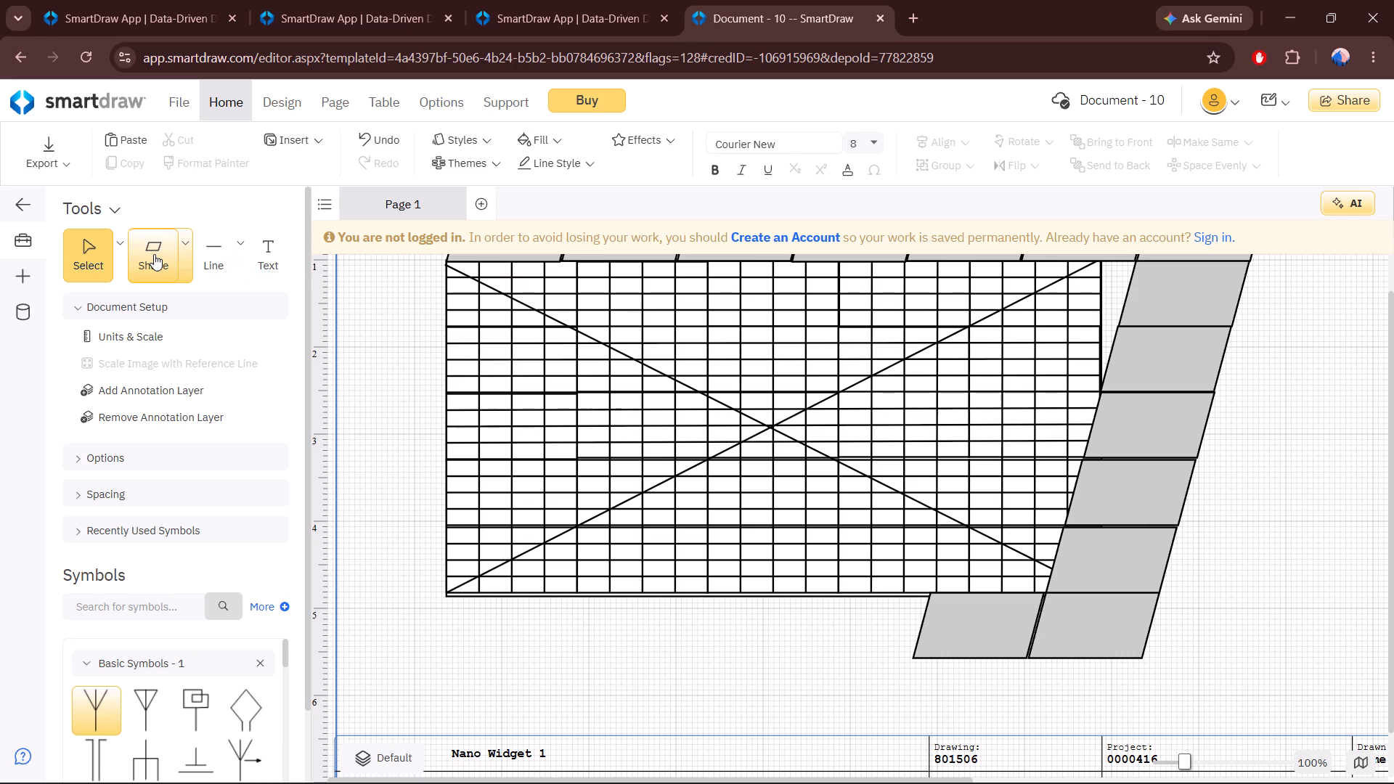
# Extend the bottom row leftward with two 1.50 by 0.75 parallelograms at about 5.41 and 4.11 horizontally, 4.82 vertically.
pyautogui.moveTo(154, 254); pyautogui.dragTo(823, 650)
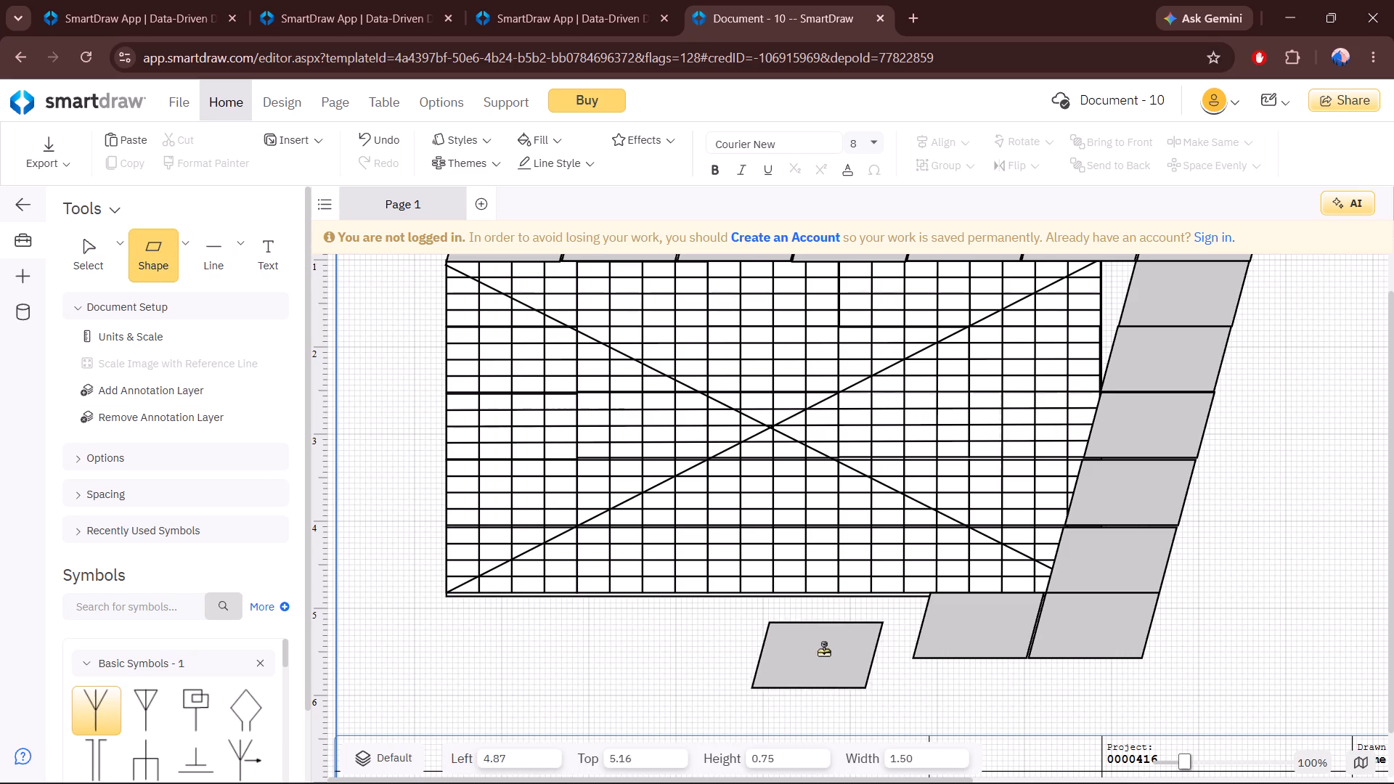
pyautogui.moveTo(823, 650); pyautogui.dragTo(844, 627)
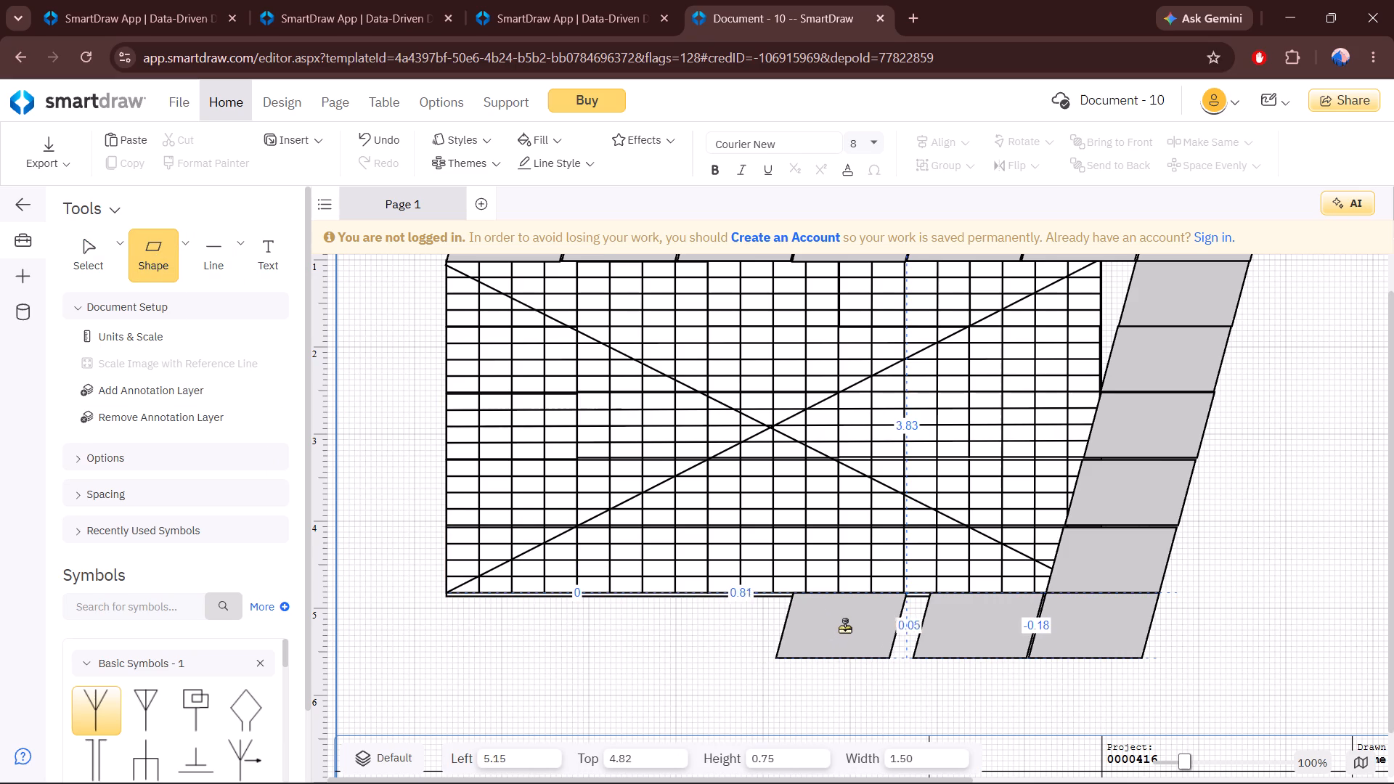
pyautogui.moveTo(844, 627); pyautogui.dragTo(865, 630)
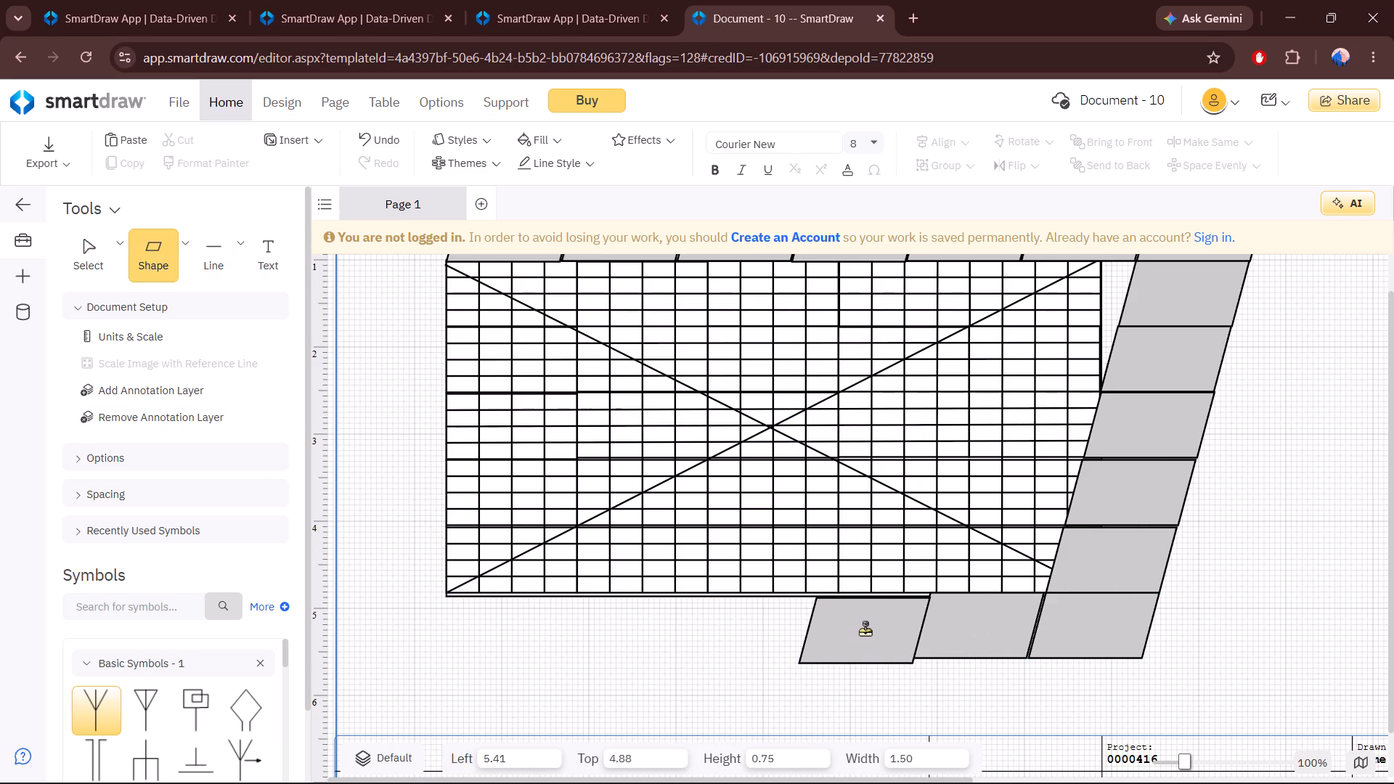
pyautogui.moveTo(865, 630); pyautogui.dragTo(865, 627)
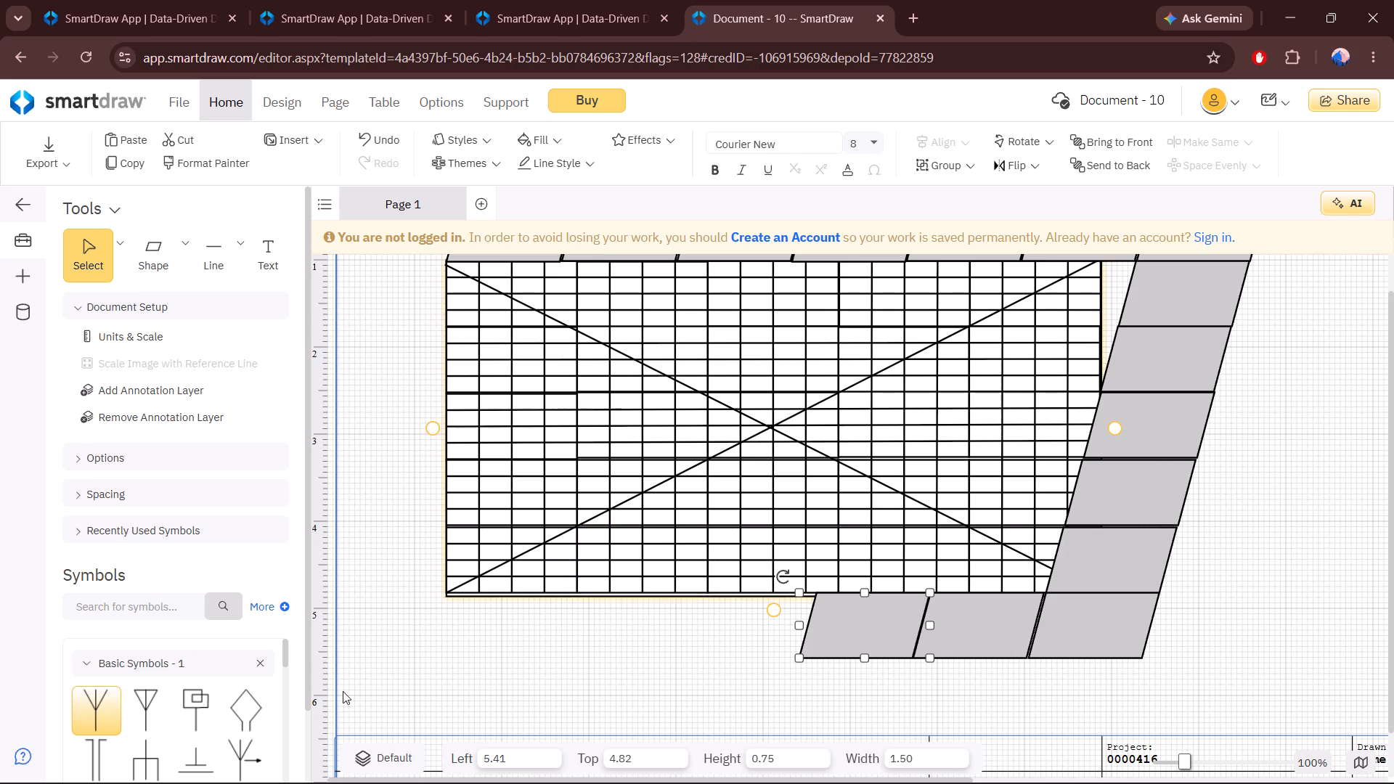
pyautogui.moveTo(158, 256); pyautogui.dragTo(691, 674)
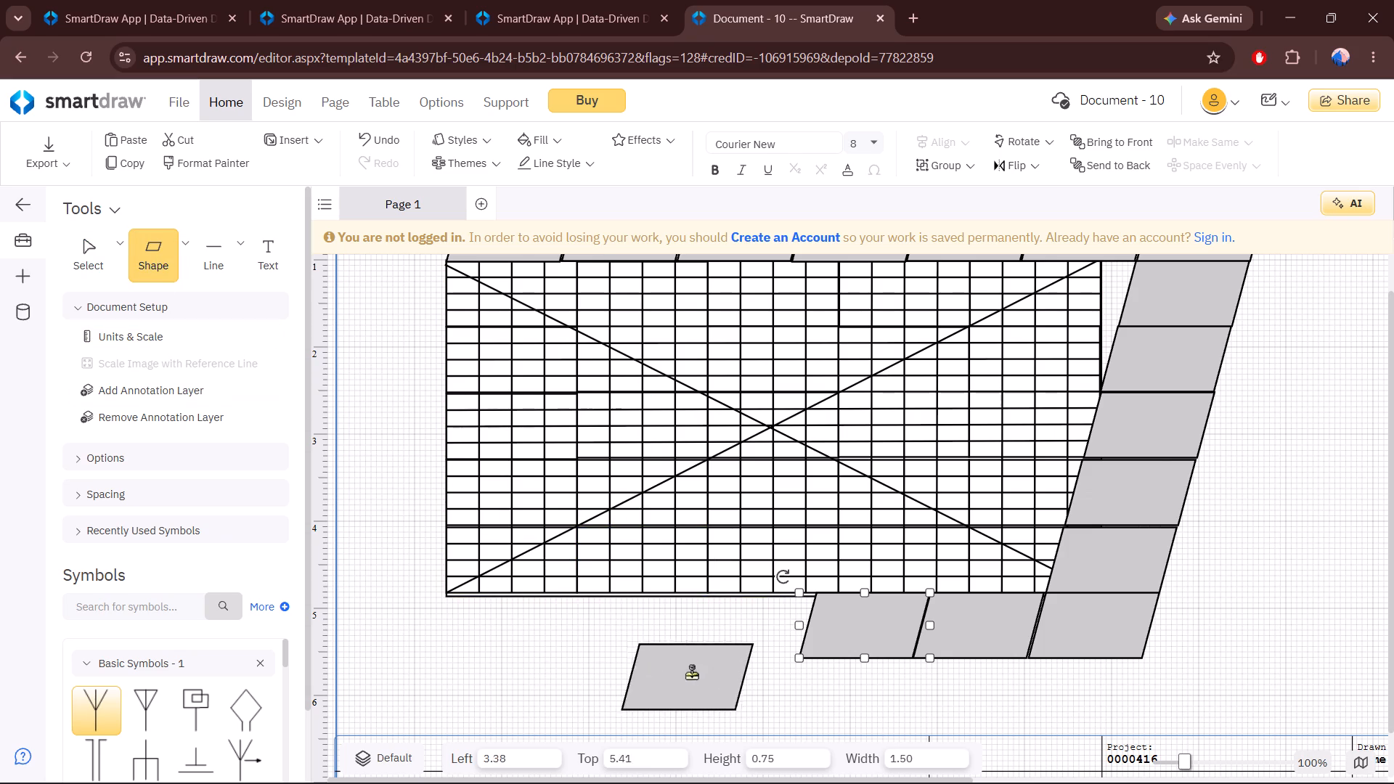
pyautogui.moveTo(691, 674); pyautogui.dragTo(749, 626)
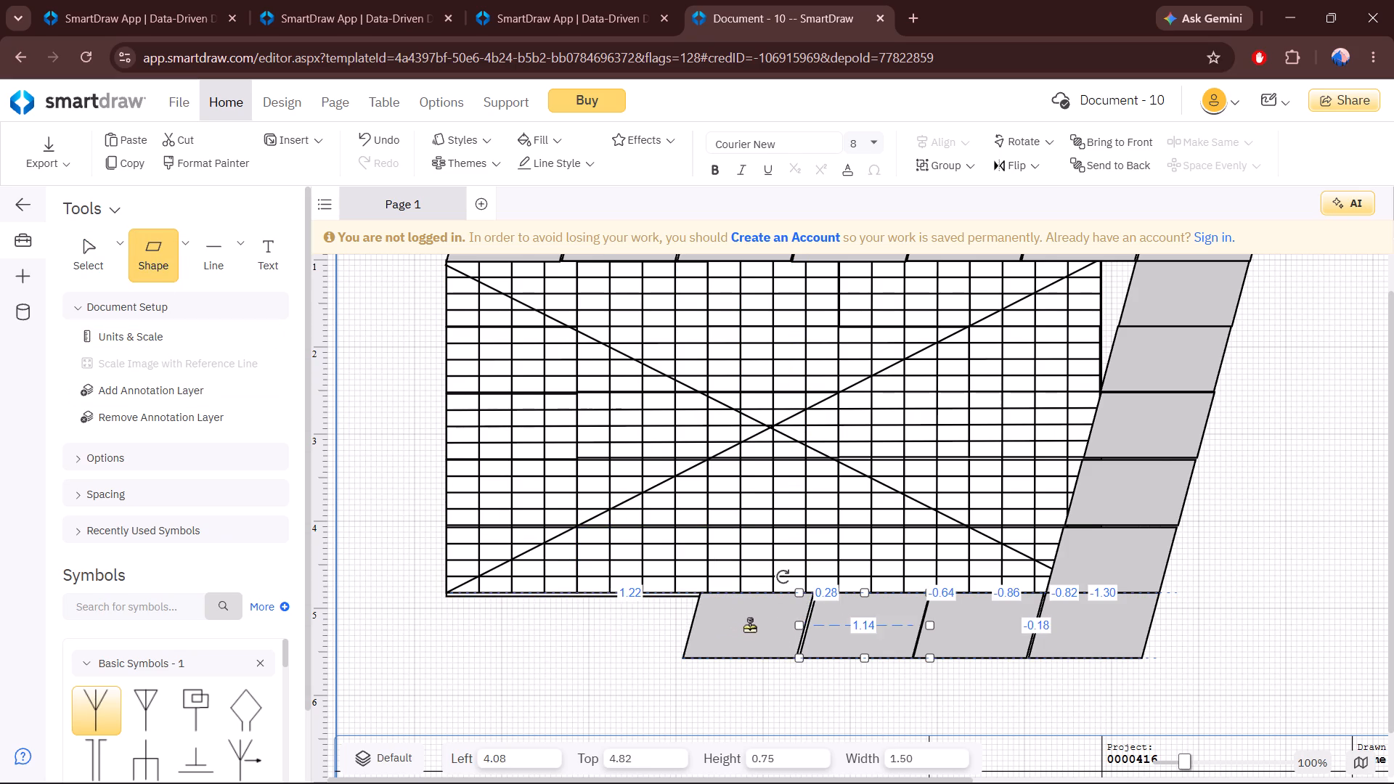
pyautogui.moveTo(749, 626); pyautogui.dragTo(751, 626)
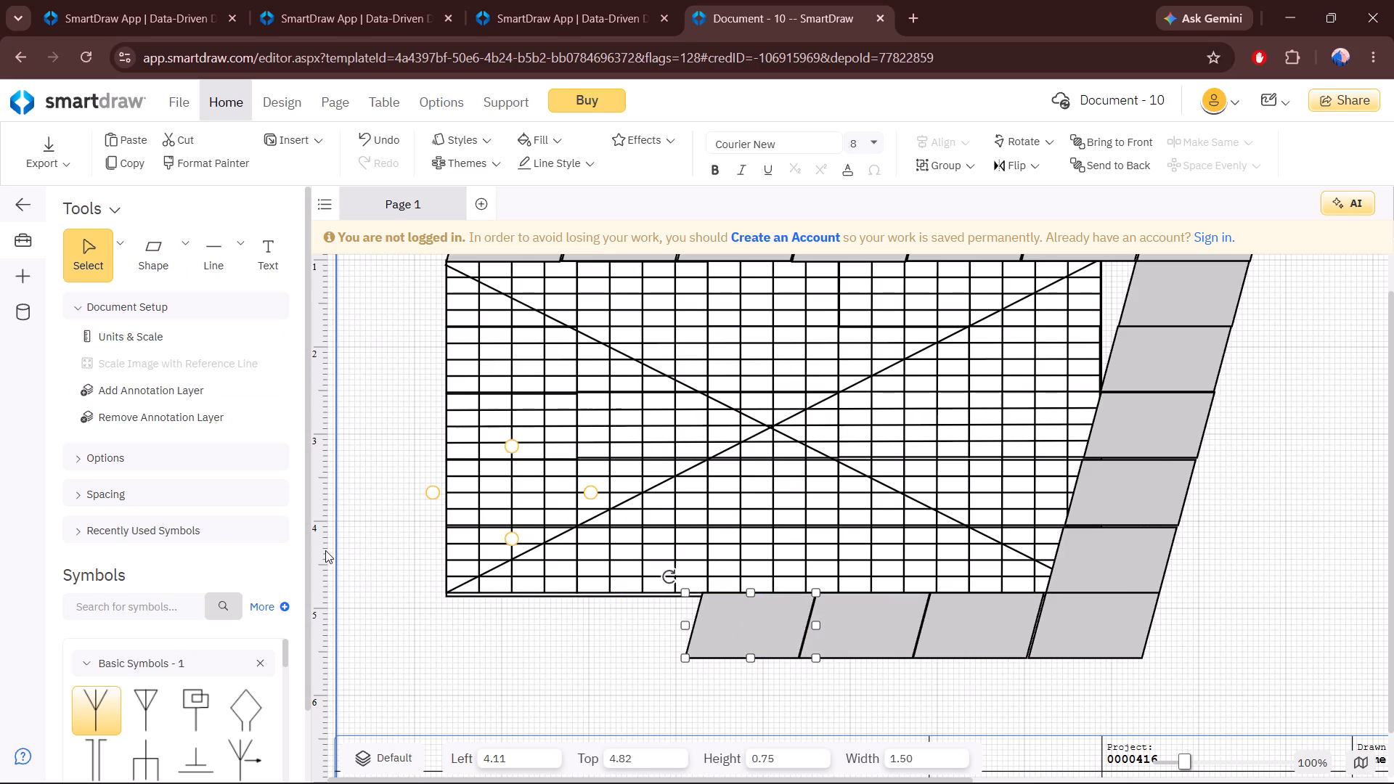
# Complete the bottom row with three 1.50 by 0.75 parallelograms at about 2.77, 1.46 and 0.14 horizontally, 4.82 vertically.
pyautogui.moveTo(147, 257); pyautogui.dragTo(601, 642)
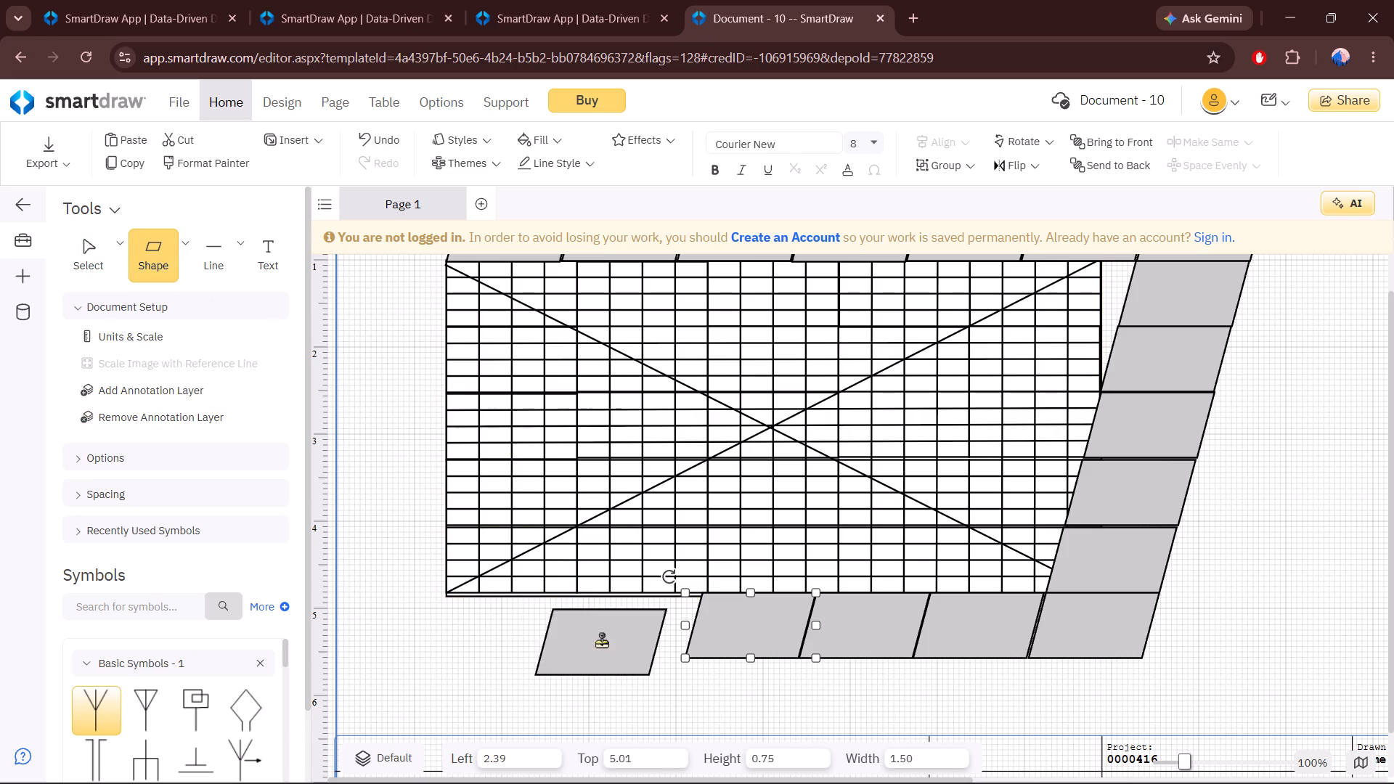
pyautogui.moveTo(601, 642); pyautogui.dragTo(635, 629)
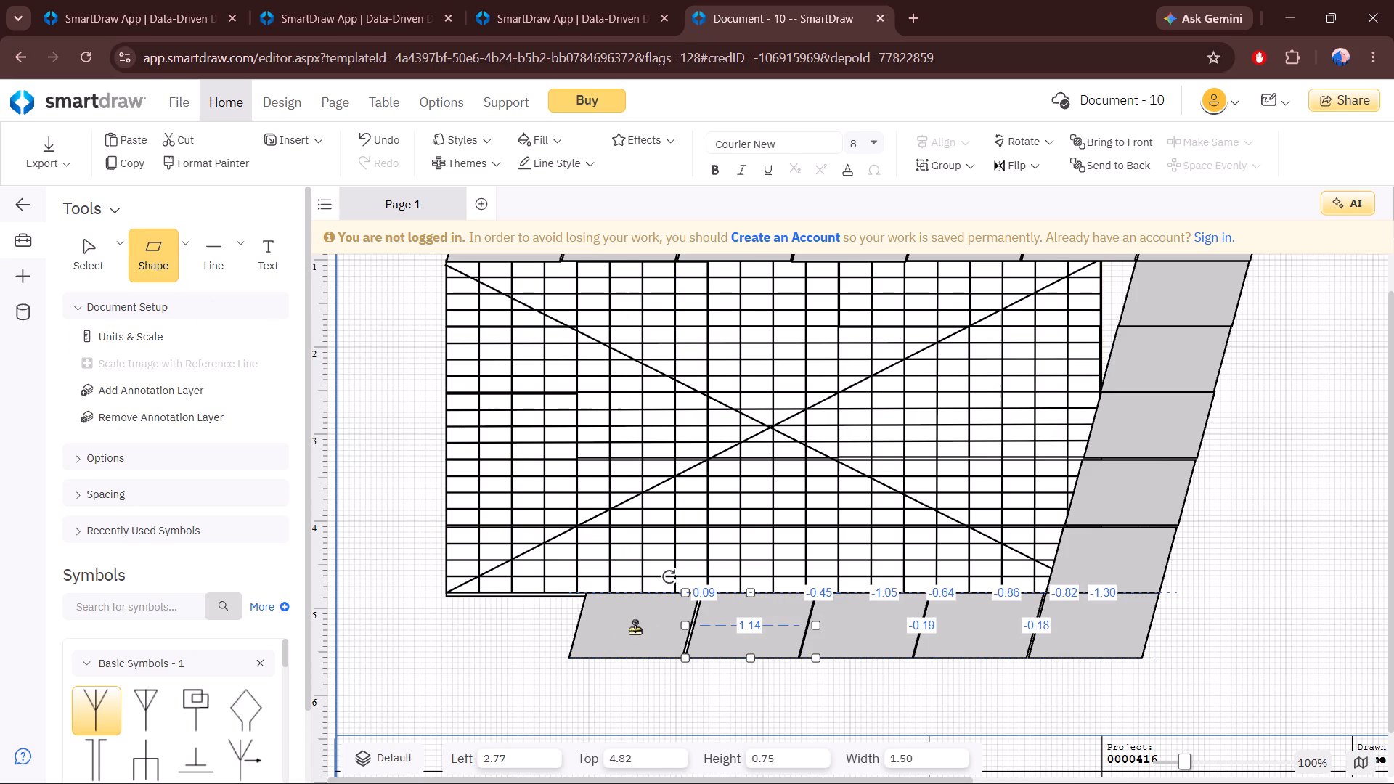
pyautogui.moveTo(635, 629); pyautogui.dragTo(635, 623)
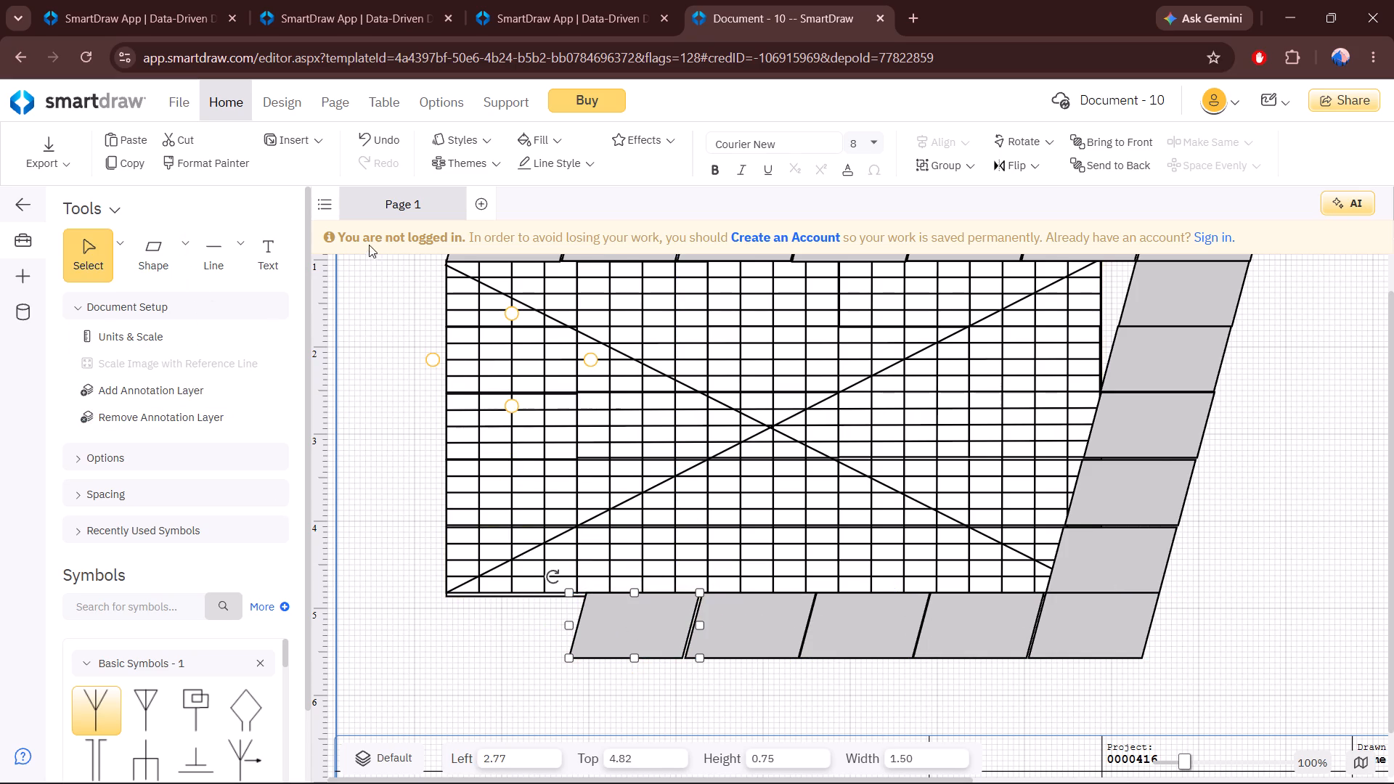
pyautogui.moveTo(166, 255); pyautogui.dragTo(513, 630)
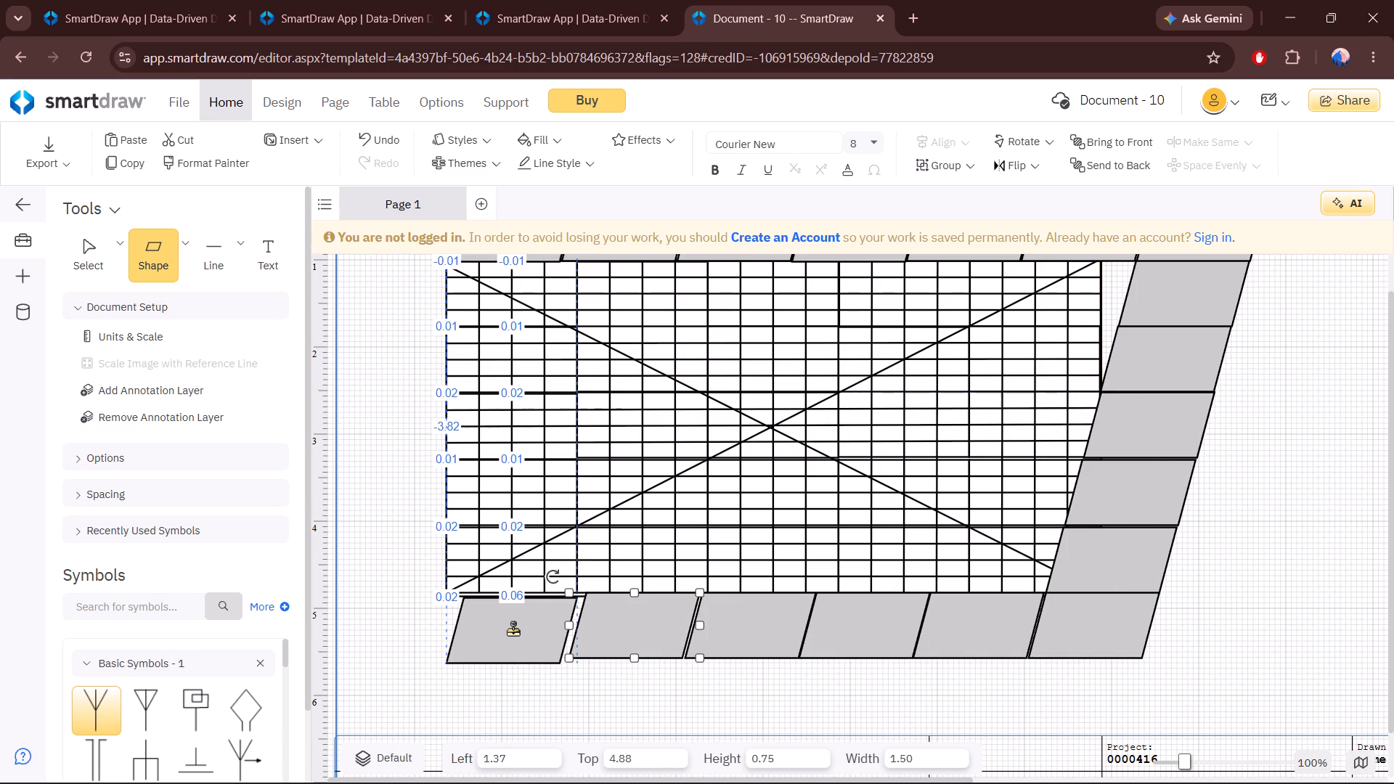
pyautogui.moveTo(513, 630); pyautogui.dragTo(520, 628)
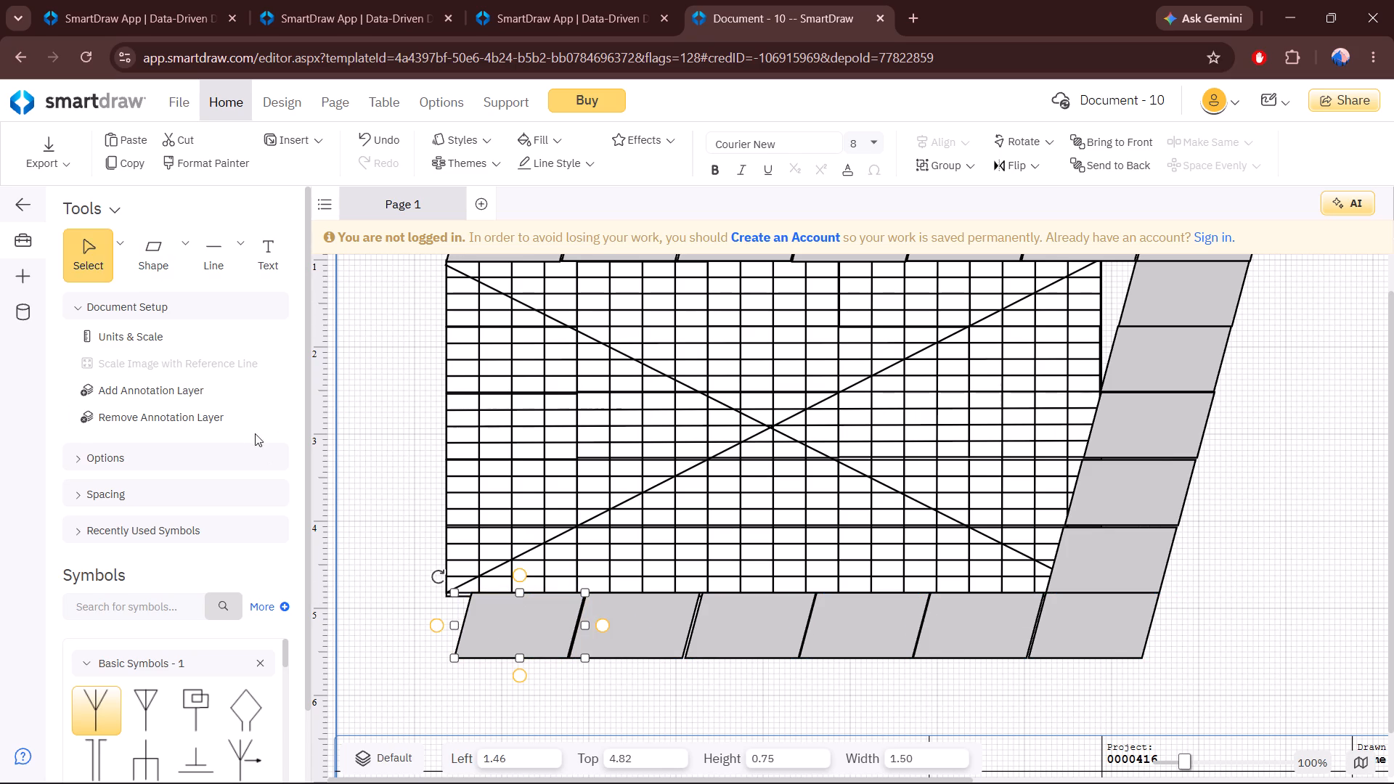
pyautogui.moveTo(148, 266); pyautogui.dragTo(384, 637)
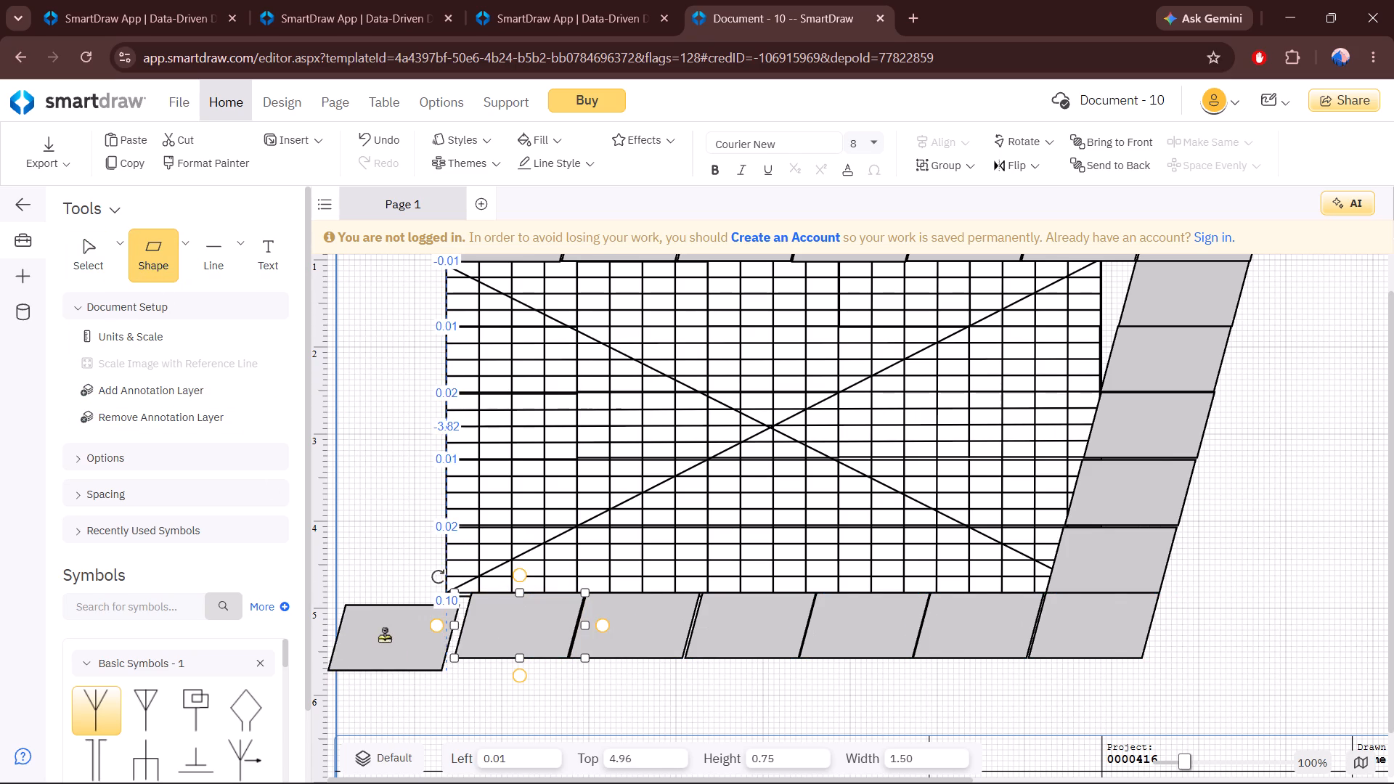
pyautogui.moveTo(384, 637); pyautogui.dragTo(404, 630)
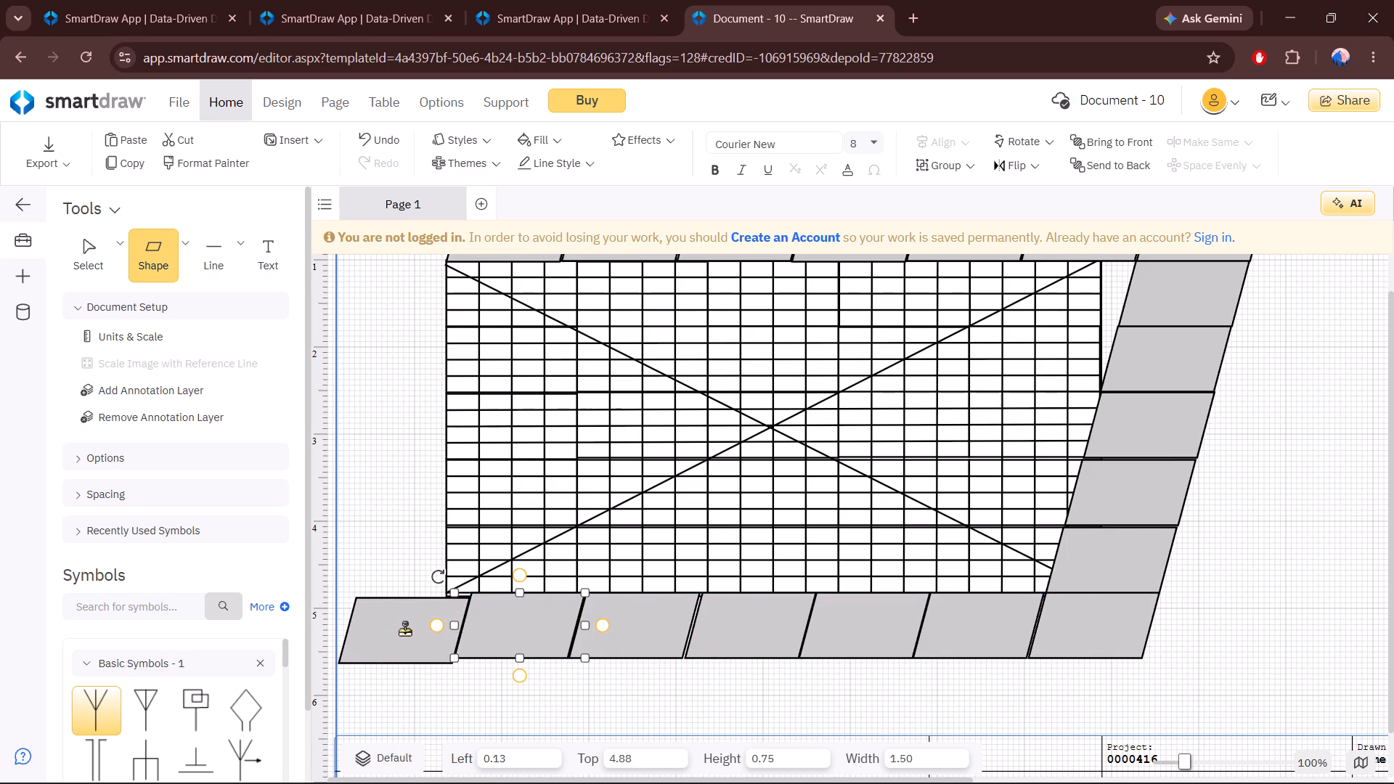
pyautogui.moveTo(404, 630); pyautogui.dragTo(405, 628)
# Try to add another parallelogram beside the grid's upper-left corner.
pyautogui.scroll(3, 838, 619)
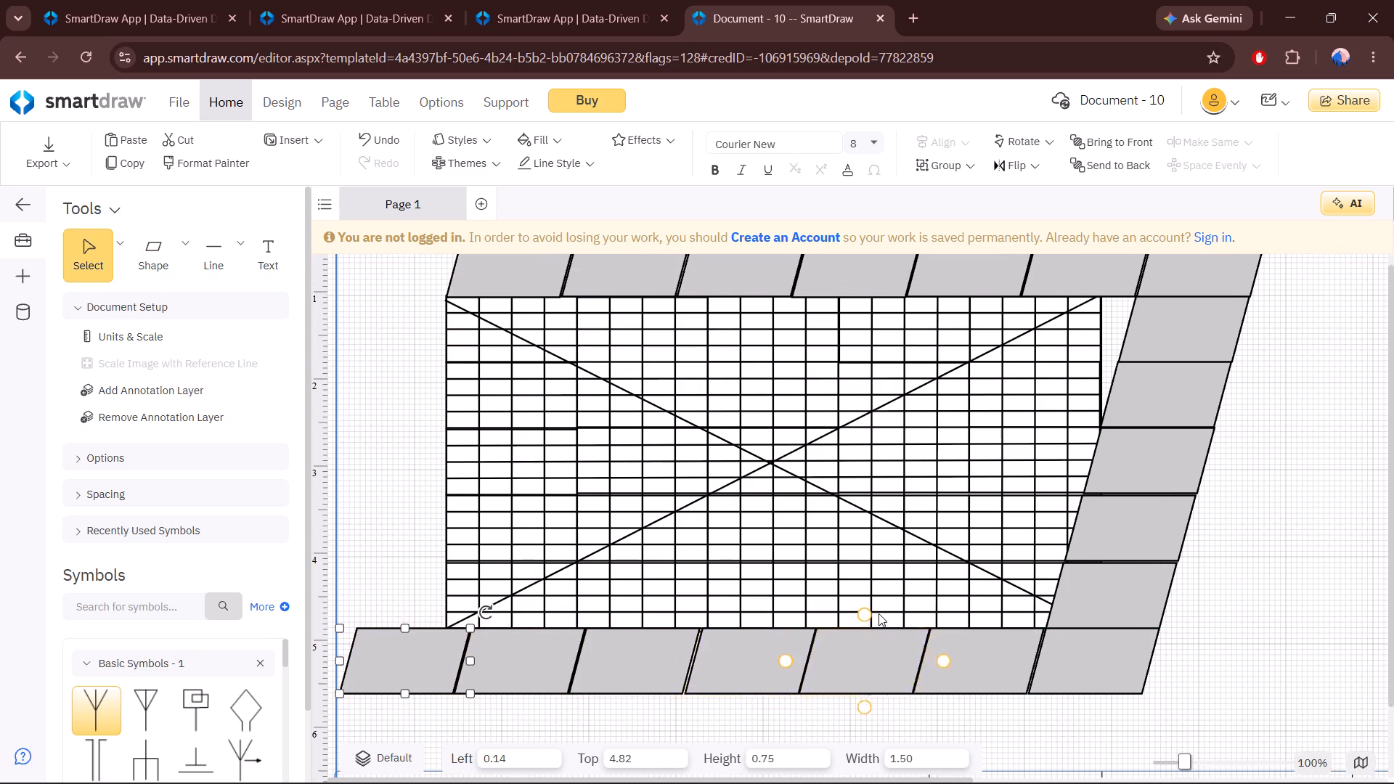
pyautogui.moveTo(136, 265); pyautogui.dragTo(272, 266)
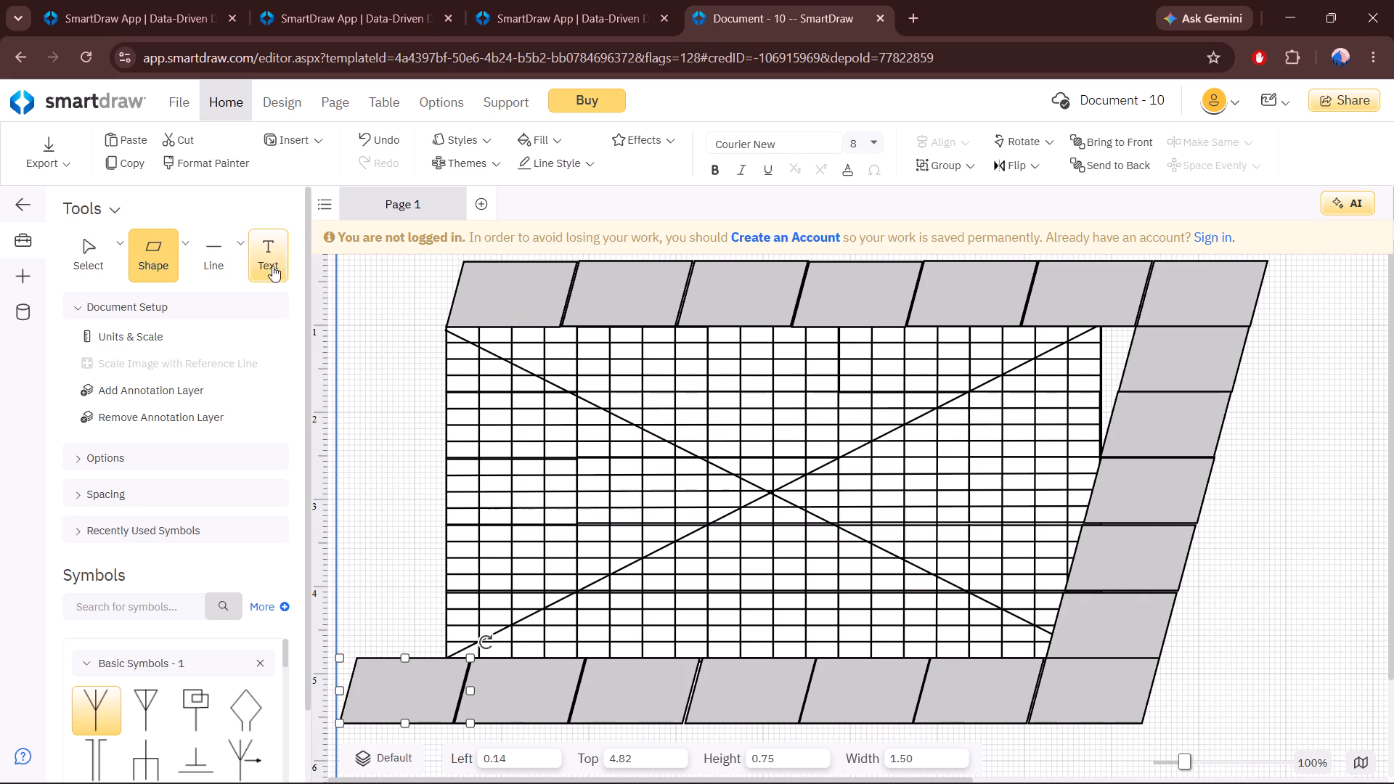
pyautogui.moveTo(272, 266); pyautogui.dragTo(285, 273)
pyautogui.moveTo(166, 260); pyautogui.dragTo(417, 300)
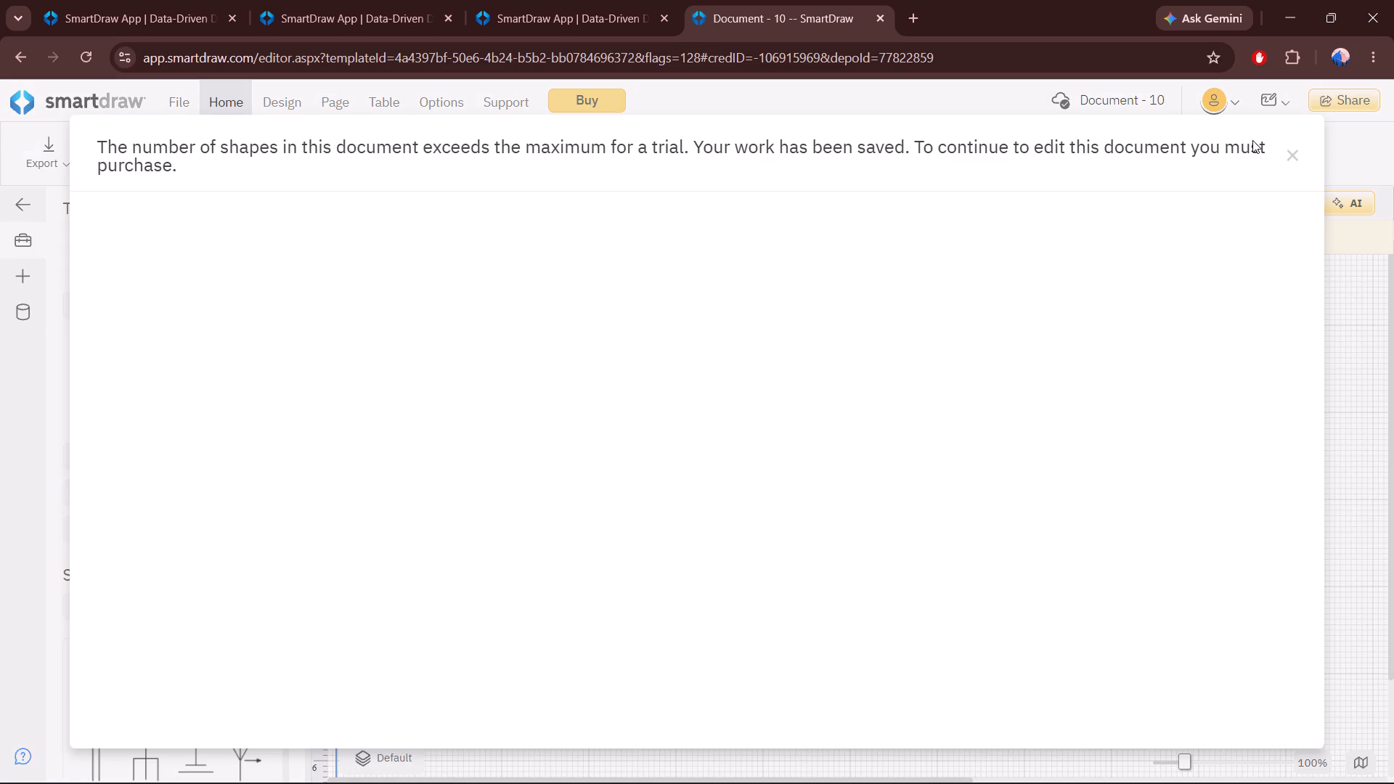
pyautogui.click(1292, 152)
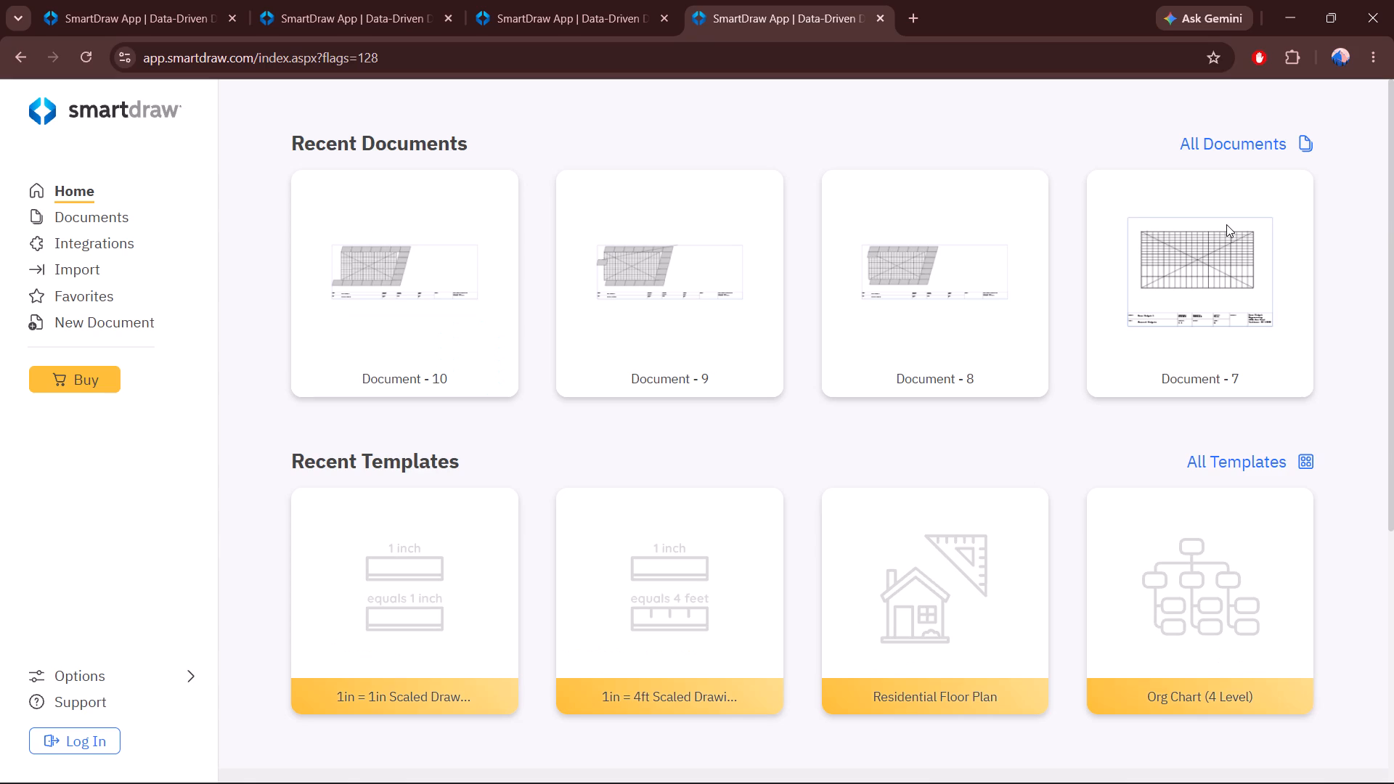
# Create a new document from the 1in = 1in scaled drawing template and close its SmartDraw AI pane.
pyautogui.click(428, 588)
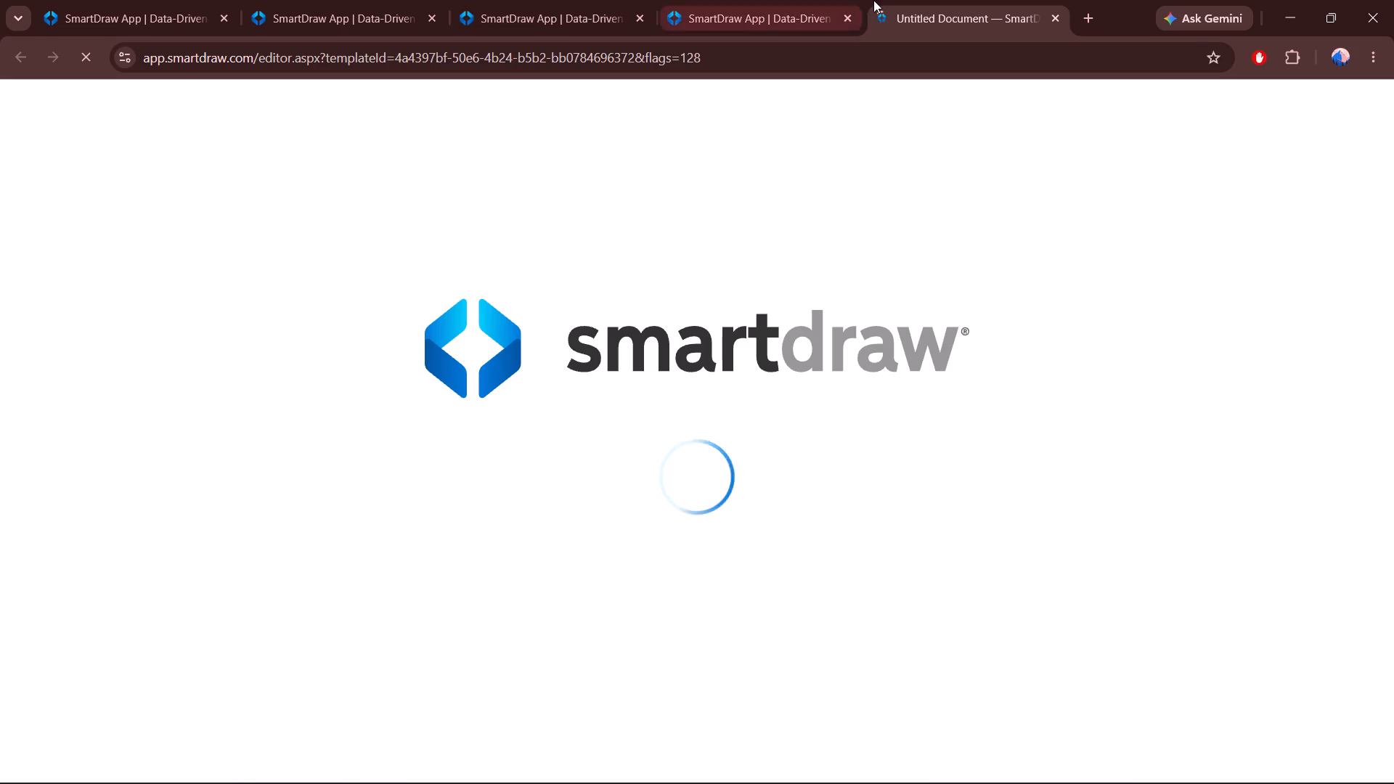
pyautogui.click(809, 20)
pyautogui.click(898, 5)
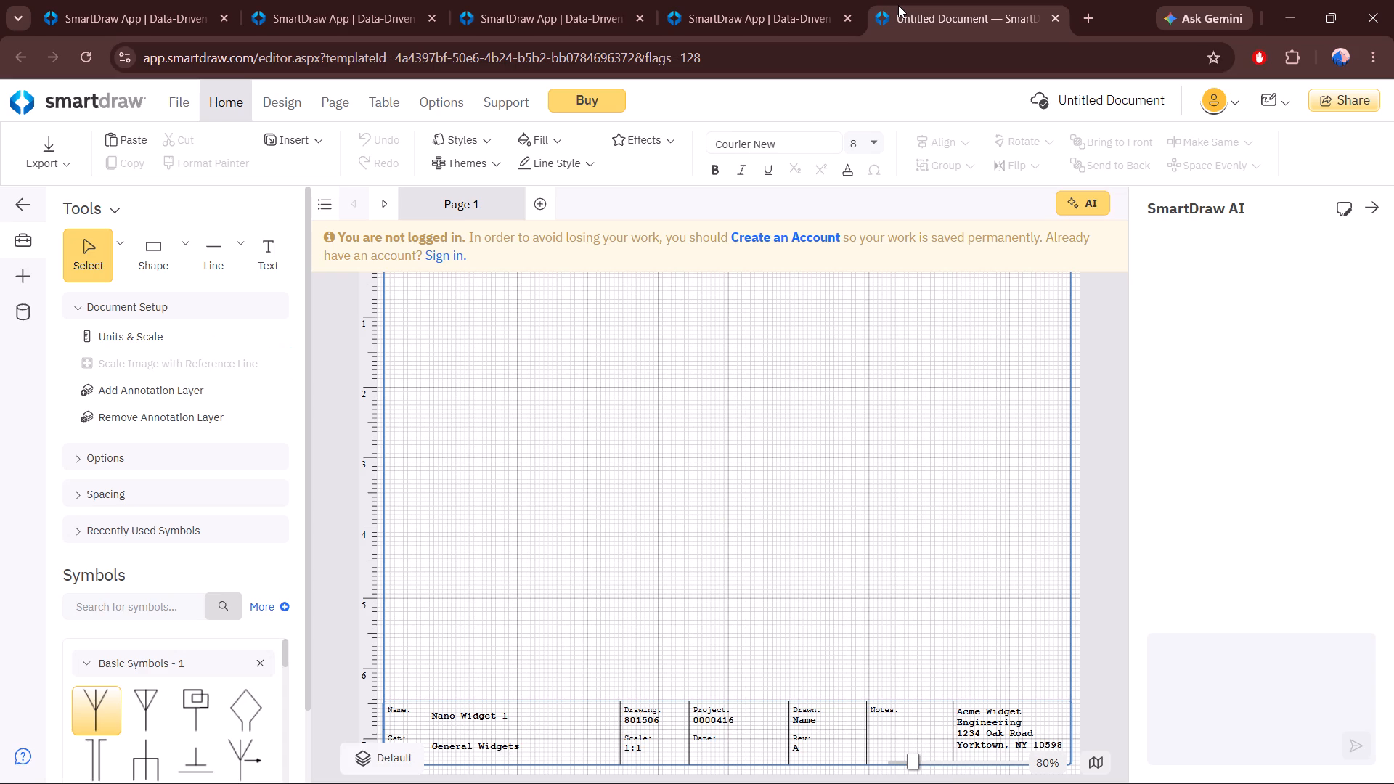
pyautogui.click(1376, 203)
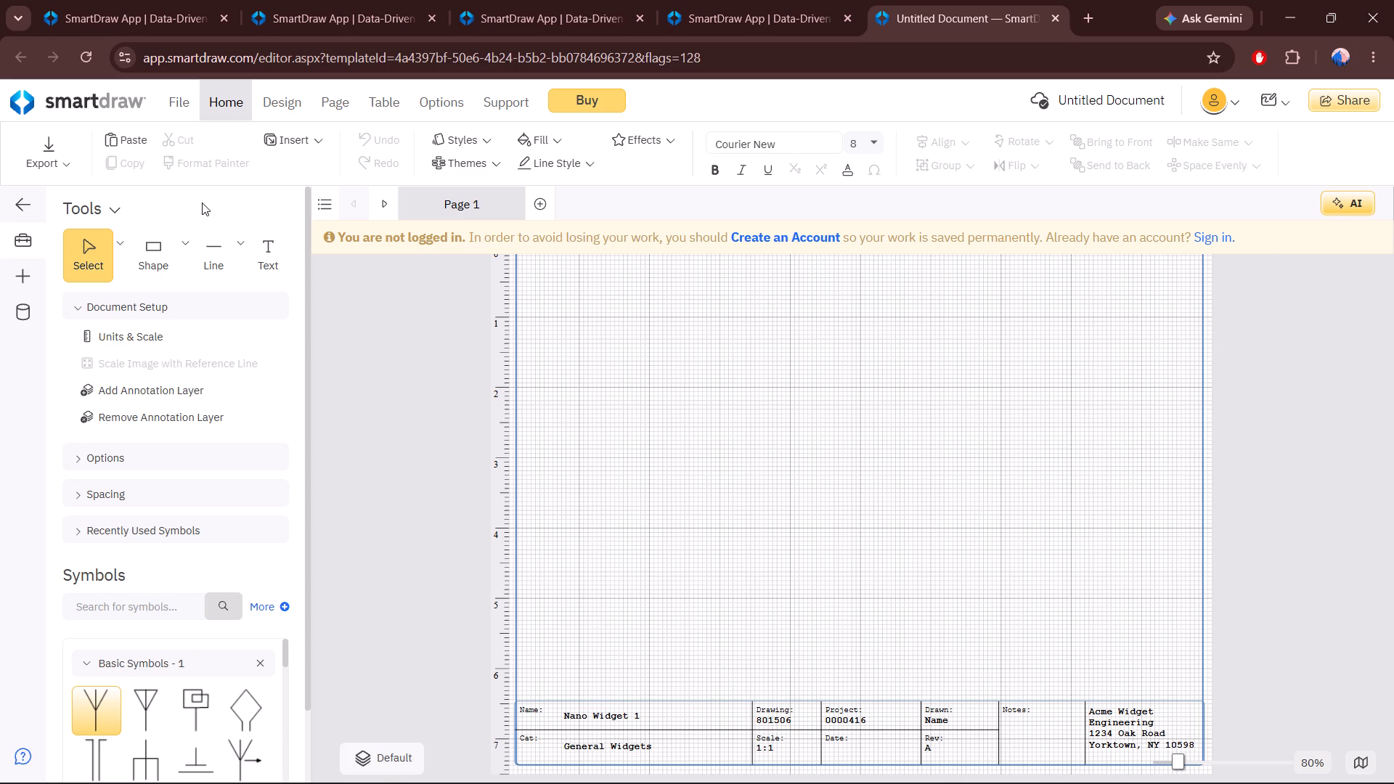
# Draw a frame rectangle at 1.00 horizontally and 1.02 vertically, sized about 7.60 wide by 3.84 high.
pyautogui.click(1182, 763)
pyautogui.scroll(9, 1136, 643)
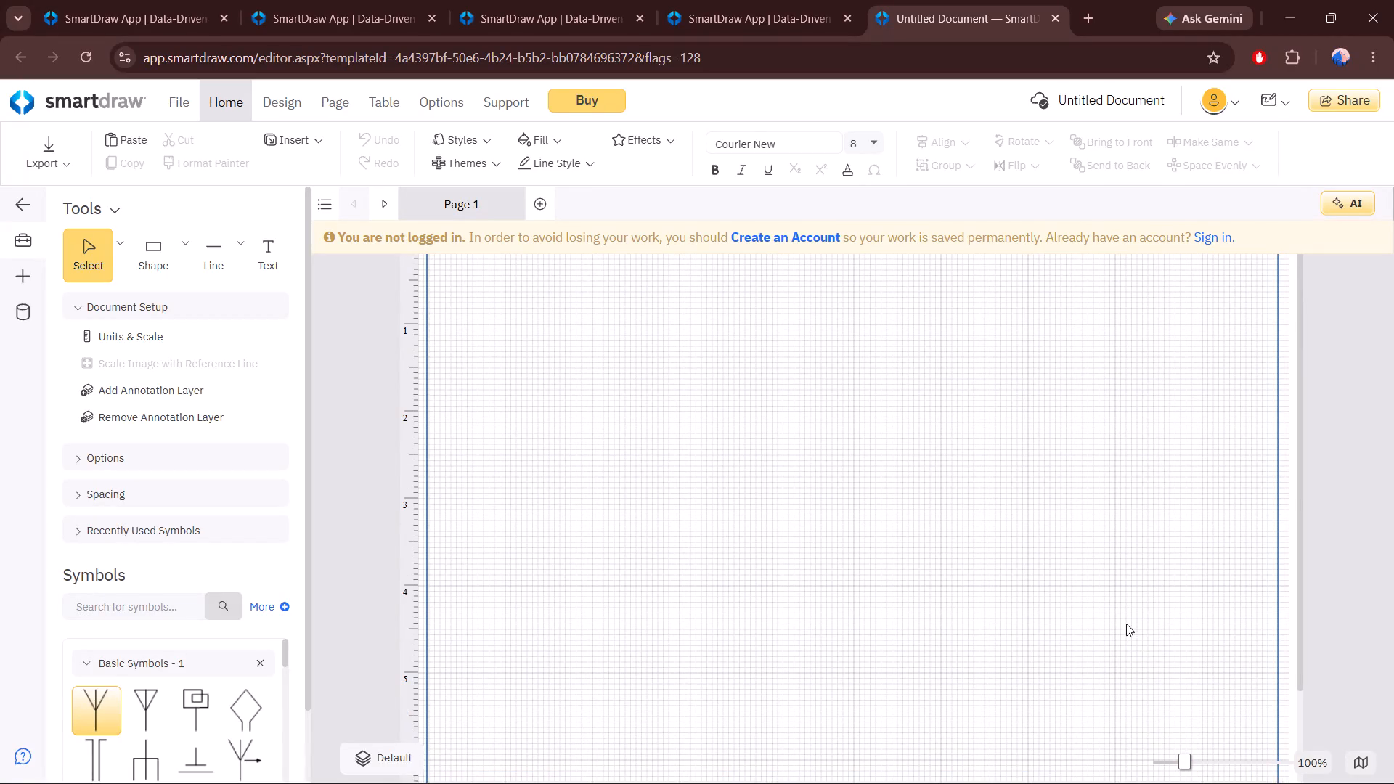
pyautogui.moveTo(144, 274); pyautogui.dragTo(571, 360)
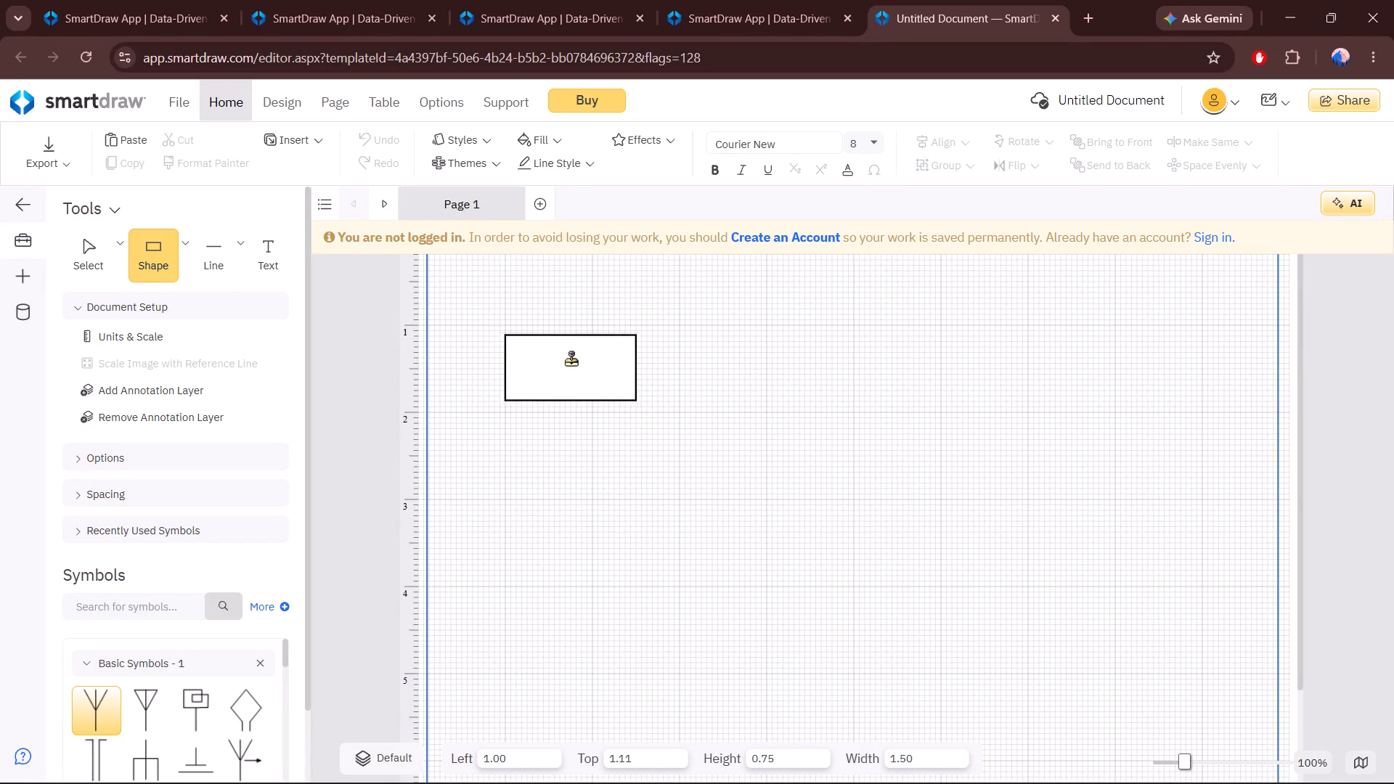
pyautogui.moveTo(571, 360); pyautogui.dragTo(571, 359)
pyautogui.moveTo(638, 391); pyautogui.dragTo(773, 474)
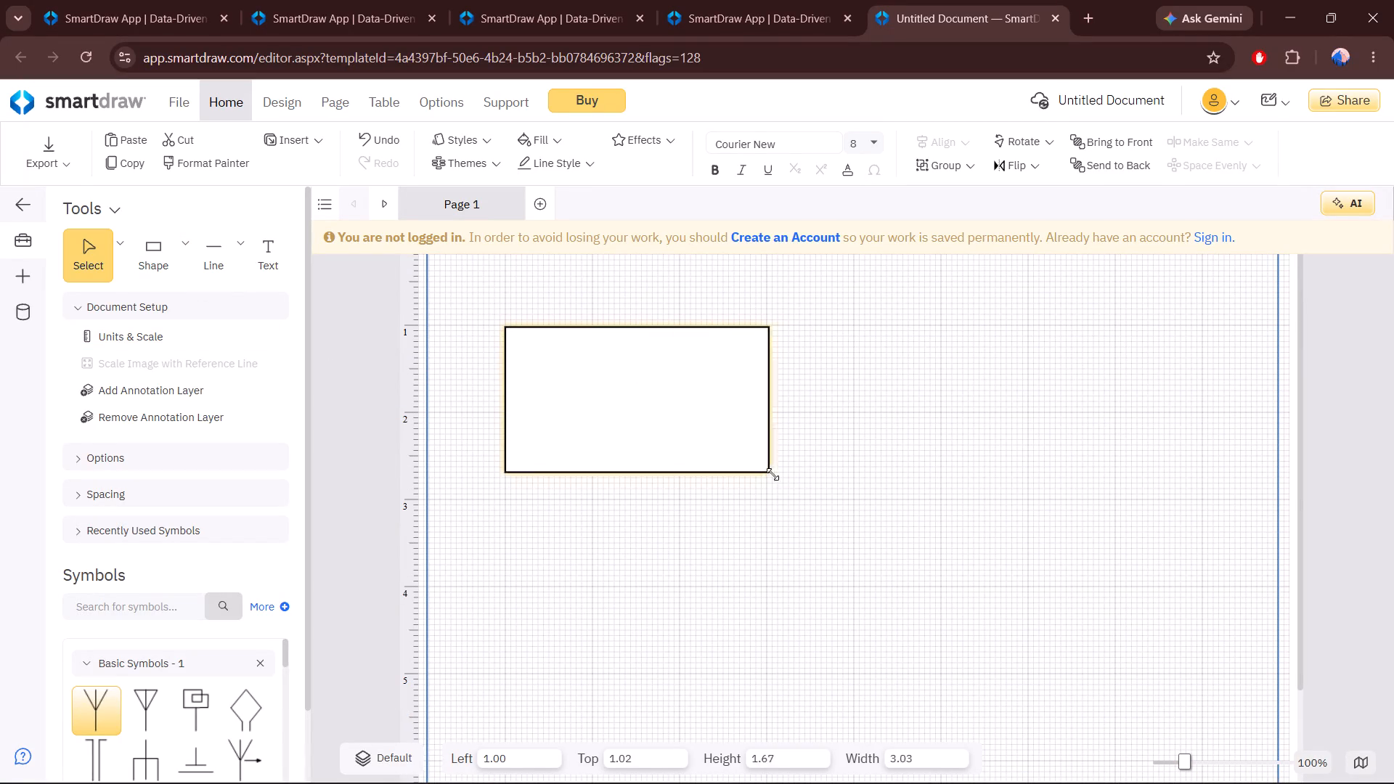
pyautogui.moveTo(773, 474); pyautogui.dragTo(1198, 744)
pyautogui.scroll(-1, 972, 542)
pyautogui.scroll(2, 972, 542)
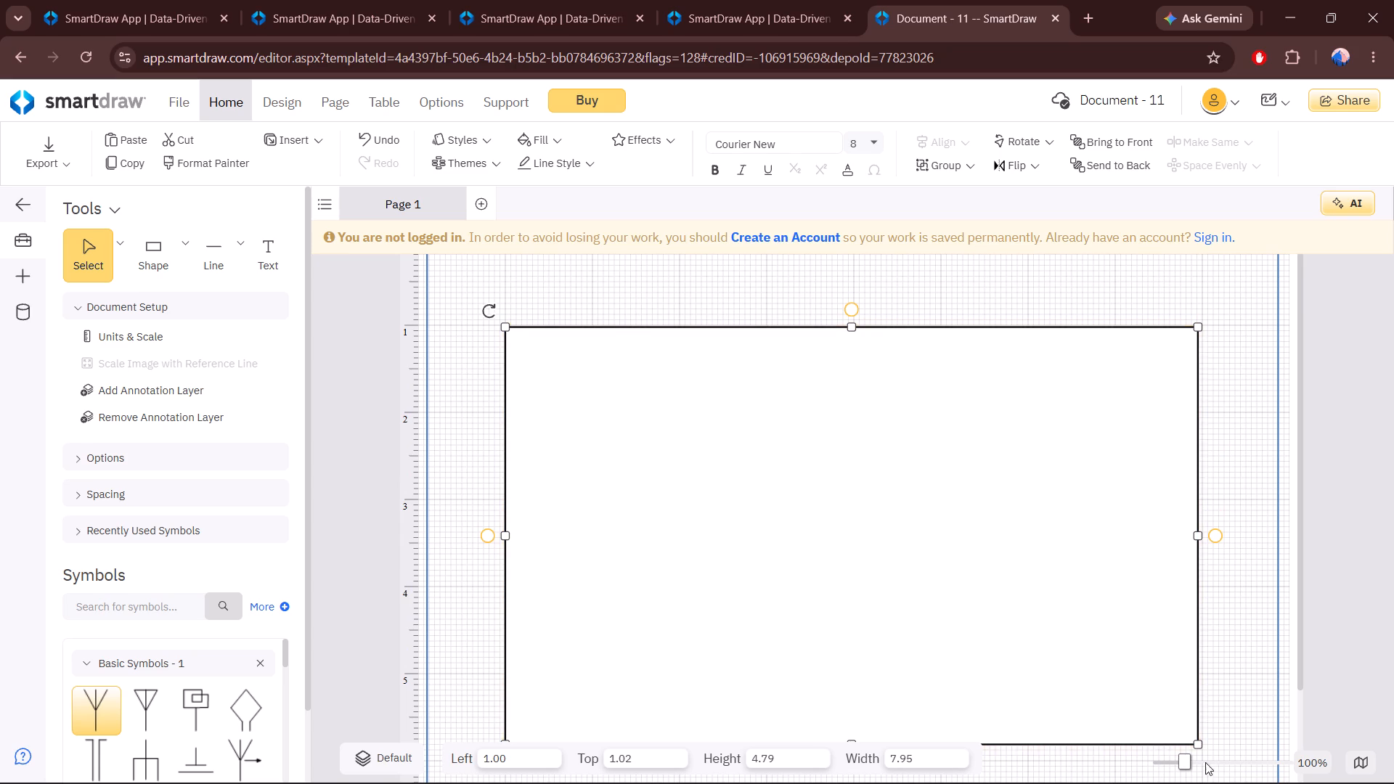
pyautogui.moveTo(1196, 743); pyautogui.dragTo(1167, 661)
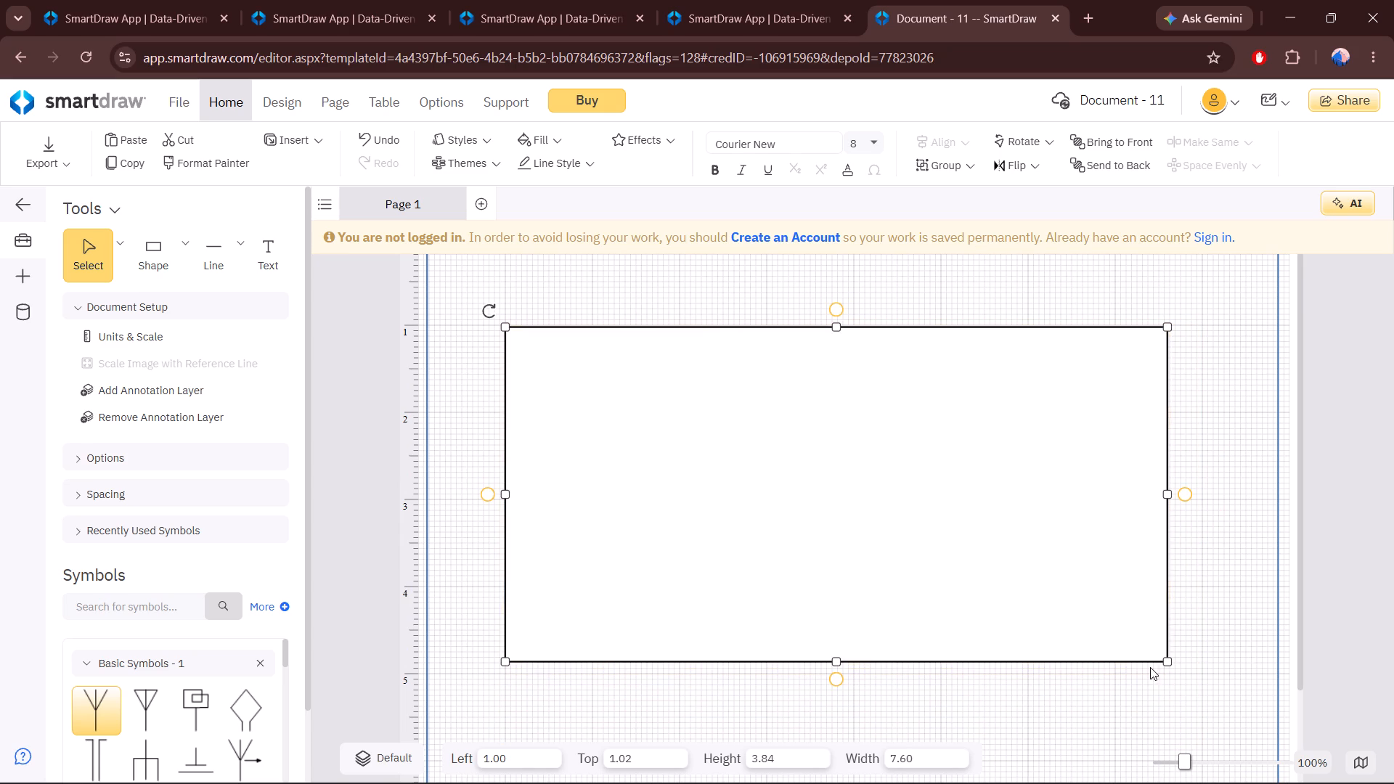
# Start the frame's top row with three 1.50 by 0.75 rectangles at about 1.01, 2.52 and 4.02 horizontally, 1.05 vertically.
pyautogui.moveTo(148, 266); pyautogui.dragTo(561, 367)
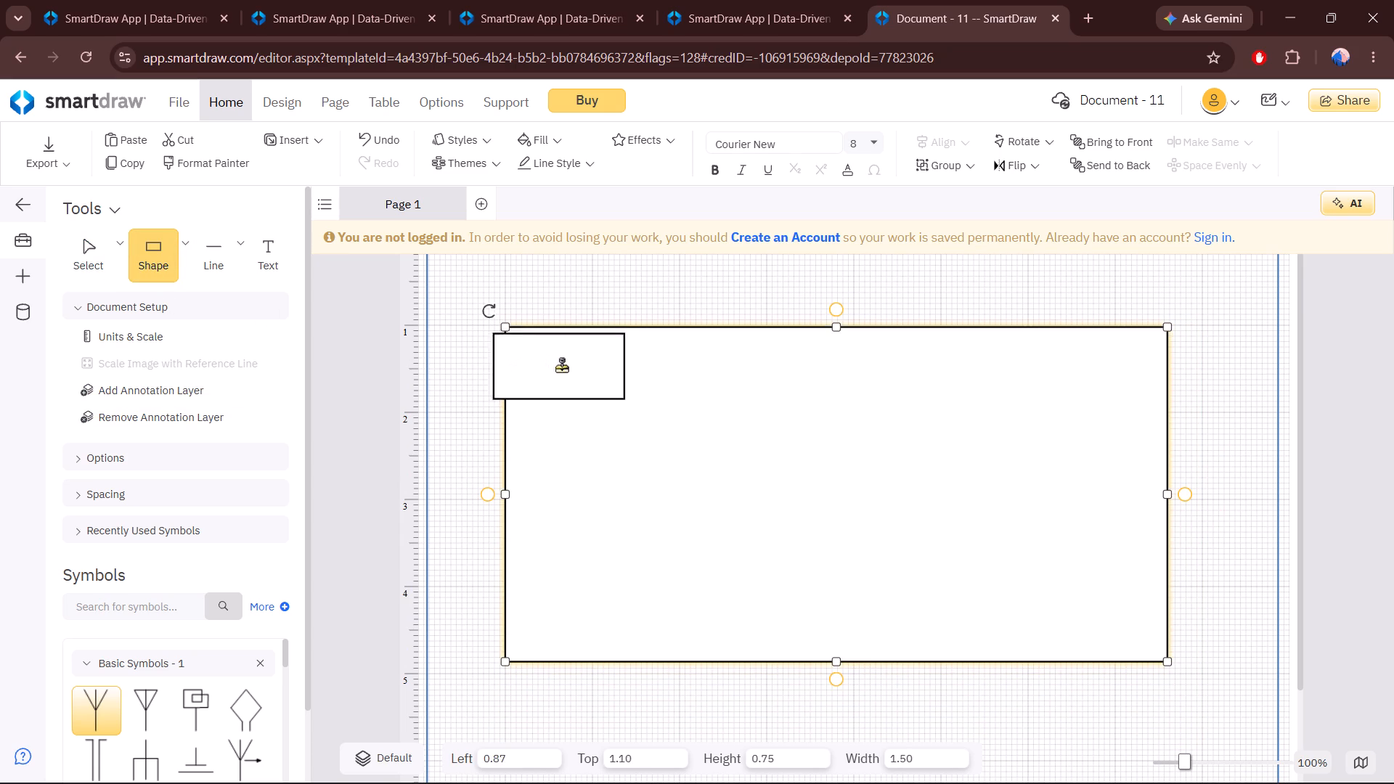
pyautogui.moveTo(561, 367); pyautogui.dragTo(571, 362)
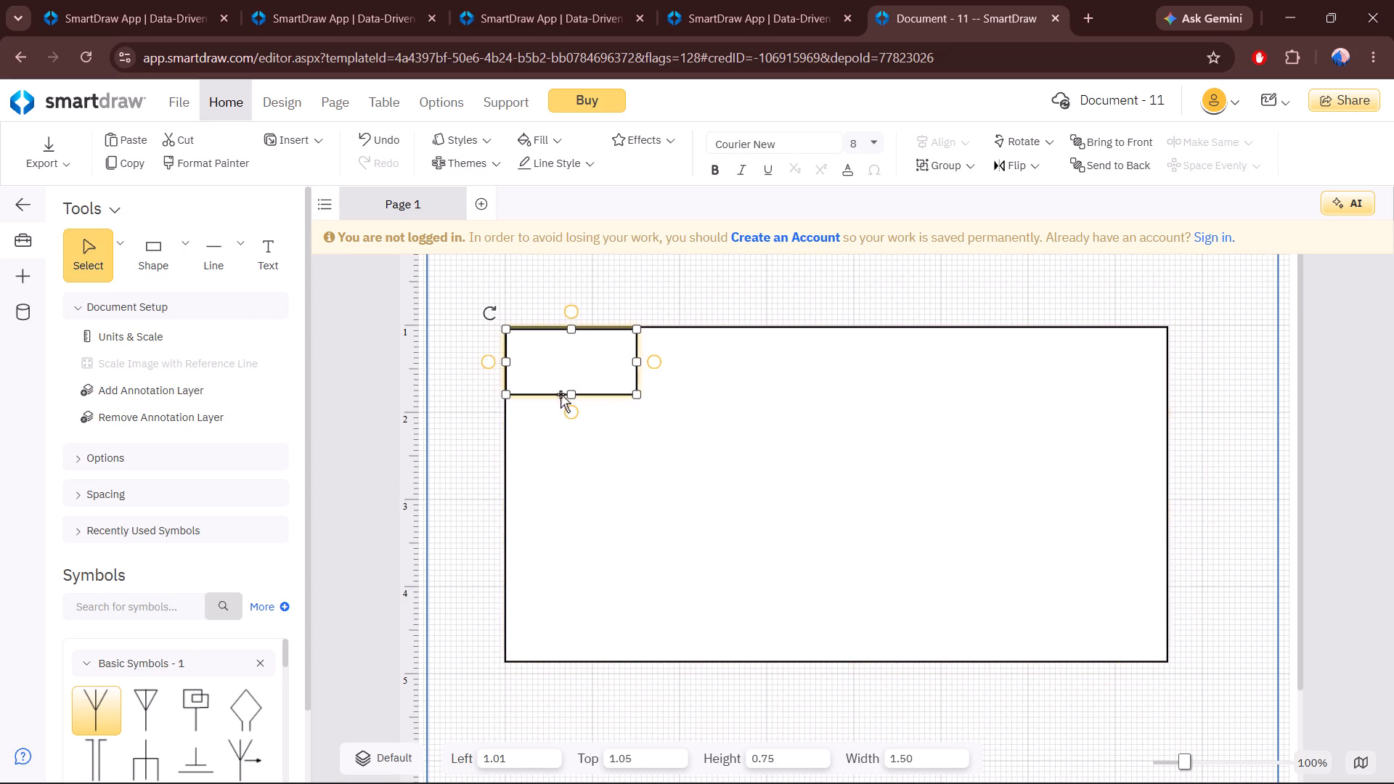
pyautogui.moveTo(160, 266); pyautogui.dragTo(728, 389)
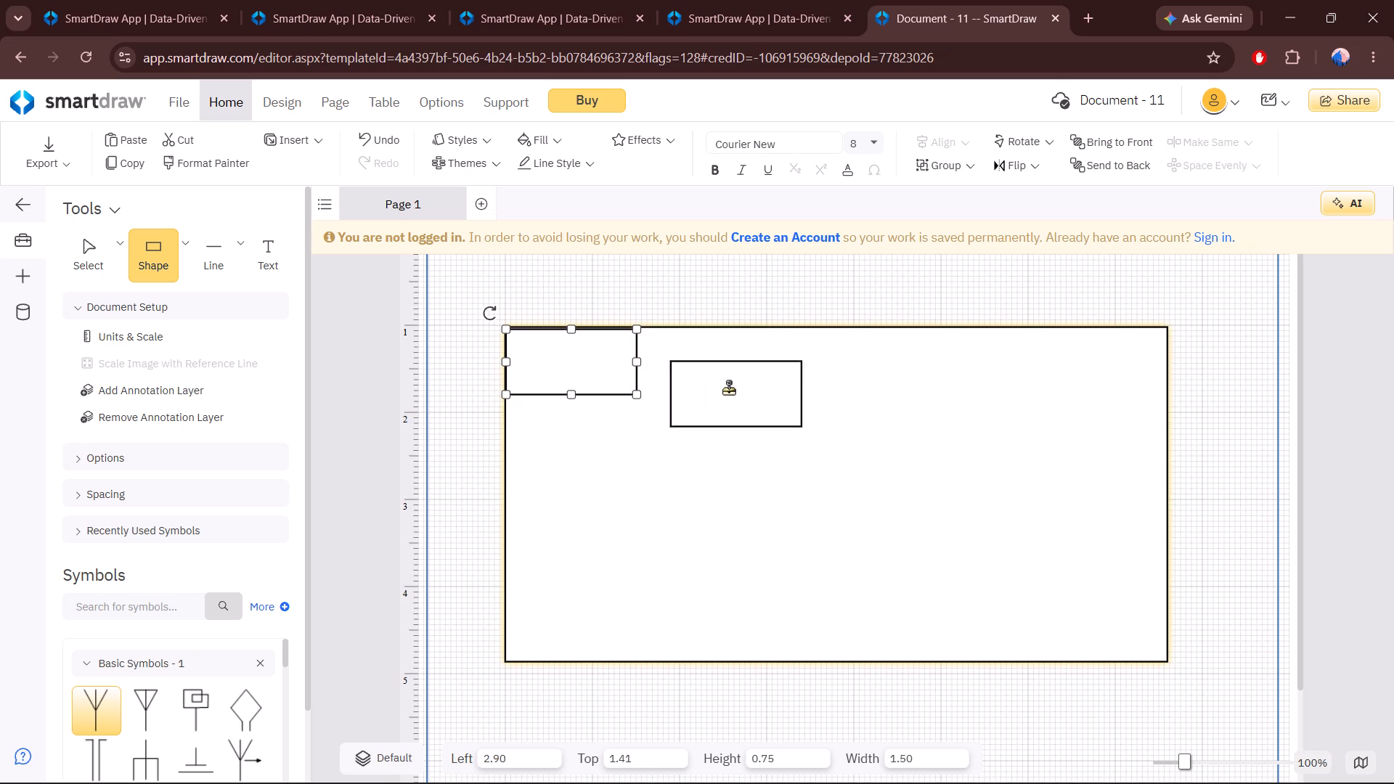
pyautogui.moveTo(728, 389); pyautogui.dragTo(704, 362)
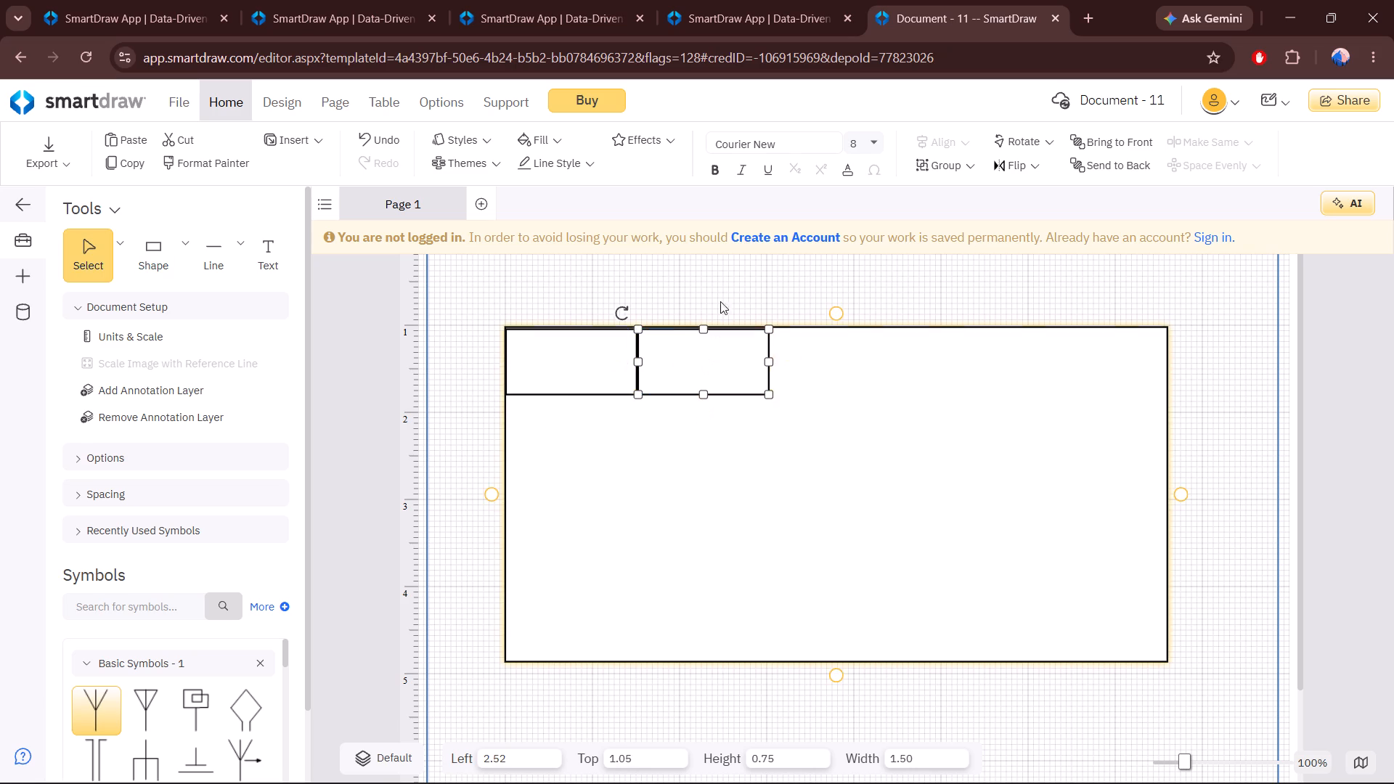
pyautogui.click(723, 281)
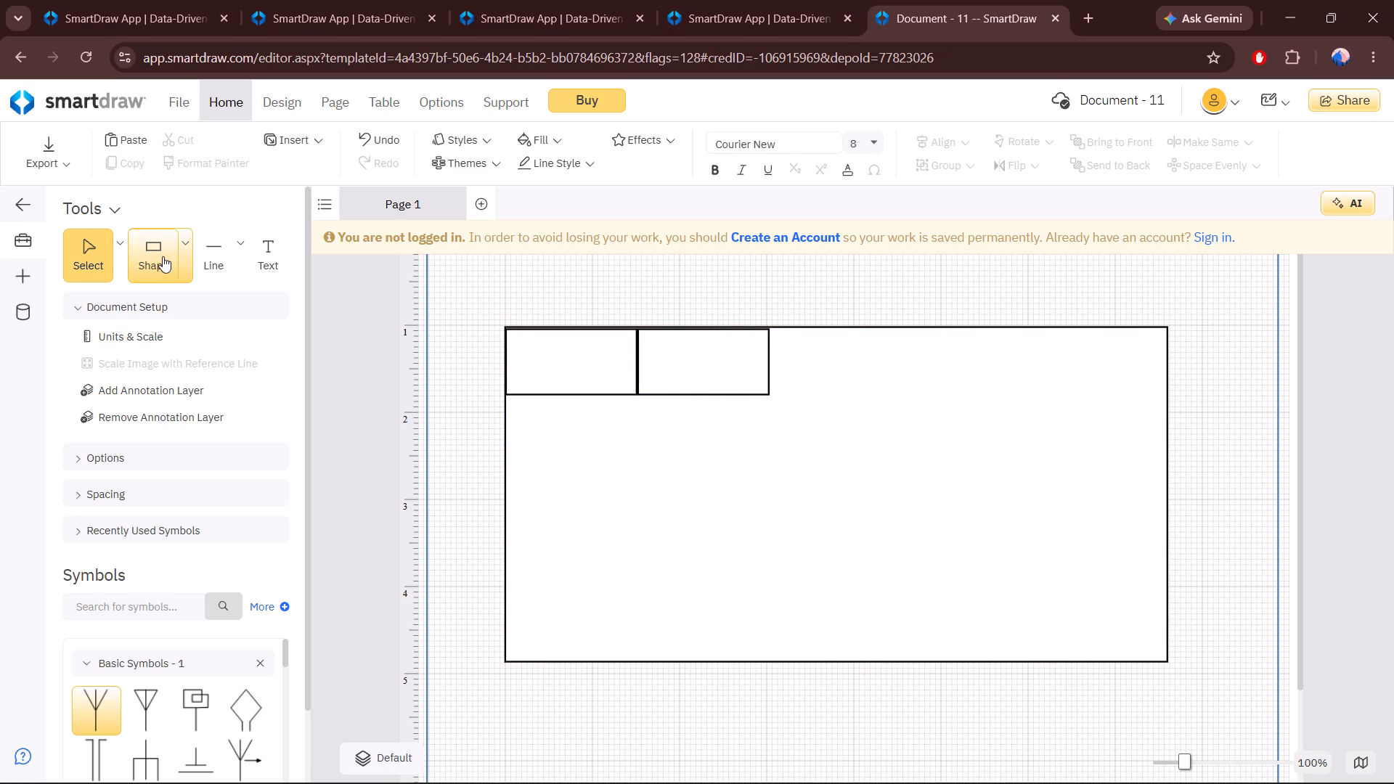
pyautogui.moveTo(163, 256); pyautogui.dragTo(838, 364)
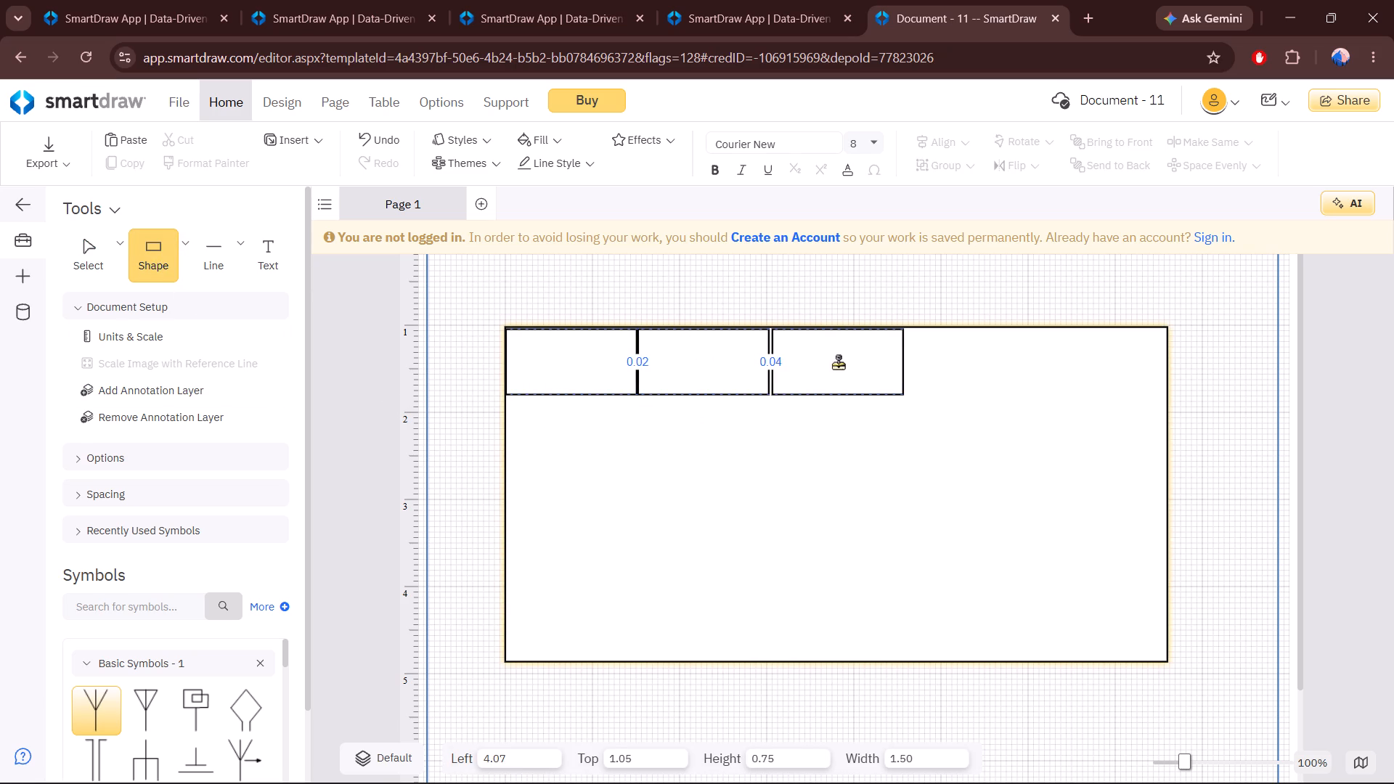
pyautogui.moveTo(838, 364); pyautogui.dragTo(833, 361)
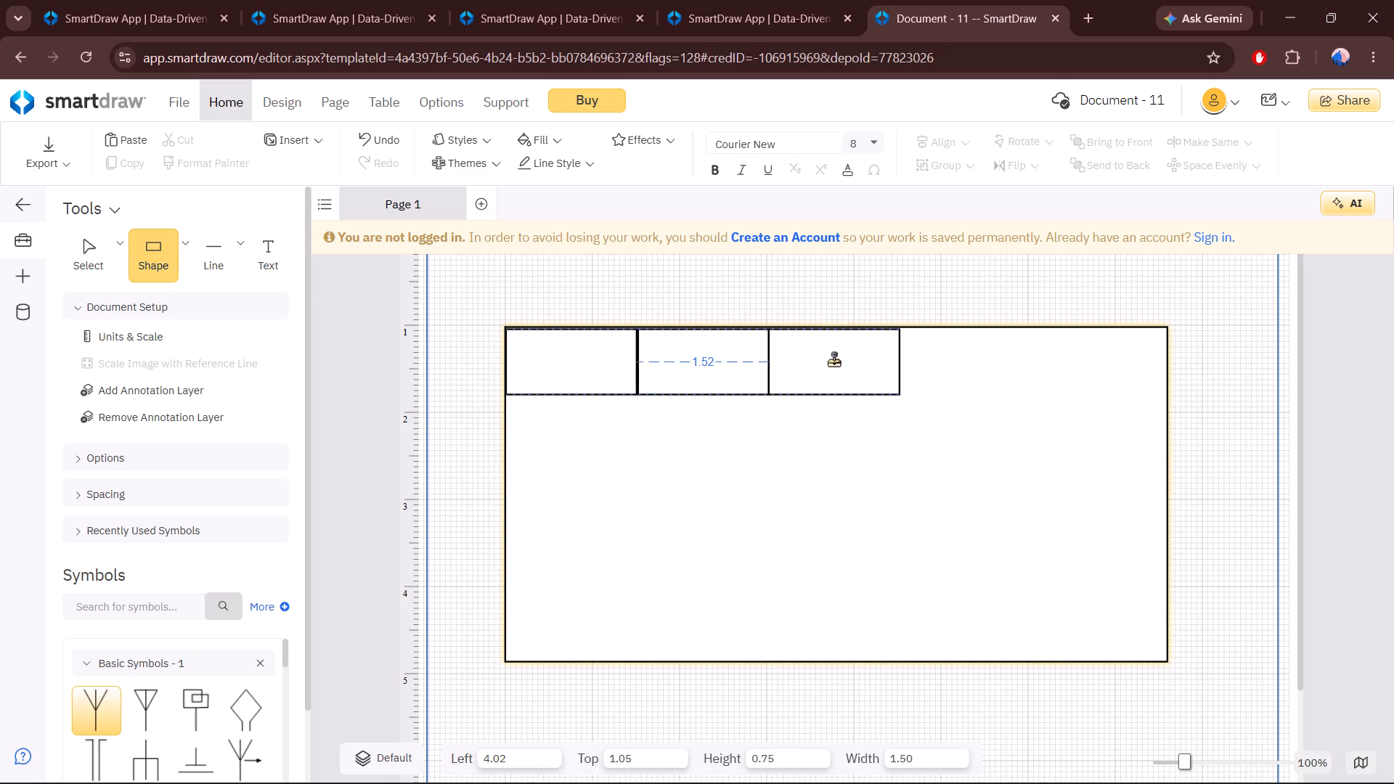
pyautogui.moveTo(833, 361); pyautogui.dragTo(834, 362)
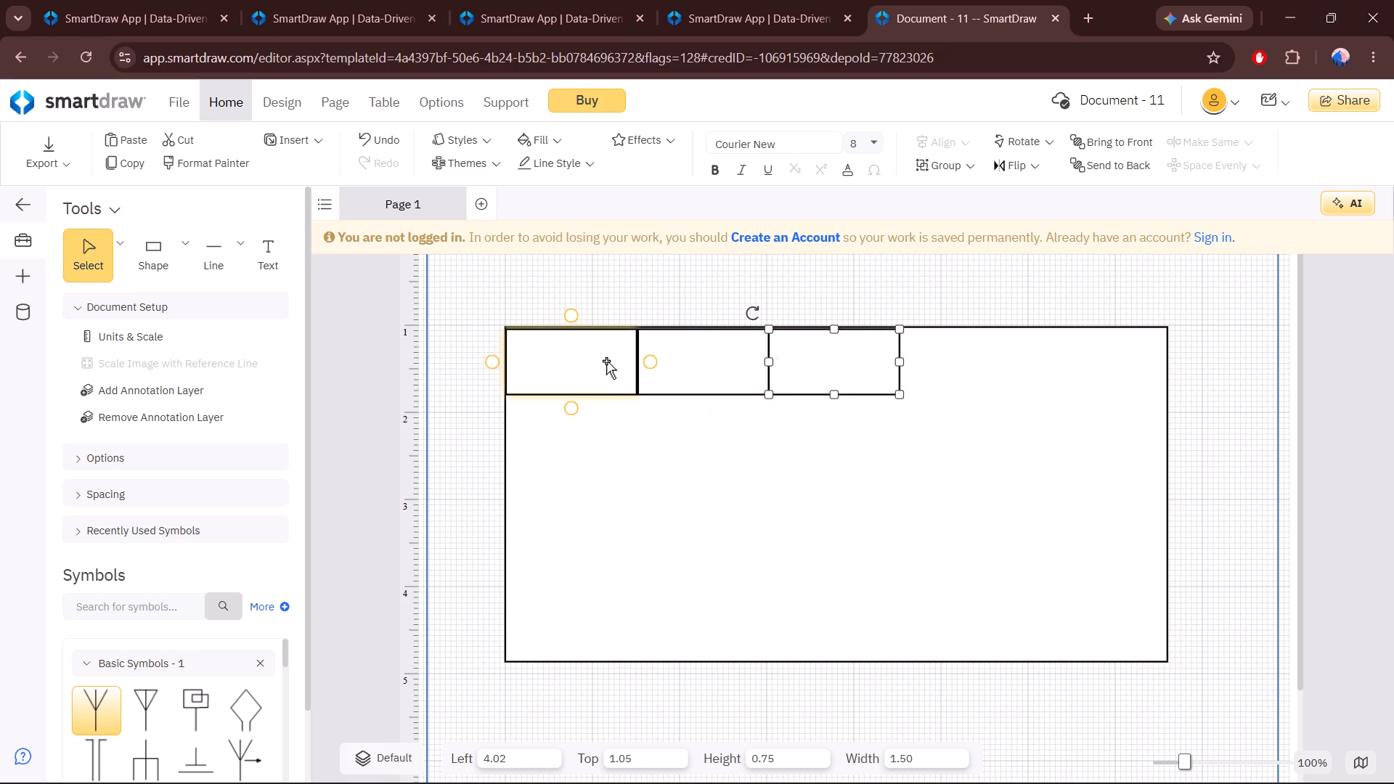
# Complete the top row with two more 1.50 by 0.75 rectangles at 1.05 vertically, the fourth at about 5.55 horizontally.
pyautogui.moveTo(160, 254); pyautogui.dragTo(949, 370)
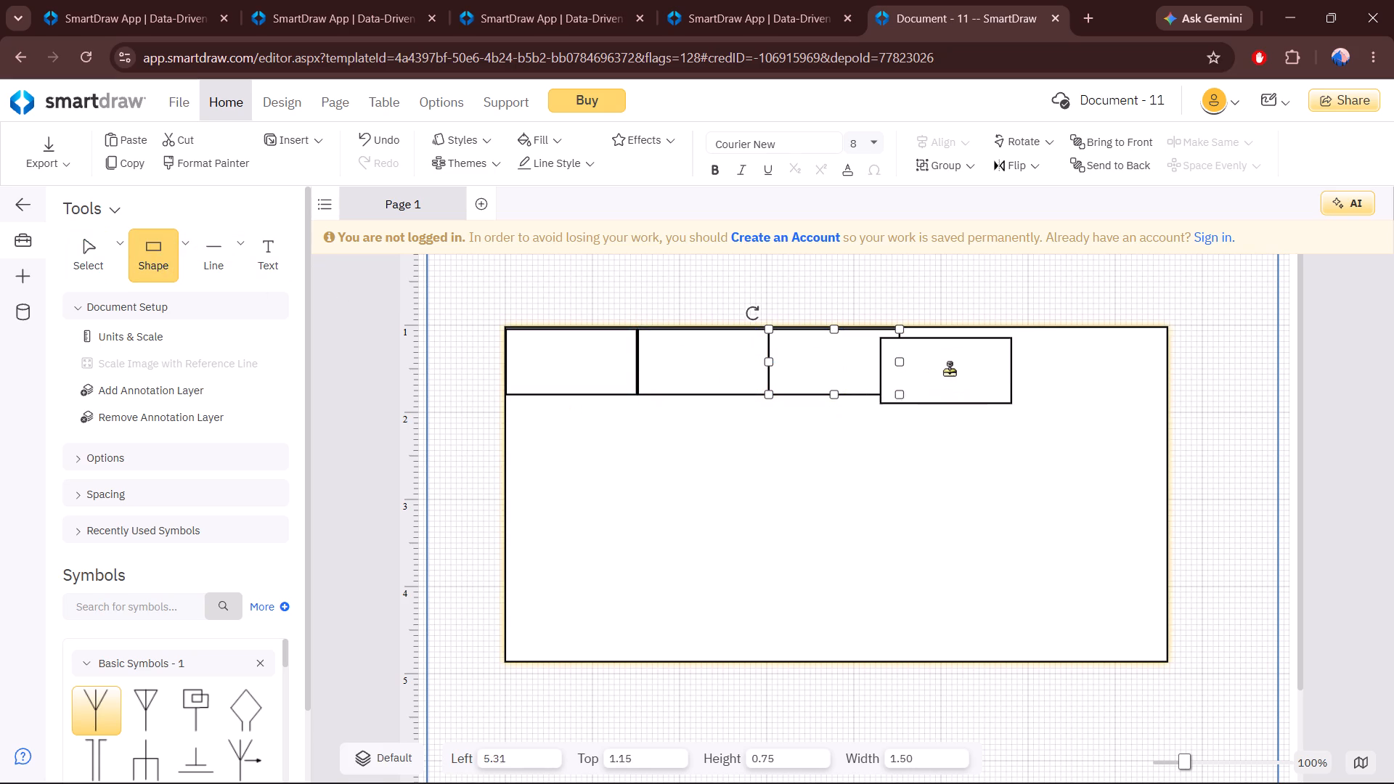
pyautogui.moveTo(949, 370); pyautogui.dragTo(967, 364)
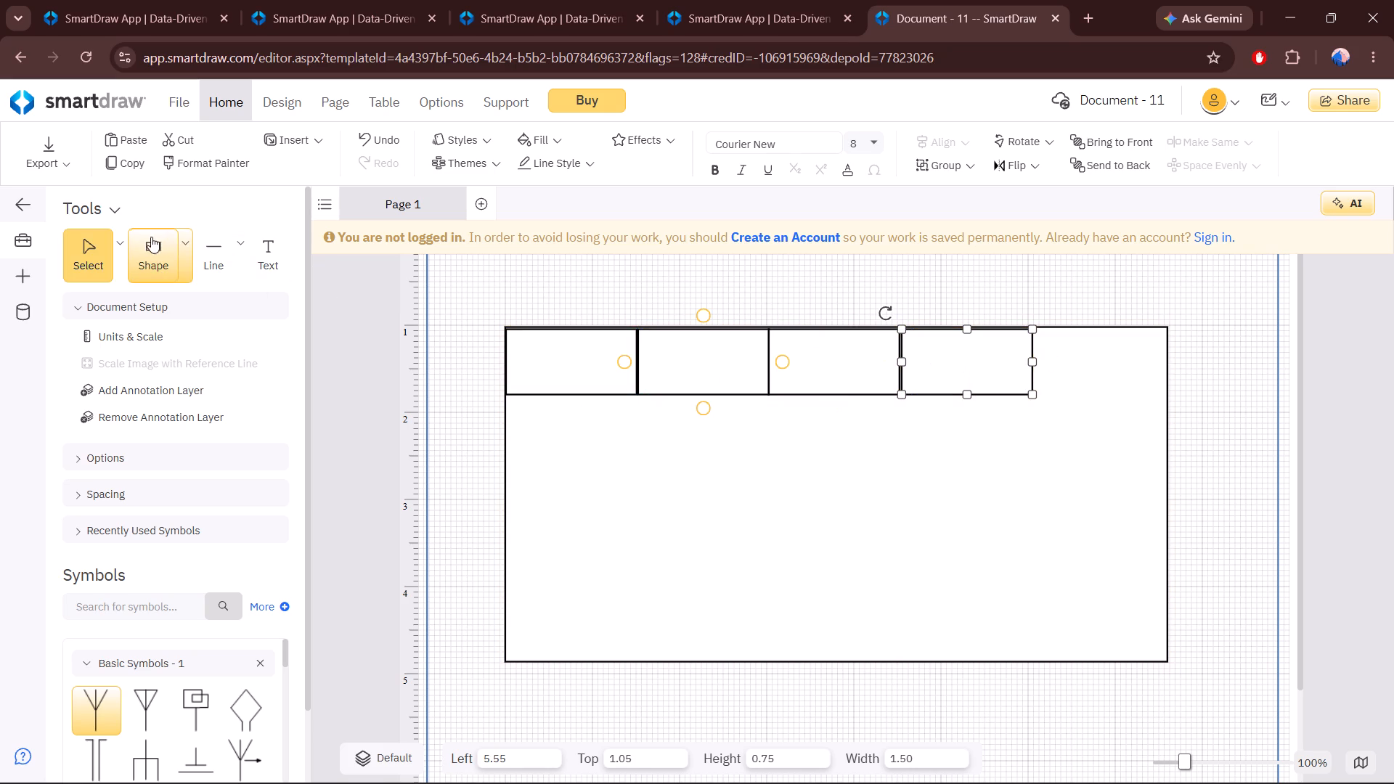
pyautogui.moveTo(155, 244); pyautogui.dragTo(1104, 367)
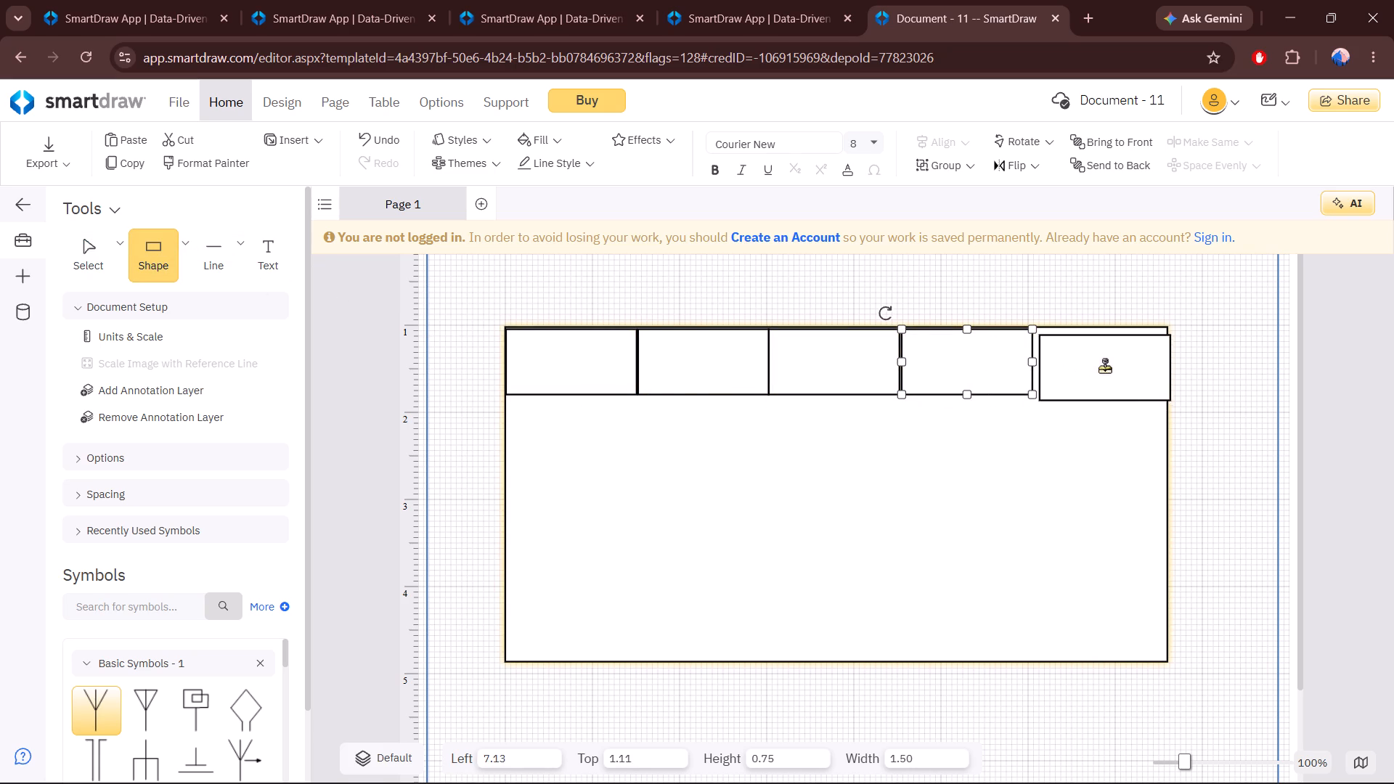
pyautogui.moveTo(1104, 367); pyautogui.dragTo(1099, 365)
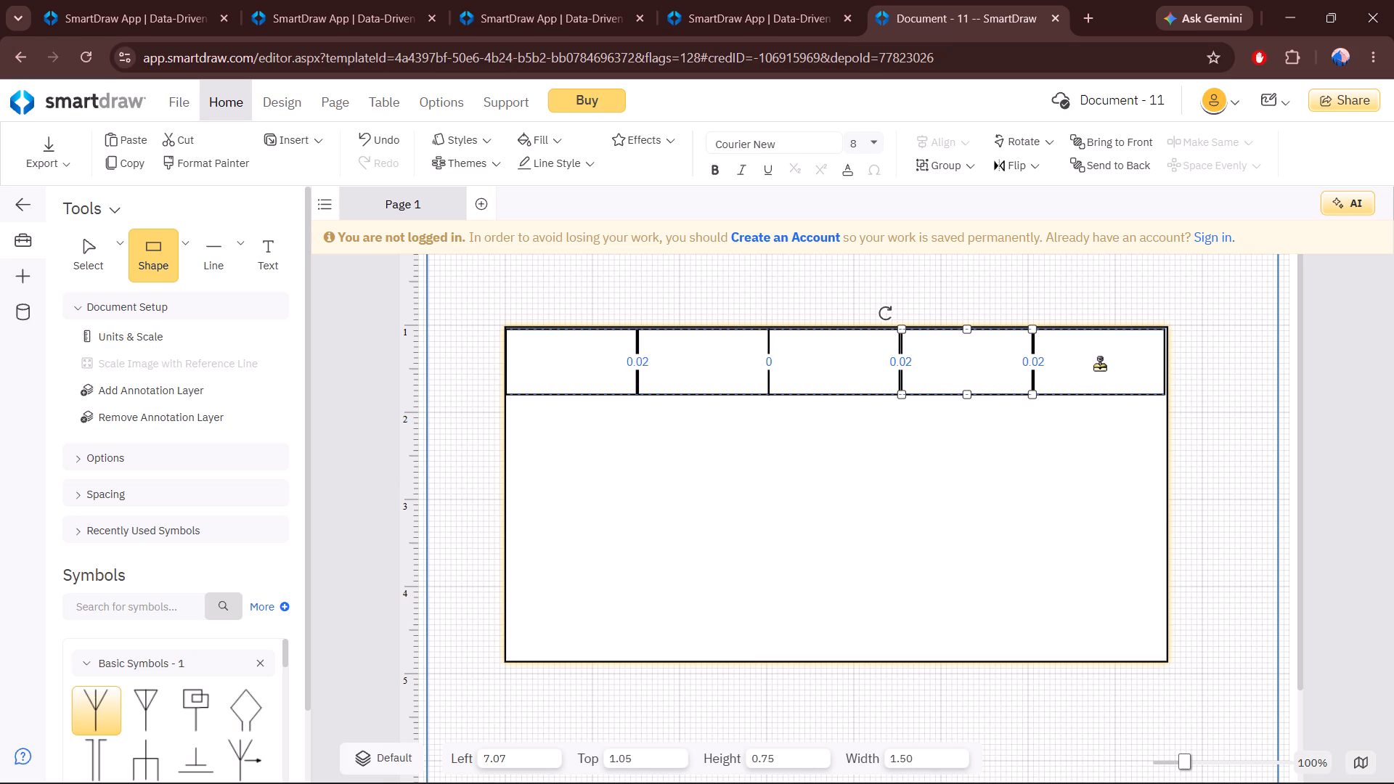
pyautogui.moveTo(1099, 365); pyautogui.dragTo(1098, 364)
# Narrow the frame rectangle to a width of about 7.56, flush with the end of the top row.
pyautogui.click(1166, 528)
pyautogui.click(1166, 496)
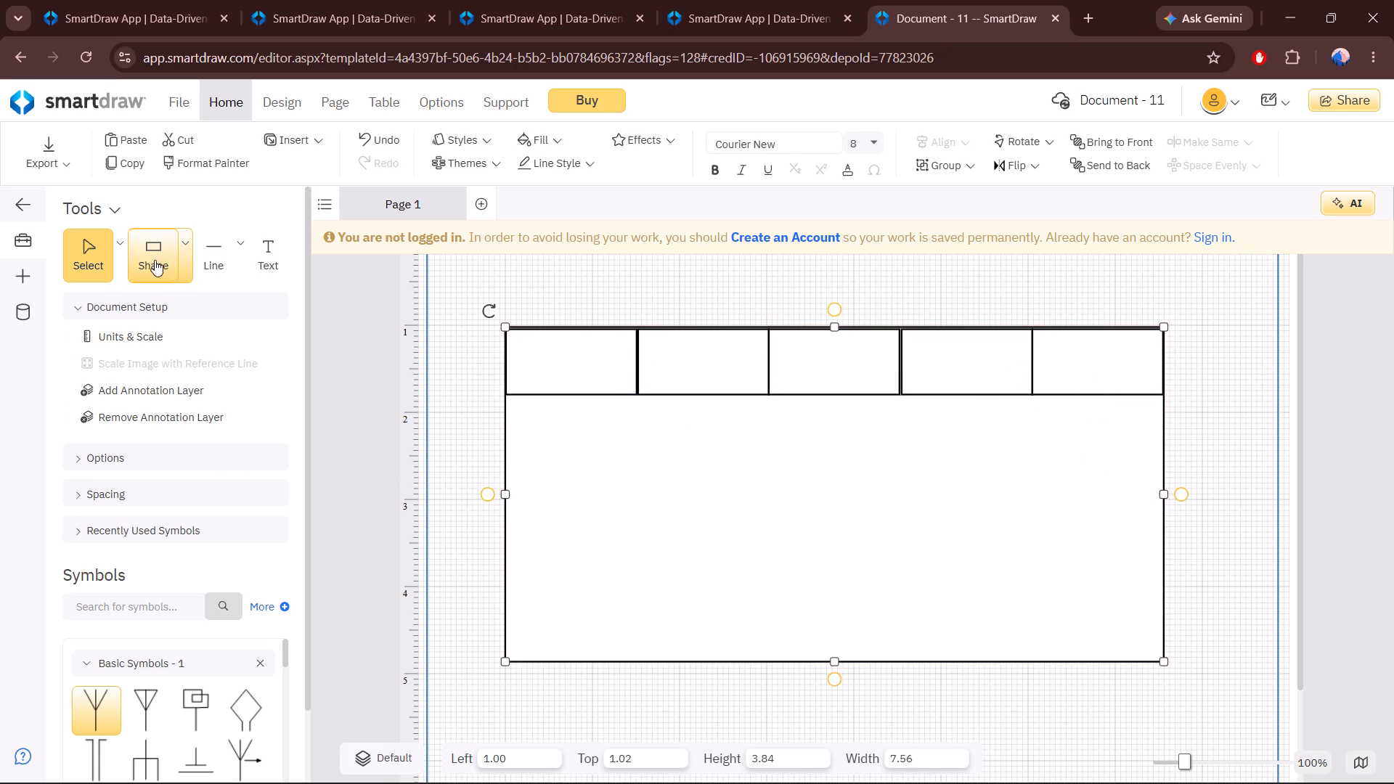
# Place two 1.50 by 0.75 rectangles beneath the first two top-row cells at 1.80 vertically, the second at about 2.52 horizontally.
pyautogui.moveTo(158, 258); pyautogui.dragTo(576, 436)
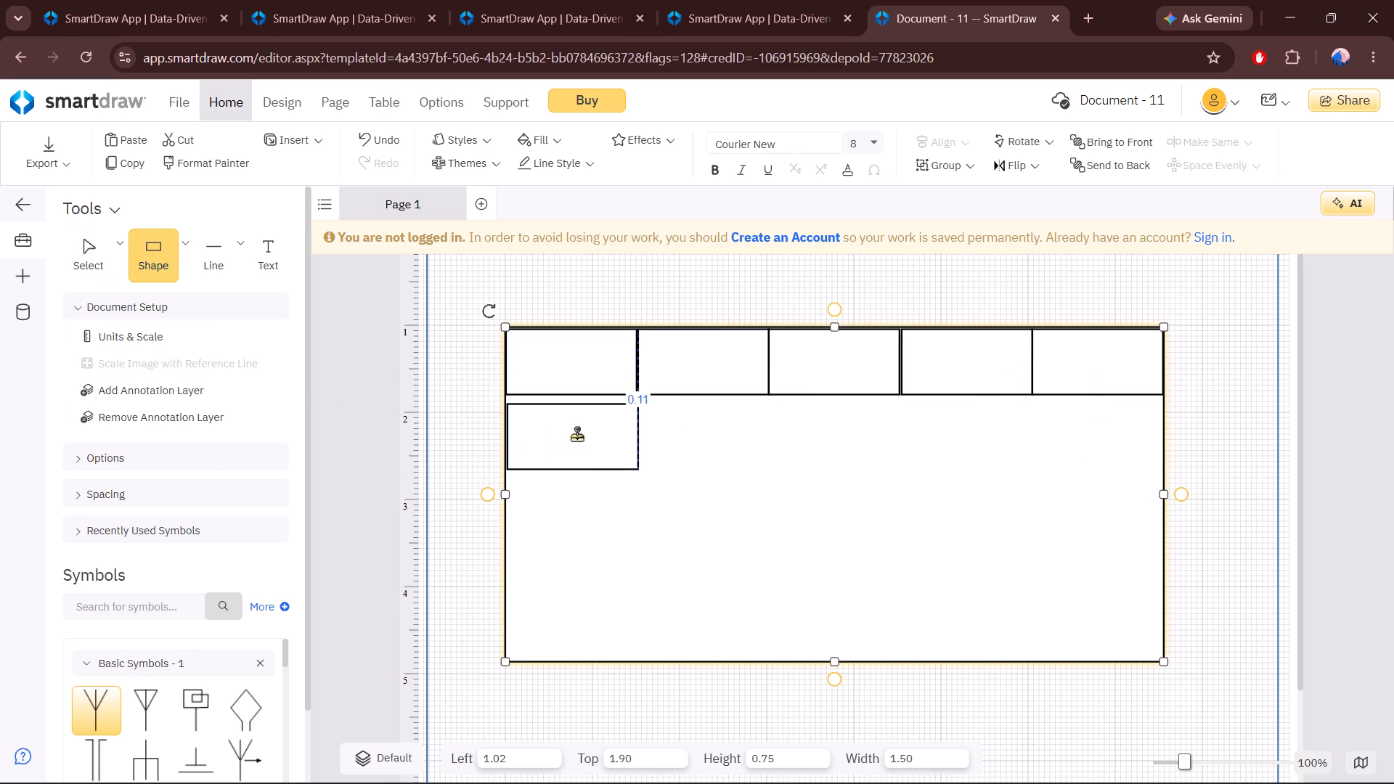
pyautogui.moveTo(576, 436); pyautogui.dragTo(578, 430)
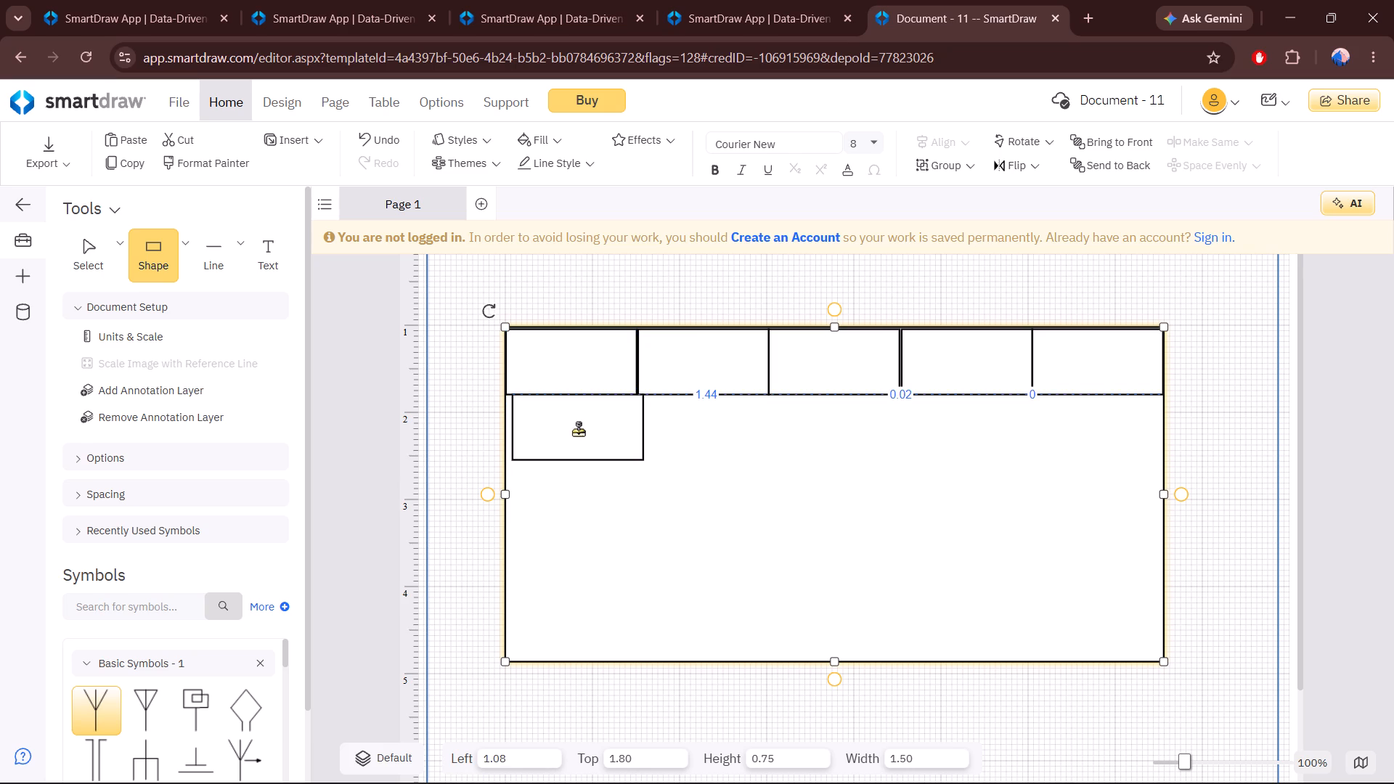
pyautogui.moveTo(578, 430); pyautogui.dragTo(575, 430)
pyautogui.click(575, 430)
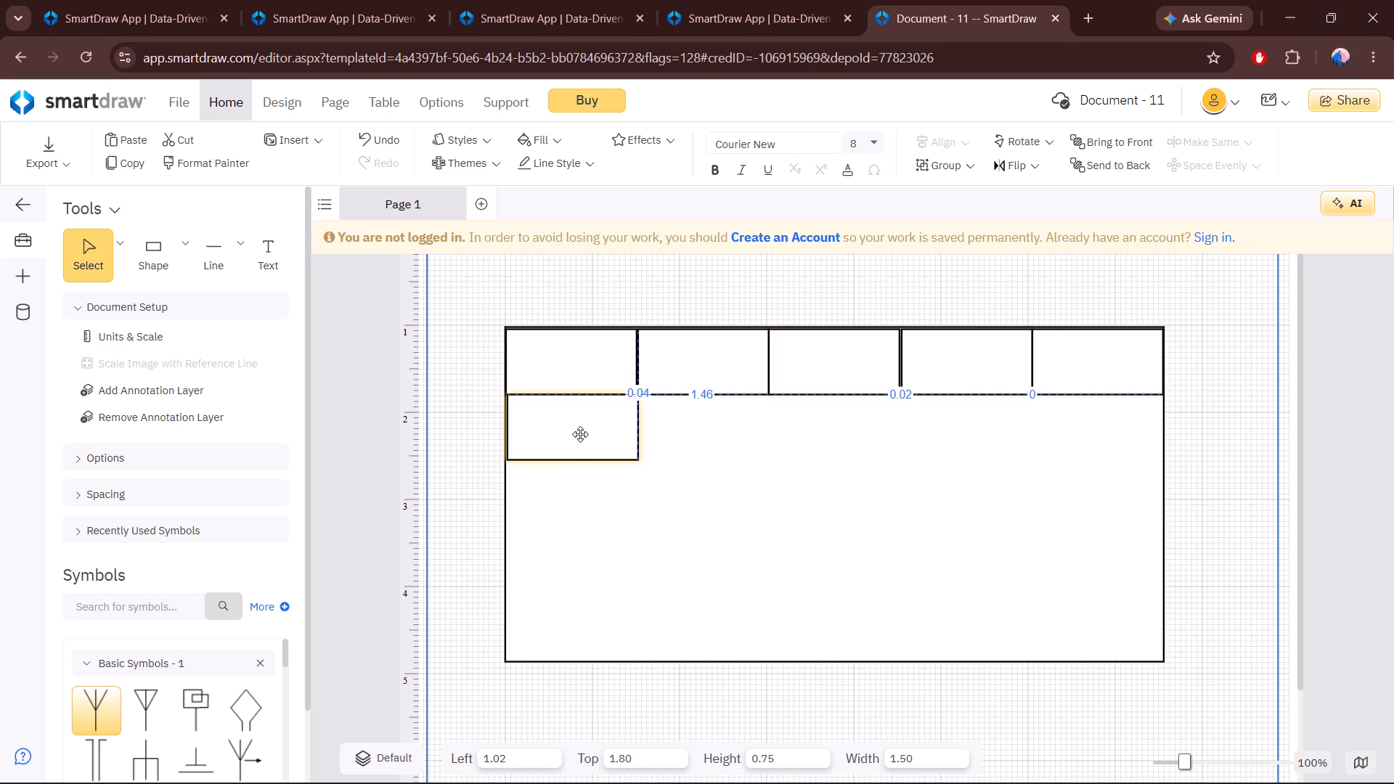
pyautogui.click(721, 443)
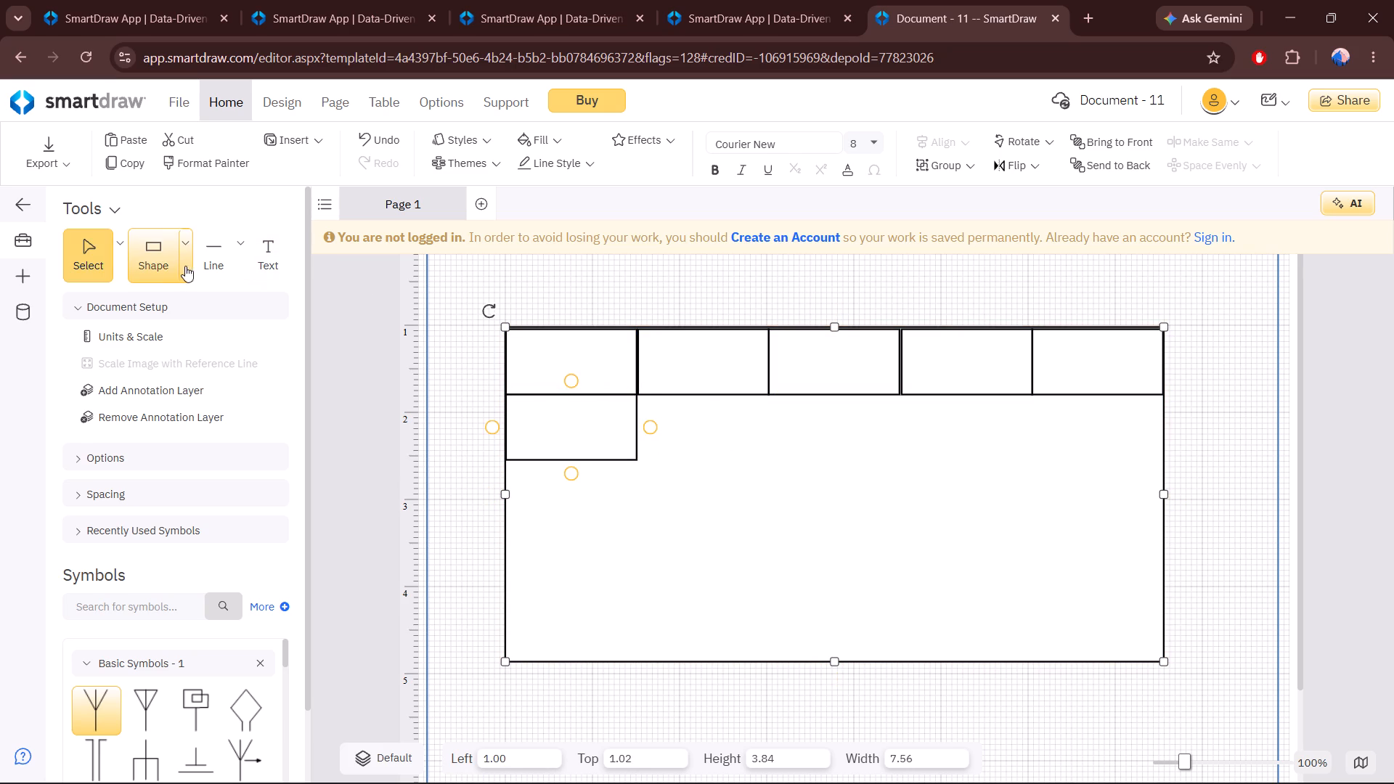
pyautogui.moveTo(168, 261); pyautogui.dragTo(706, 427)
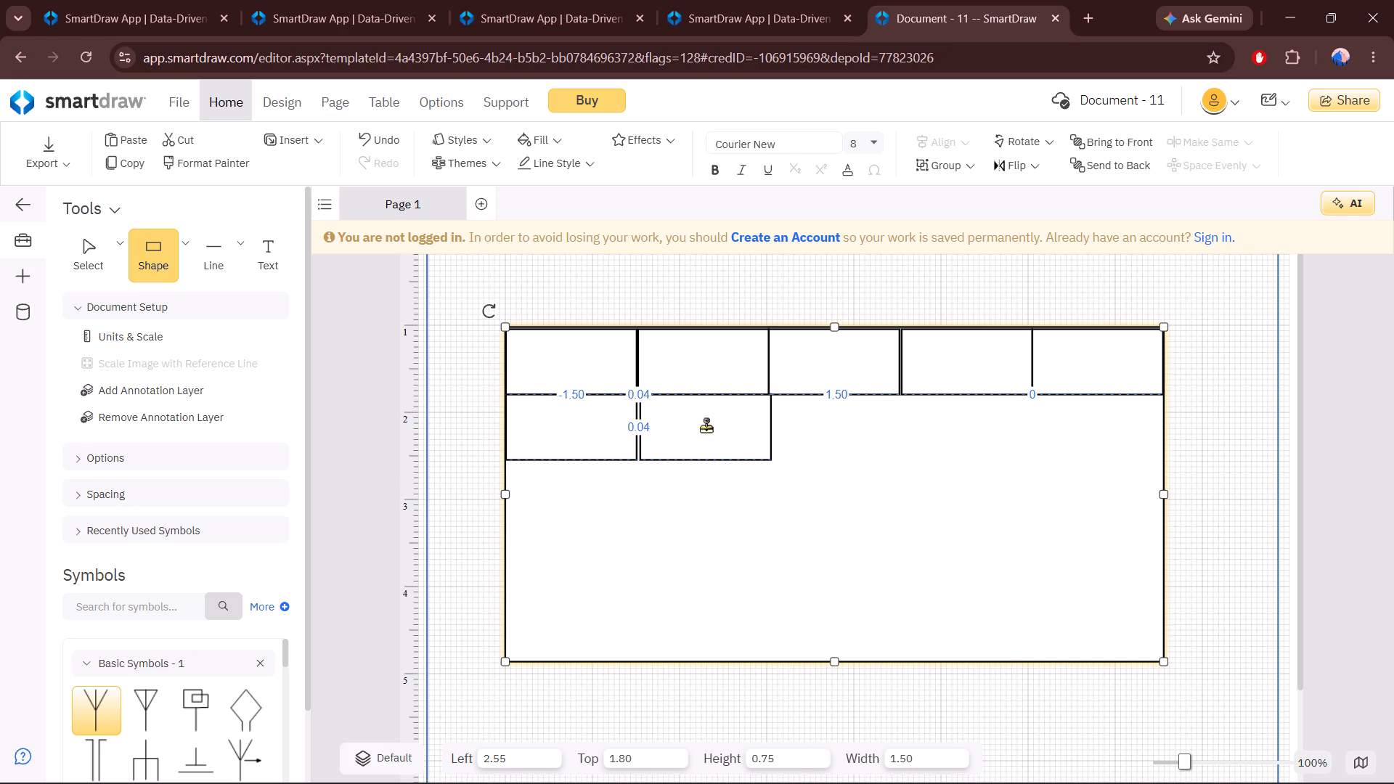
pyautogui.moveTo(706, 427); pyautogui.dragTo(702, 427)
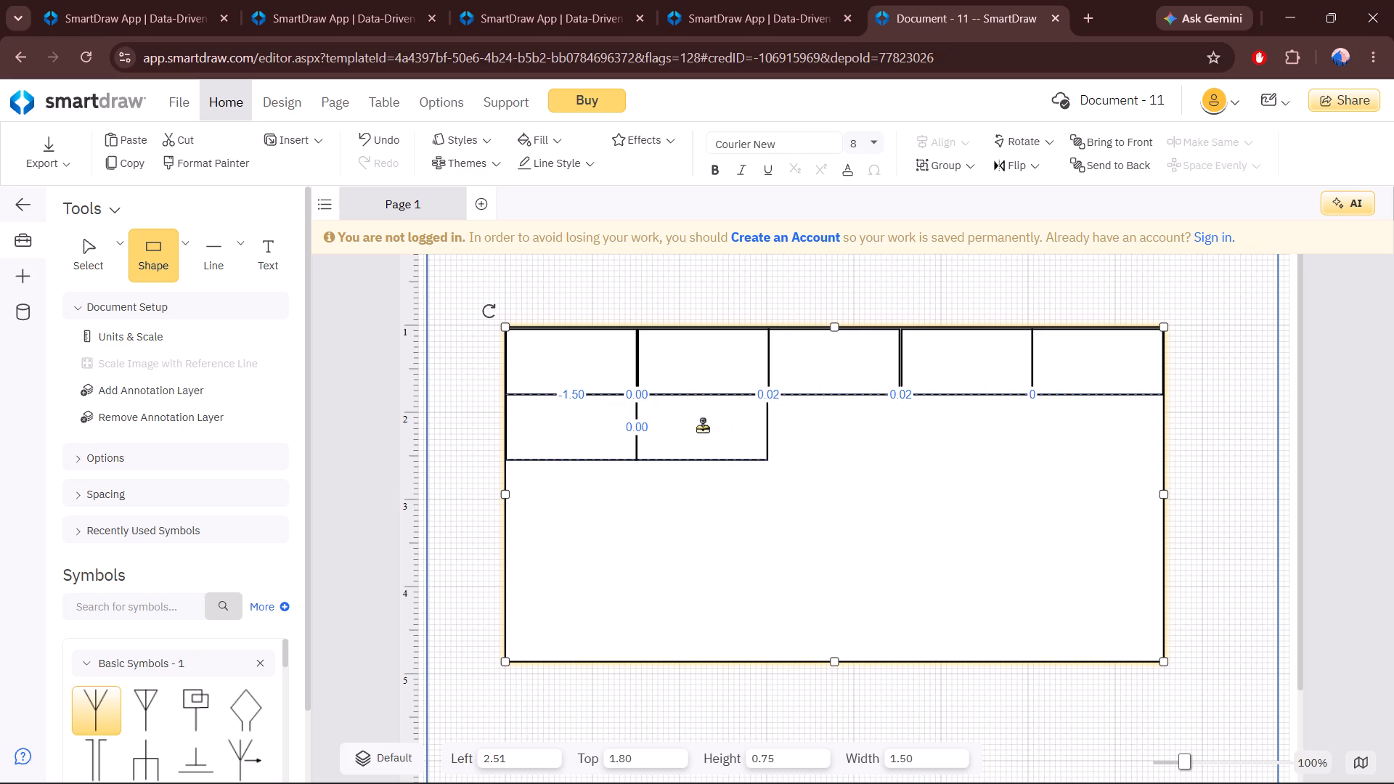
pyautogui.moveTo(702, 427); pyautogui.dragTo(704, 427)
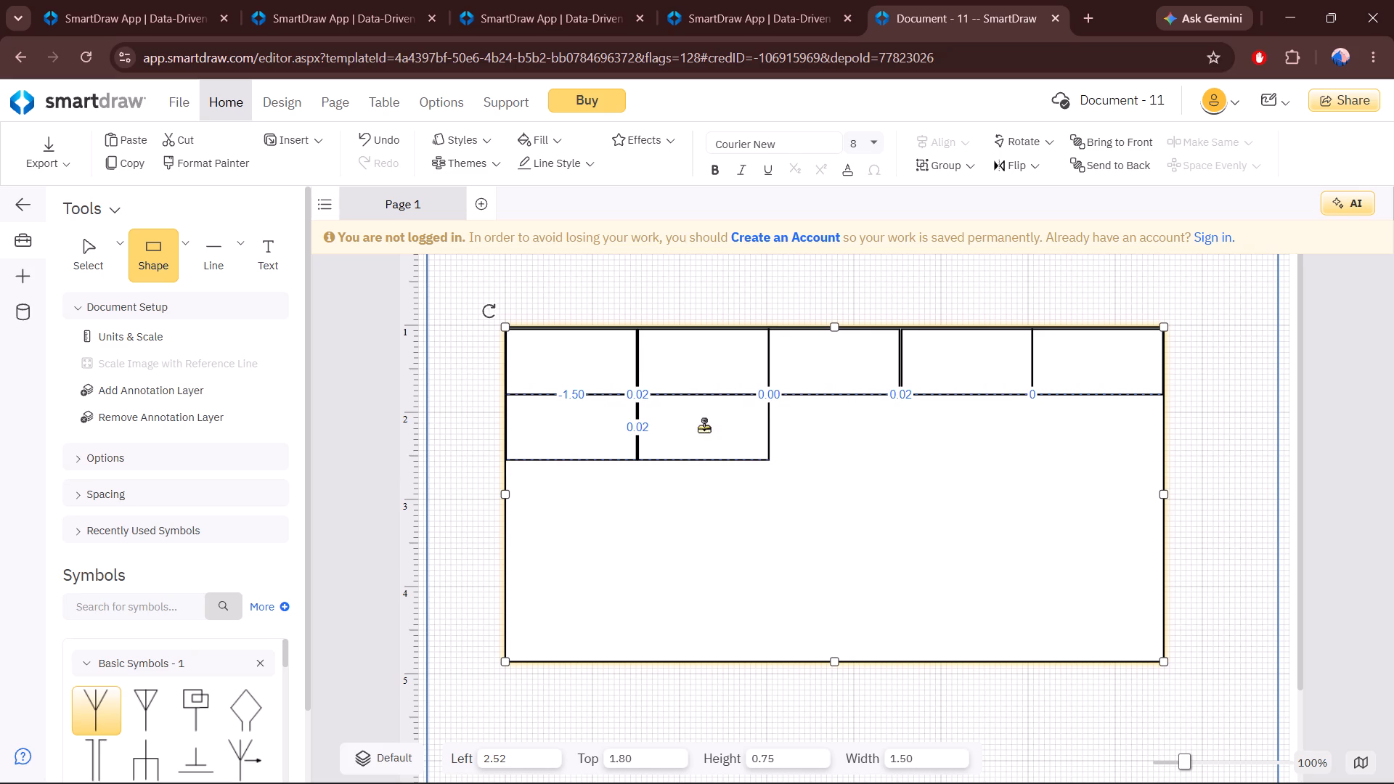
pyautogui.moveTo(704, 427); pyautogui.dragTo(702, 427)
pyautogui.click(704, 428)
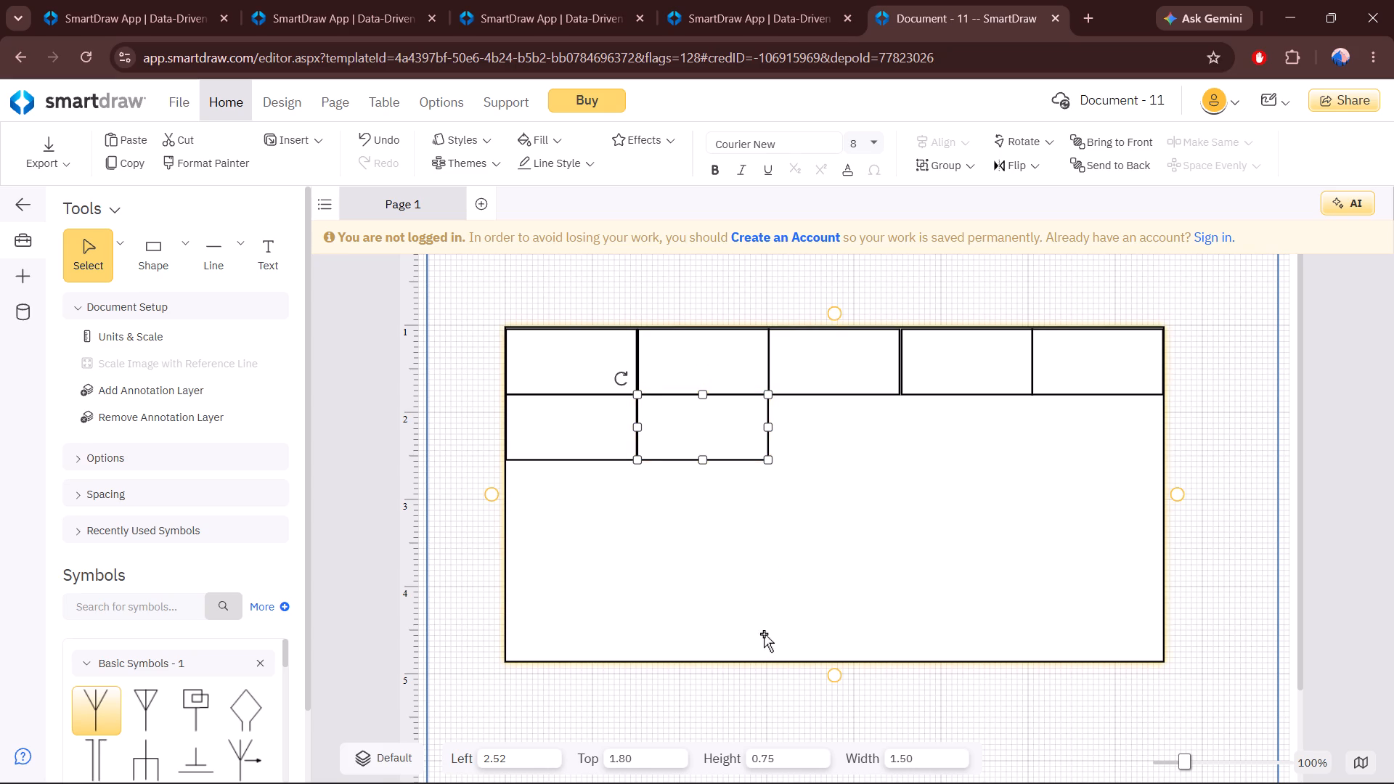
# Complete the second row with three more 1.50 by 0.75 rectangles at 1.80 vertically, the first of them at about 4.02 horizontally.
pyautogui.click(775, 584)
pyautogui.moveTo(152, 237); pyautogui.dragTo(942, 440)
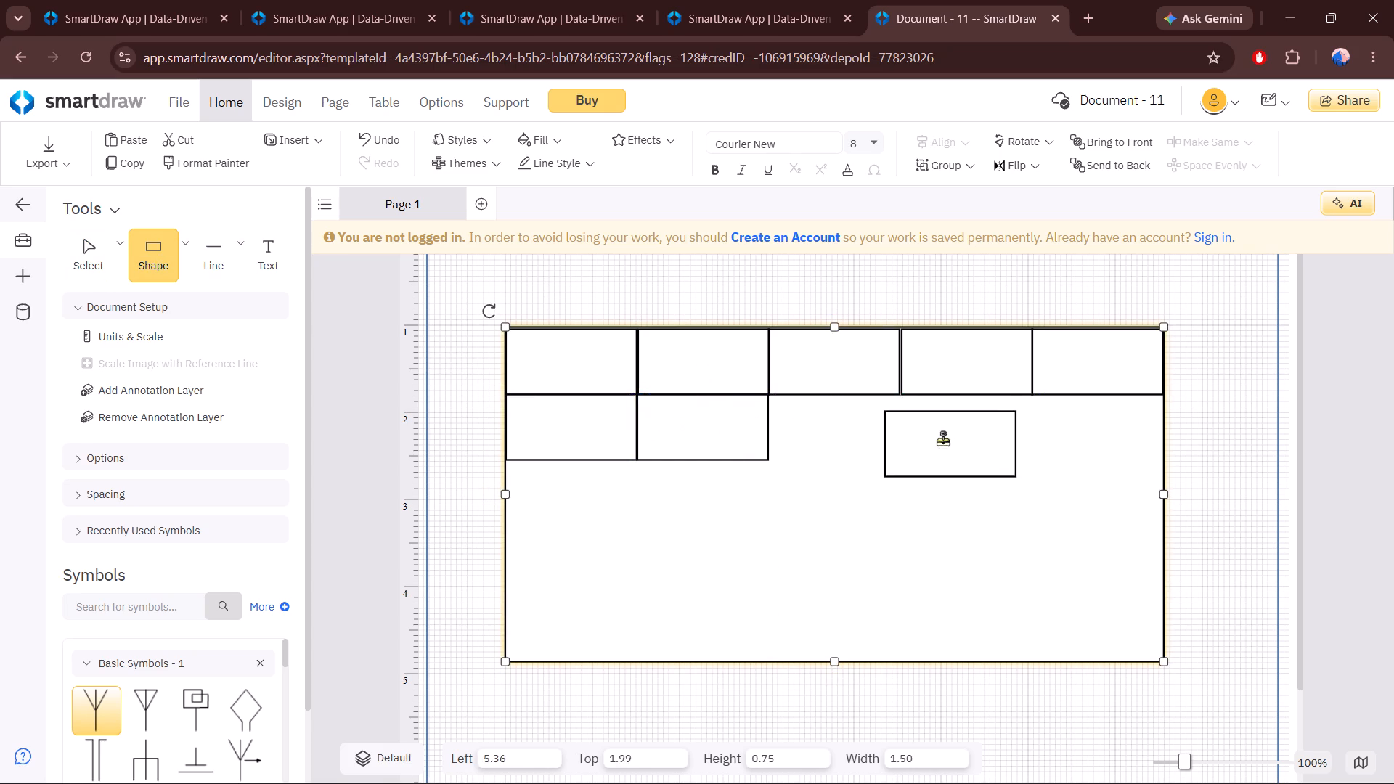
pyautogui.moveTo(942, 440); pyautogui.dragTo(836, 425)
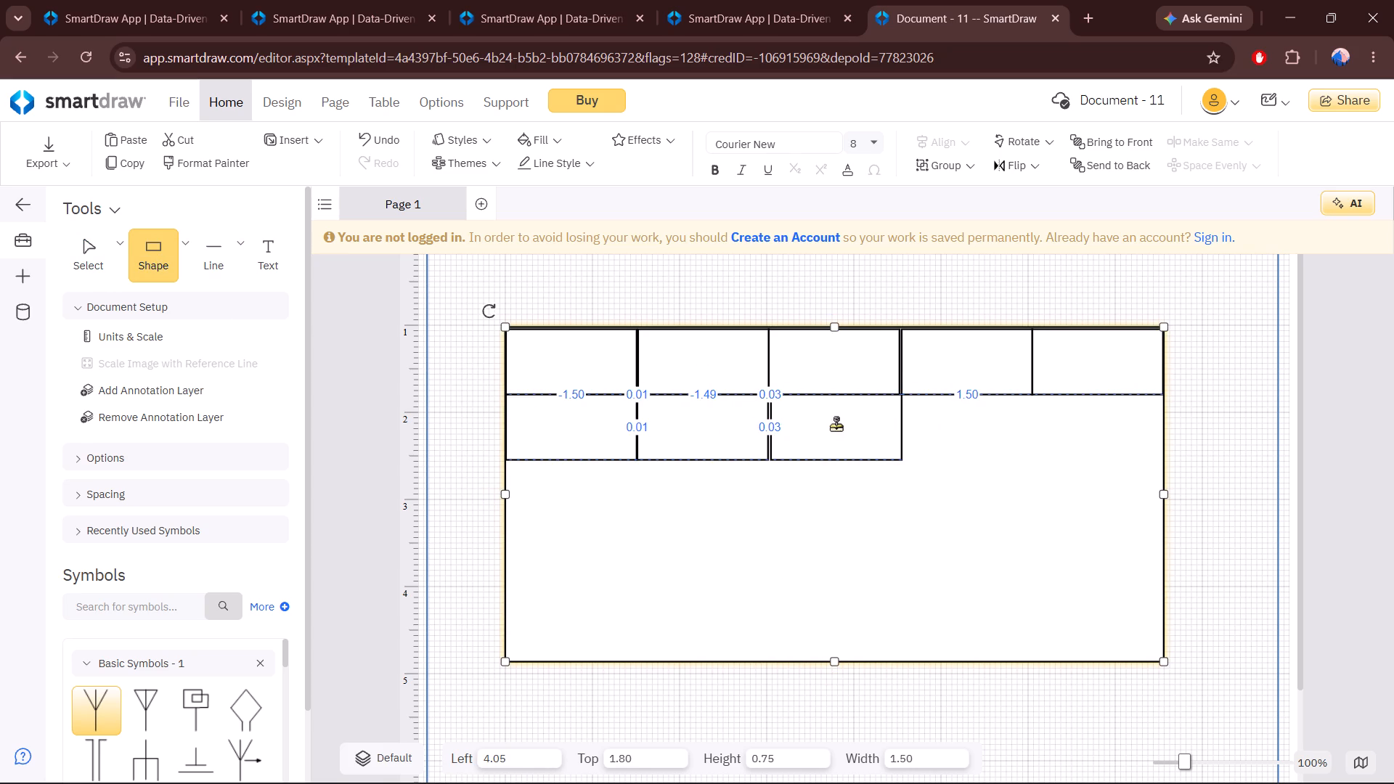
pyautogui.moveTo(836, 425); pyautogui.dragTo(837, 426)
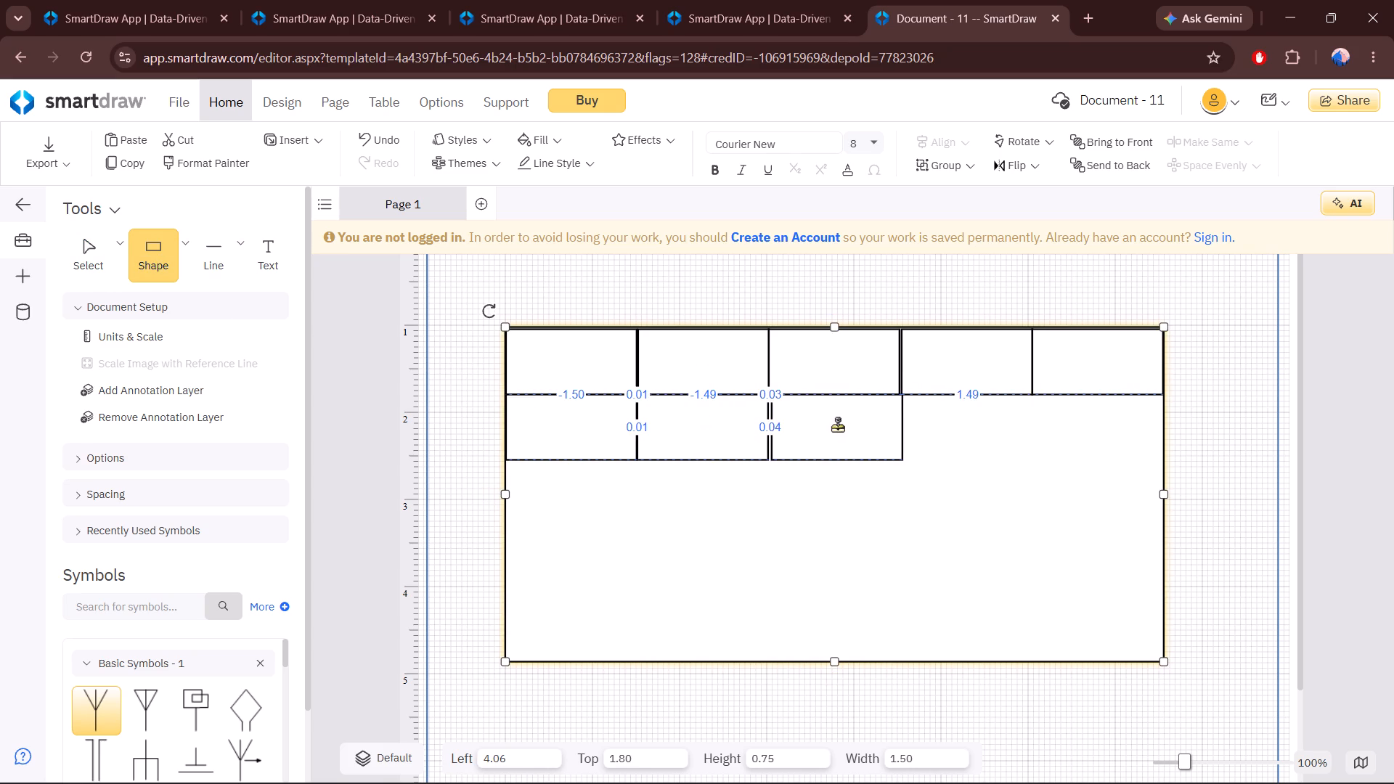
pyautogui.moveTo(837, 426); pyautogui.dragTo(834, 426)
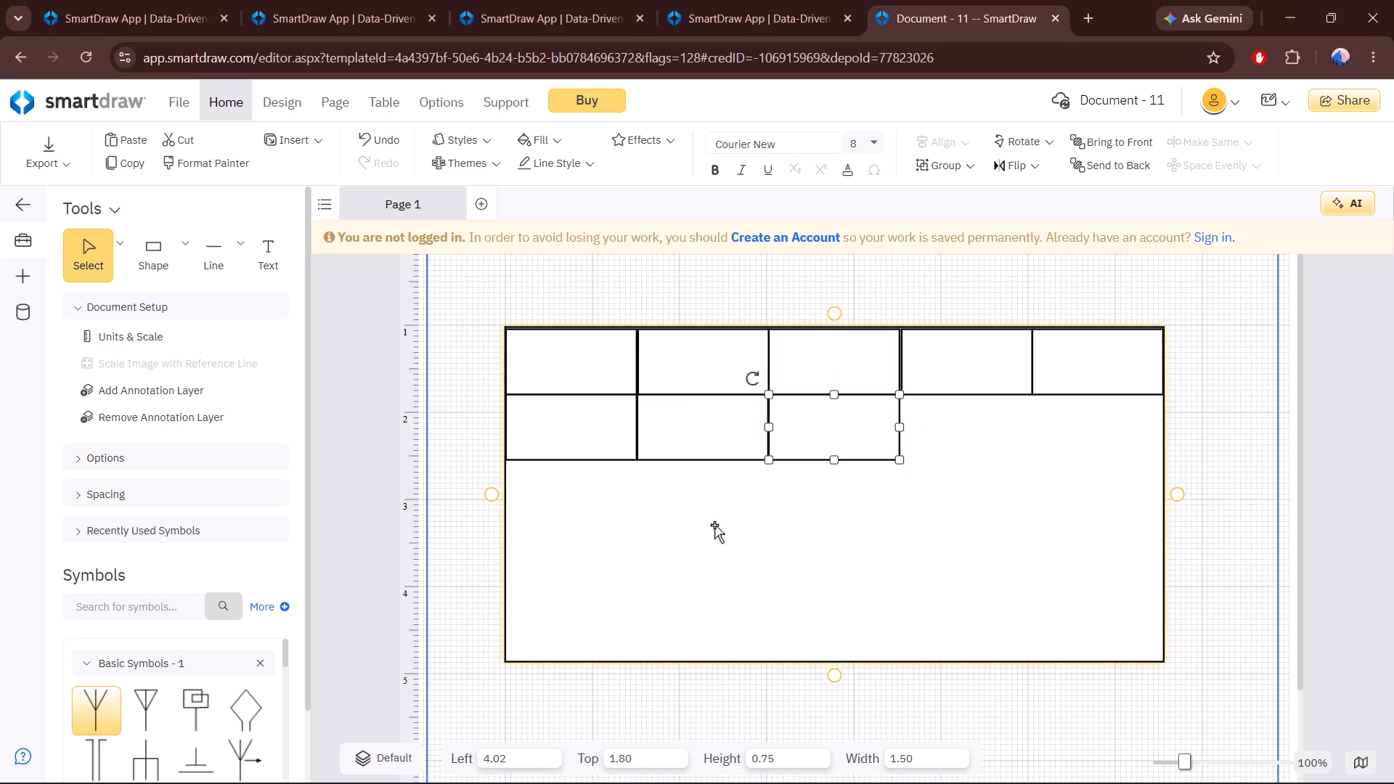
pyautogui.click(641, 542)
pyautogui.moveTo(168, 251); pyautogui.dragTo(921, 412)
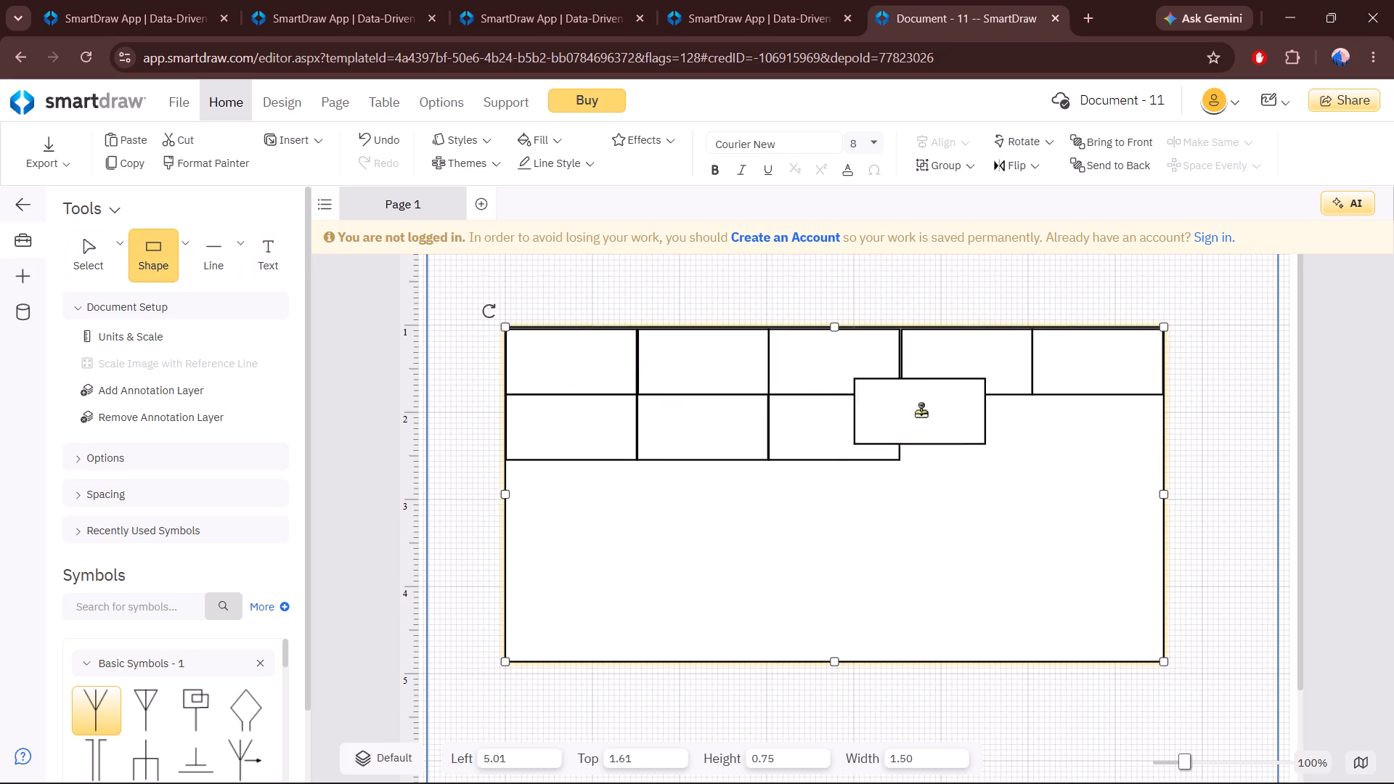
pyautogui.moveTo(921, 412); pyautogui.dragTo(963, 436)
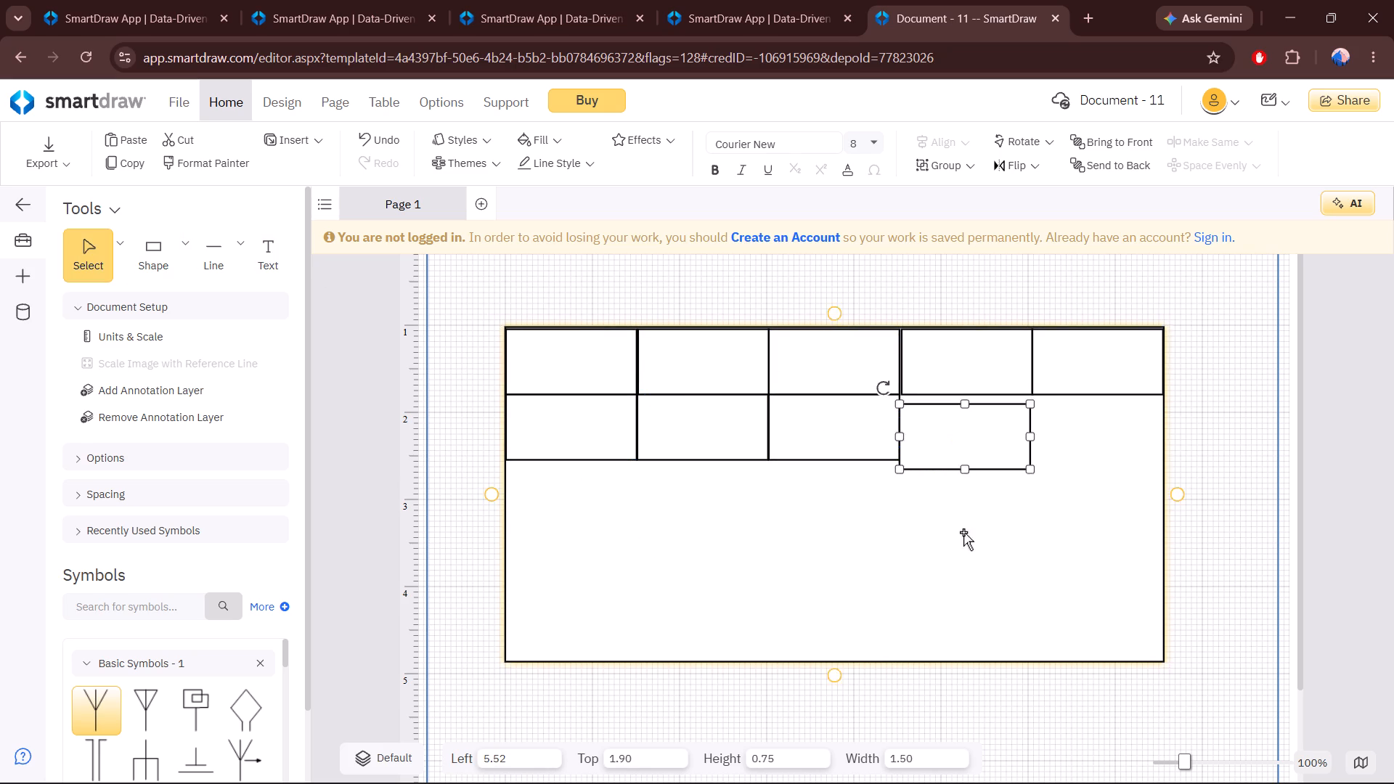
pyautogui.click(963, 532)
pyautogui.moveTo(969, 463); pyautogui.dragTo(972, 456)
pyautogui.click(939, 558)
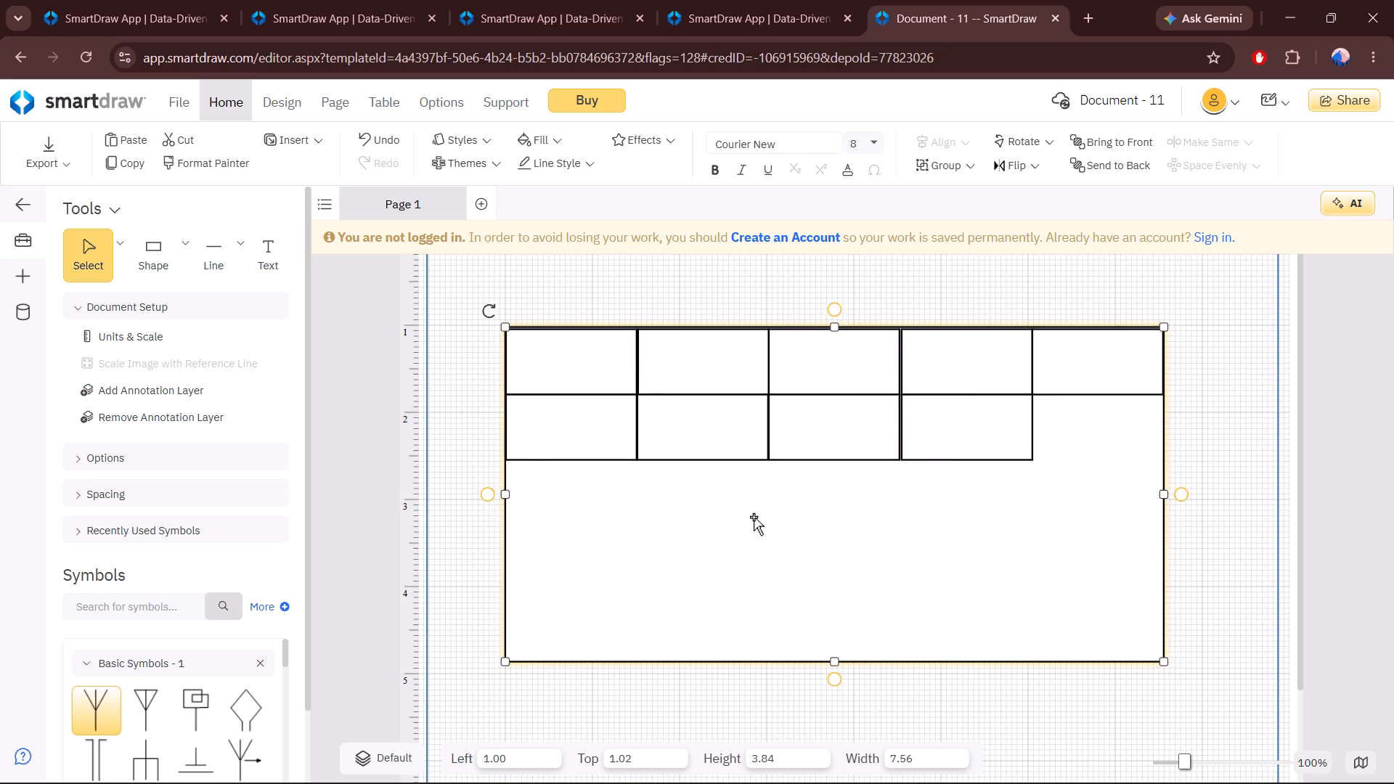
pyautogui.moveTo(152, 255); pyautogui.dragTo(1080, 454)
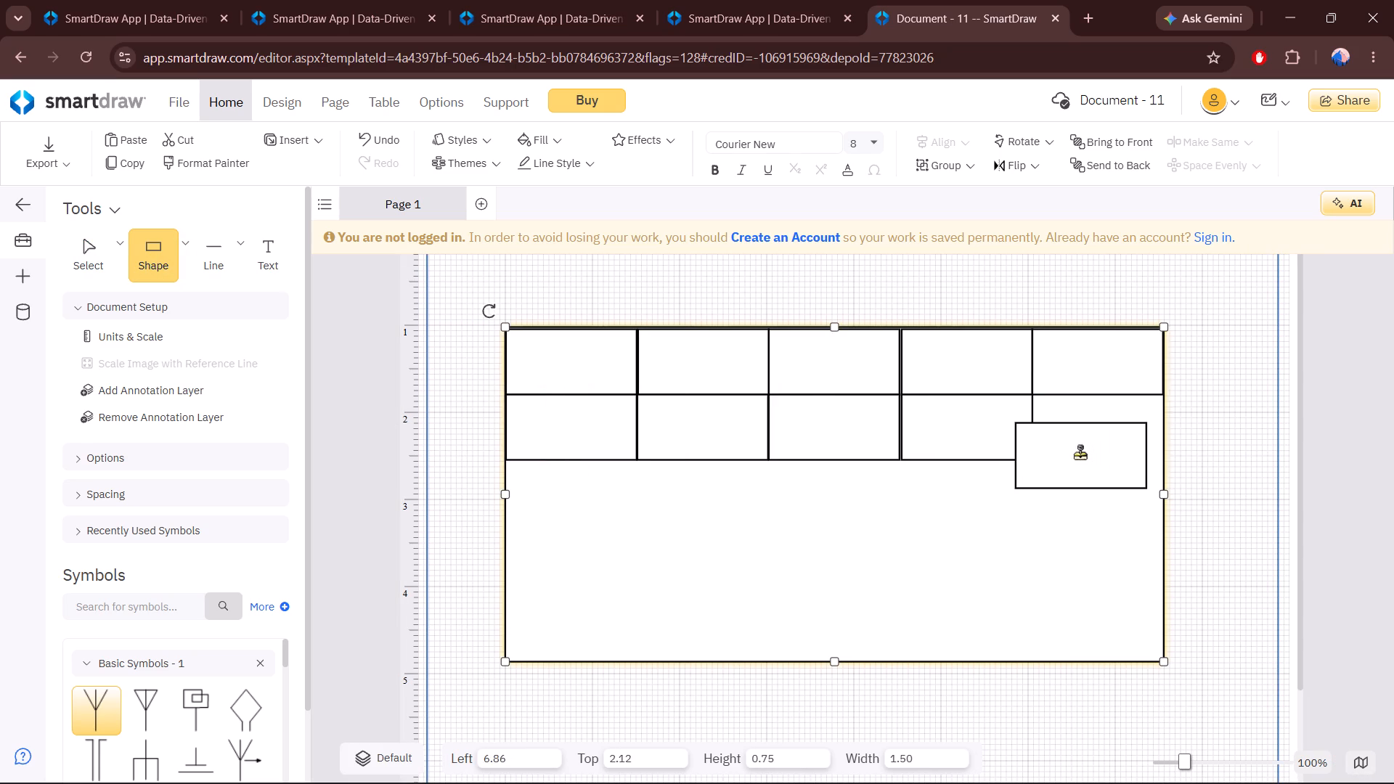
pyautogui.moveTo(1080, 454); pyautogui.dragTo(1101, 430)
pyautogui.click(959, 532)
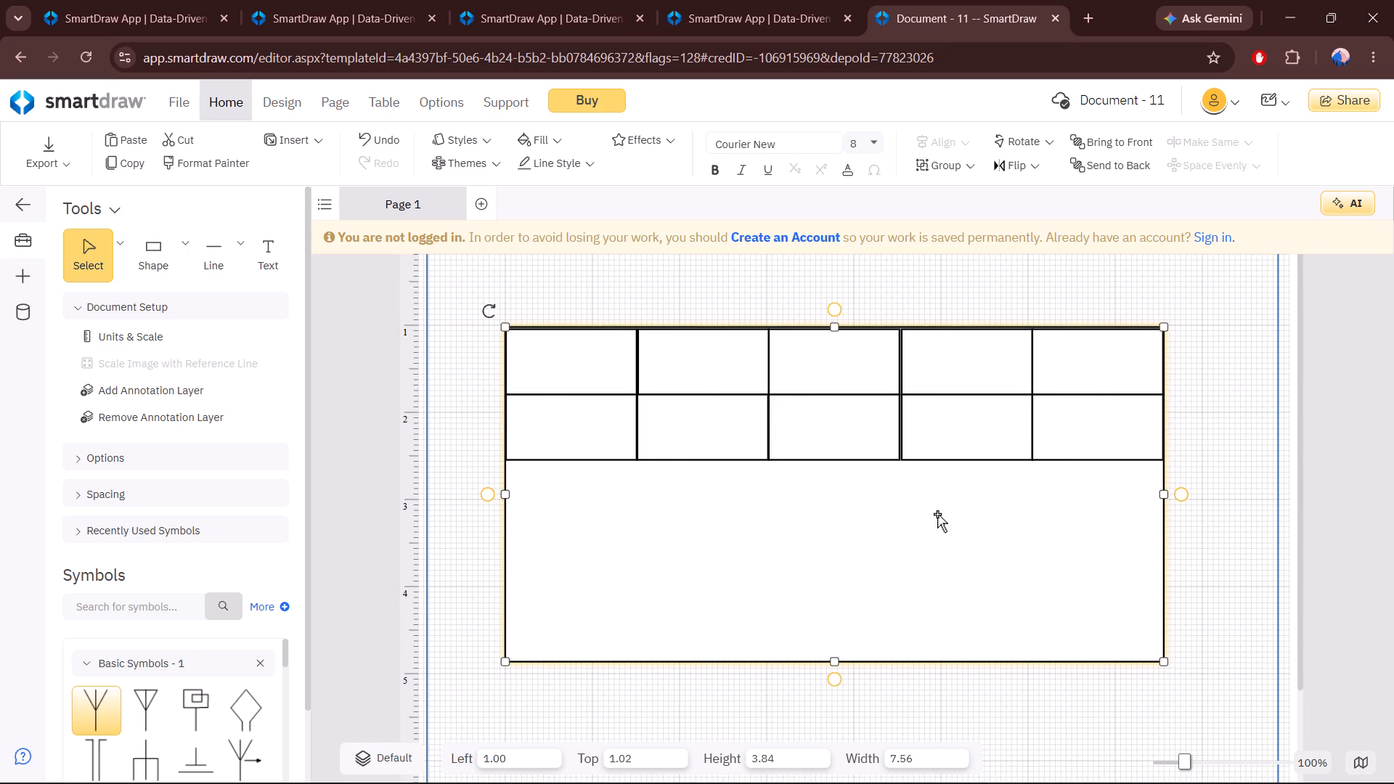
# Fill the first column's third, fourth and fifth rows with 1.50 by 0.75 rectangles at about 1.01 horizontally.
pyautogui.moveTo(141, 265); pyautogui.dragTo(603, 621)
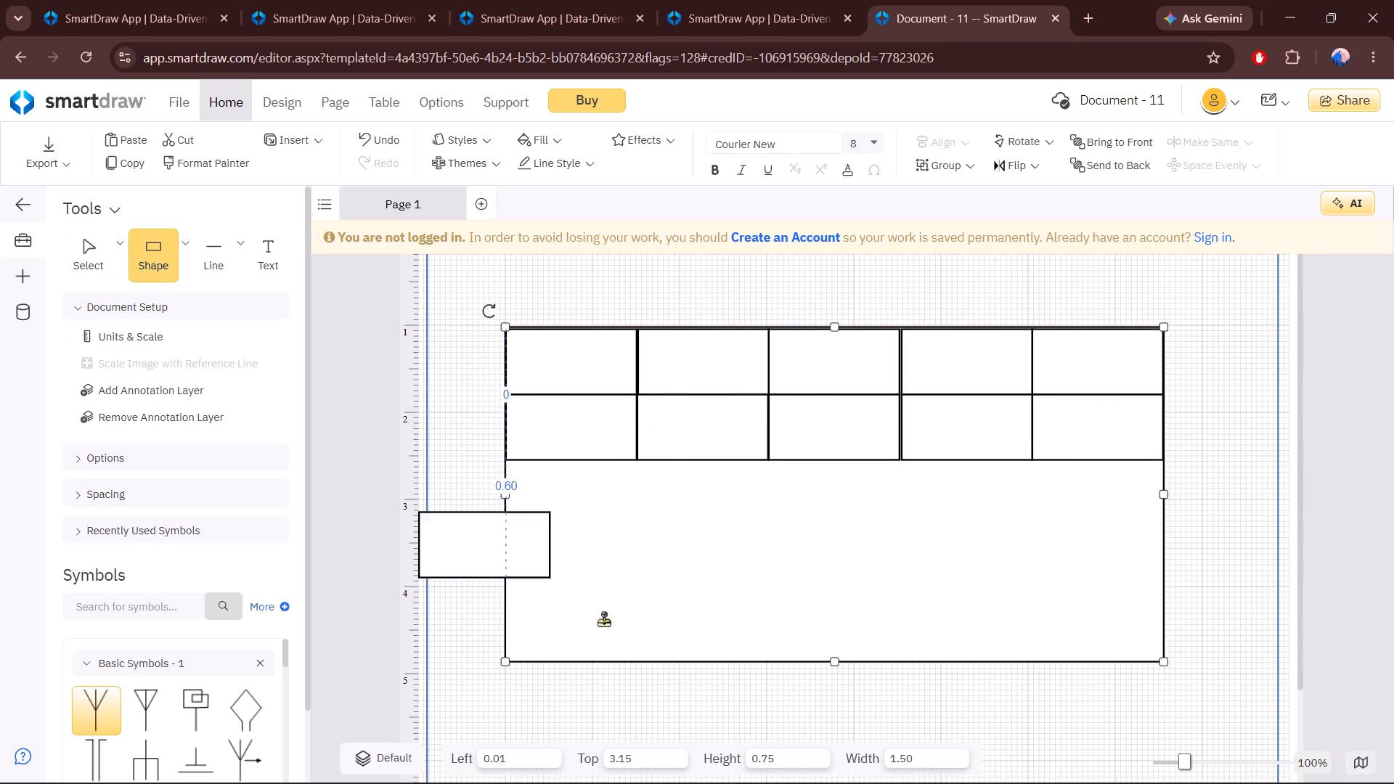
pyautogui.moveTo(603, 621); pyautogui.dragTo(572, 496)
pyautogui.moveTo(151, 256); pyautogui.dragTo(478, 581)
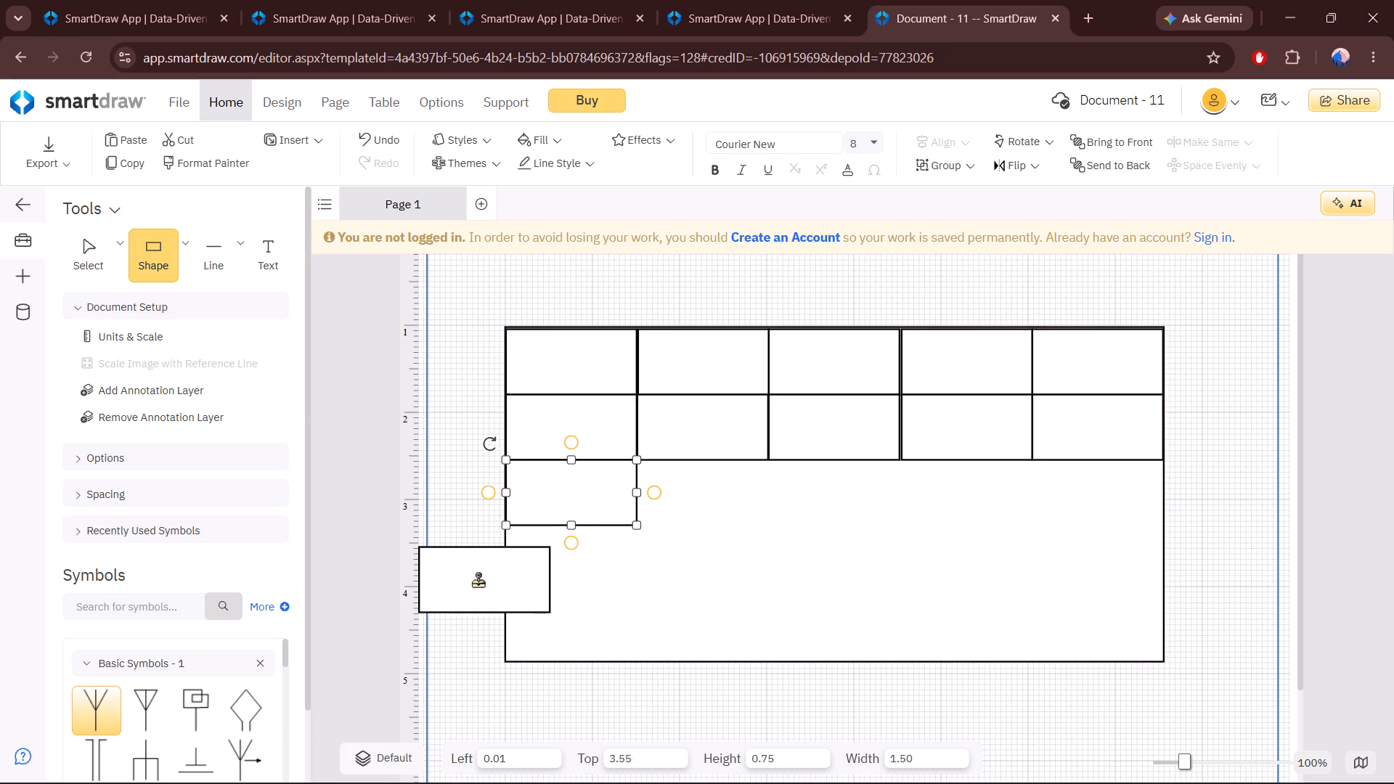
pyautogui.moveTo(478, 581); pyautogui.dragTo(576, 560)
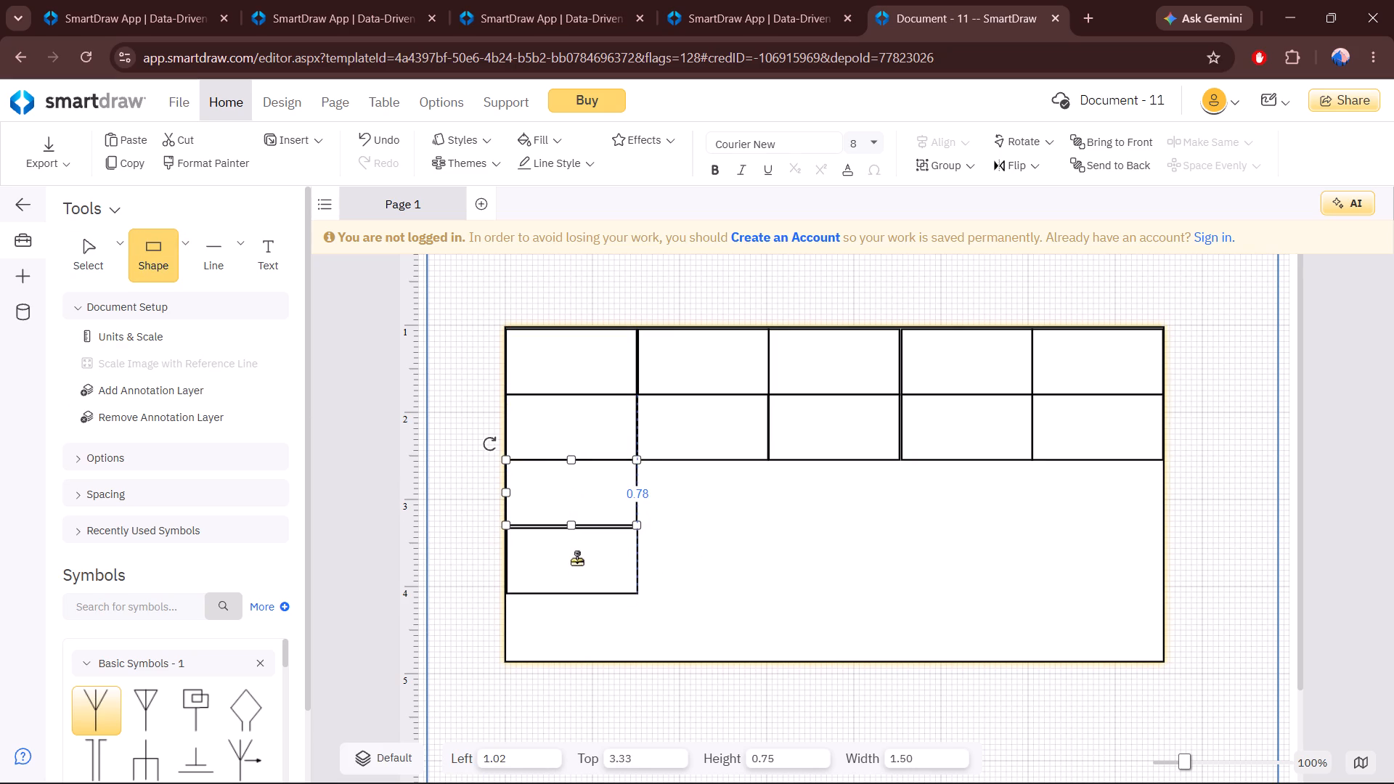
pyautogui.moveTo(576, 560); pyautogui.dragTo(574, 560)
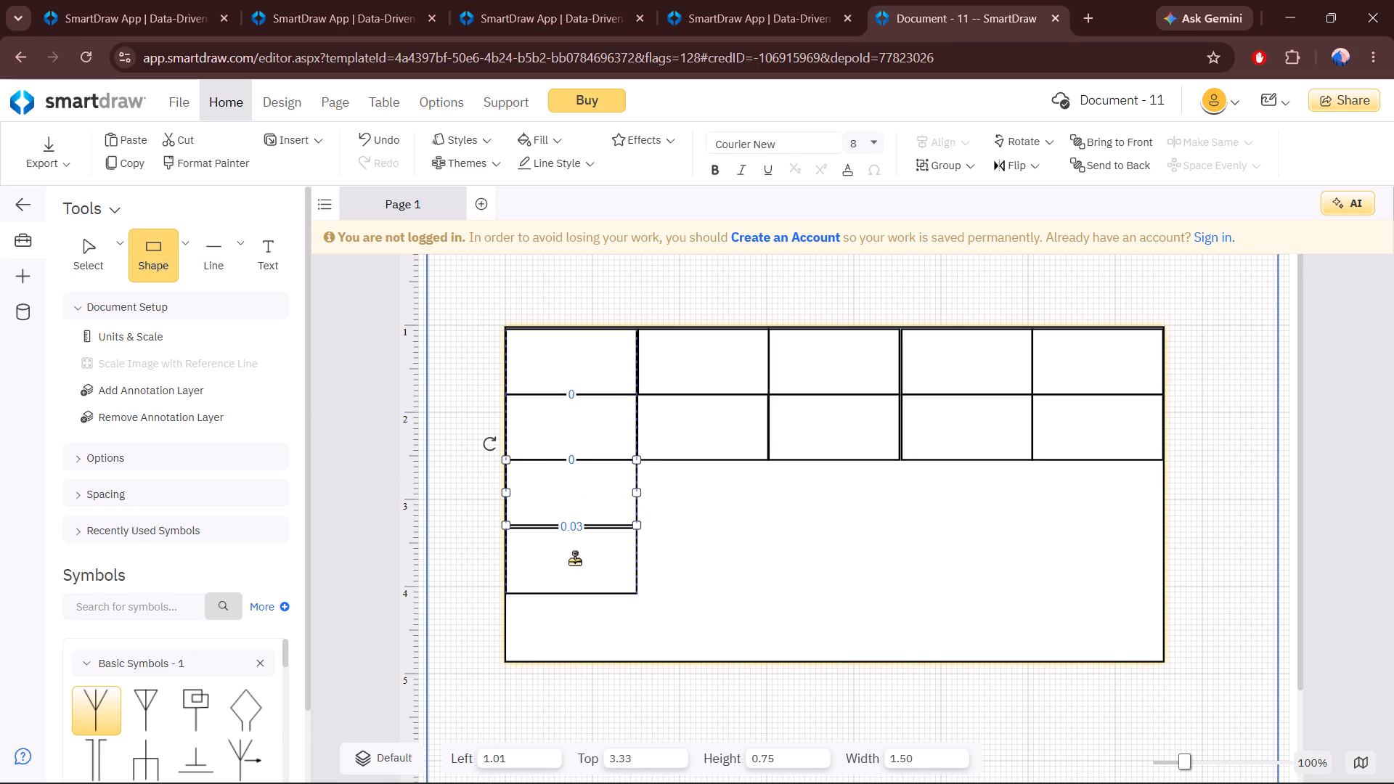
pyautogui.moveTo(574, 560); pyautogui.dragTo(574, 558)
pyautogui.moveTo(155, 269); pyautogui.dragTo(571, 628)
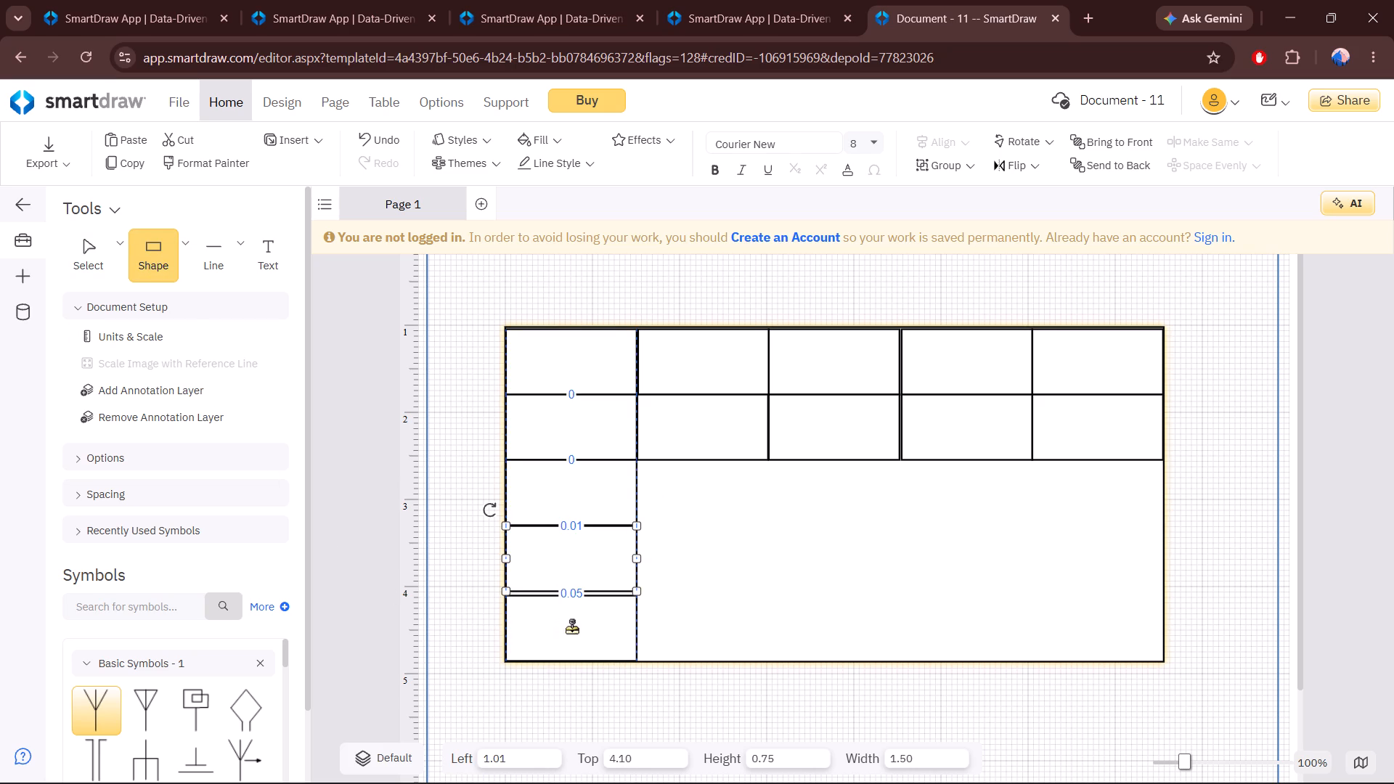
pyautogui.moveTo(571, 628); pyautogui.dragTo(573, 626)
pyautogui.click(781, 589)
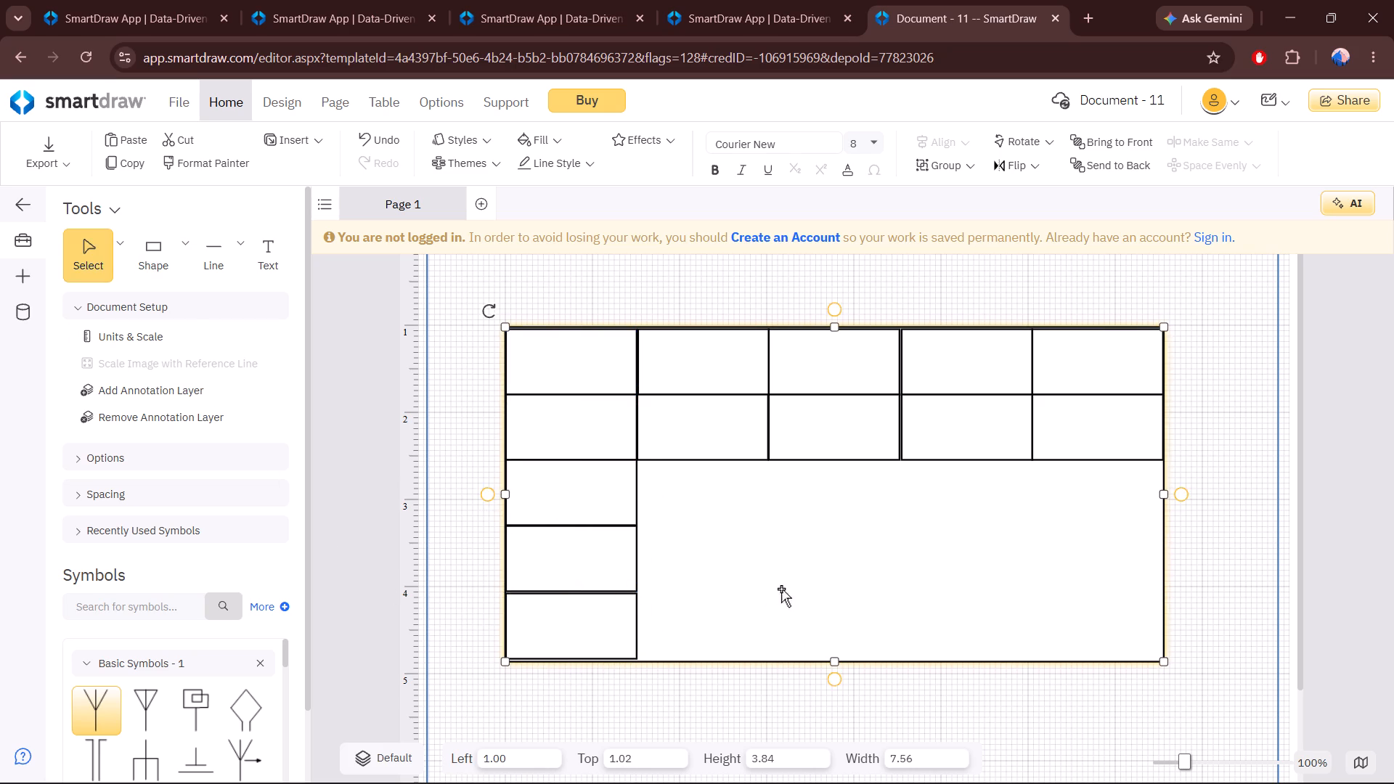
# Fill the second column's remaining three rows with 1.50 by 0.75 rectangles at about 2.52 horizontally, the last two at 3.30 and 4.08 vertically.
pyautogui.moveTo(152, 261); pyautogui.dragTo(704, 492)
pyautogui.click(837, 505)
pyautogui.moveTo(166, 250); pyautogui.dragTo(310, 393)
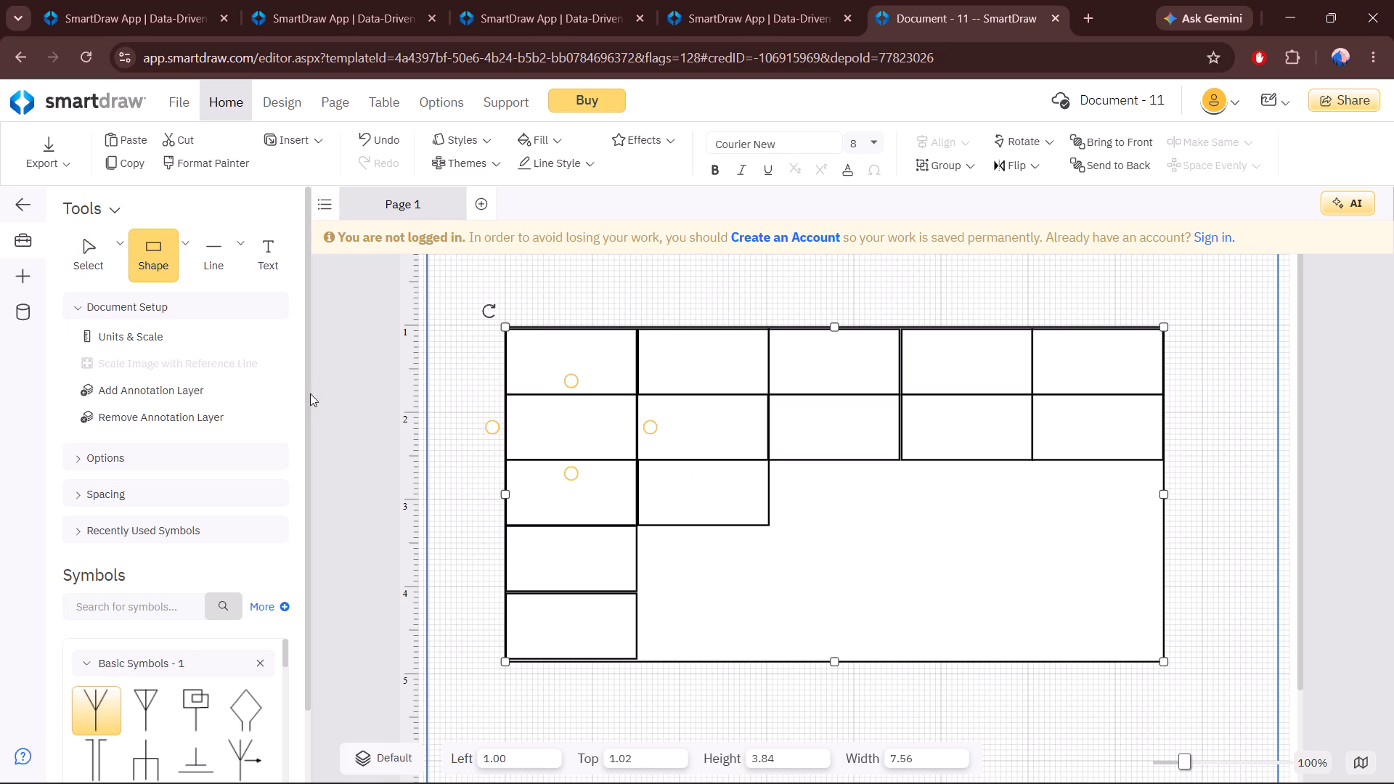
pyautogui.moveTo(310, 393); pyautogui.dragTo(704, 565)
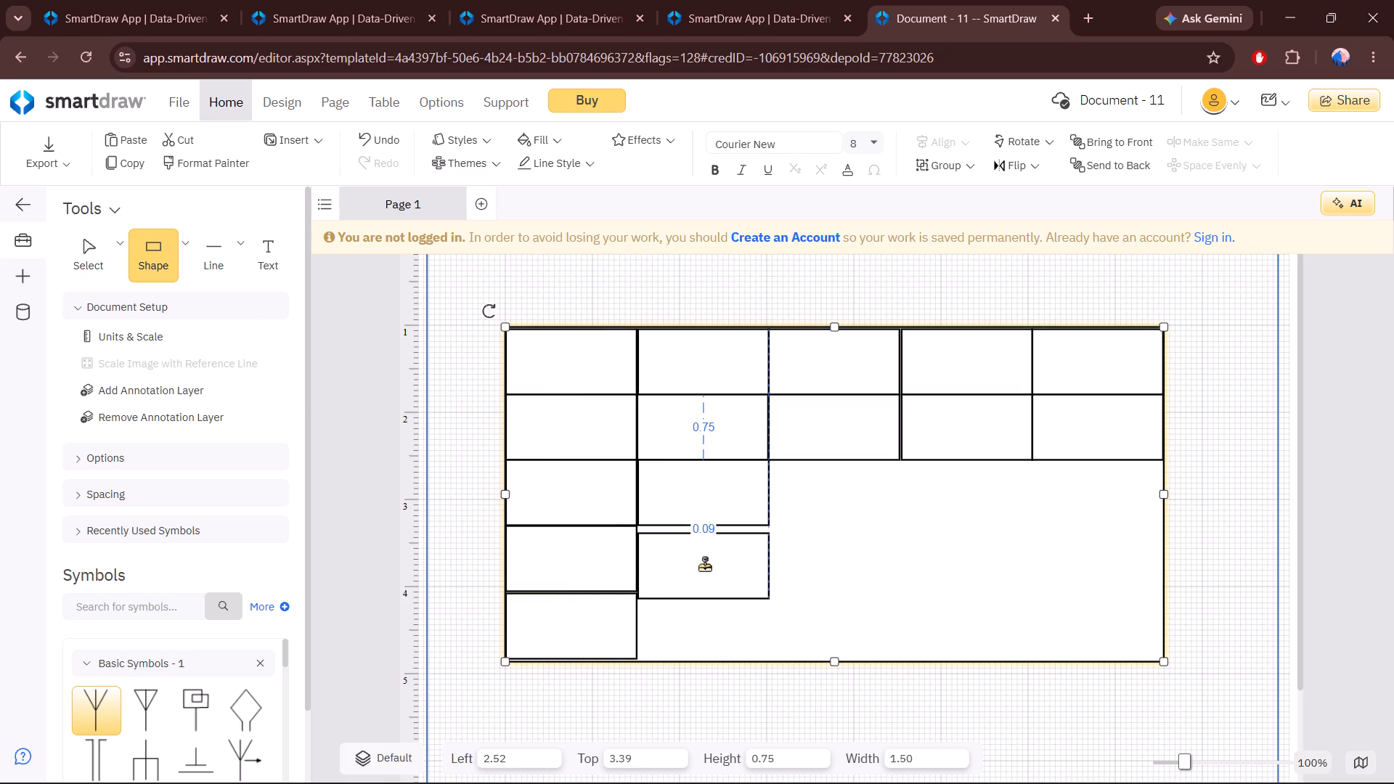
pyautogui.moveTo(704, 565); pyautogui.dragTo(704, 562)
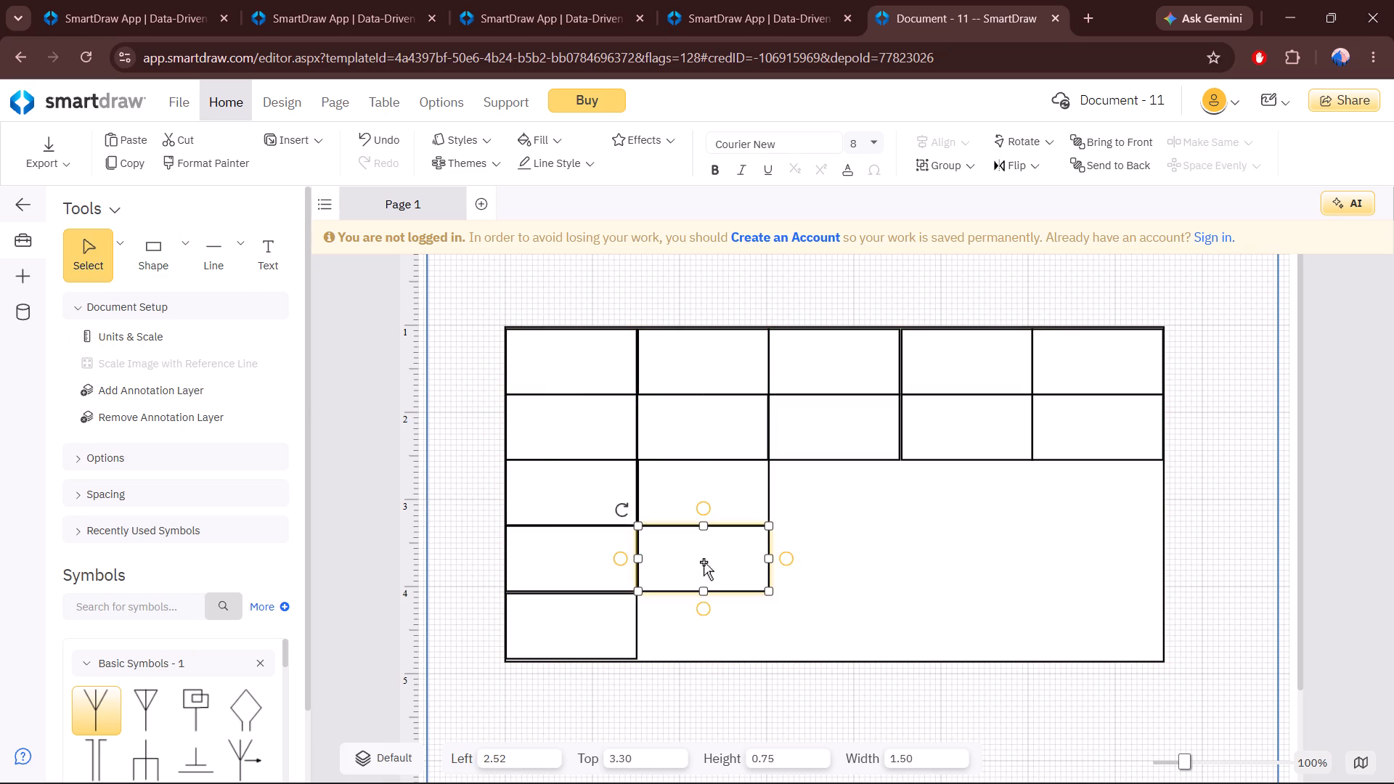
pyautogui.moveTo(135, 259); pyautogui.dragTo(560, 687)
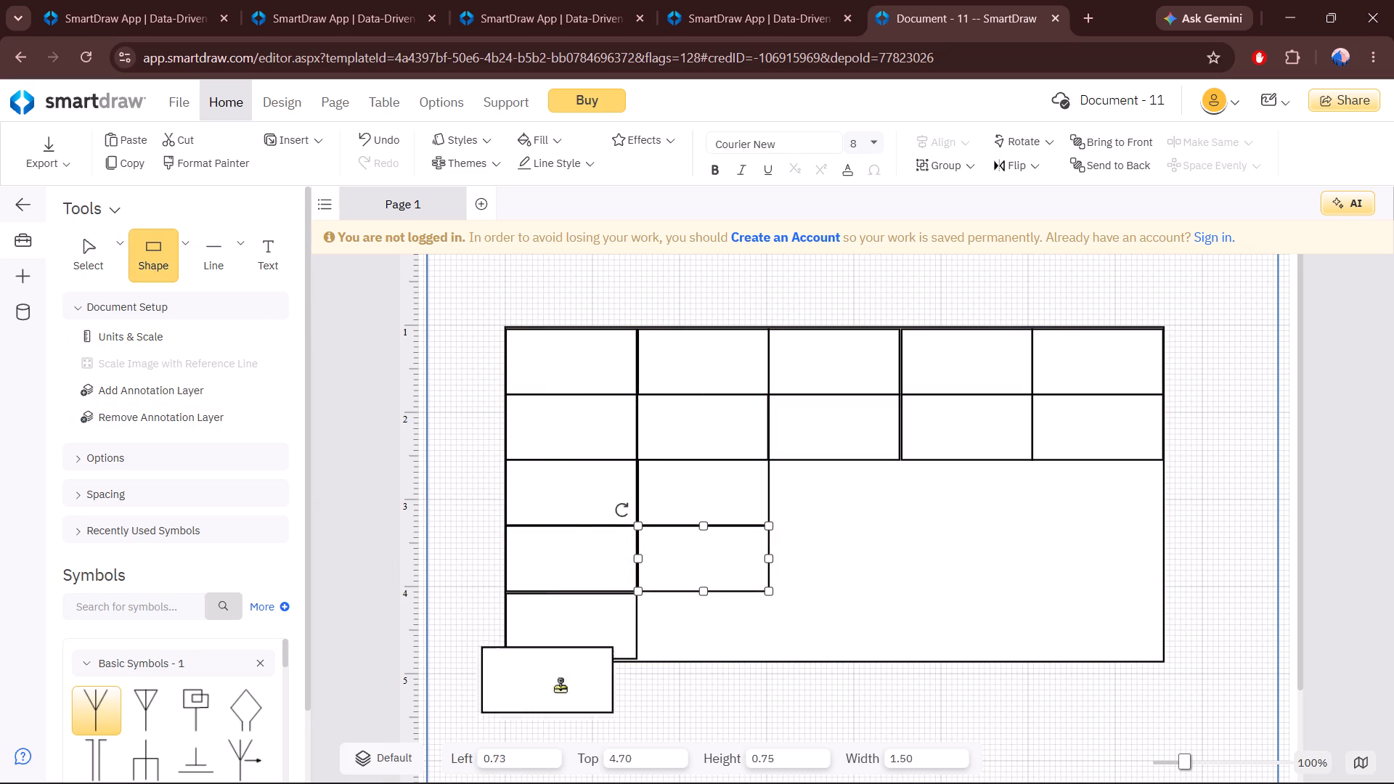
pyautogui.moveTo(560, 687); pyautogui.dragTo(705, 628)
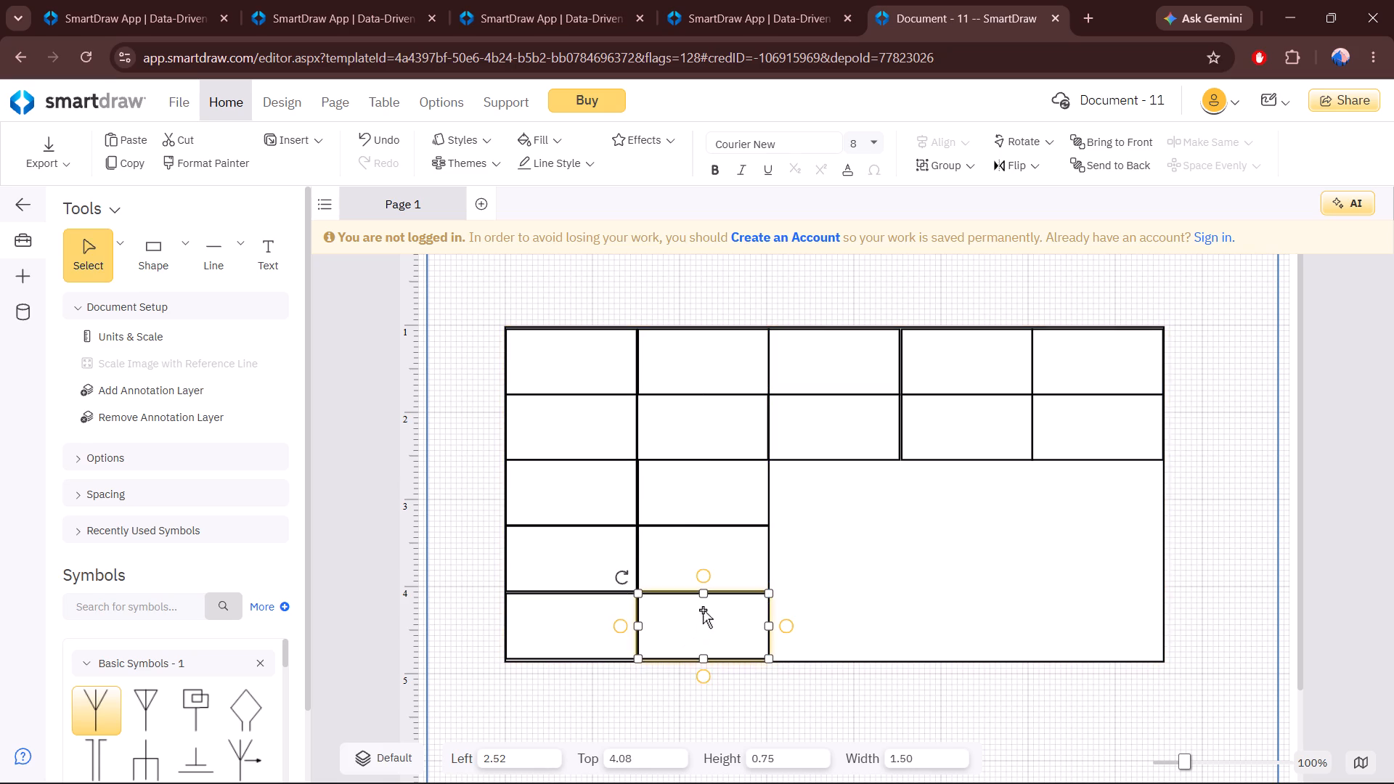
# Fill the third column's remaining three rows with 1.50 by 0.75 rectangles at about 4.02 horizontally, the fourth-row one at 3.30 vertically.
pyautogui.moveTo(148, 271); pyautogui.dragTo(809, 523)
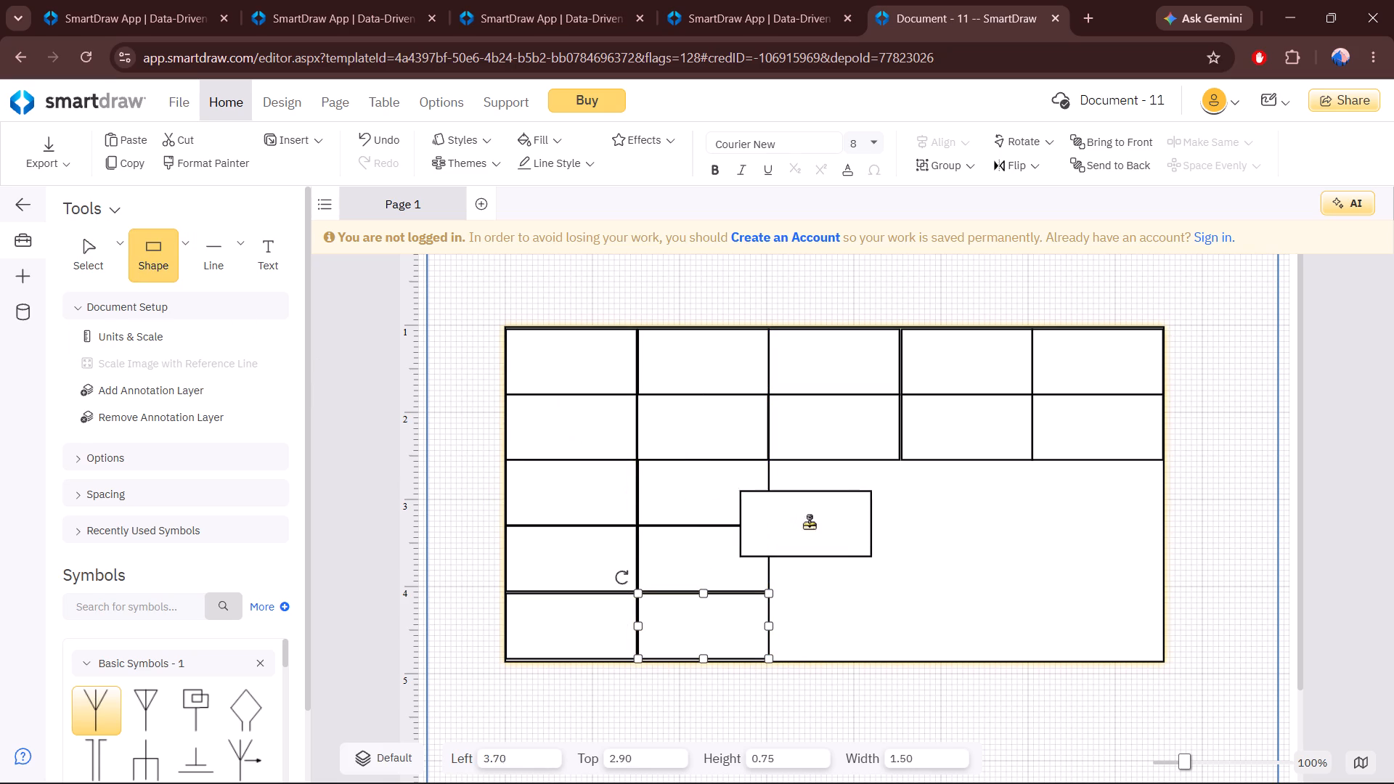
pyautogui.moveTo(809, 523); pyautogui.dragTo(838, 494)
pyautogui.click(853, 581)
pyautogui.moveTo(135, 273); pyautogui.dragTo(505, 530)
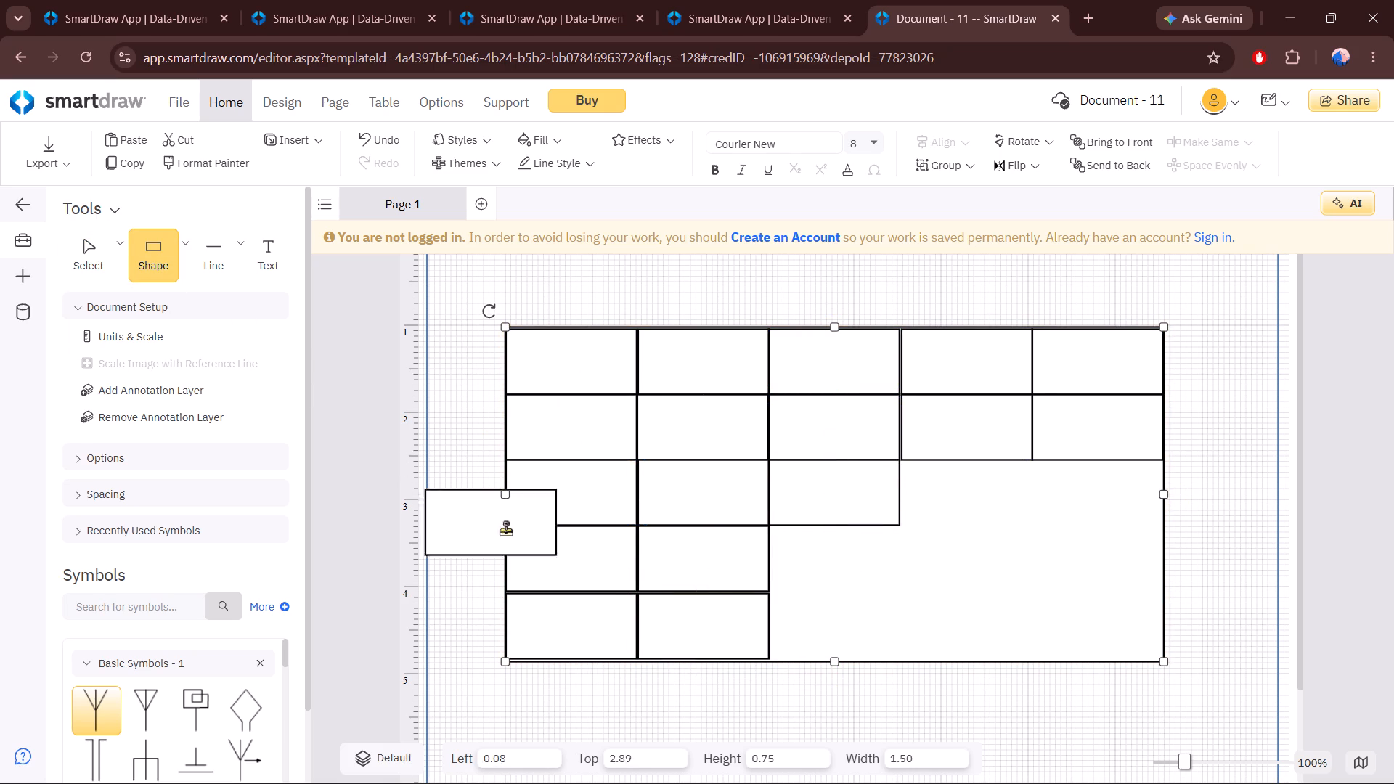
pyautogui.moveTo(505, 530); pyautogui.dragTo(833, 561)
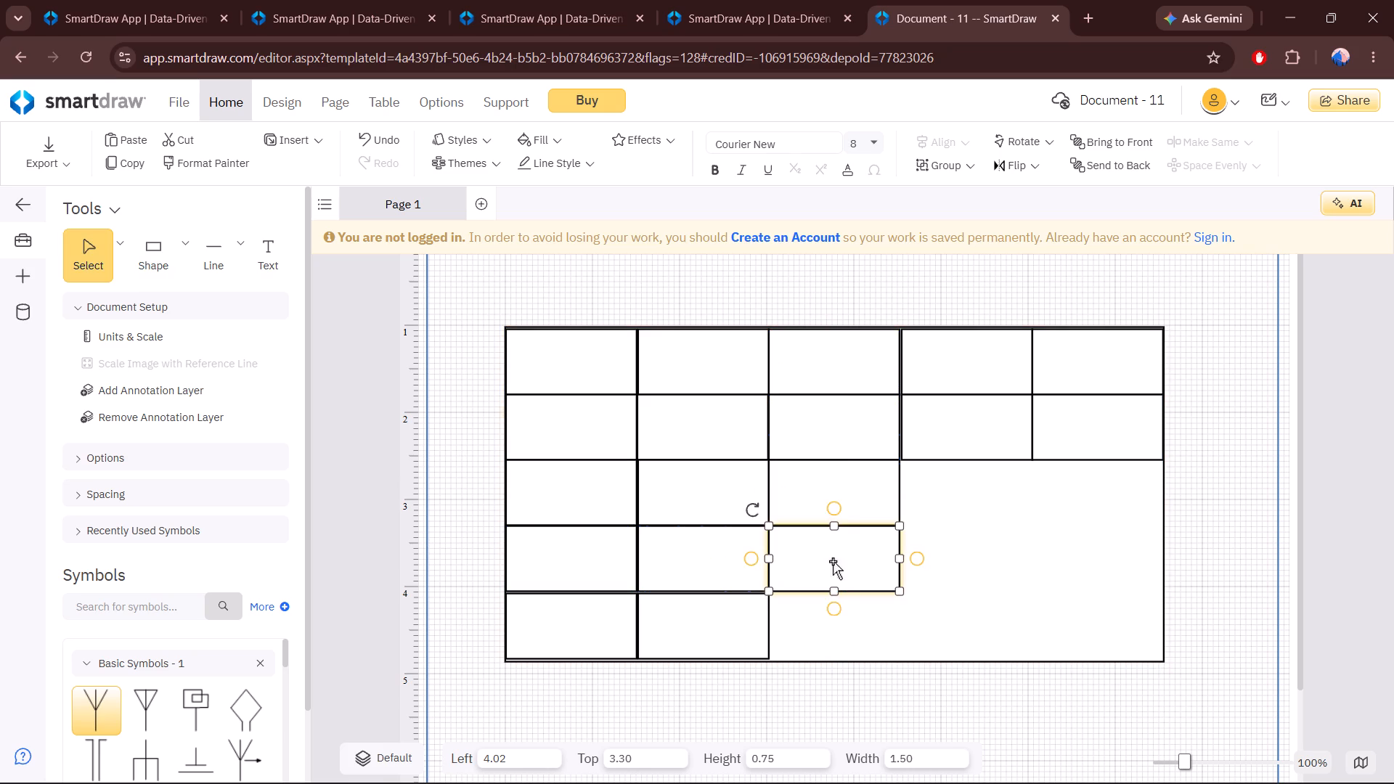
pyautogui.moveTo(137, 254); pyautogui.dragTo(579, 629)
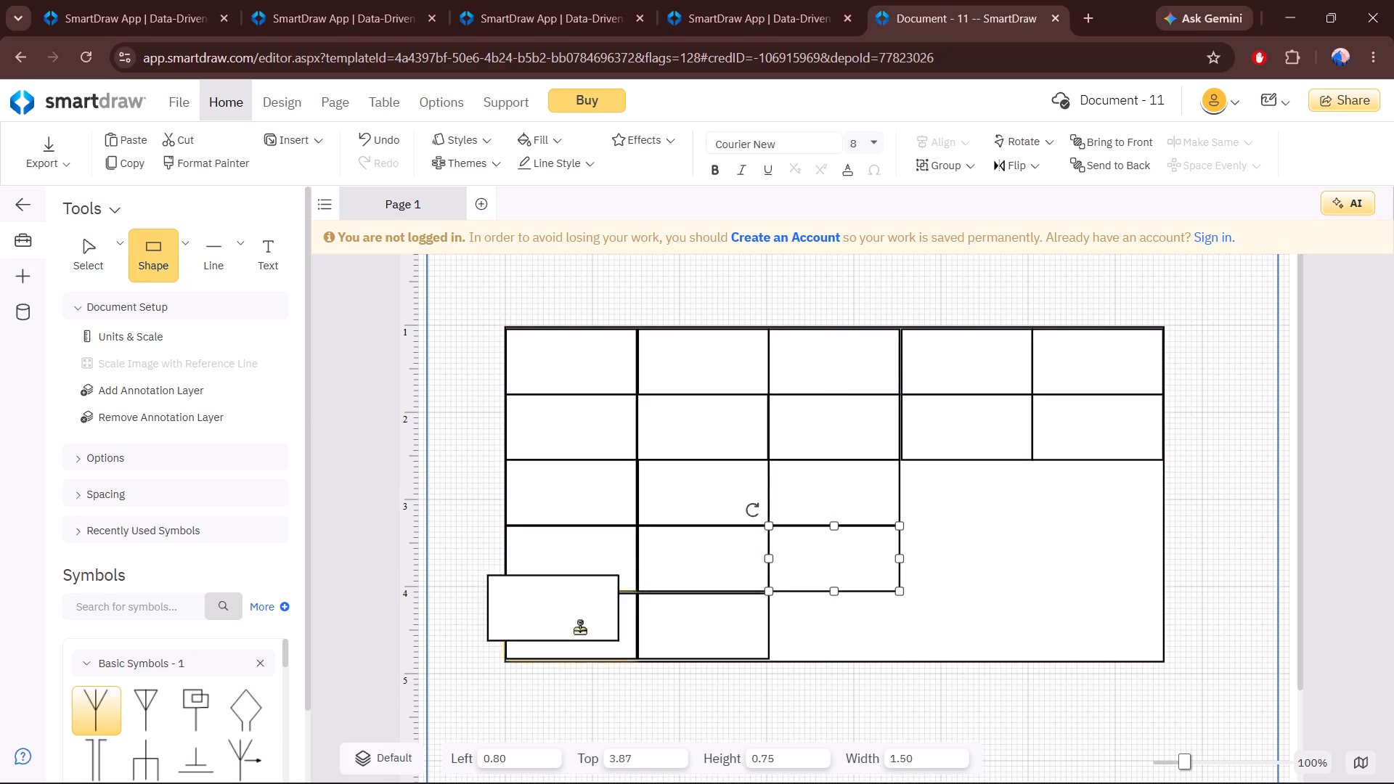
pyautogui.moveTo(579, 629); pyautogui.dragTo(835, 632)
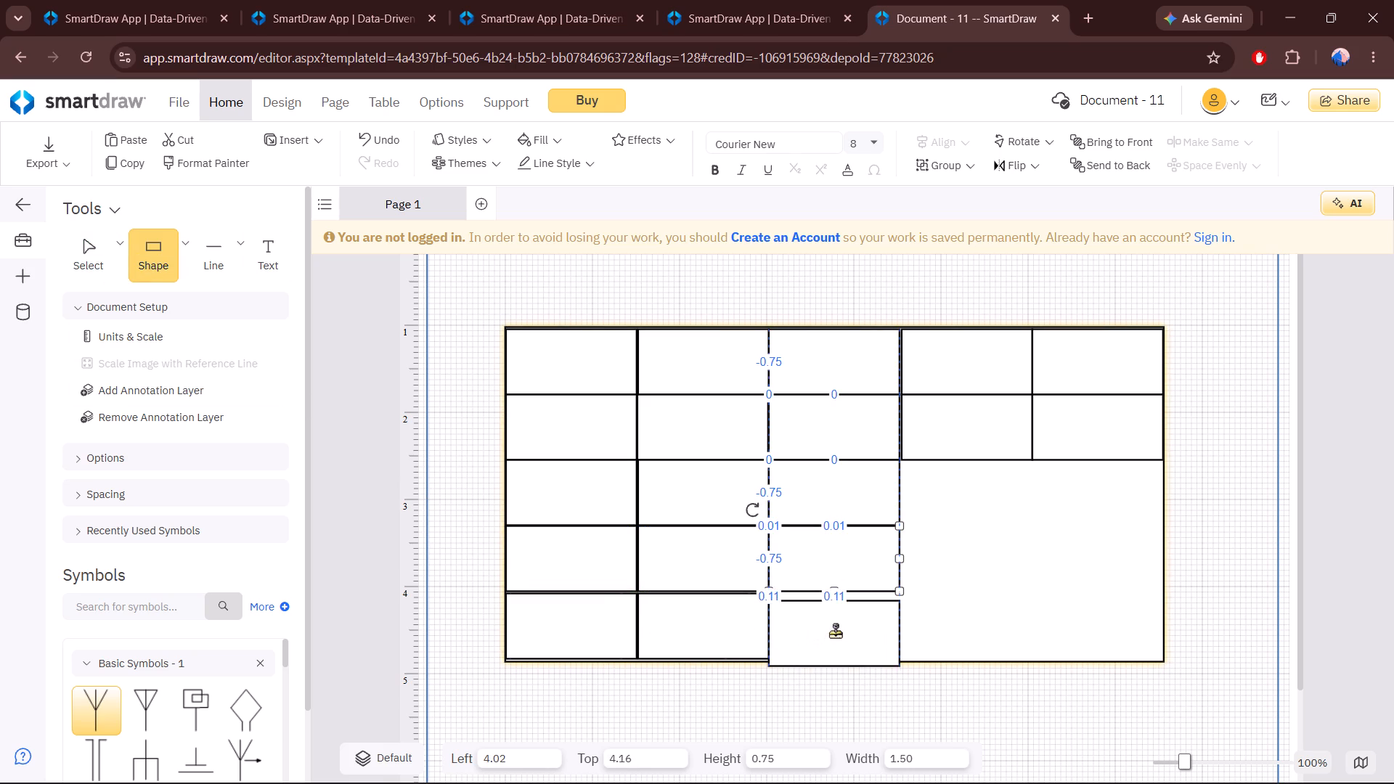
pyautogui.moveTo(835, 632); pyautogui.dragTo(836, 626)
pyautogui.click(944, 563)
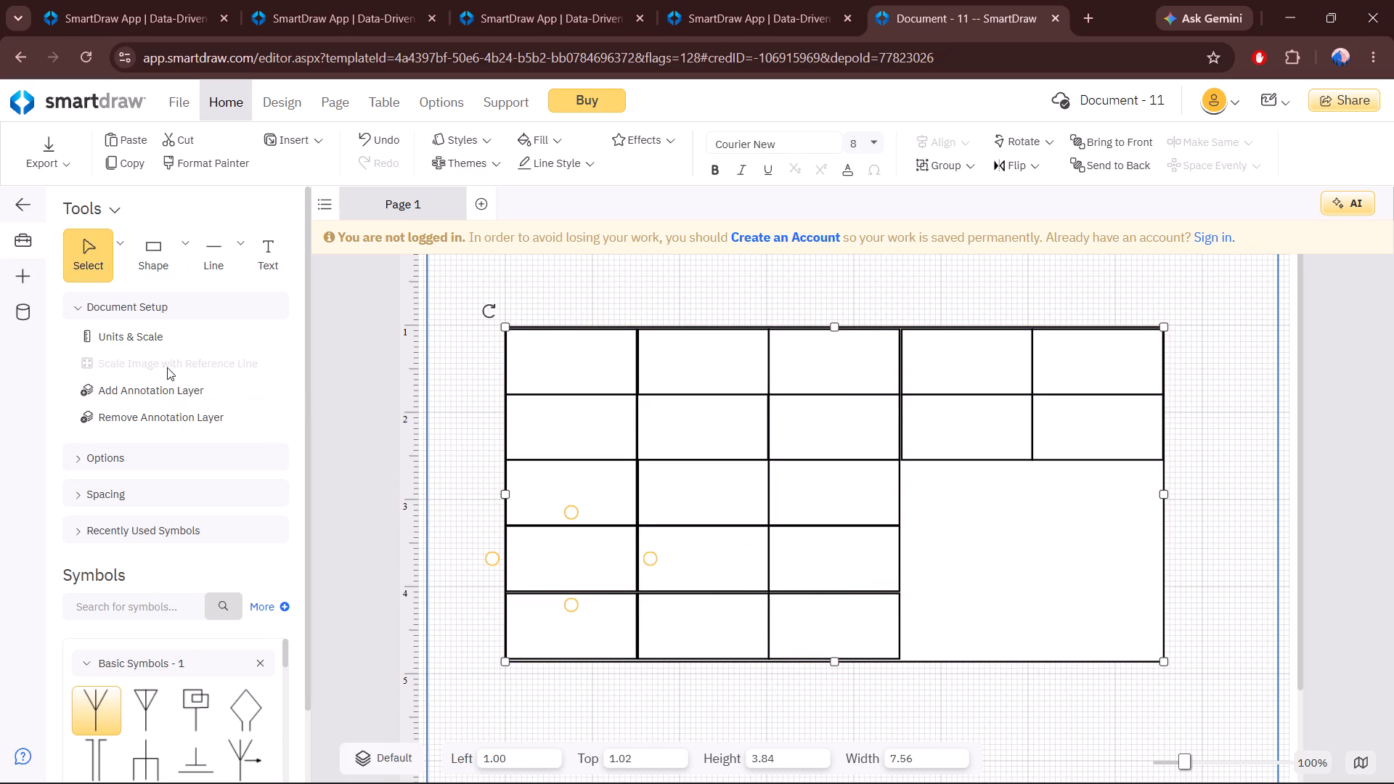
# Fill the fourth column's remaining three rows with 1.50 by 0.75 rectangles at about 5.55 horizontally, the bottom one at 4.08 vertically.
pyautogui.click(150, 220)
pyautogui.moveTo(157, 266); pyautogui.dragTo(985, 498)
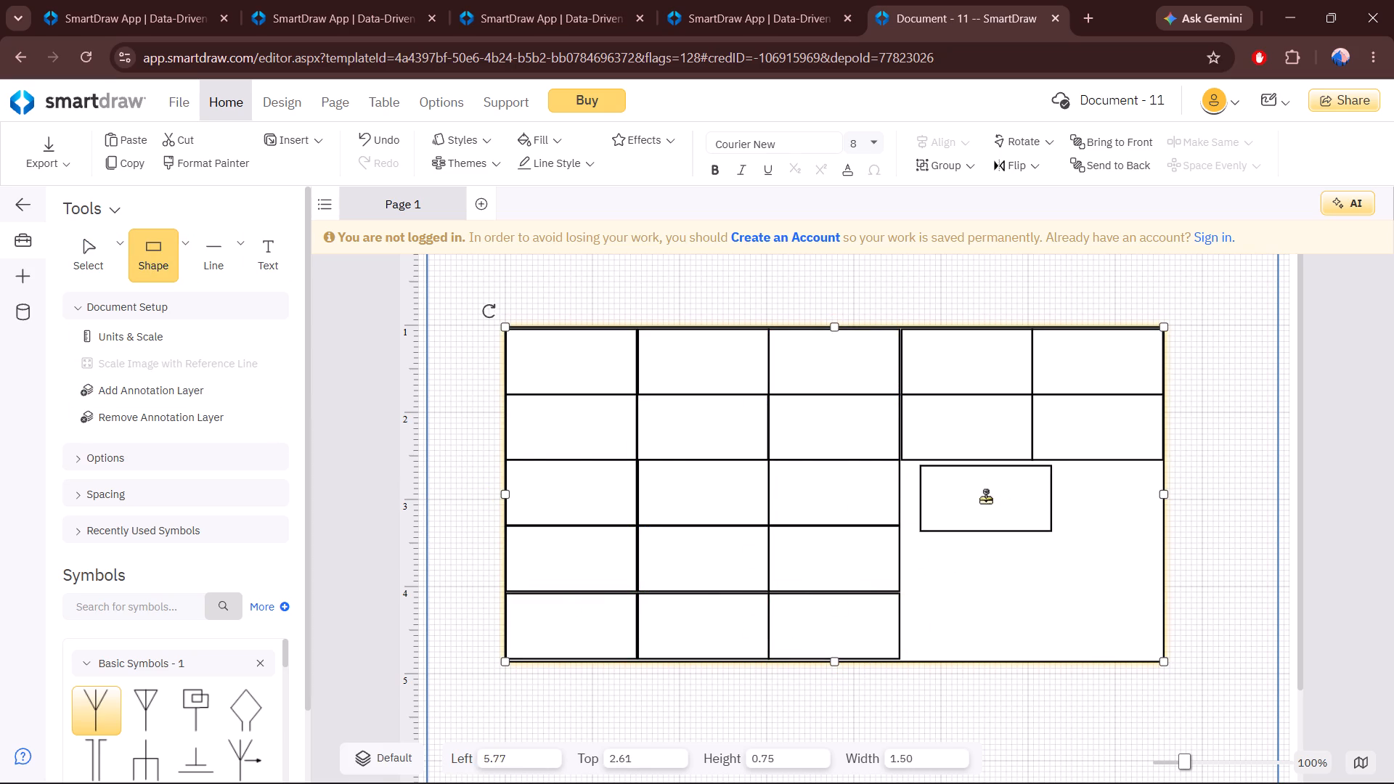
pyautogui.moveTo(985, 498); pyautogui.dragTo(968, 495)
pyautogui.click(976, 608)
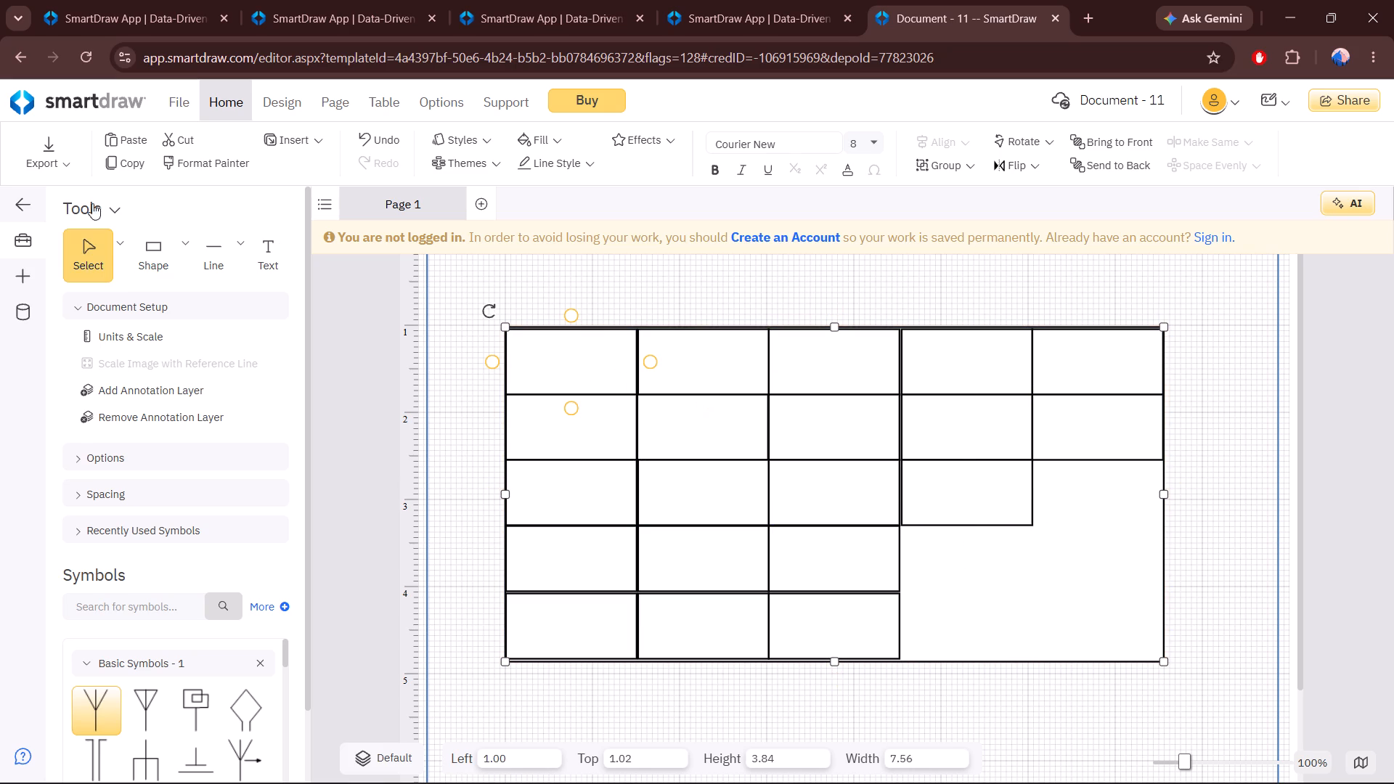
pyautogui.moveTo(138, 264); pyautogui.dragTo(961, 564)
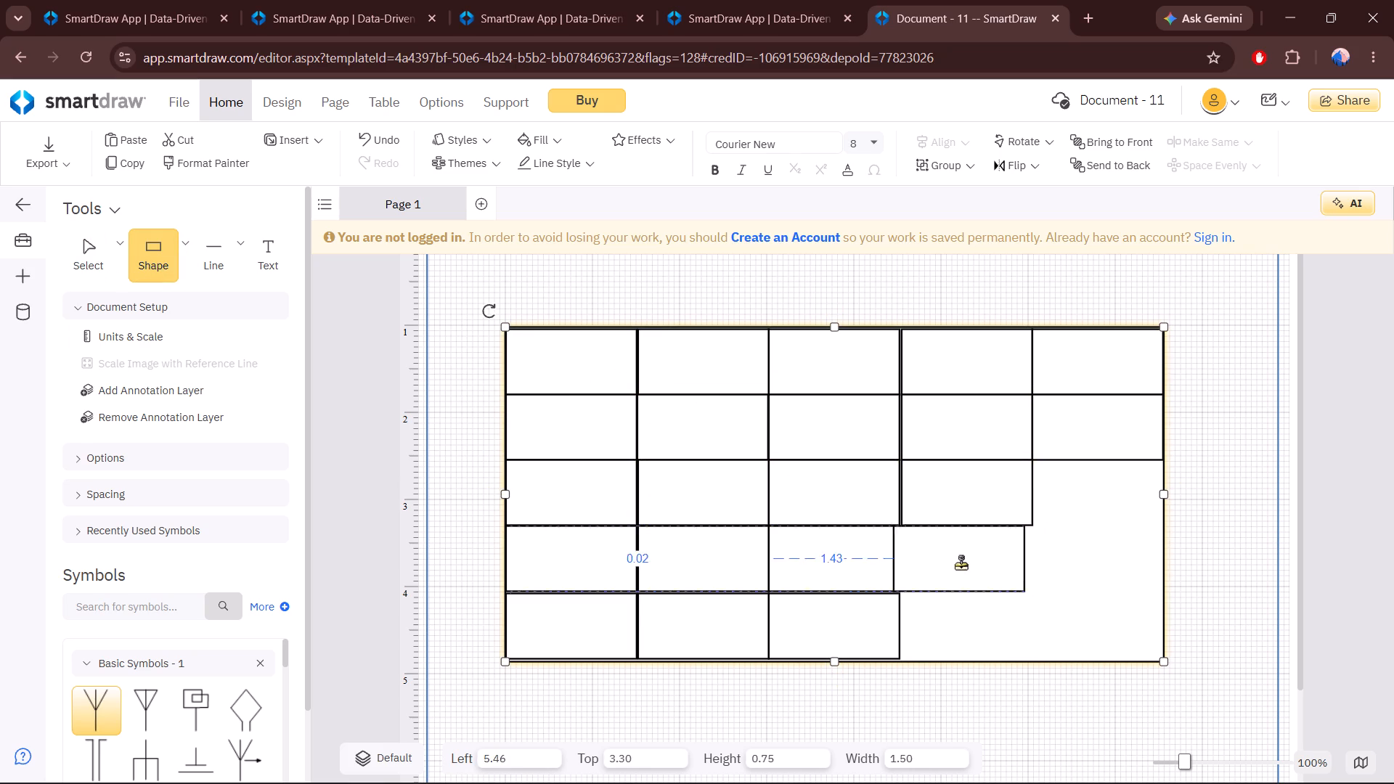
pyautogui.moveTo(961, 564); pyautogui.dragTo(968, 561)
pyautogui.moveTo(149, 246); pyautogui.dragTo(909, 697)
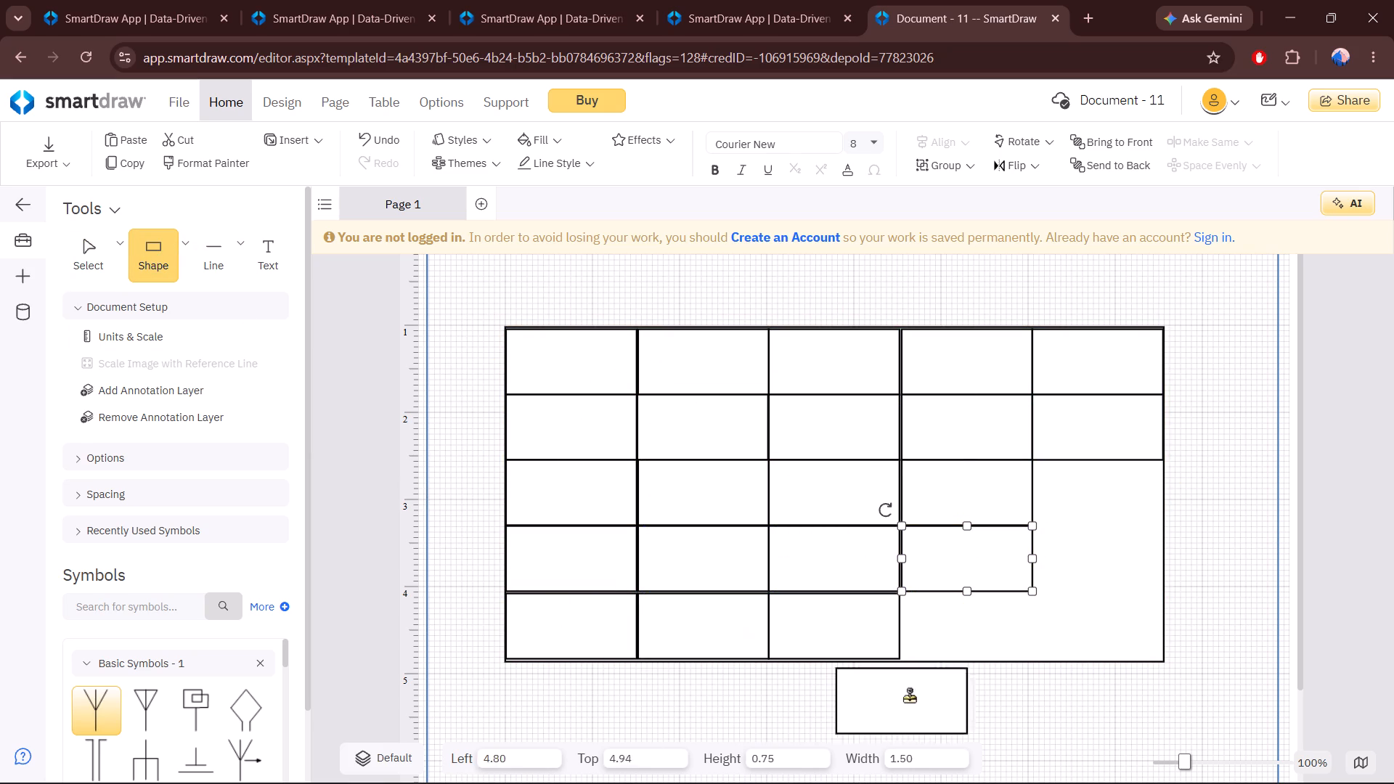
pyautogui.moveTo(909, 697); pyautogui.dragTo(971, 629)
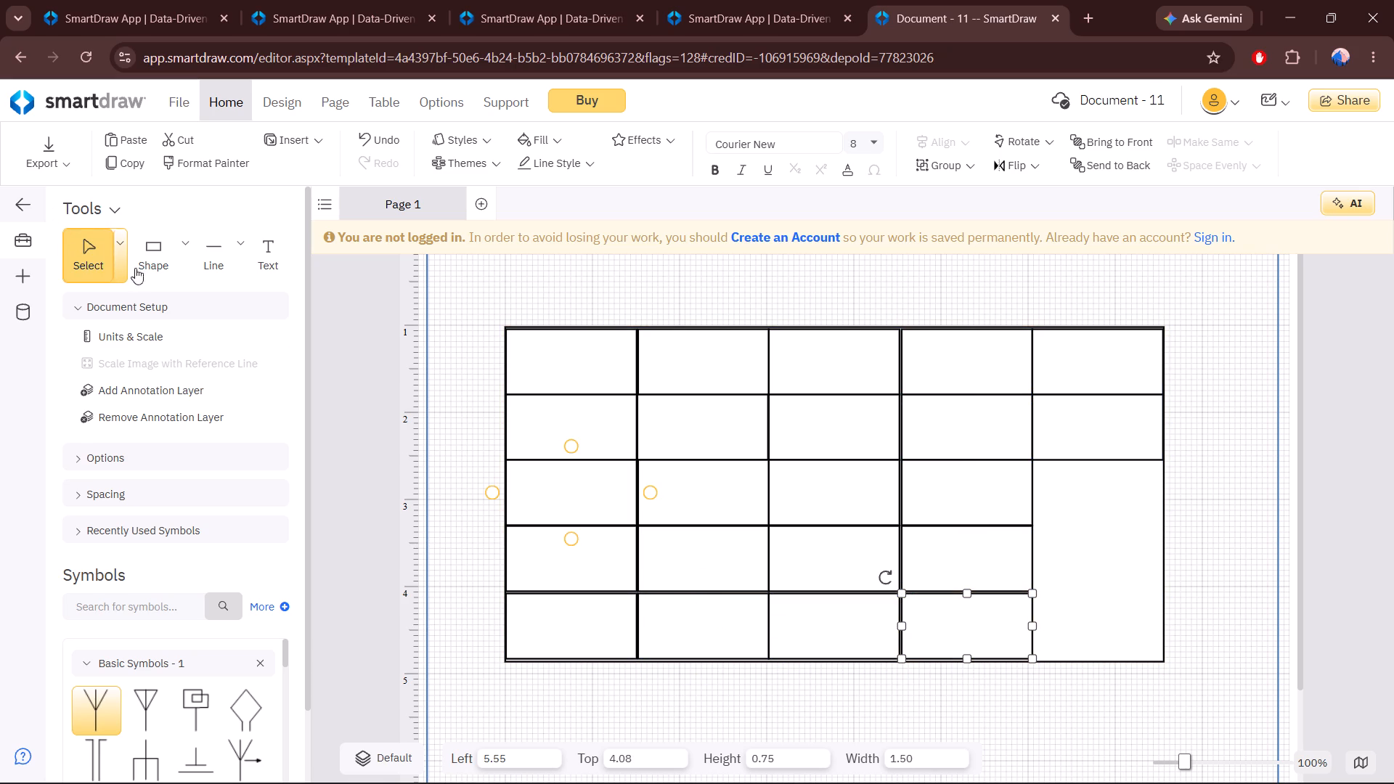
# Place 1.50 by 0.75 rectangles in the fifth column's third and fourth rows, the fourth-row one at about 7.05 horizontally, 3.33 vertically.
pyautogui.moveTo(152, 278); pyautogui.dragTo(1103, 497)
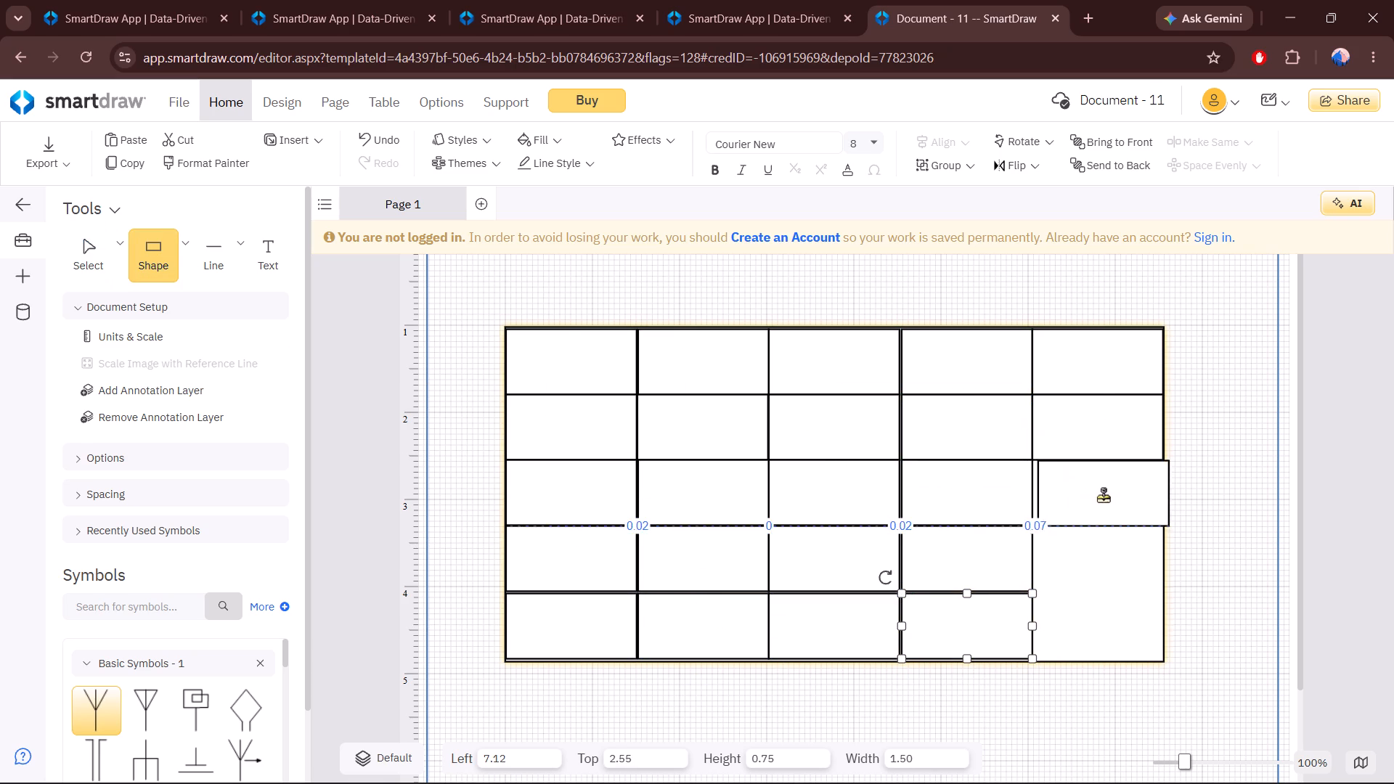
pyautogui.moveTo(1103, 497); pyautogui.dragTo(1099, 494)
pyautogui.click(1115, 601)
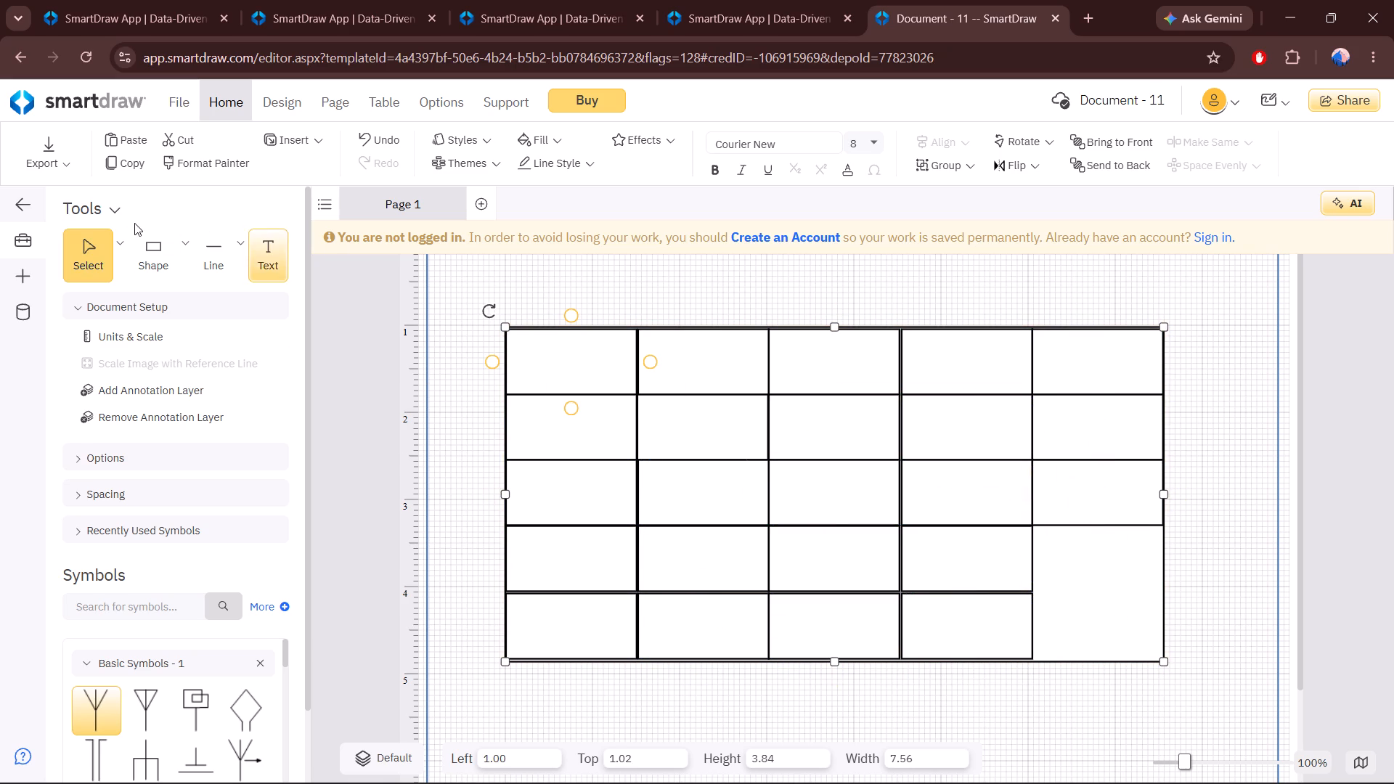
pyautogui.moveTo(149, 256); pyautogui.dragTo(1098, 562)
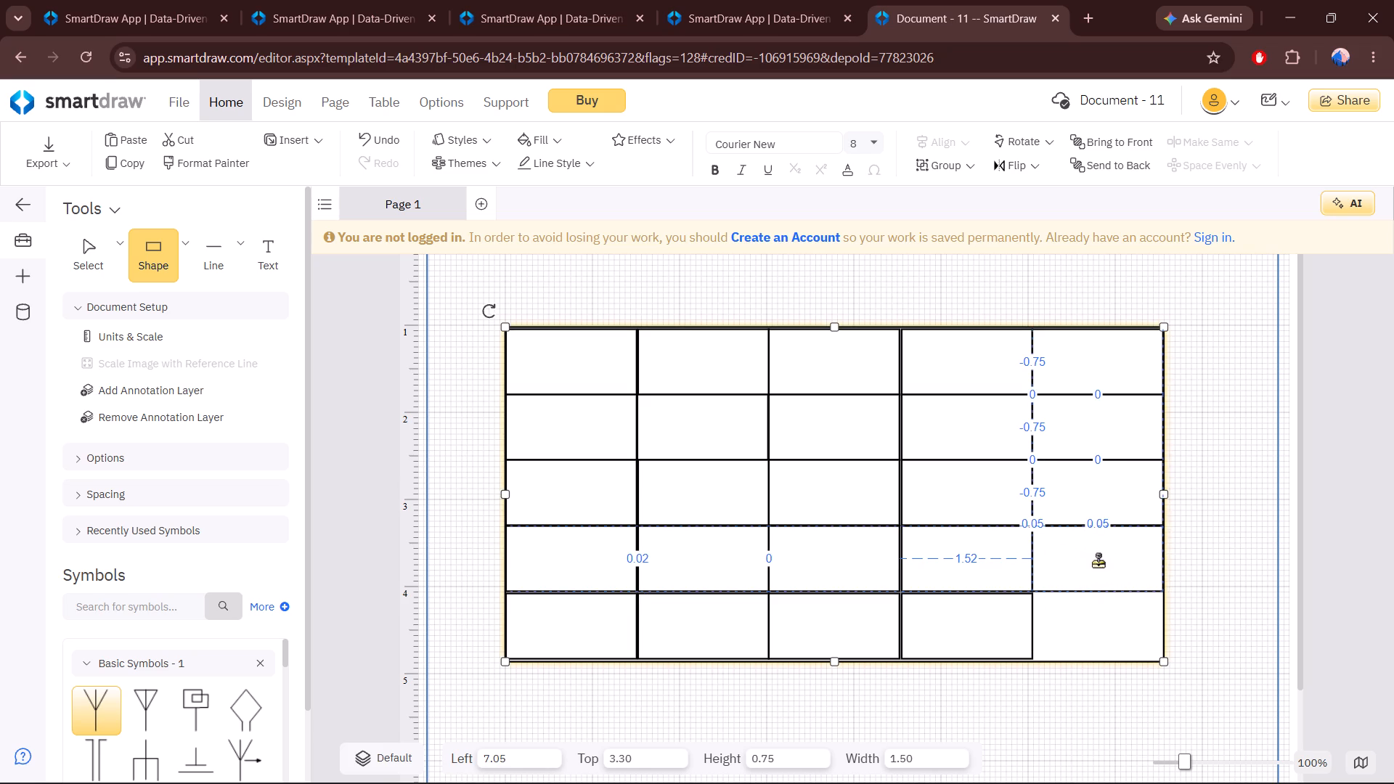
pyautogui.moveTo(1098, 562); pyautogui.dragTo(1096, 565)
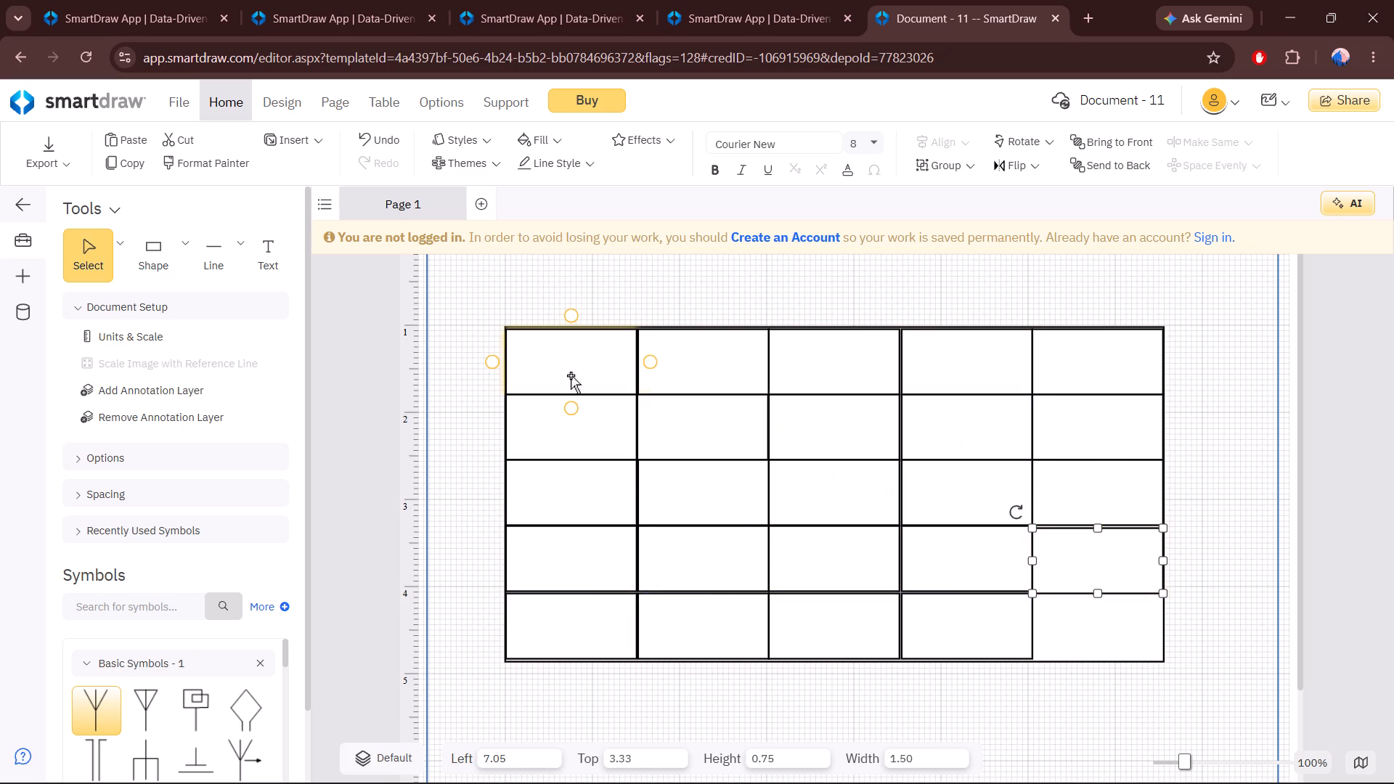
# Place a 1.50 by 0.75 rectangle in the fifth column's bottom row, inside the frame's lower corner, and deselect it.
pyautogui.moveTo(158, 256); pyautogui.dragTo(1088, 635)
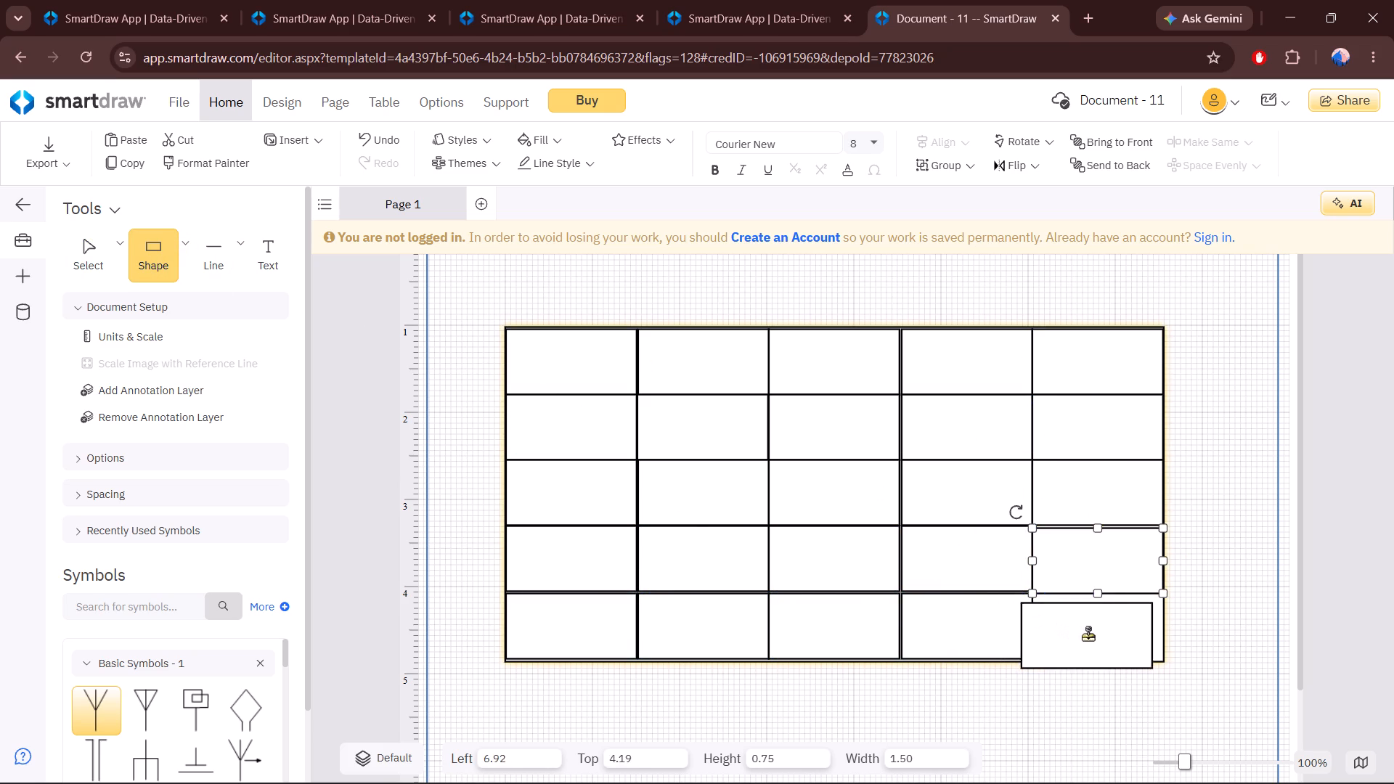
pyautogui.moveTo(1088, 635); pyautogui.dragTo(1096, 629)
pyautogui.click(1227, 432)
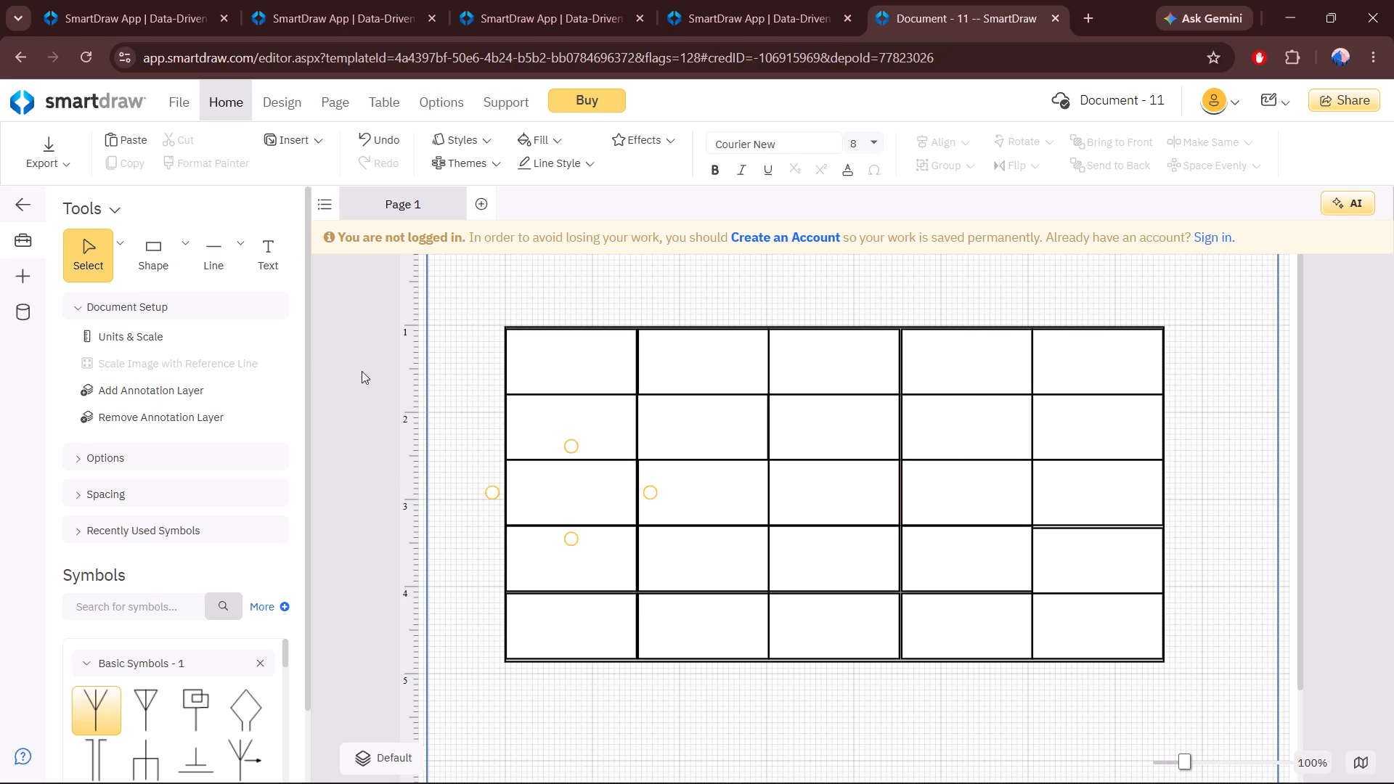
# Draw two crossing diagonal lines, each about 8.44 long, between the opposite corners of the five-by-five grid.
pyautogui.click(218, 250)
pyautogui.click(509, 331)
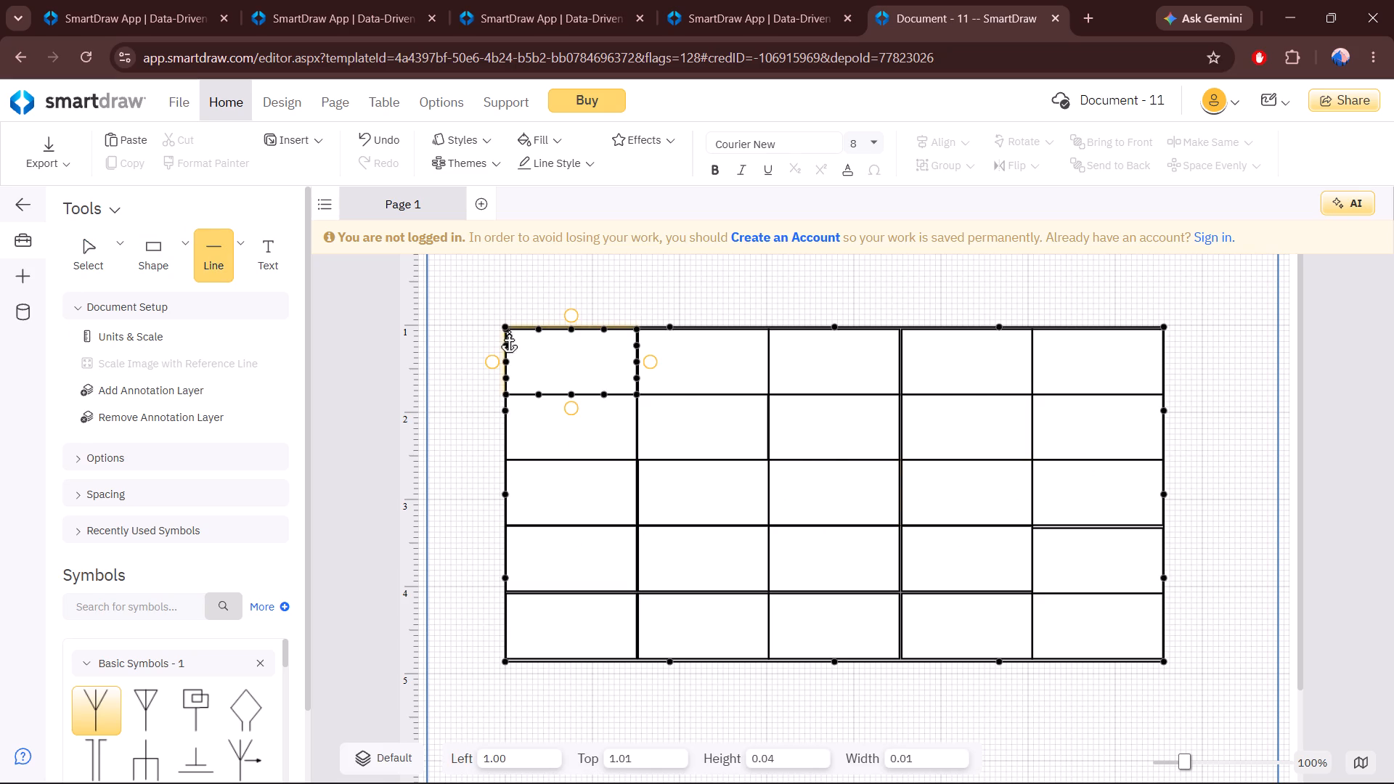
pyautogui.click(1157, 656)
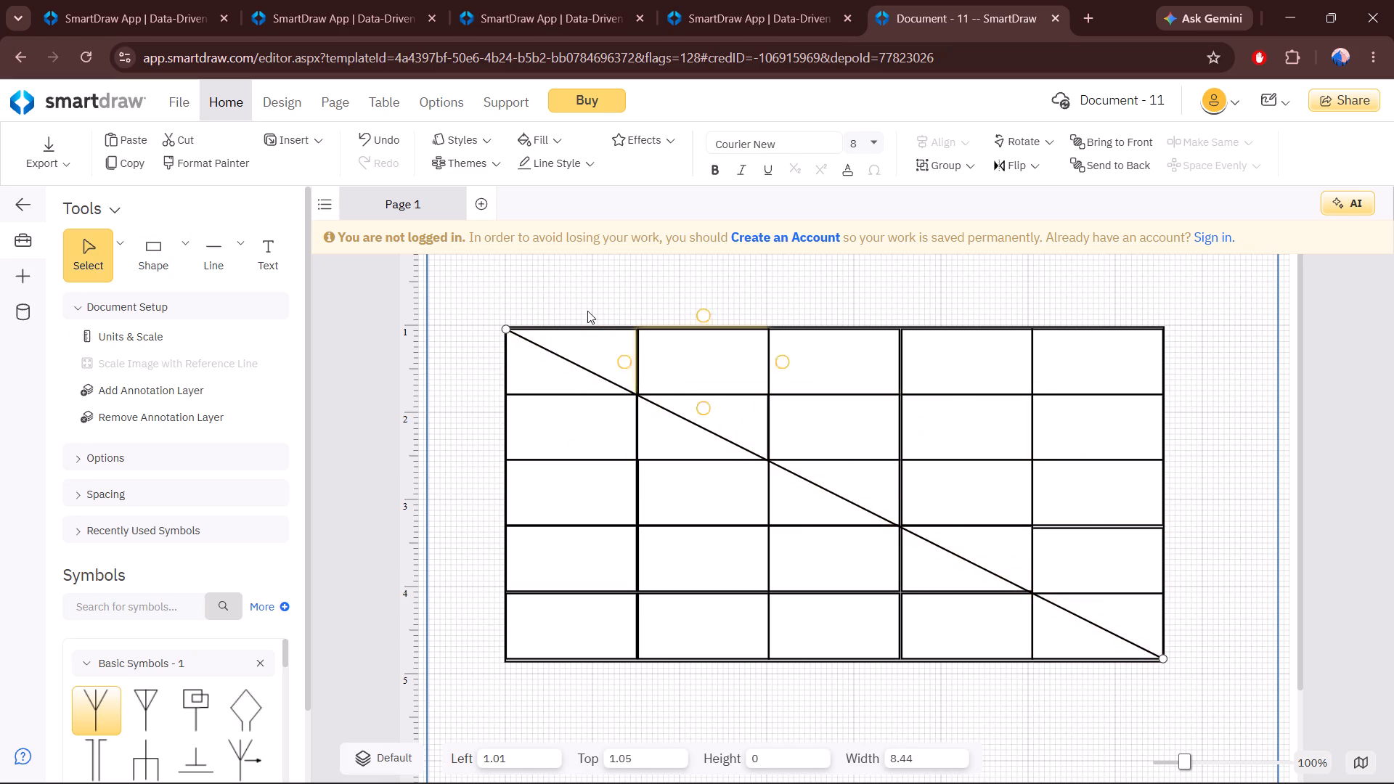
pyautogui.click(193, 255)
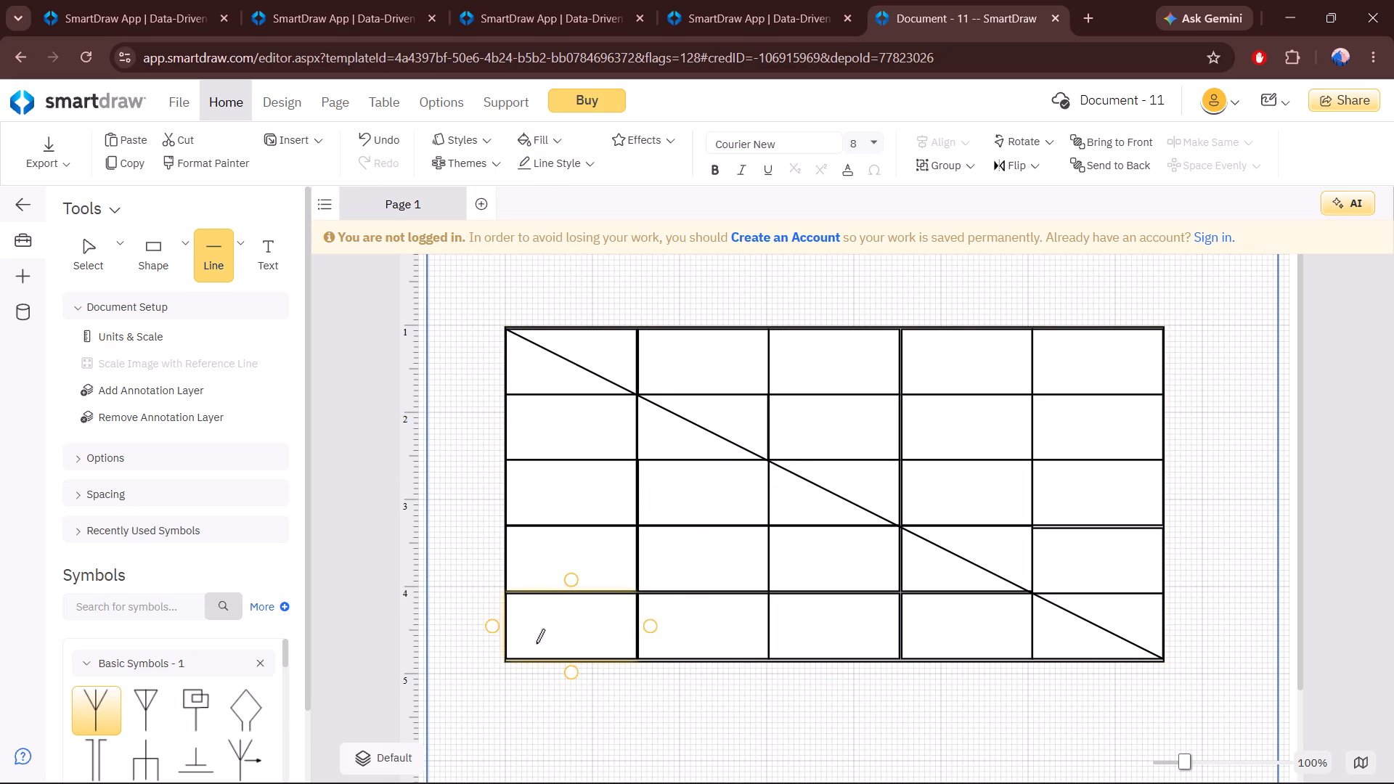
pyautogui.click(507, 658)
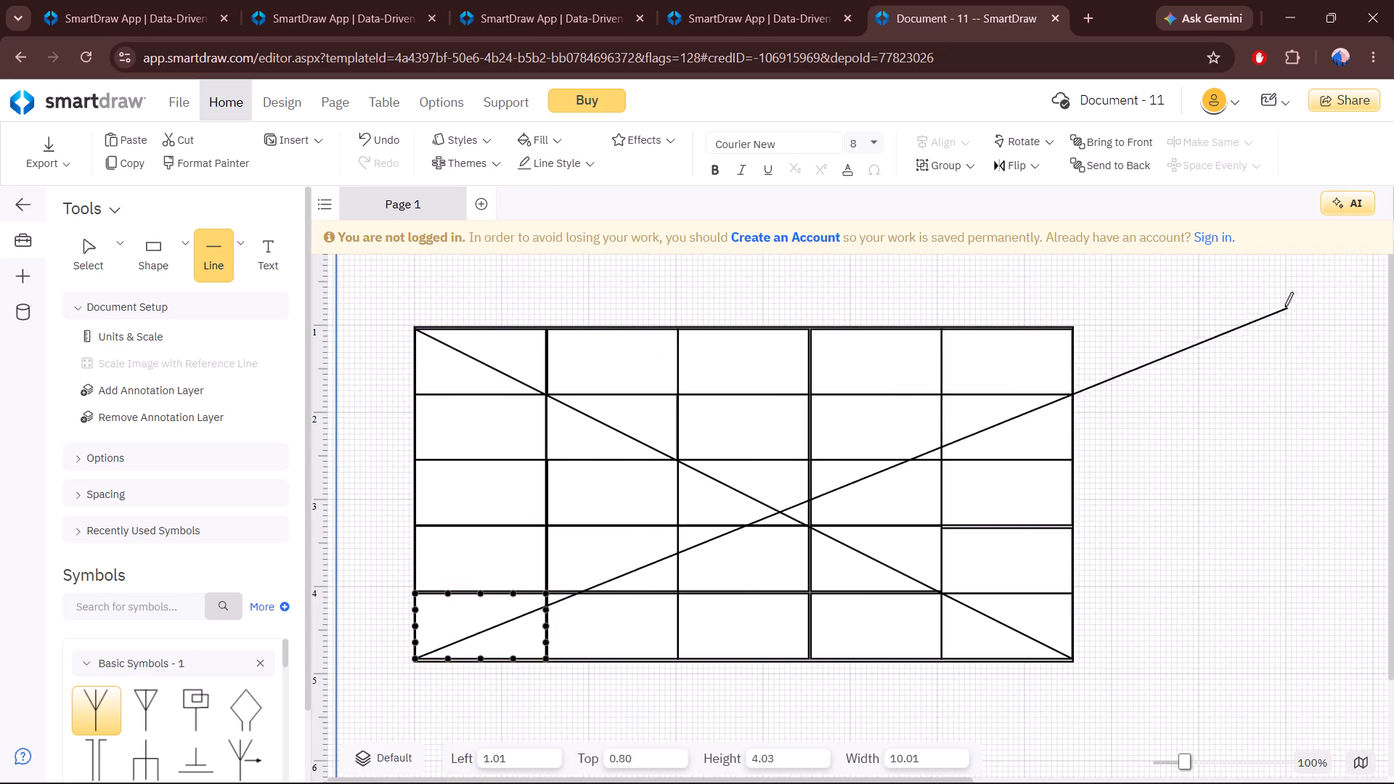
pyautogui.click(1159, 332)
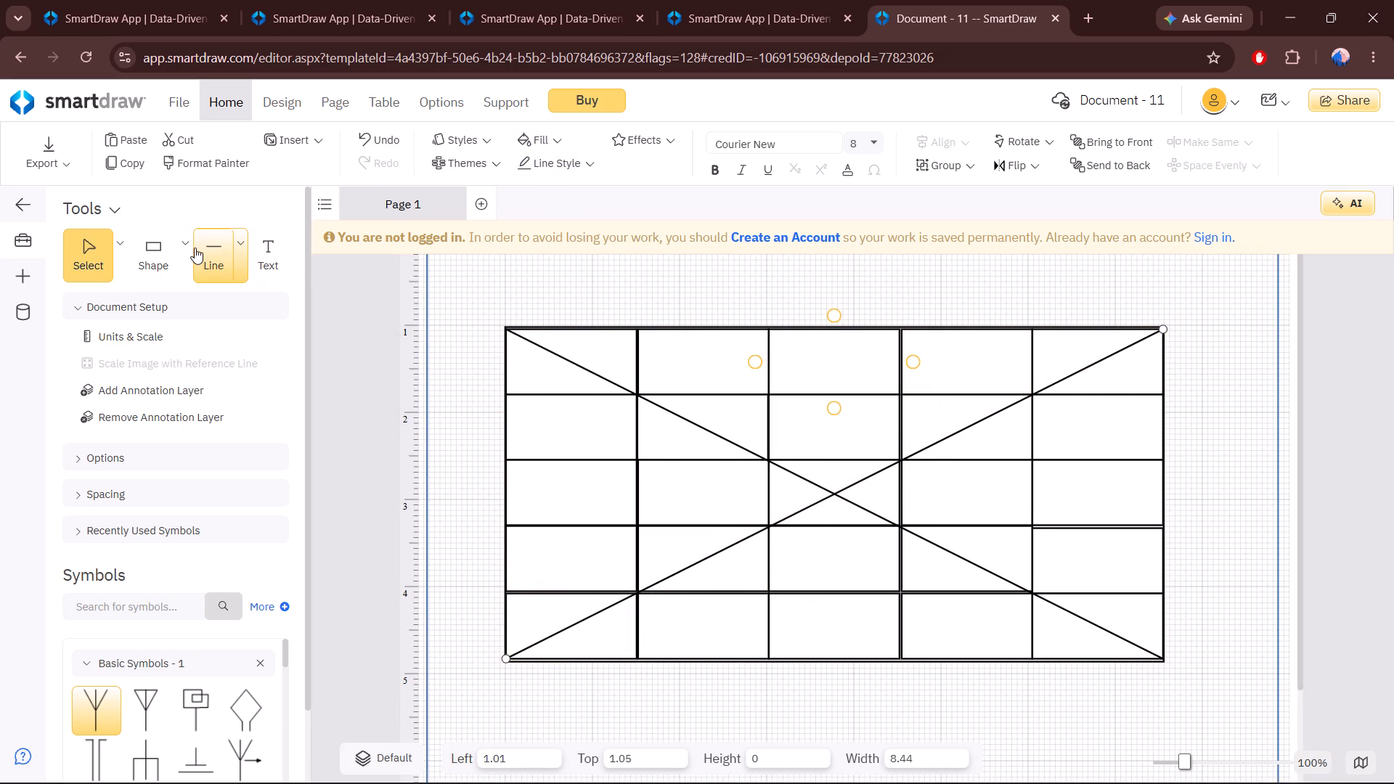
# Draw three full-height vertical lines, 3.78 long, through the third column at about 4.77, 4.40 and 5.15 horizontally.
pyautogui.click(195, 248)
pyautogui.click(833, 332)
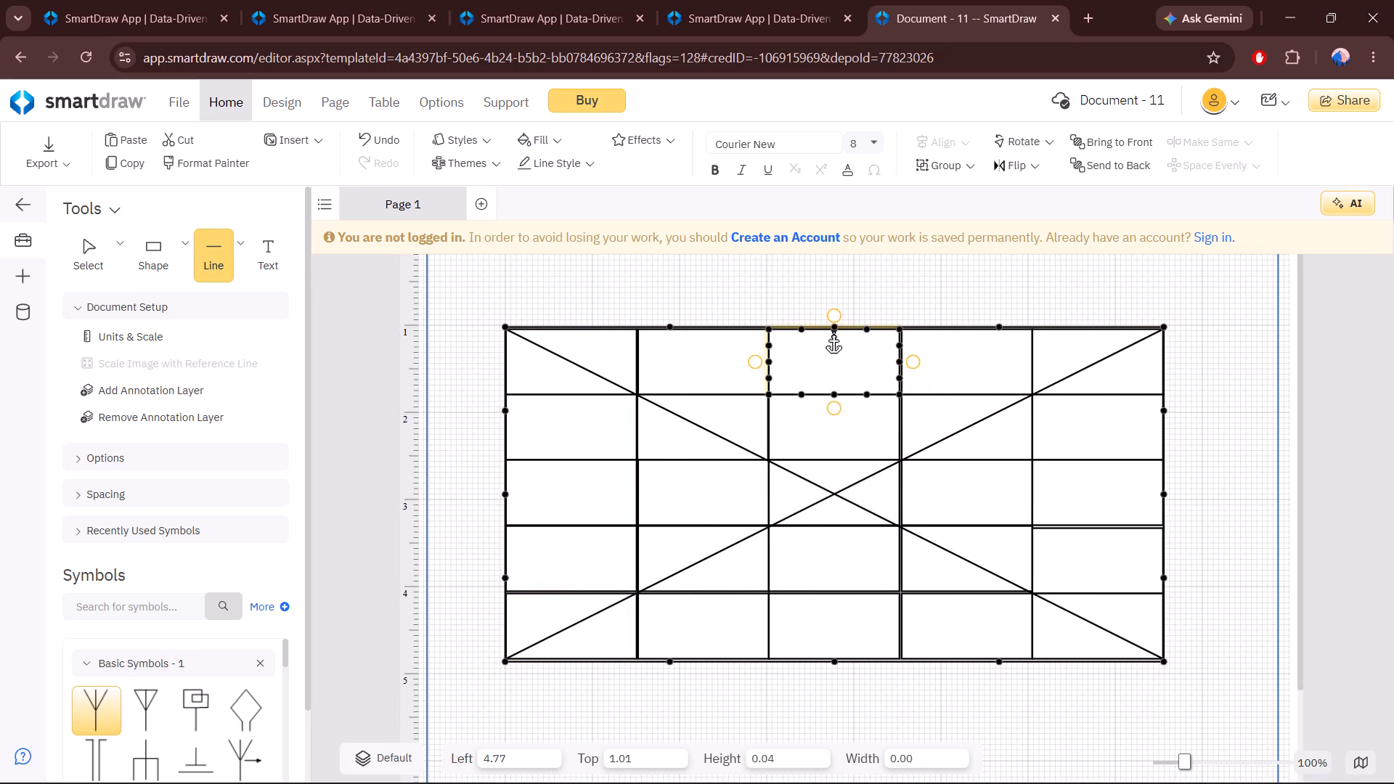
pyautogui.click(844, 658)
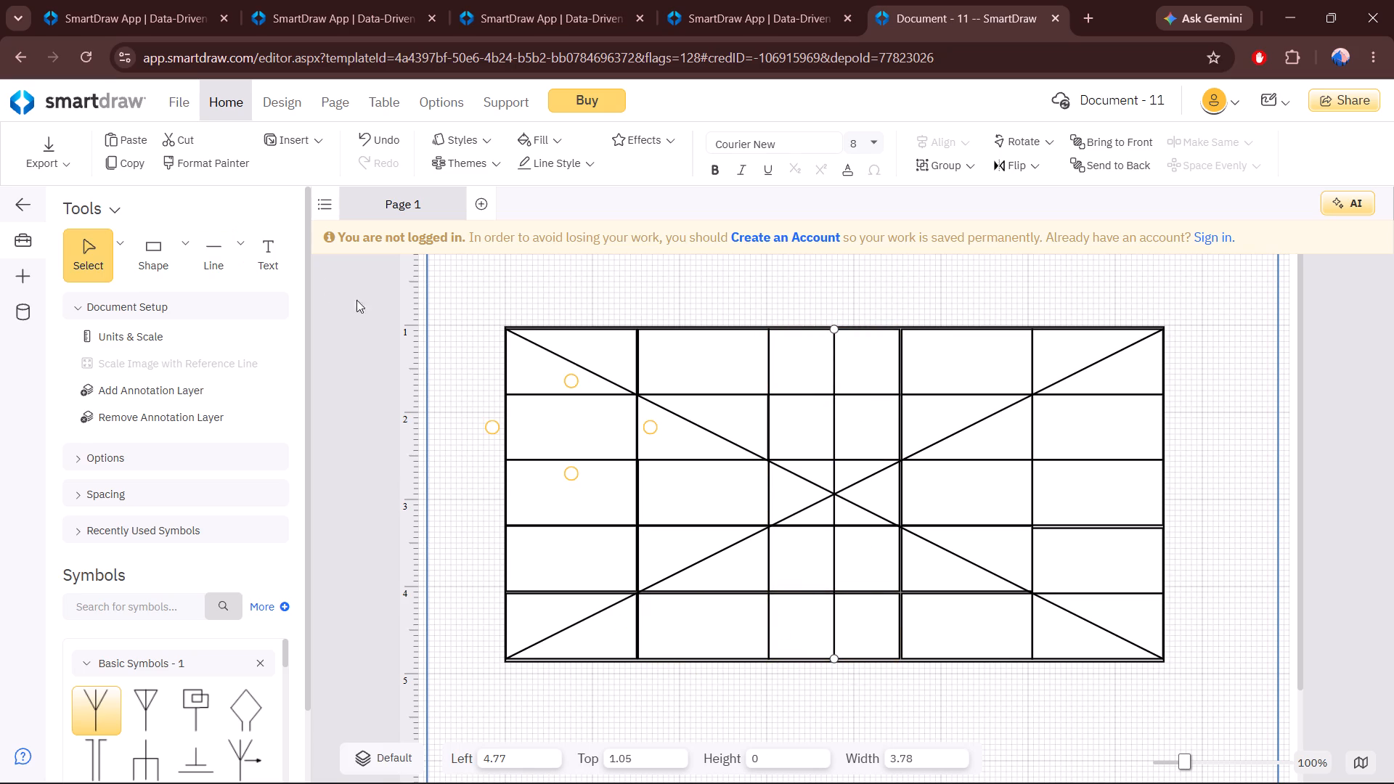
pyautogui.click(225, 242)
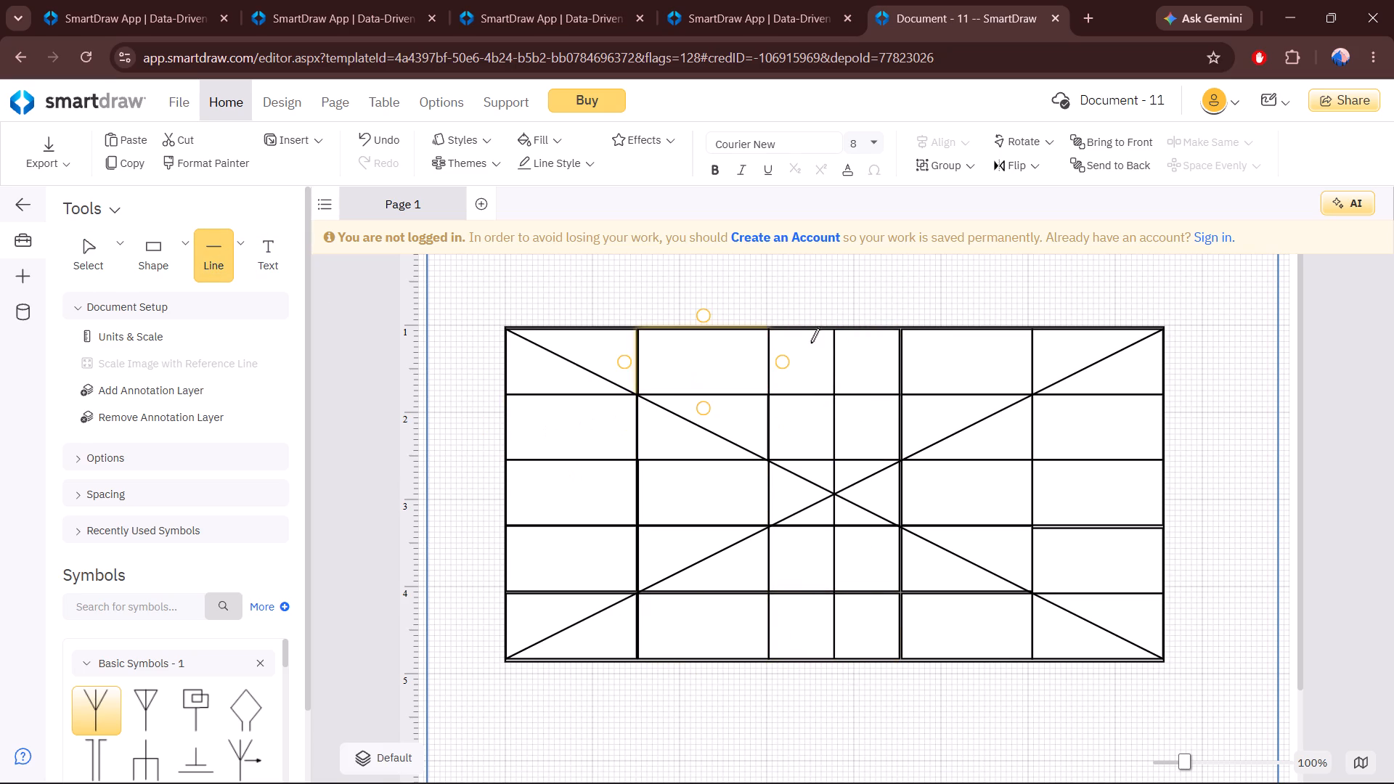
pyautogui.click(805, 330)
pyautogui.click(801, 648)
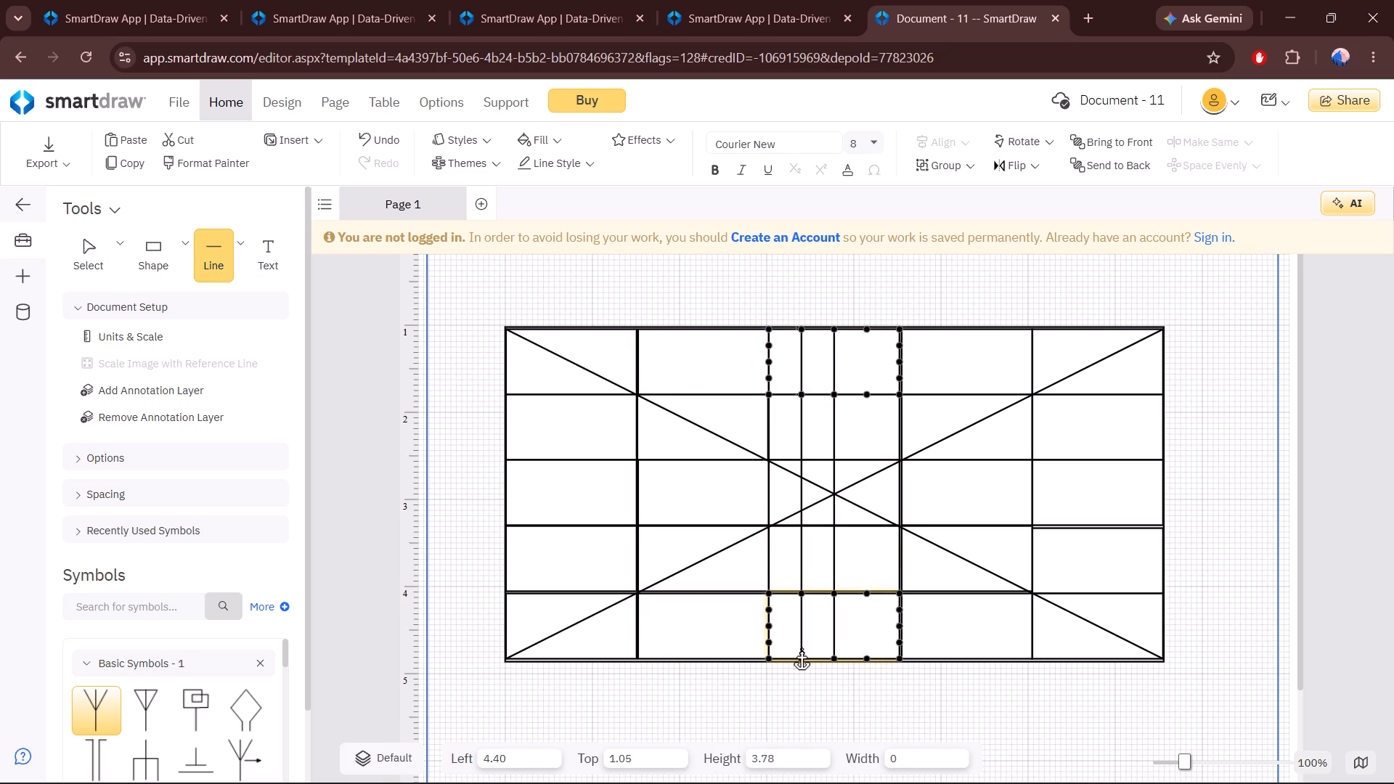
pyautogui.click(217, 273)
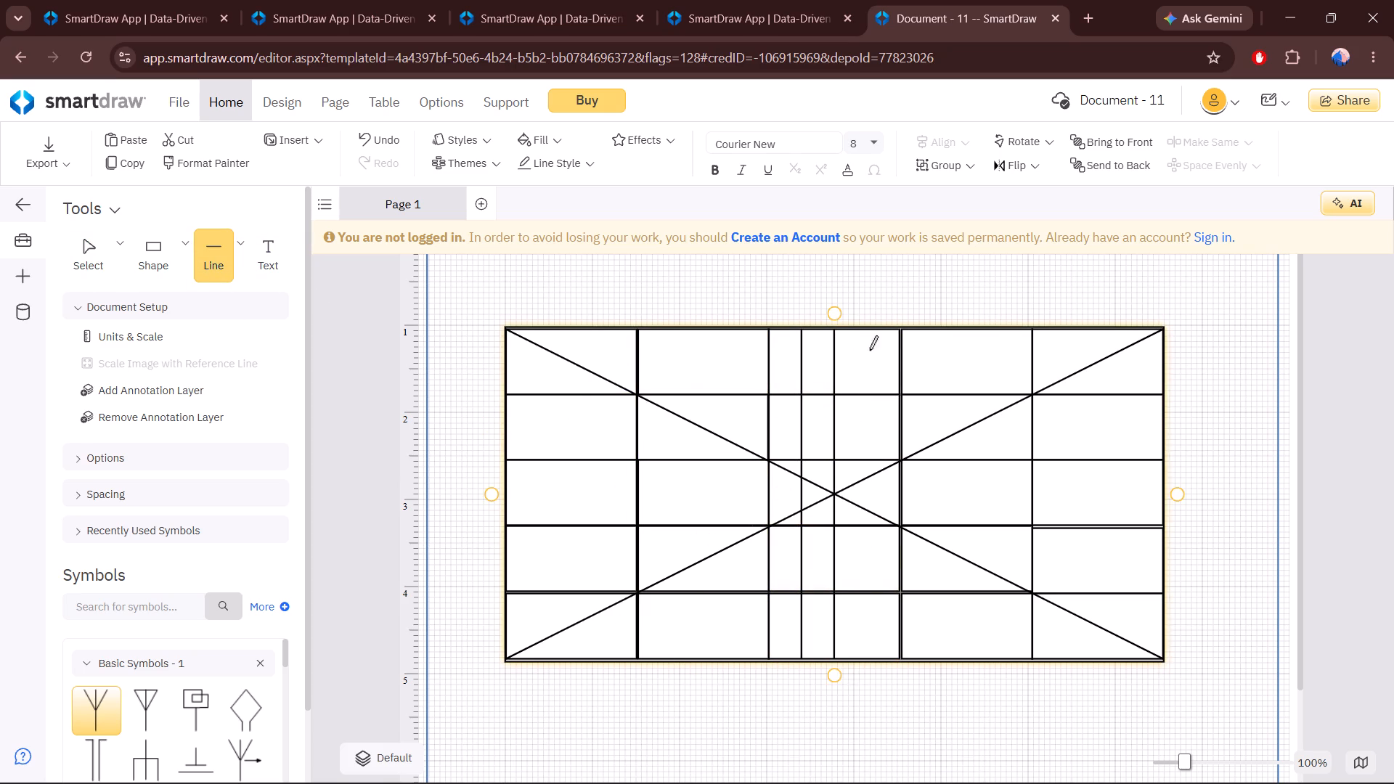
pyautogui.click(868, 336)
pyautogui.click(865, 652)
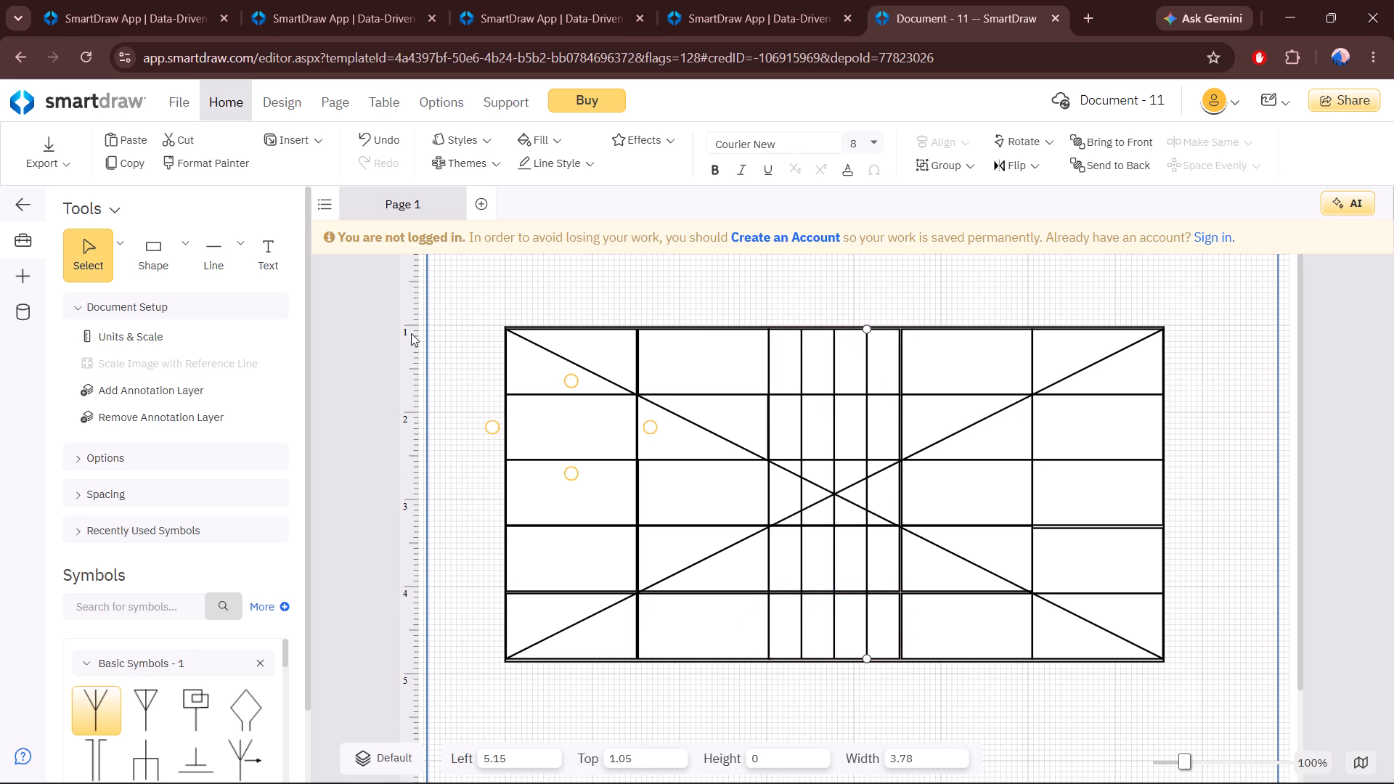
# Draw three full-height vertical lines, 3.78 long, through the second column at about 3.65, 3.27 and 2.90 horizontally.
pyautogui.click(201, 250)
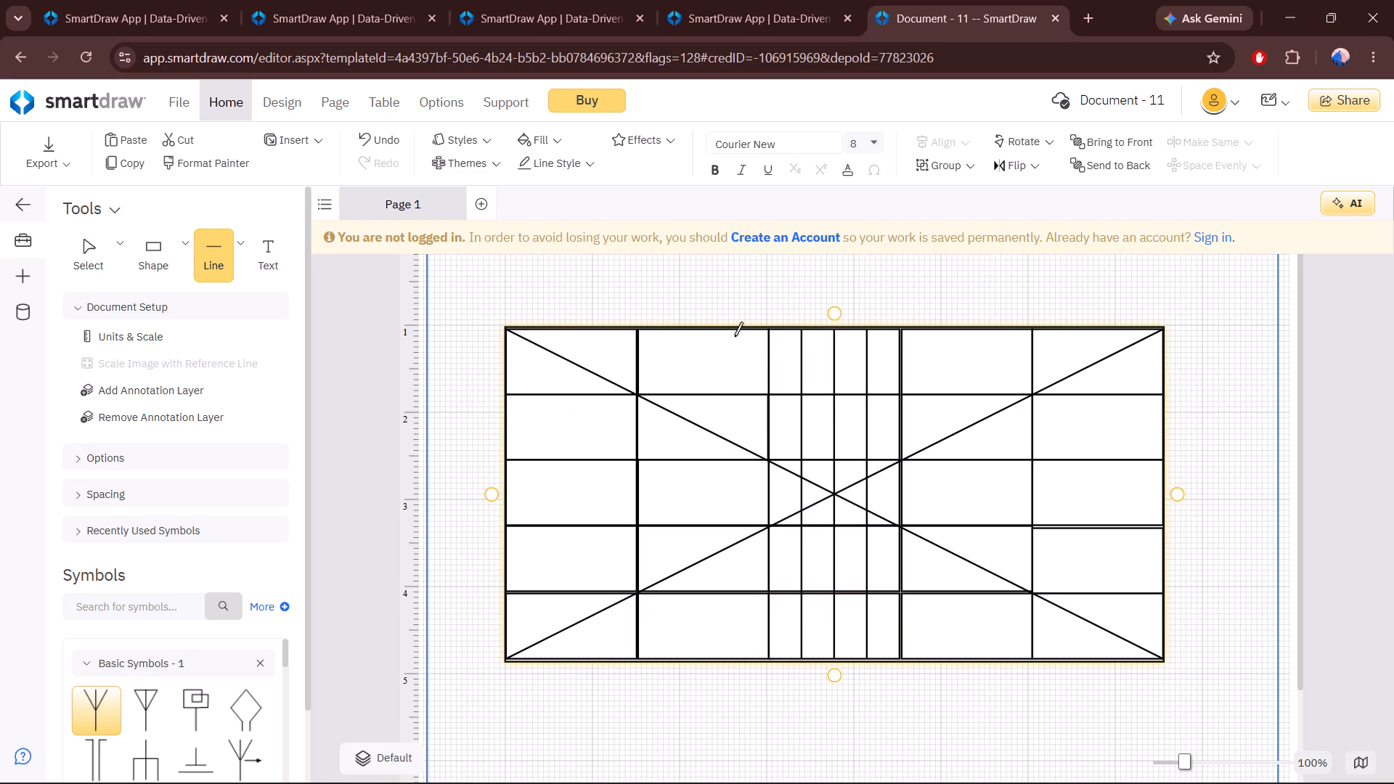
pyautogui.click(740, 332)
pyautogui.click(735, 651)
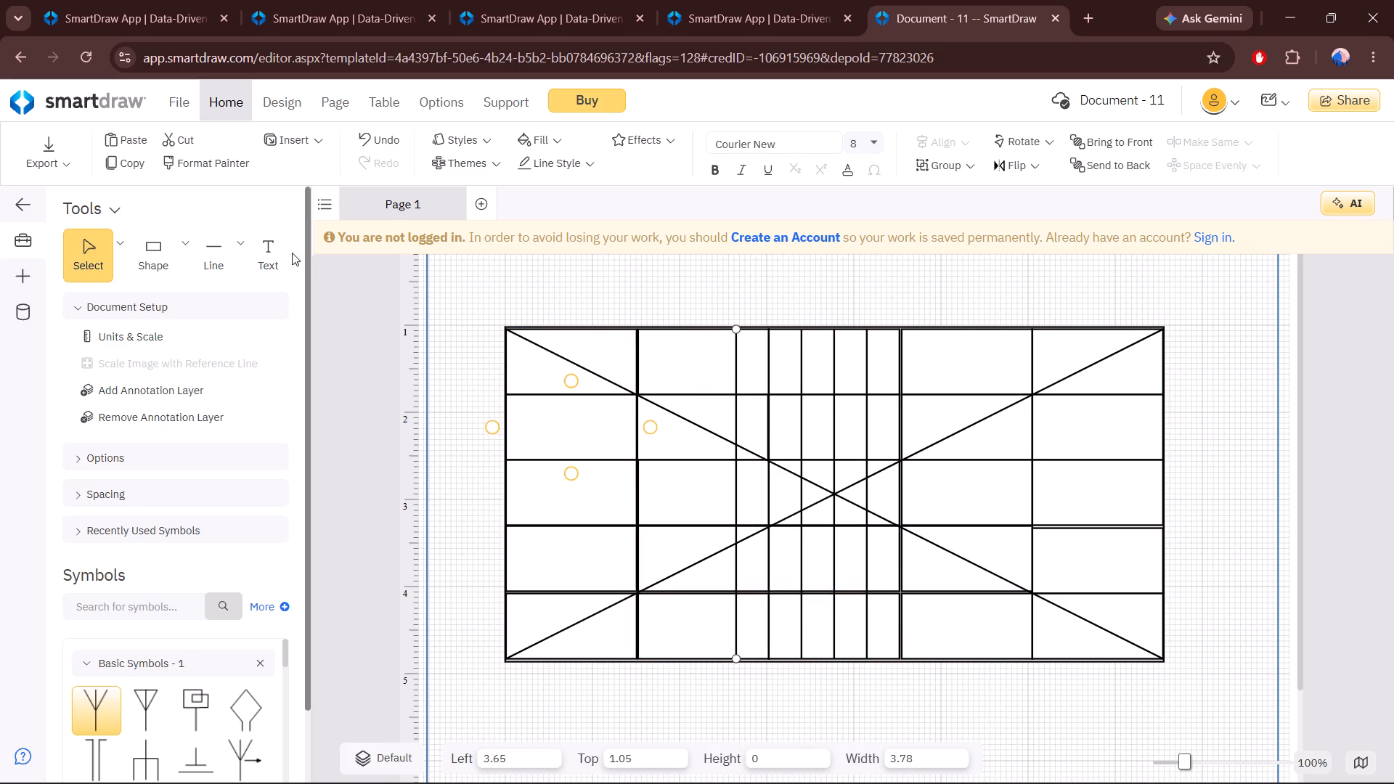
pyautogui.click(227, 246)
pyautogui.click(709, 335)
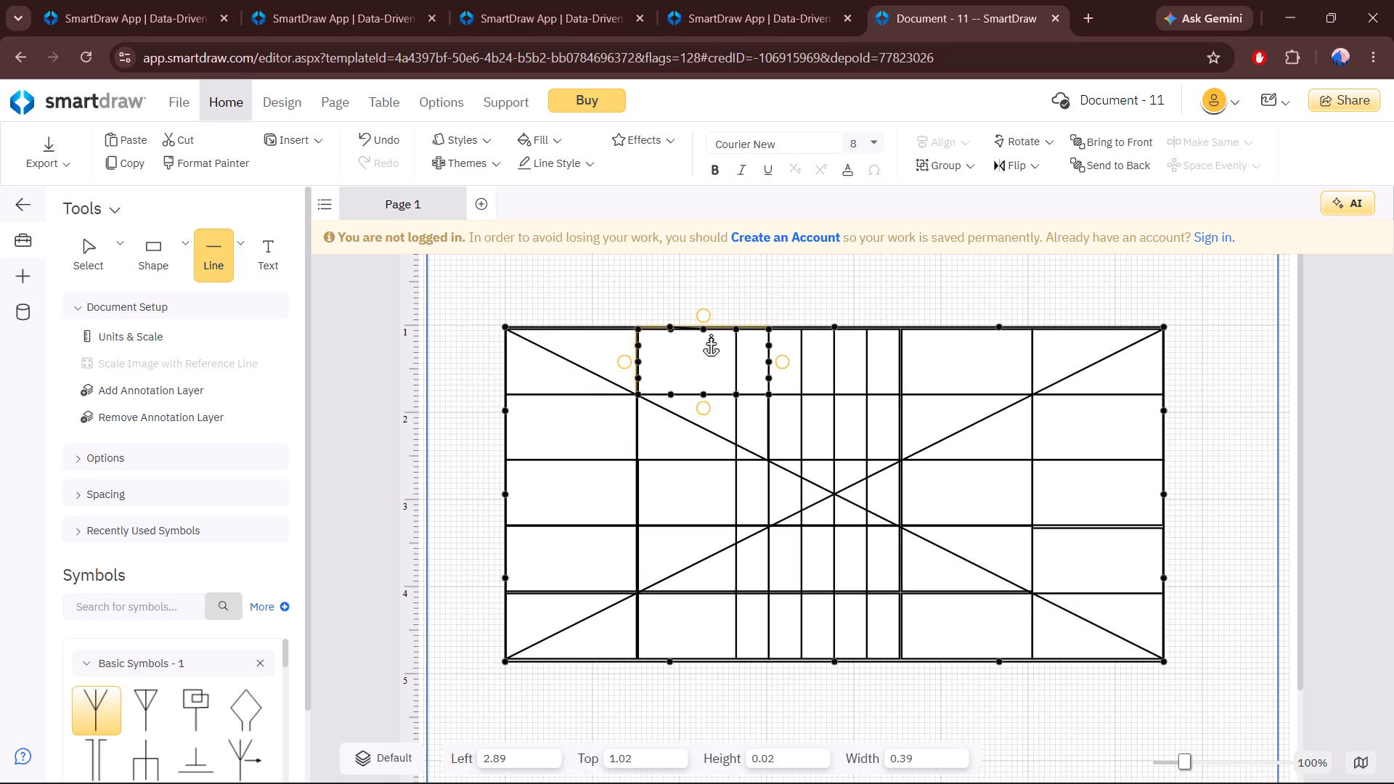
pyautogui.click(707, 654)
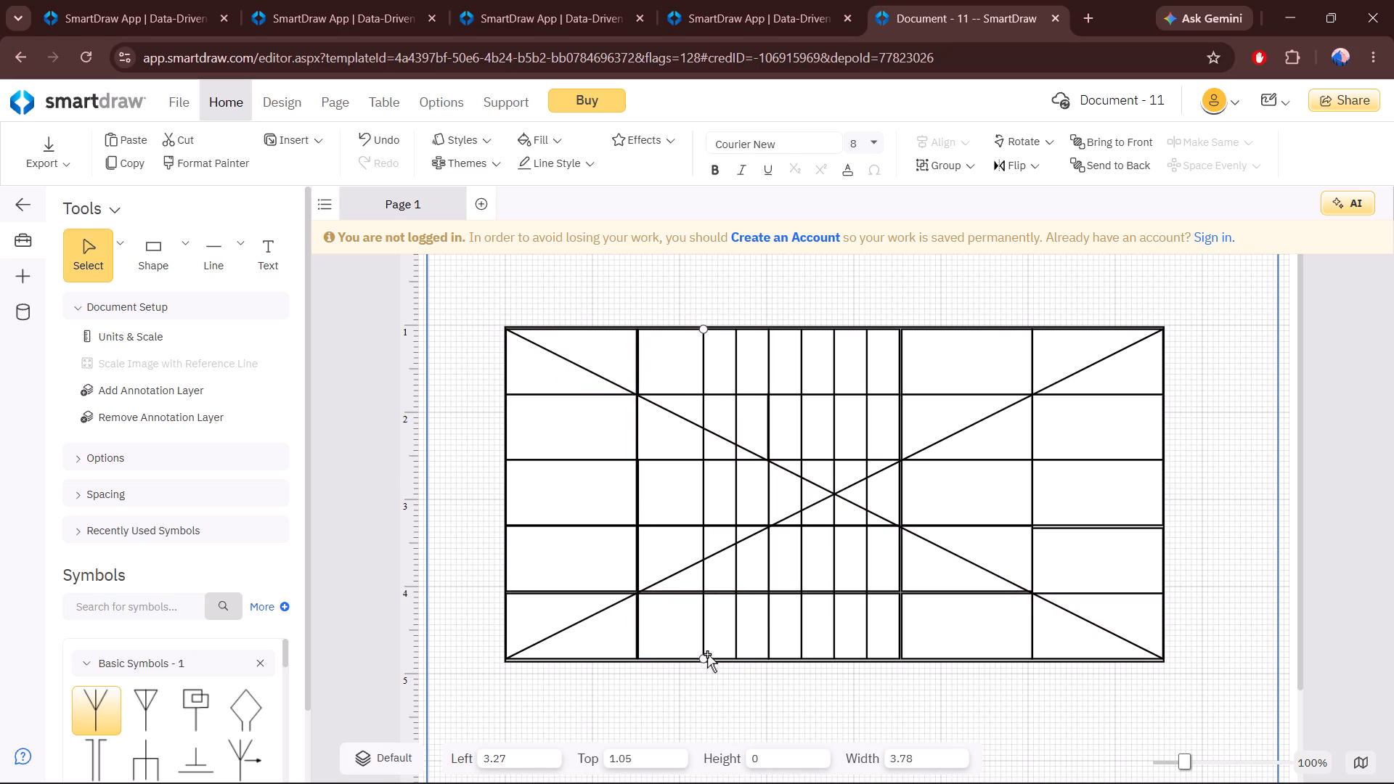
pyautogui.click(231, 265)
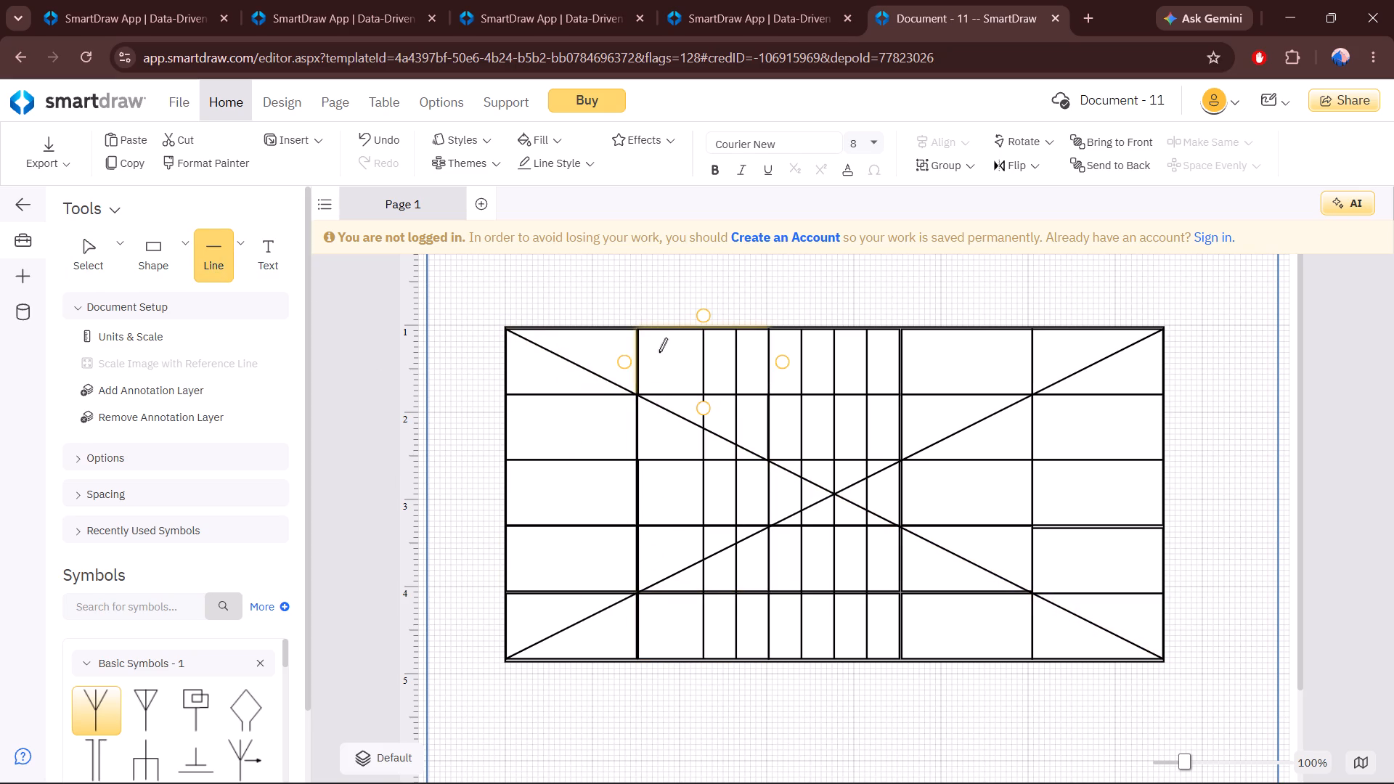
pyautogui.click(672, 329)
pyautogui.click(686, 657)
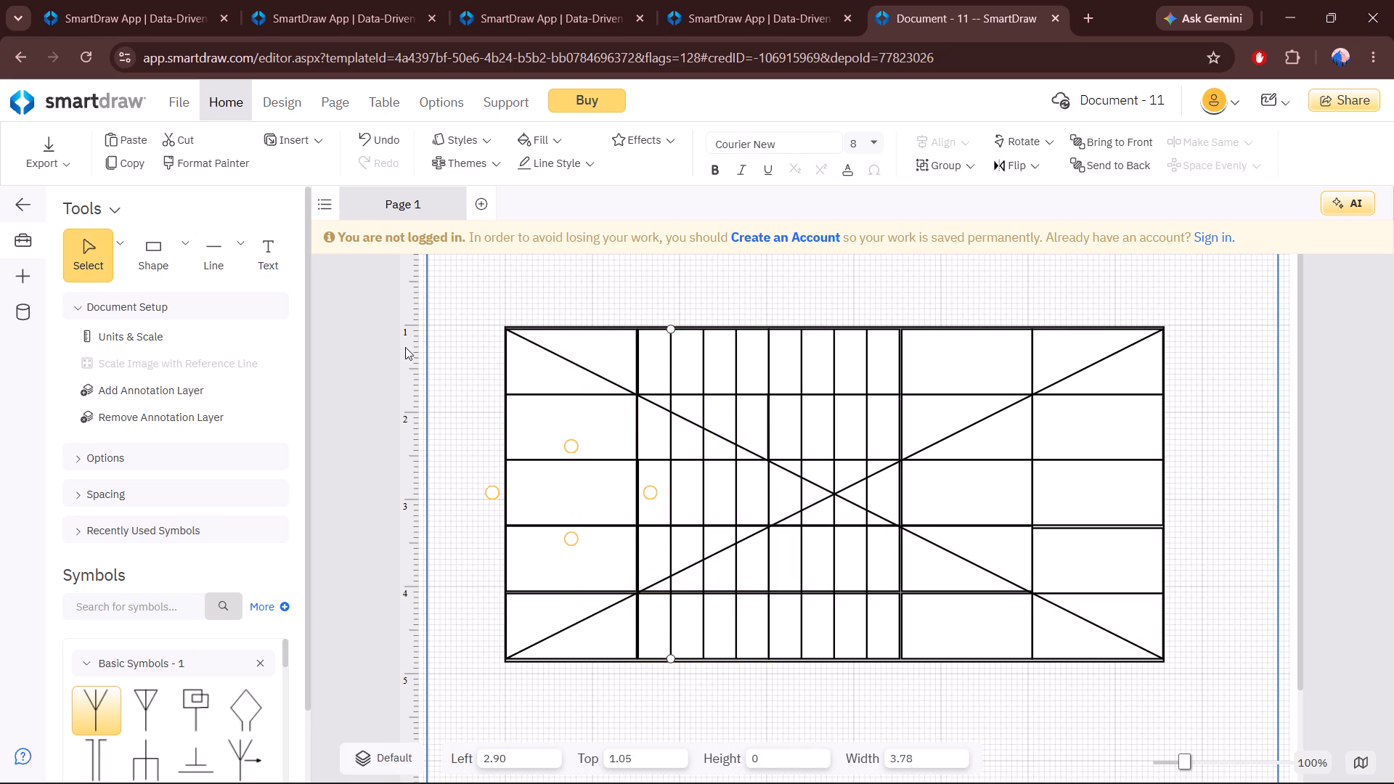
# Draw three full-height vertical lines, 3.78 long, through the first column at about 2.13, 1.76 and 1.38 horizontally.
pyautogui.click(228, 246)
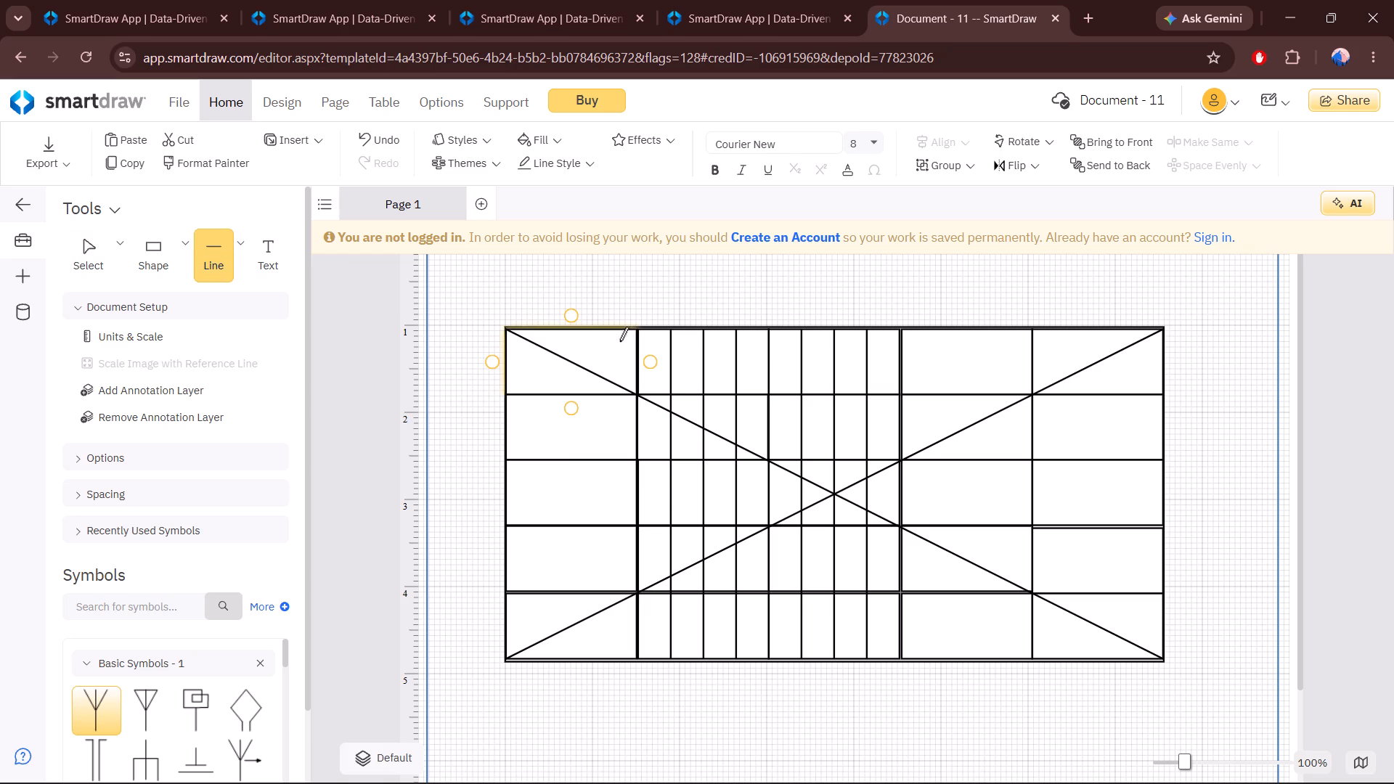
pyautogui.click(607, 330)
pyautogui.click(602, 654)
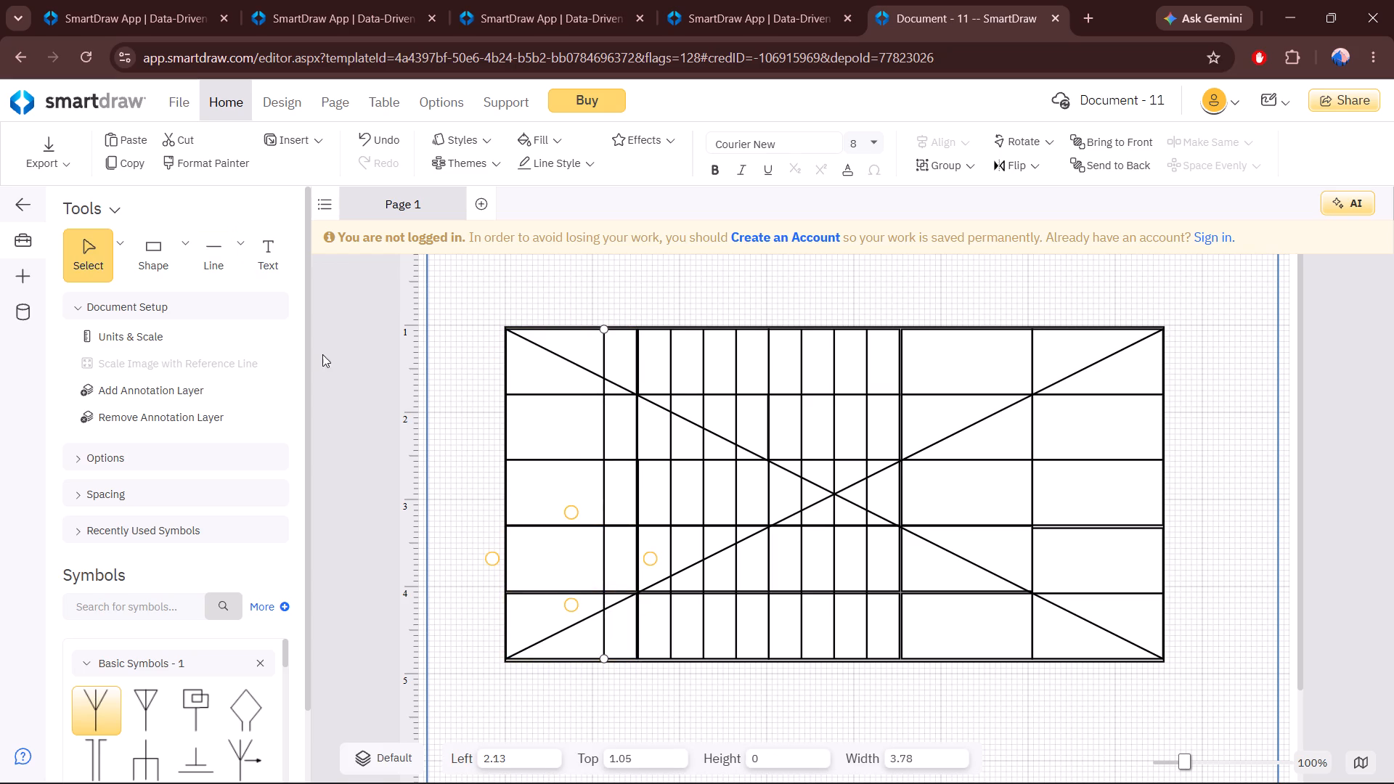
pyautogui.click(201, 255)
pyautogui.click(578, 334)
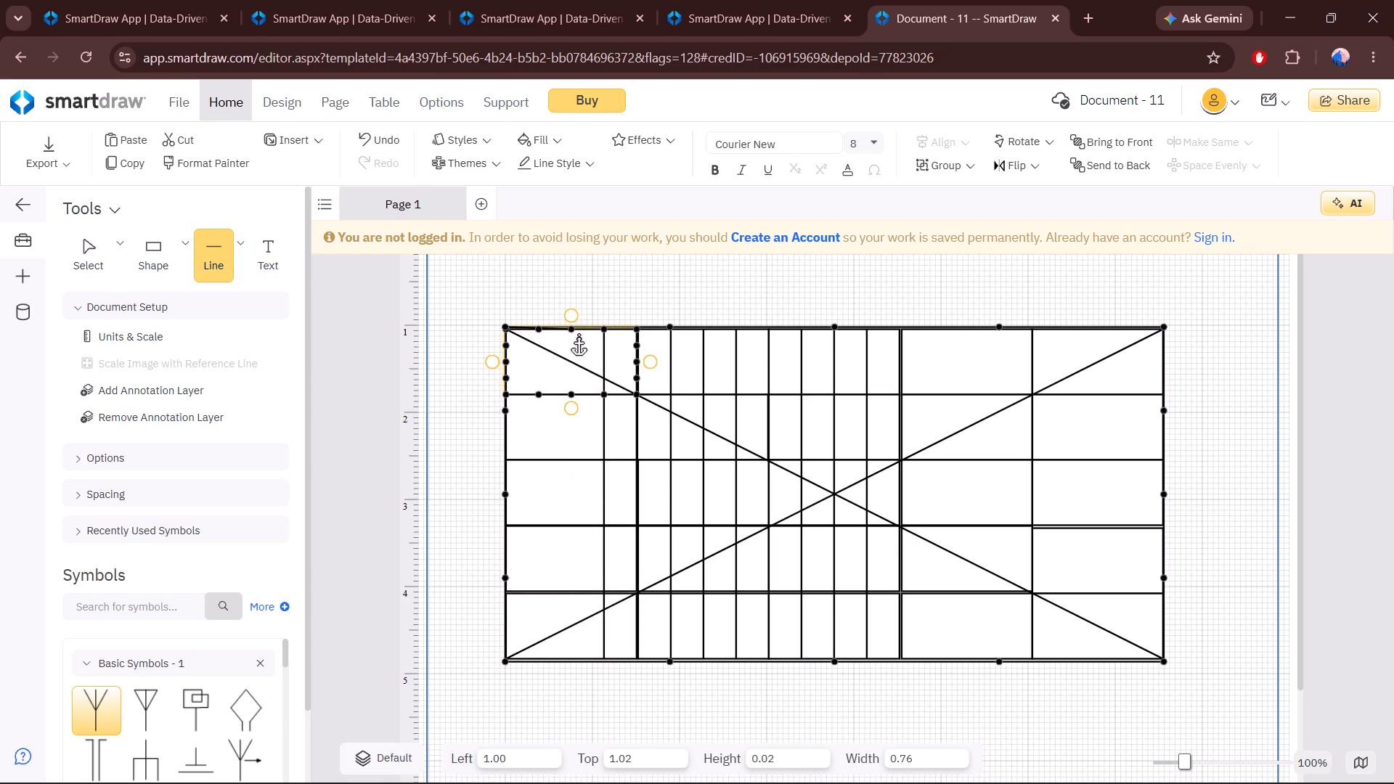
pyautogui.click(564, 656)
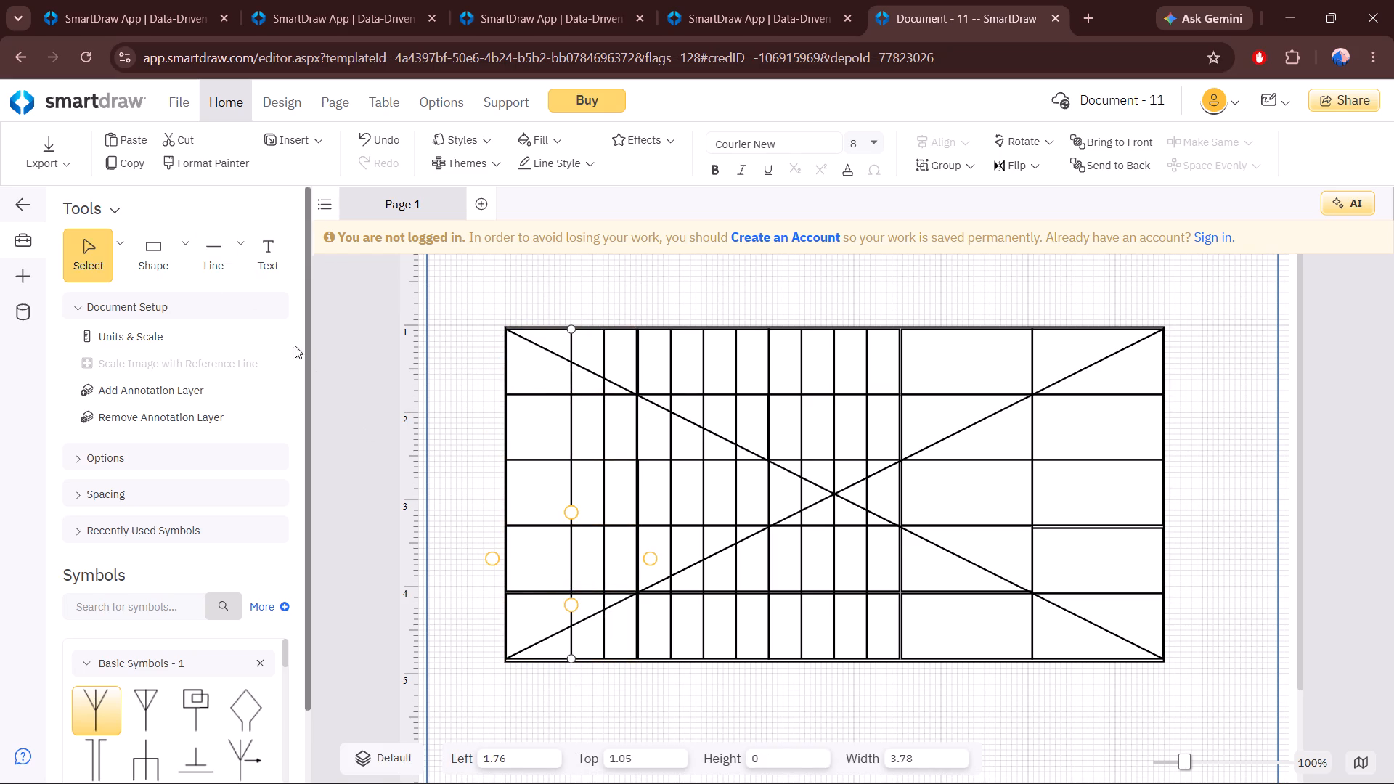
pyautogui.click(205, 262)
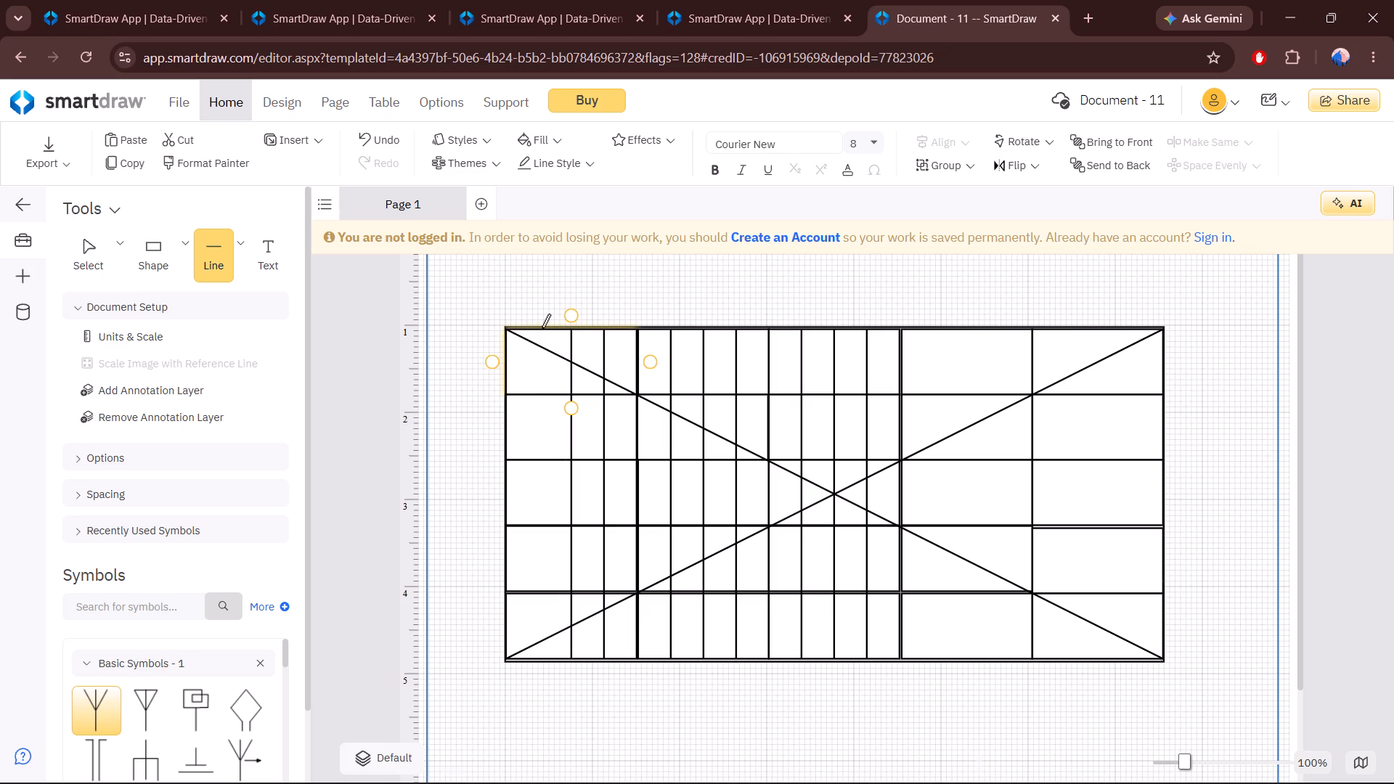
pyautogui.click(542, 328)
pyautogui.click(540, 658)
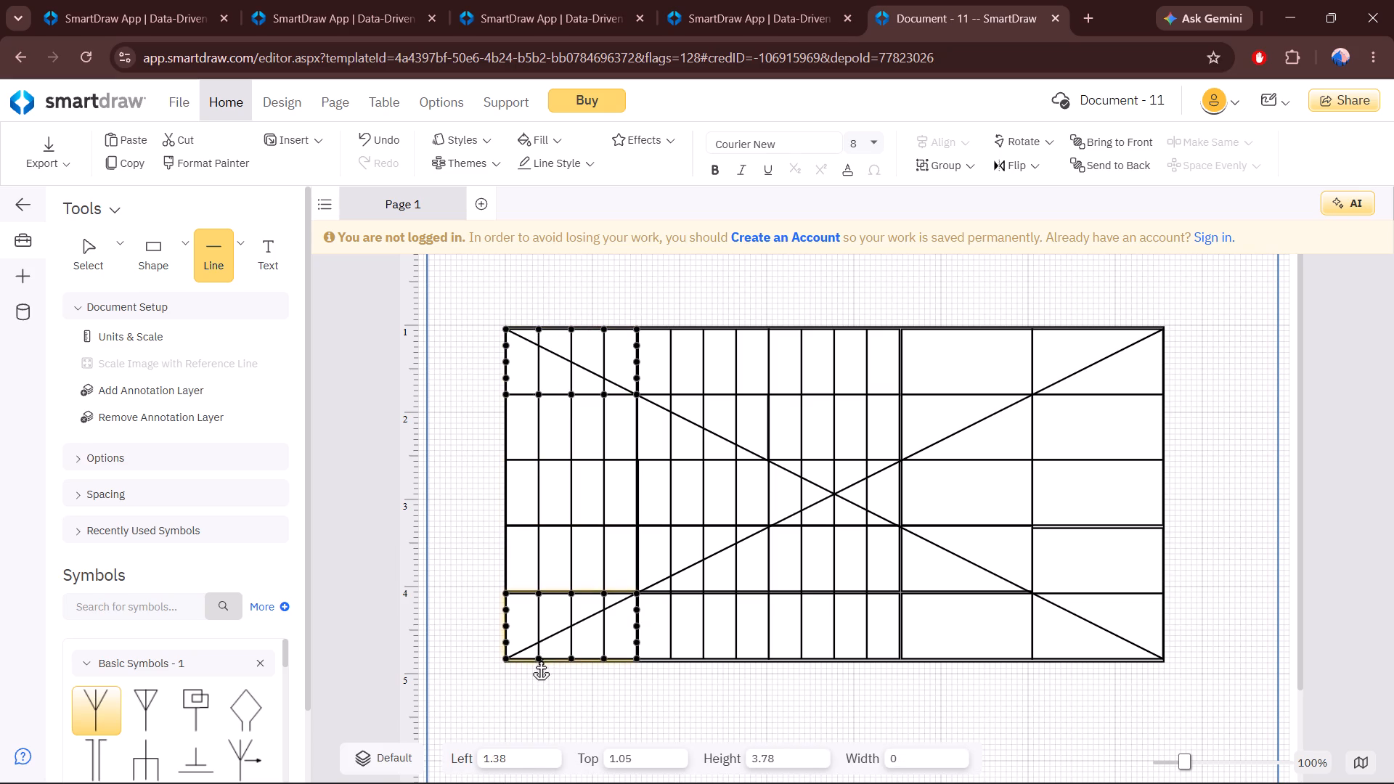
# Draw three full-height vertical lines, 3.78 long, through the fourth column at about 5.92, 6.30 and 6.67 horizontally.
pyautogui.click(203, 255)
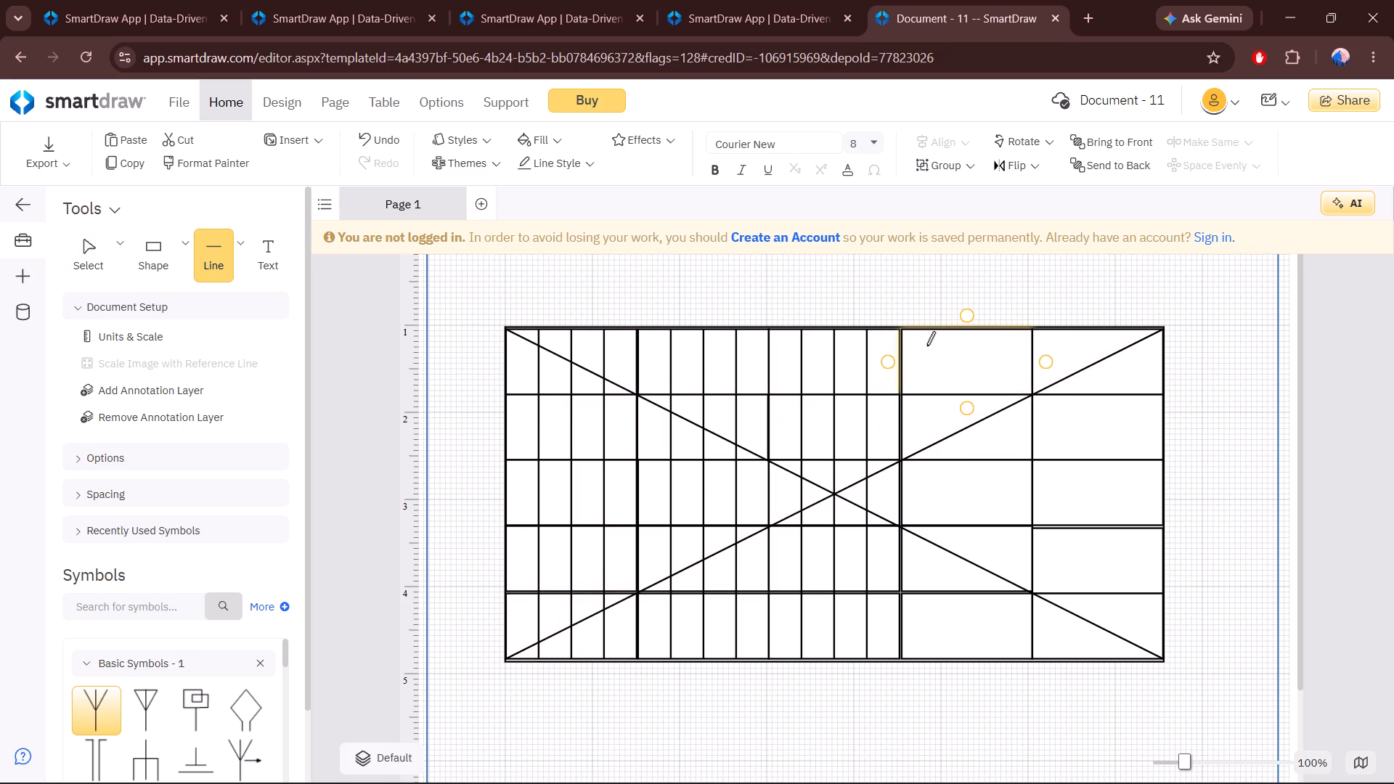
pyautogui.click(932, 335)
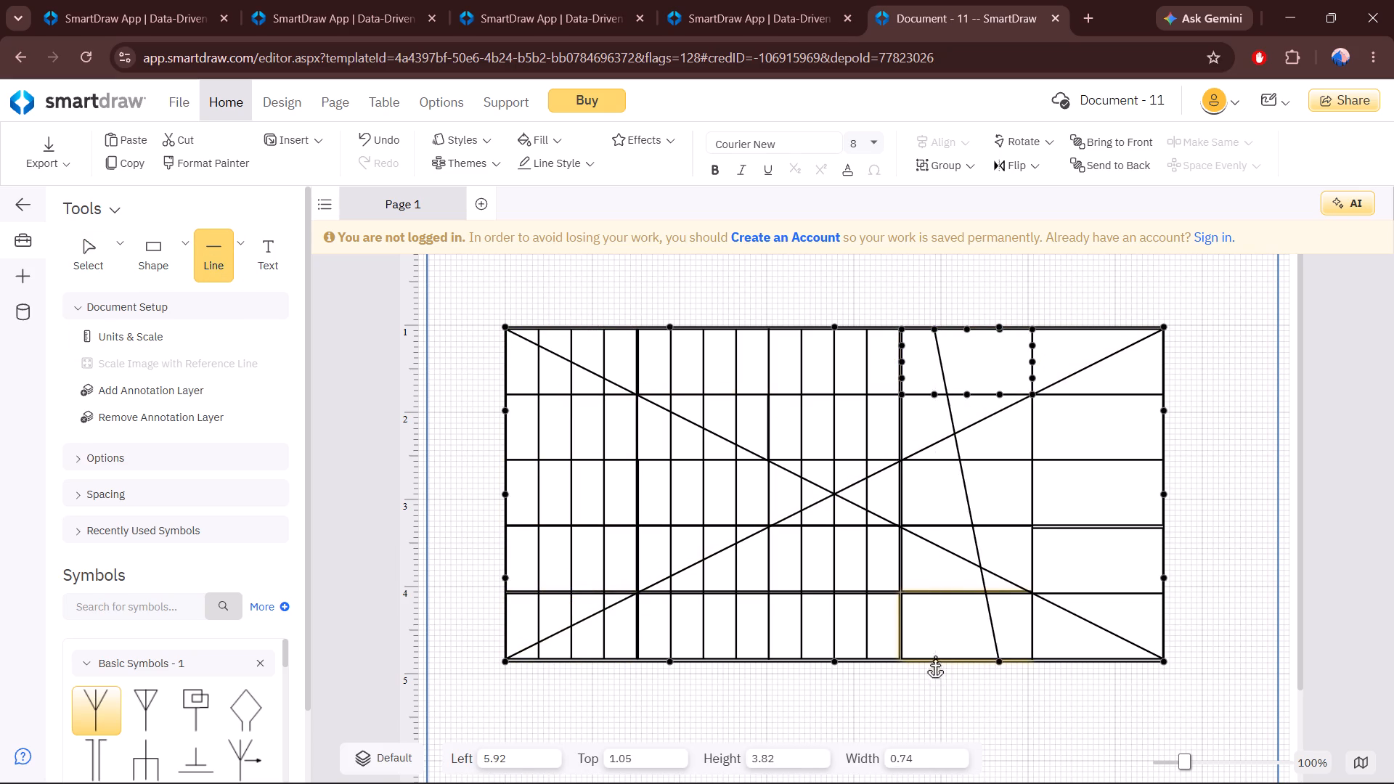
pyautogui.click(926, 657)
pyautogui.click(208, 260)
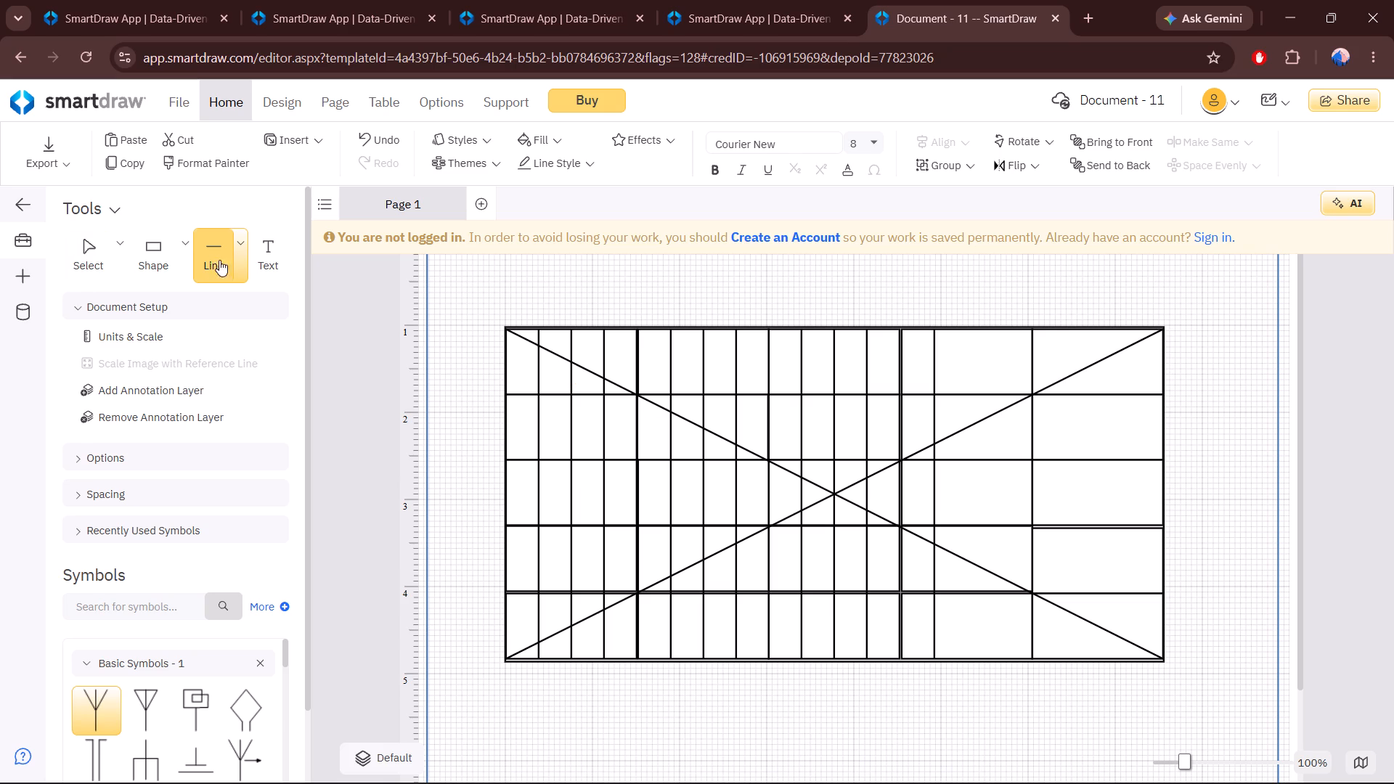
pyautogui.click(967, 330)
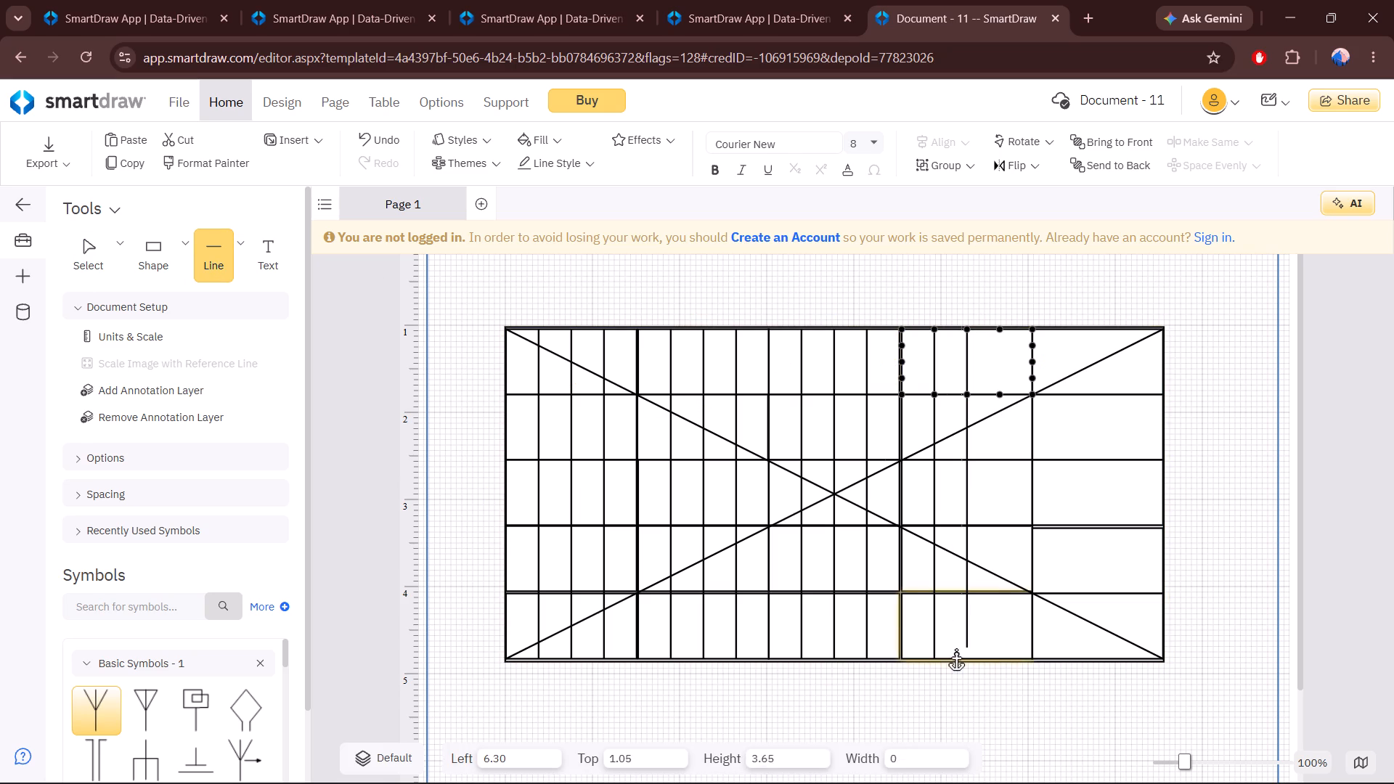
pyautogui.click(955, 650)
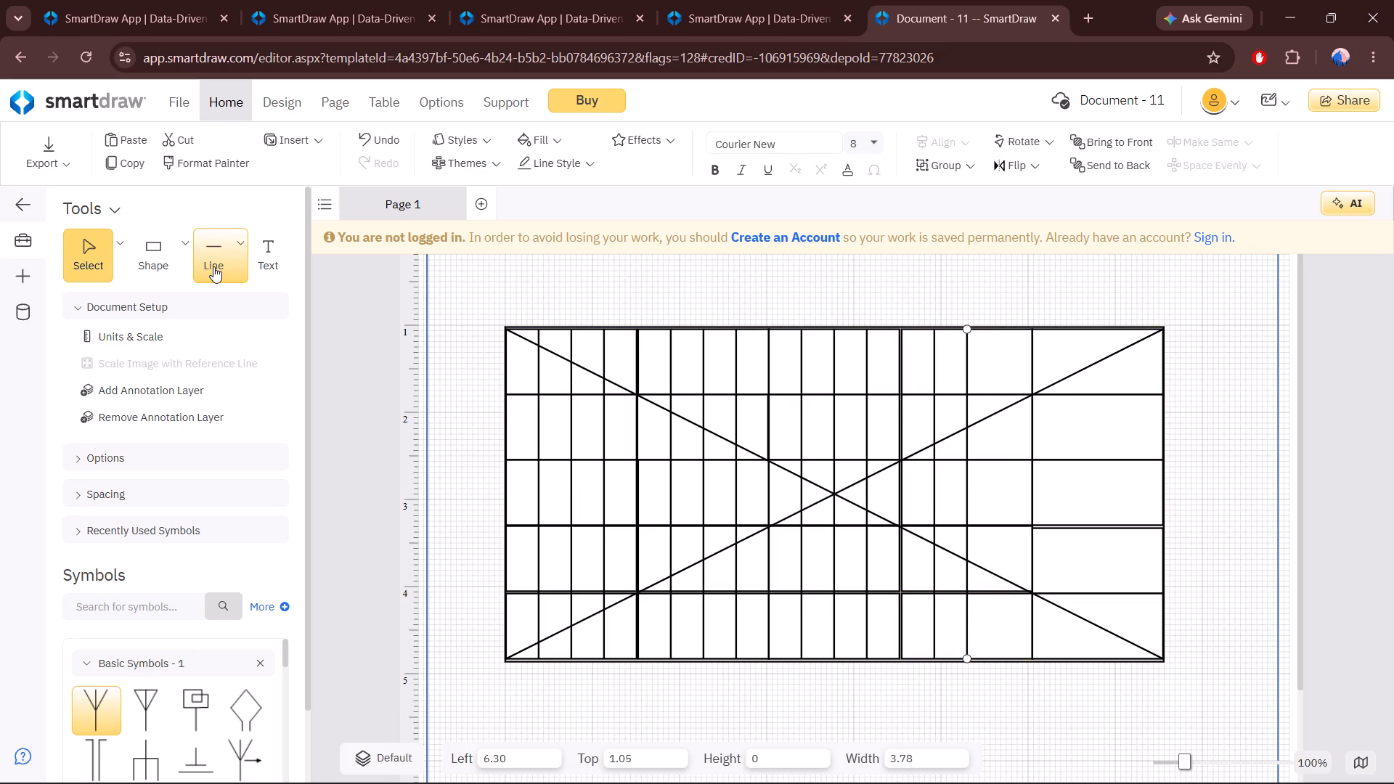
pyautogui.click(213, 265)
pyautogui.click(1002, 331)
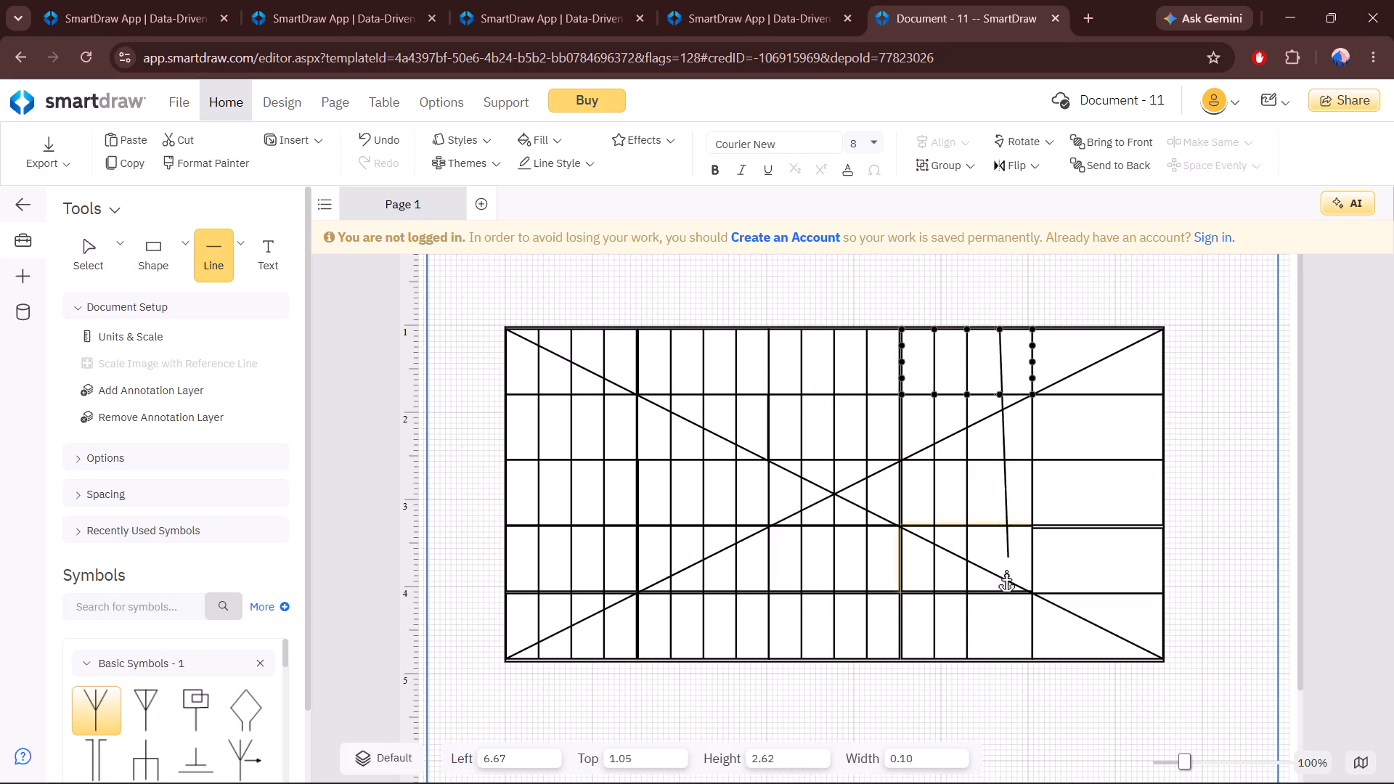
pyautogui.click(996, 650)
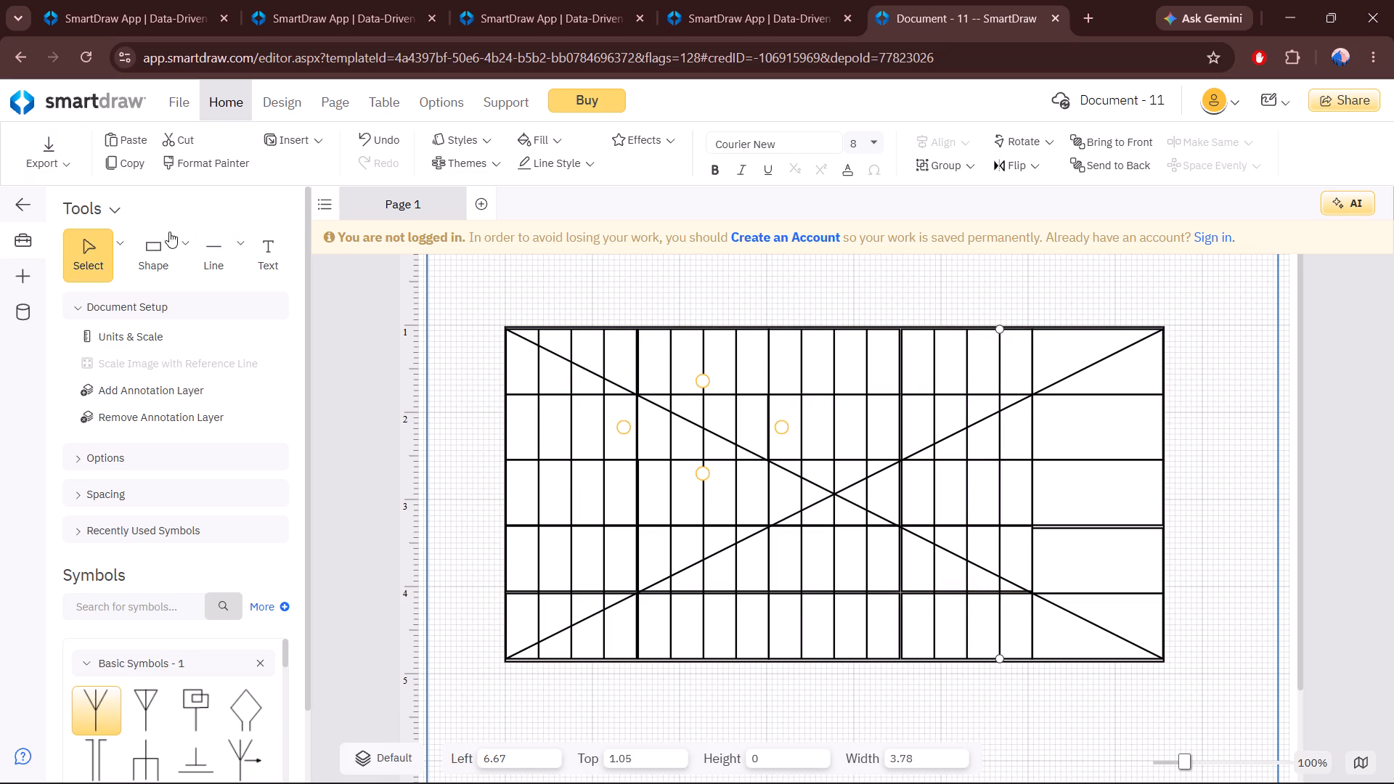
# Draw three full-height vertical lines, 3.78 long, through the fifth column at about 7.42, 7.80 and 8.17 horizontally.
pyautogui.click(211, 248)
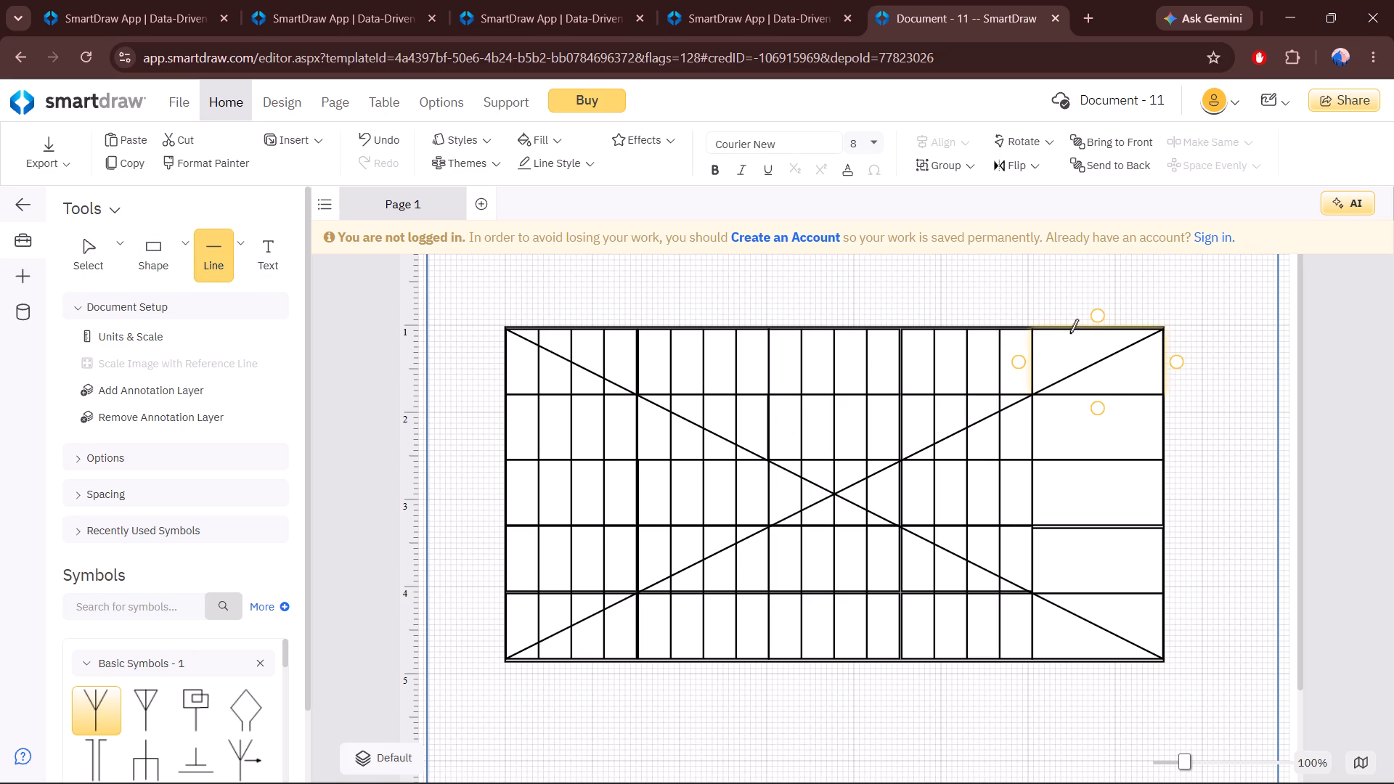
pyautogui.click(1069, 333)
pyautogui.click(1064, 650)
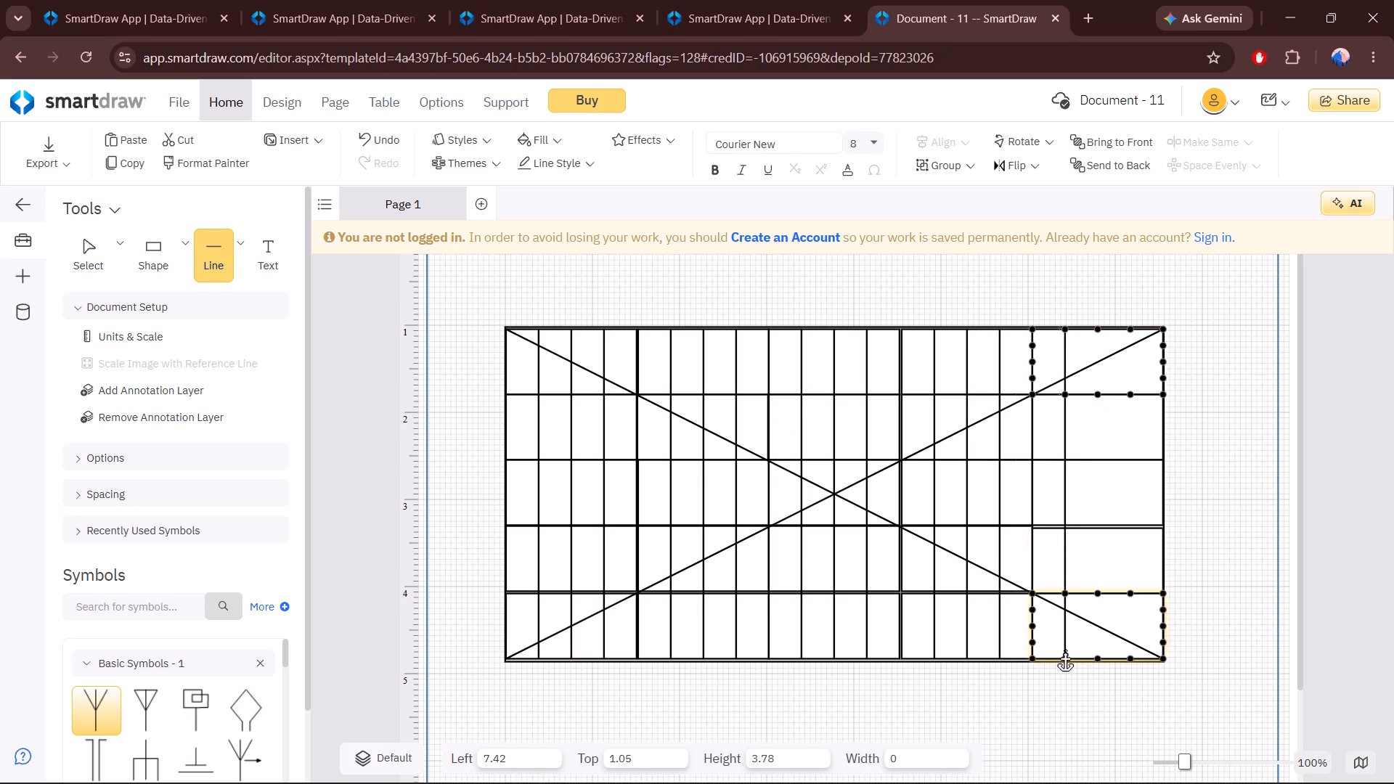
pyautogui.click(221, 251)
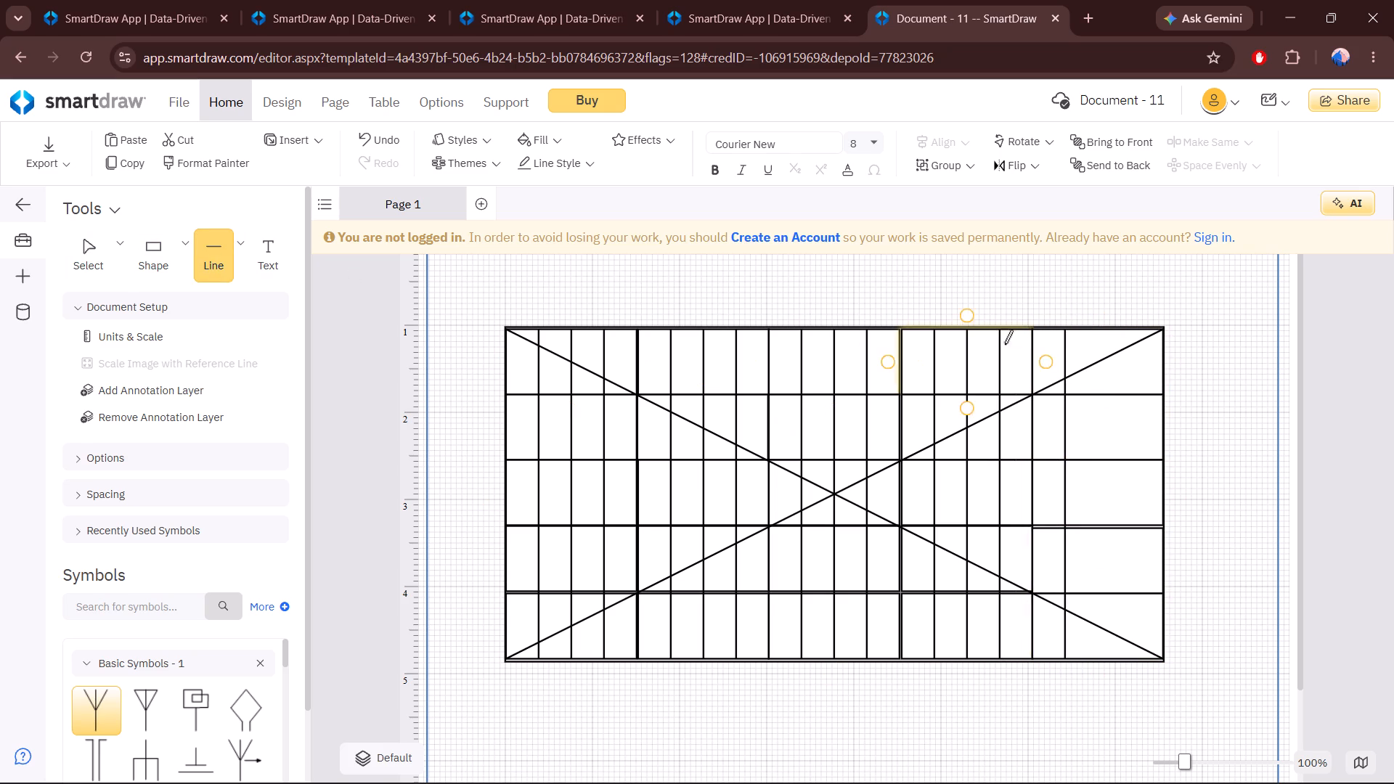
pyautogui.click(1096, 332)
pyautogui.click(1104, 652)
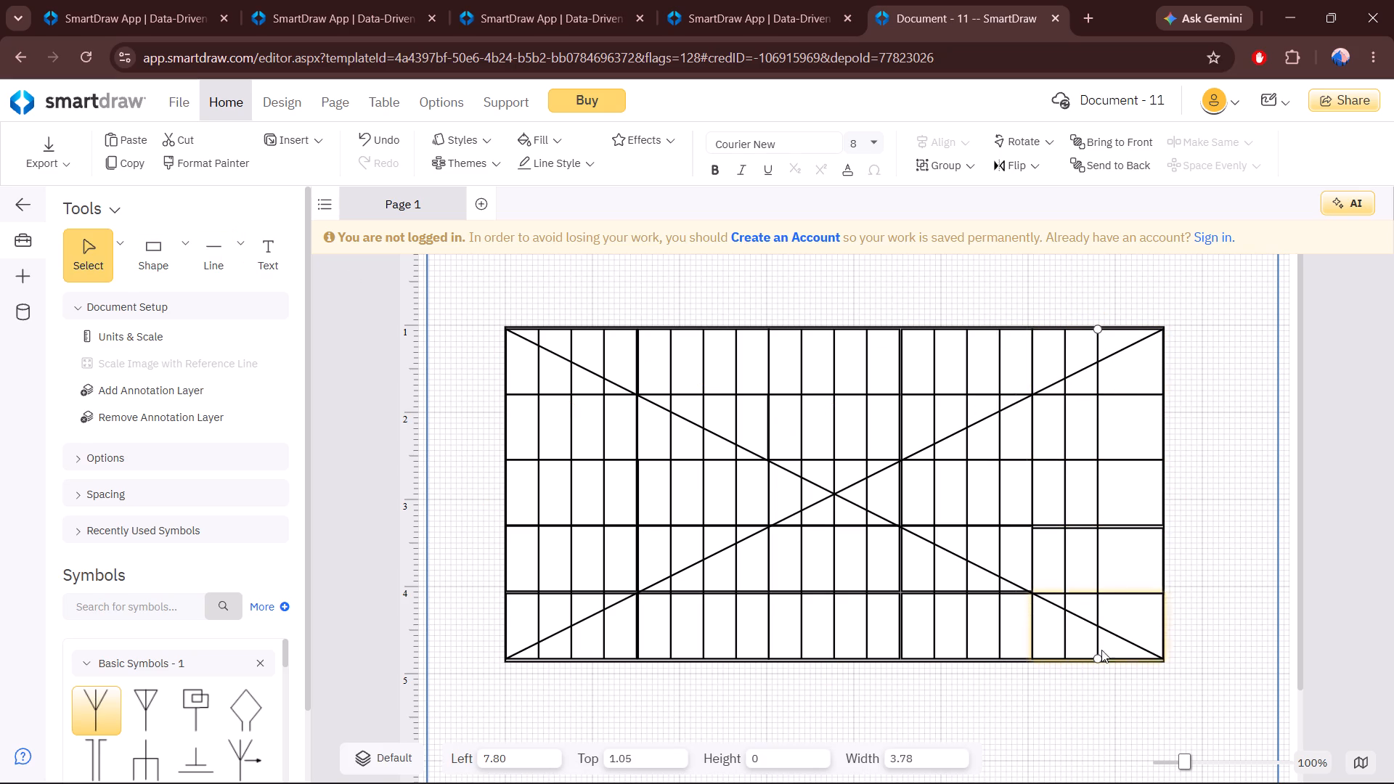
pyautogui.click(208, 244)
pyautogui.click(1127, 330)
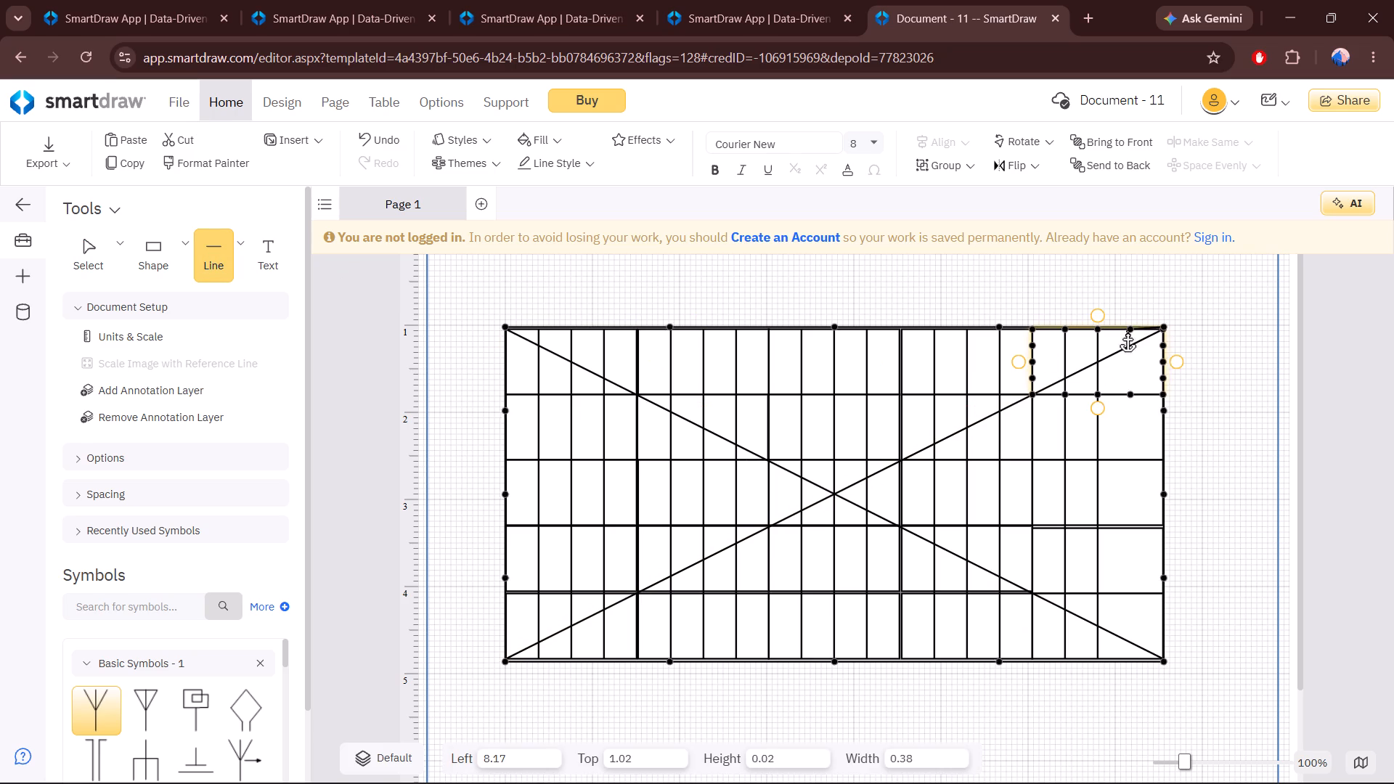
pyautogui.click(1125, 656)
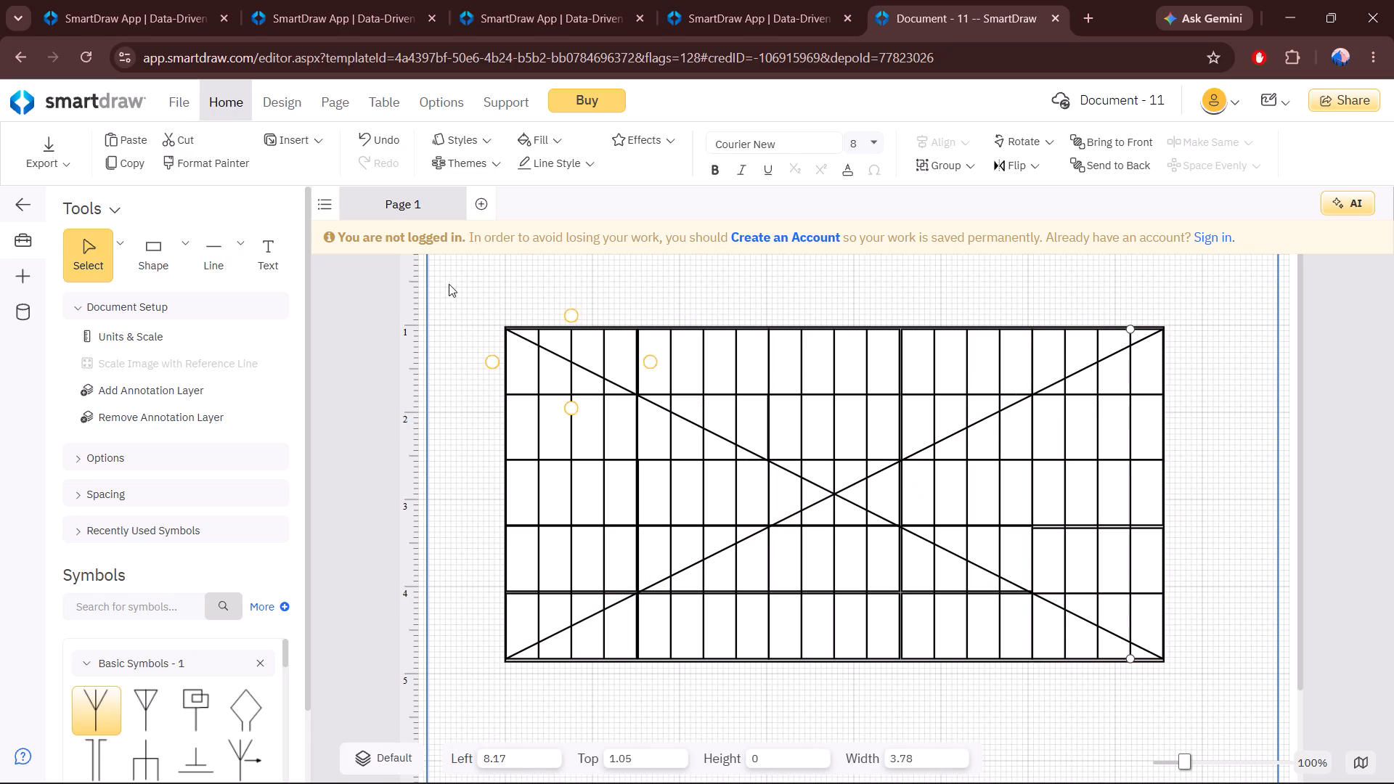
# Draw three full-width horizontal lines, about 7.54 long, through the first row at about 1.23, 1.42 and 1.61 vertically.
pyautogui.click(220, 266)
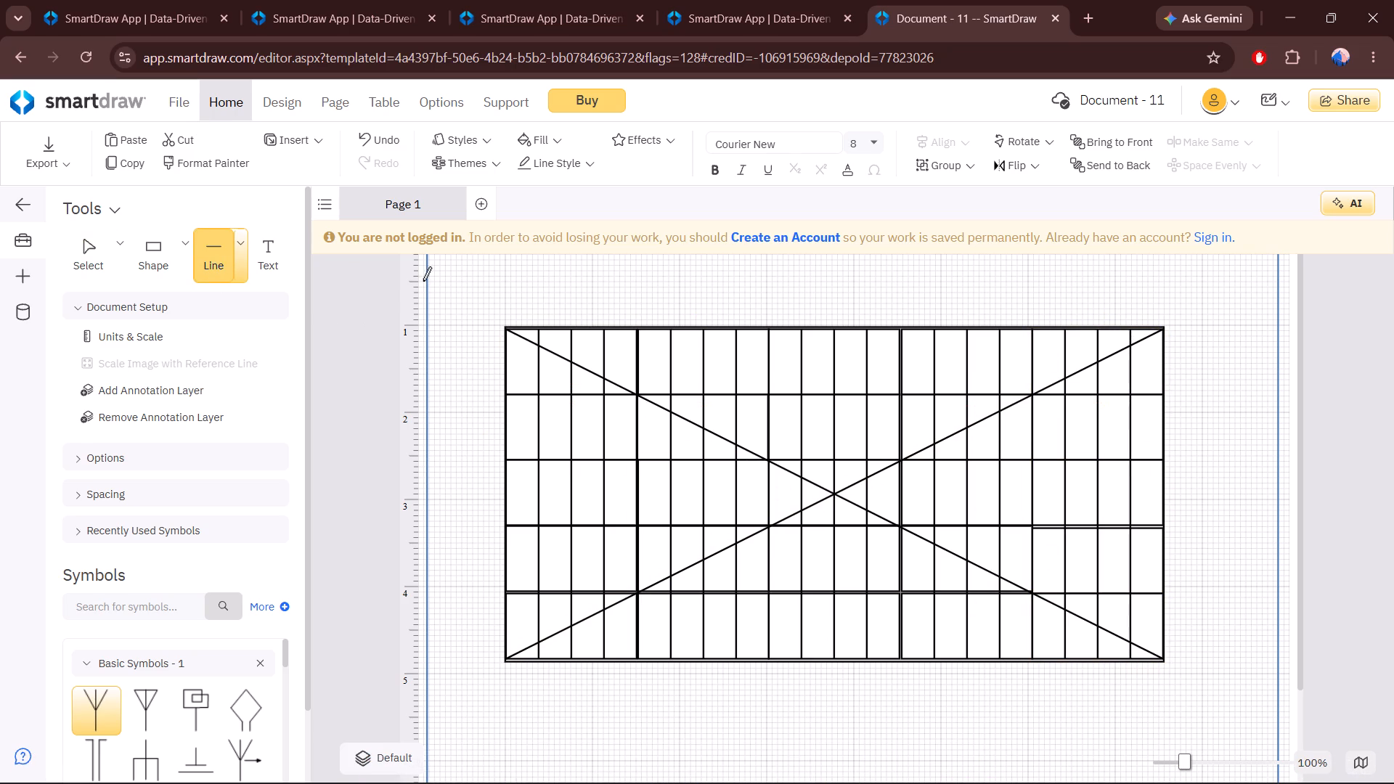
pyautogui.click(508, 348)
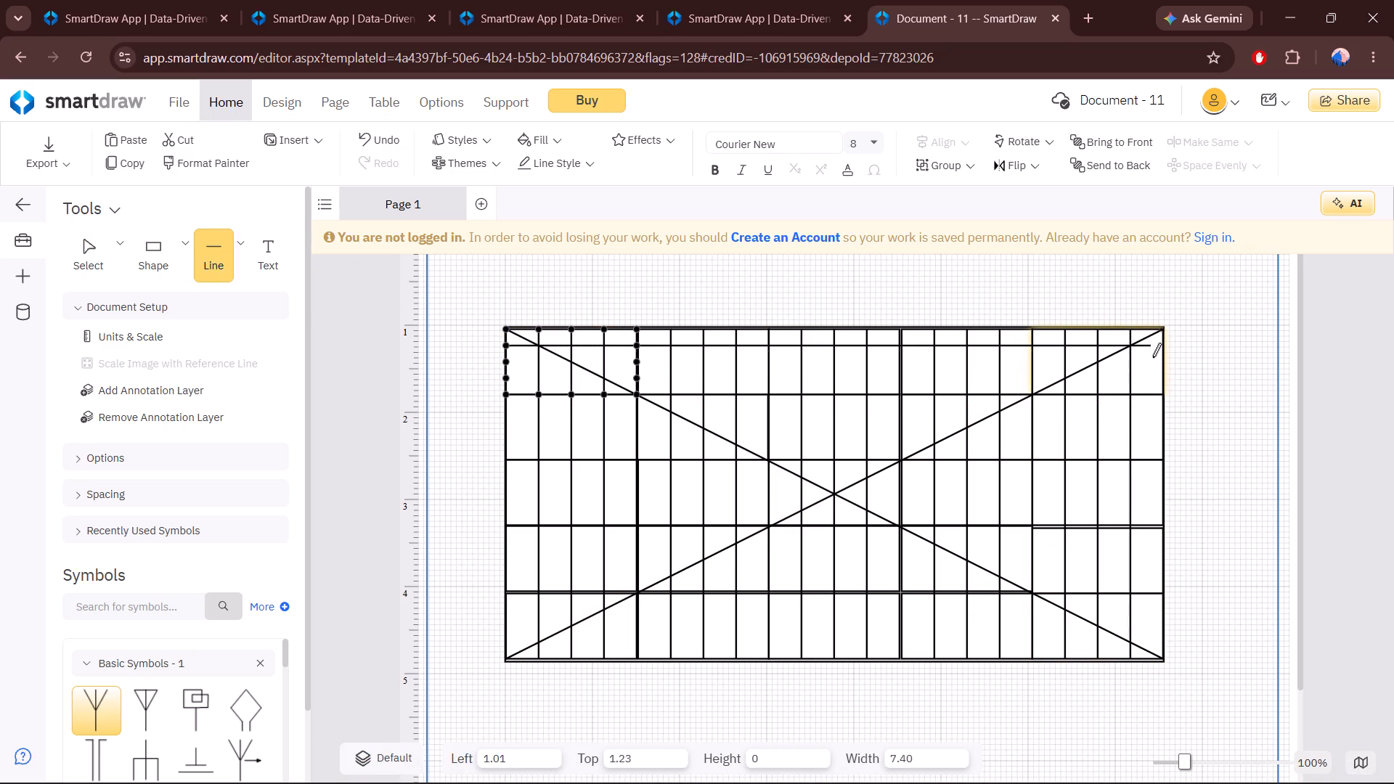
pyautogui.click(1157, 354)
pyautogui.click(211, 237)
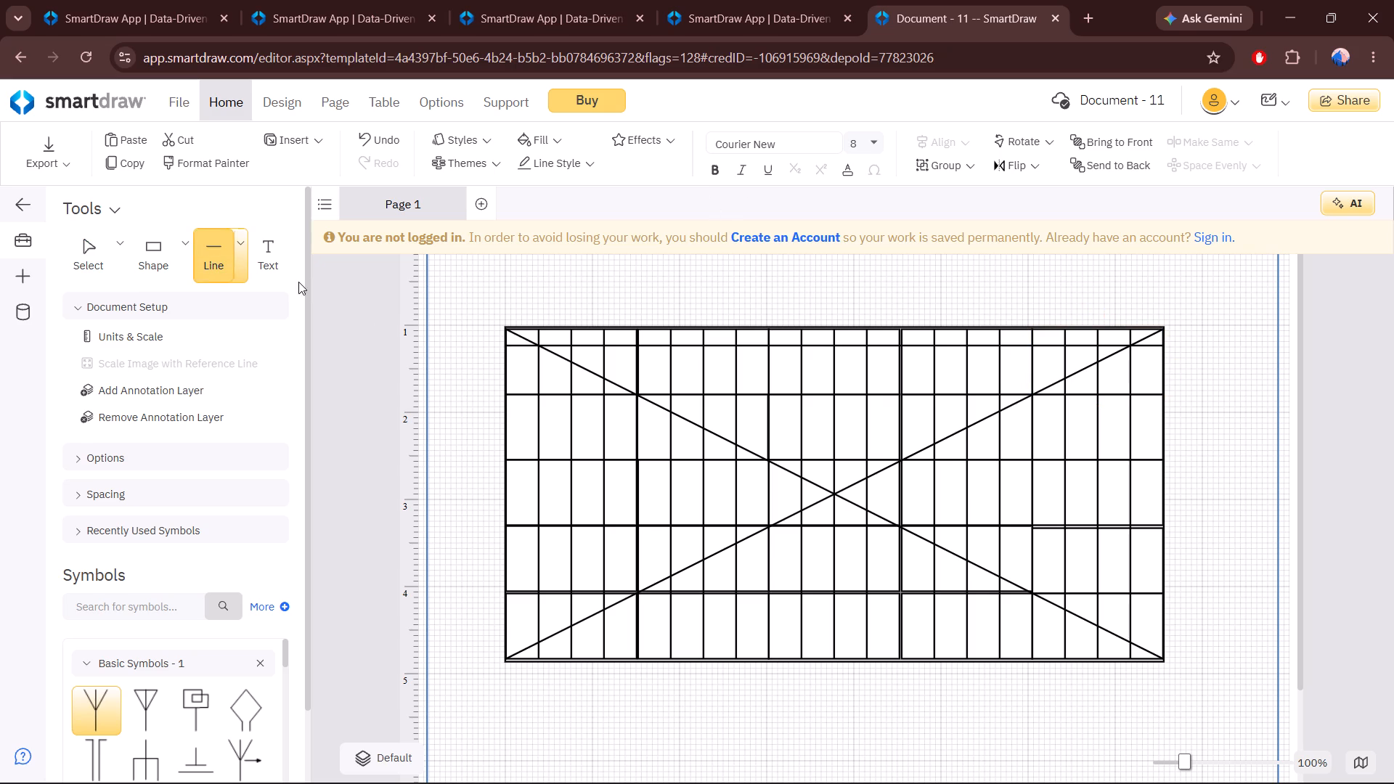
pyautogui.click(512, 363)
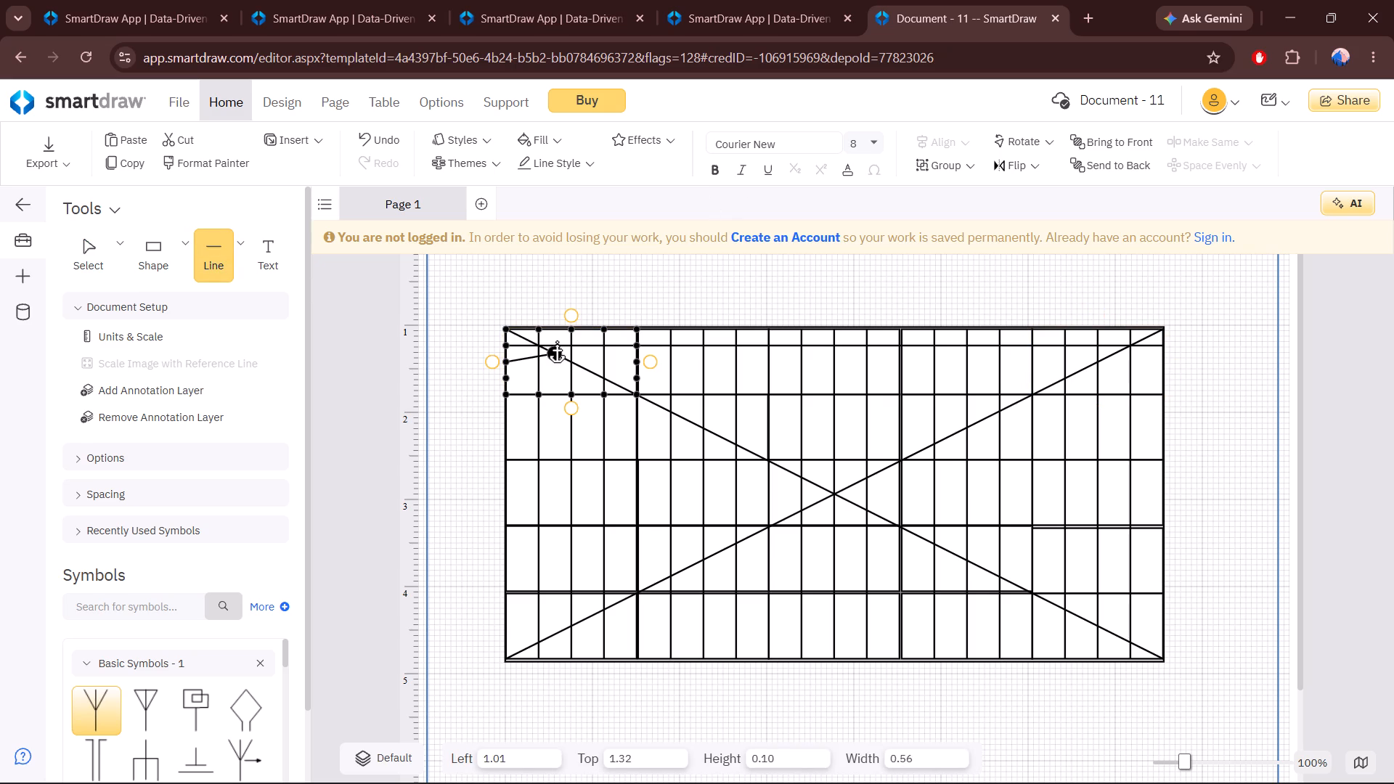
pyautogui.click(1163, 367)
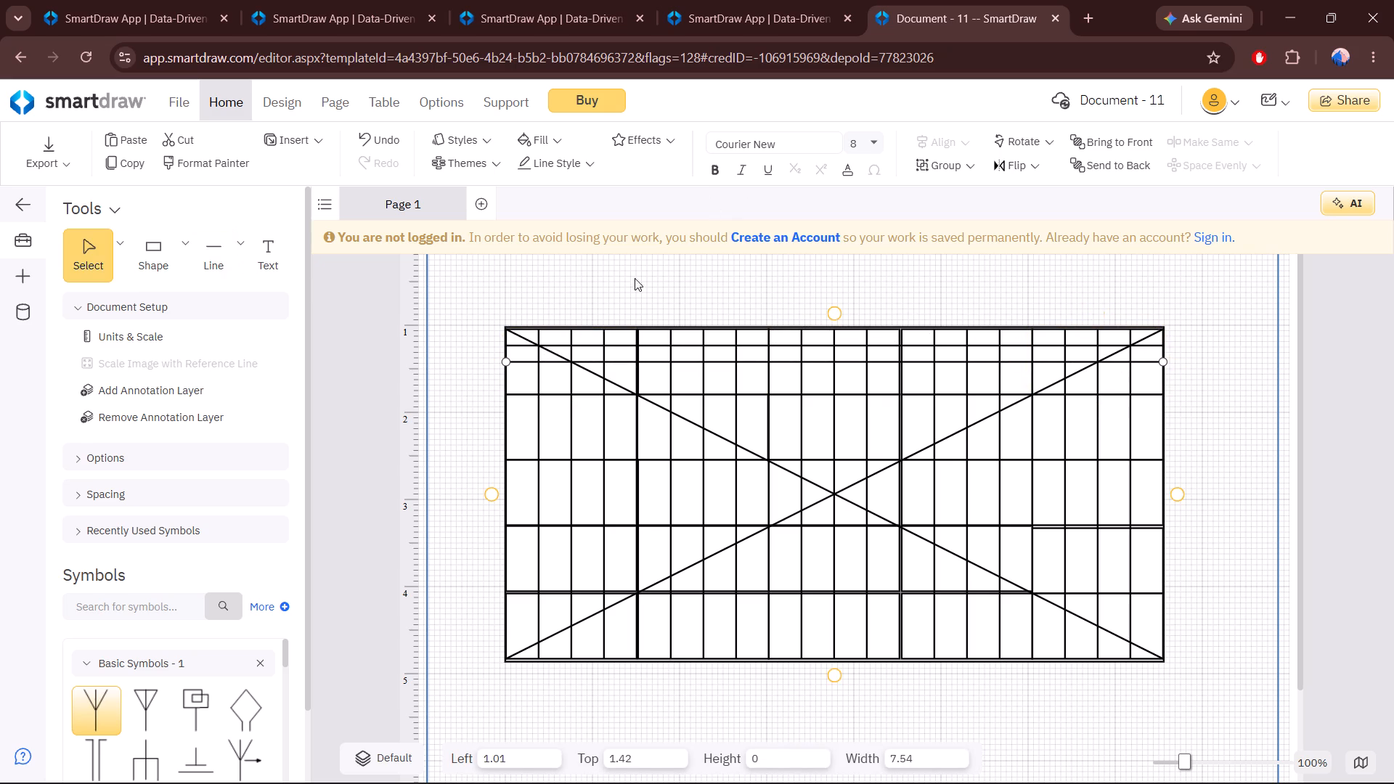
pyautogui.click(200, 251)
pyautogui.click(508, 377)
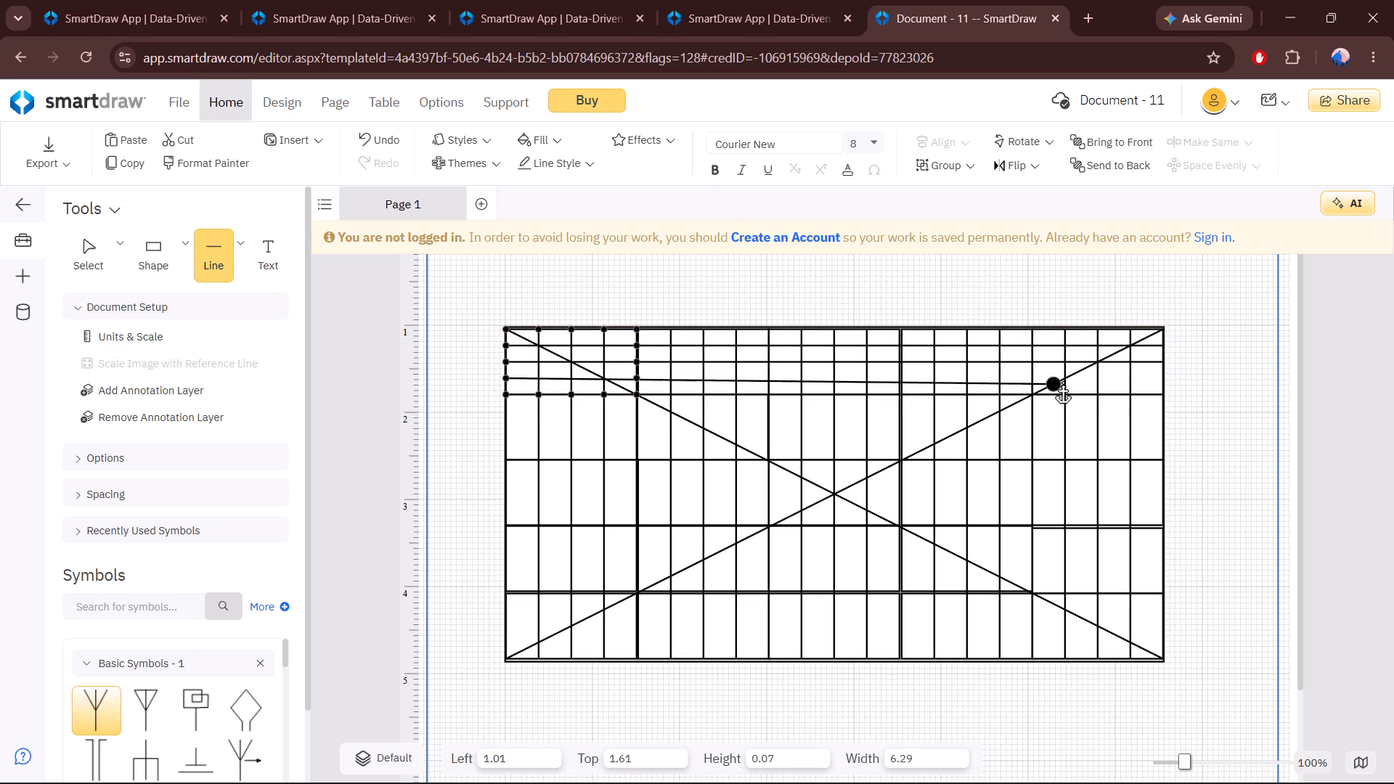
pyautogui.click(1157, 371)
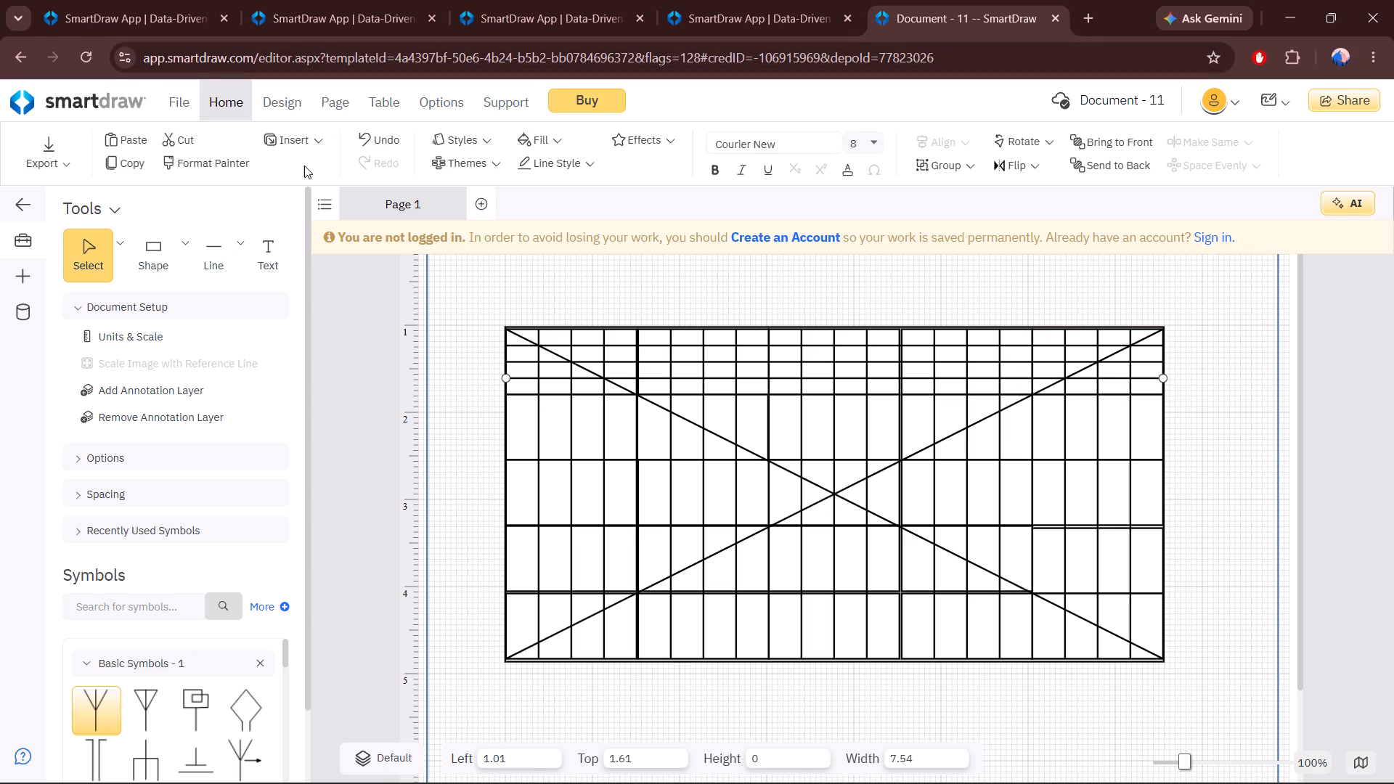
# Draw three full-width horizontal lines, 7.54 long, through the second row at about 1.98, 2.17 and 2.36 vertically.
pyautogui.click(214, 250)
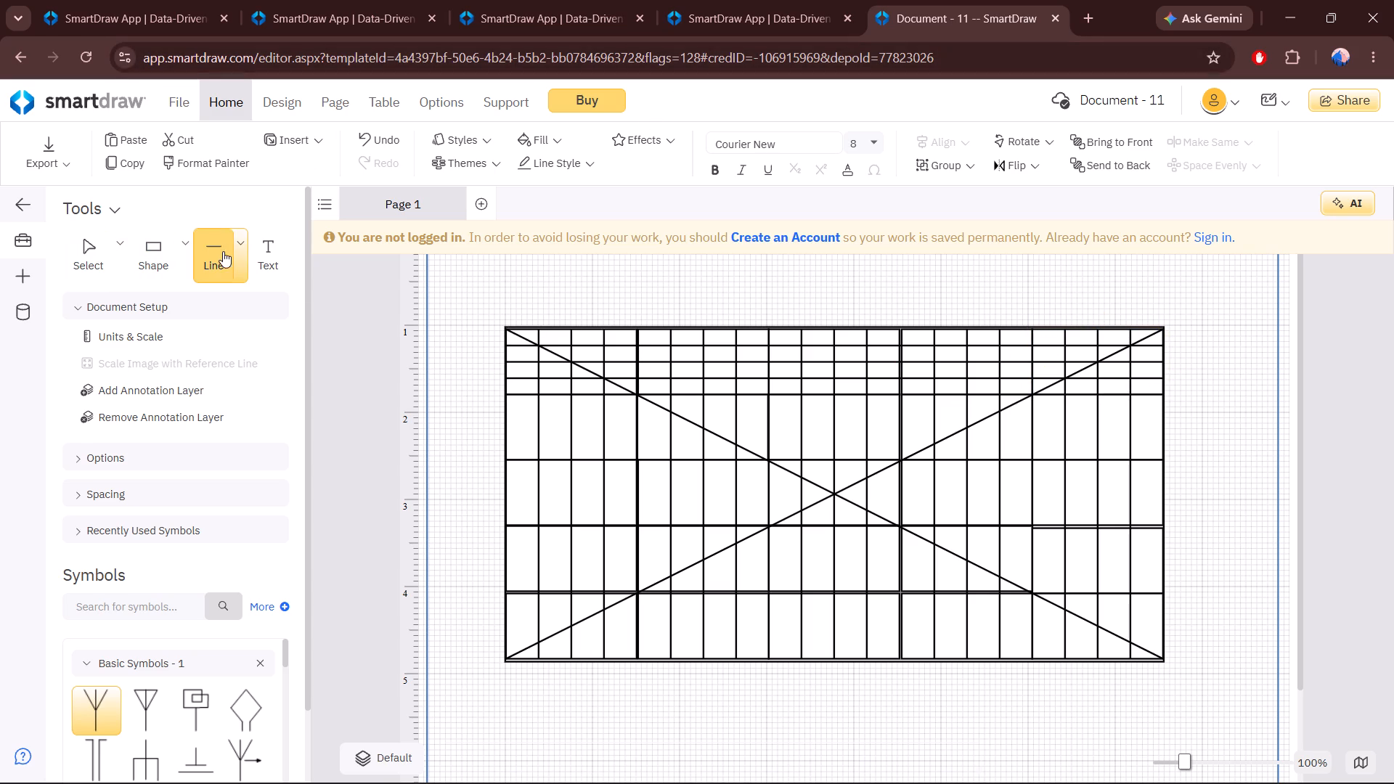
pyautogui.click(513, 414)
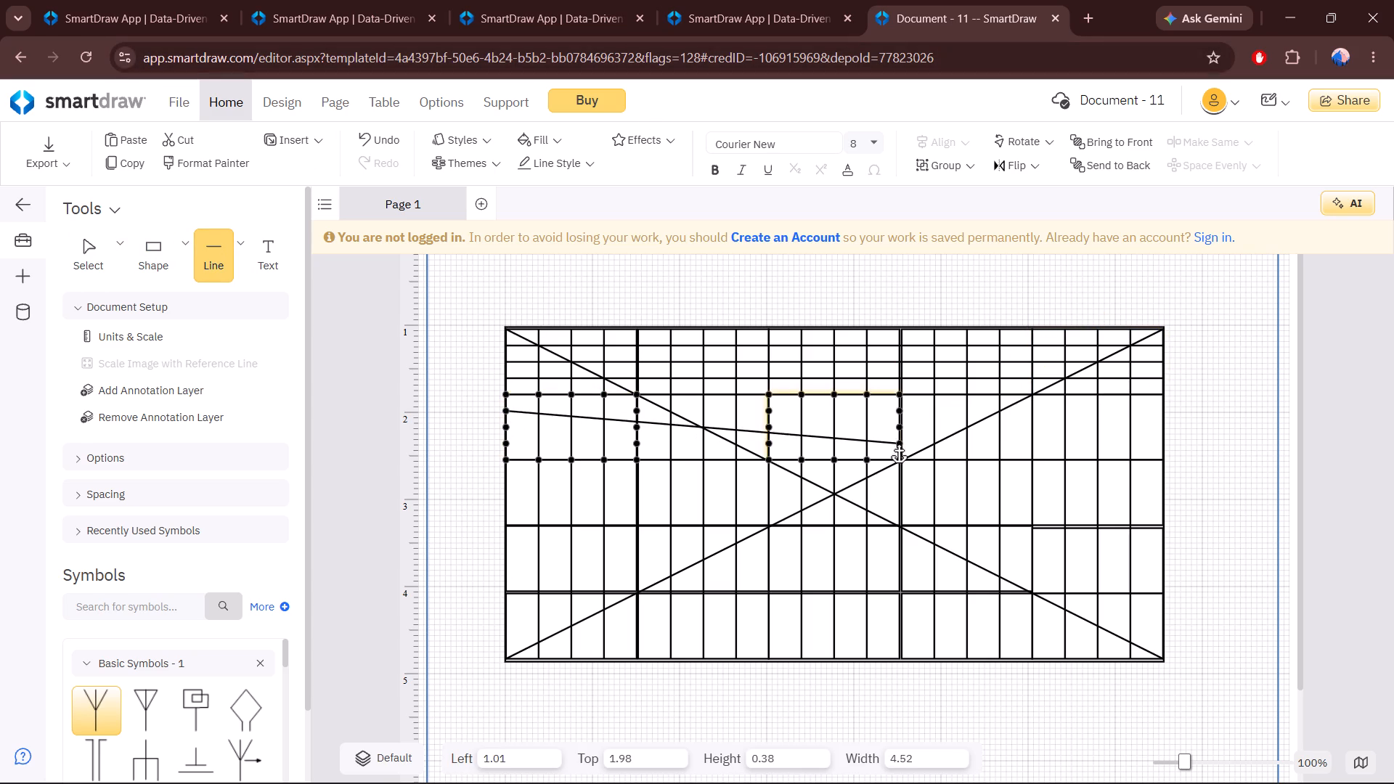
pyautogui.click(1164, 409)
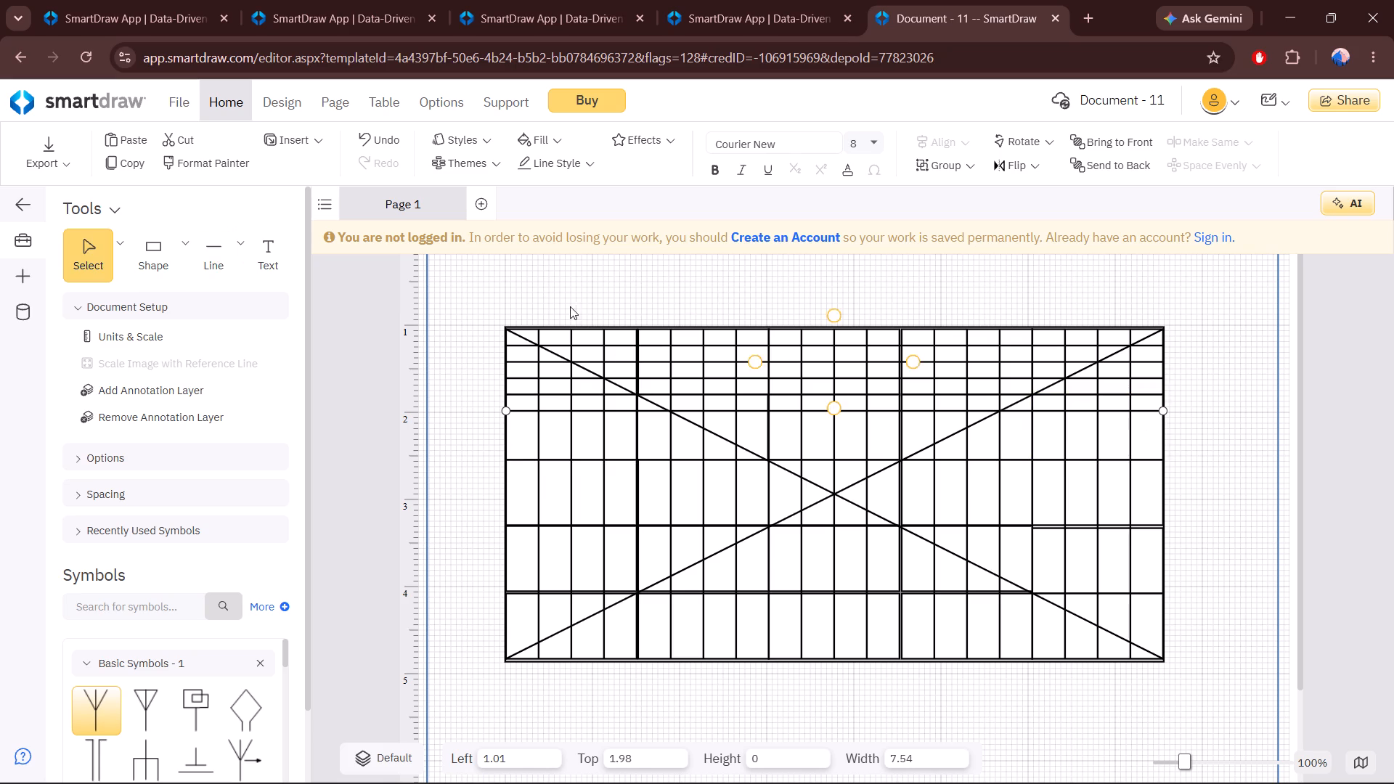
pyautogui.click(221, 250)
pyautogui.click(519, 423)
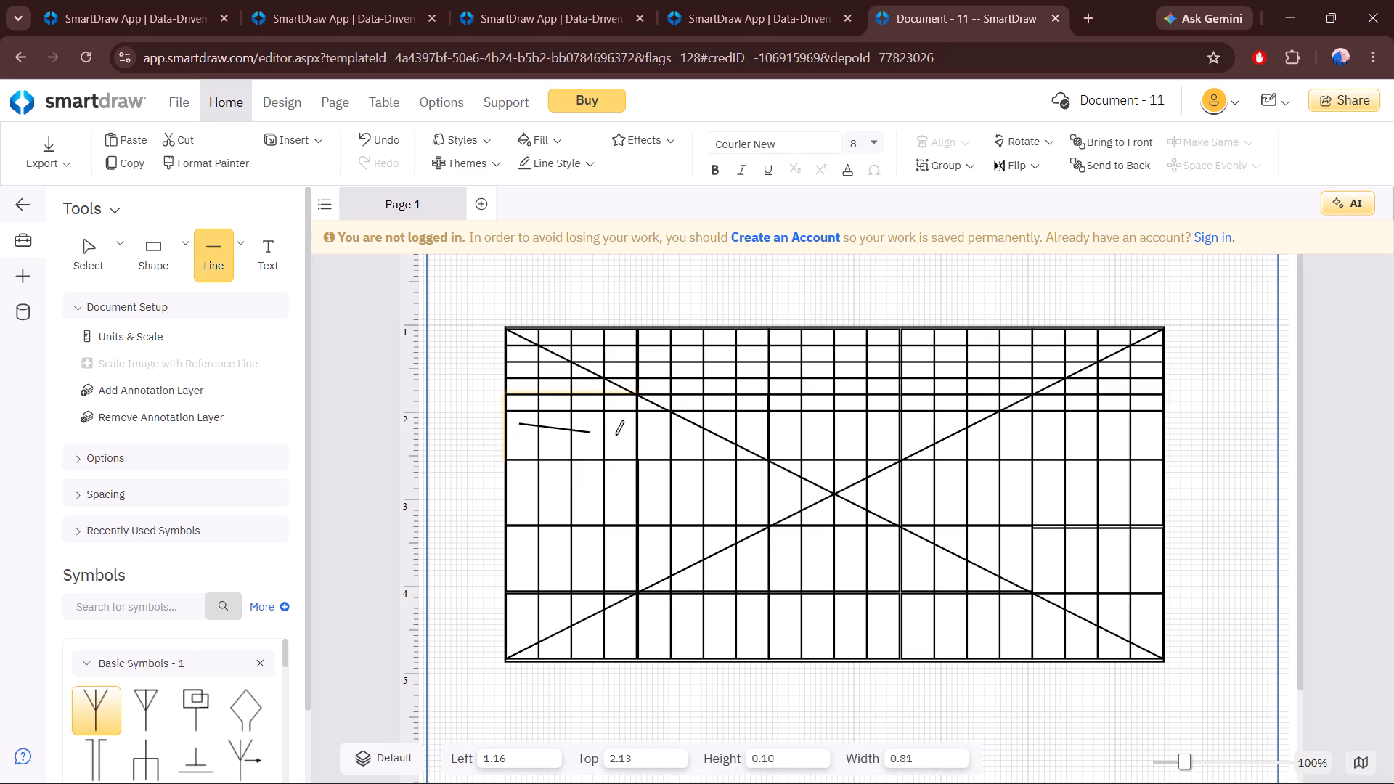
pyautogui.click(1158, 435)
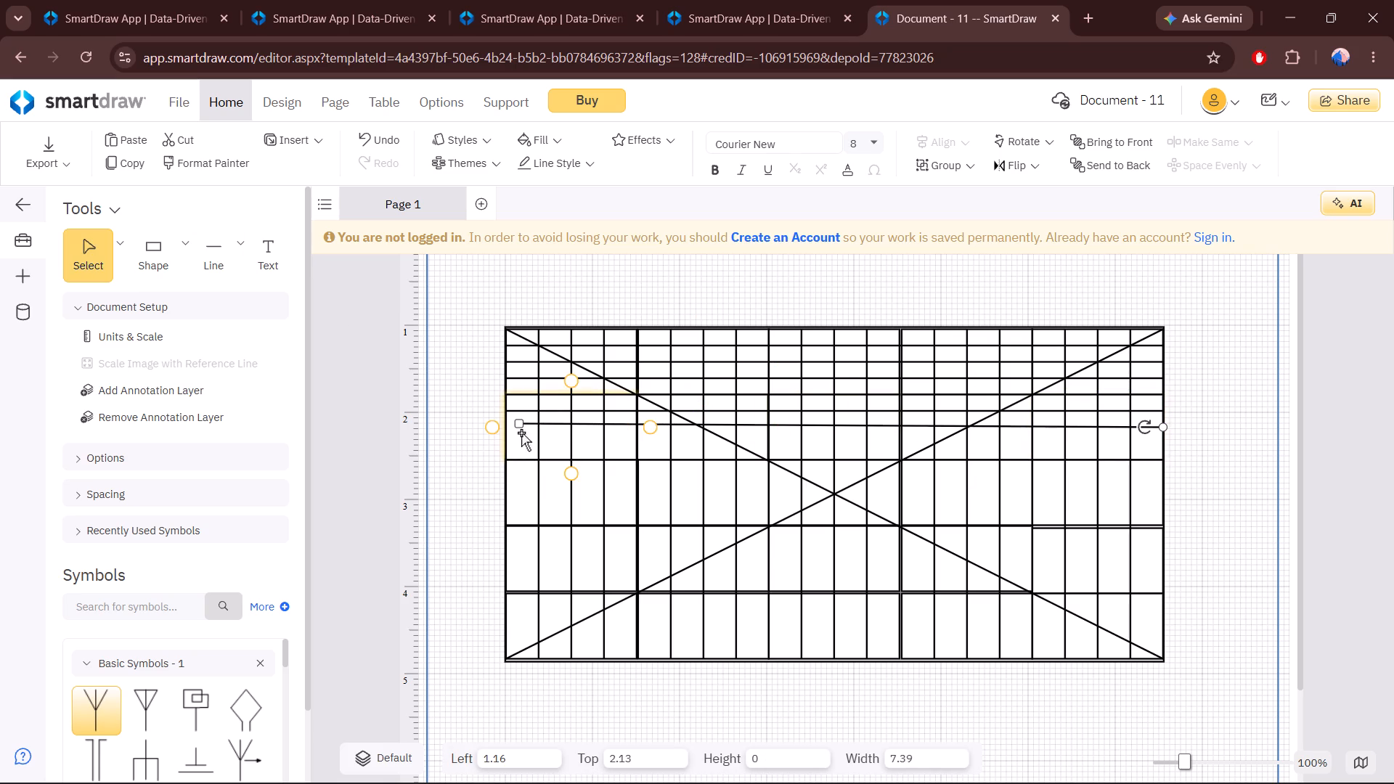
pyautogui.moveTo(521, 427); pyautogui.dragTo(506, 427)
pyautogui.click(205, 252)
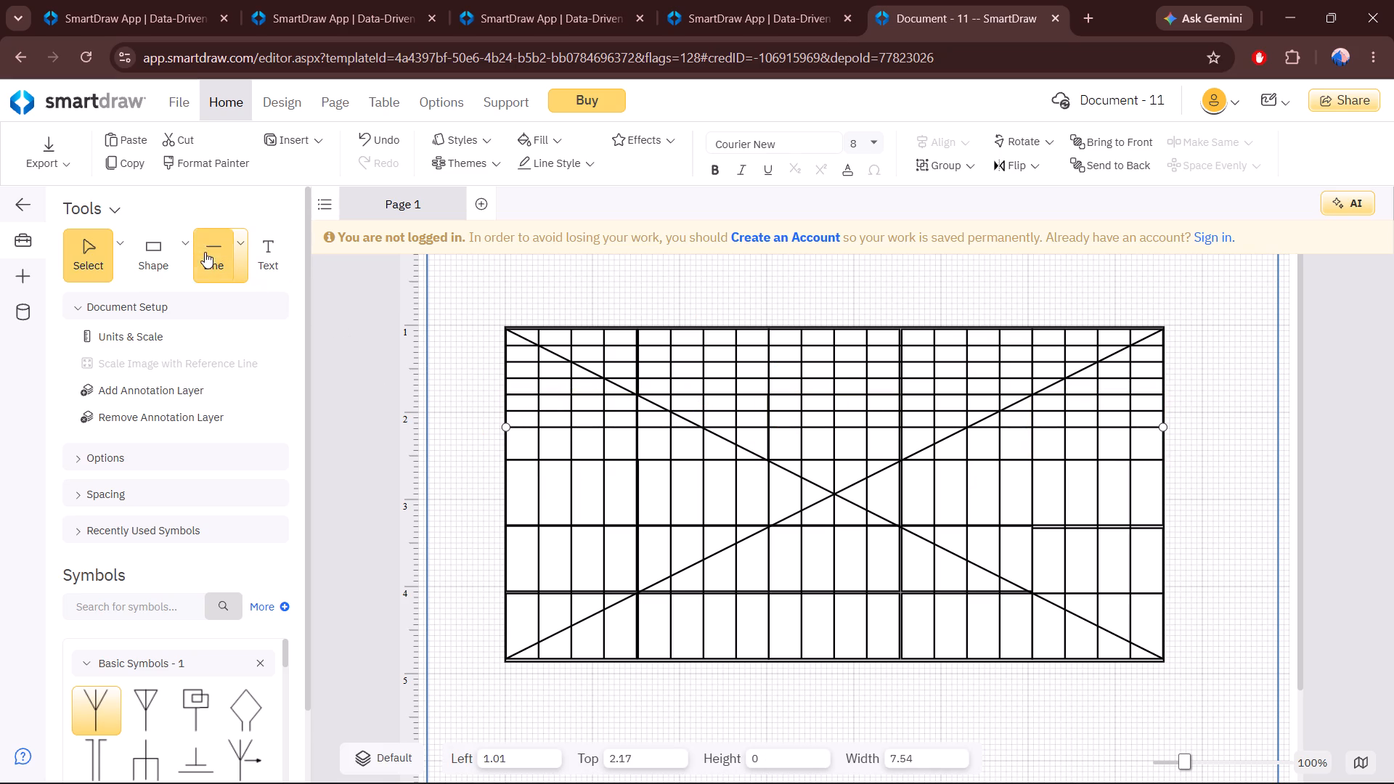
pyautogui.click(510, 446)
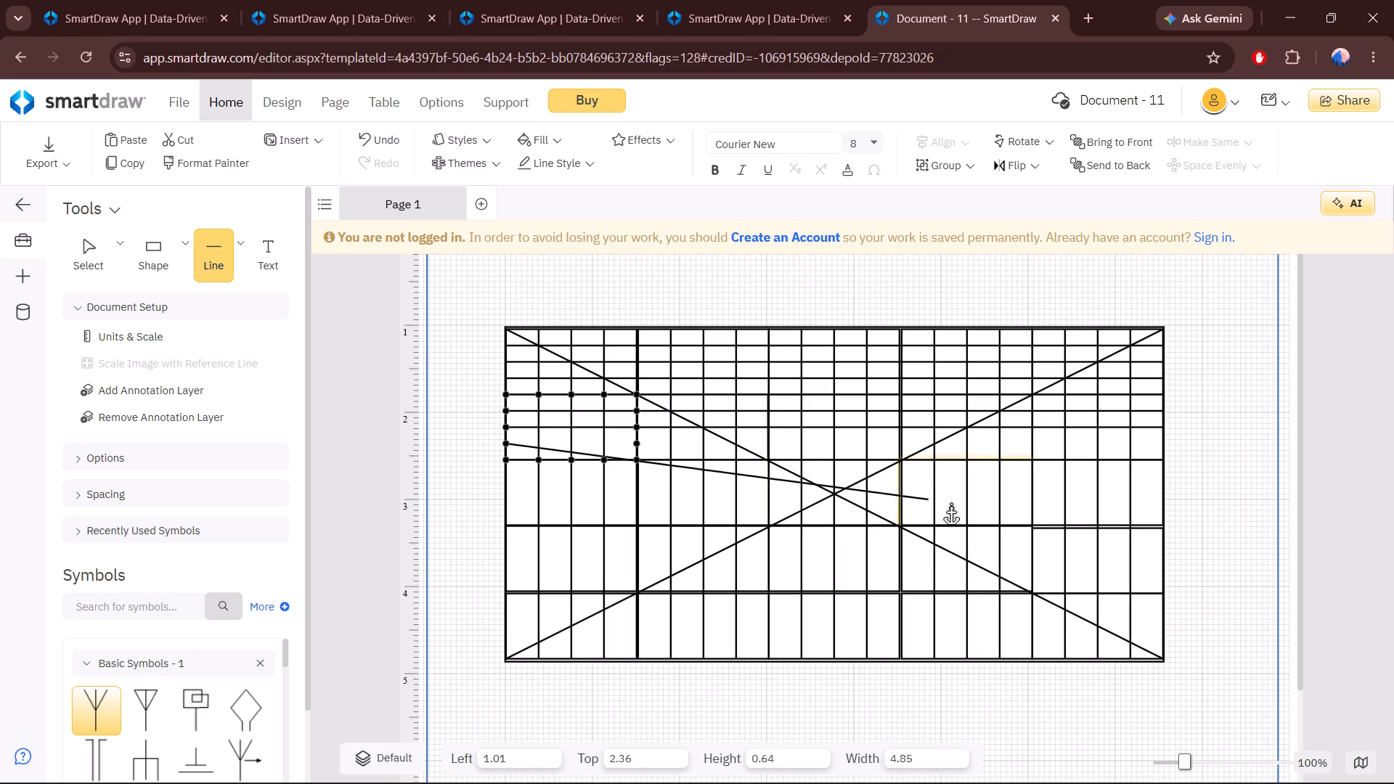
pyautogui.click(1162, 444)
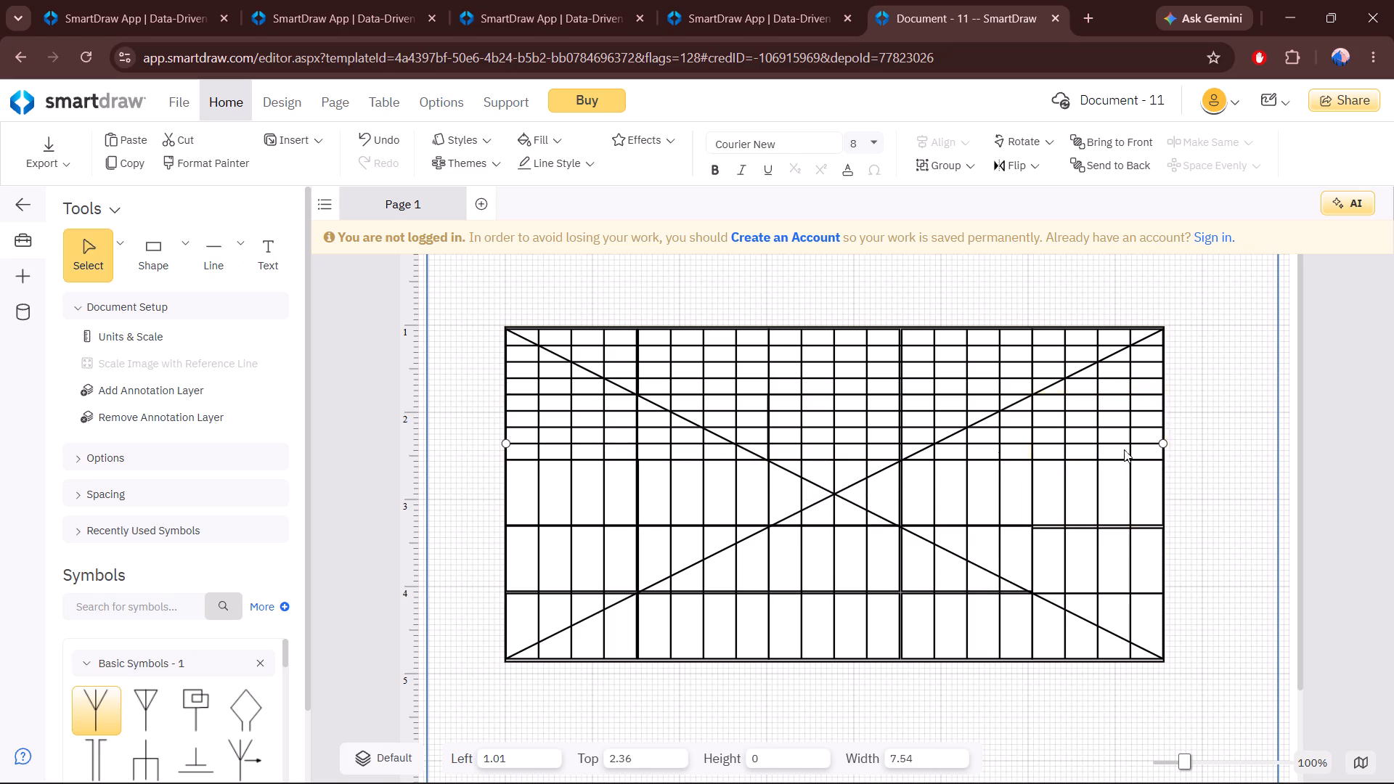
# Draw three full-width horizontal lines, 7.54 long, through the third row at about 2.73, 2.92 and 3.11 vertically.
pyautogui.click(227, 254)
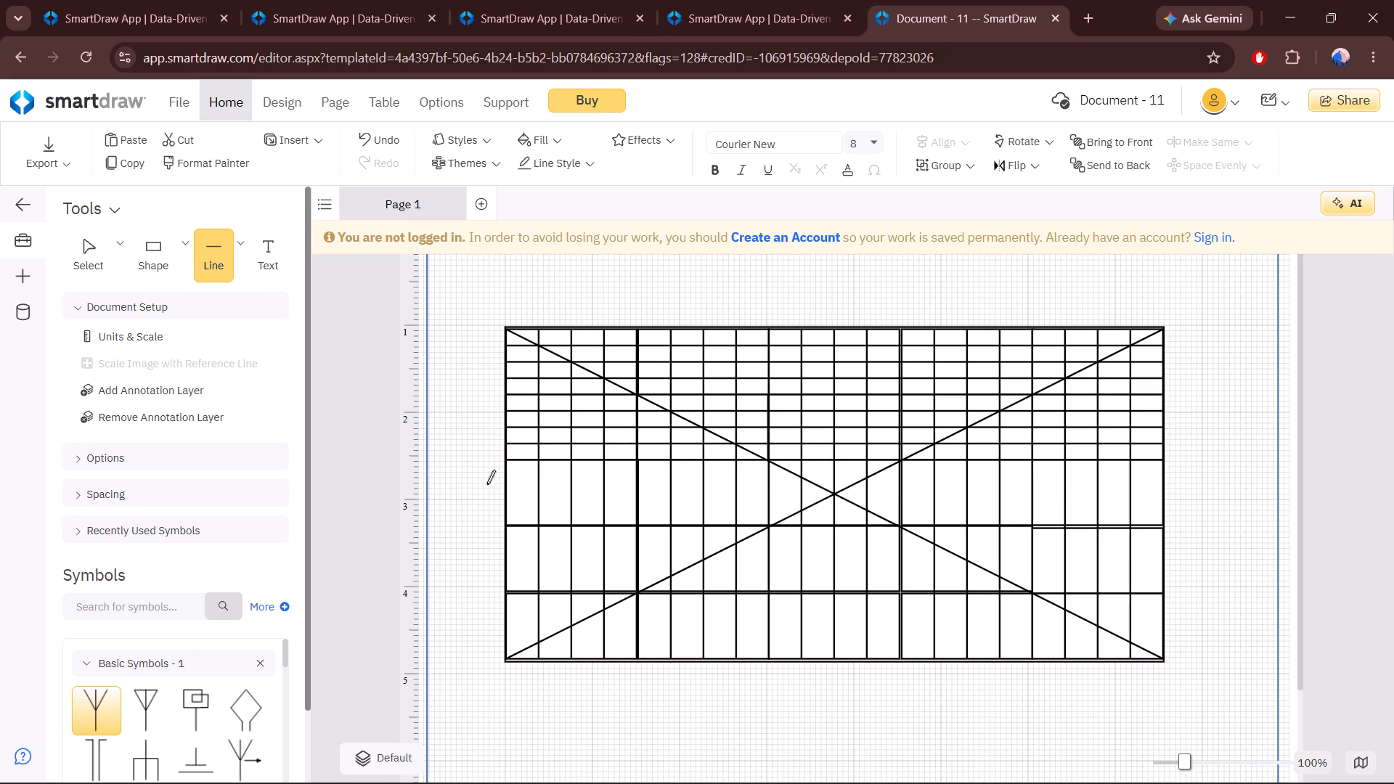
pyautogui.click(509, 473)
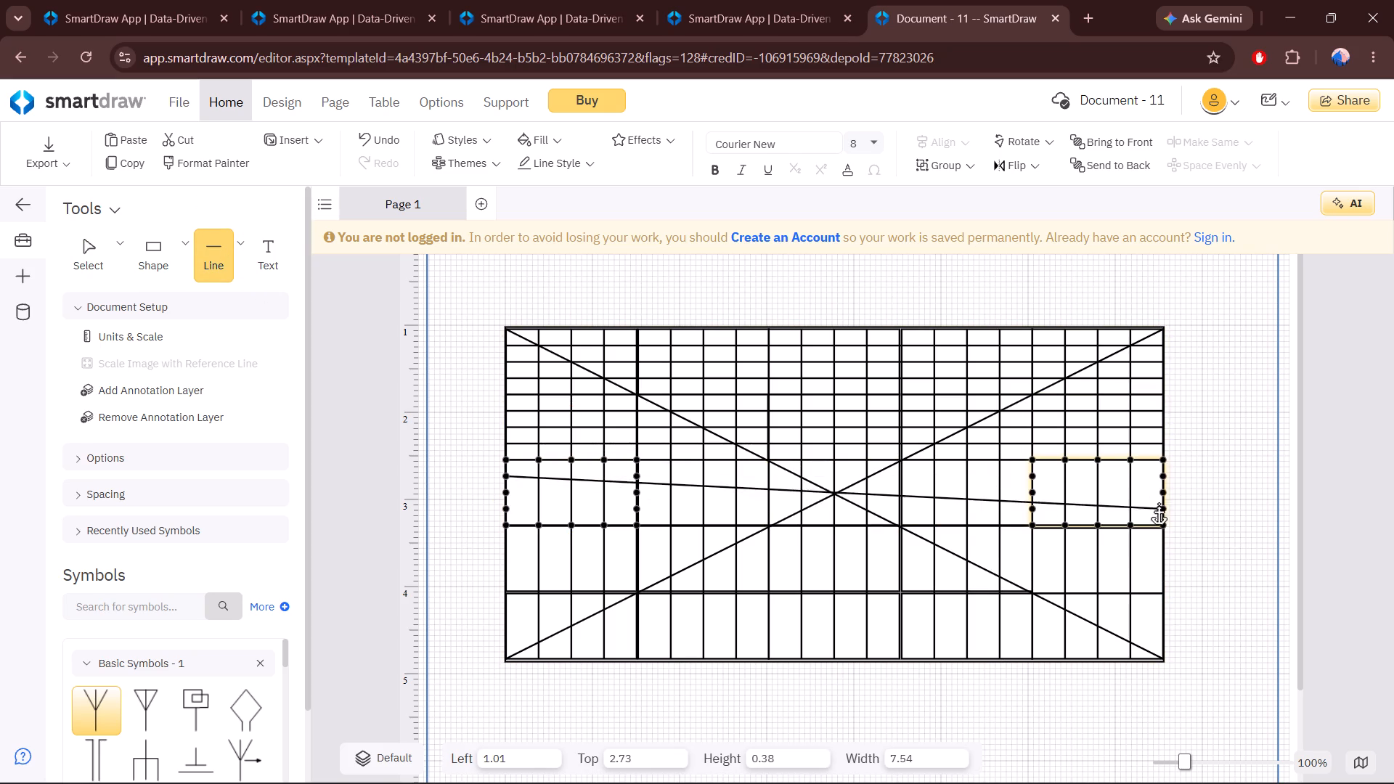
pyautogui.click(1161, 476)
pyautogui.click(216, 253)
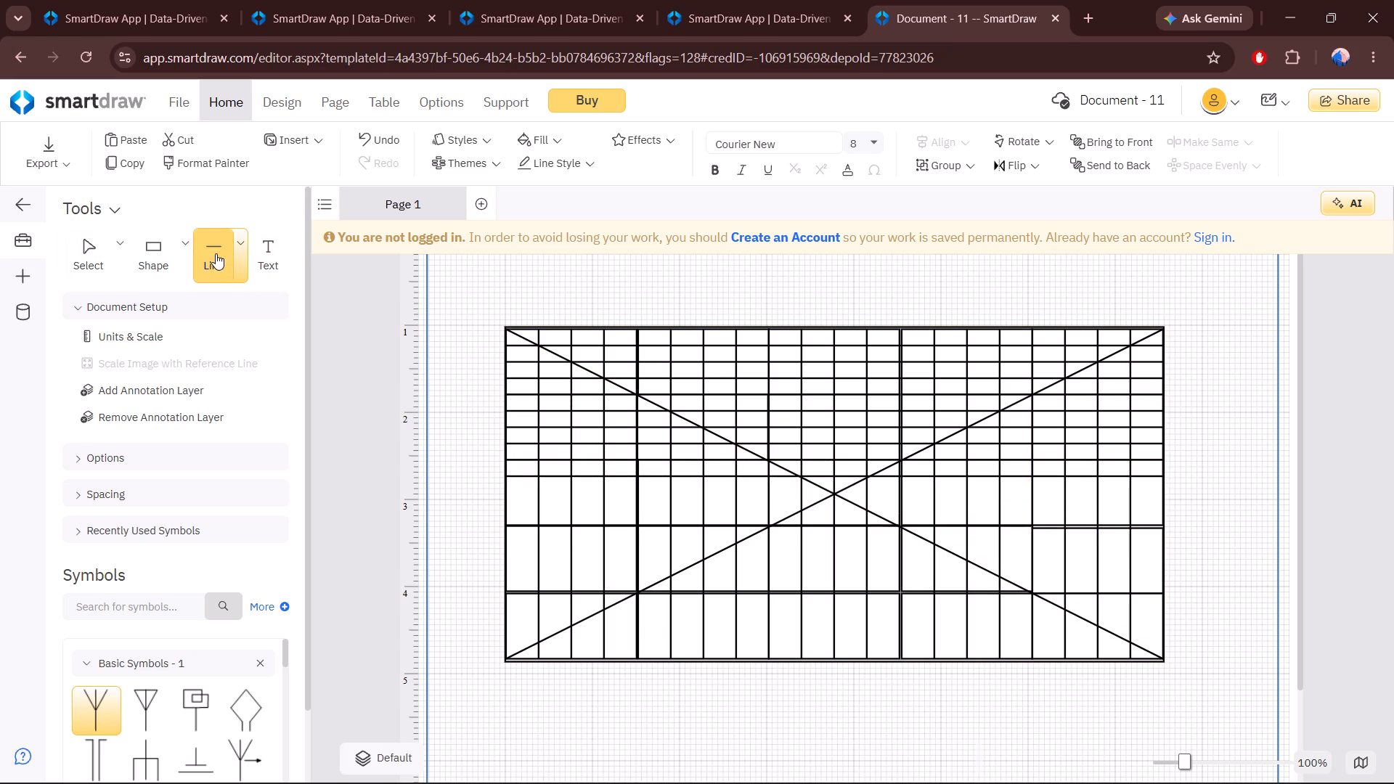
pyautogui.click(508, 493)
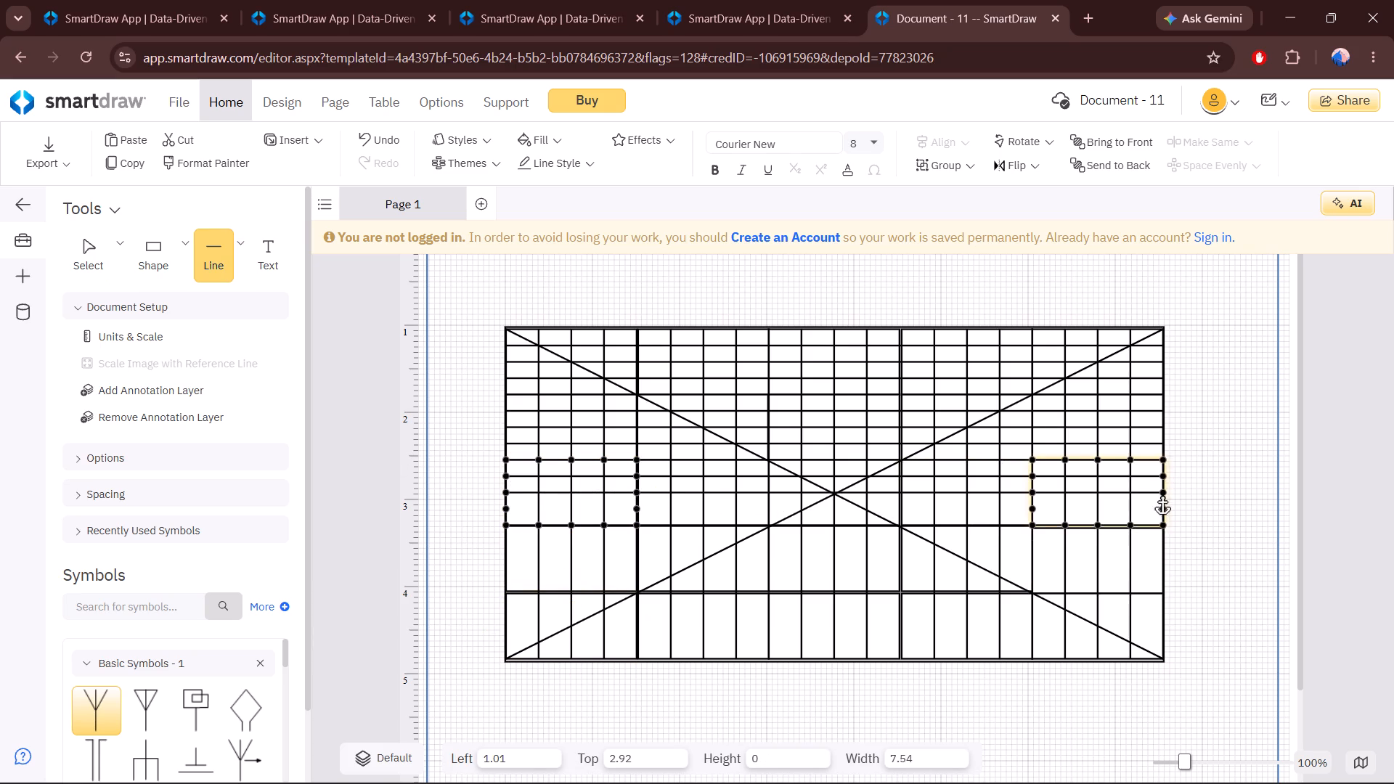
pyautogui.click(1162, 493)
pyautogui.click(207, 247)
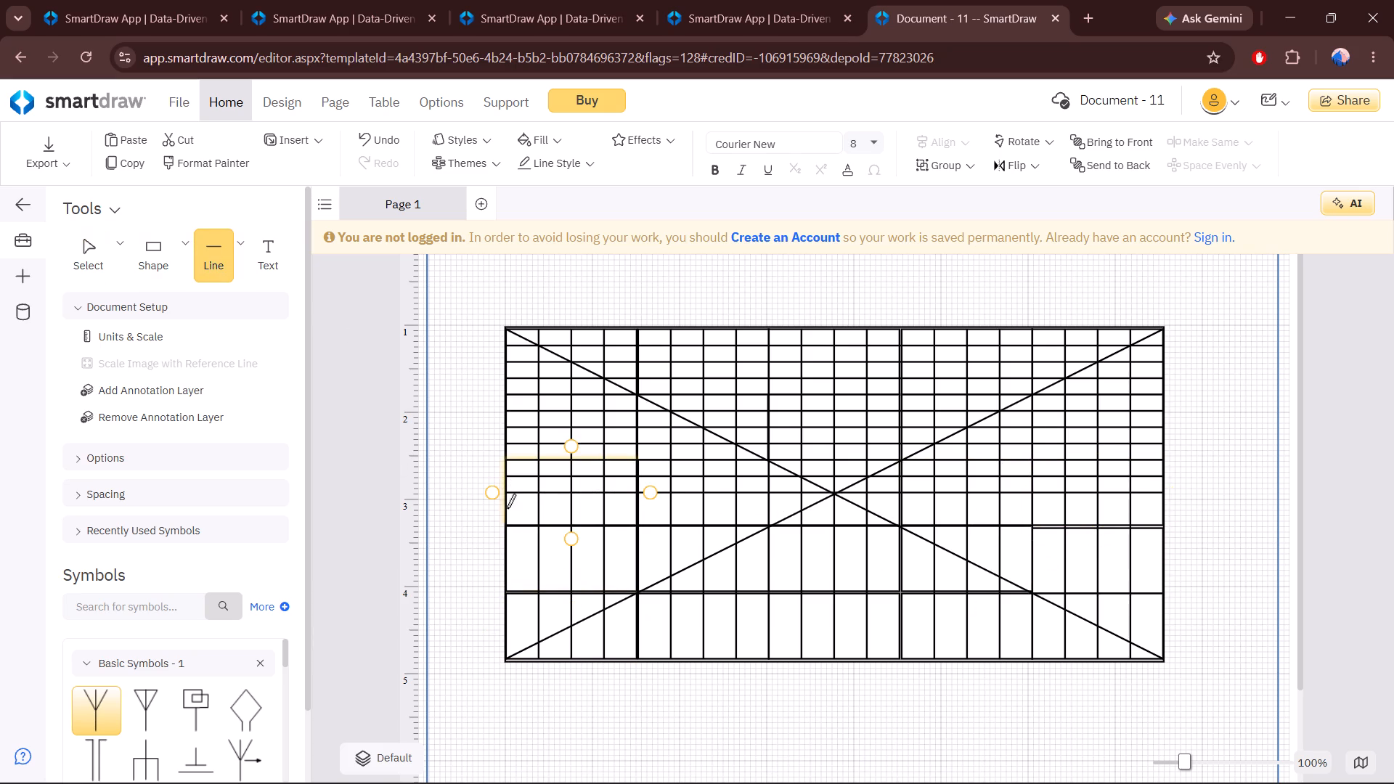
pyautogui.click(510, 505)
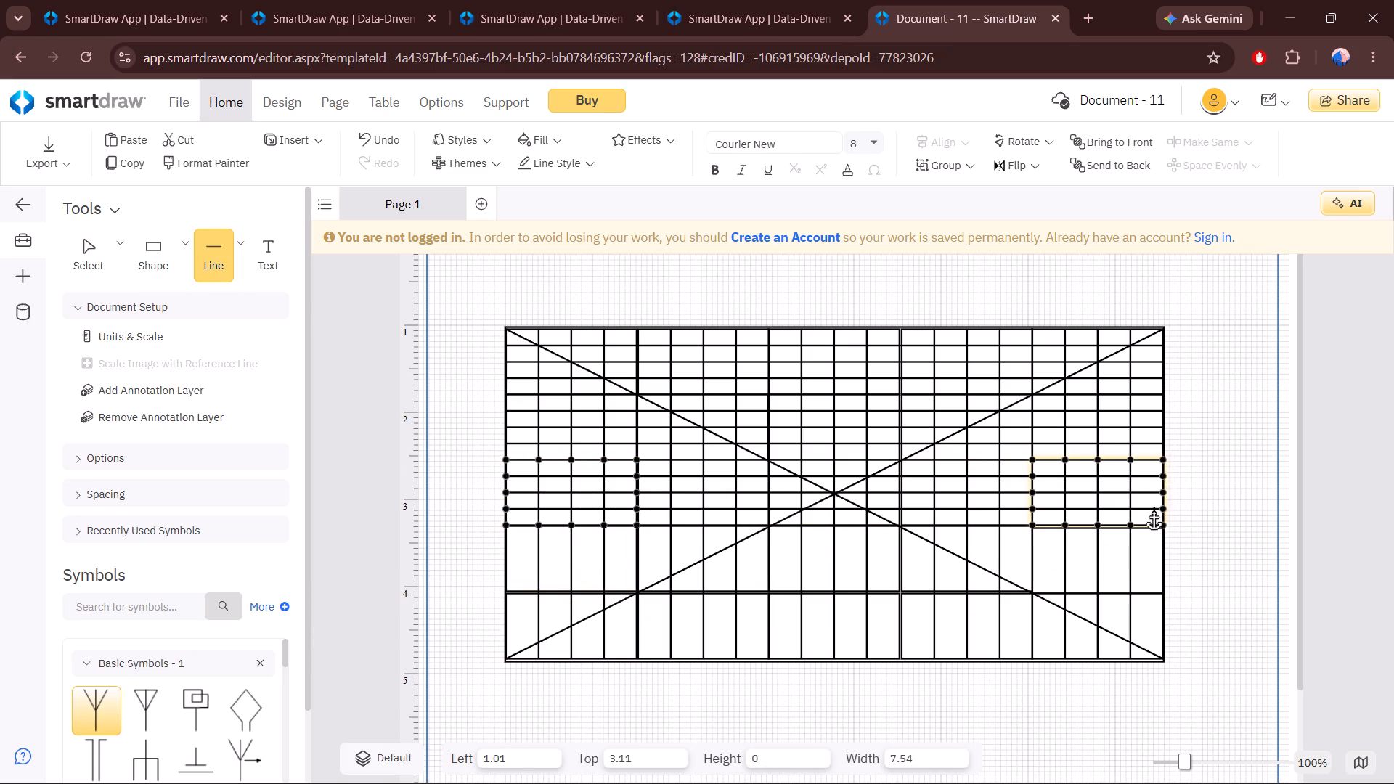
pyautogui.click(1154, 508)
# Raise the top edge of the fifth-column rectangle in the fourth row to meet the bottom of the rectangle above it.
pyautogui.click(1160, 528)
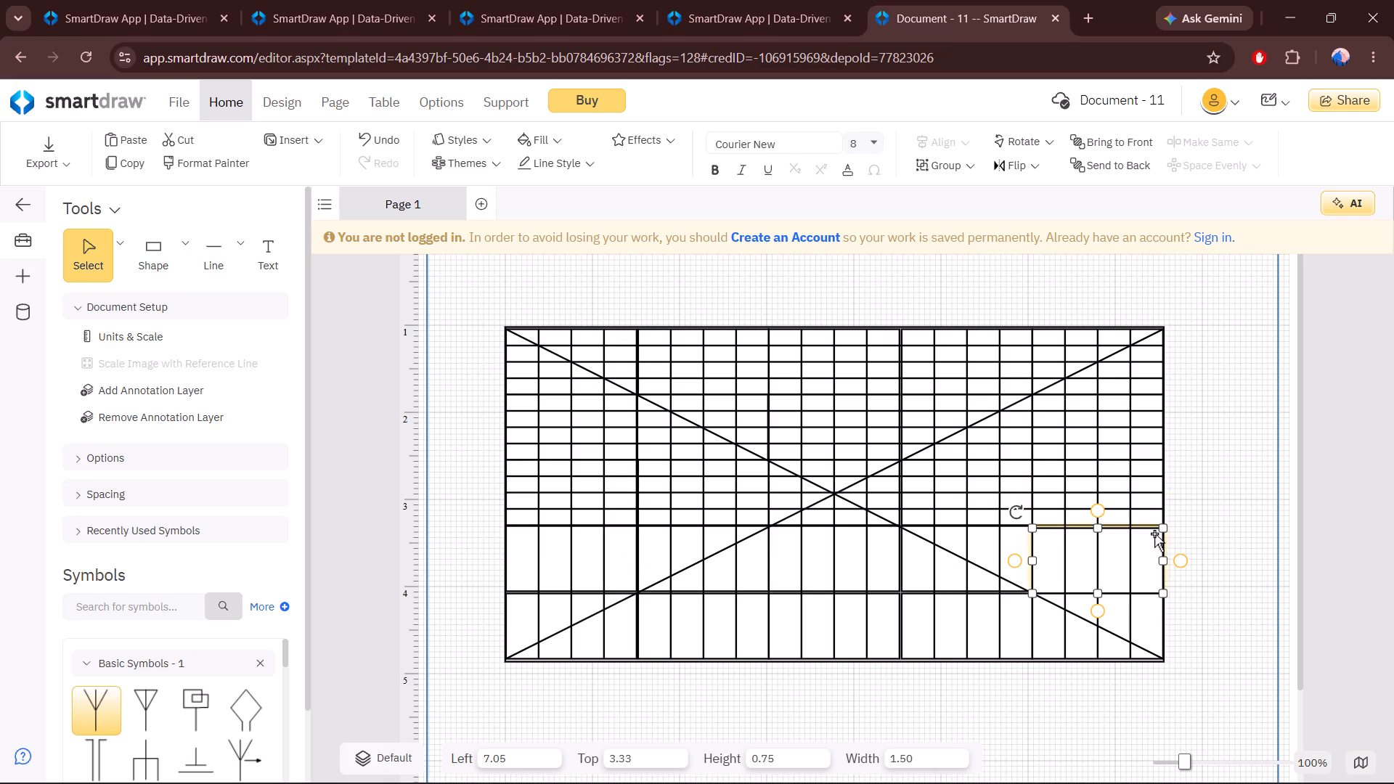
pyautogui.click(1100, 528)
pyautogui.click(1212, 520)
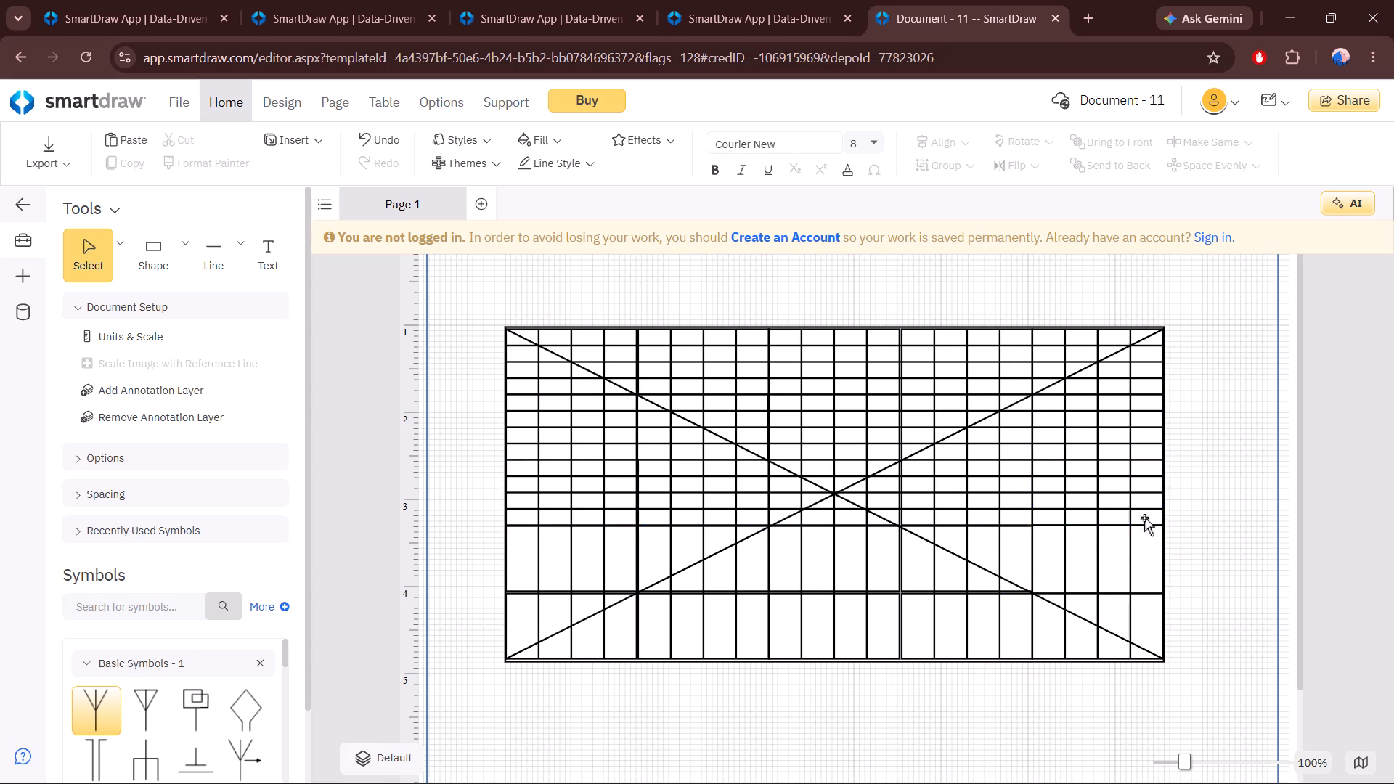
# Draw three full-width horizontal lines, about 7.54 long, through the fourth row at about 3.49, 3.68 and 3.87 vertically.
pyautogui.click(222, 251)
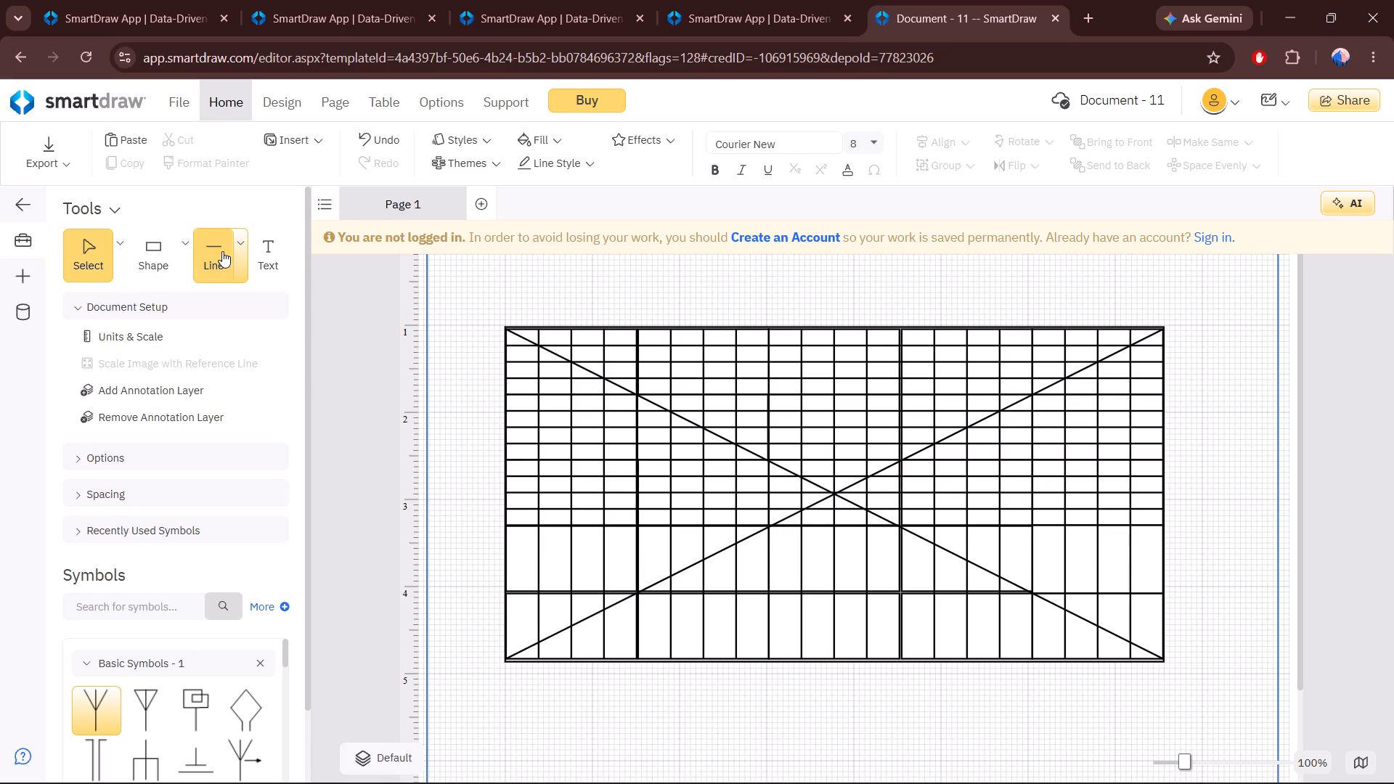
pyautogui.click(509, 540)
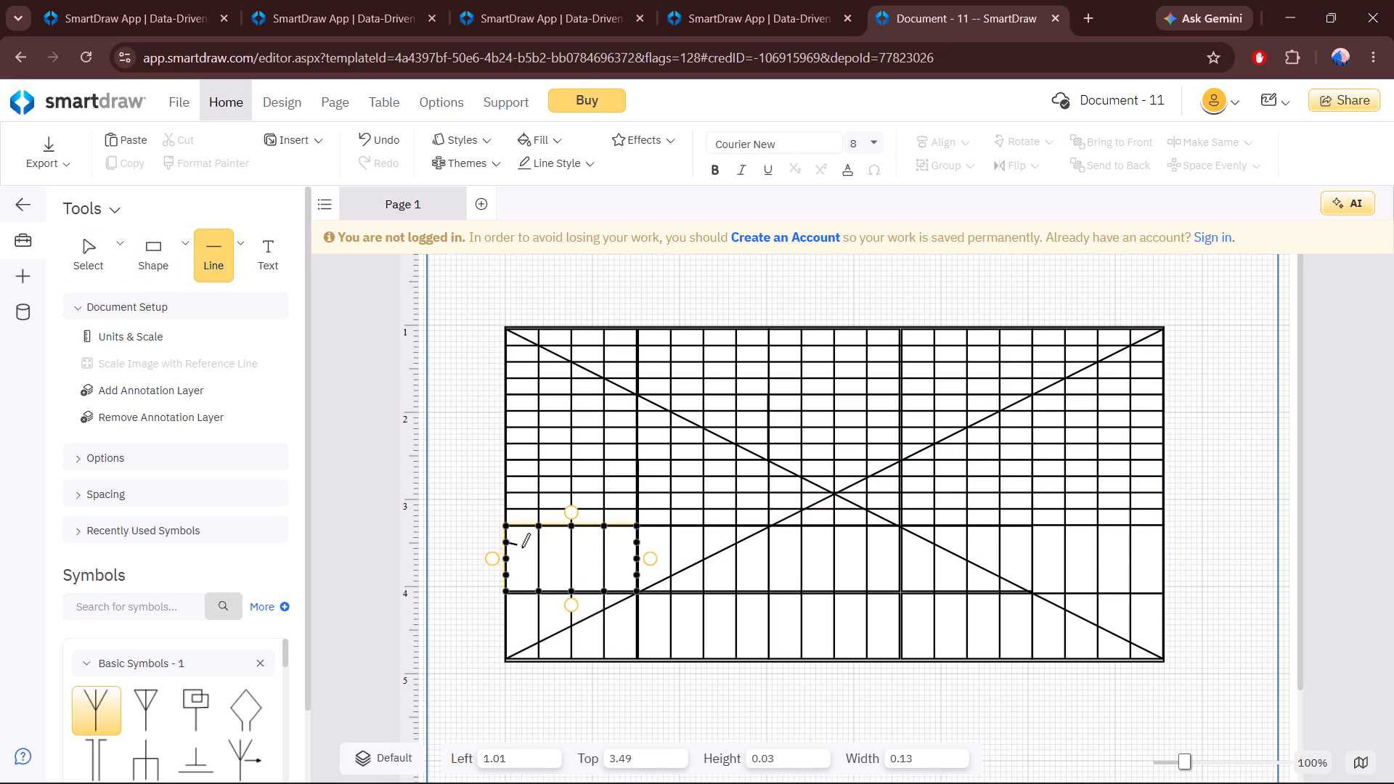
pyautogui.click(1160, 547)
pyautogui.click(213, 250)
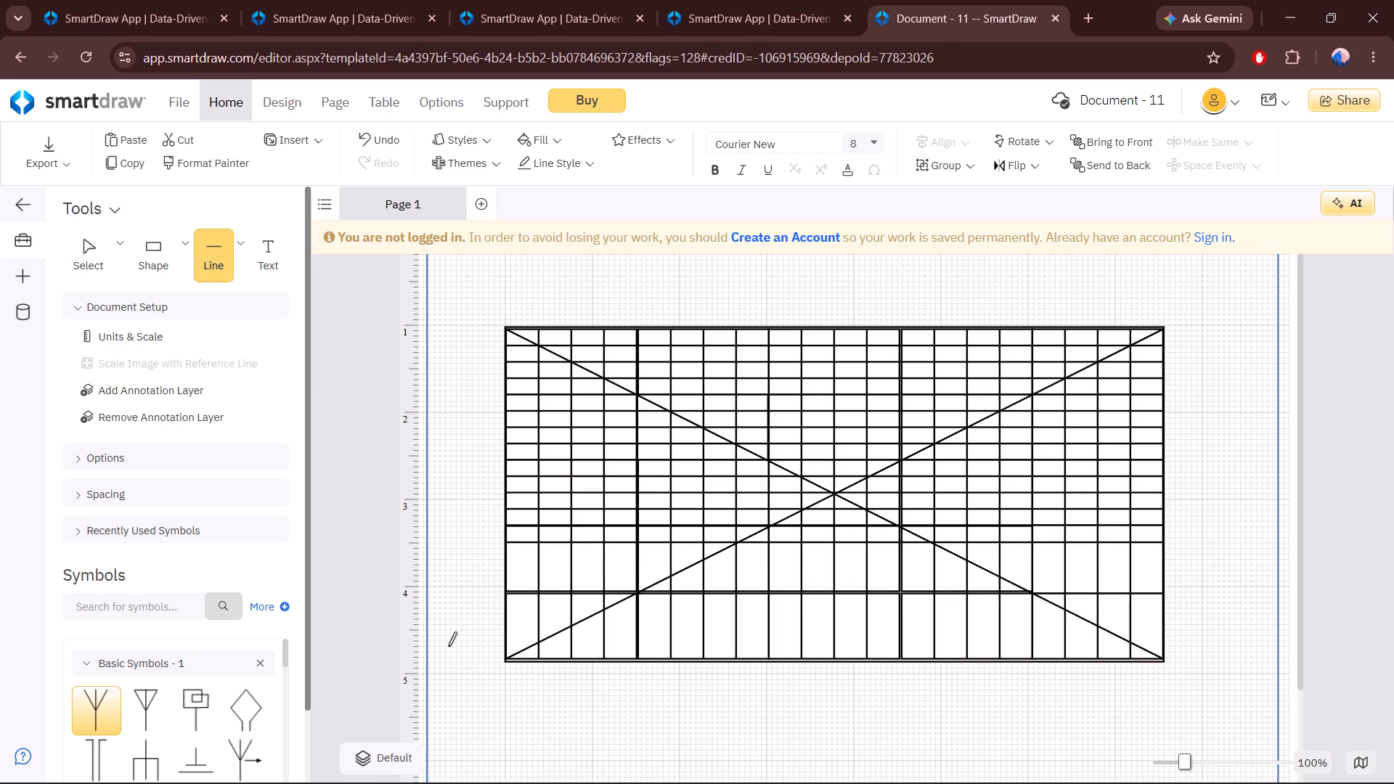
pyautogui.click(510, 559)
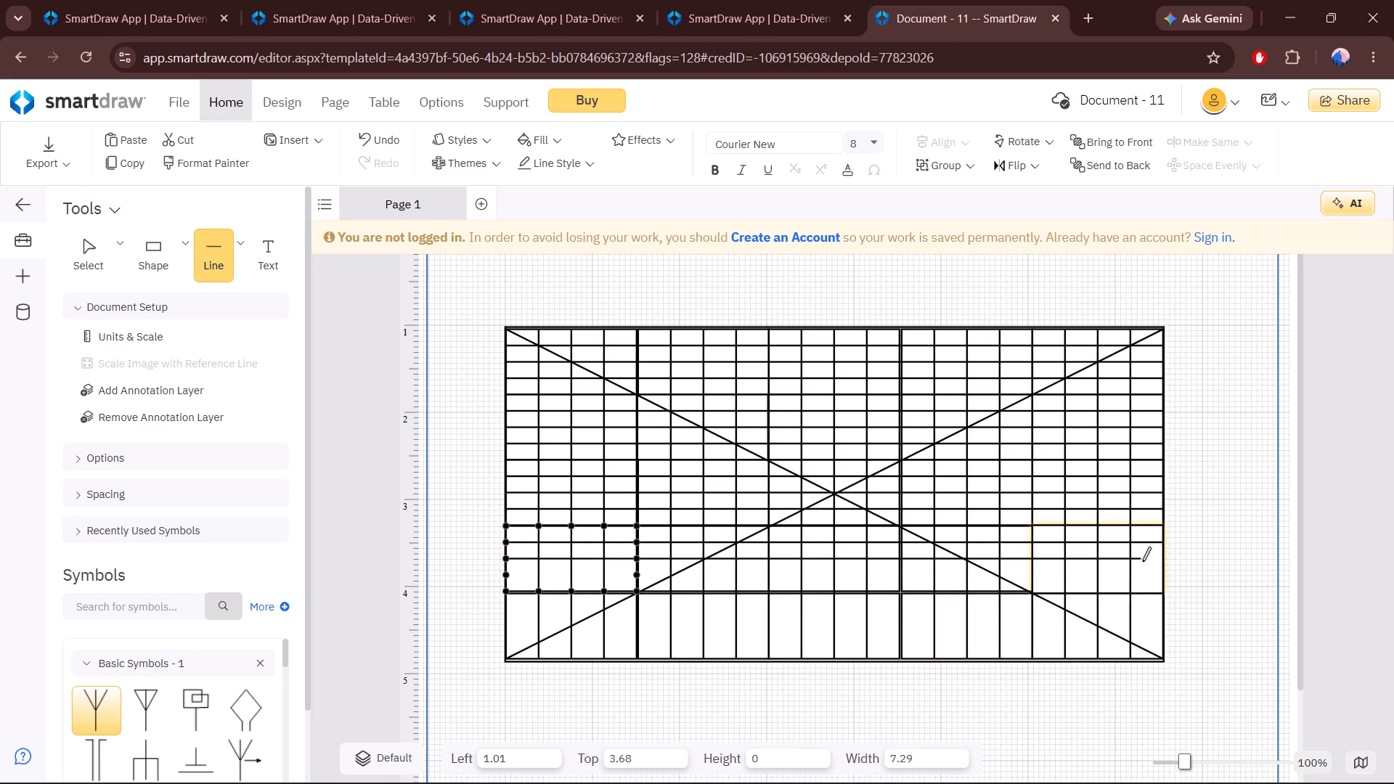
pyautogui.click(1154, 558)
pyautogui.click(208, 249)
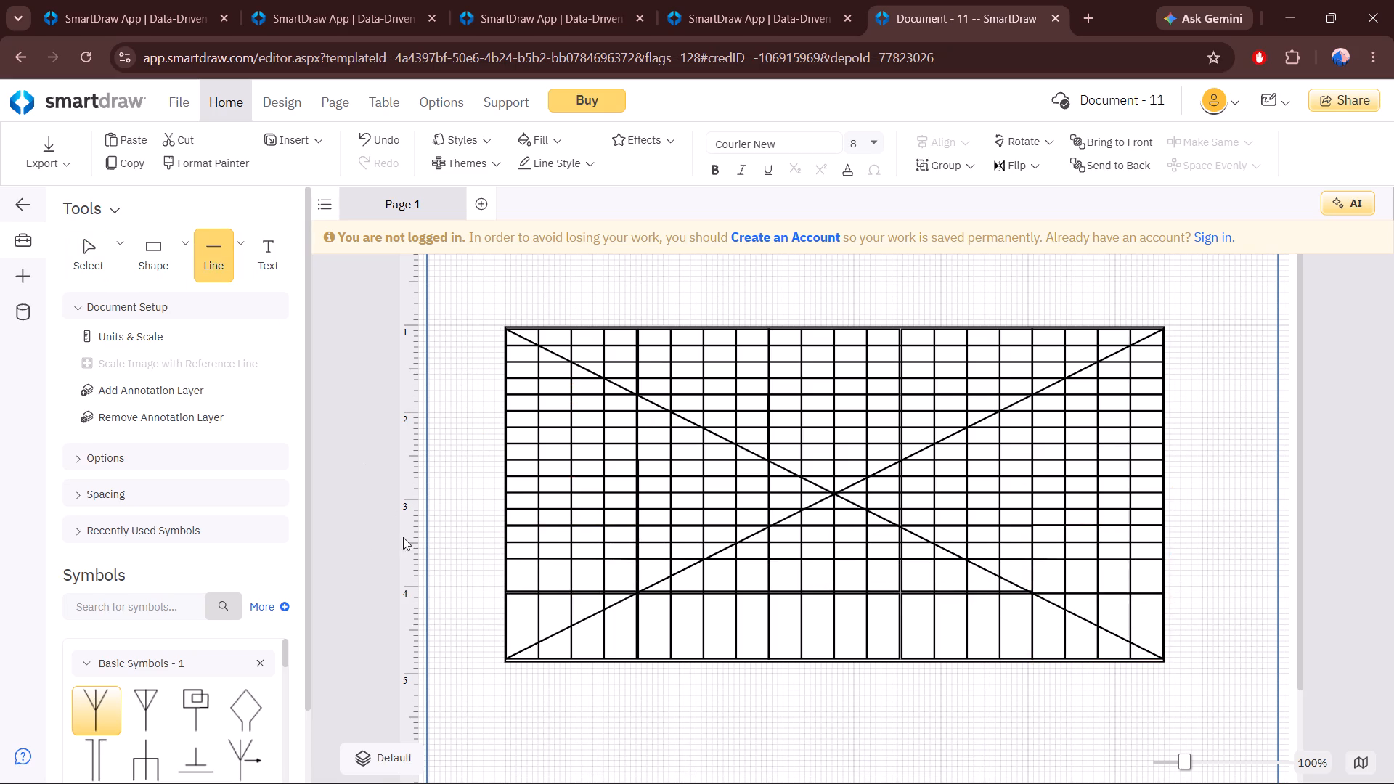
pyautogui.click(511, 576)
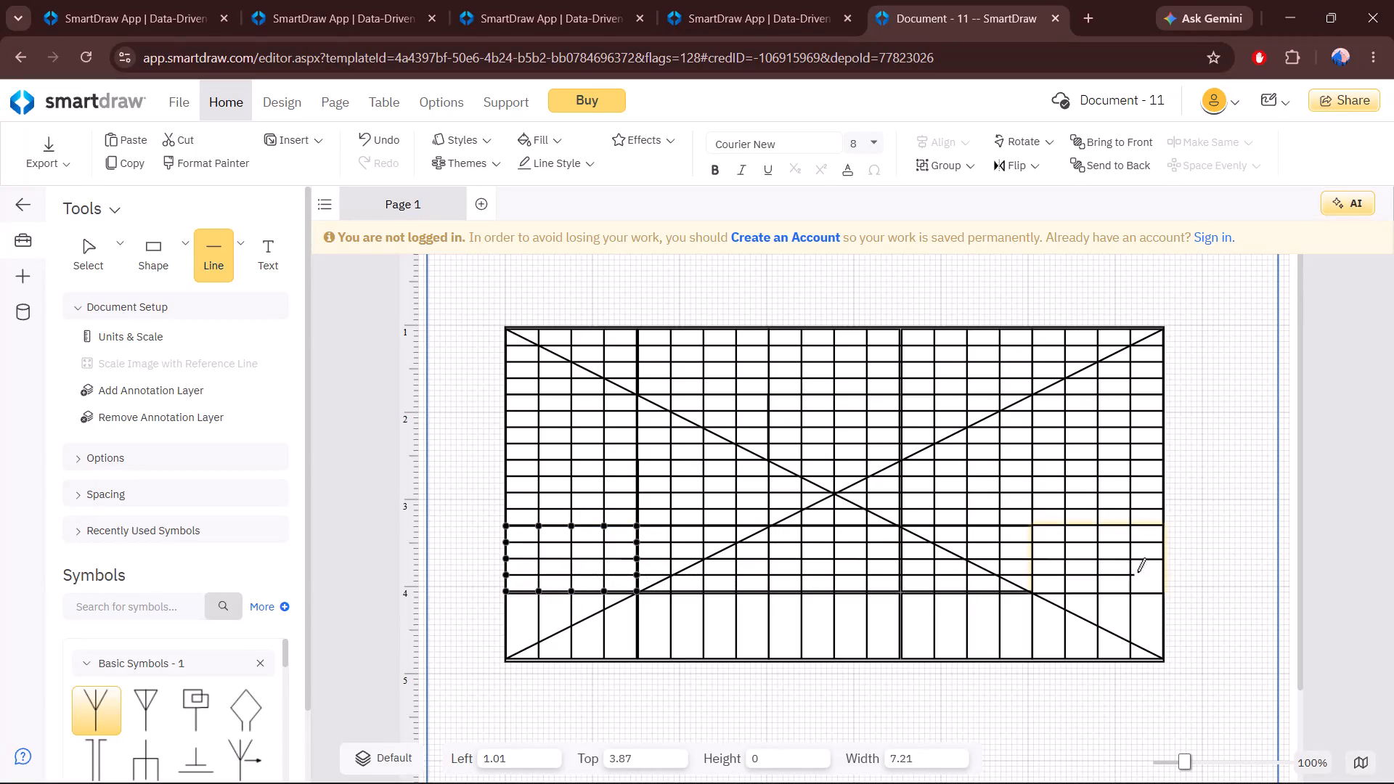
pyautogui.click(1153, 572)
# Draw three full-width horizontal lines, about 7.54 long, through the fifth row at about 4.27, 4.45 and 4.64 vertically.
pyautogui.click(203, 248)
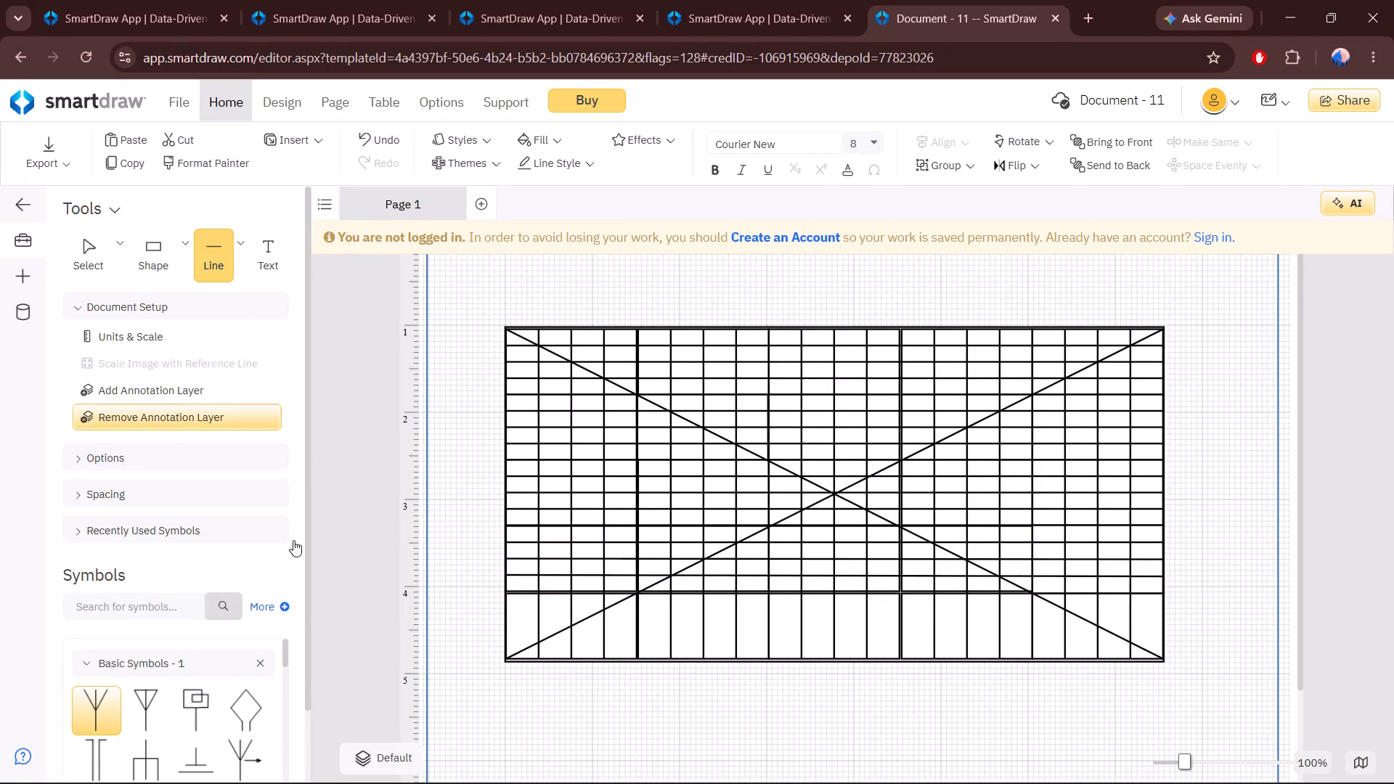
pyautogui.click(513, 608)
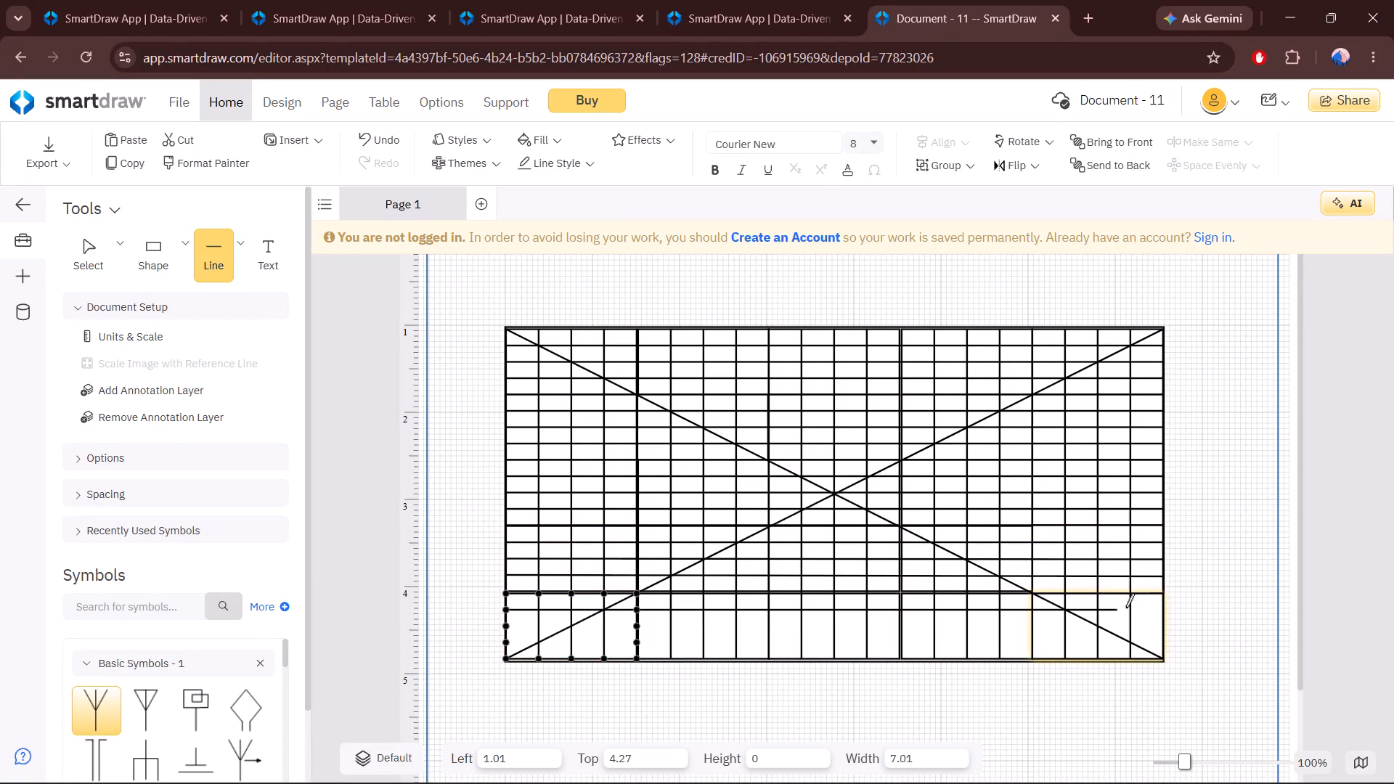
pyautogui.click(1164, 608)
pyautogui.click(222, 237)
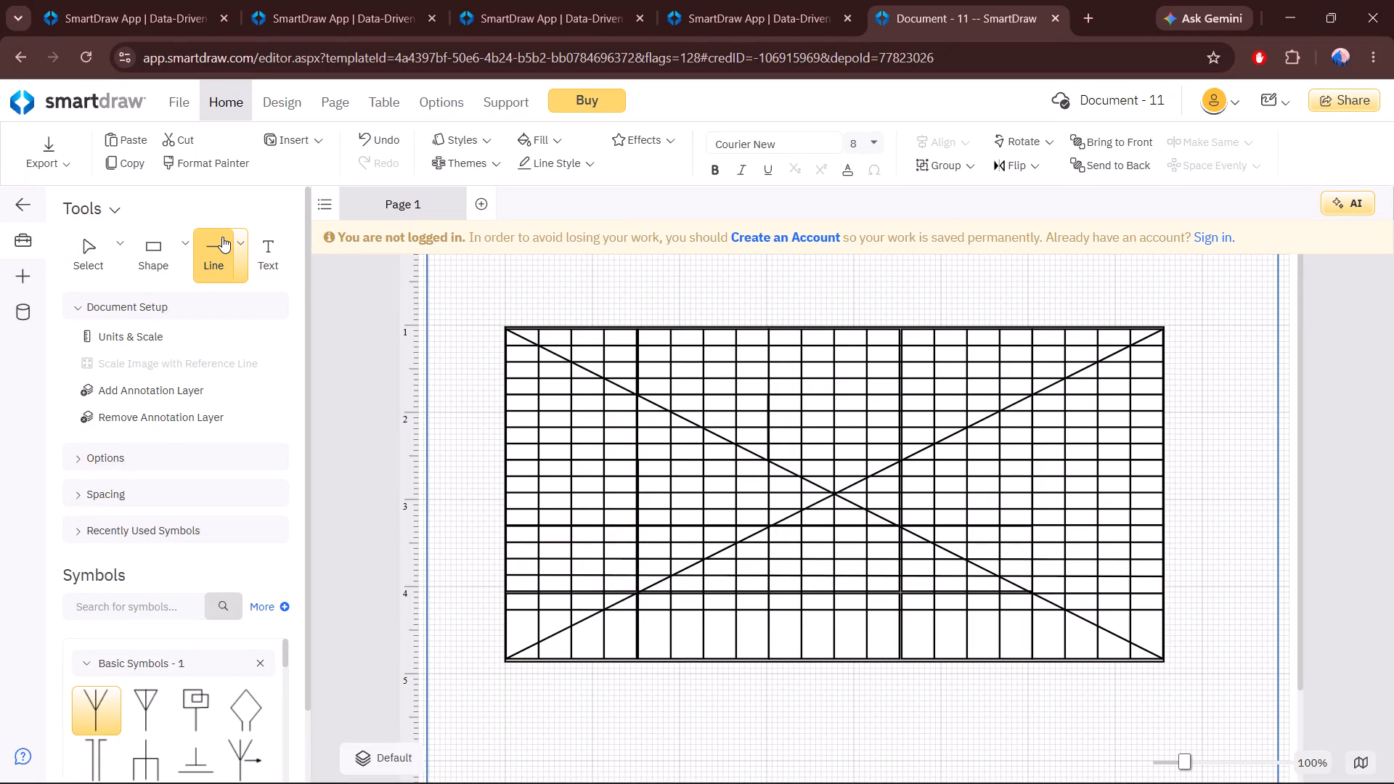
pyautogui.click(508, 625)
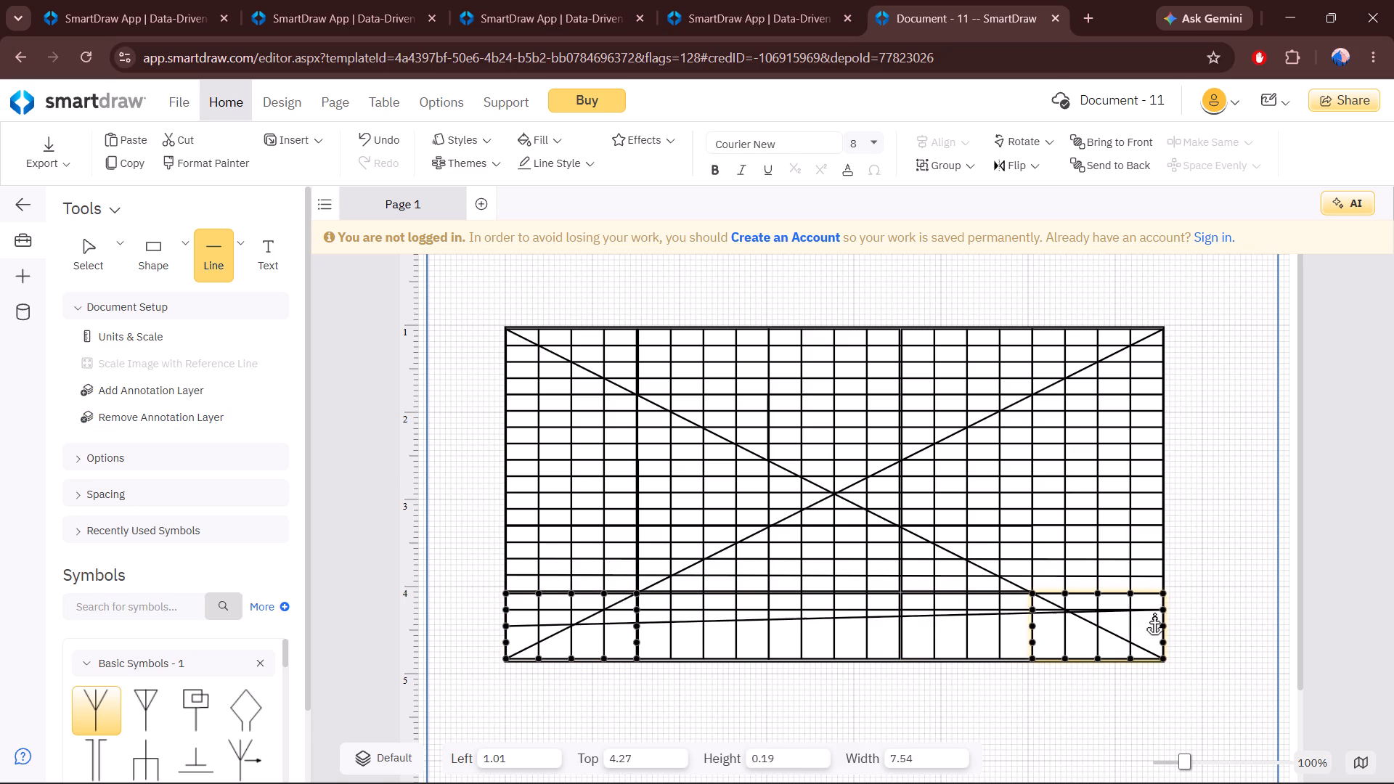
pyautogui.click(1159, 629)
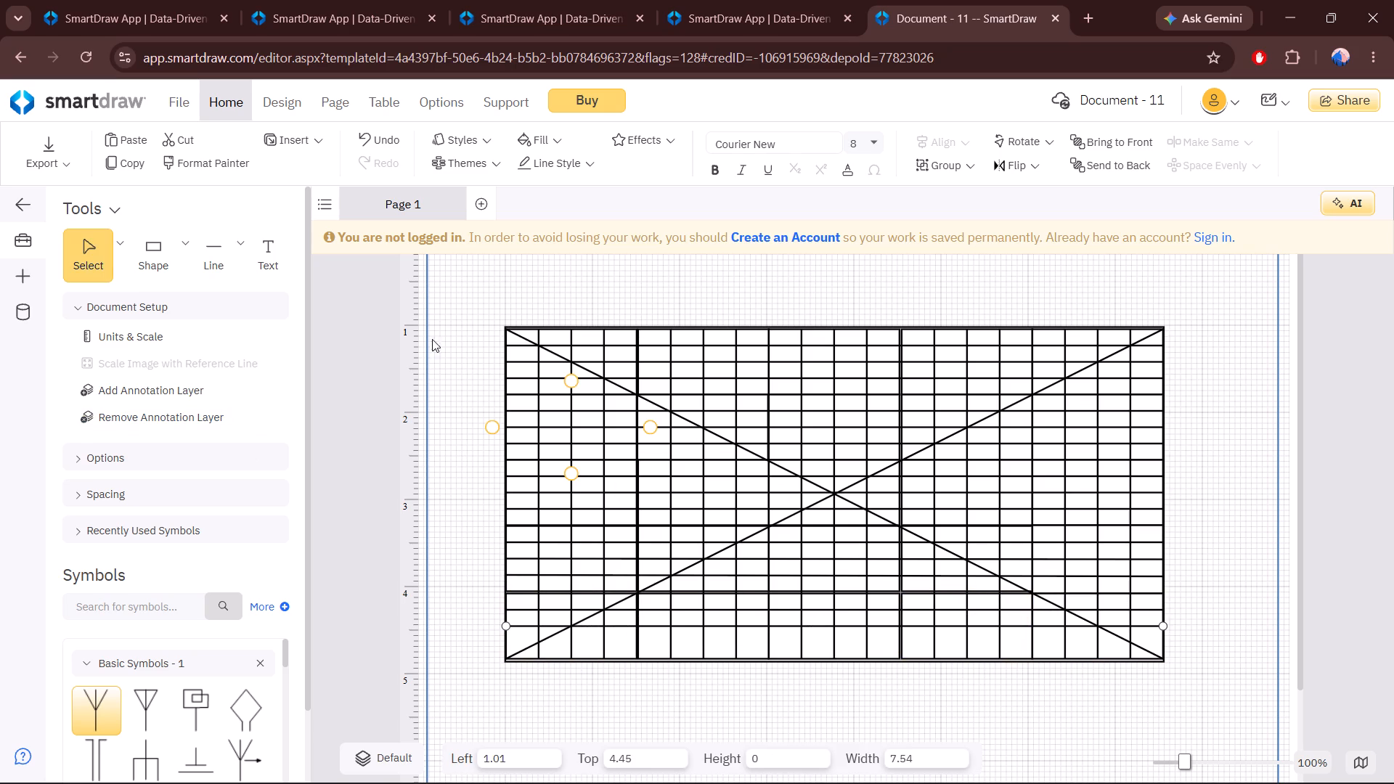
pyautogui.click(200, 240)
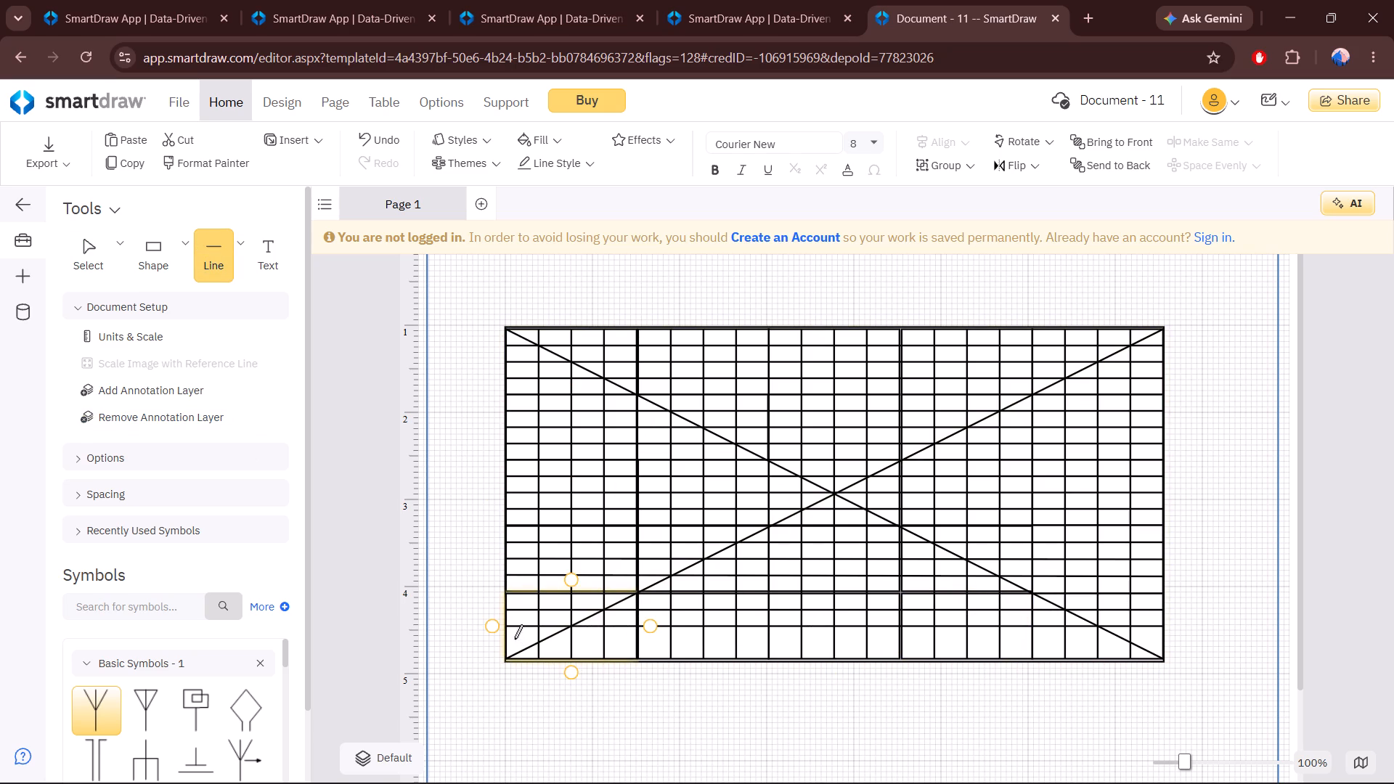
pyautogui.click(514, 639)
pyautogui.click(1157, 637)
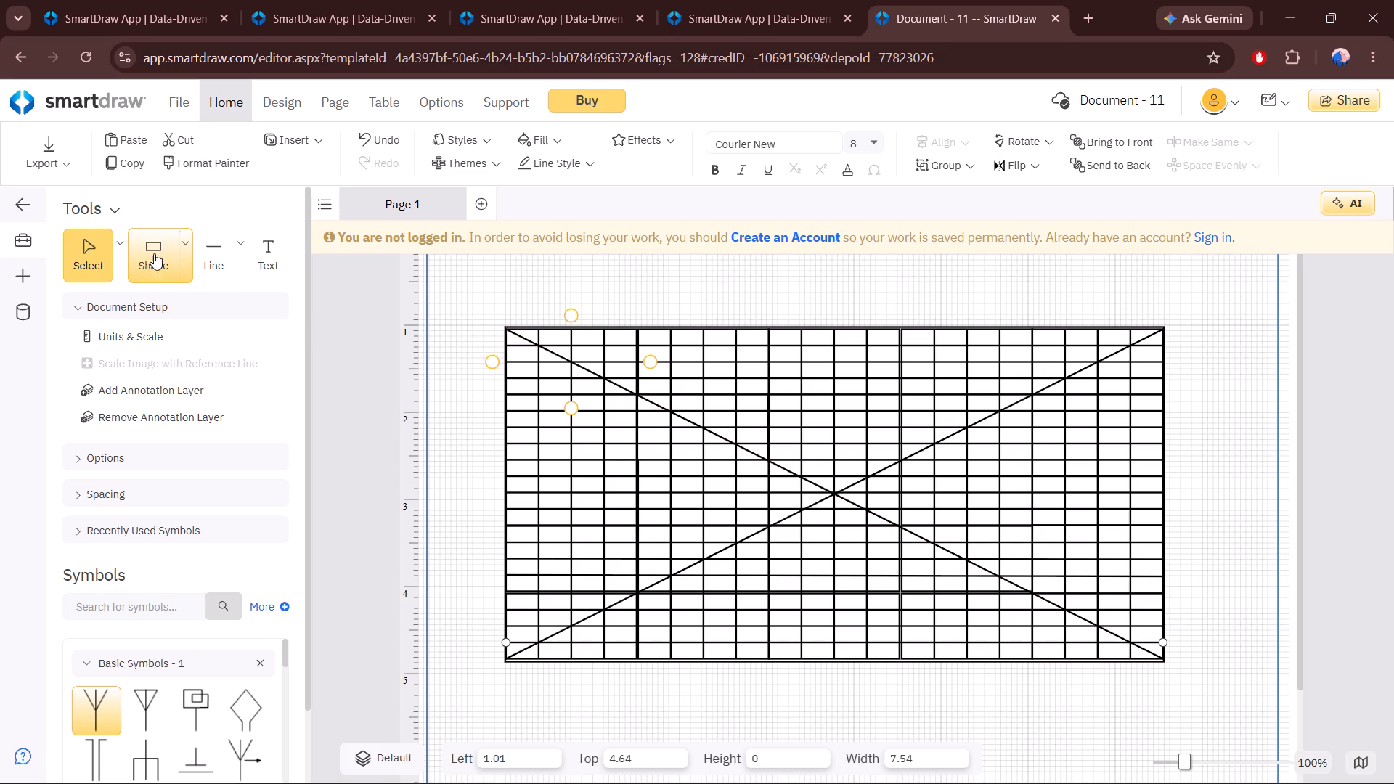
# Place a light pink parallelogram, 1.50 wide and 0.75 high, on top of the grid's first column at left 1.00, top 0.30.
pyautogui.click(176, 256)
pyautogui.click(184, 261)
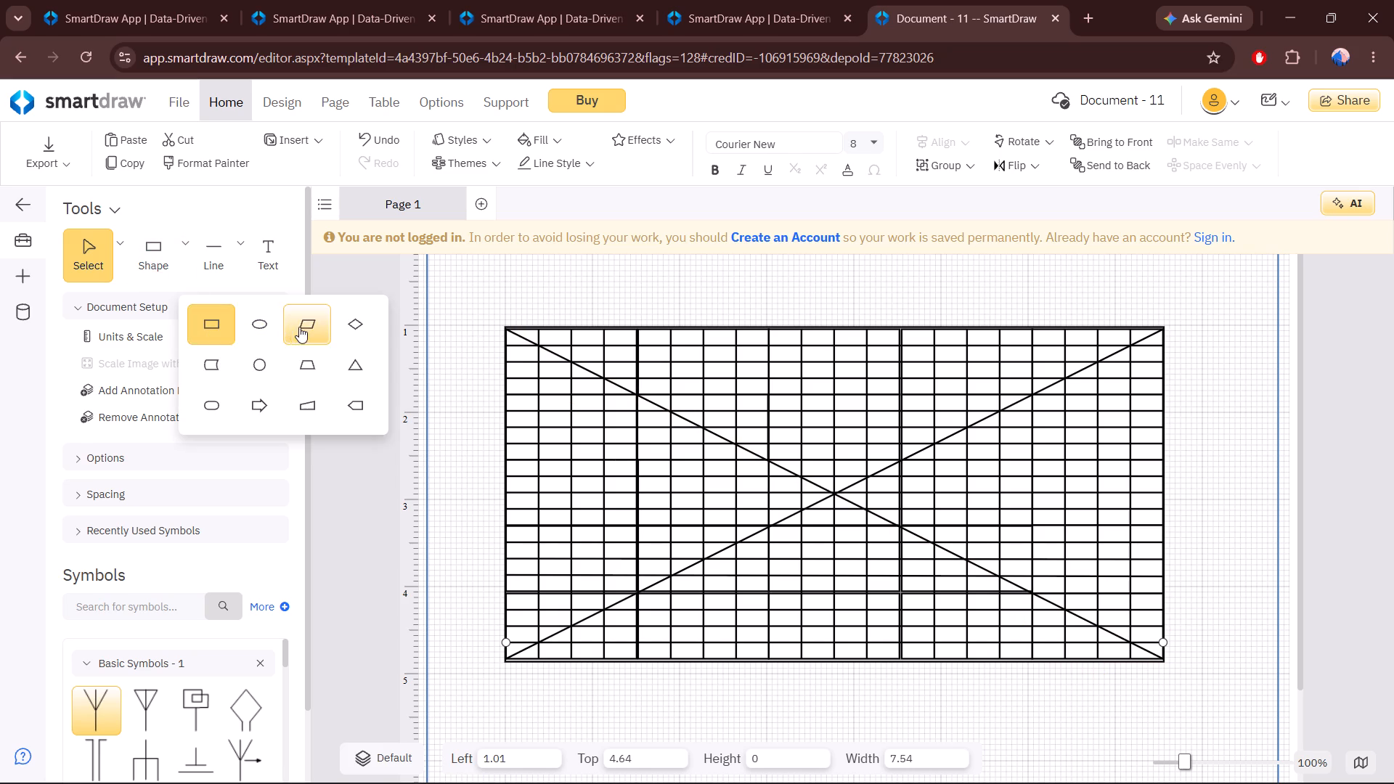
pyautogui.click(299, 327)
pyautogui.click(526, 139)
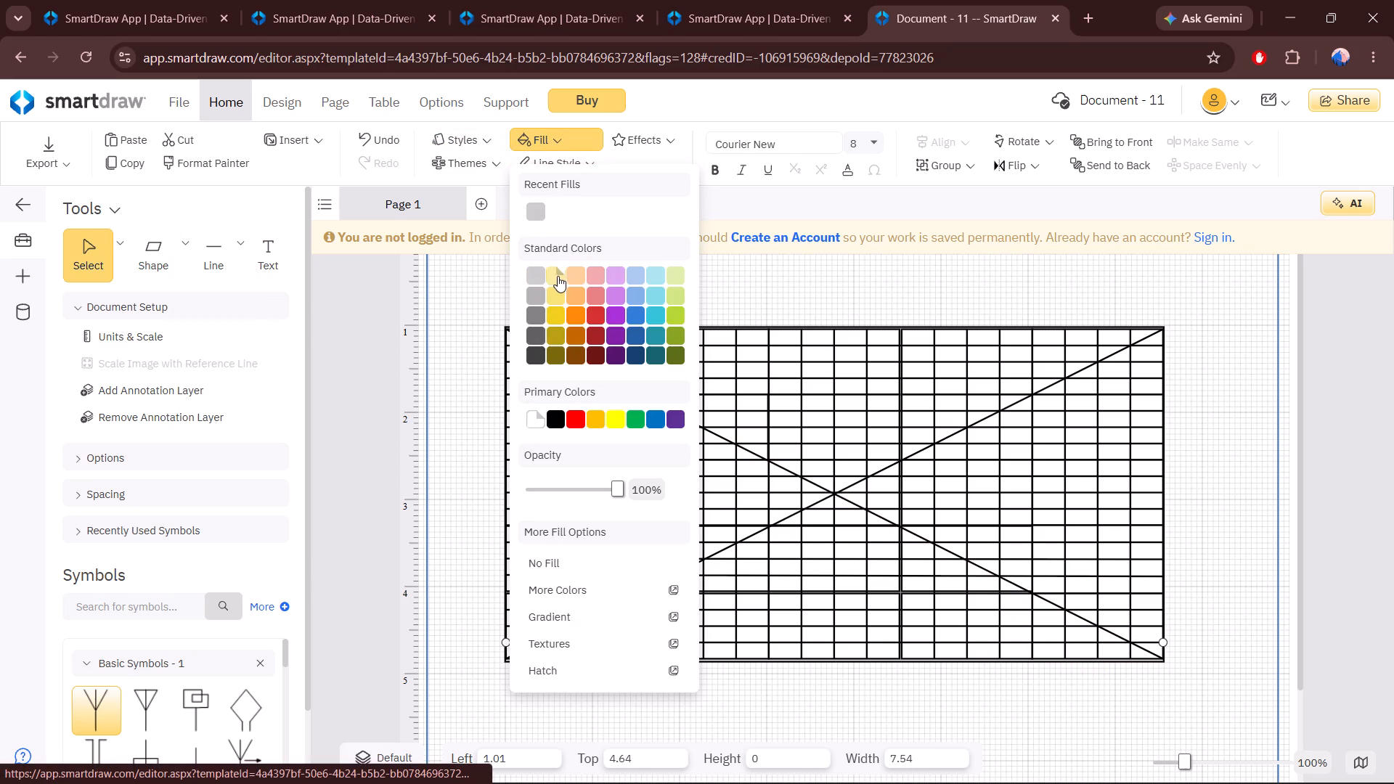
pyautogui.click(600, 271)
pyautogui.scroll(2, 584, 276)
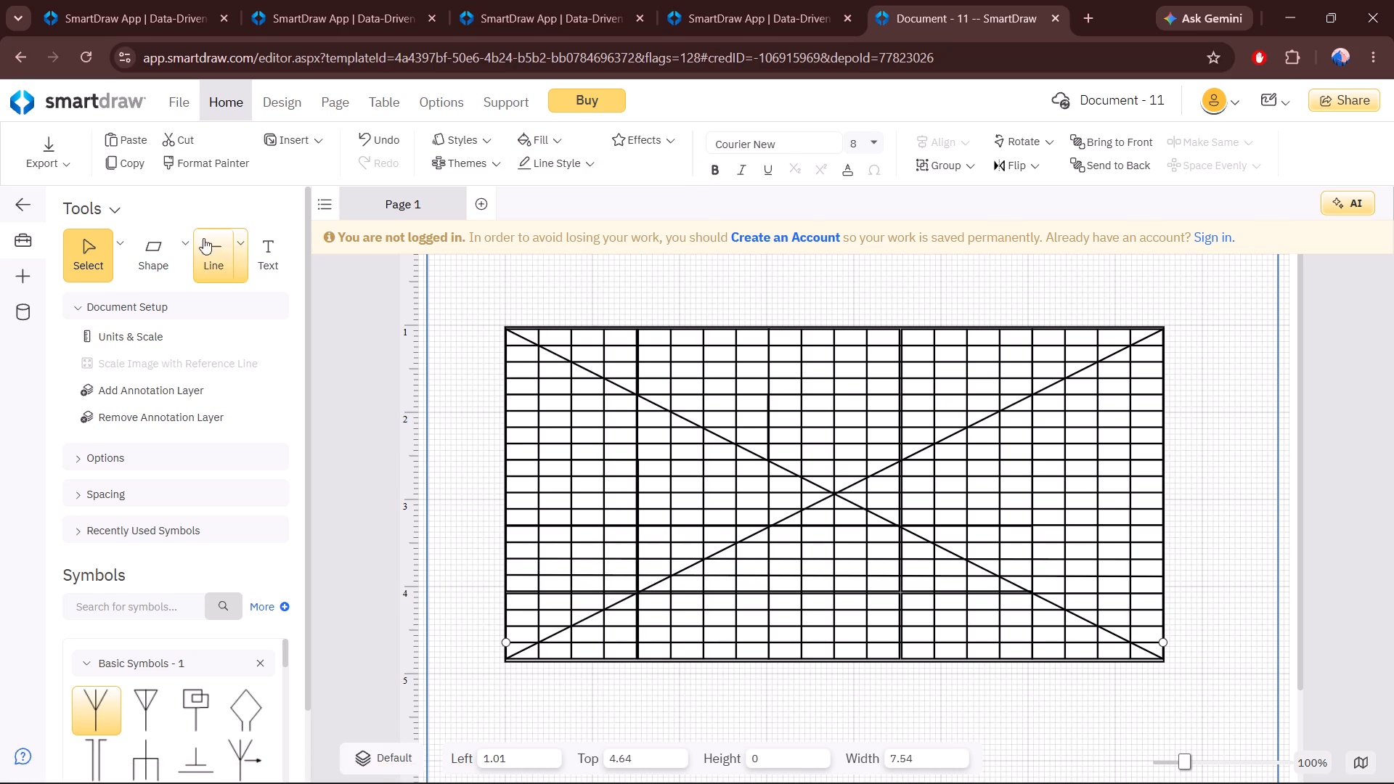
pyautogui.moveTo(162, 249); pyautogui.dragTo(560, 292)
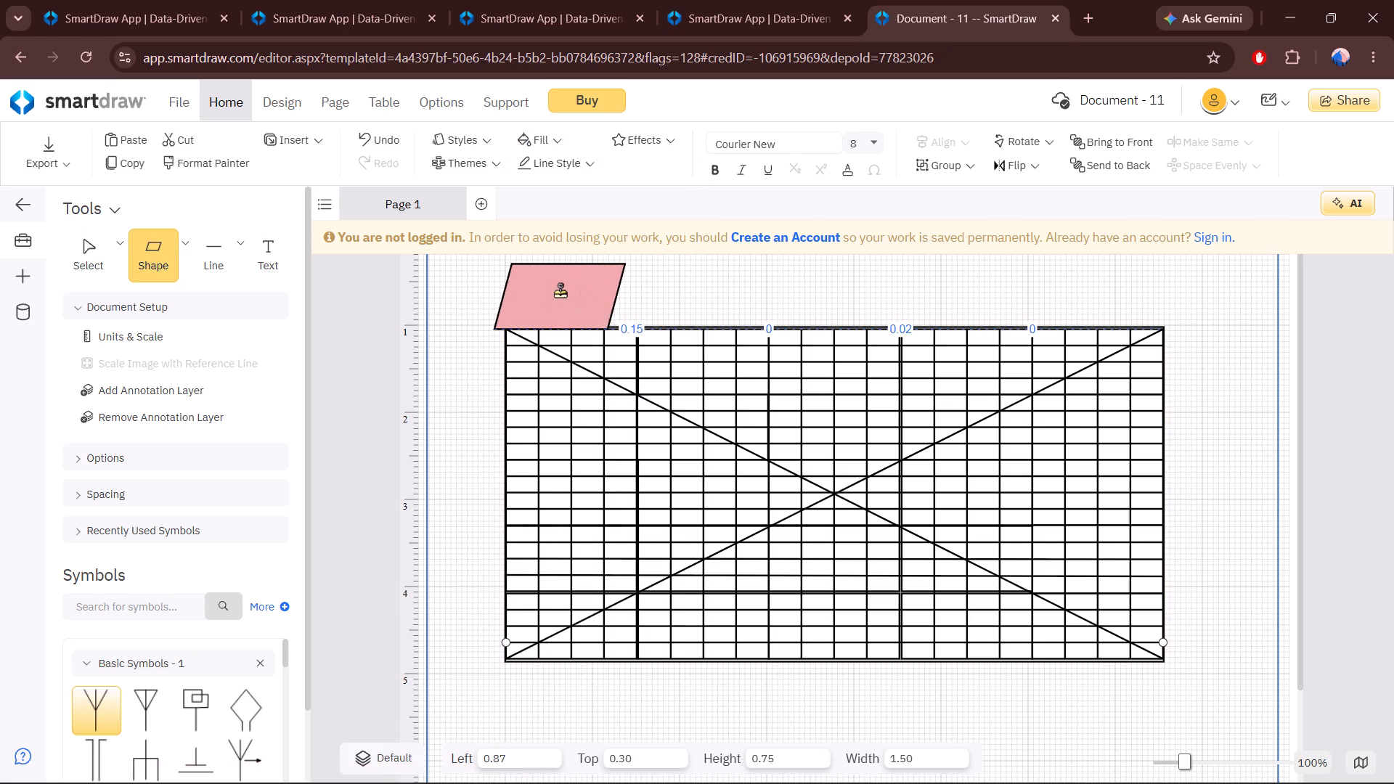
pyautogui.moveTo(560, 292); pyautogui.dragTo(566, 292)
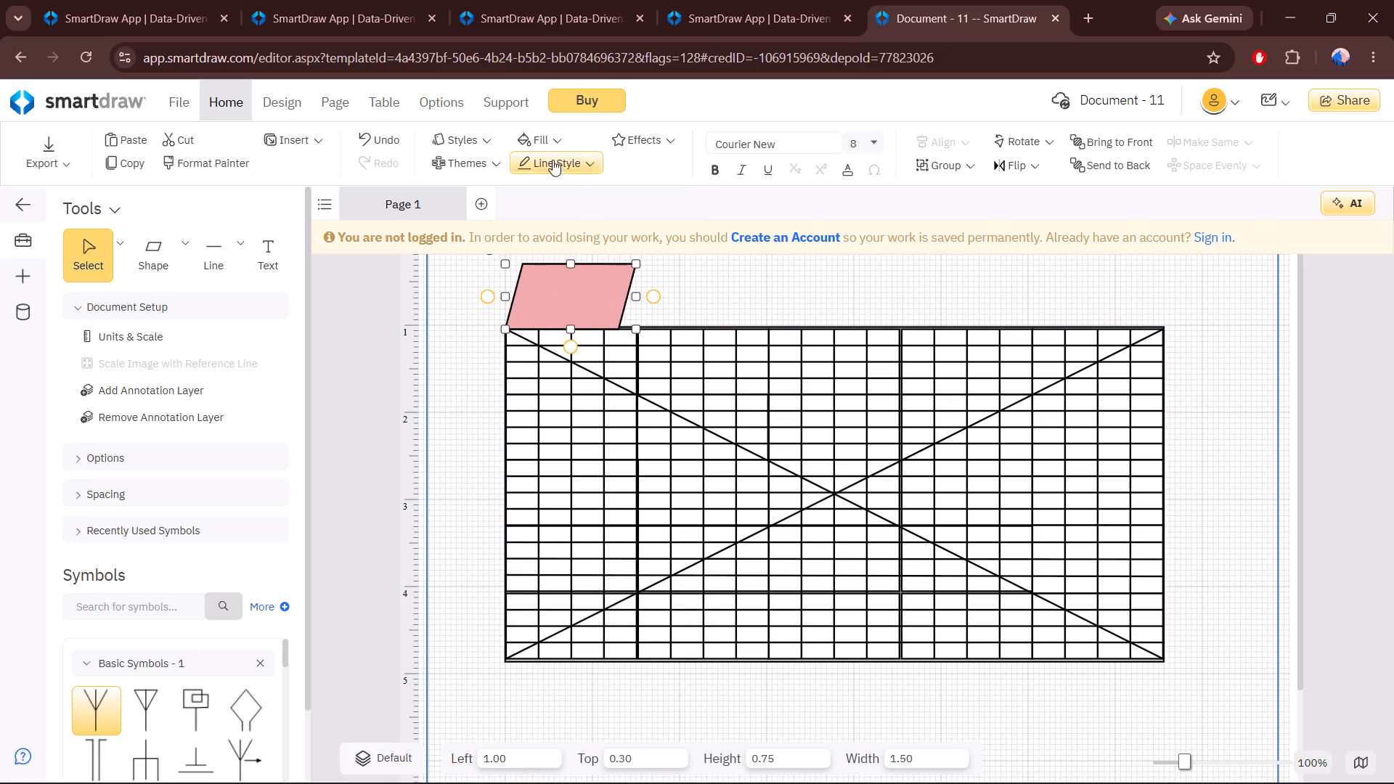
# Change the parallelogram's fill to light grey.
pyautogui.click(550, 134)
pyautogui.click(558, 208)
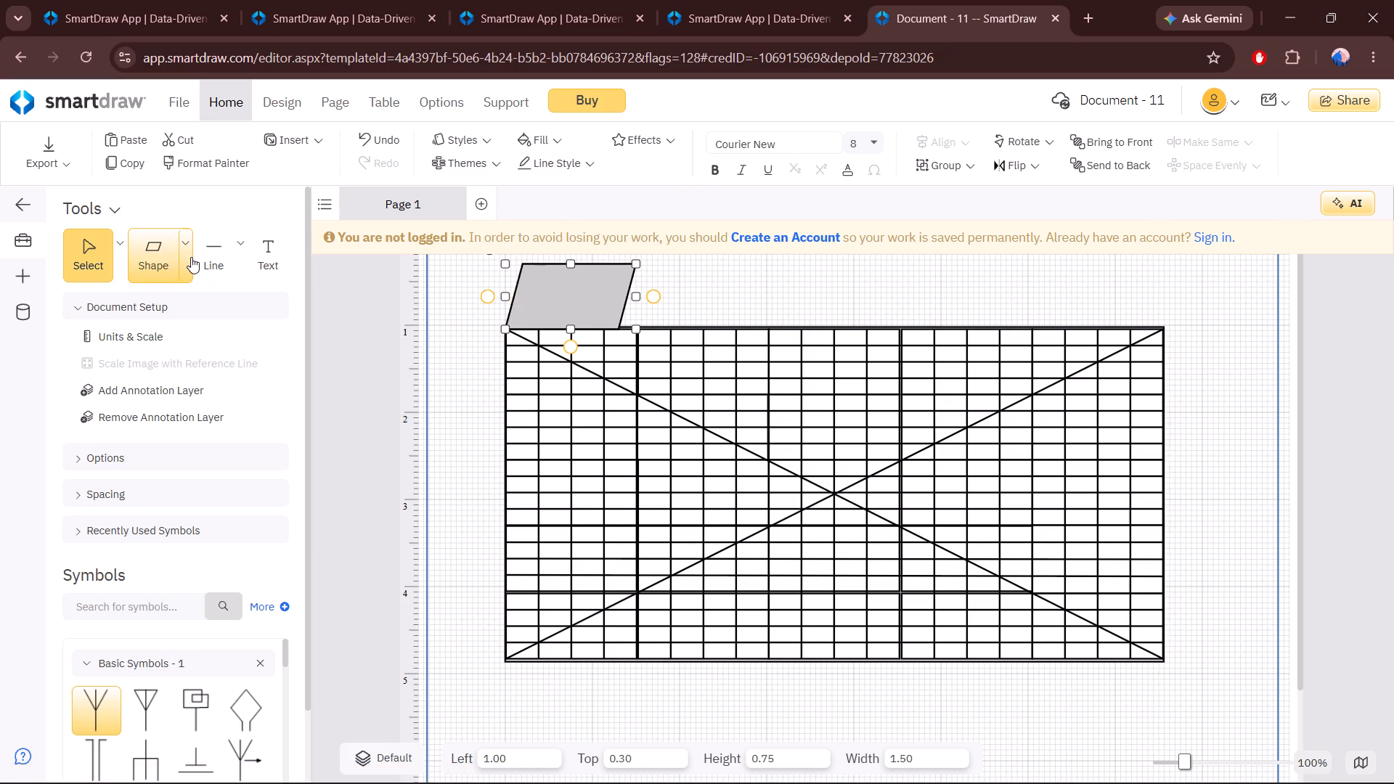
# Add three more 1.50 by 0.75 grey parallelograms edge to edge along the grid's top, the last at left 4.95, top 0.30.
pyautogui.moveTo(166, 256); pyautogui.dragTo(682, 302)
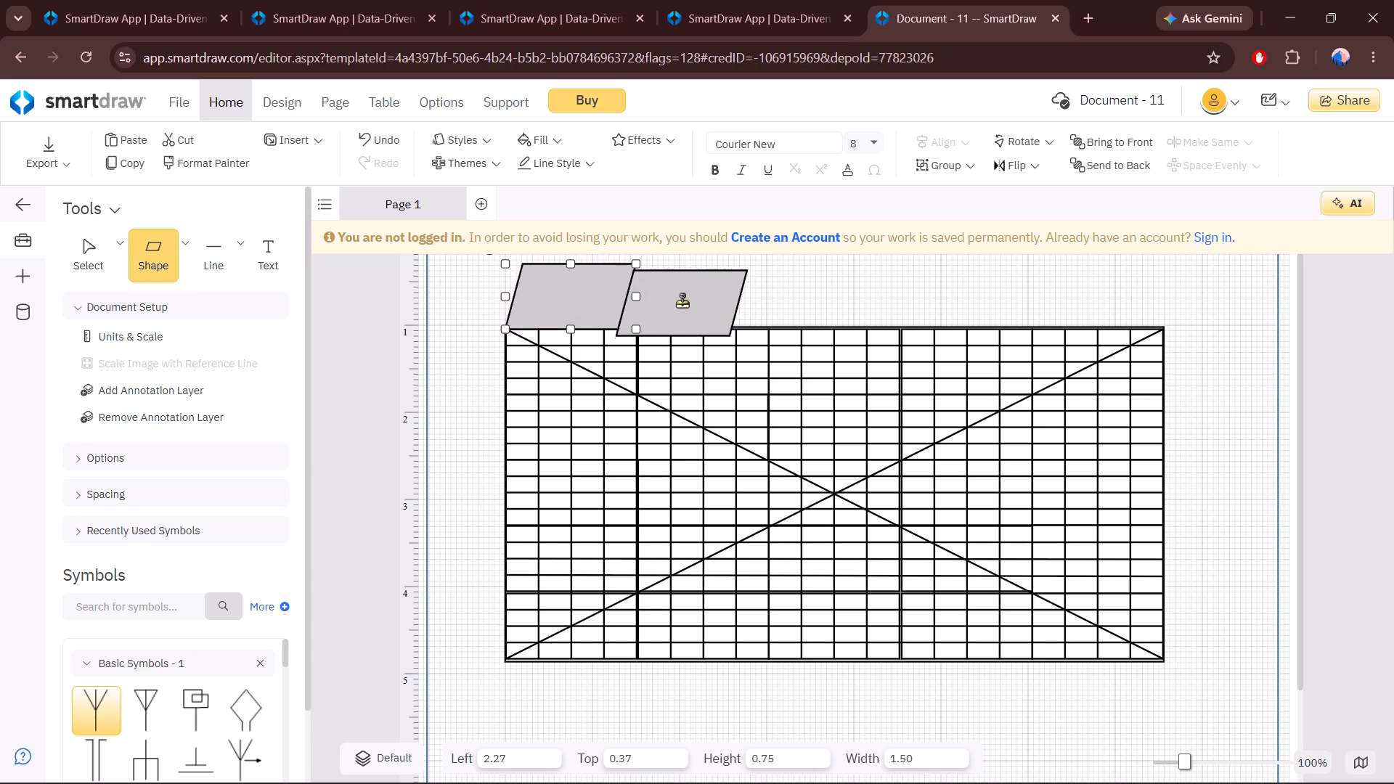
pyautogui.moveTo(682, 302); pyautogui.dragTo(685, 298)
pyautogui.moveTo(172, 245); pyautogui.dragTo(516, 298)
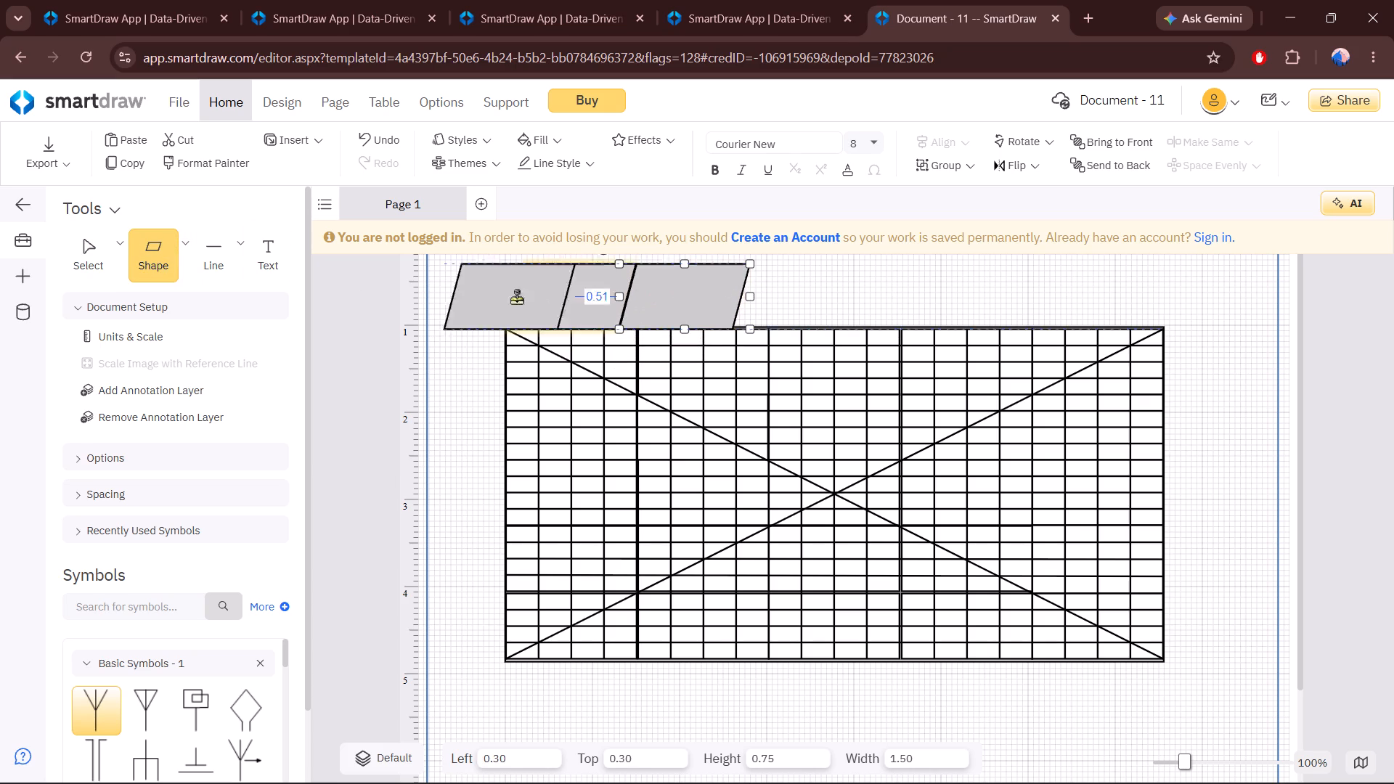
pyautogui.moveTo(516, 298); pyautogui.dragTo(803, 300)
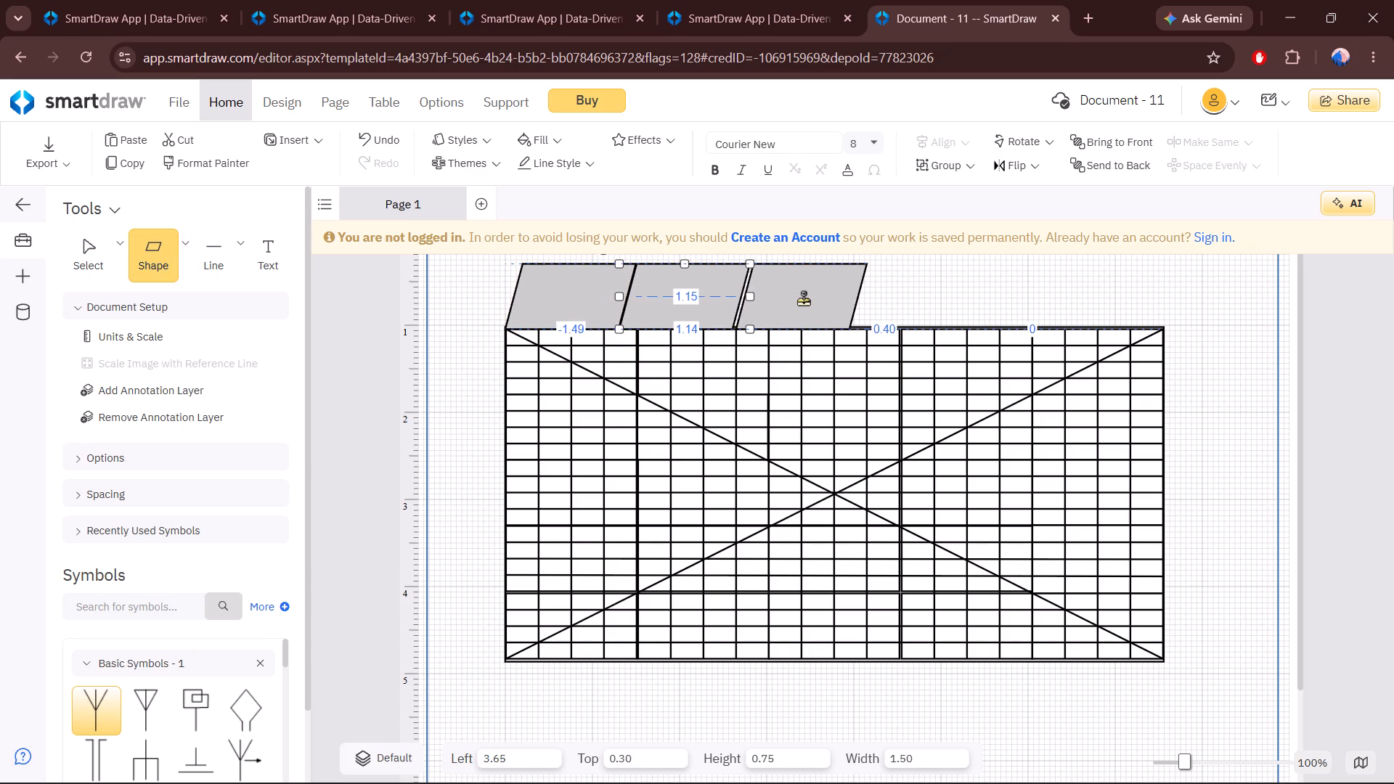
pyautogui.moveTo(803, 300); pyautogui.dragTo(799, 298)
pyautogui.click(1019, 296)
pyautogui.scroll(2, 1019, 296)
pyautogui.moveTo(150, 252); pyautogui.dragTo(912, 295)
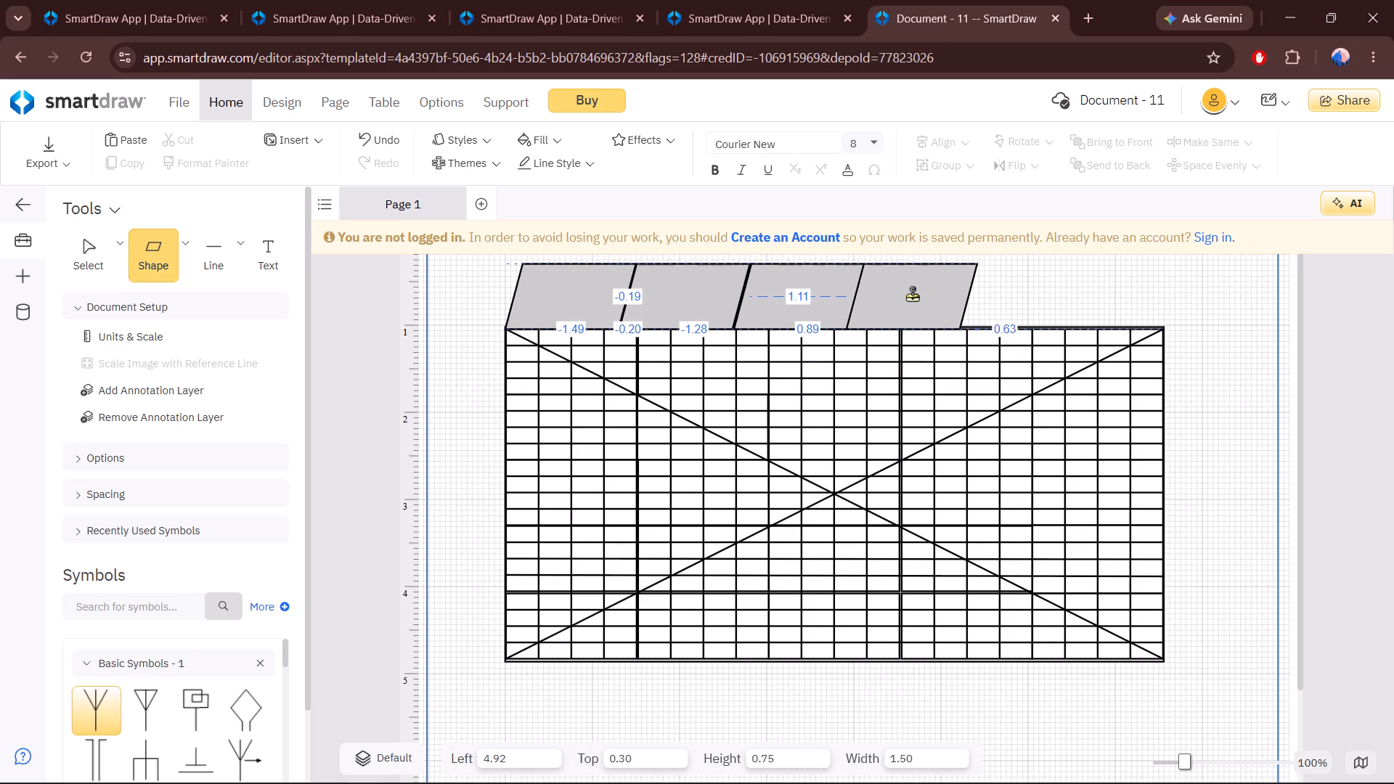
pyautogui.moveTo(912, 295); pyautogui.dragTo(915, 297)
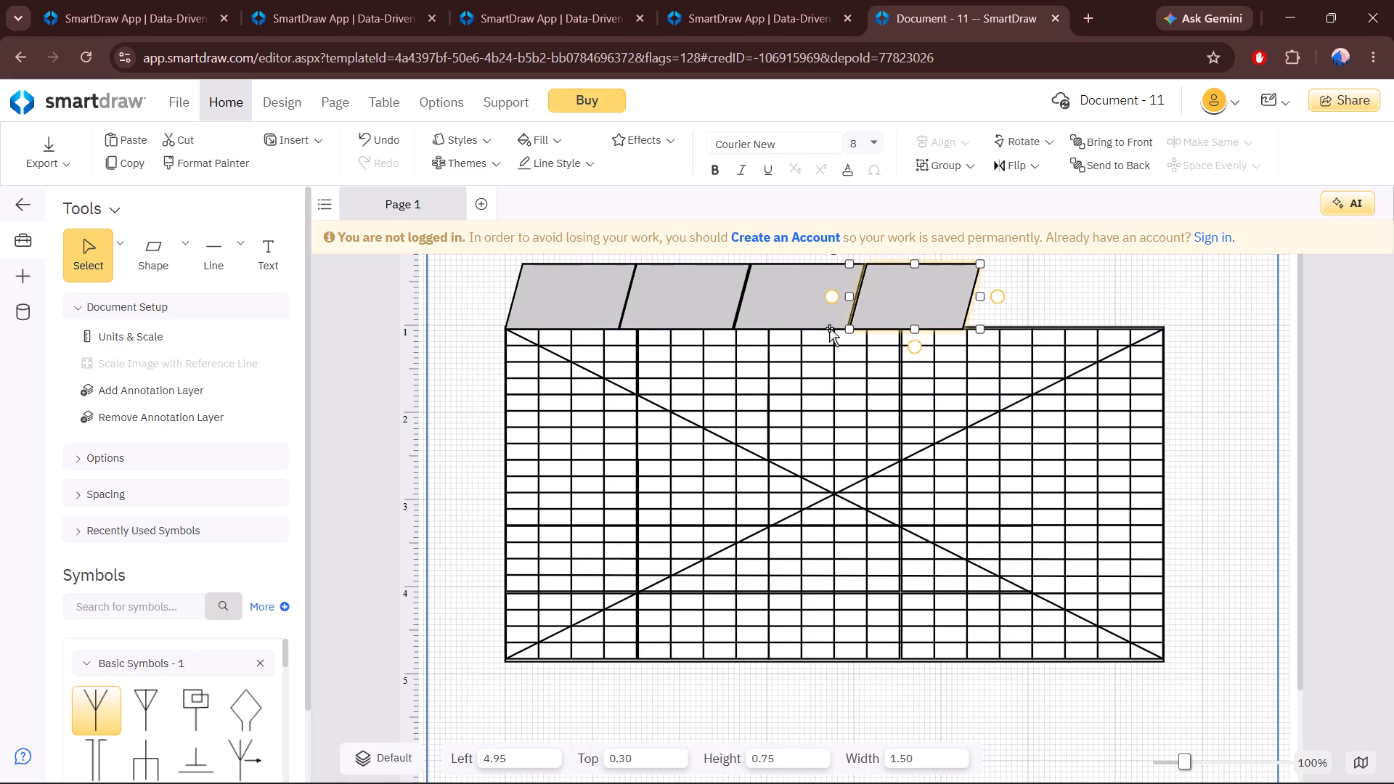
# Extend the top row with three more grey parallelograms, the first at left 6.24 and the last at left 8.86, top 0.30.
pyautogui.moveTo(163, 258); pyautogui.dragTo(1033, 306)
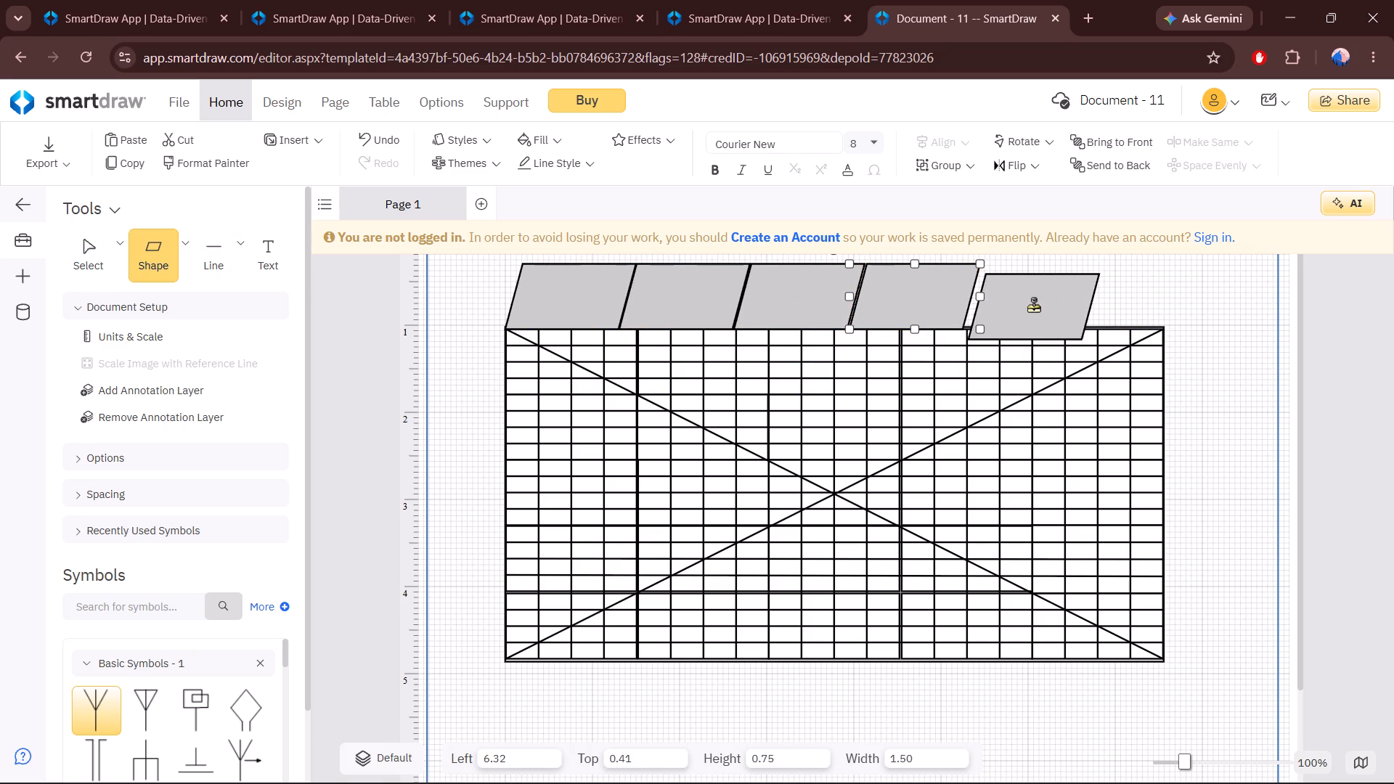
pyautogui.moveTo(1033, 306); pyautogui.dragTo(1027, 298)
pyautogui.moveTo(149, 243); pyautogui.dragTo(149, 244)
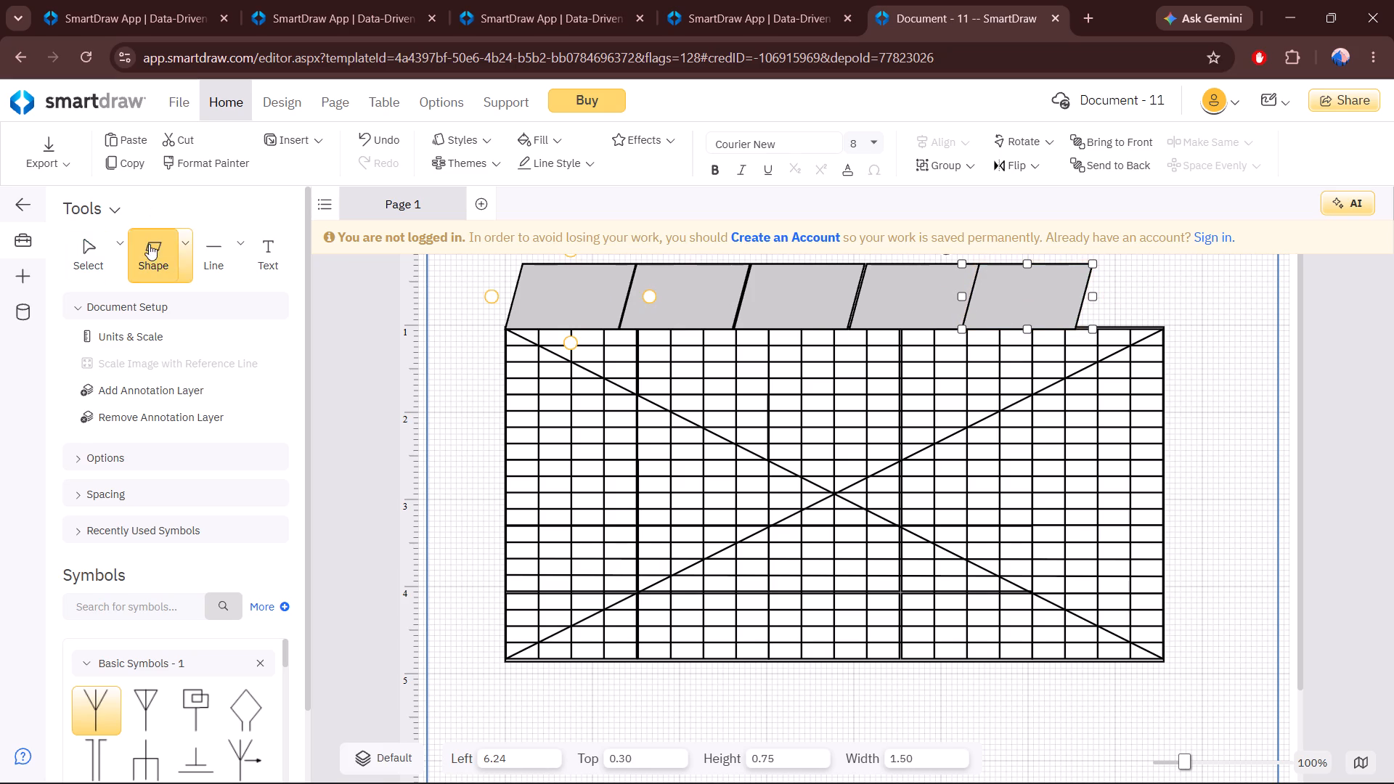
pyautogui.moveTo(149, 244); pyautogui.dragTo(1142, 295)
pyautogui.moveTo(141, 247); pyautogui.dragTo(1231, 318)
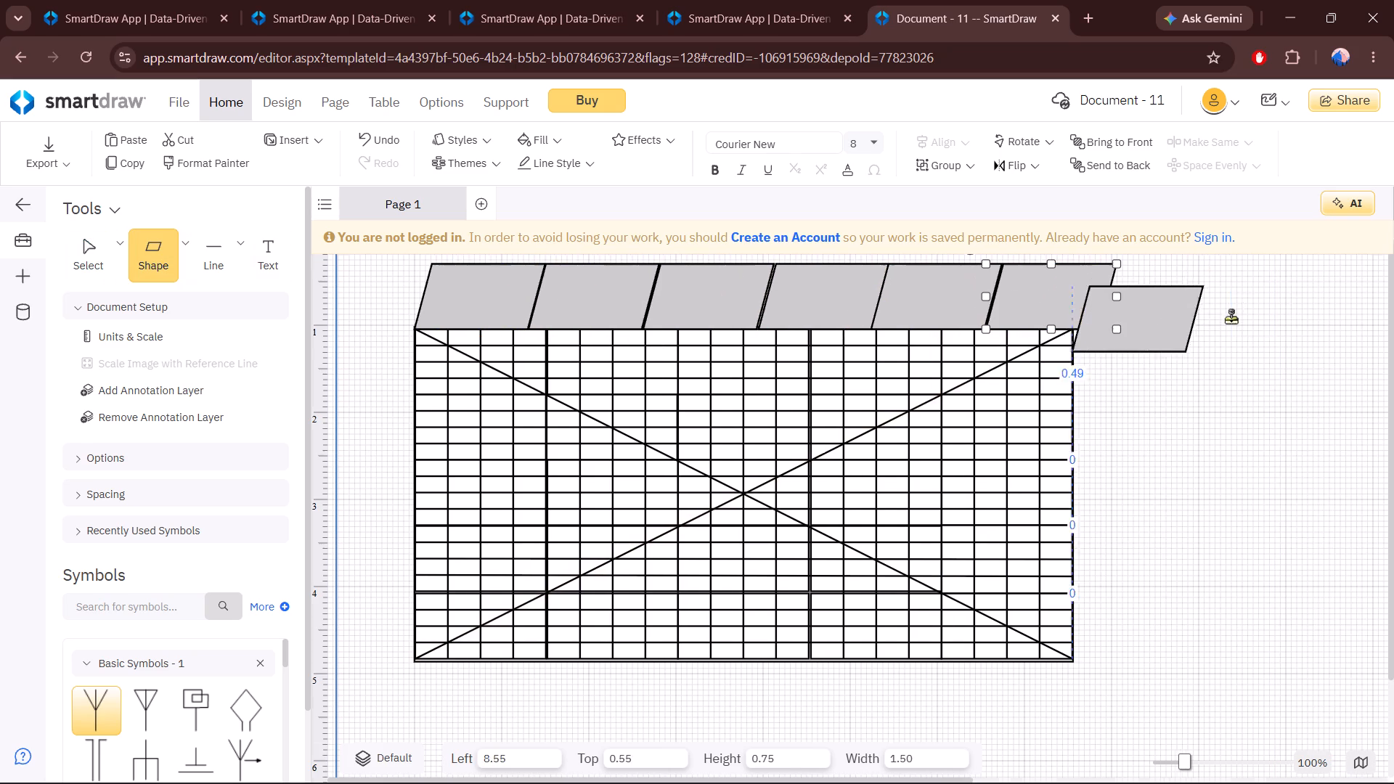
pyautogui.moveTo(1231, 318); pyautogui.dragTo(1165, 302)
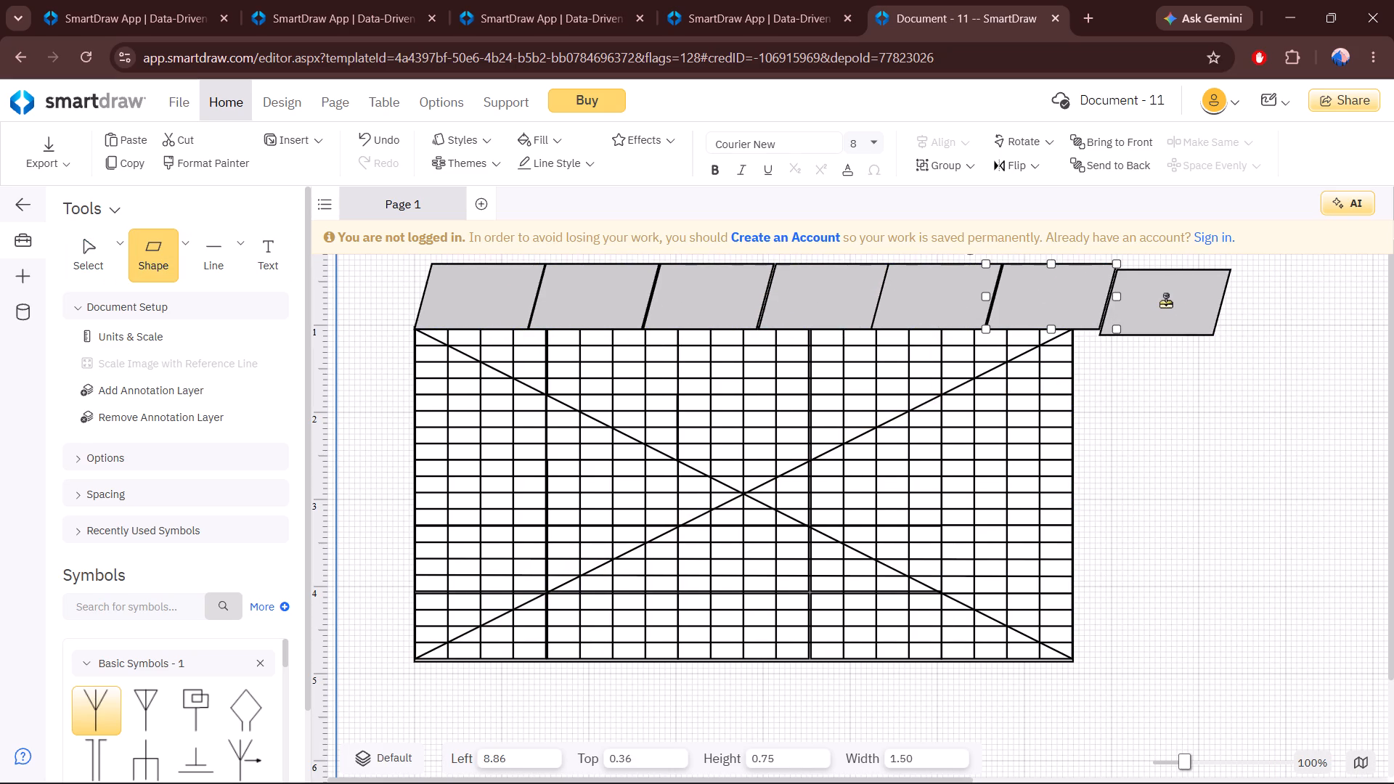
pyautogui.moveTo(1165, 302); pyautogui.dragTo(1165, 298)
# Stack two grey parallelograms below the row's last one, along its slant, at about left 8.65, top 1.05 and left 8.45, top 1.80.
pyautogui.moveTo(149, 258); pyautogui.dragTo(313, 271)
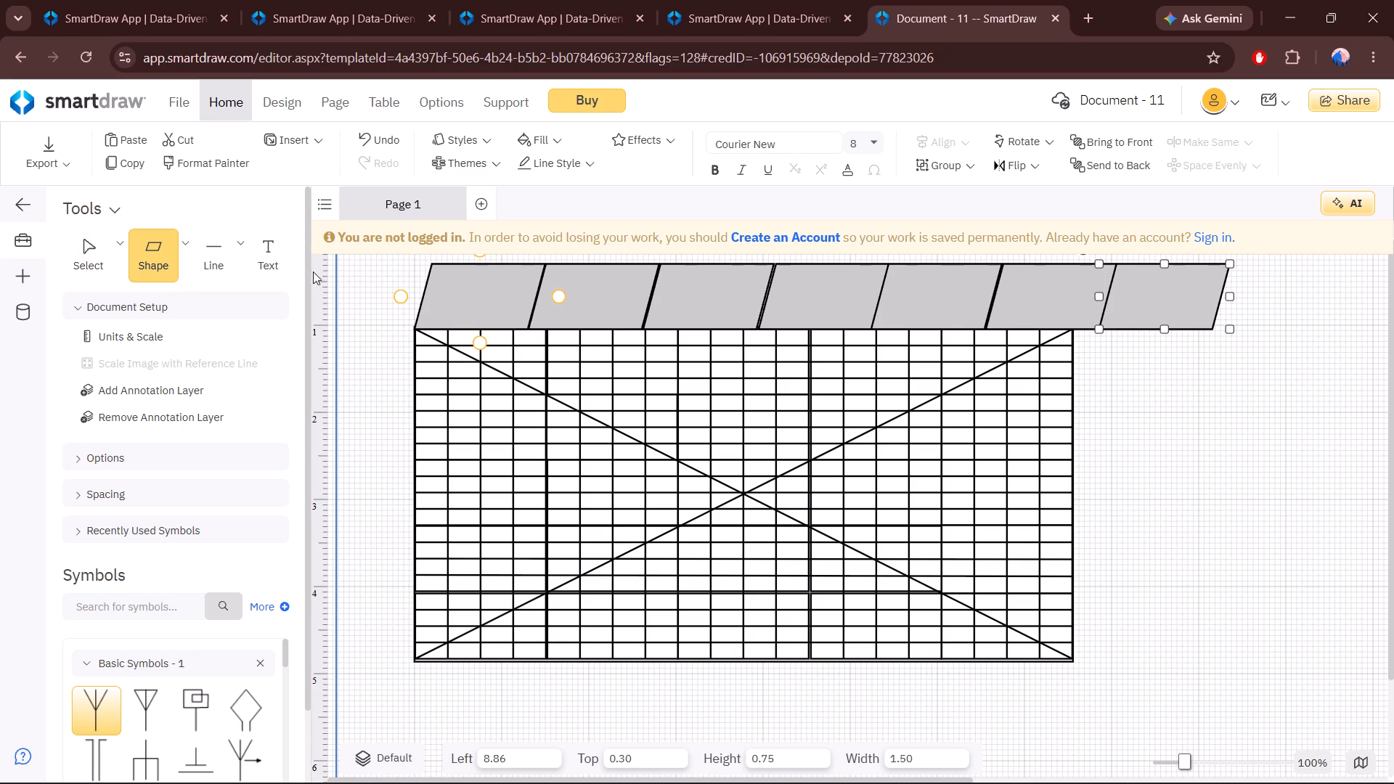
pyautogui.moveTo(313, 271); pyautogui.dragTo(1150, 362)
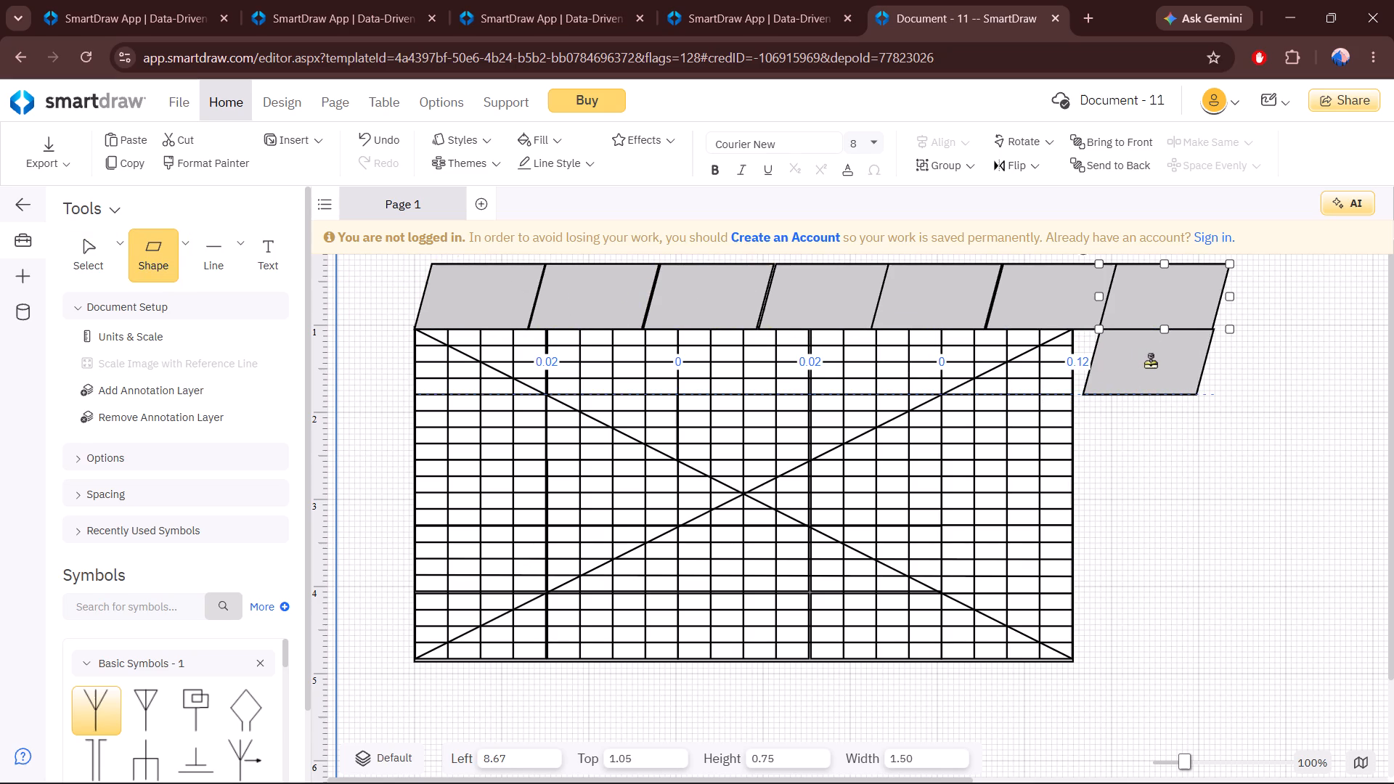
pyautogui.moveTo(1150, 362); pyautogui.dragTo(1149, 362)
pyautogui.moveTo(1149, 362); pyautogui.dragTo(1146, 361)
pyautogui.moveTo(142, 275); pyautogui.dragTo(245, 305)
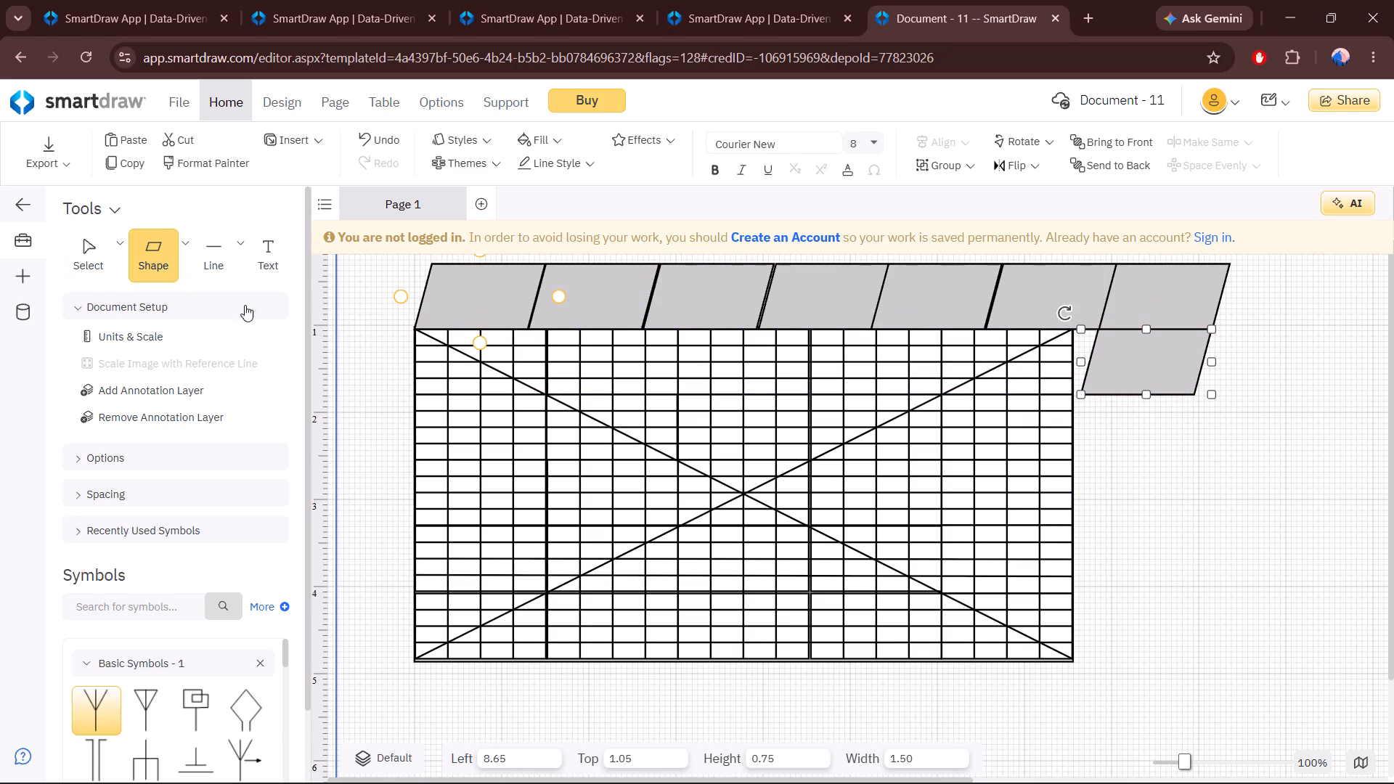
pyautogui.moveTo(245, 305); pyautogui.dragTo(1120, 427)
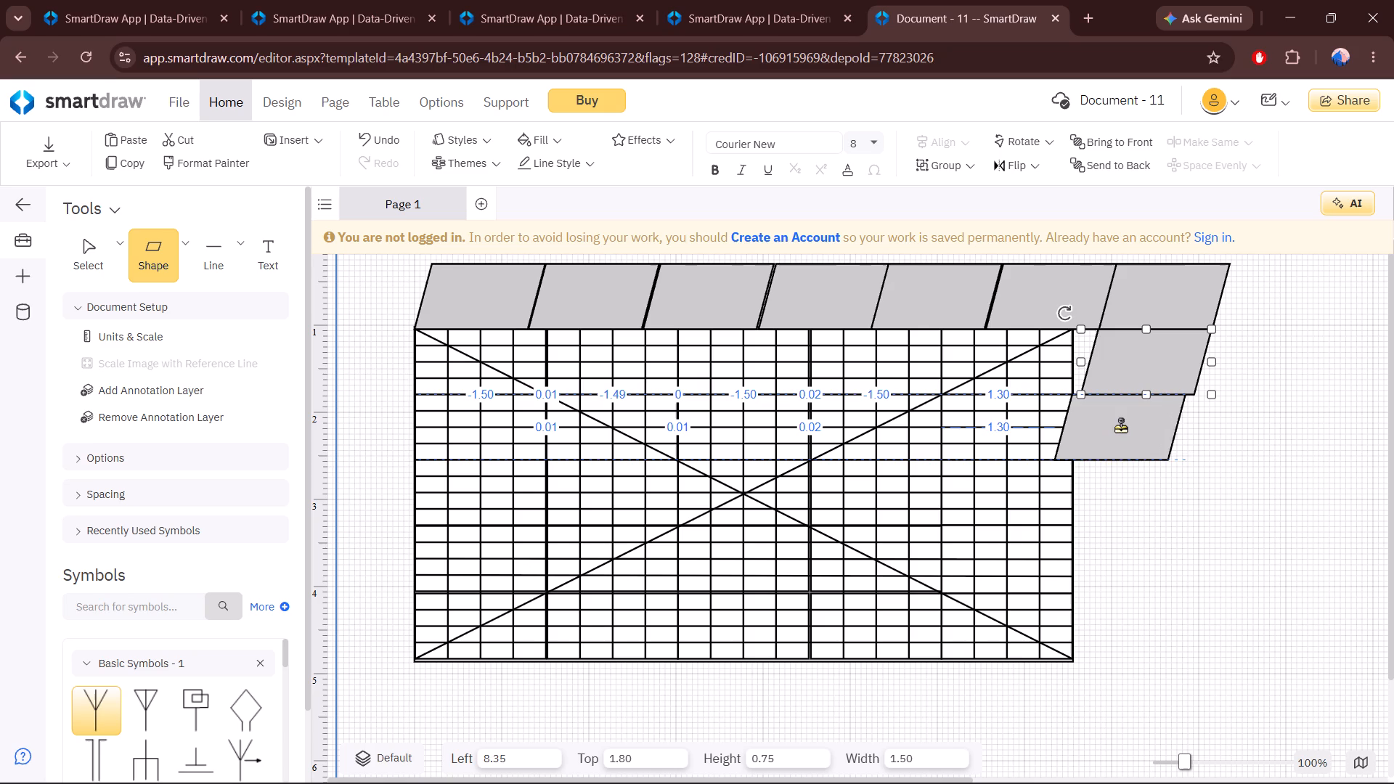
pyautogui.moveTo(1120, 427); pyautogui.dragTo(1130, 427)
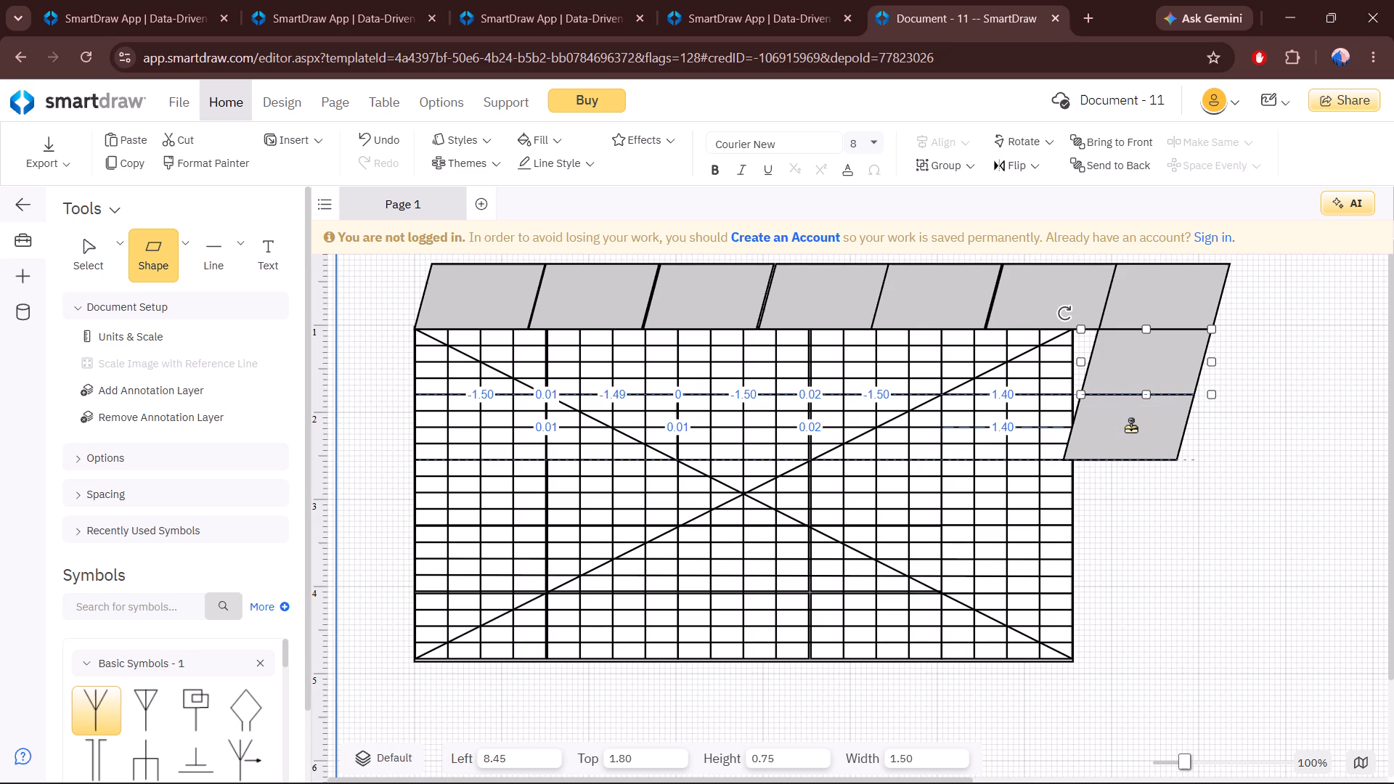
pyautogui.moveTo(1130, 427); pyautogui.dragTo(1129, 427)
pyautogui.click(1175, 578)
# Continue the slanted right-hand column with two more 1.50 by 0.75 grey parallelograms, the last at about left 8.05, top 3.30.
pyautogui.moveTo(155, 263); pyautogui.dragTo(1266, 602)
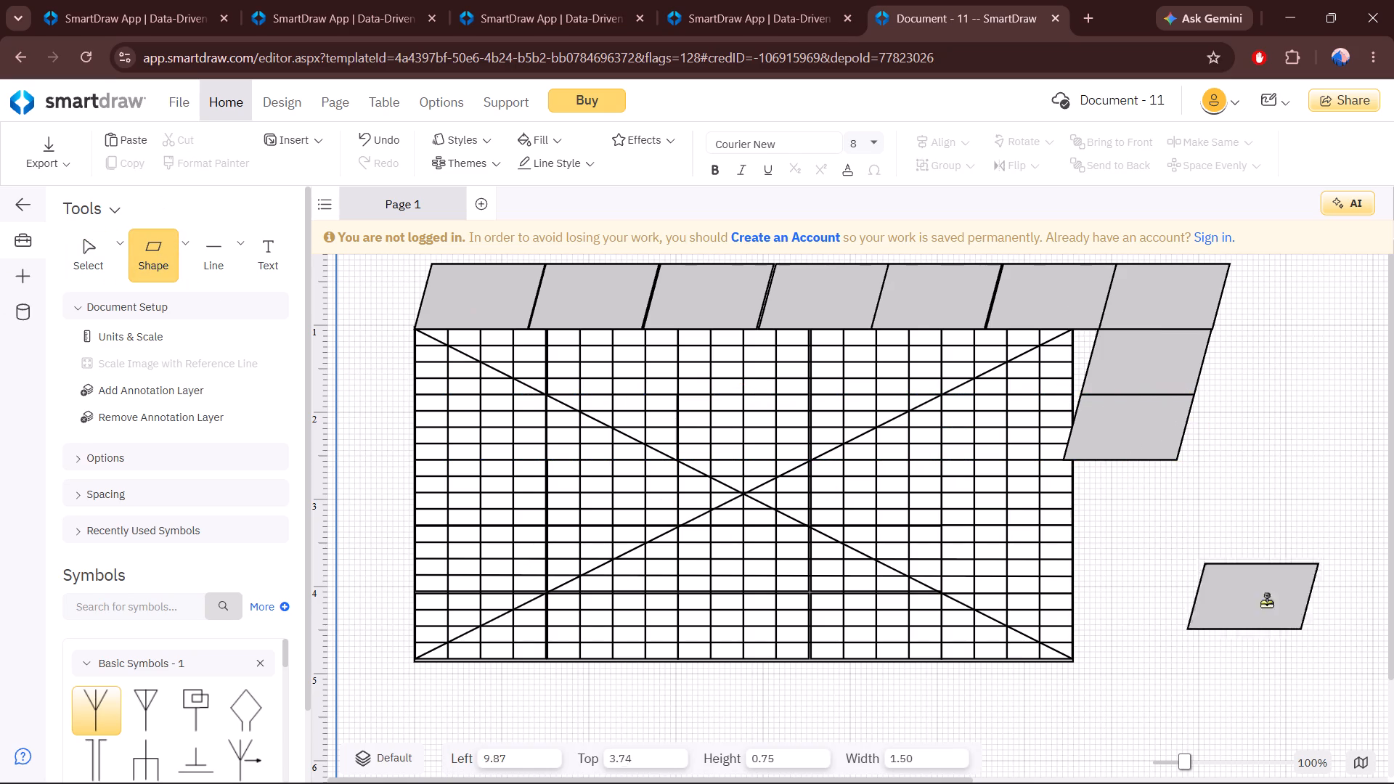
pyautogui.moveTo(1266, 602); pyautogui.dragTo(1111, 495)
pyautogui.click(1120, 612)
pyautogui.moveTo(150, 264); pyautogui.dragTo(783, 452)
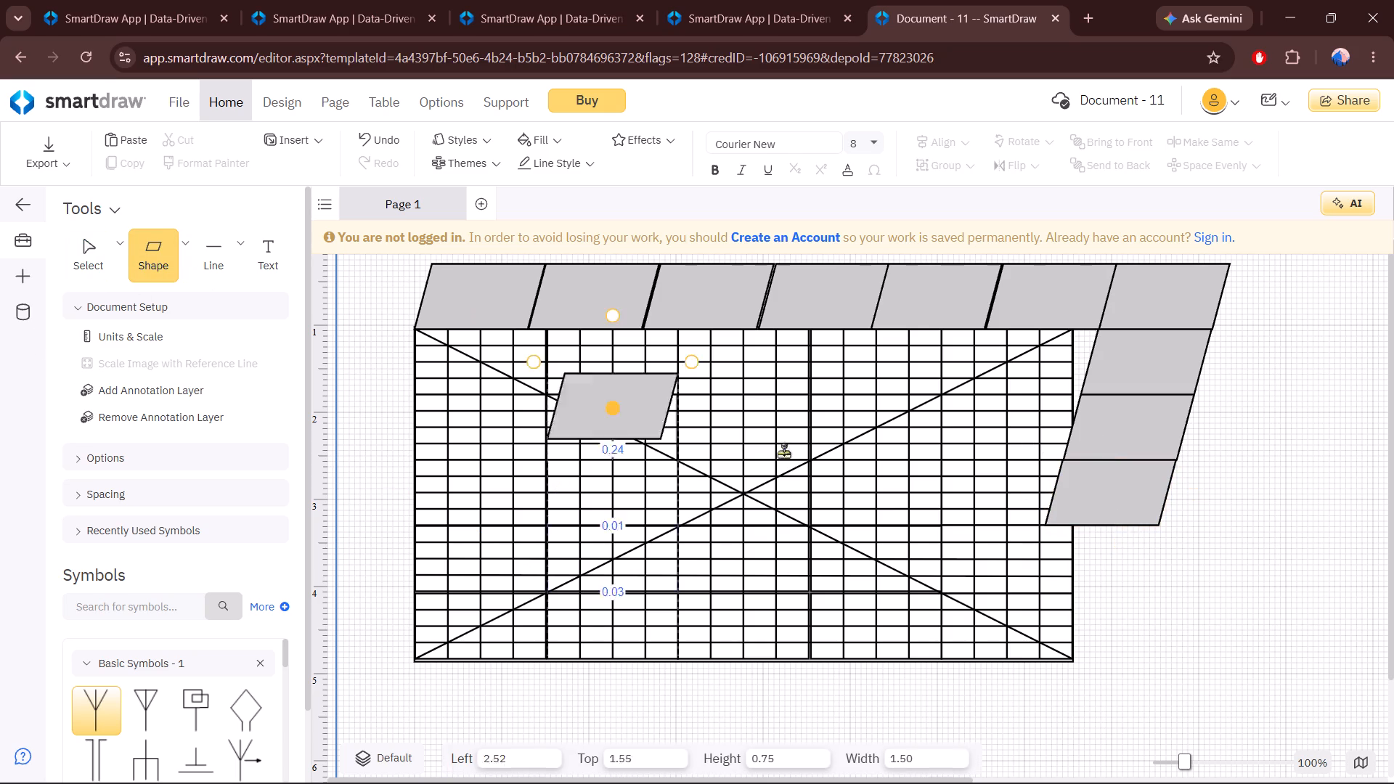
pyautogui.moveTo(783, 452); pyautogui.dragTo(1095, 559)
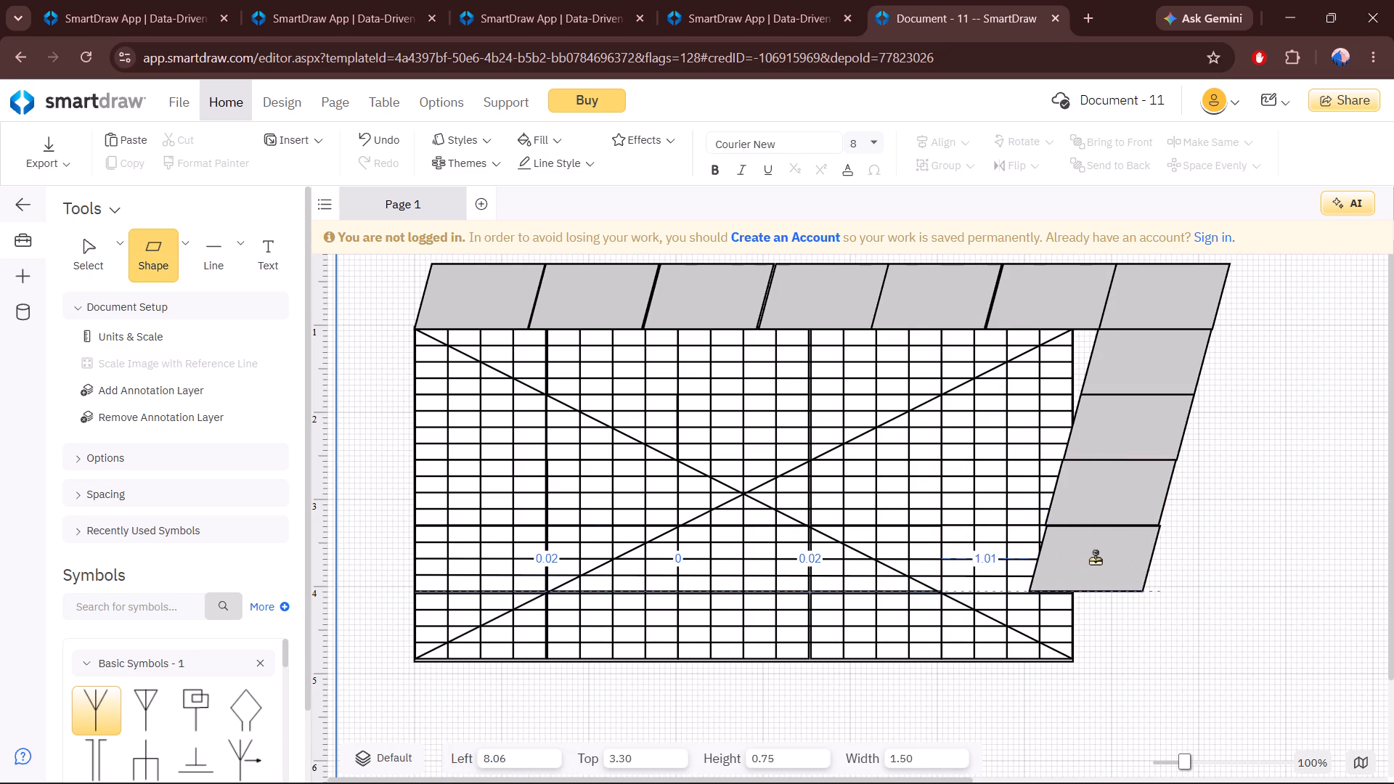
pyautogui.moveTo(1095, 559); pyautogui.dragTo(1093, 555)
pyautogui.click(1124, 646)
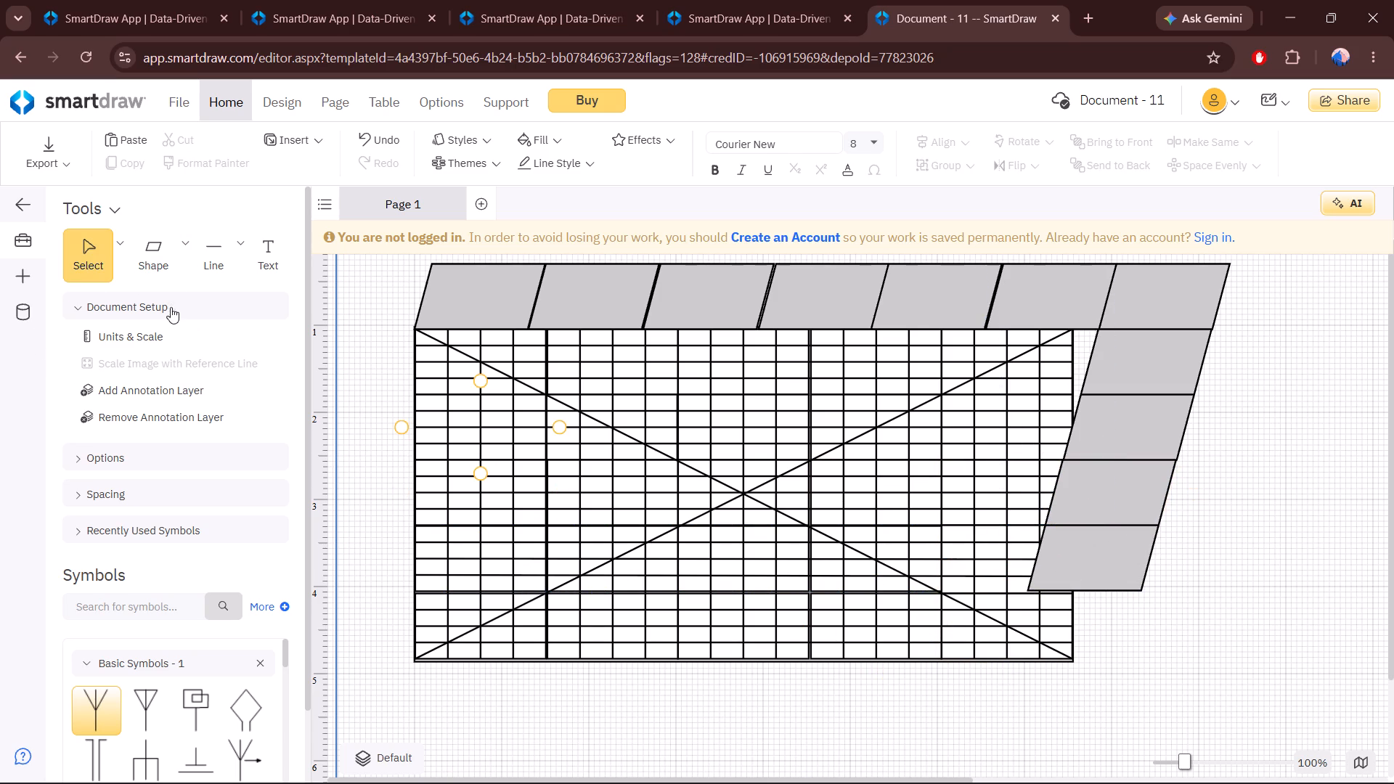
# Extend the right-hand column with two more grey parallelograms, at about left 7.83, top 4.05 and left 7.61, top 4.83.
pyautogui.moveTo(158, 256); pyautogui.dragTo(1085, 621)
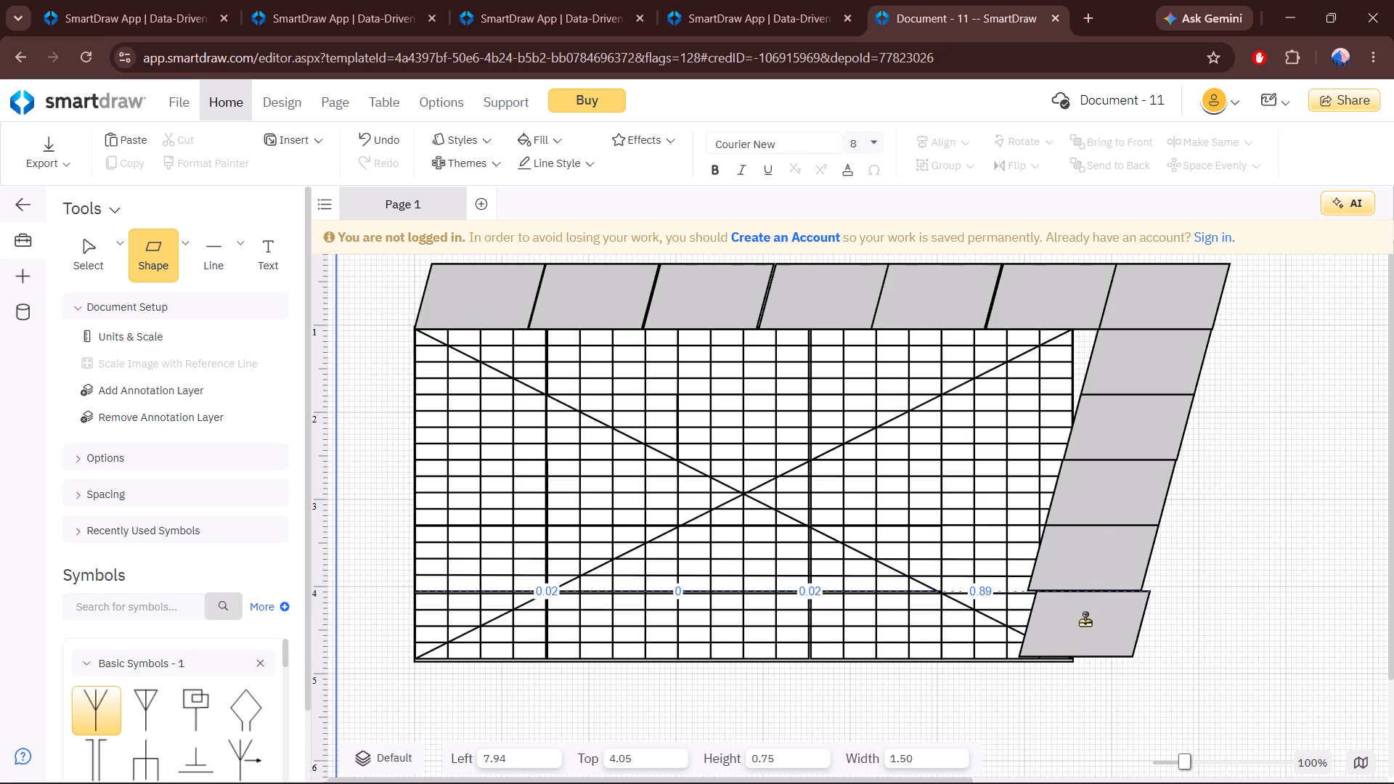
pyautogui.moveTo(1085, 621); pyautogui.dragTo(1076, 621)
pyautogui.moveTo(158, 262); pyautogui.dragTo(868, 629)
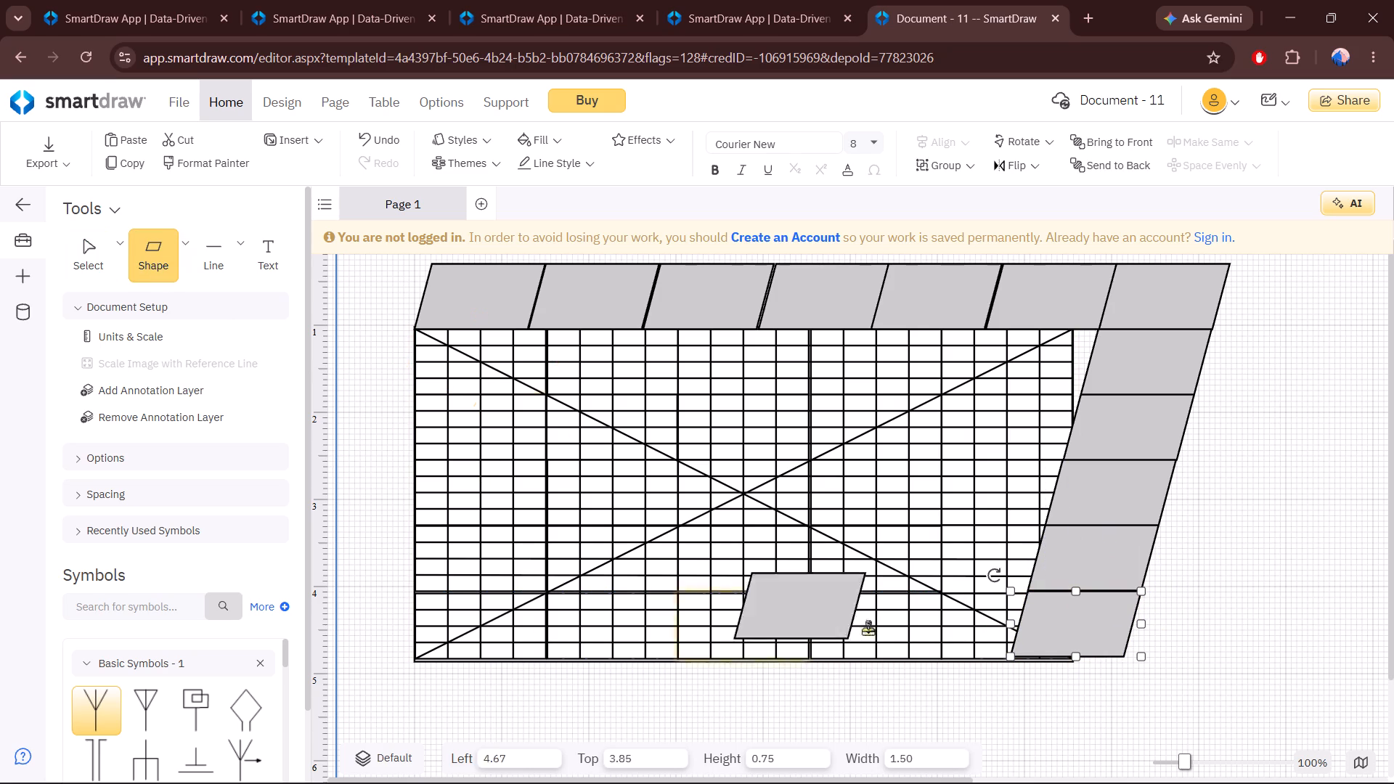
pyautogui.moveTo(868, 629); pyautogui.dragTo(1061, 685)
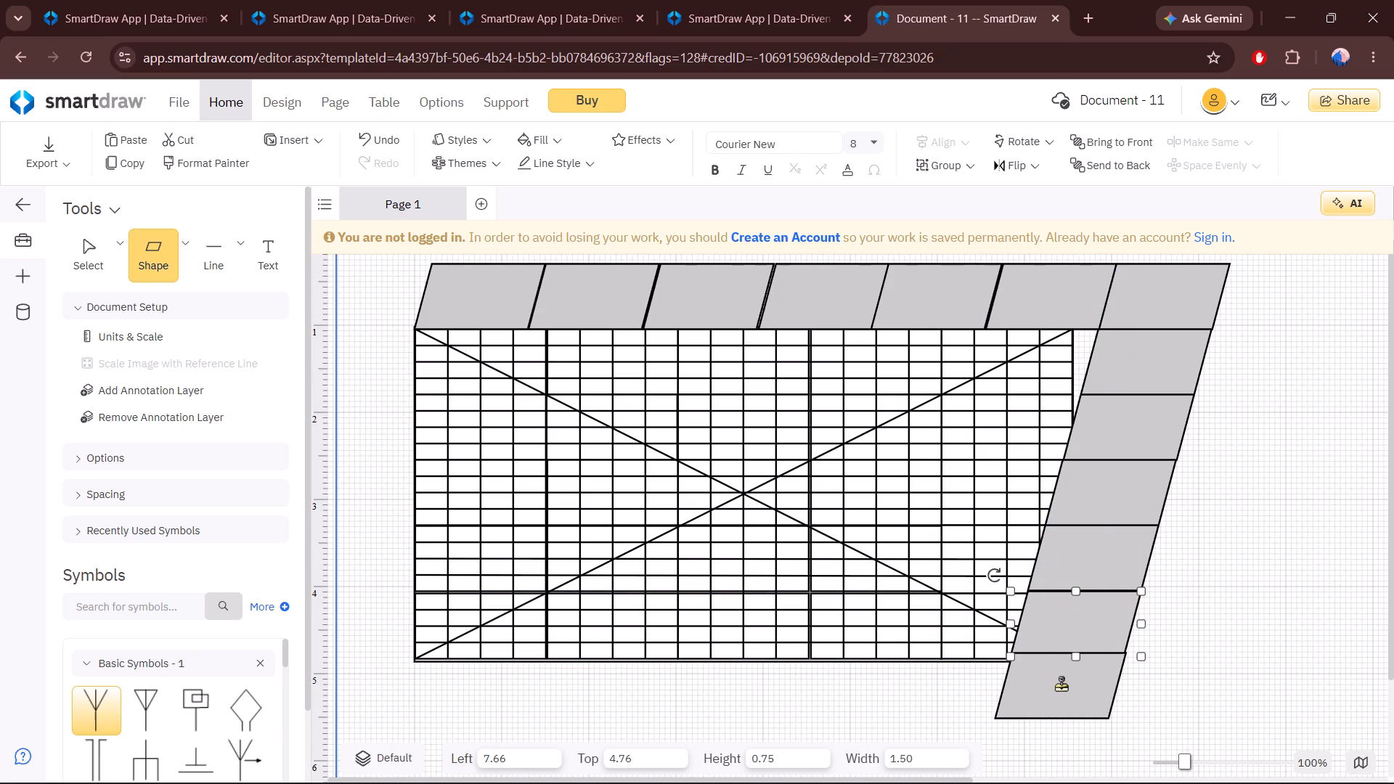
pyautogui.moveTo(1061, 685); pyautogui.dragTo(1056, 690)
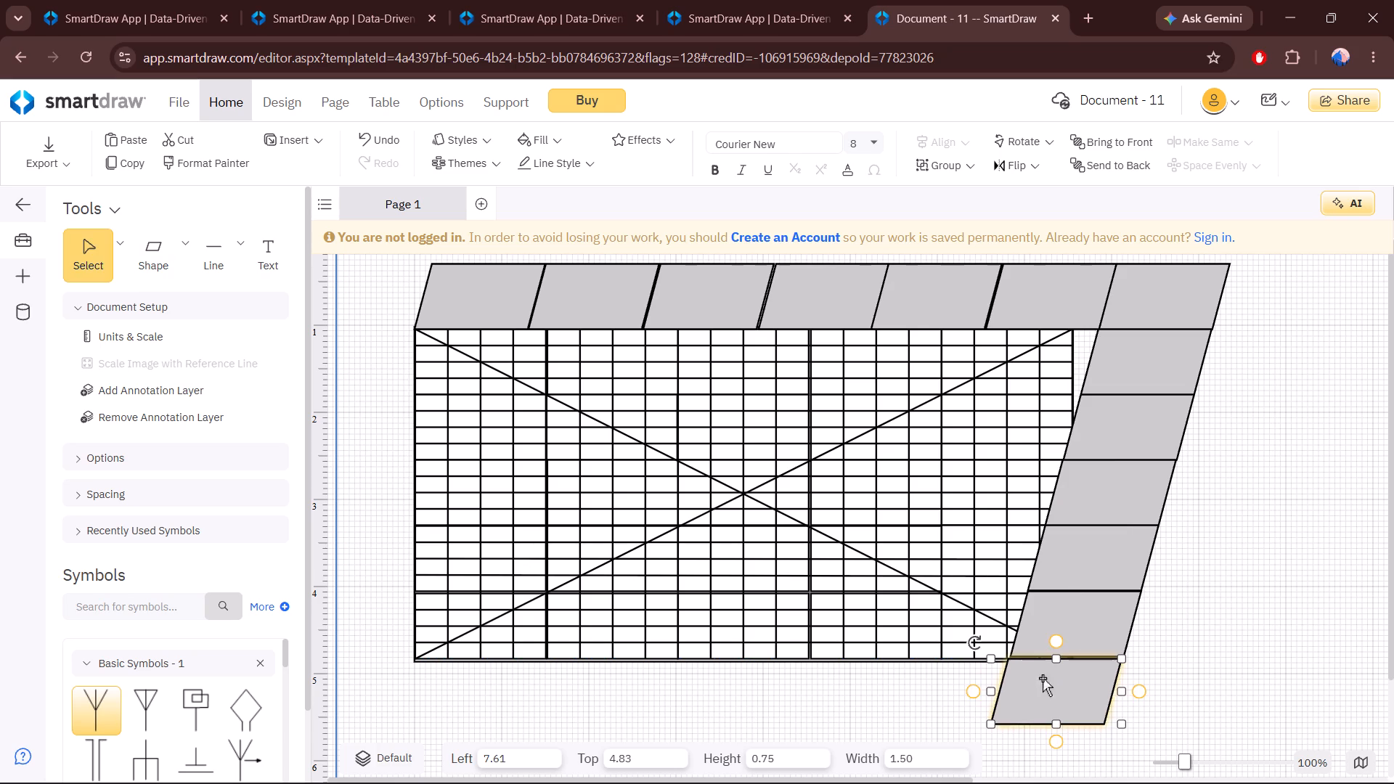
# Place three grey parallelograms leftward along the grid's bottom edge, at left 6.34, 5.02 and about 3.70, top 4.83.
pyautogui.moveTo(163, 234); pyautogui.dragTo(839, 697)
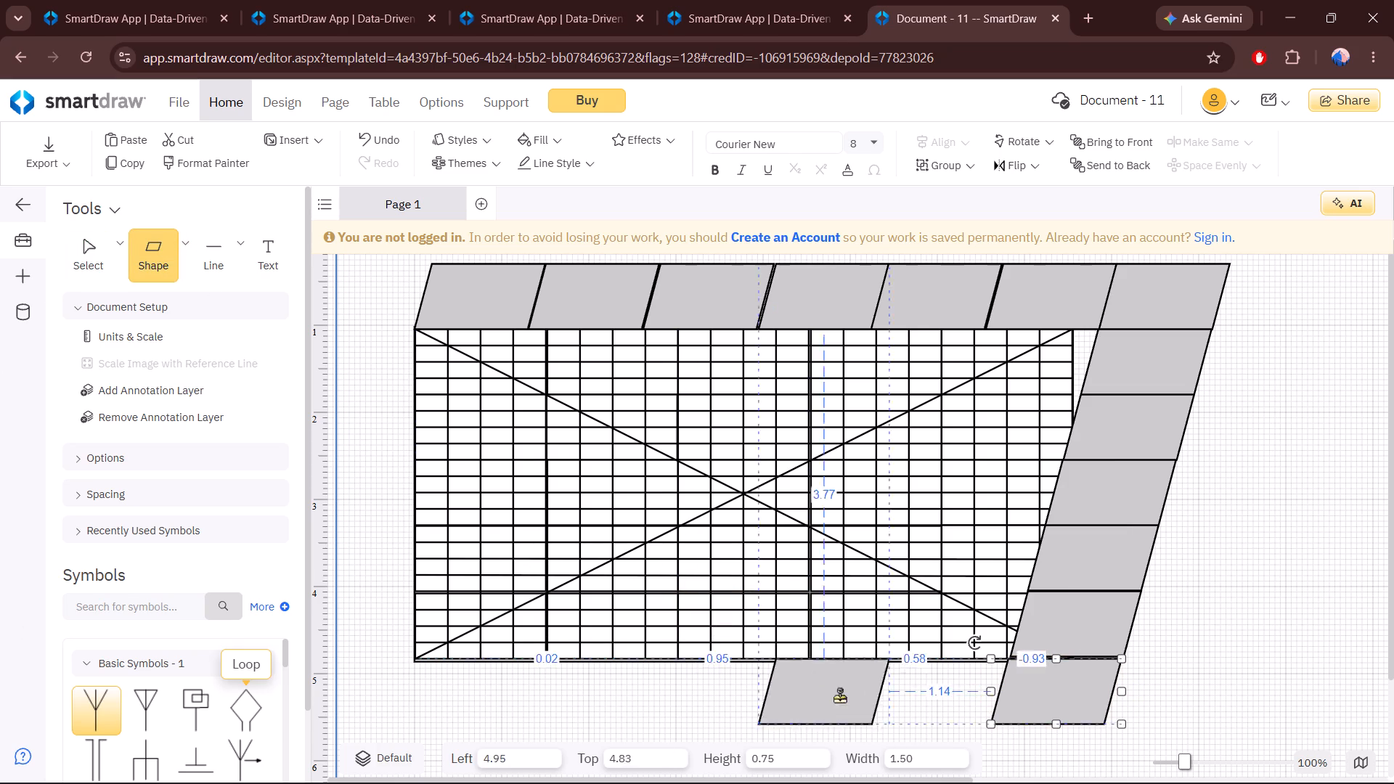
pyautogui.moveTo(839, 697); pyautogui.dragTo(944, 695)
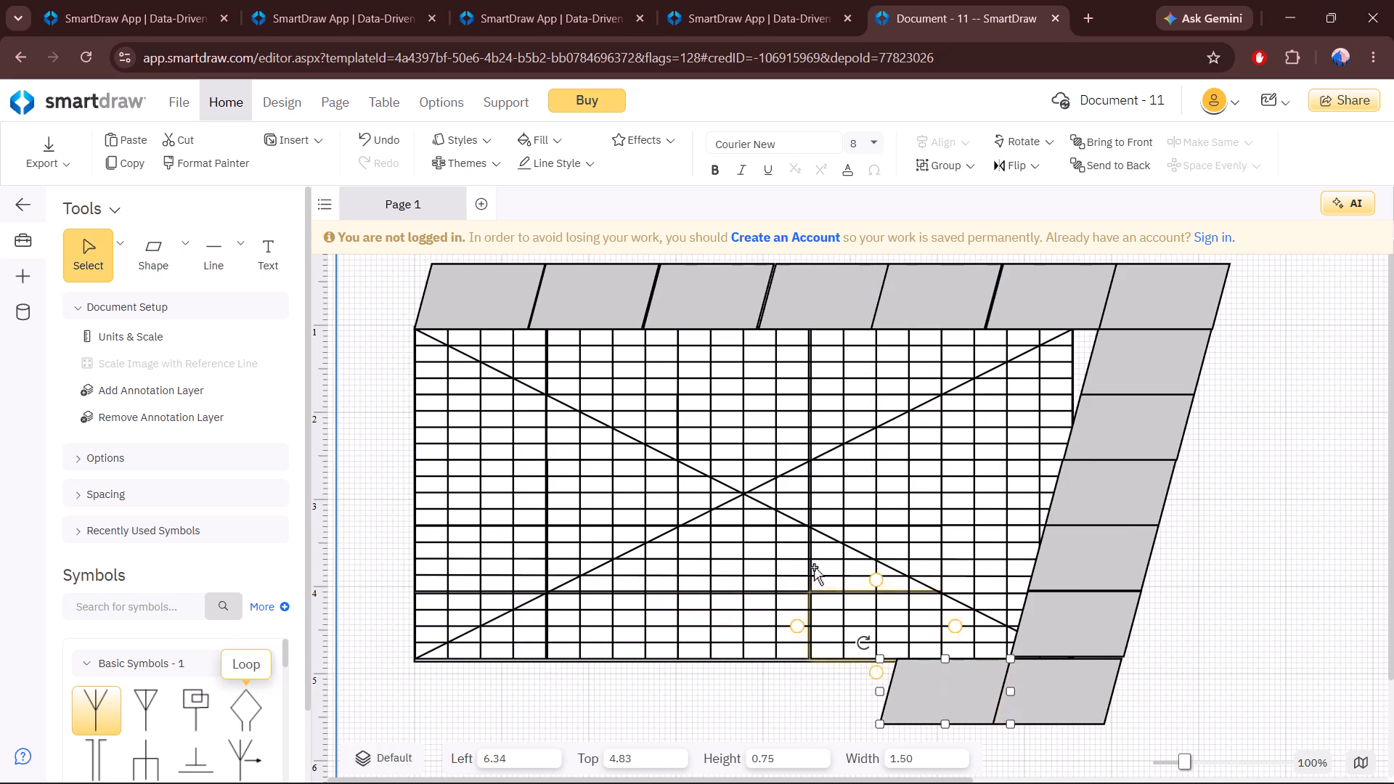
pyautogui.moveTo(141, 252); pyautogui.dragTo(831, 662)
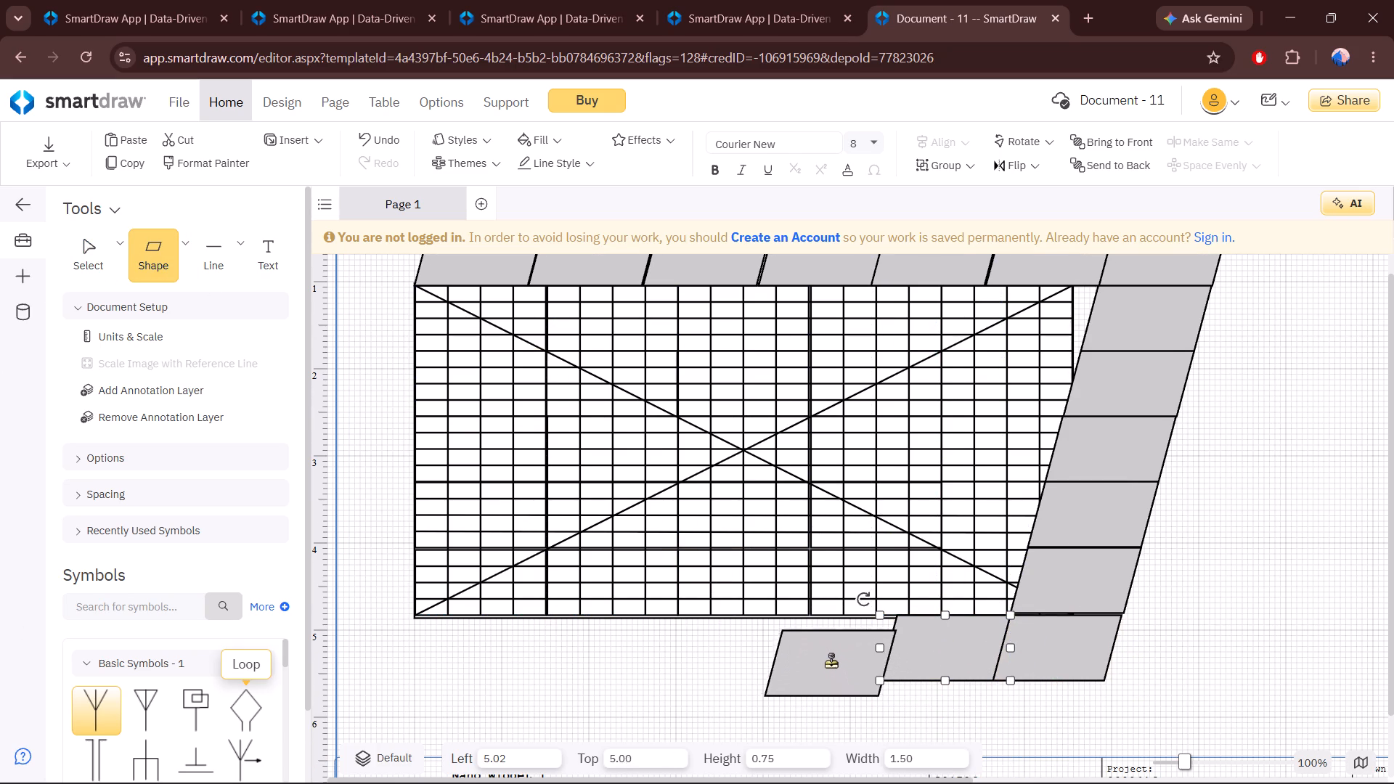
pyautogui.moveTo(831, 662); pyautogui.dragTo(831, 650)
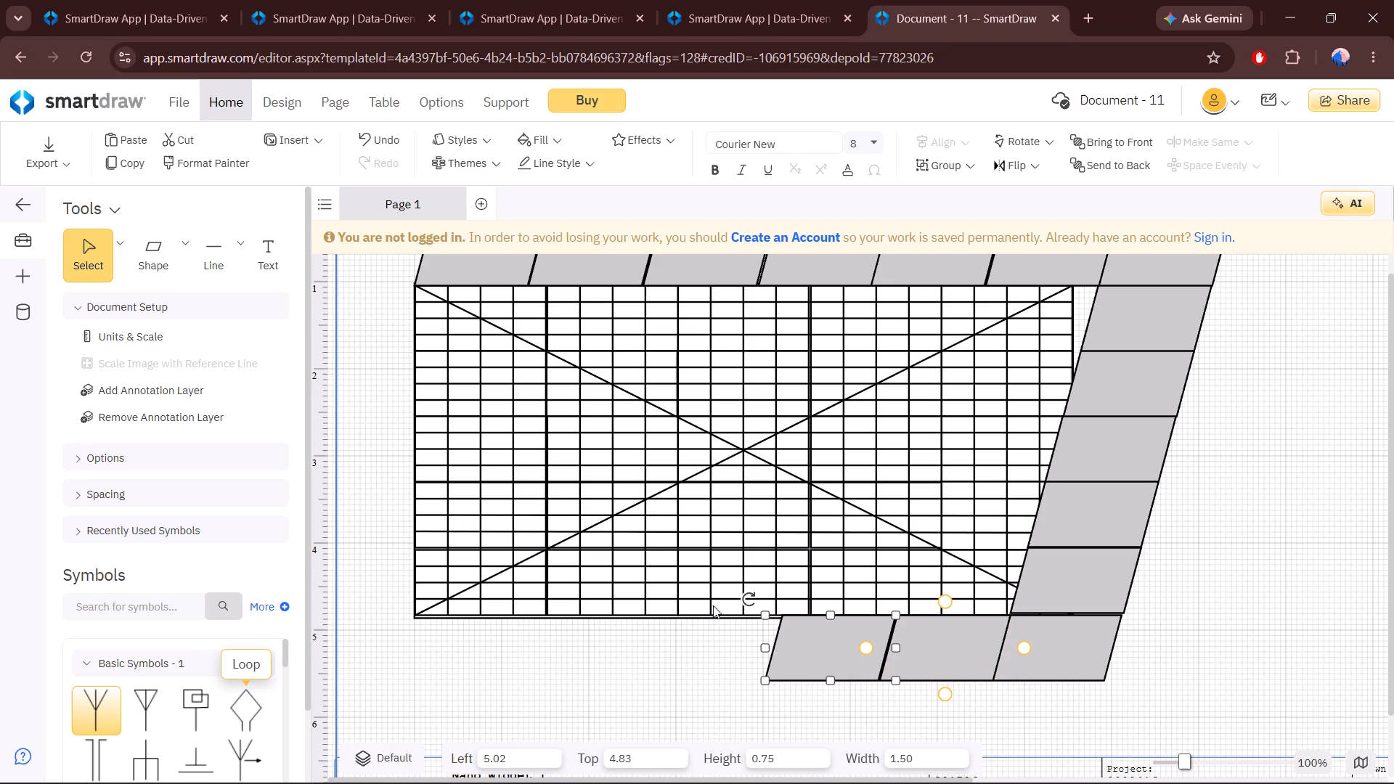
pyautogui.moveTo(155, 258); pyautogui.dragTo(682, 662)
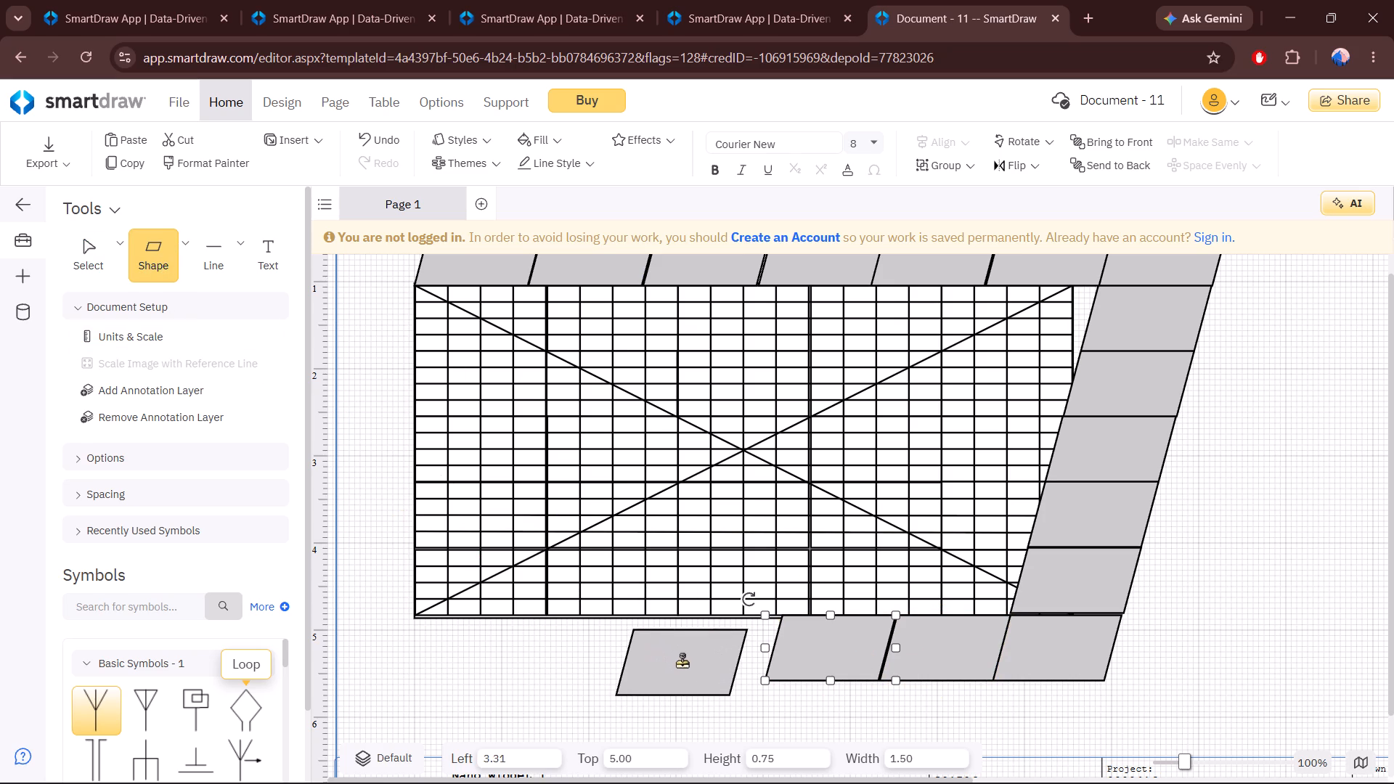
pyautogui.moveTo(682, 662); pyautogui.dragTo(708, 651)
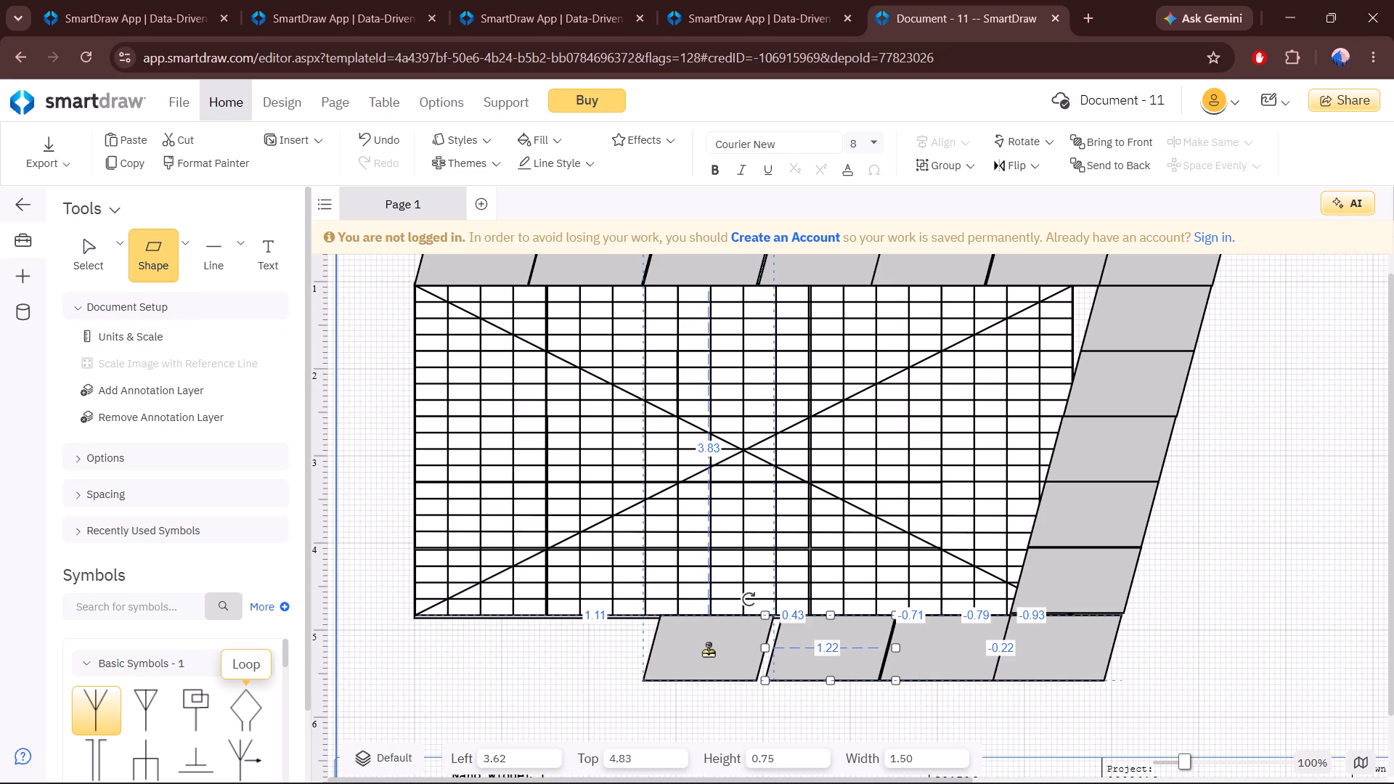
pyautogui.moveTo(708, 651); pyautogui.dragTo(713, 650)
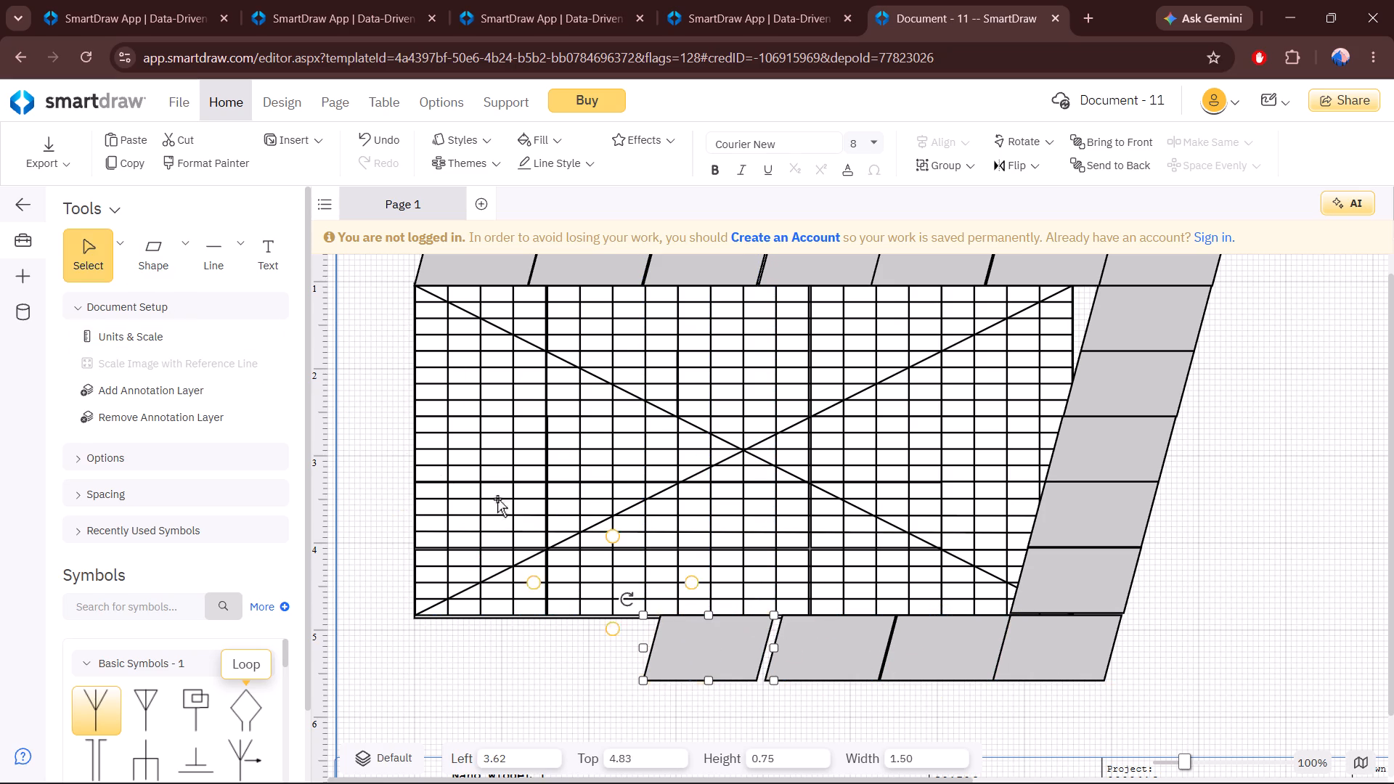
pyautogui.moveTo(688, 645); pyautogui.dragTo(695, 646)
# Complete the bottom row with two more grey parallelograms, at left 2.38 and left 1.10, top 4.83.
pyautogui.moveTo(171, 242); pyautogui.dragTo(581, 652)
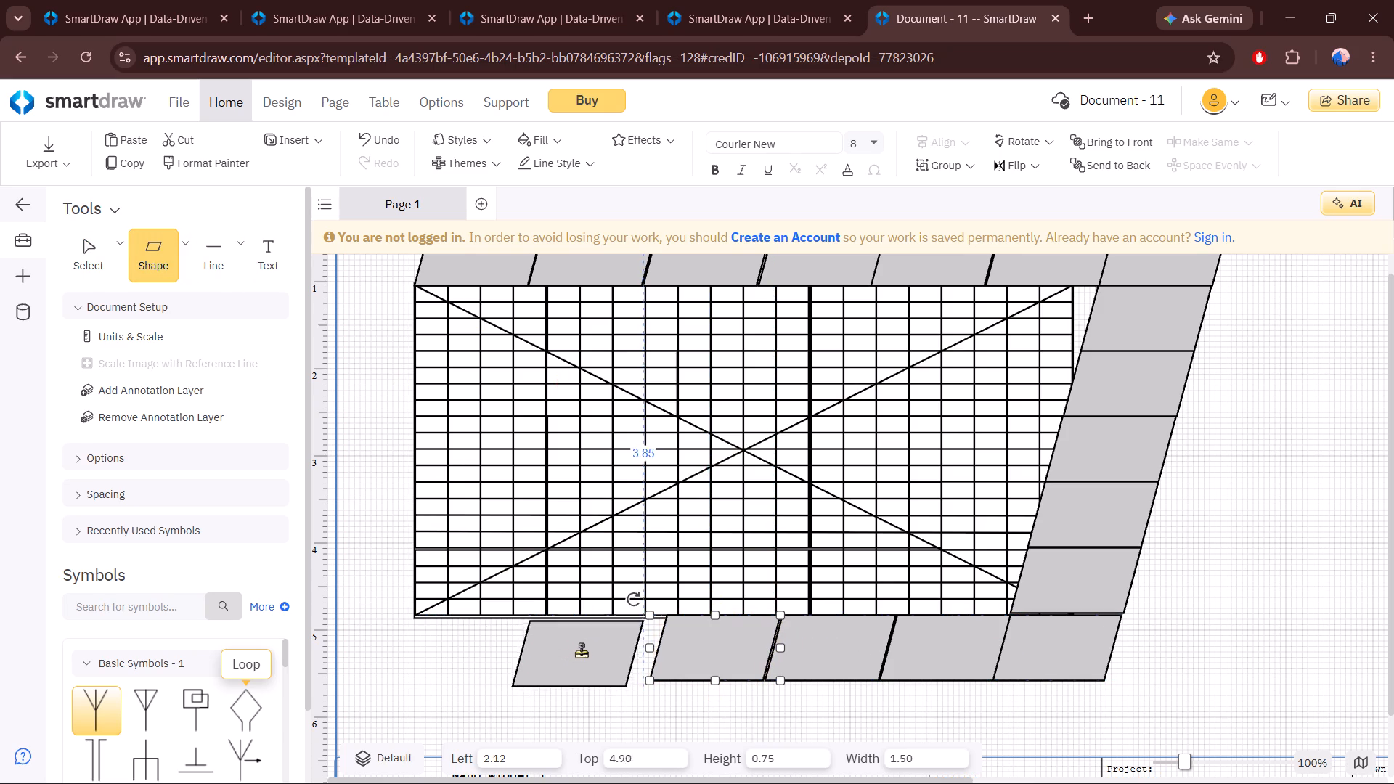
pyautogui.moveTo(581, 652); pyautogui.dragTo(600, 650)
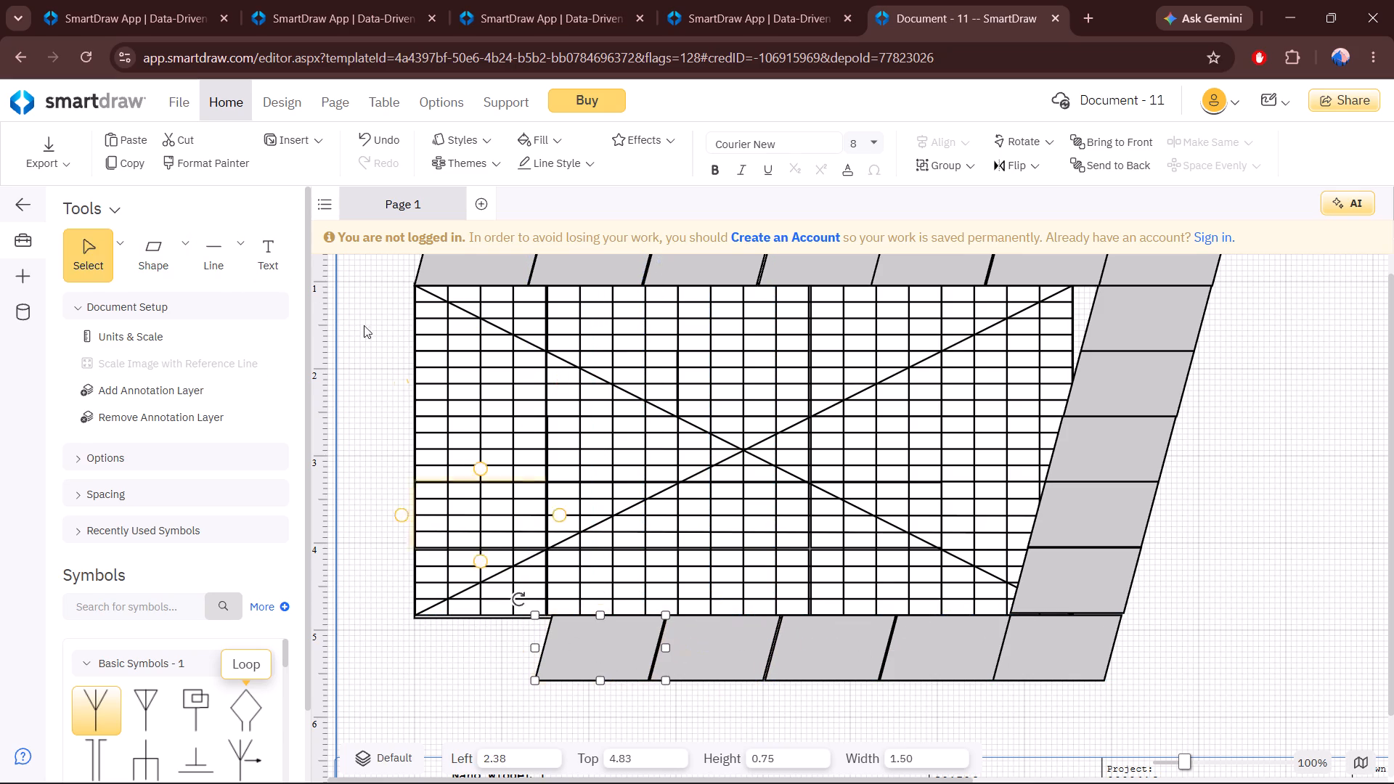
pyautogui.moveTo(160, 247); pyautogui.dragTo(482, 646)
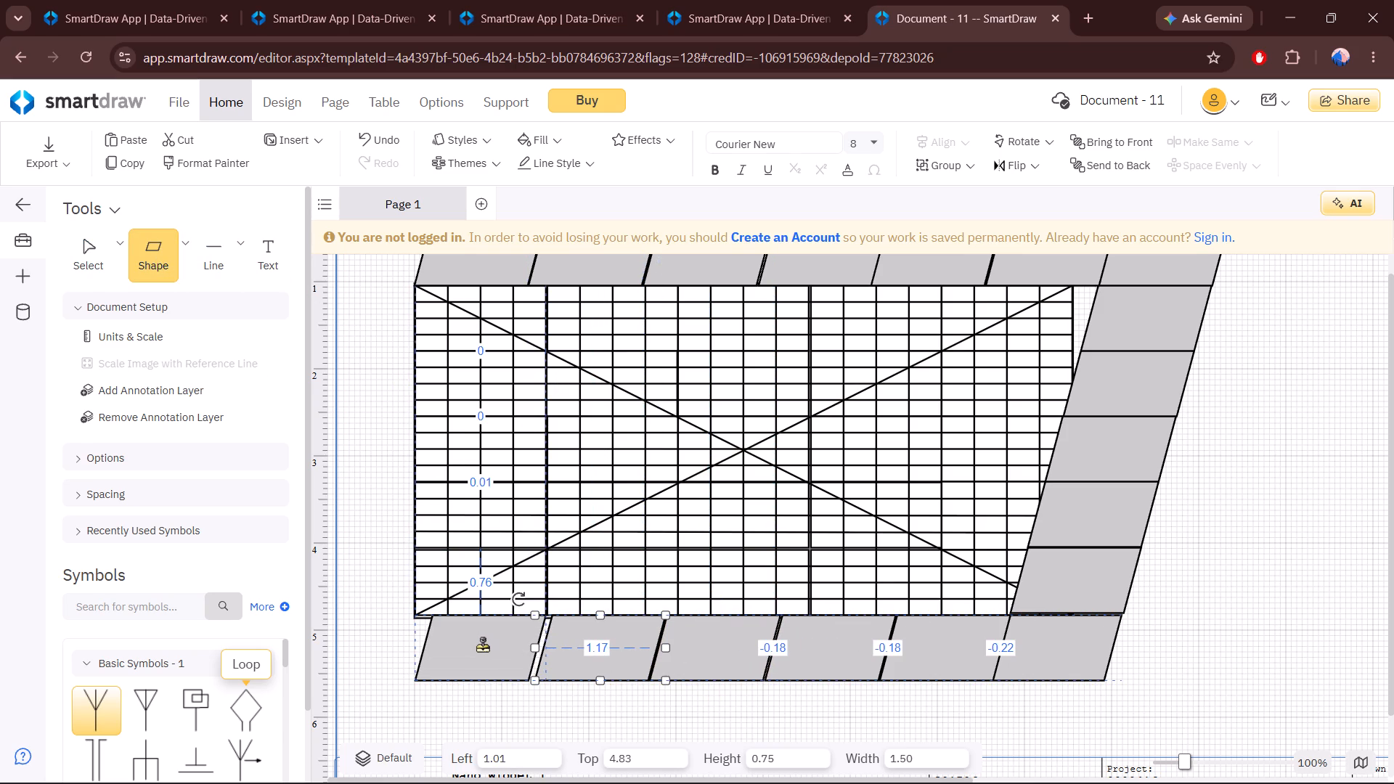
pyautogui.moveTo(482, 646); pyautogui.dragTo(490, 646)
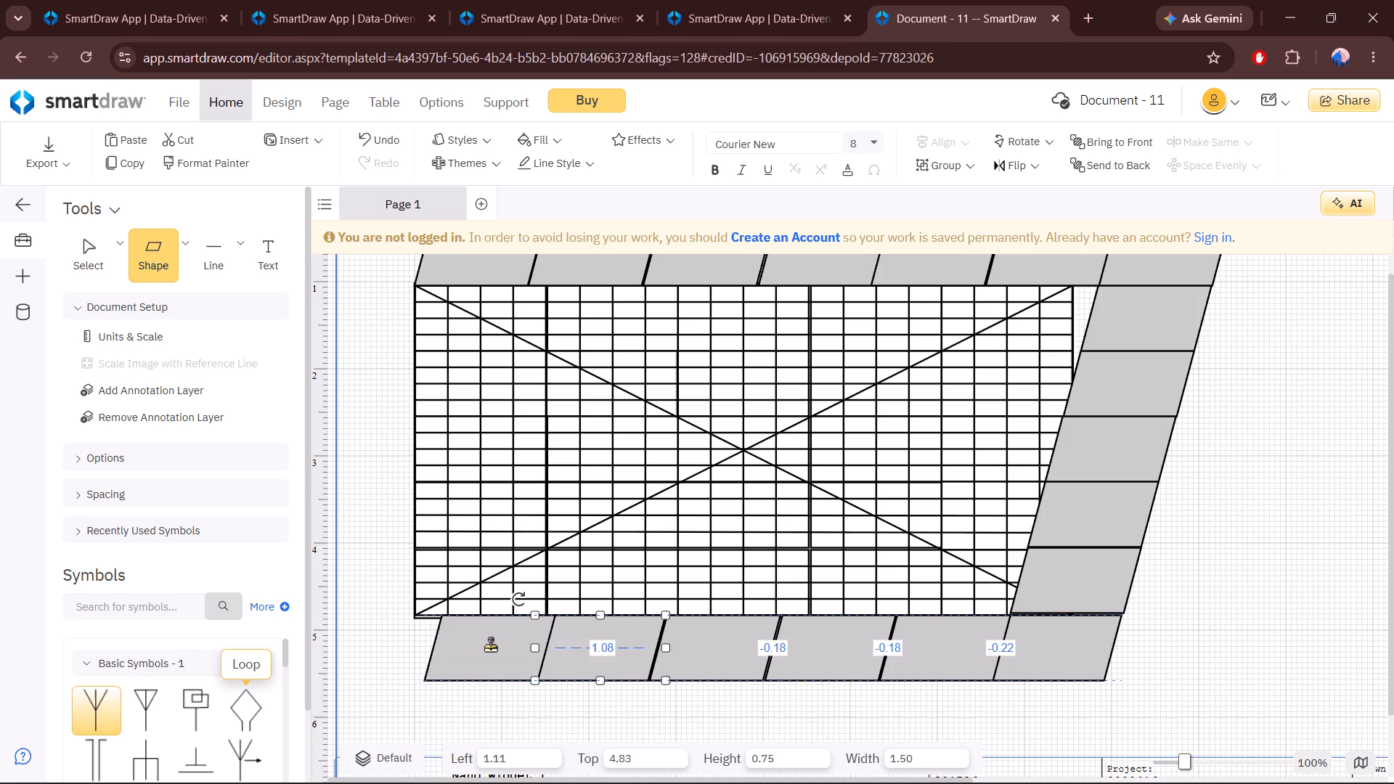
pyautogui.moveTo(490, 646); pyautogui.dragTo(486, 647)
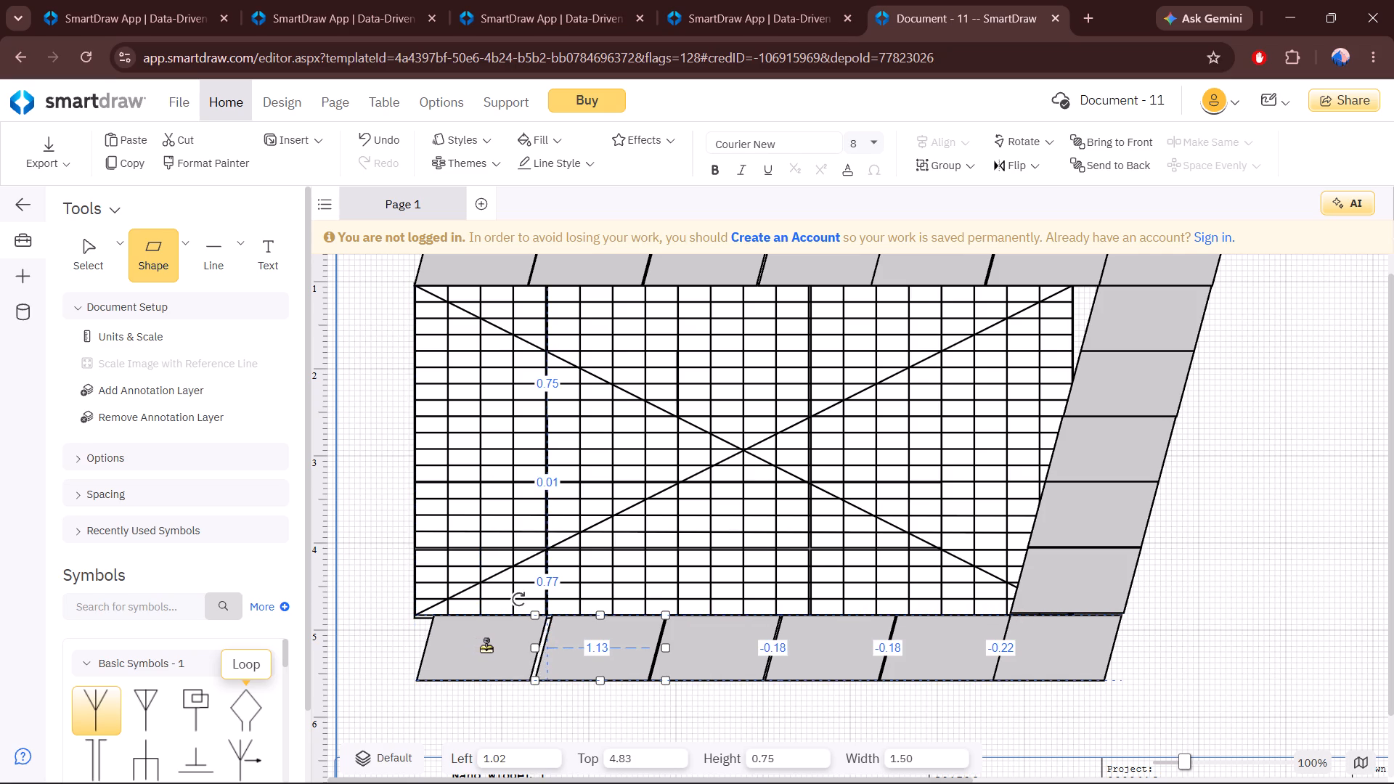
pyautogui.moveTo(486, 647); pyautogui.dragTo(489, 648)
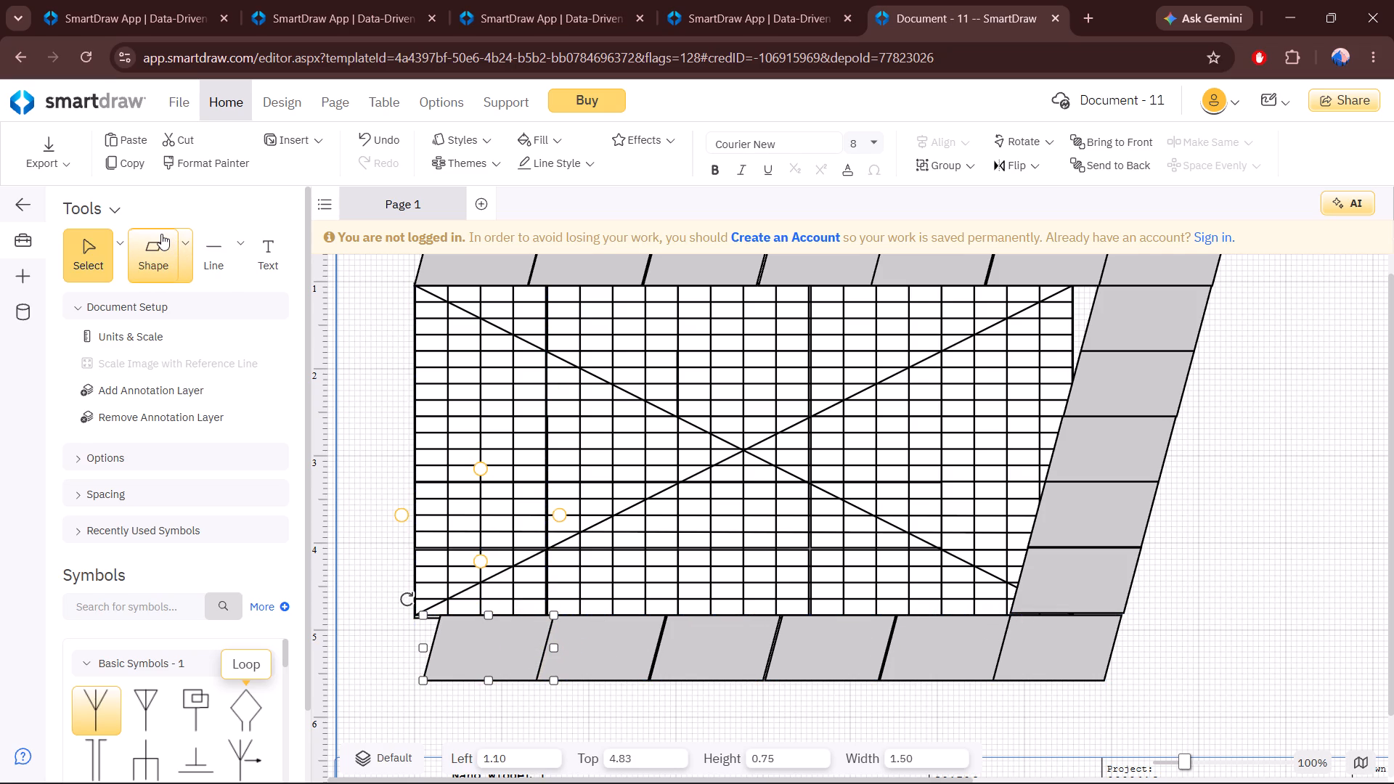
# Place a grey parallelogram over the grid's upper-left corner, below the top row, at left 0.80, top 1.05.
pyautogui.moveTo(161, 234); pyautogui.dragTo(459, 318)
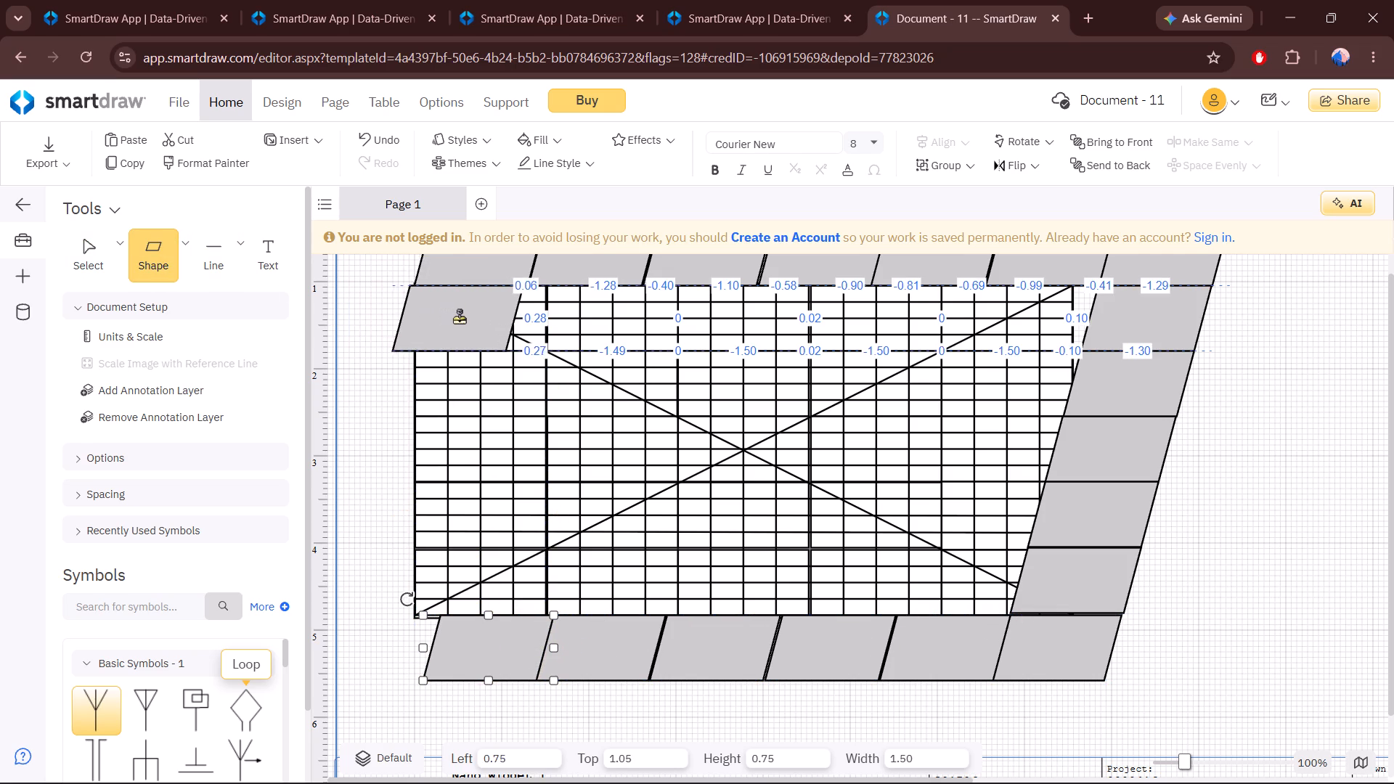
pyautogui.moveTo(459, 318); pyautogui.dragTo(462, 318)
pyautogui.moveTo(131, 258); pyautogui.dragTo(242, 293)
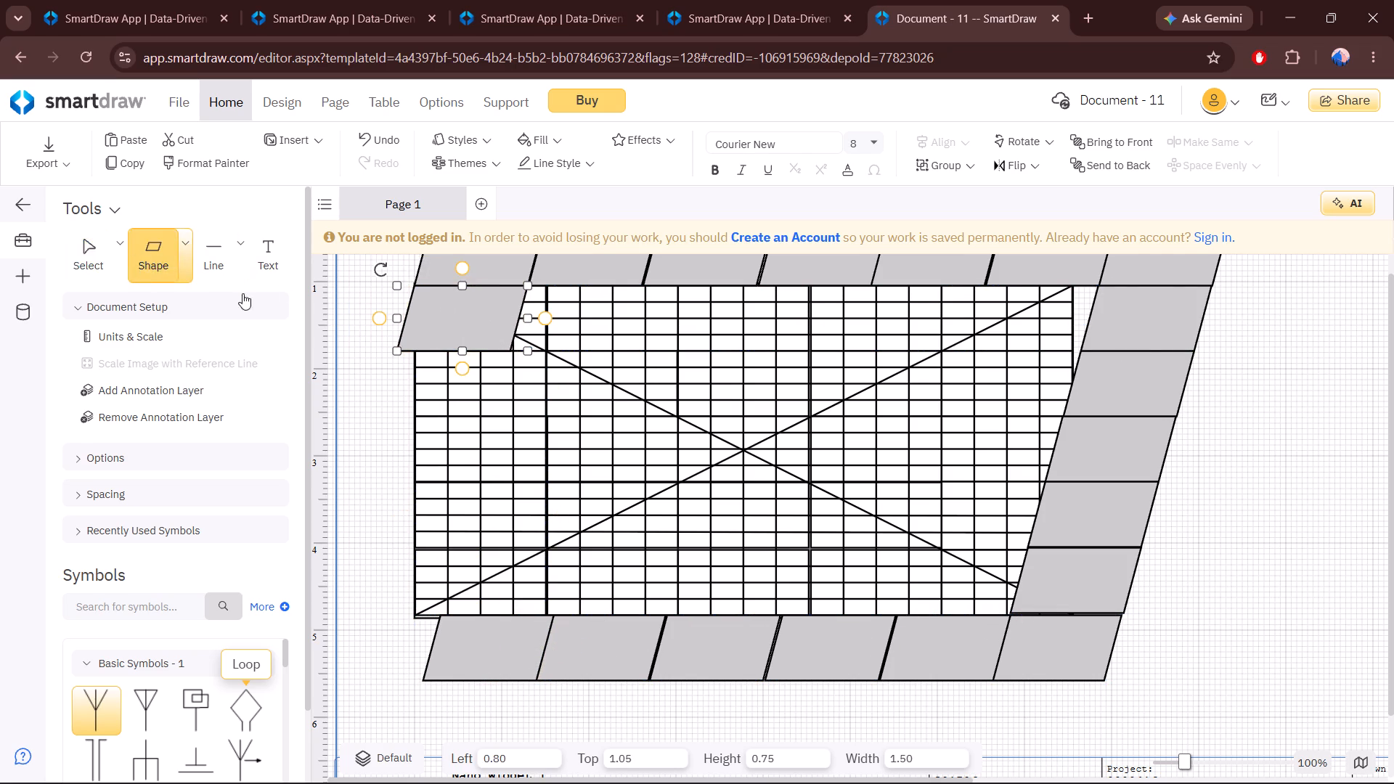
pyautogui.moveTo(242, 293); pyautogui.dragTo(543, 331)
# Start a new document from the recent 1in = 1in scaled drawing template.
pyautogui.click(1287, 146)
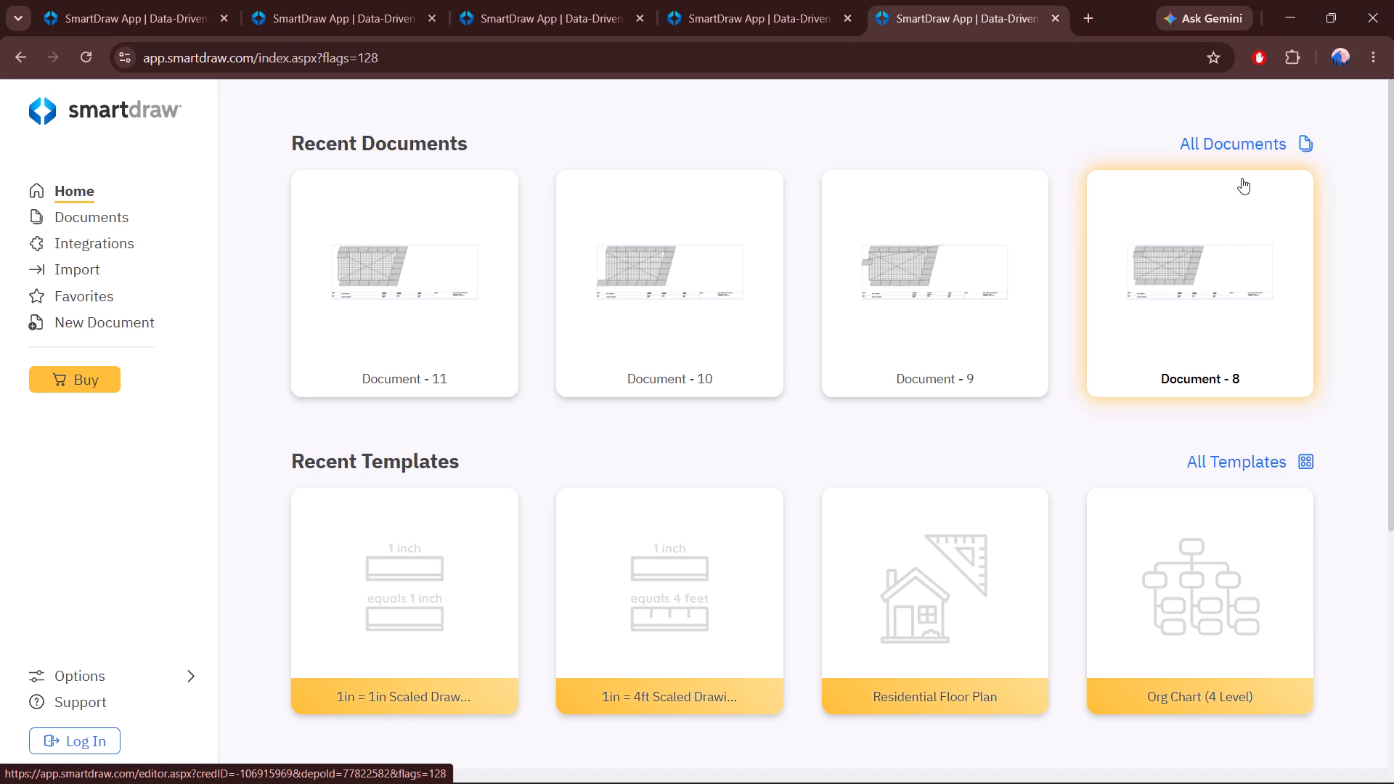
pyautogui.click(376, 549)
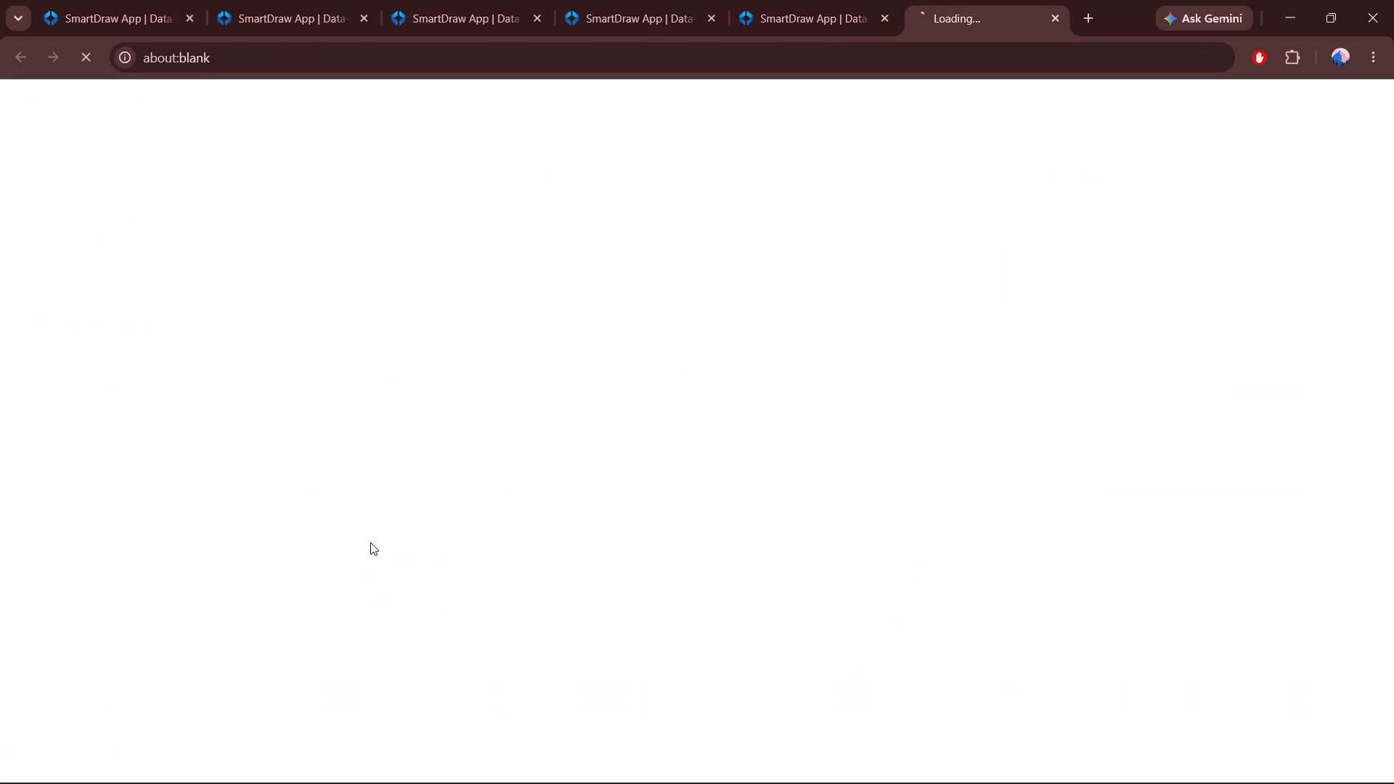